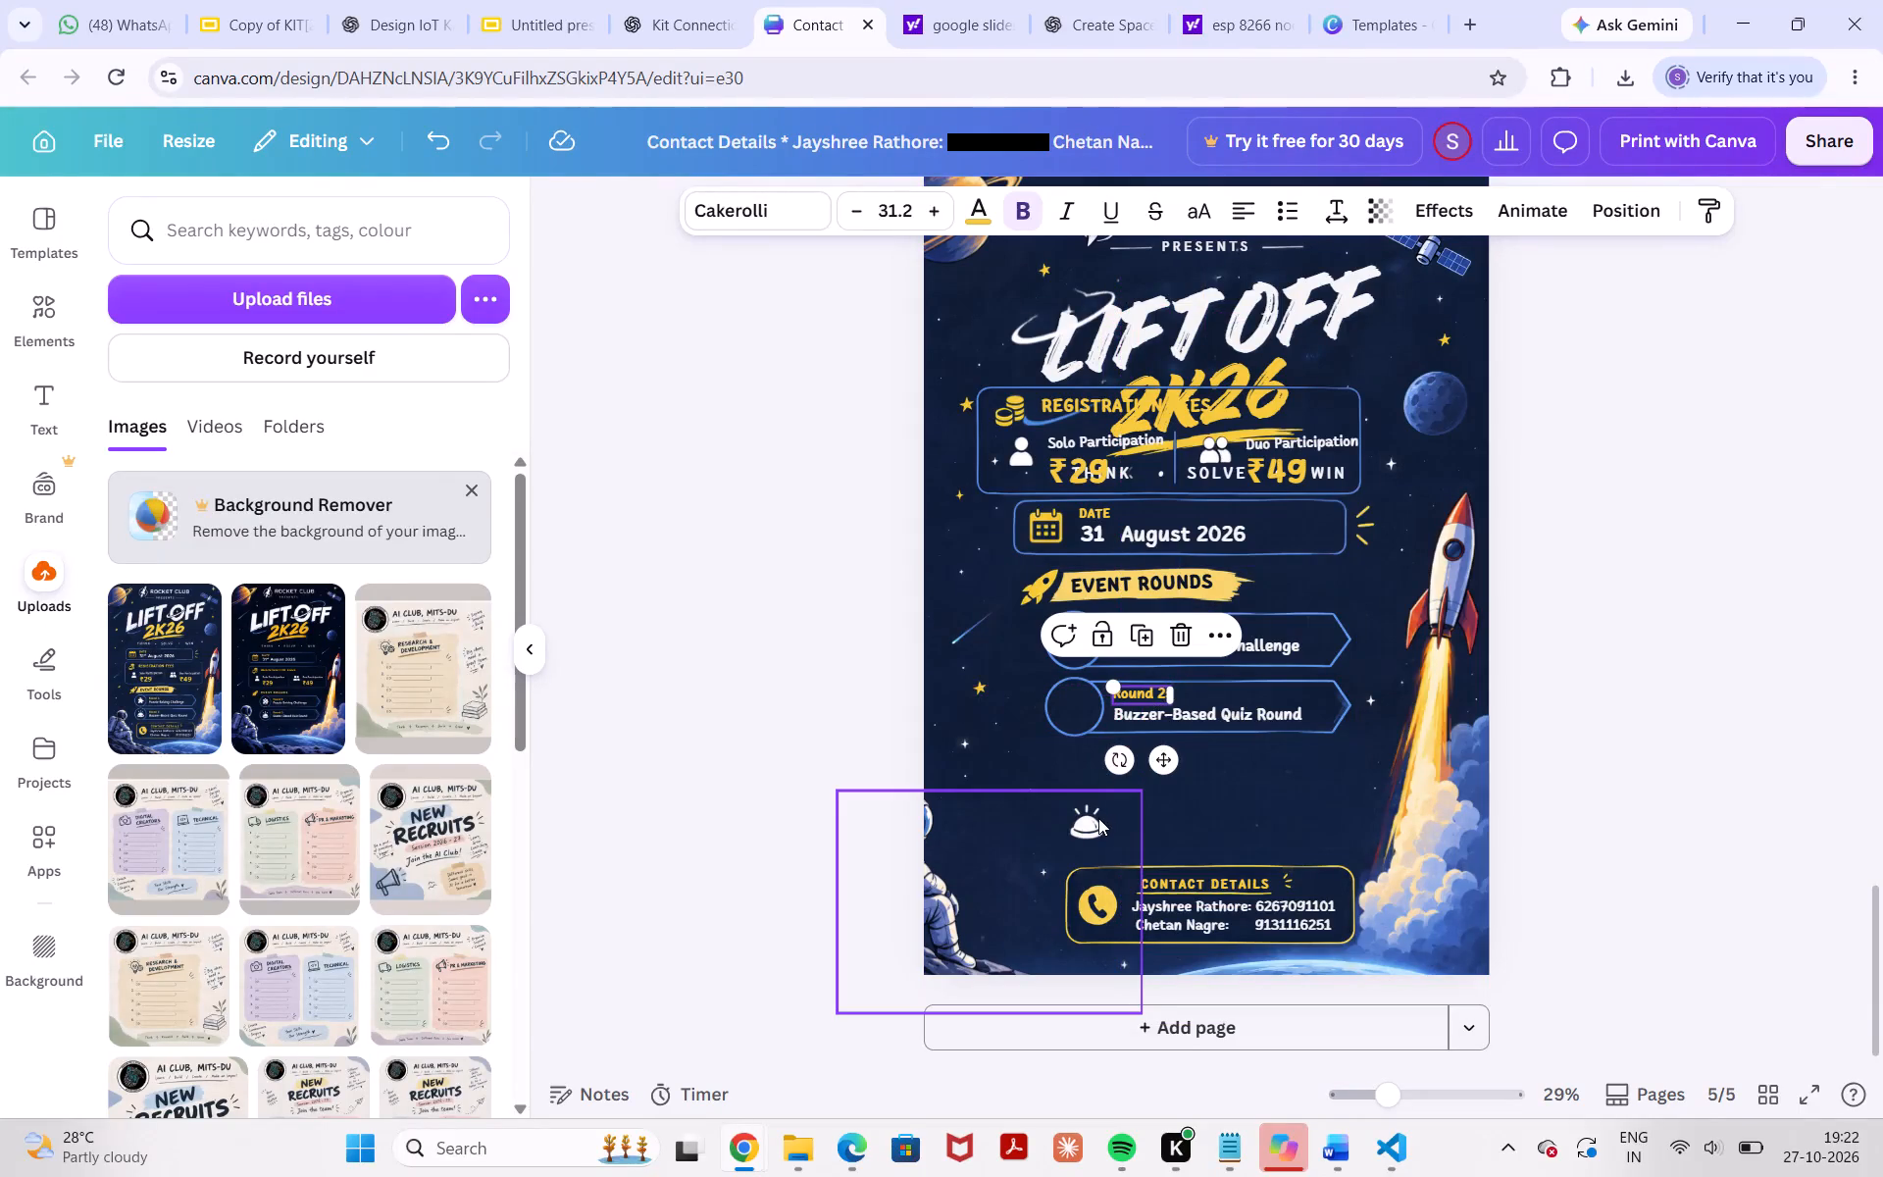
Move the astronaut image away from the bell icon, over to the rocket side of the poster.
right_click_drag(1097, 821, 996, 796)
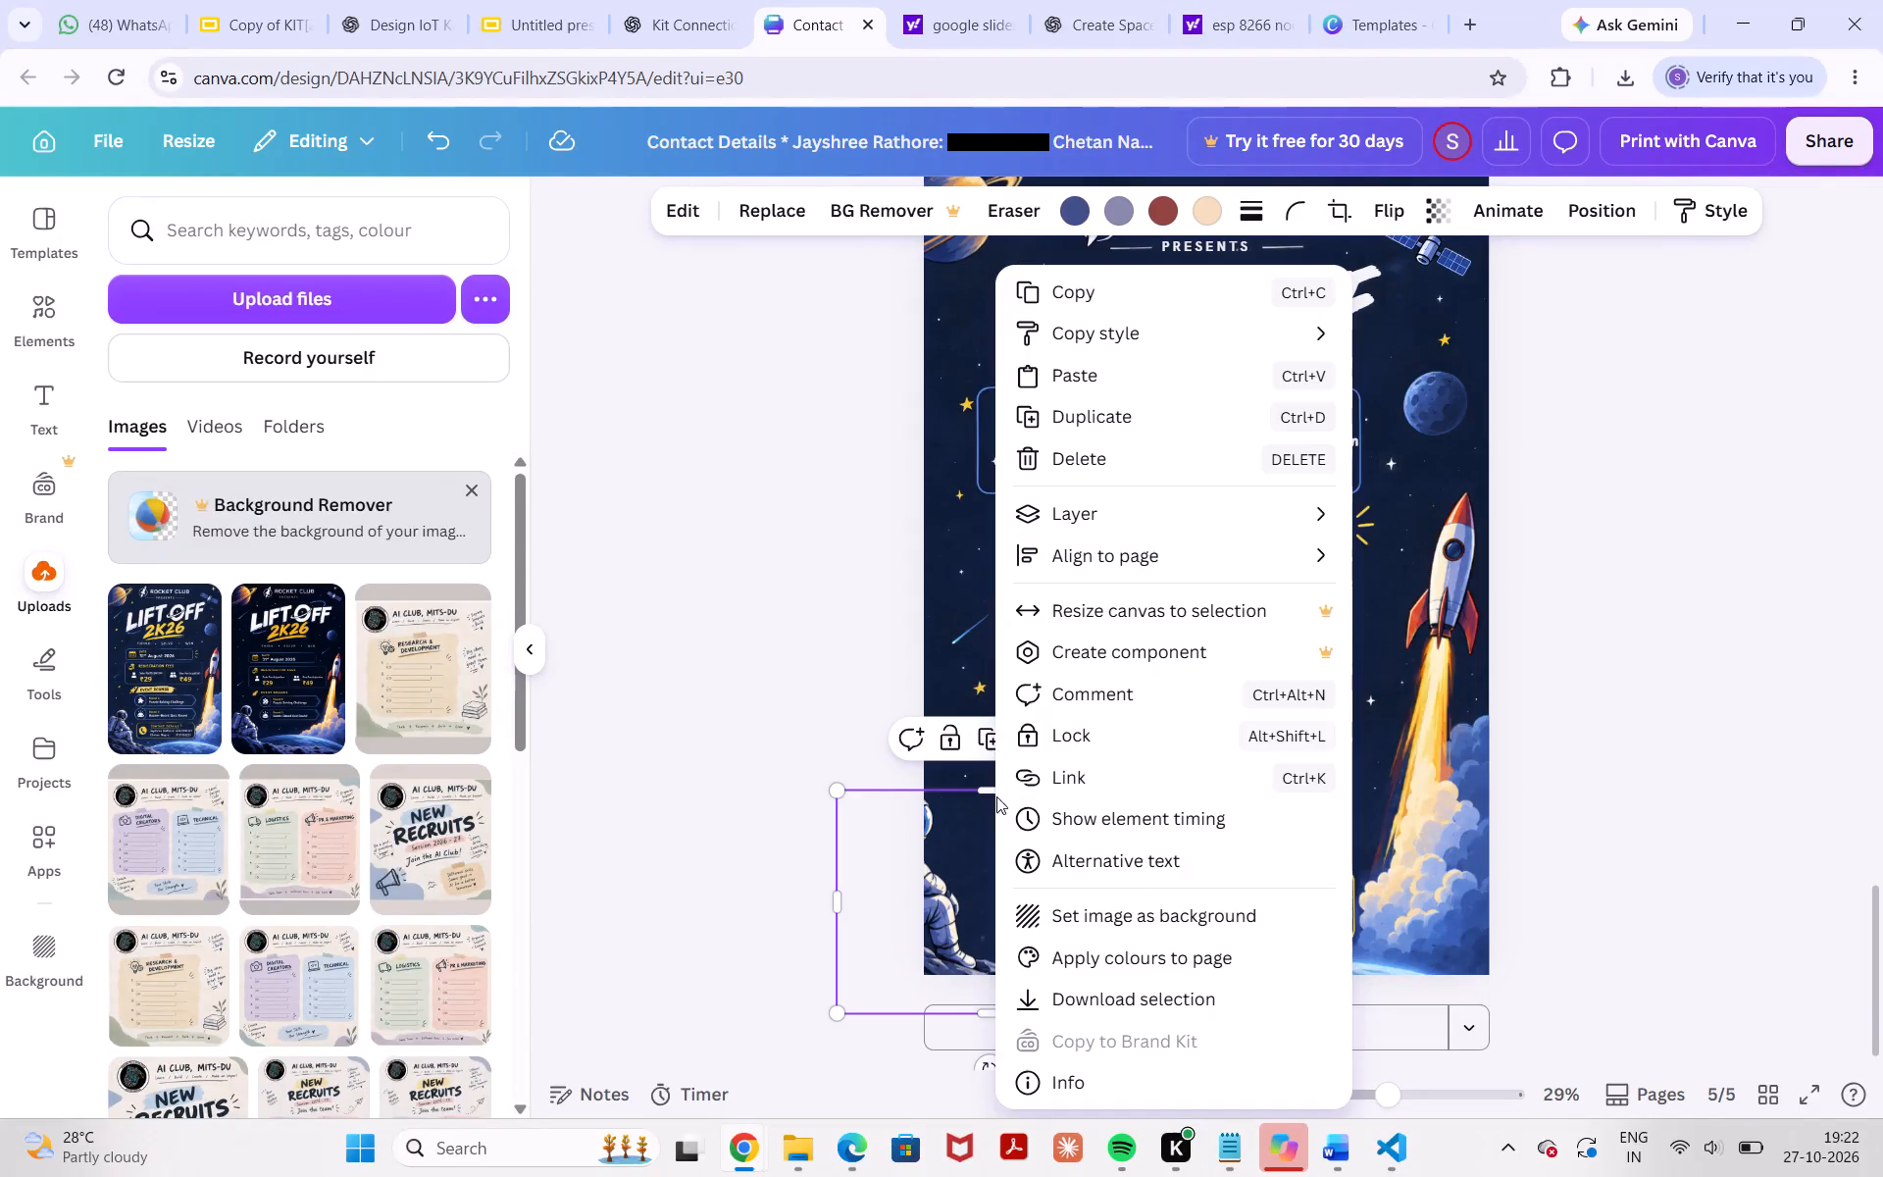
left_click(962, 852)
right_click_drag(962, 852, 940, 742)
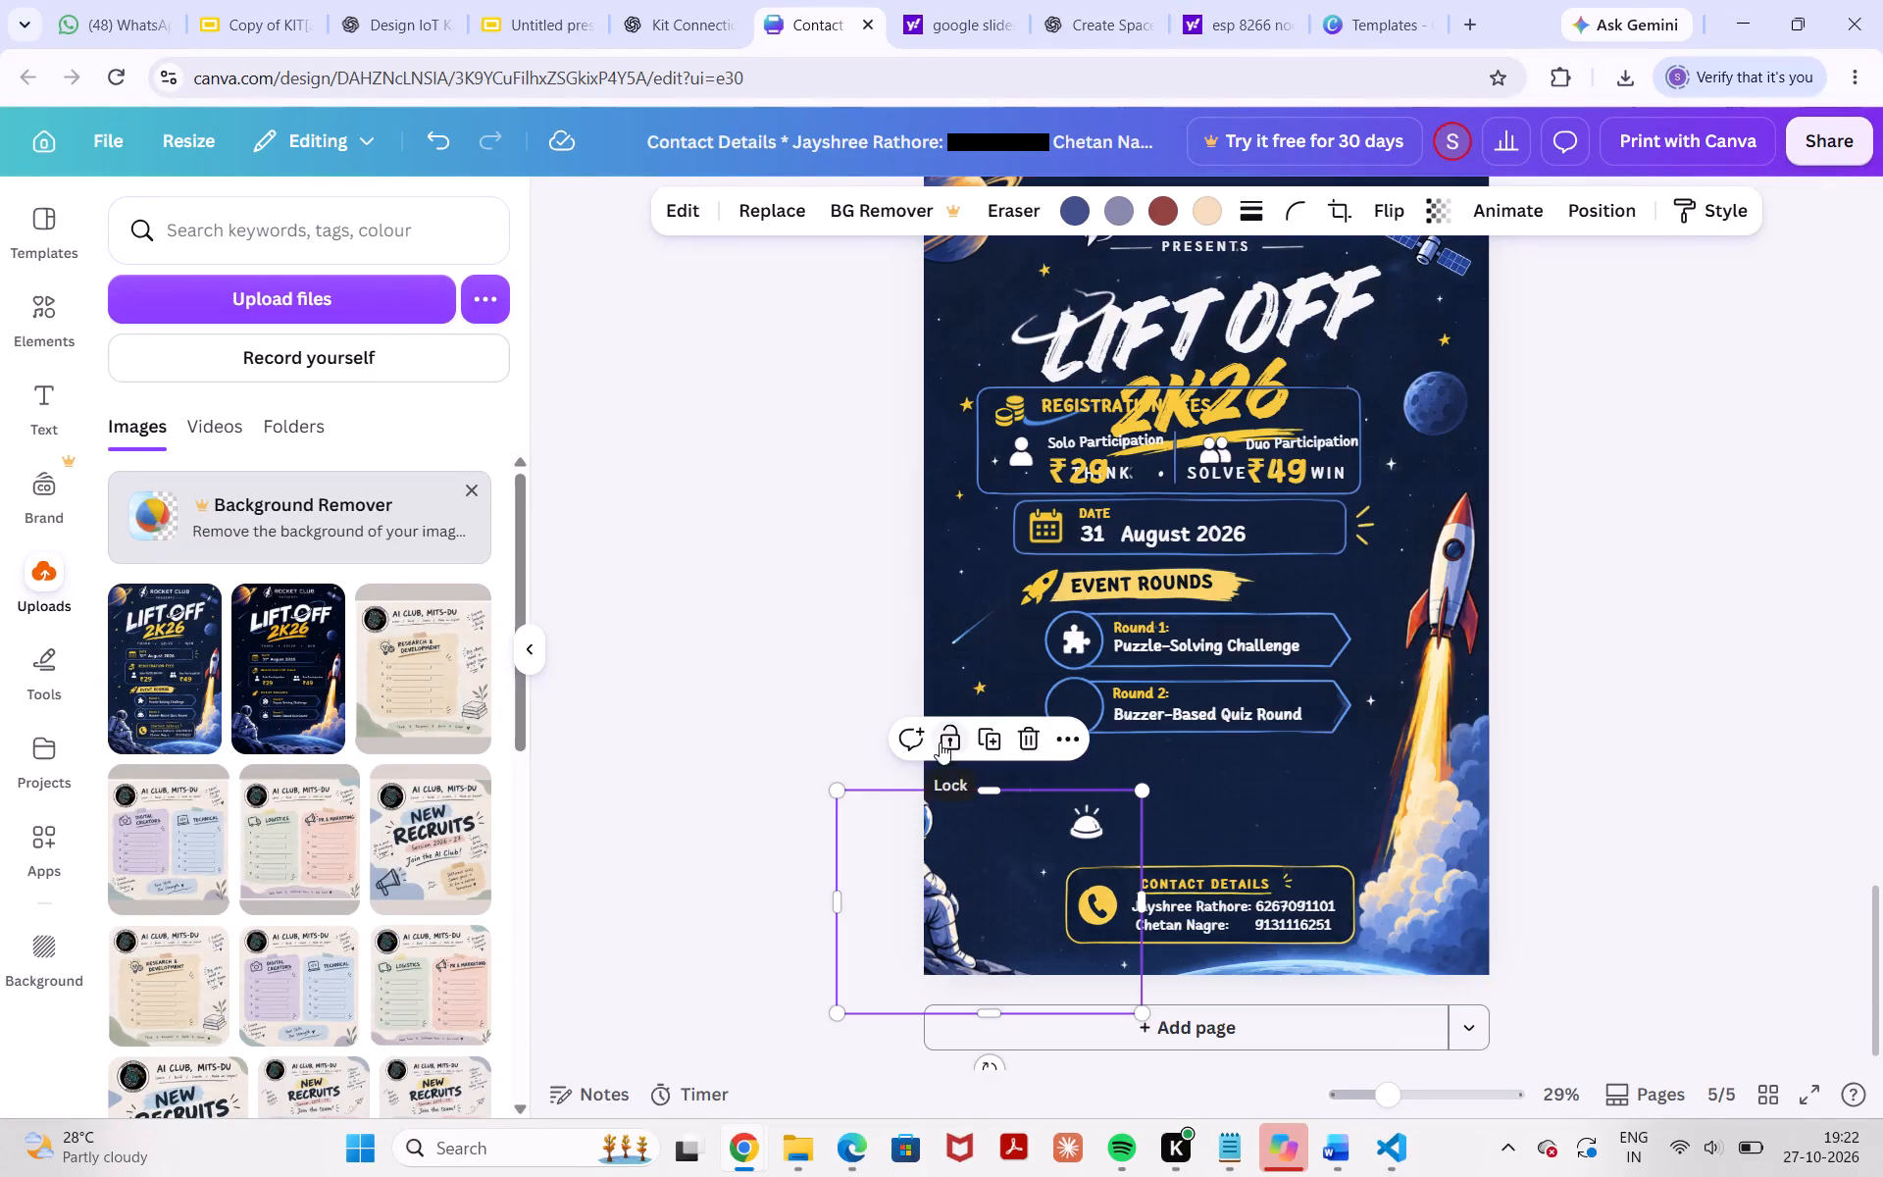
left_click_drag(946, 848, 978, 780)
left_click_drag(993, 756, 993, 747)
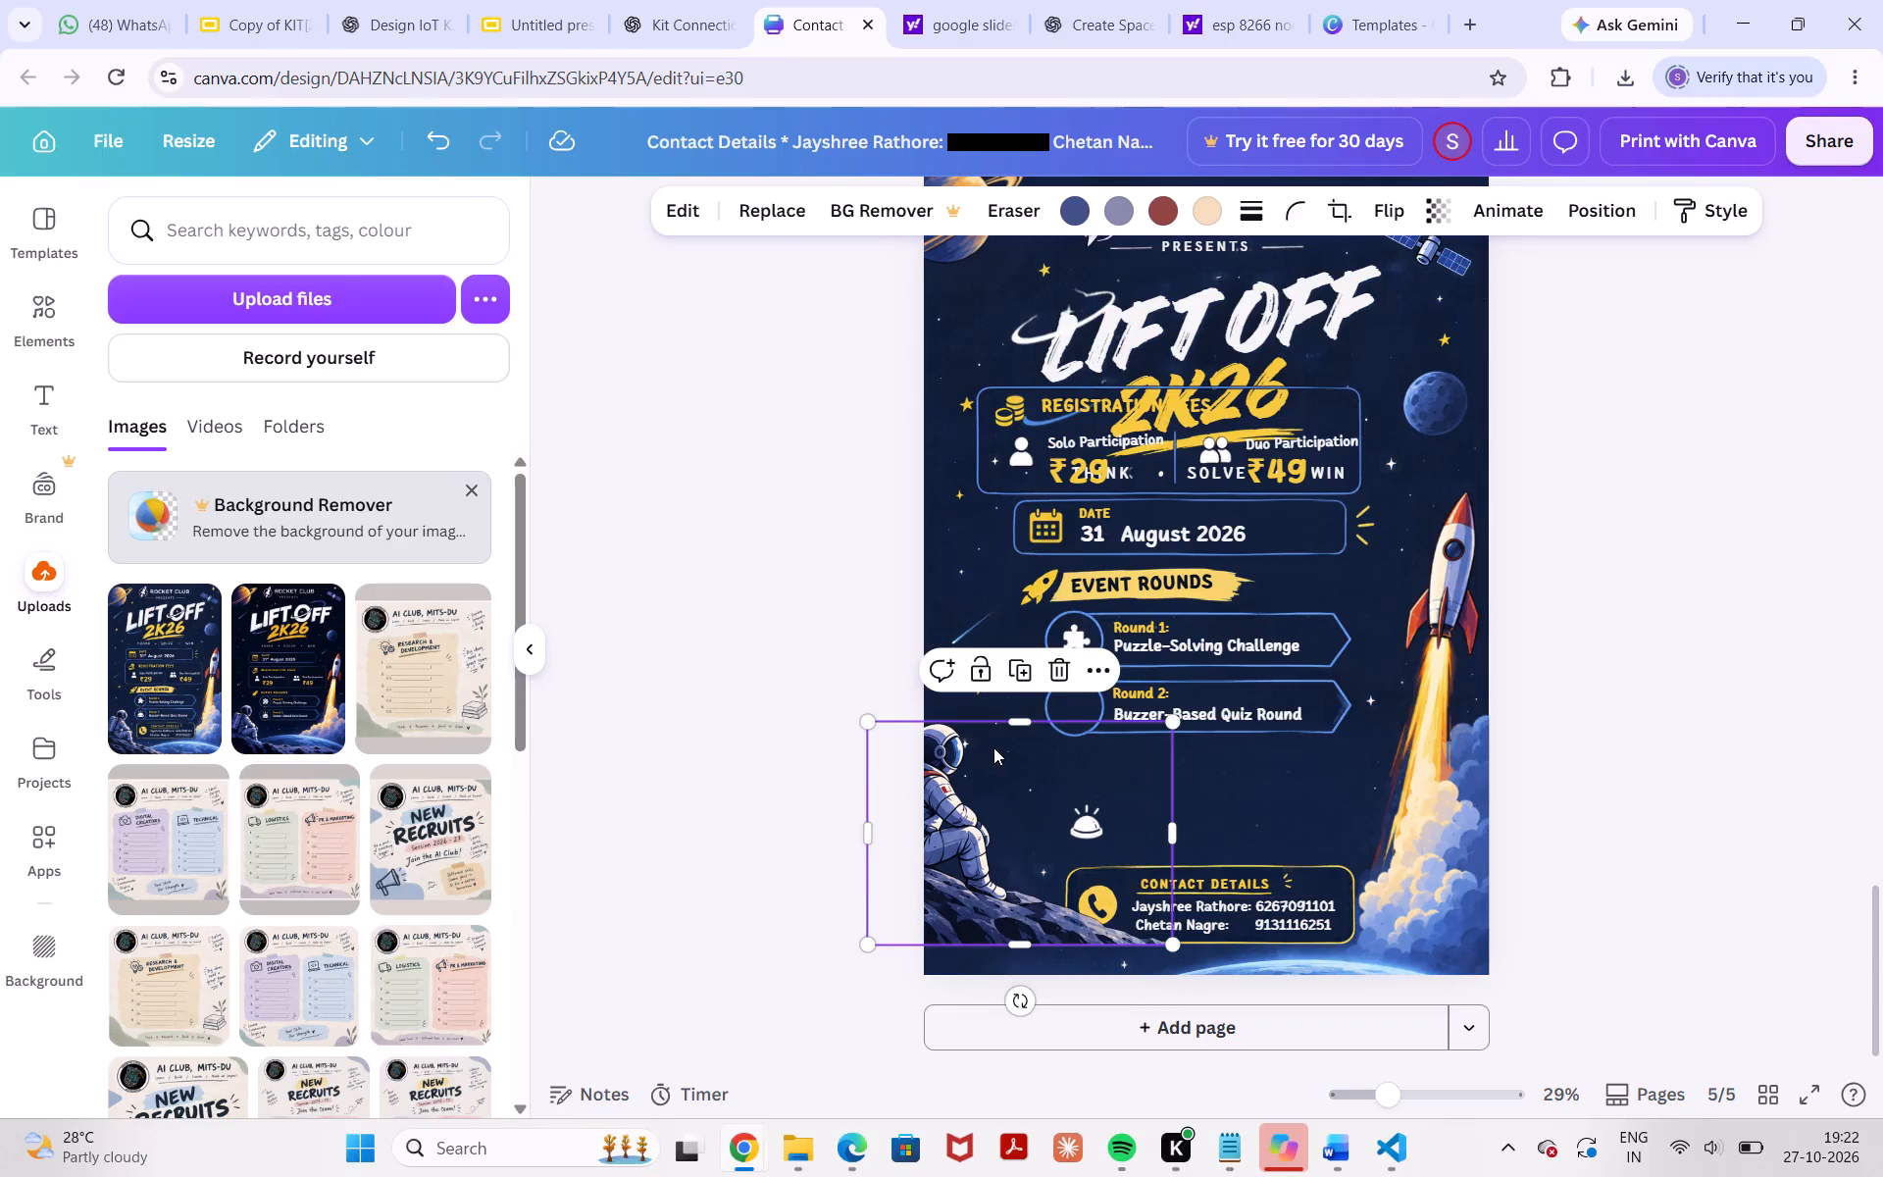
left_click_drag(993, 747, 1319, 716)
Place the bell icon inside the empty circle of the Round 2 banner.
left_click_drag(1094, 822, 1081, 710)
left_click_drag(1081, 709, 1096, 675)
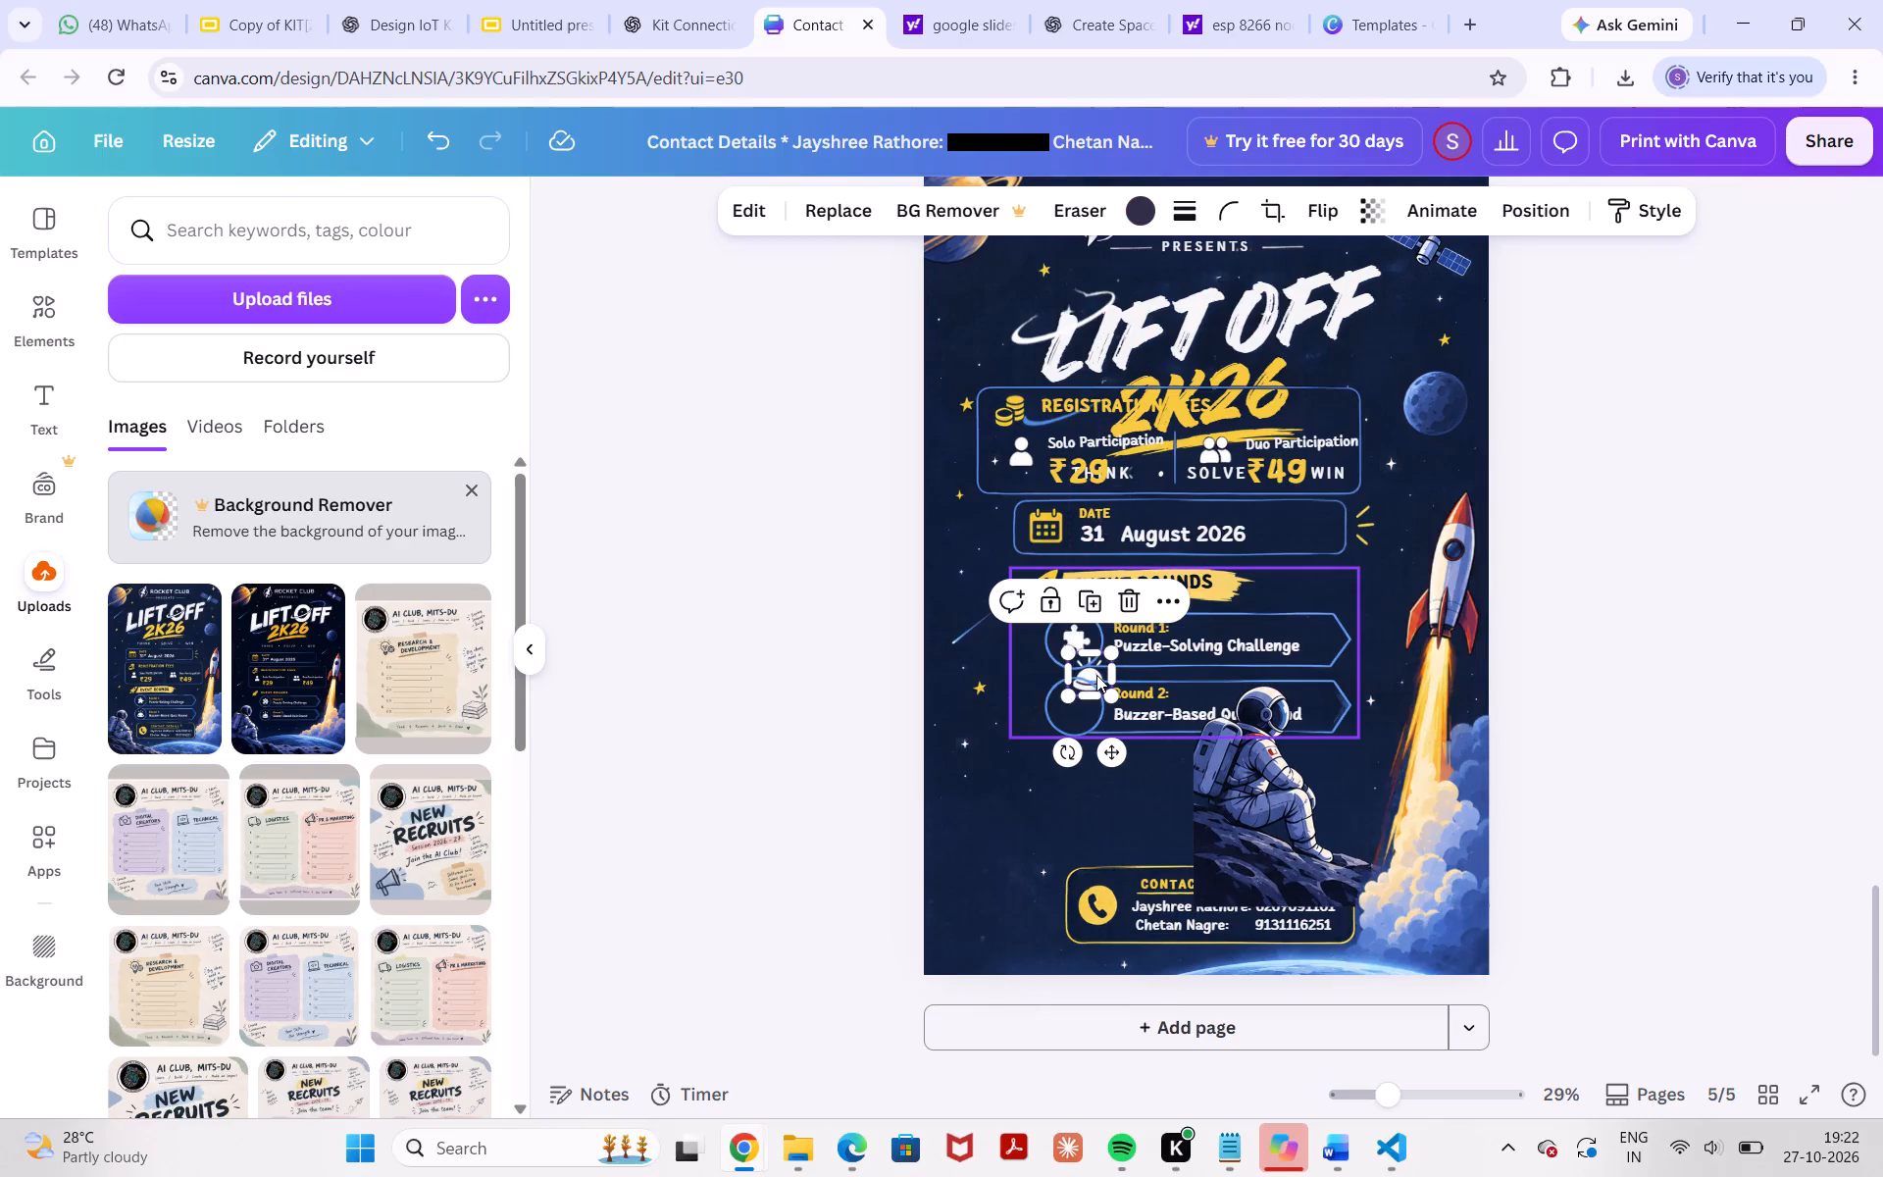
left_click_drag(1096, 676, 1079, 704)
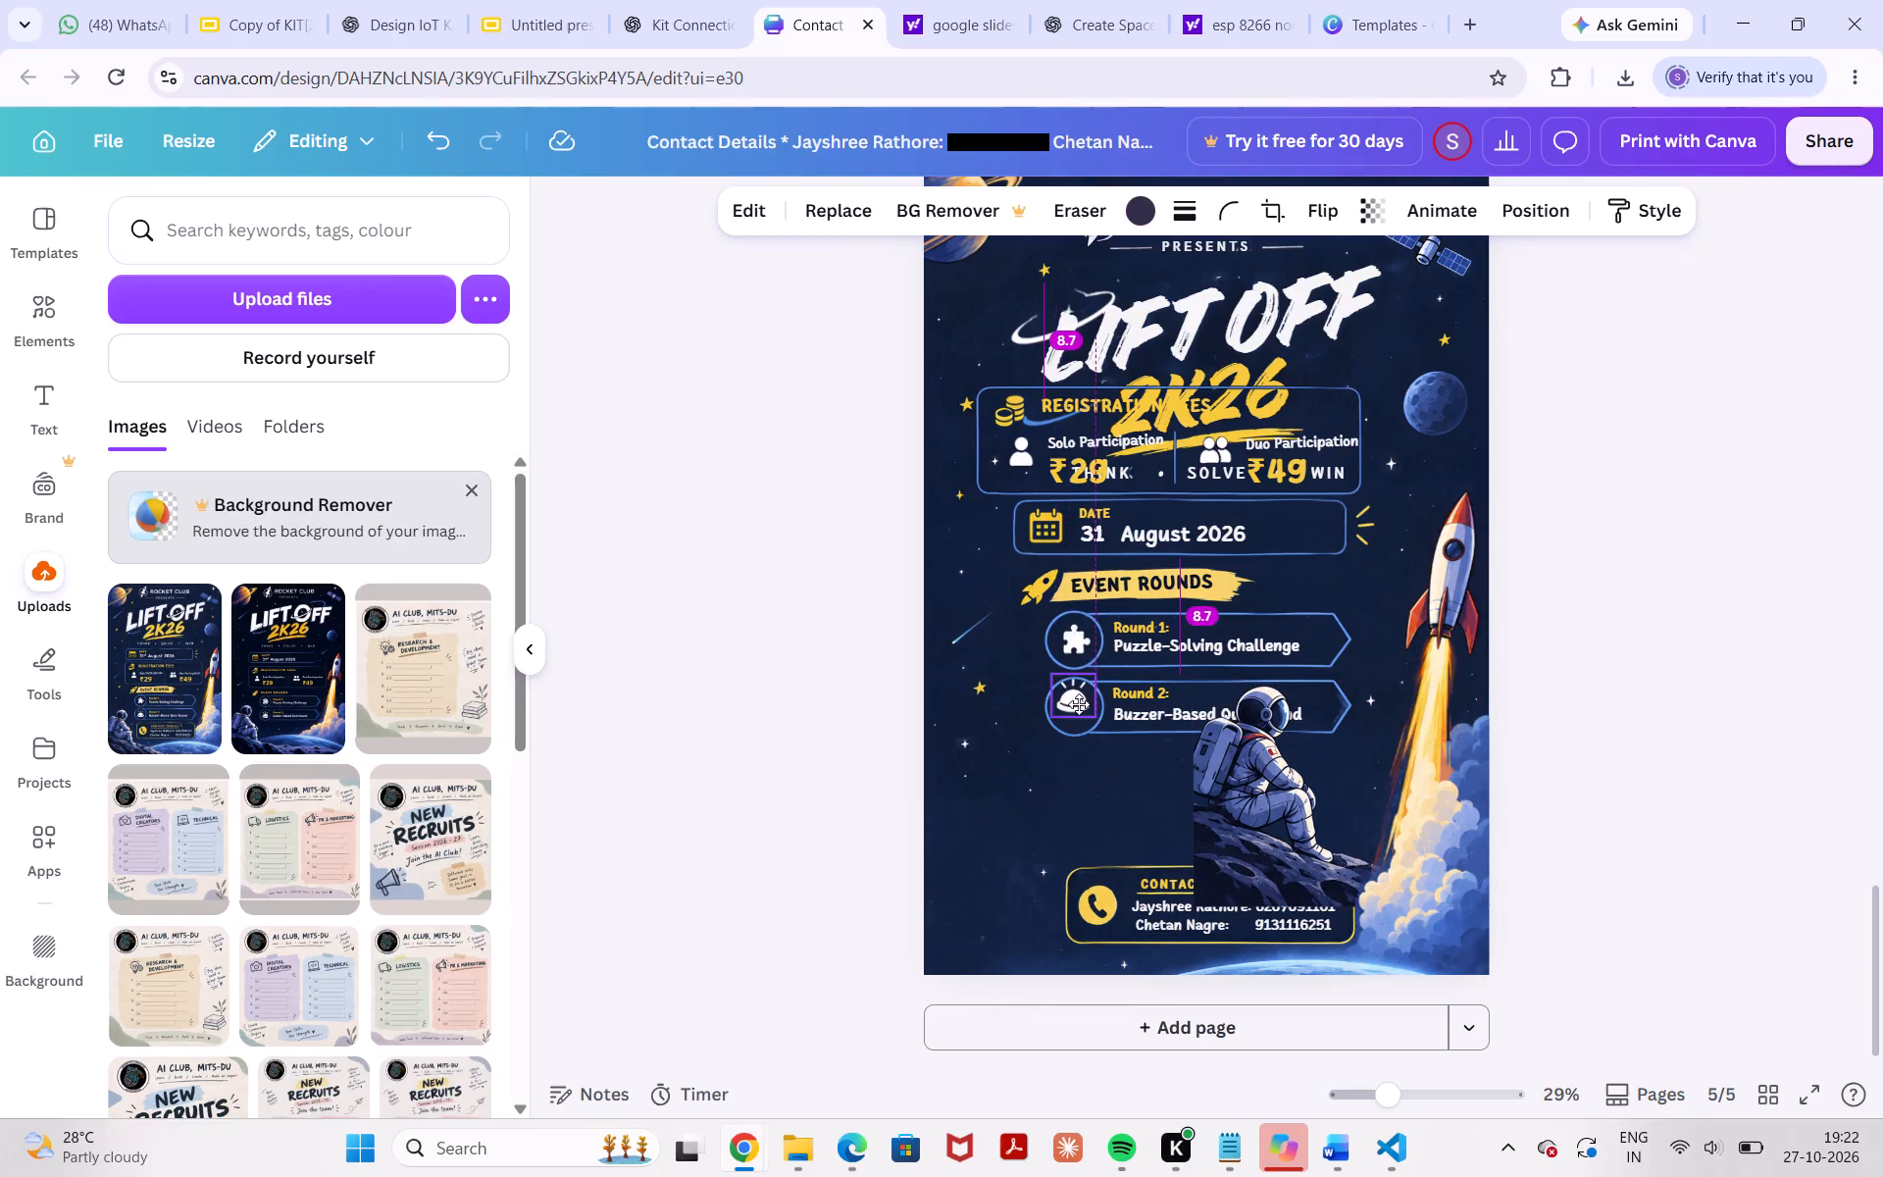
left_click_drag(1079, 704, 1080, 705)
left_click(876, 813)
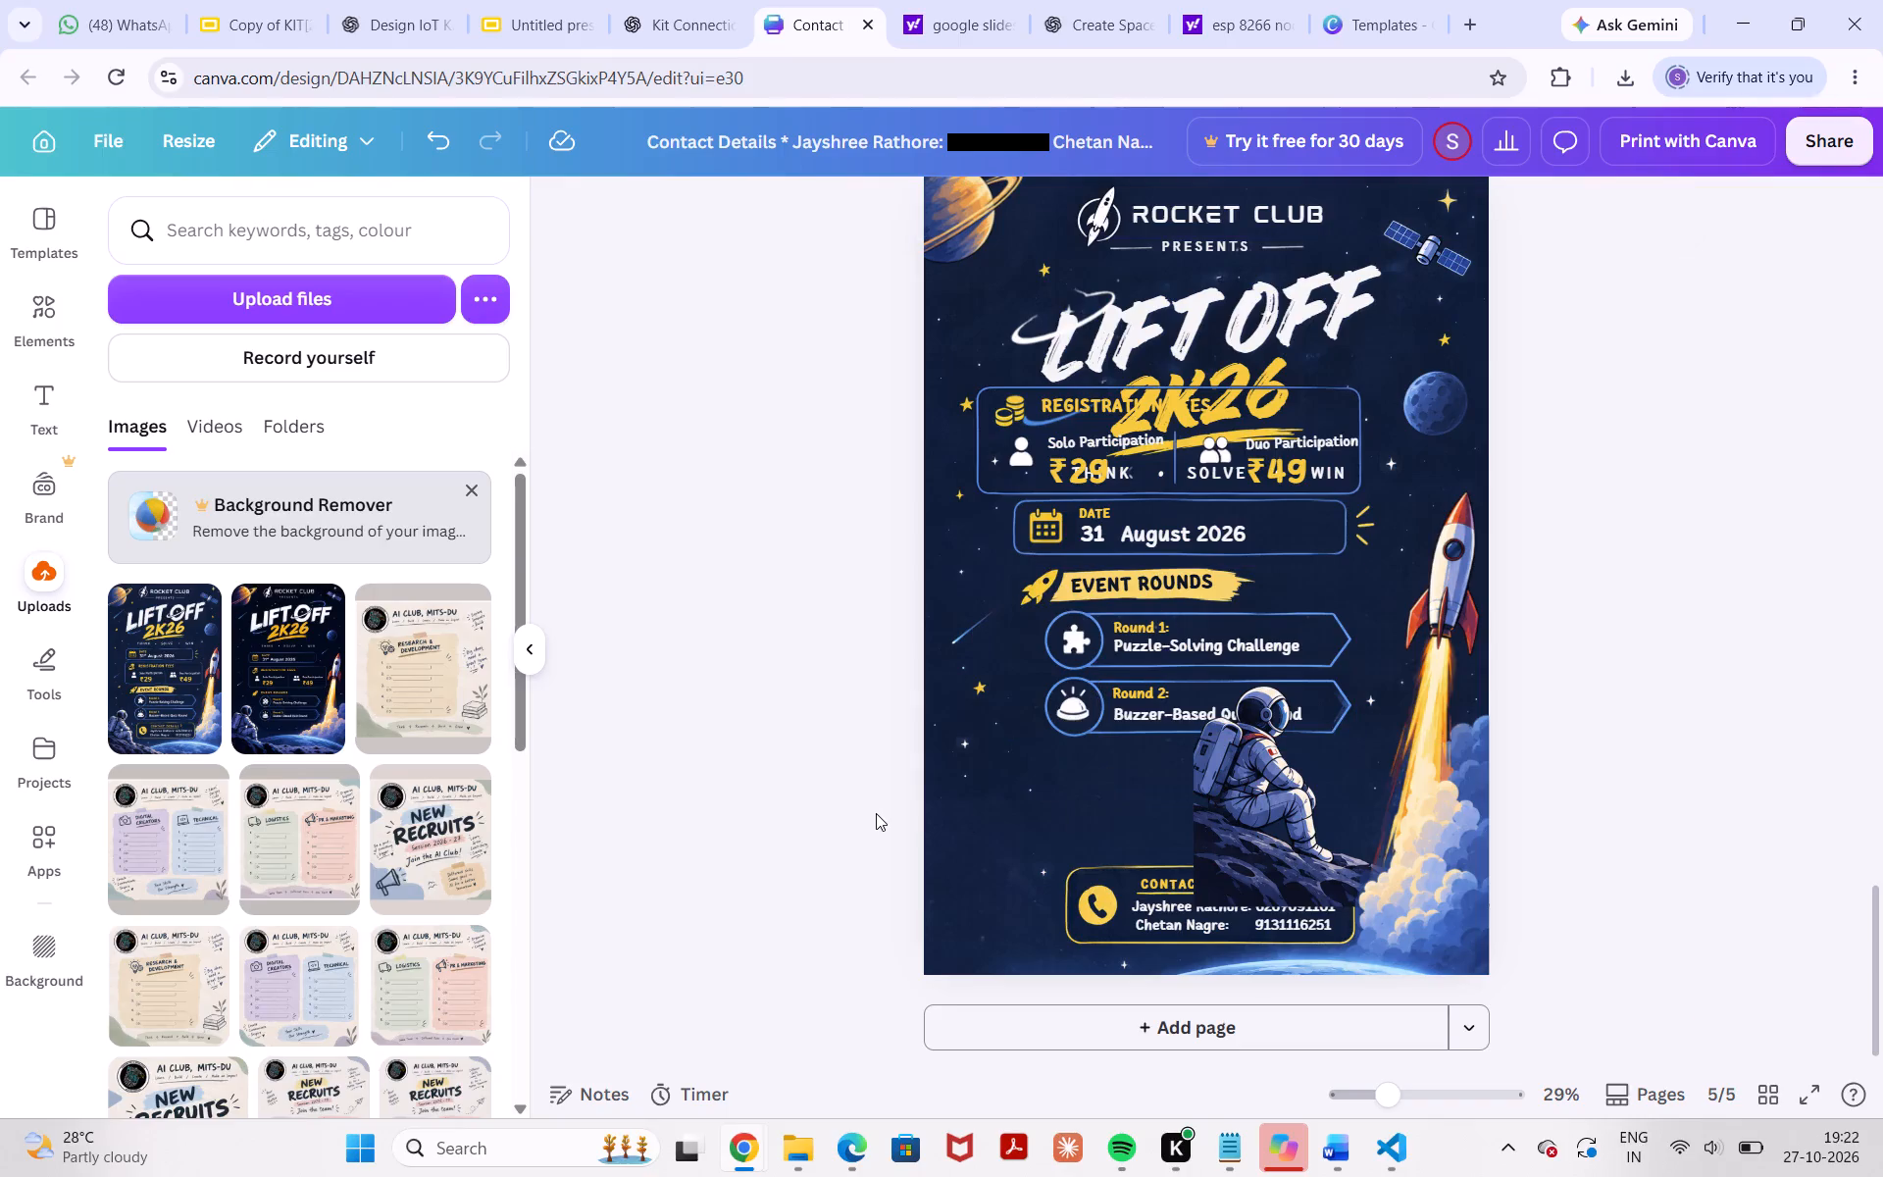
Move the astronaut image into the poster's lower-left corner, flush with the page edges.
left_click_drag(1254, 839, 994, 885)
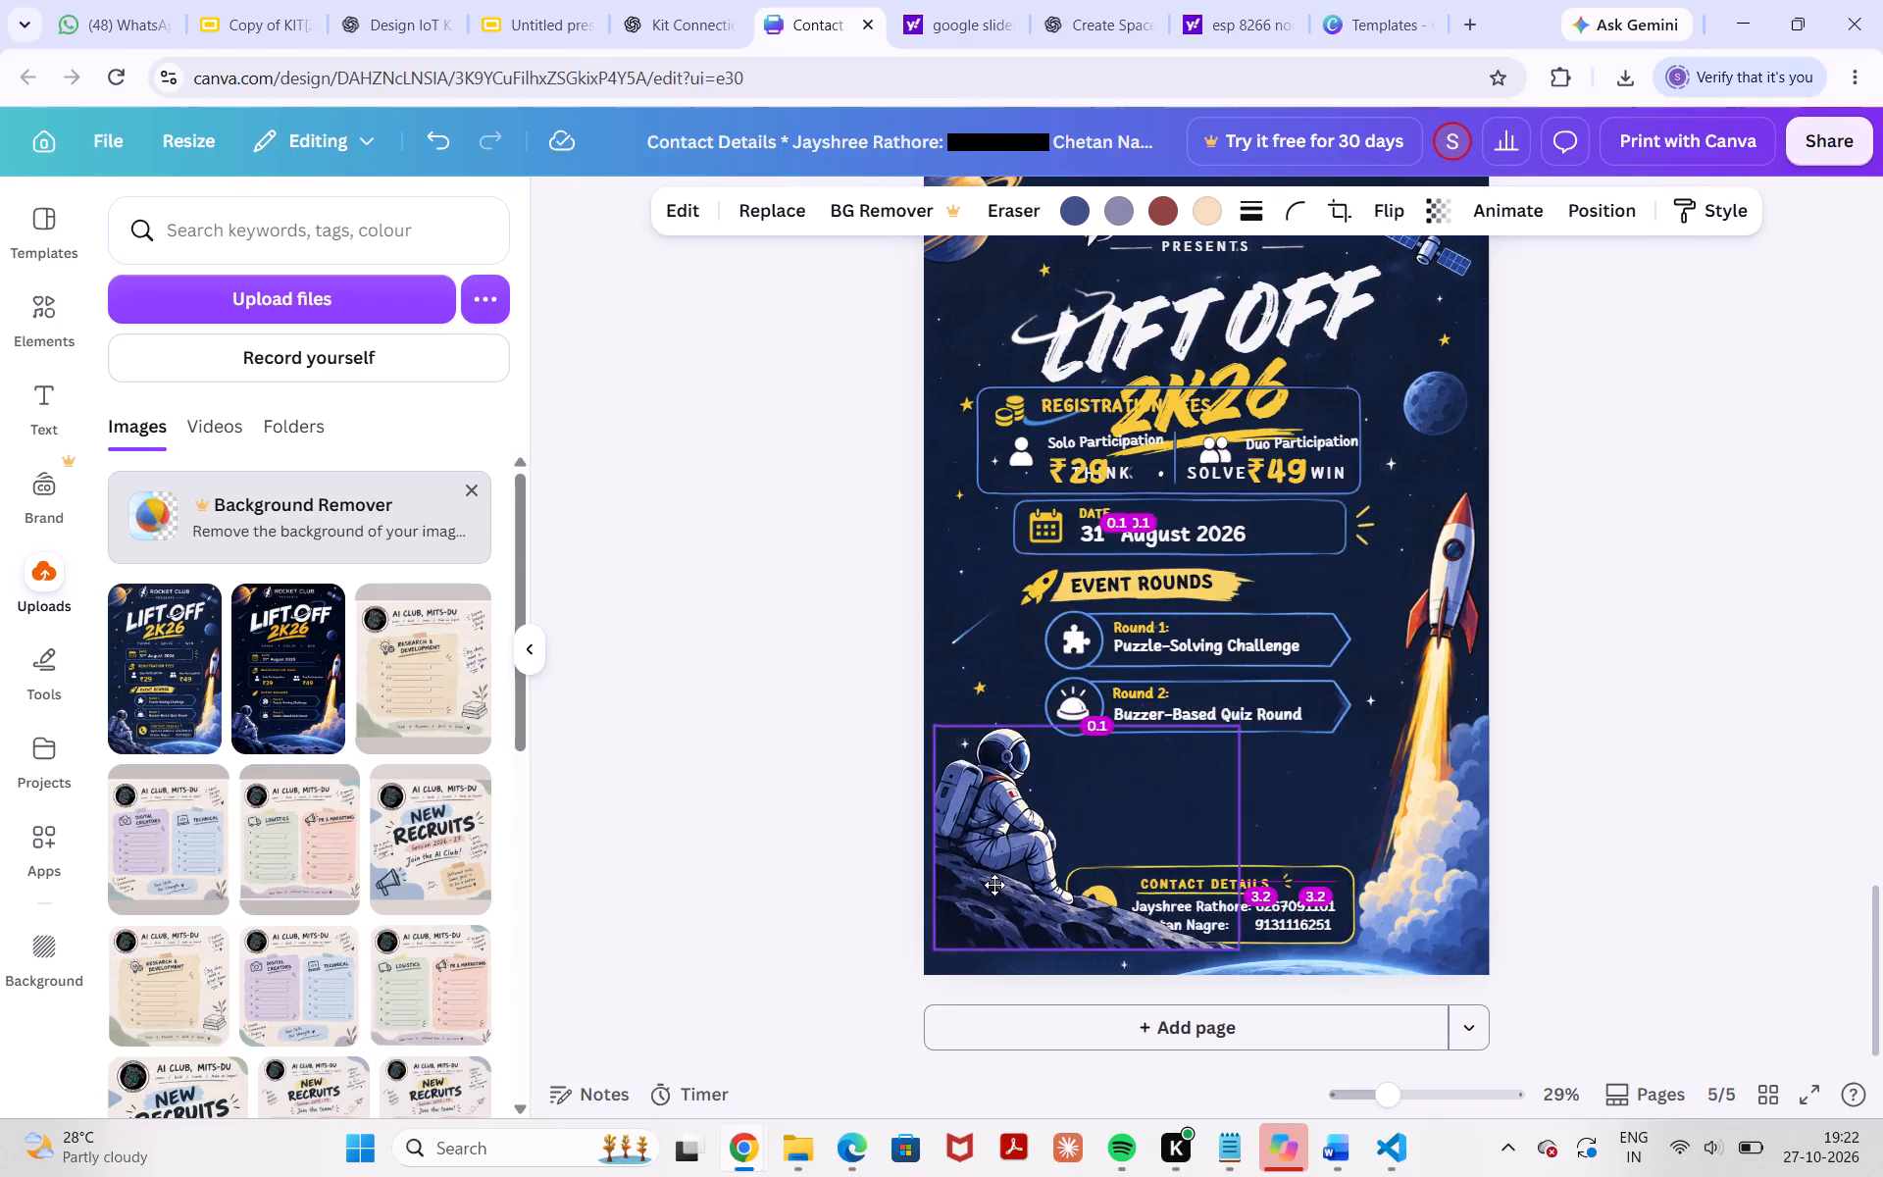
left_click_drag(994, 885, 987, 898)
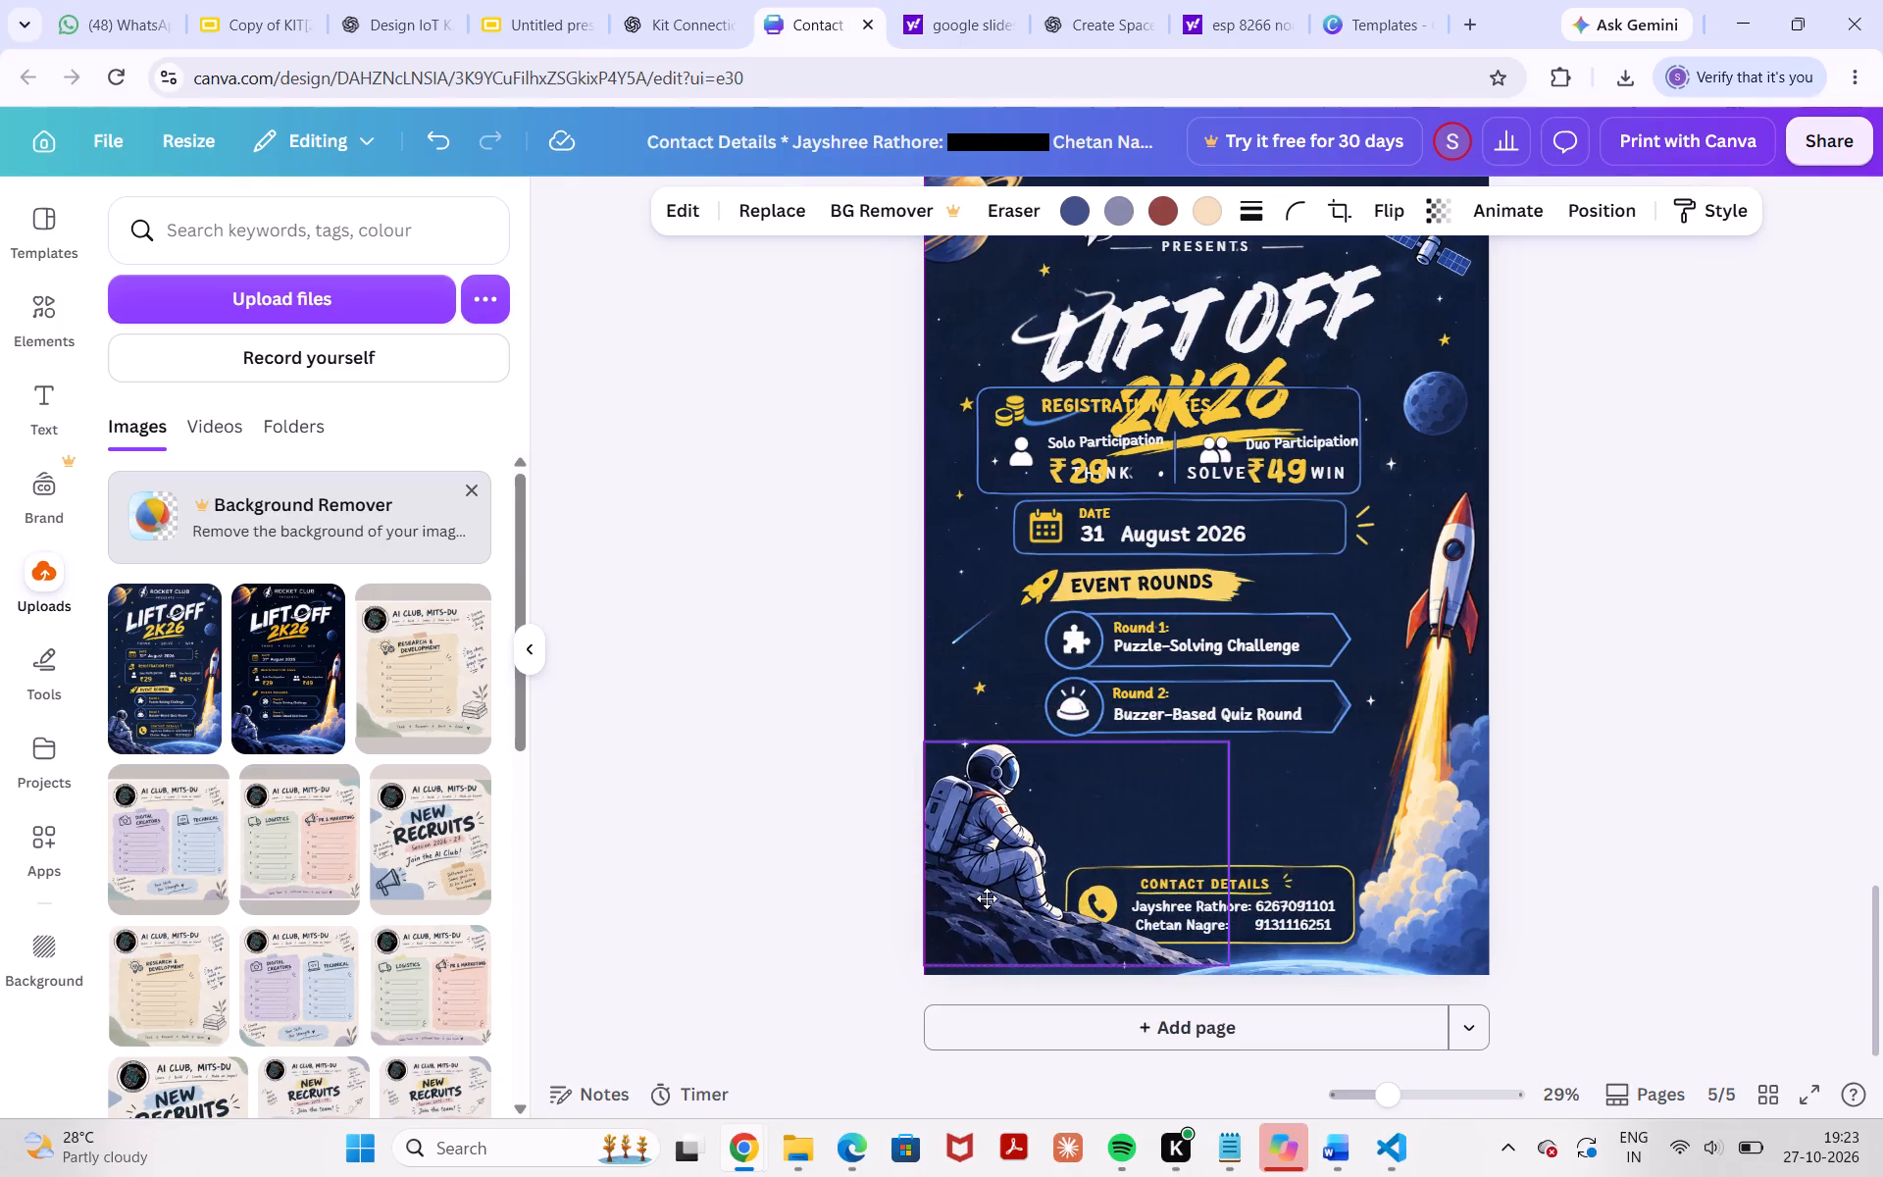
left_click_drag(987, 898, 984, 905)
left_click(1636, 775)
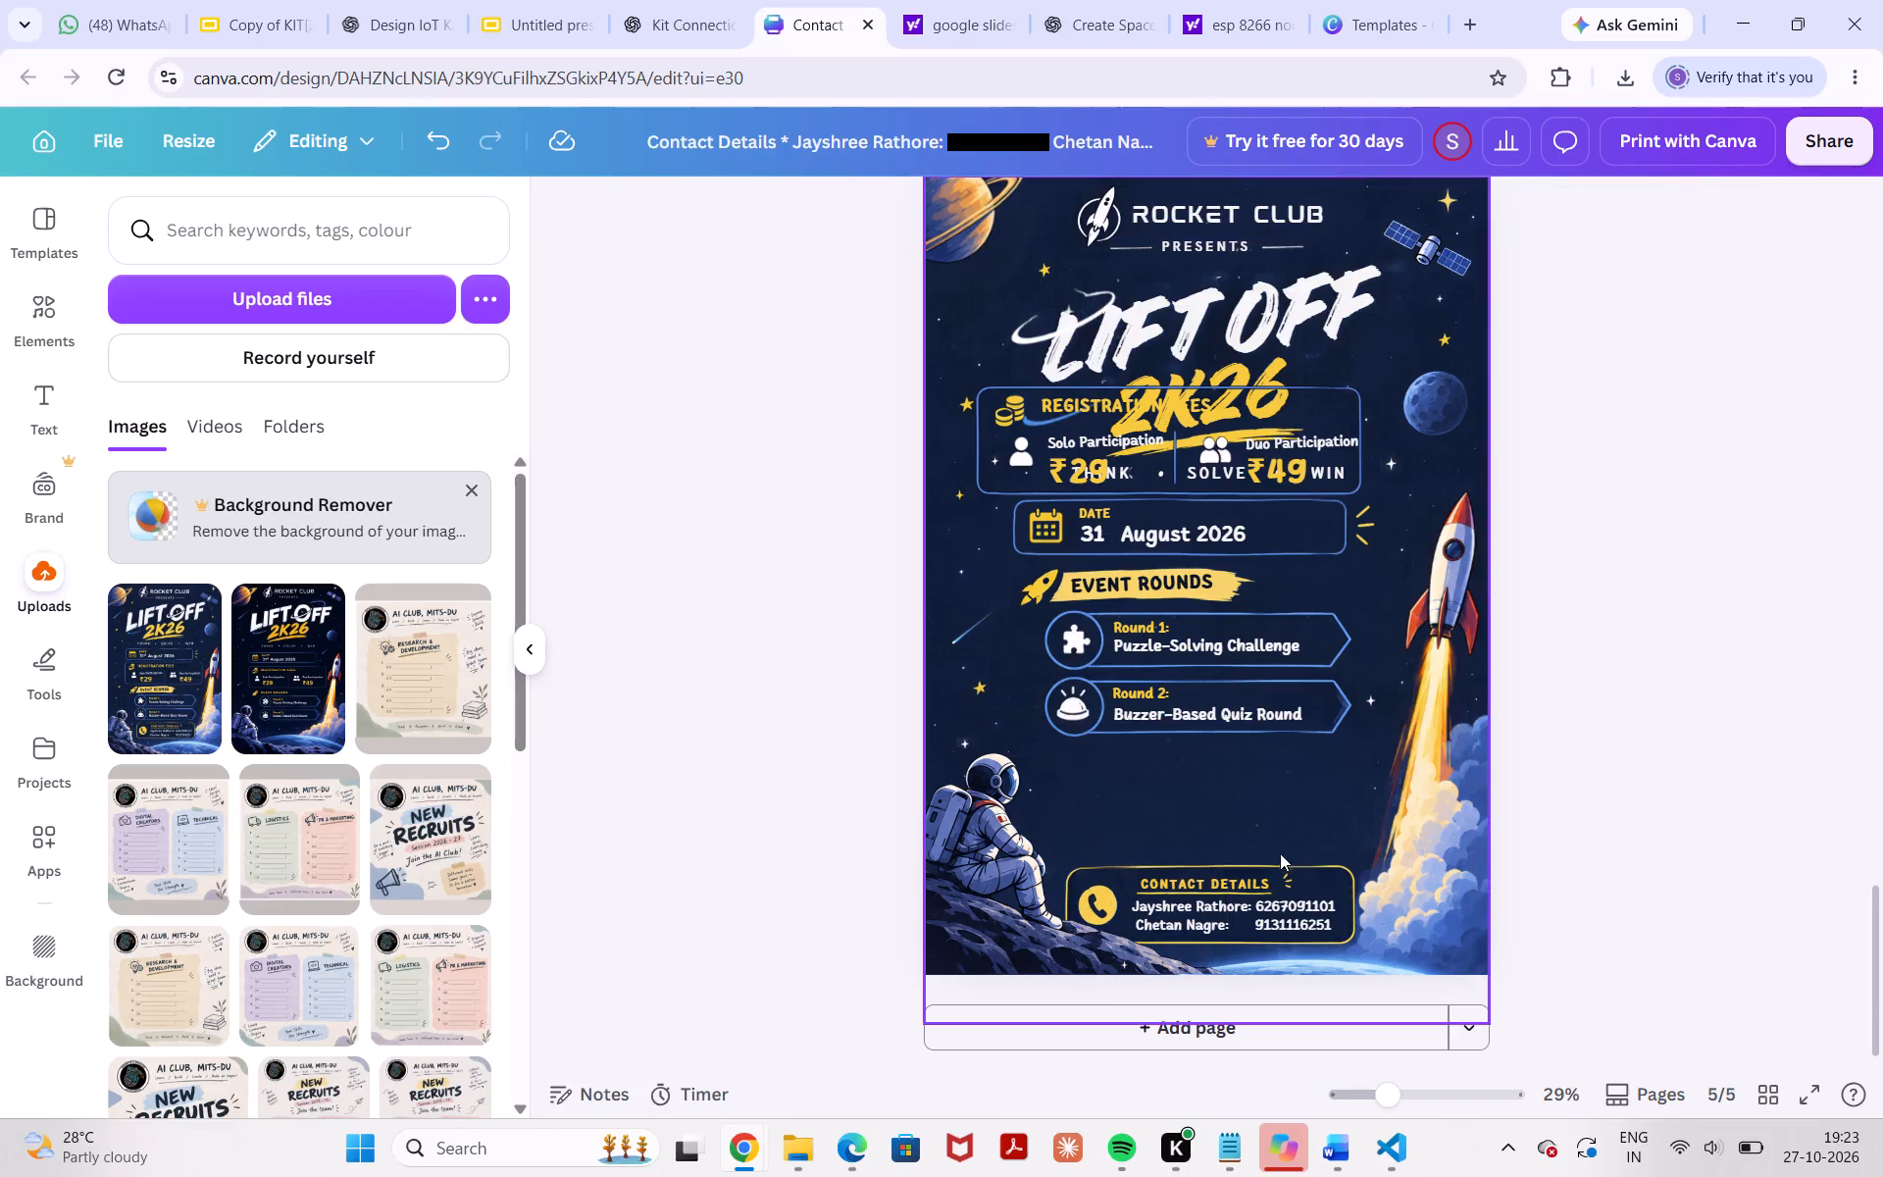
Compare the rocket artwork on page 5 with the rocket on page 4.
left_click(1449, 569)
left_click(1449, 569)
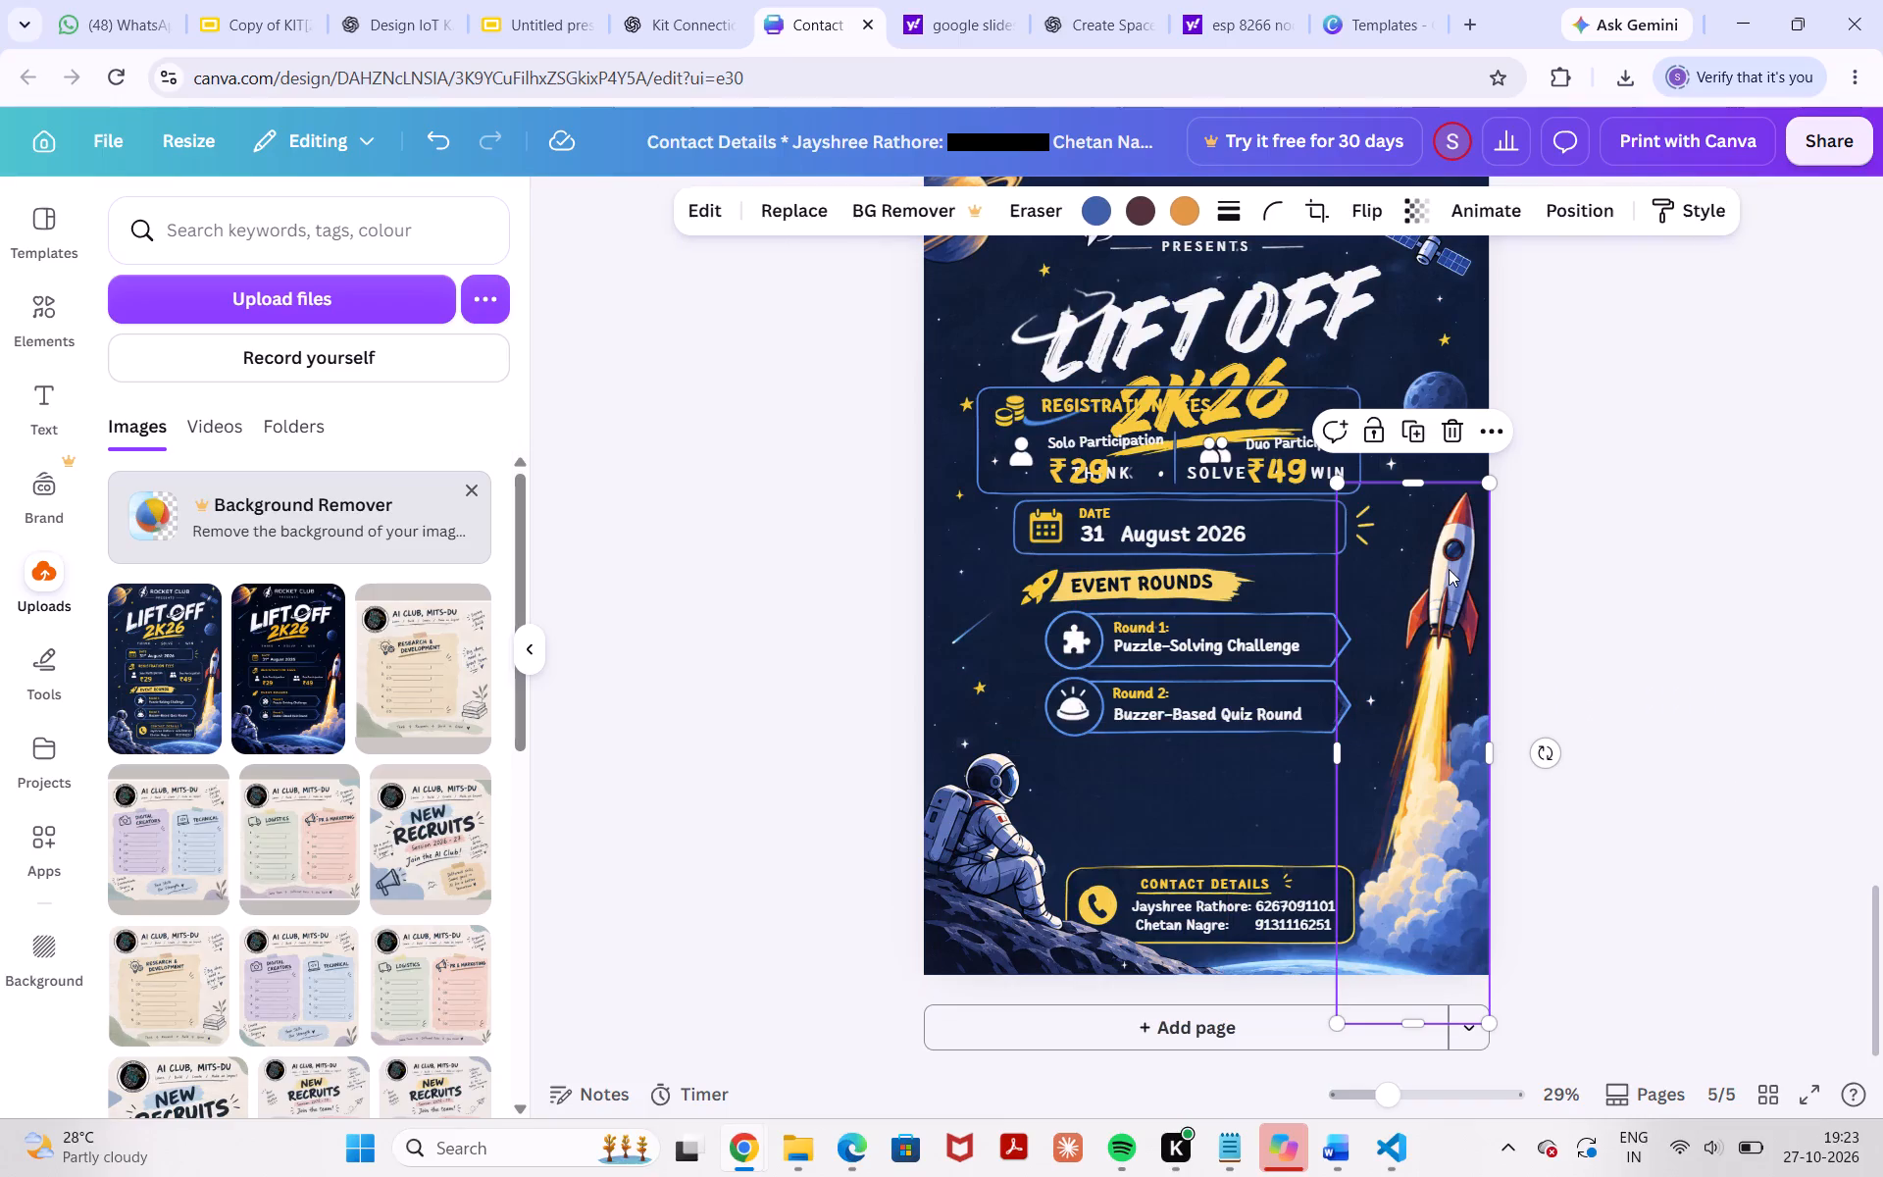
scroll(1449, 569, "up", 5)
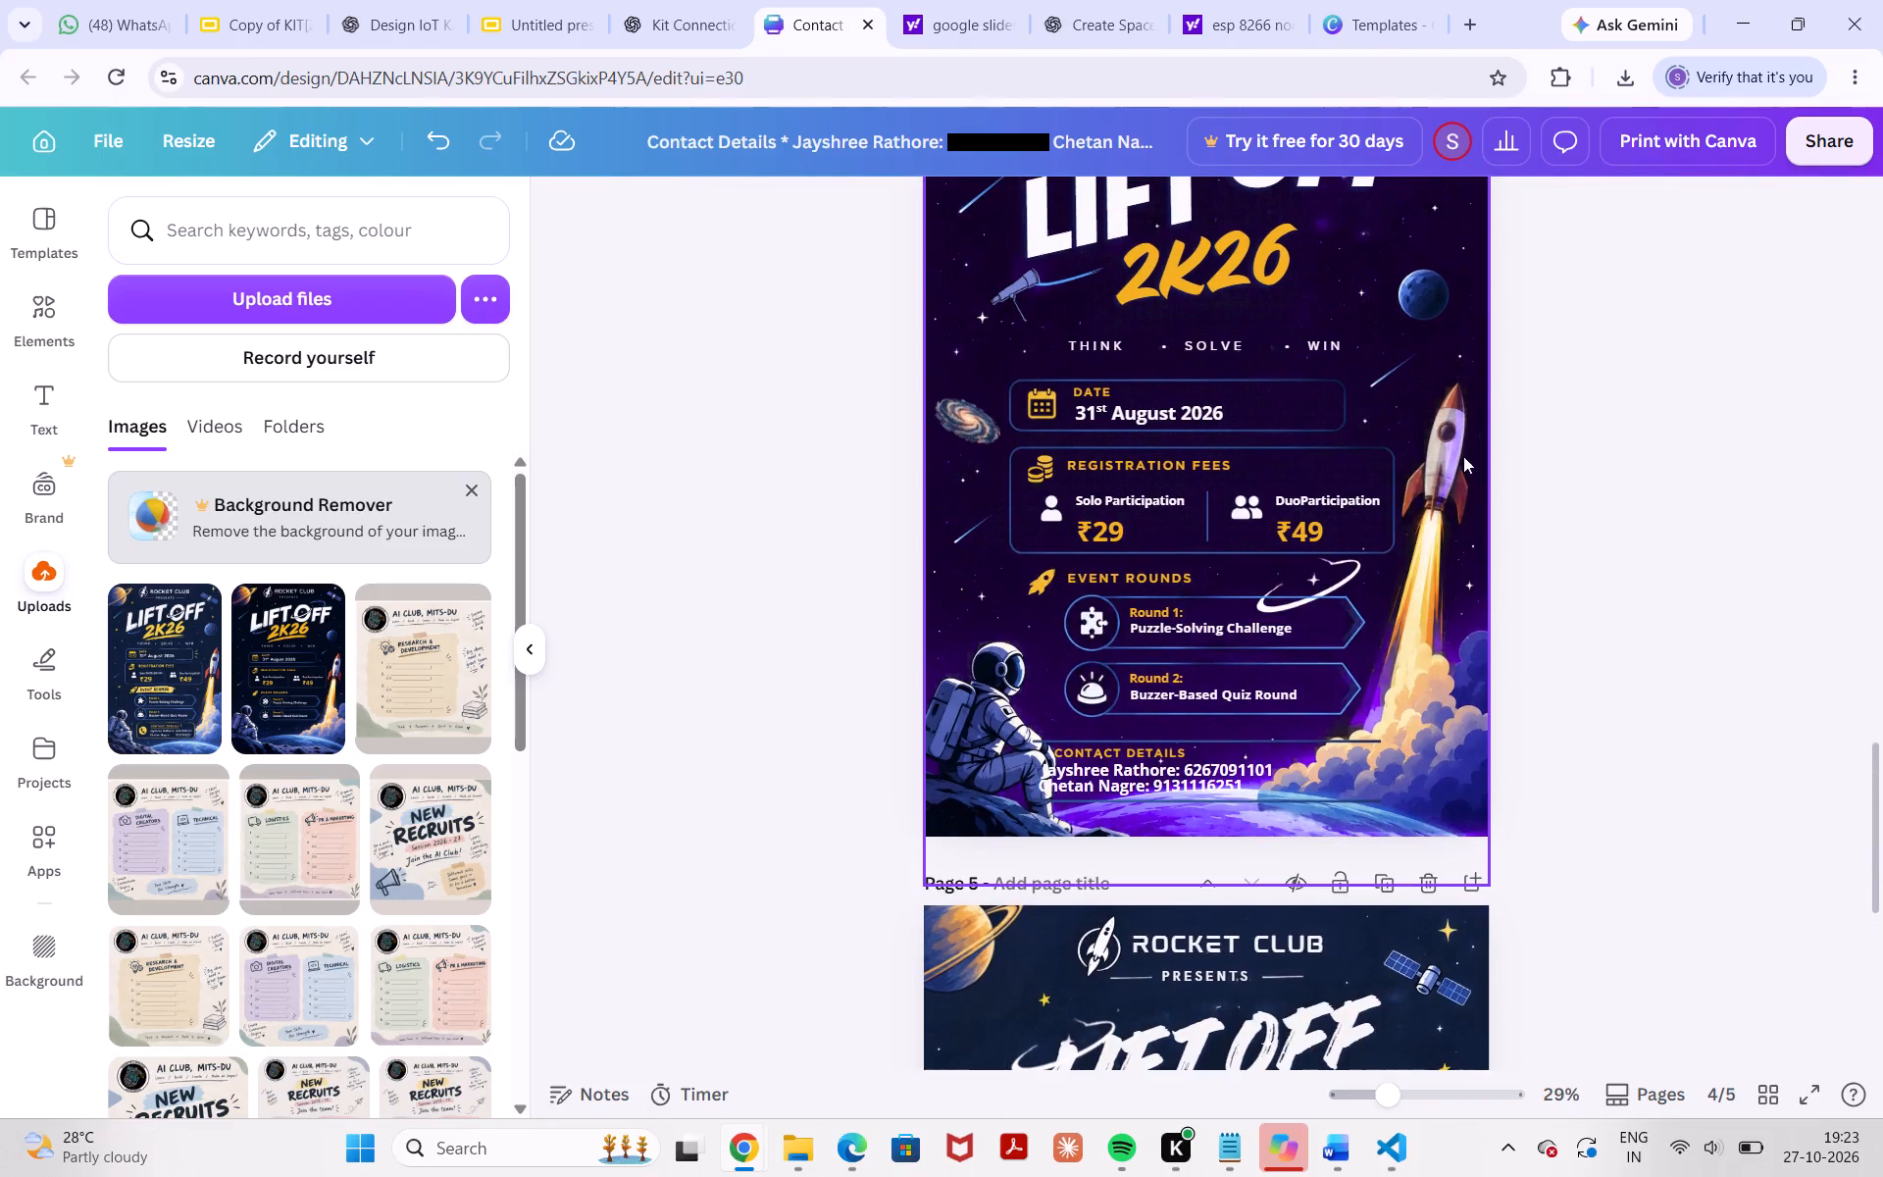
left_click(1446, 447)
scroll(1446, 447, "down", 4)
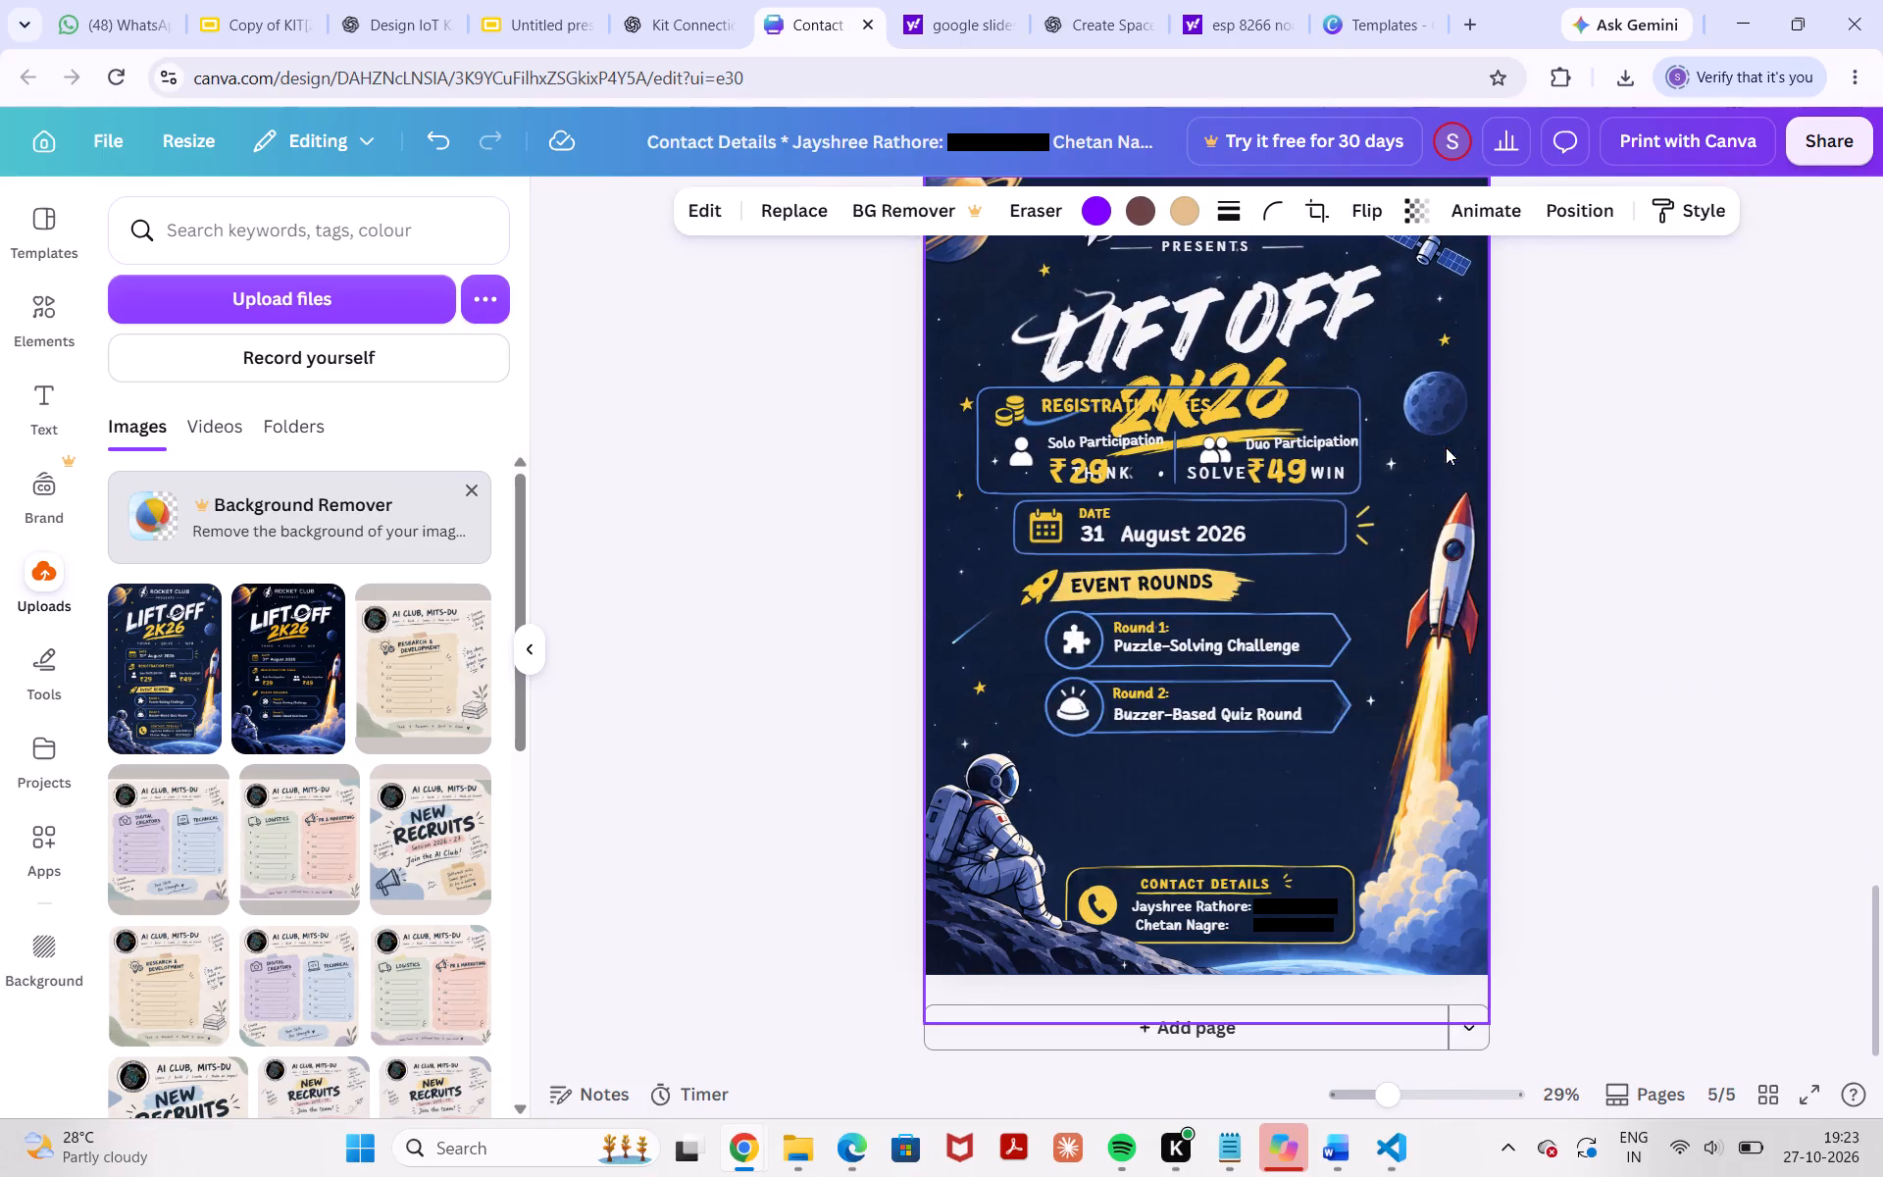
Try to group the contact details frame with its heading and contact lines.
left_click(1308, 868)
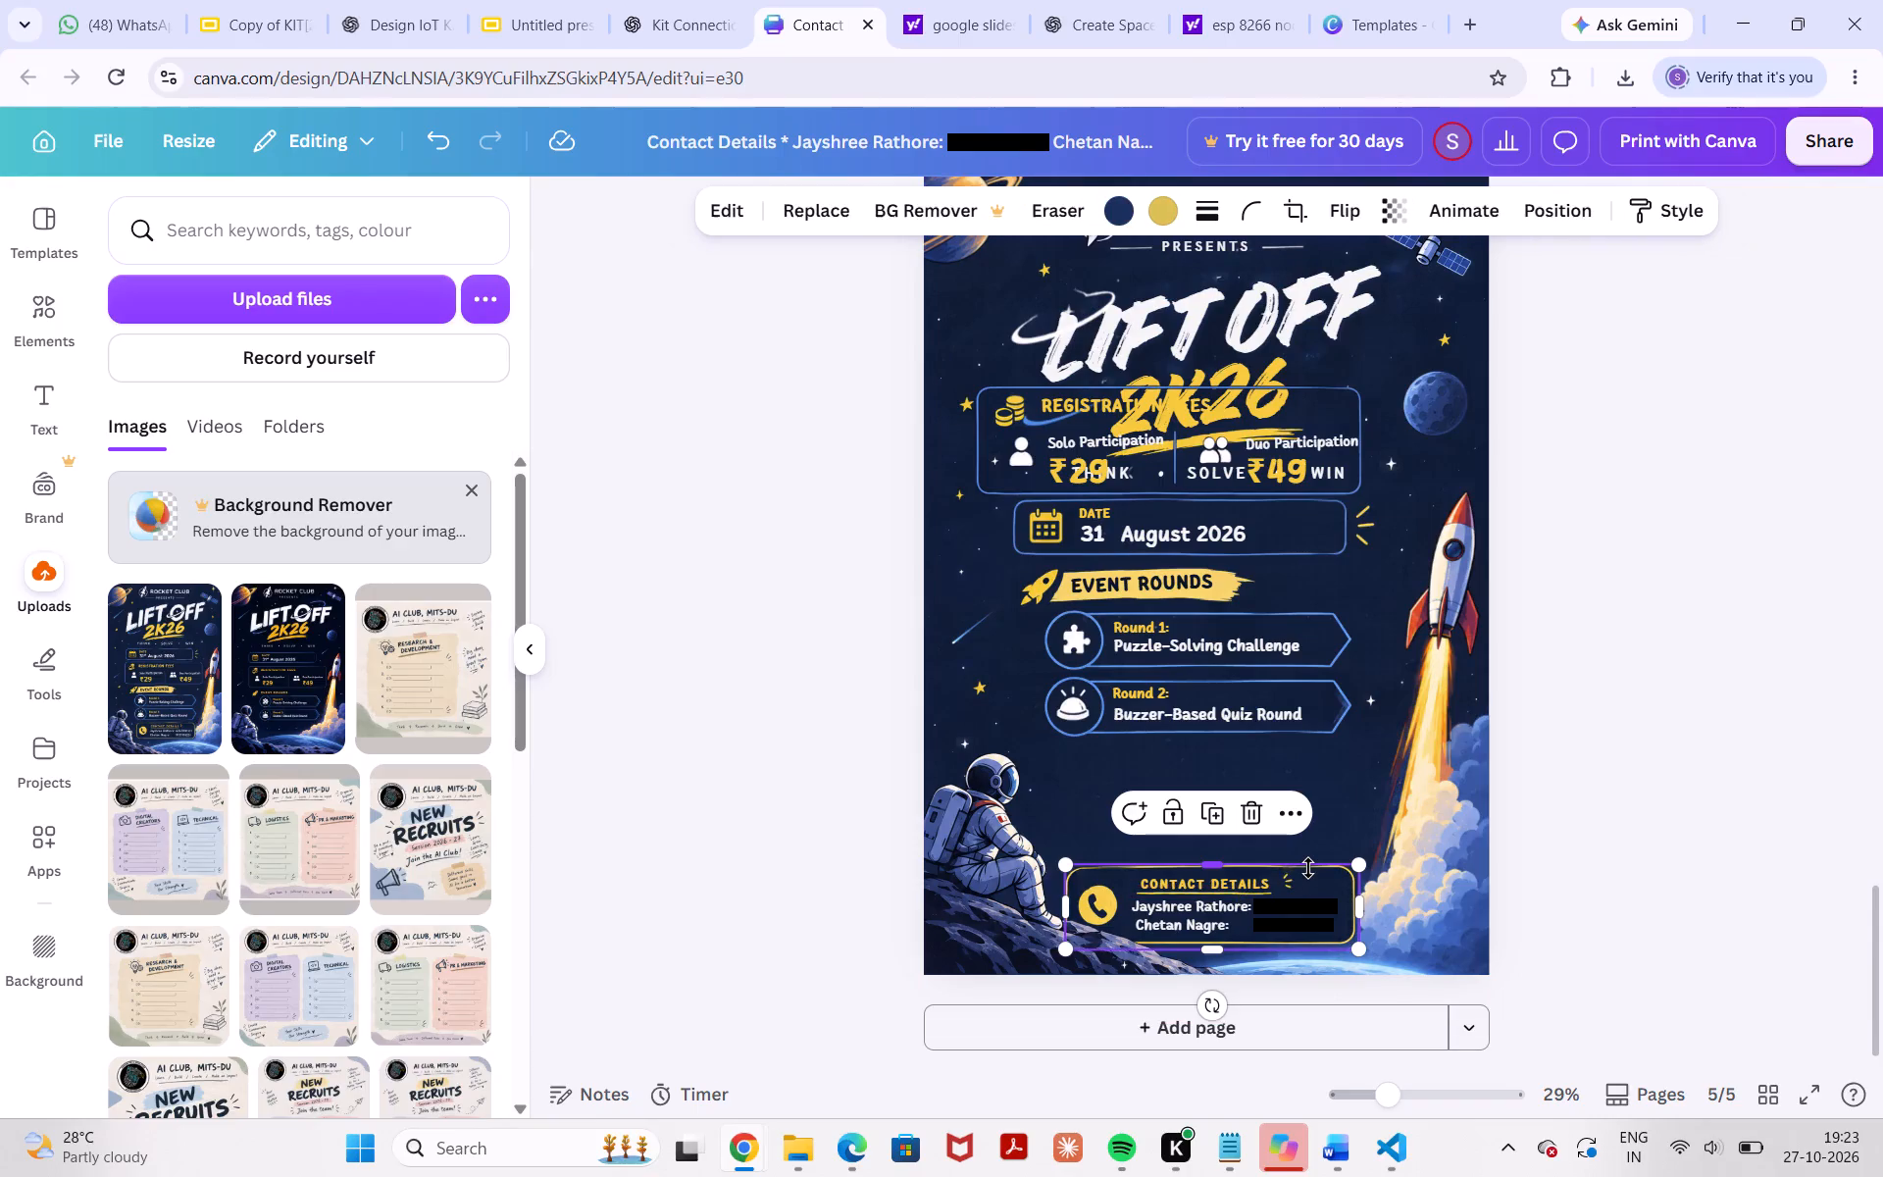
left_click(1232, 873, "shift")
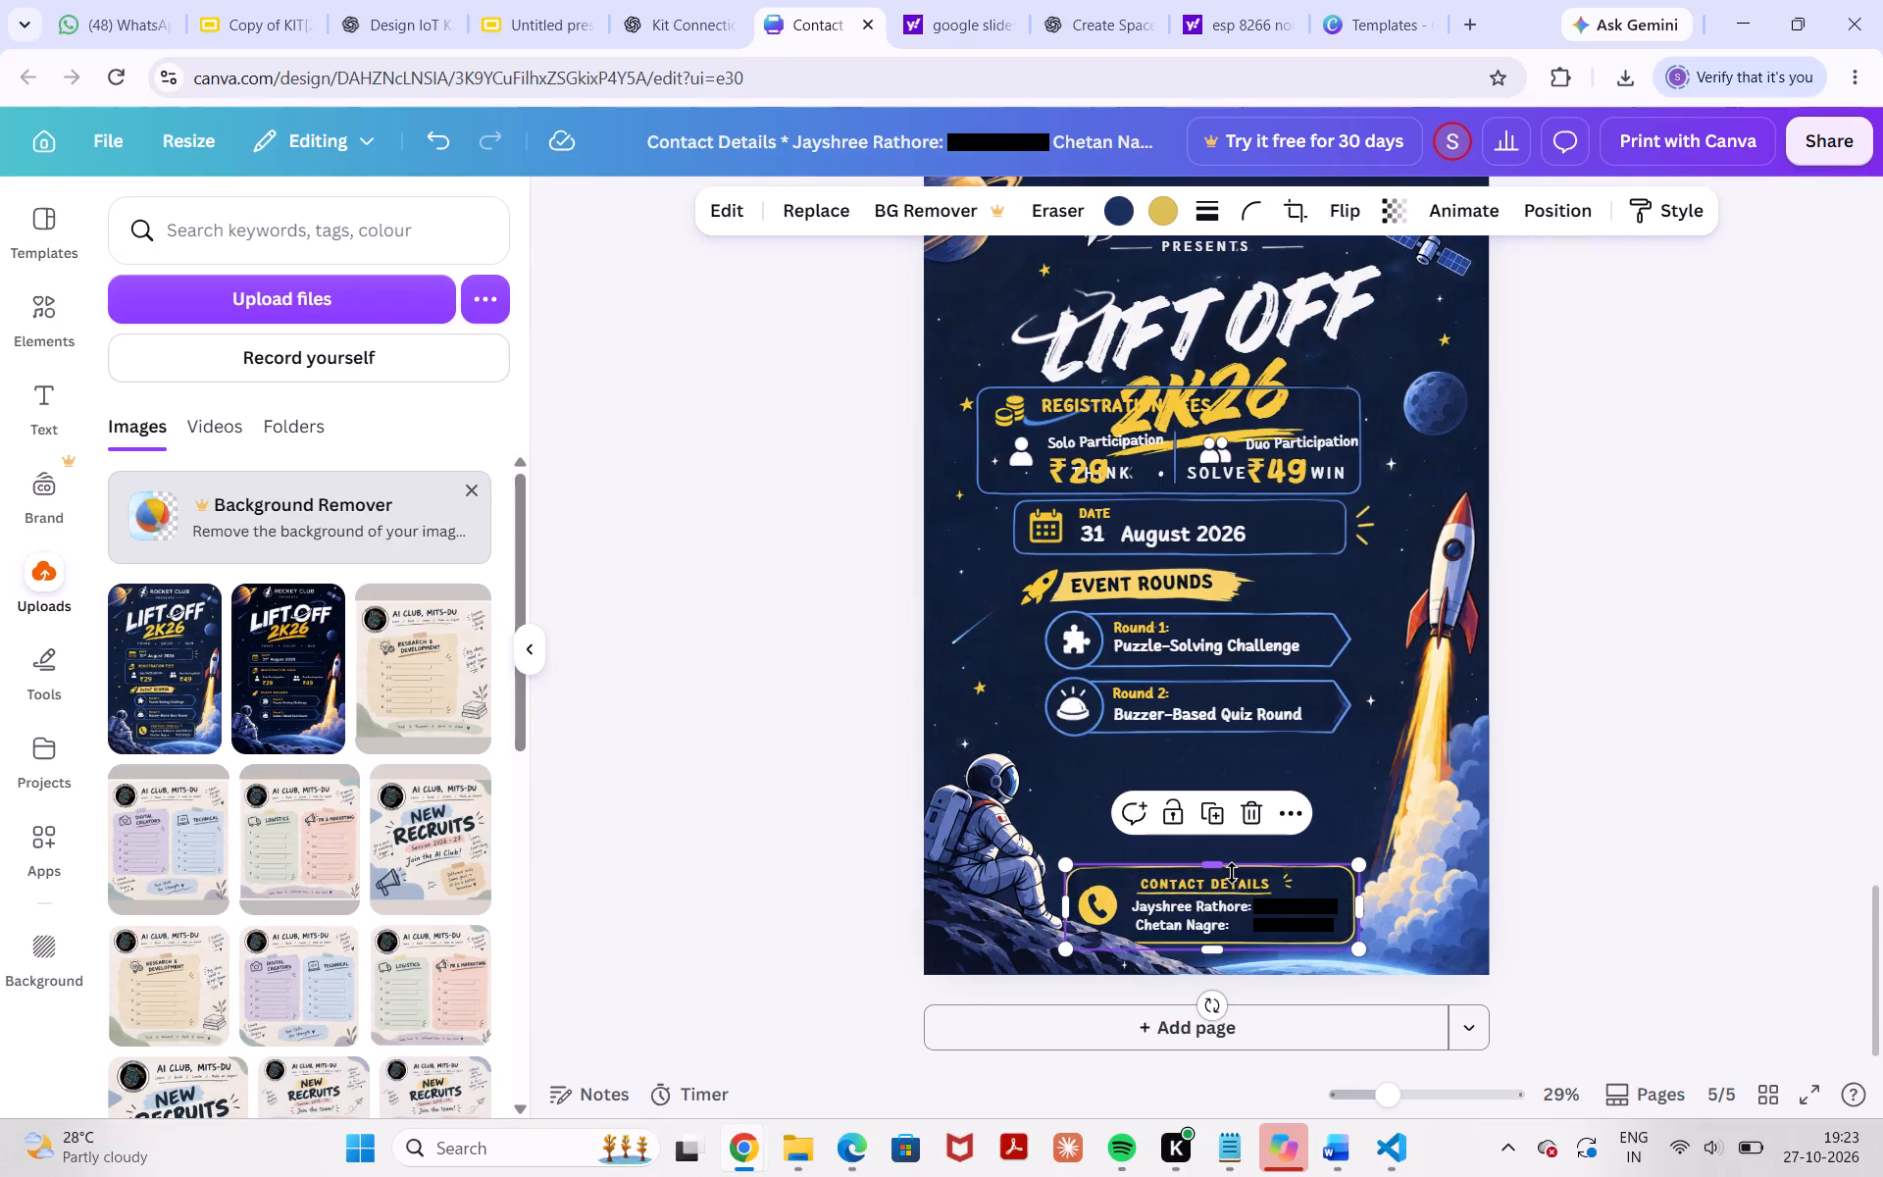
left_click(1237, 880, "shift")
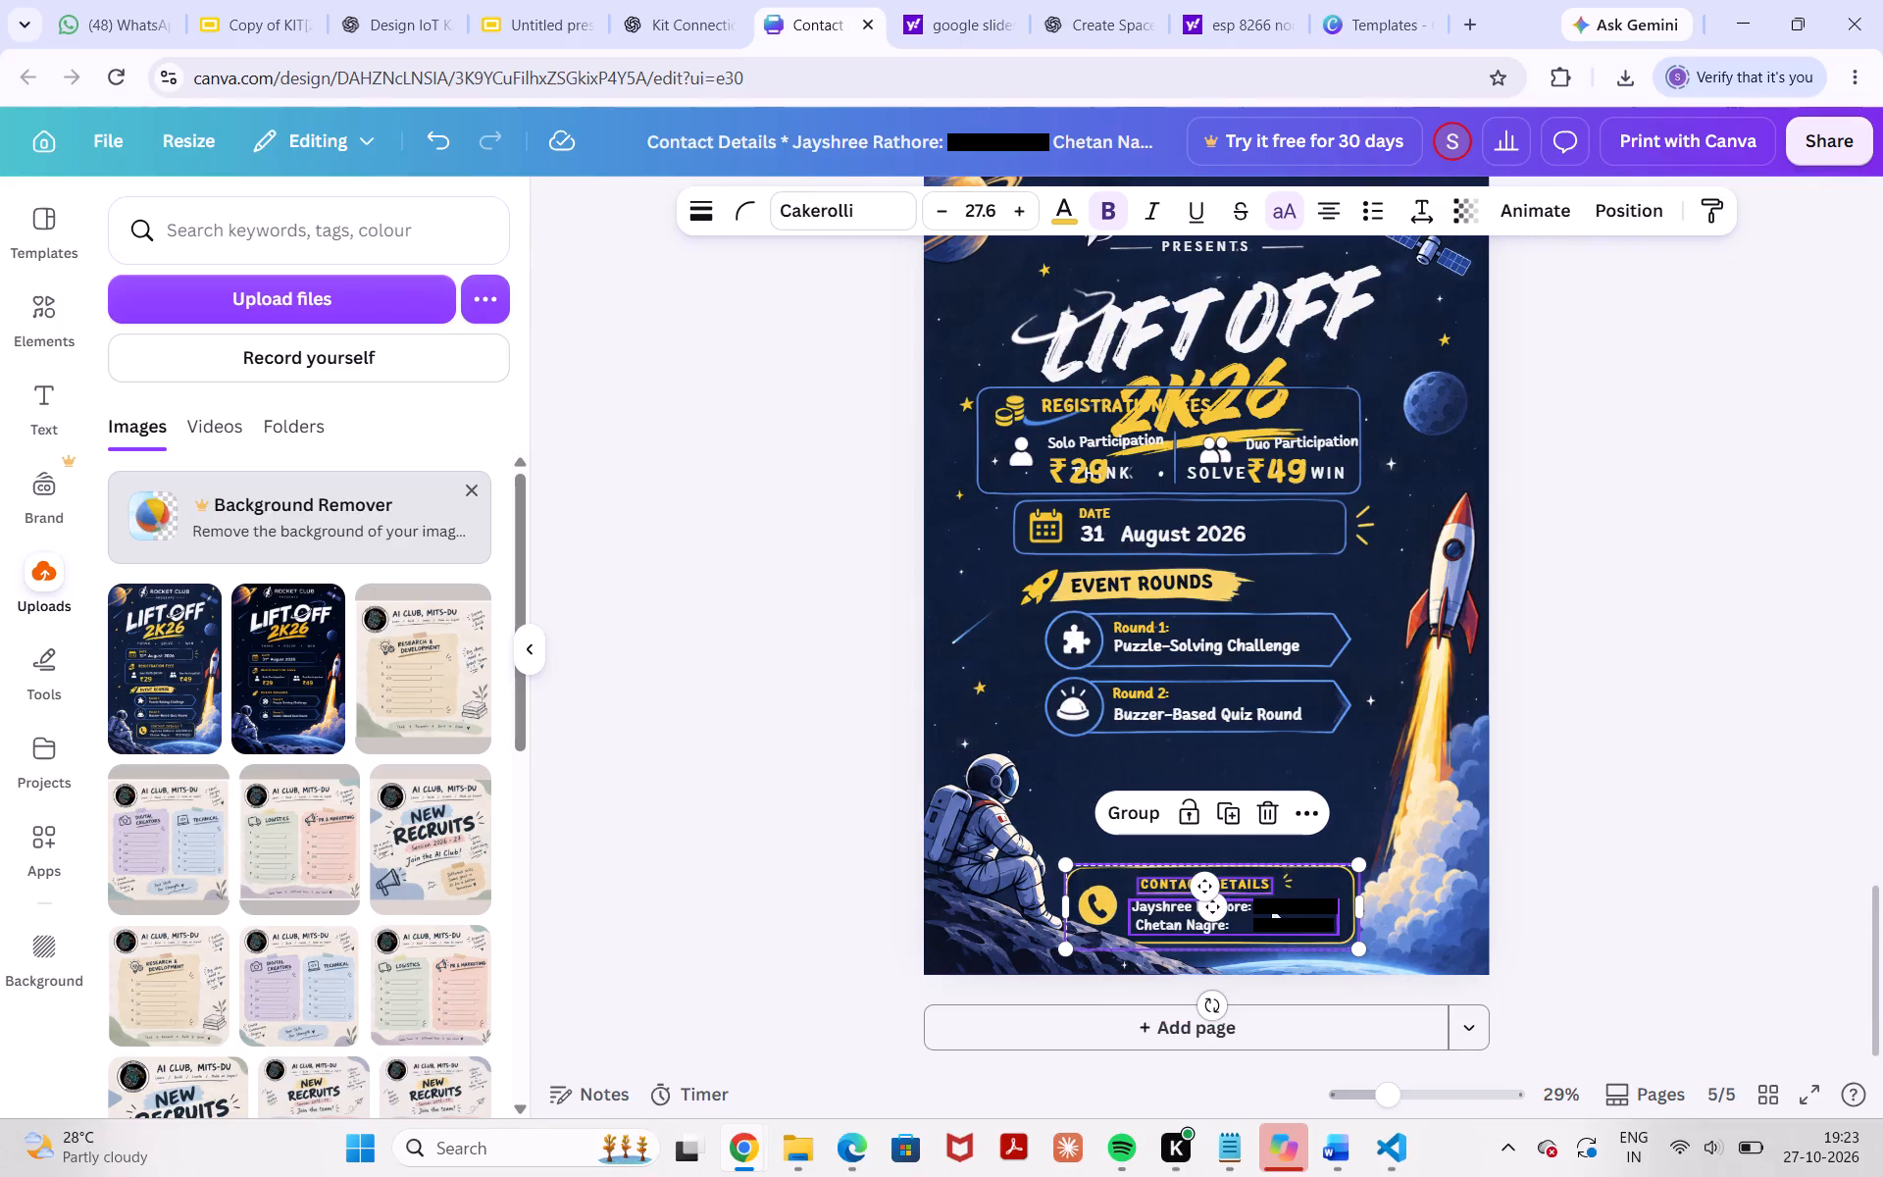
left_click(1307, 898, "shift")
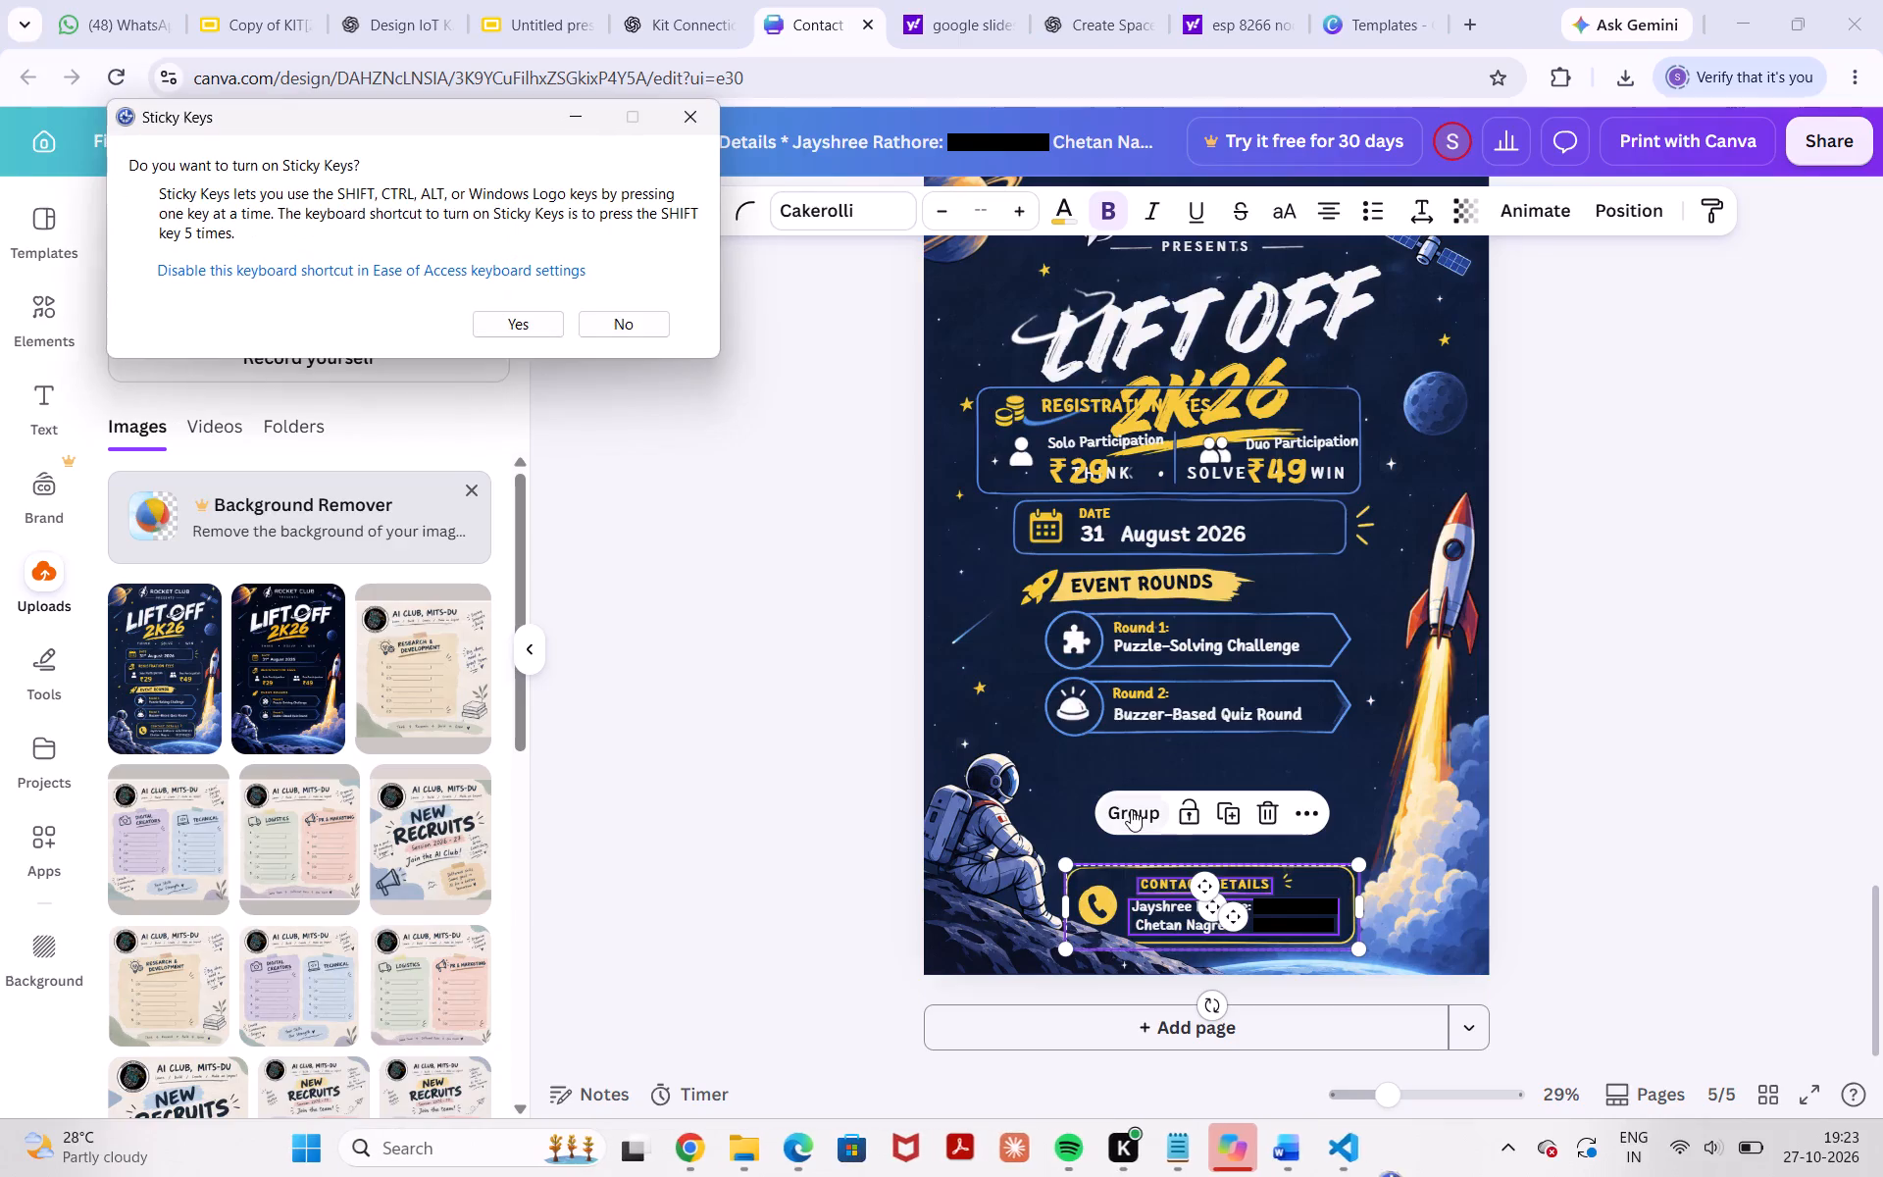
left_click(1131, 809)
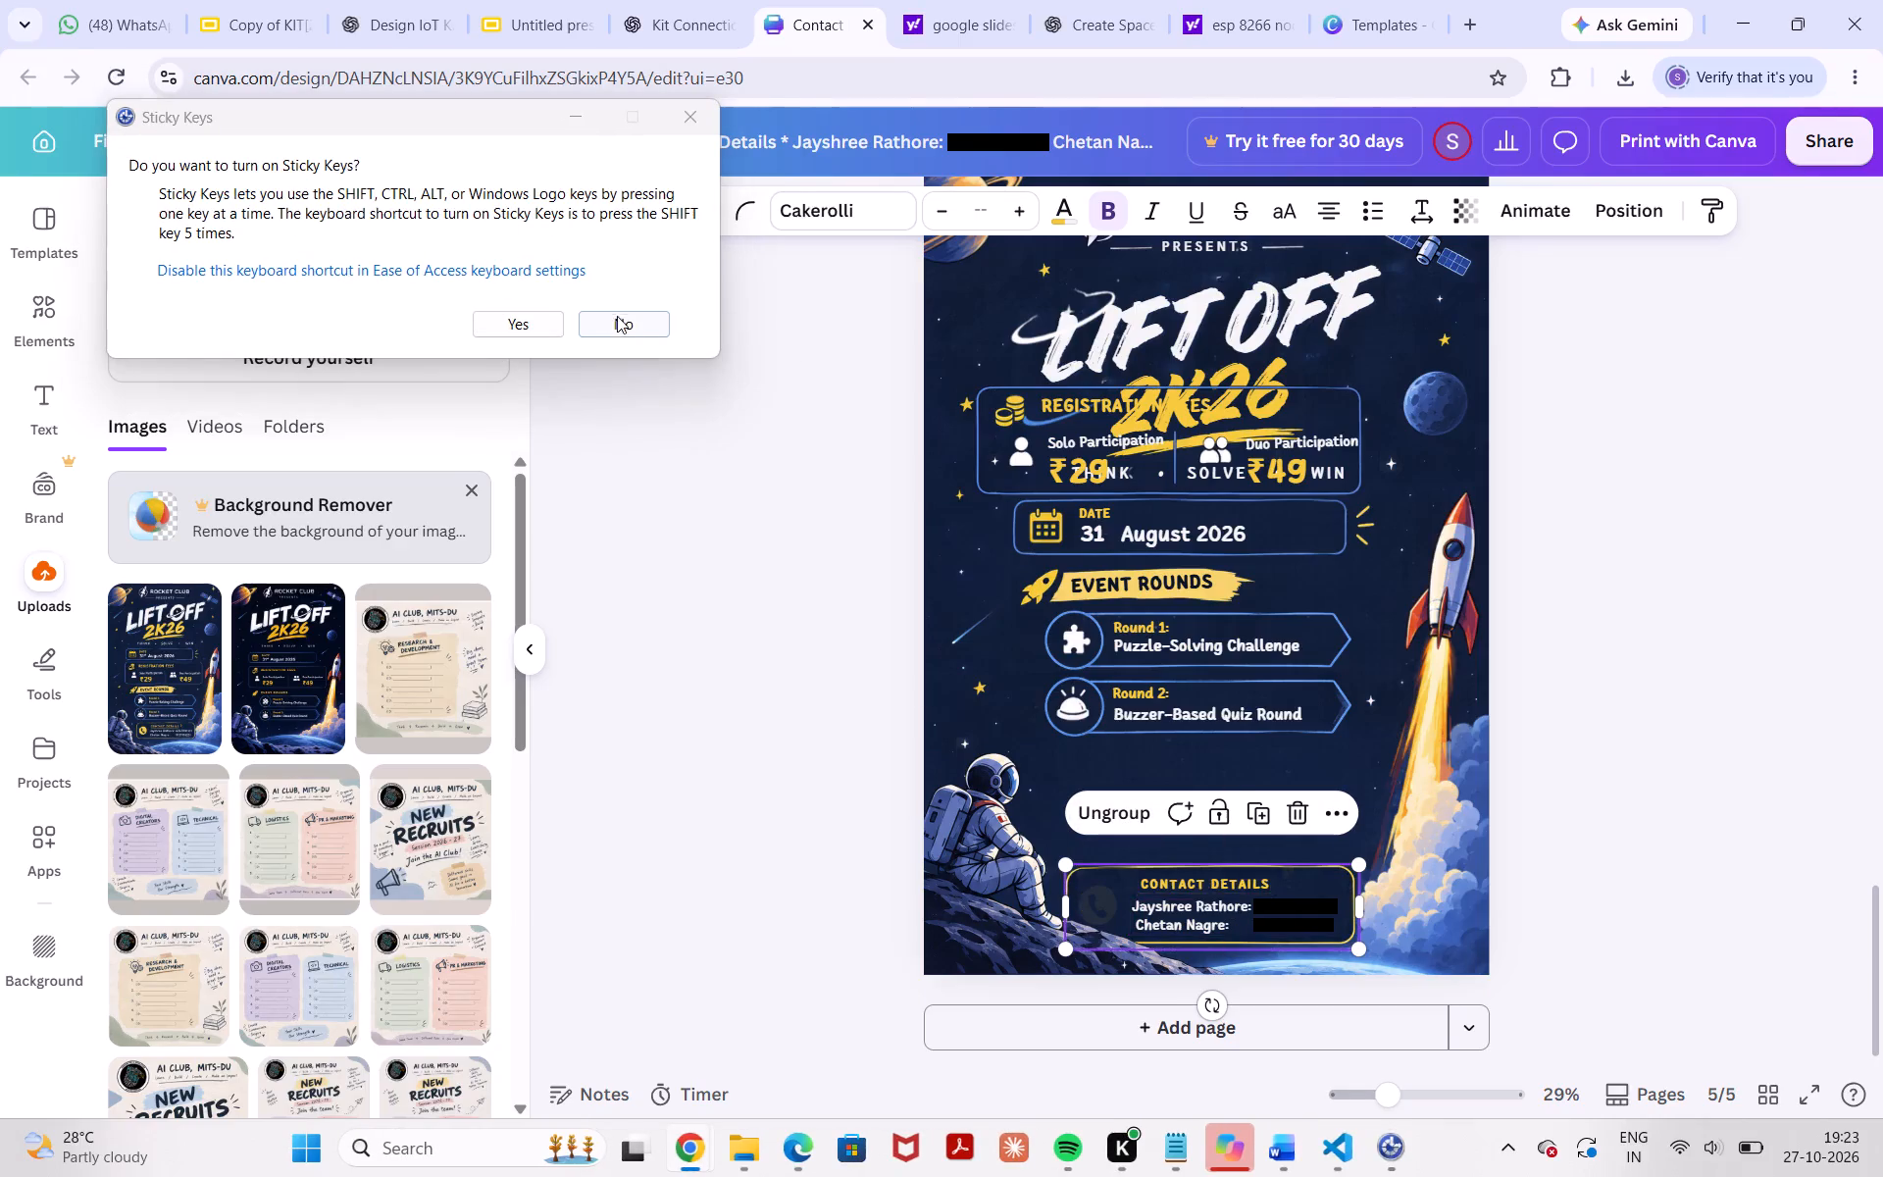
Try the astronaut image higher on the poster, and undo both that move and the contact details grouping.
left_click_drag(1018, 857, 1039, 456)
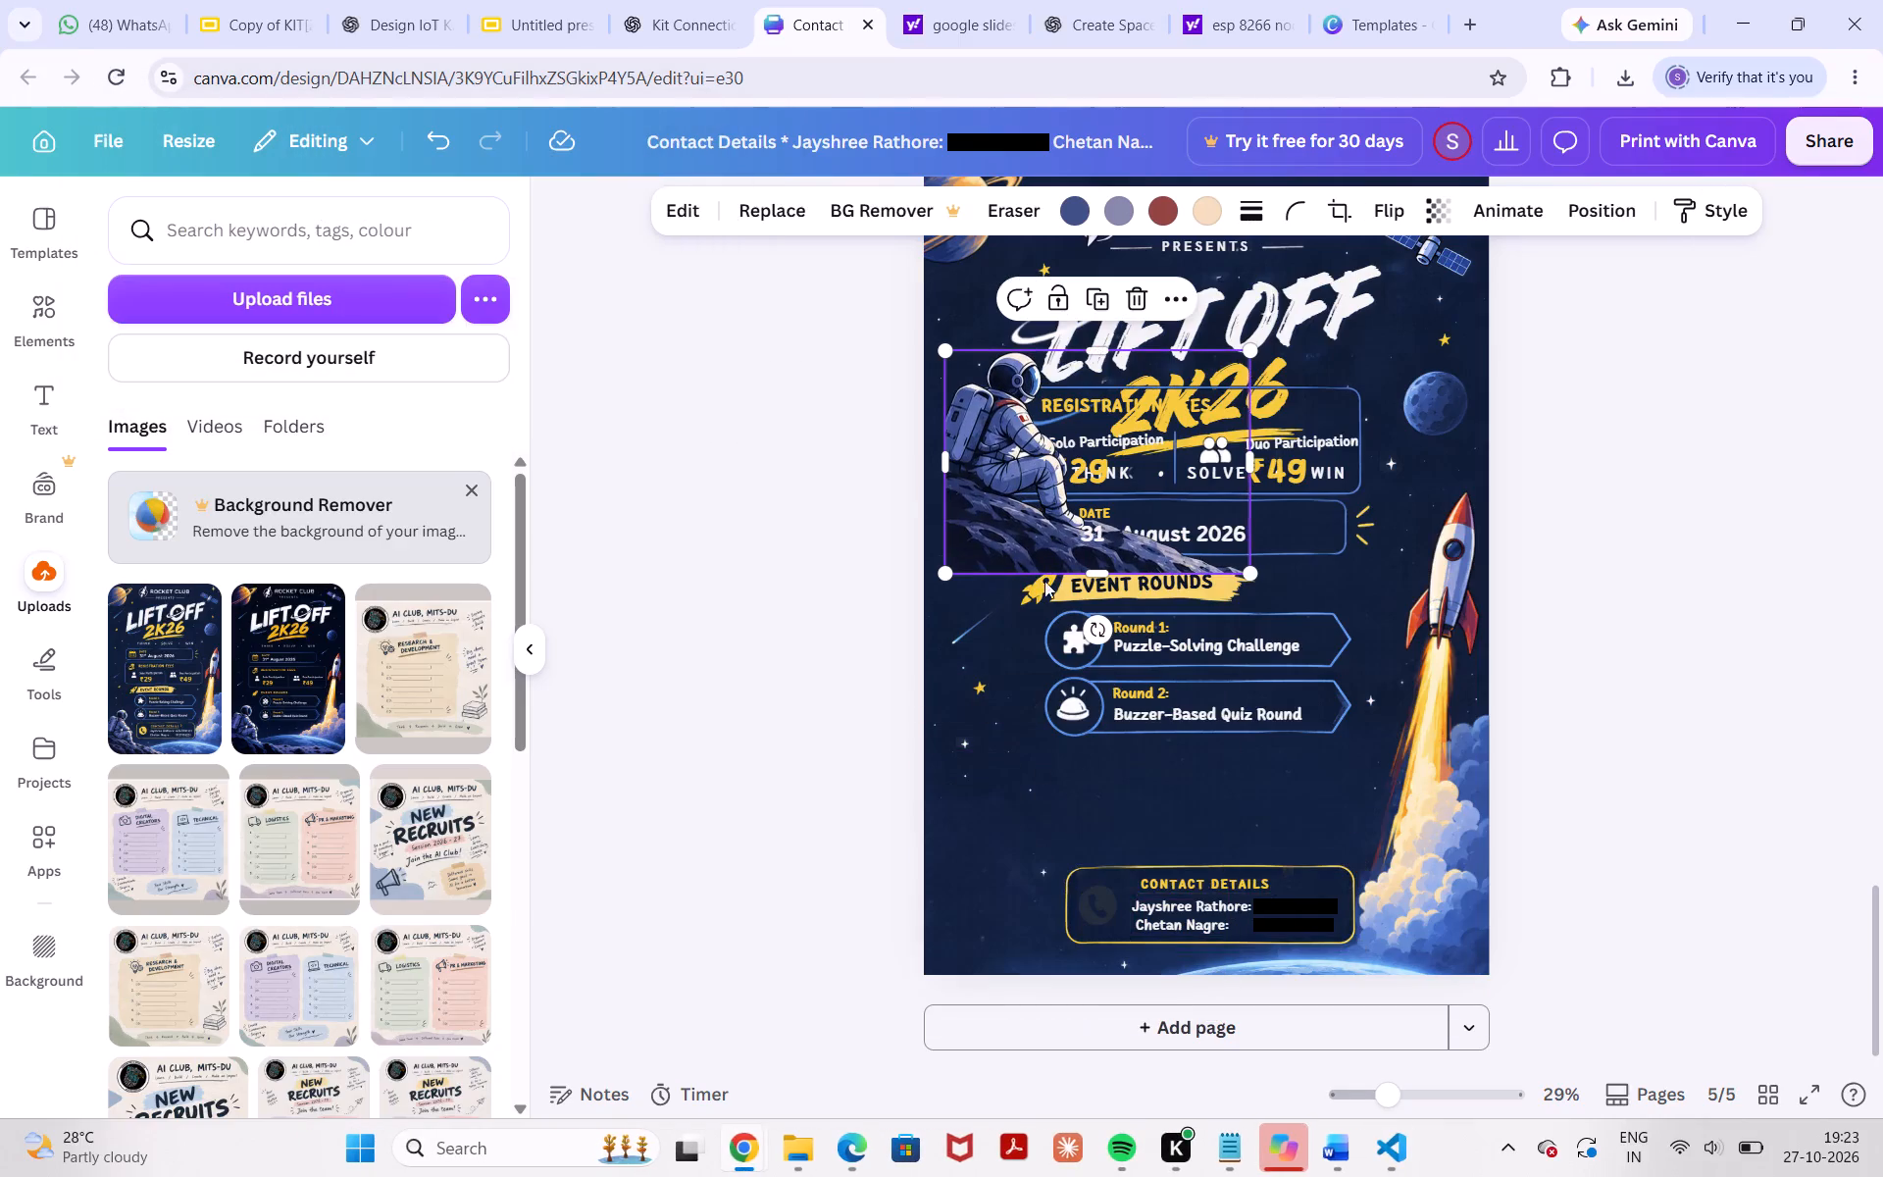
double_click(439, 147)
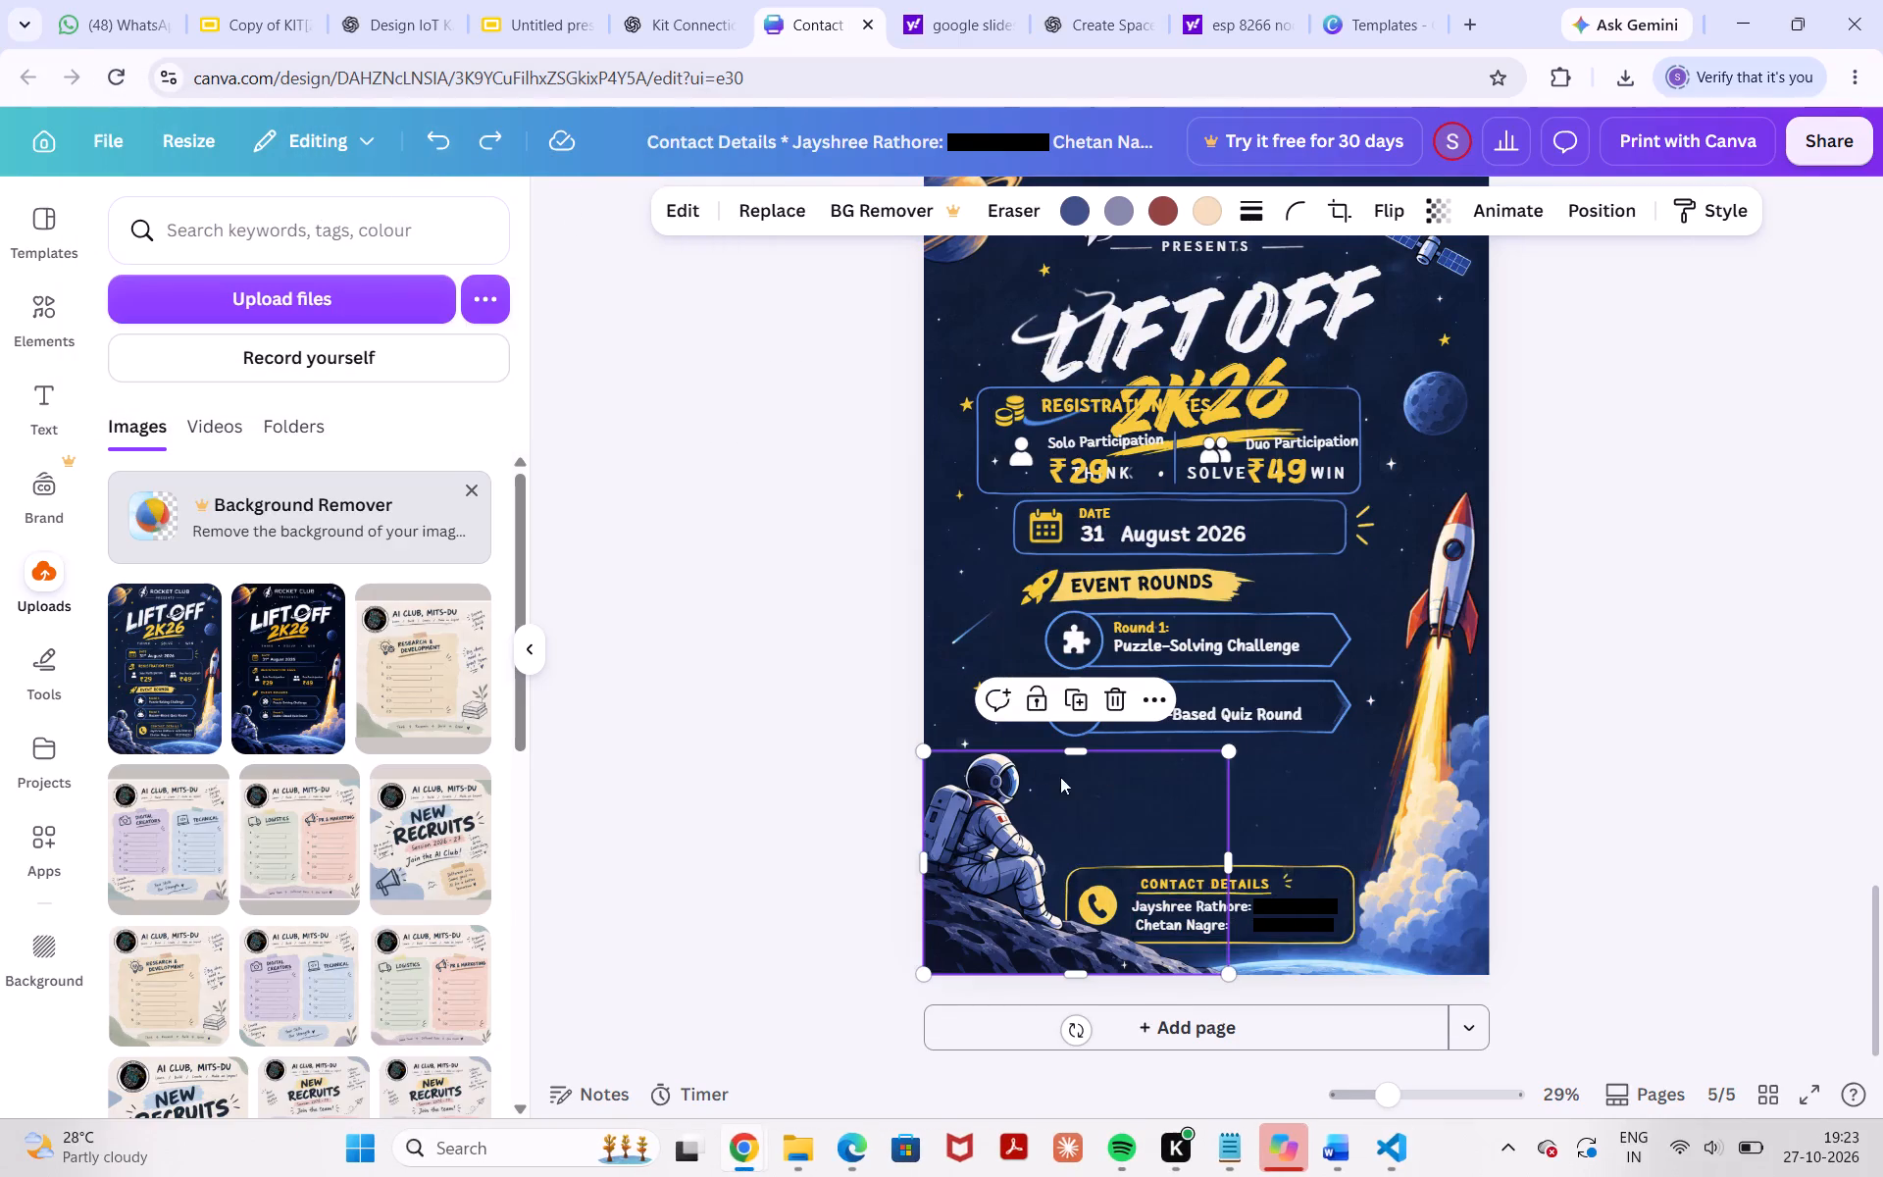
Move the astronaut clear of the contact details and group the frame, heading, underline, phone icon and contact lines.
left_click_drag(1058, 778, 1072, 463)
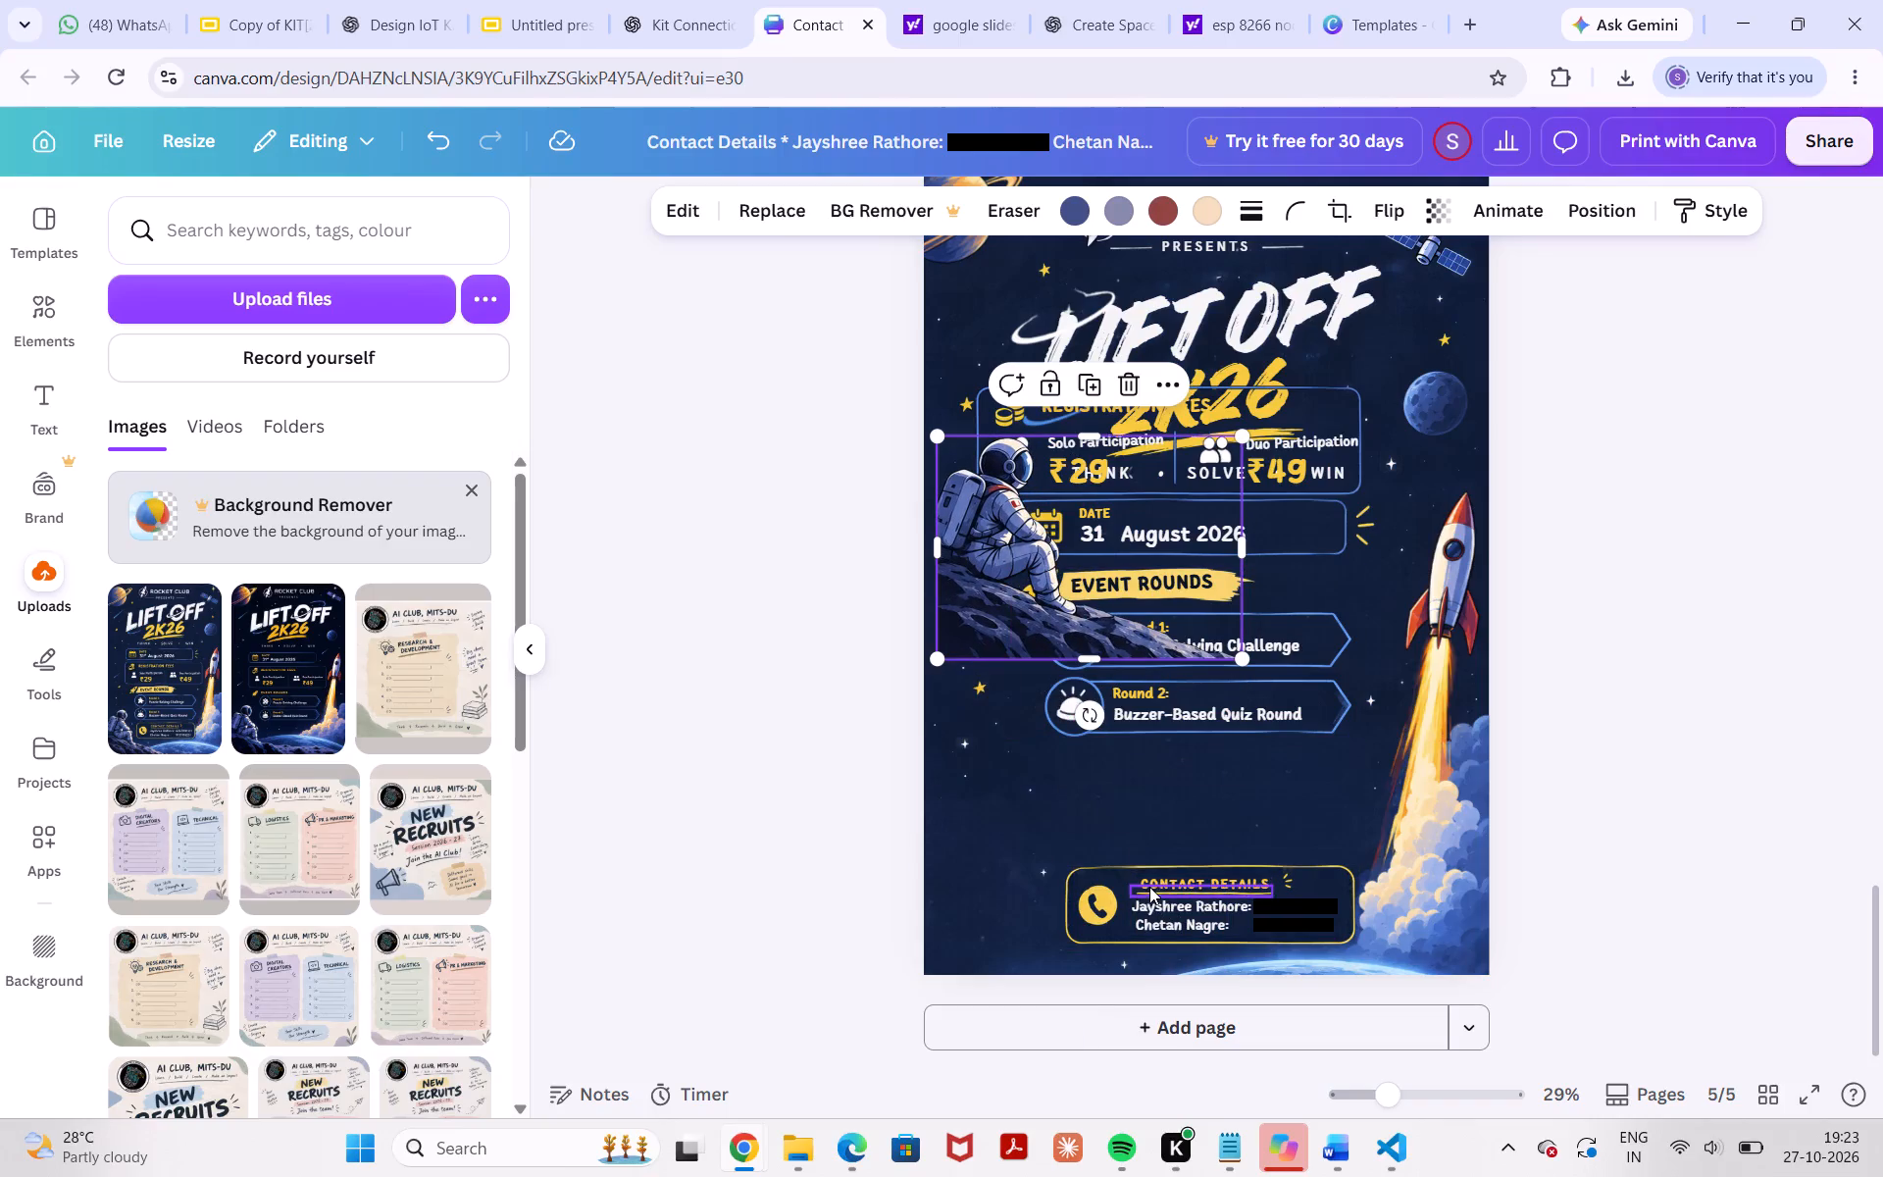
left_click(1149, 888)
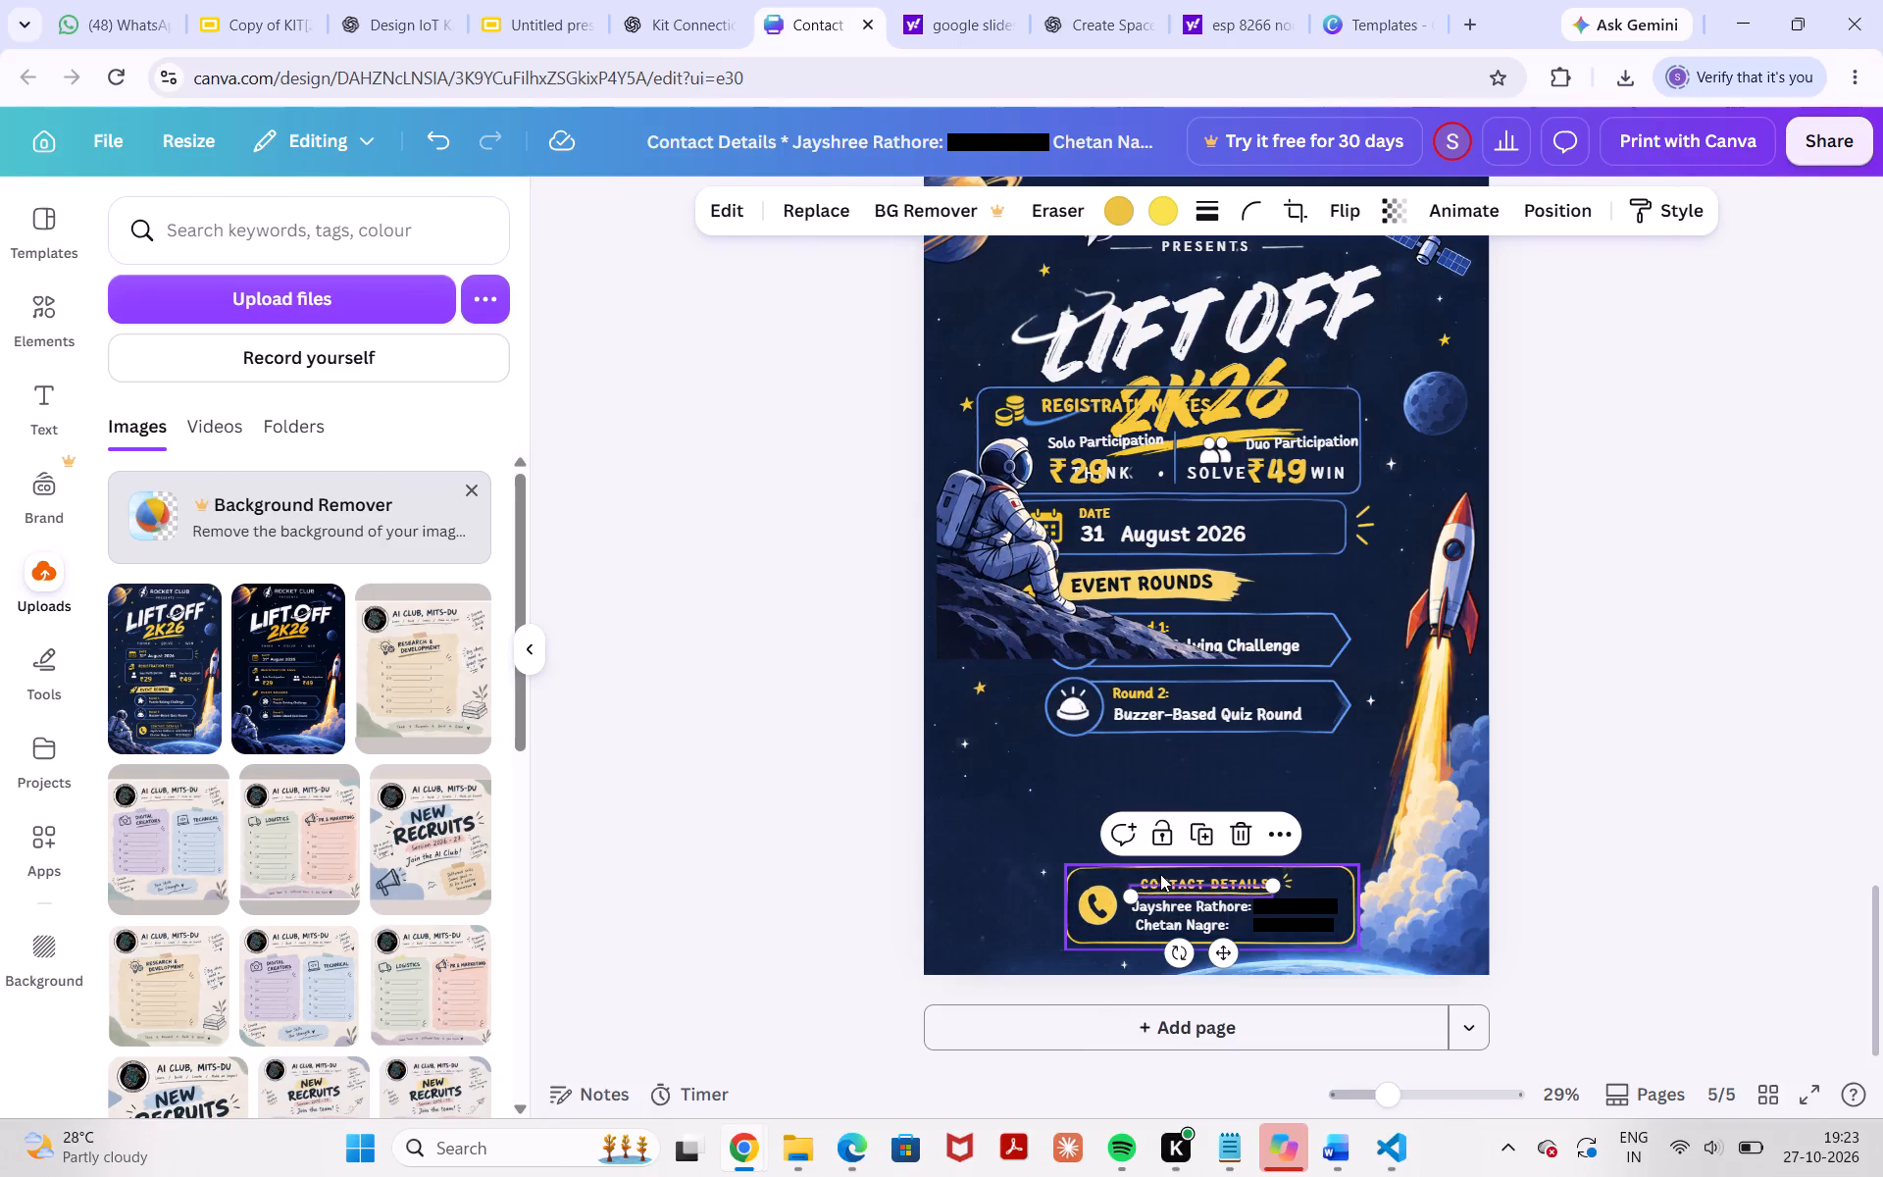
left_click(1165, 872, "shift")
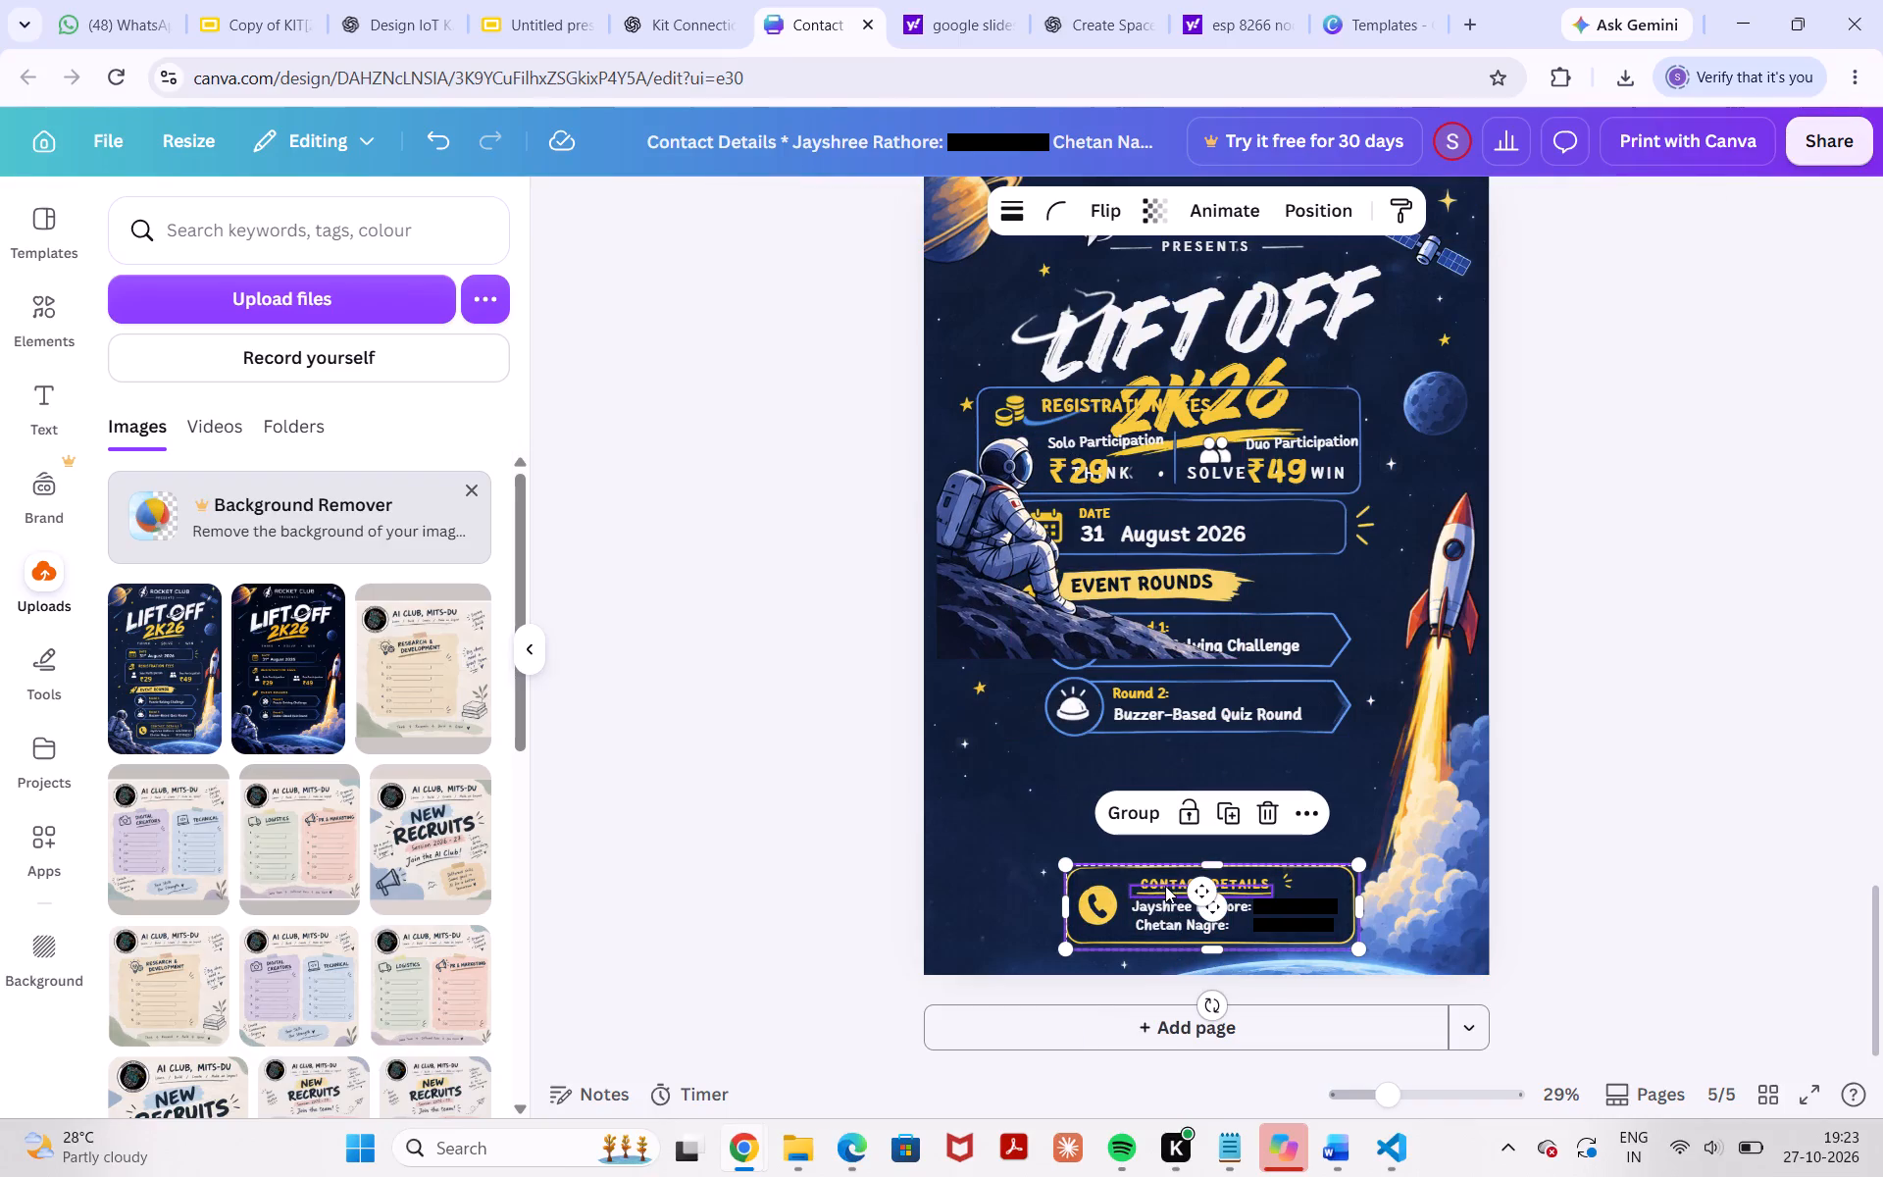
left_click(1162, 879, "shift")
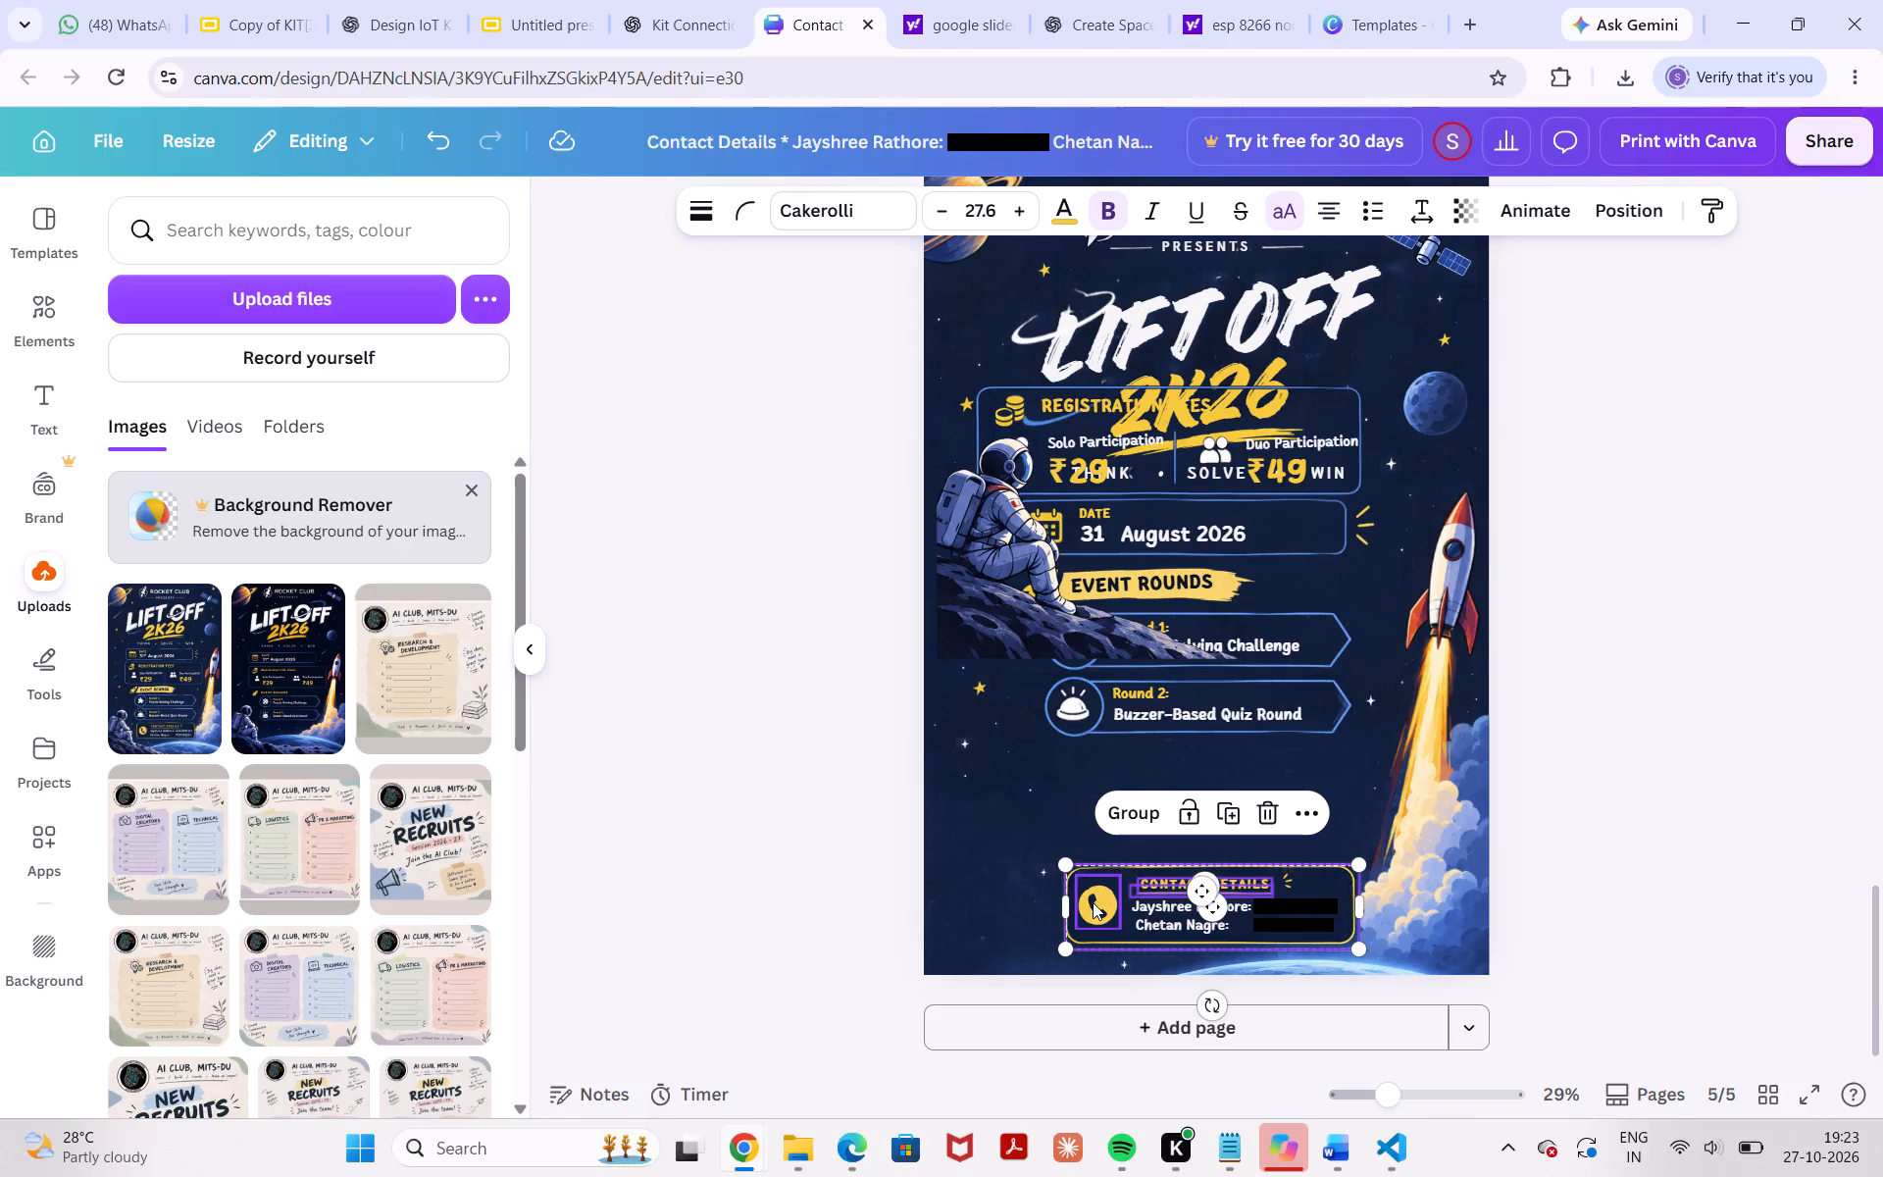
left_click(1093, 902, "shift")
left_click(1151, 914, "shift")
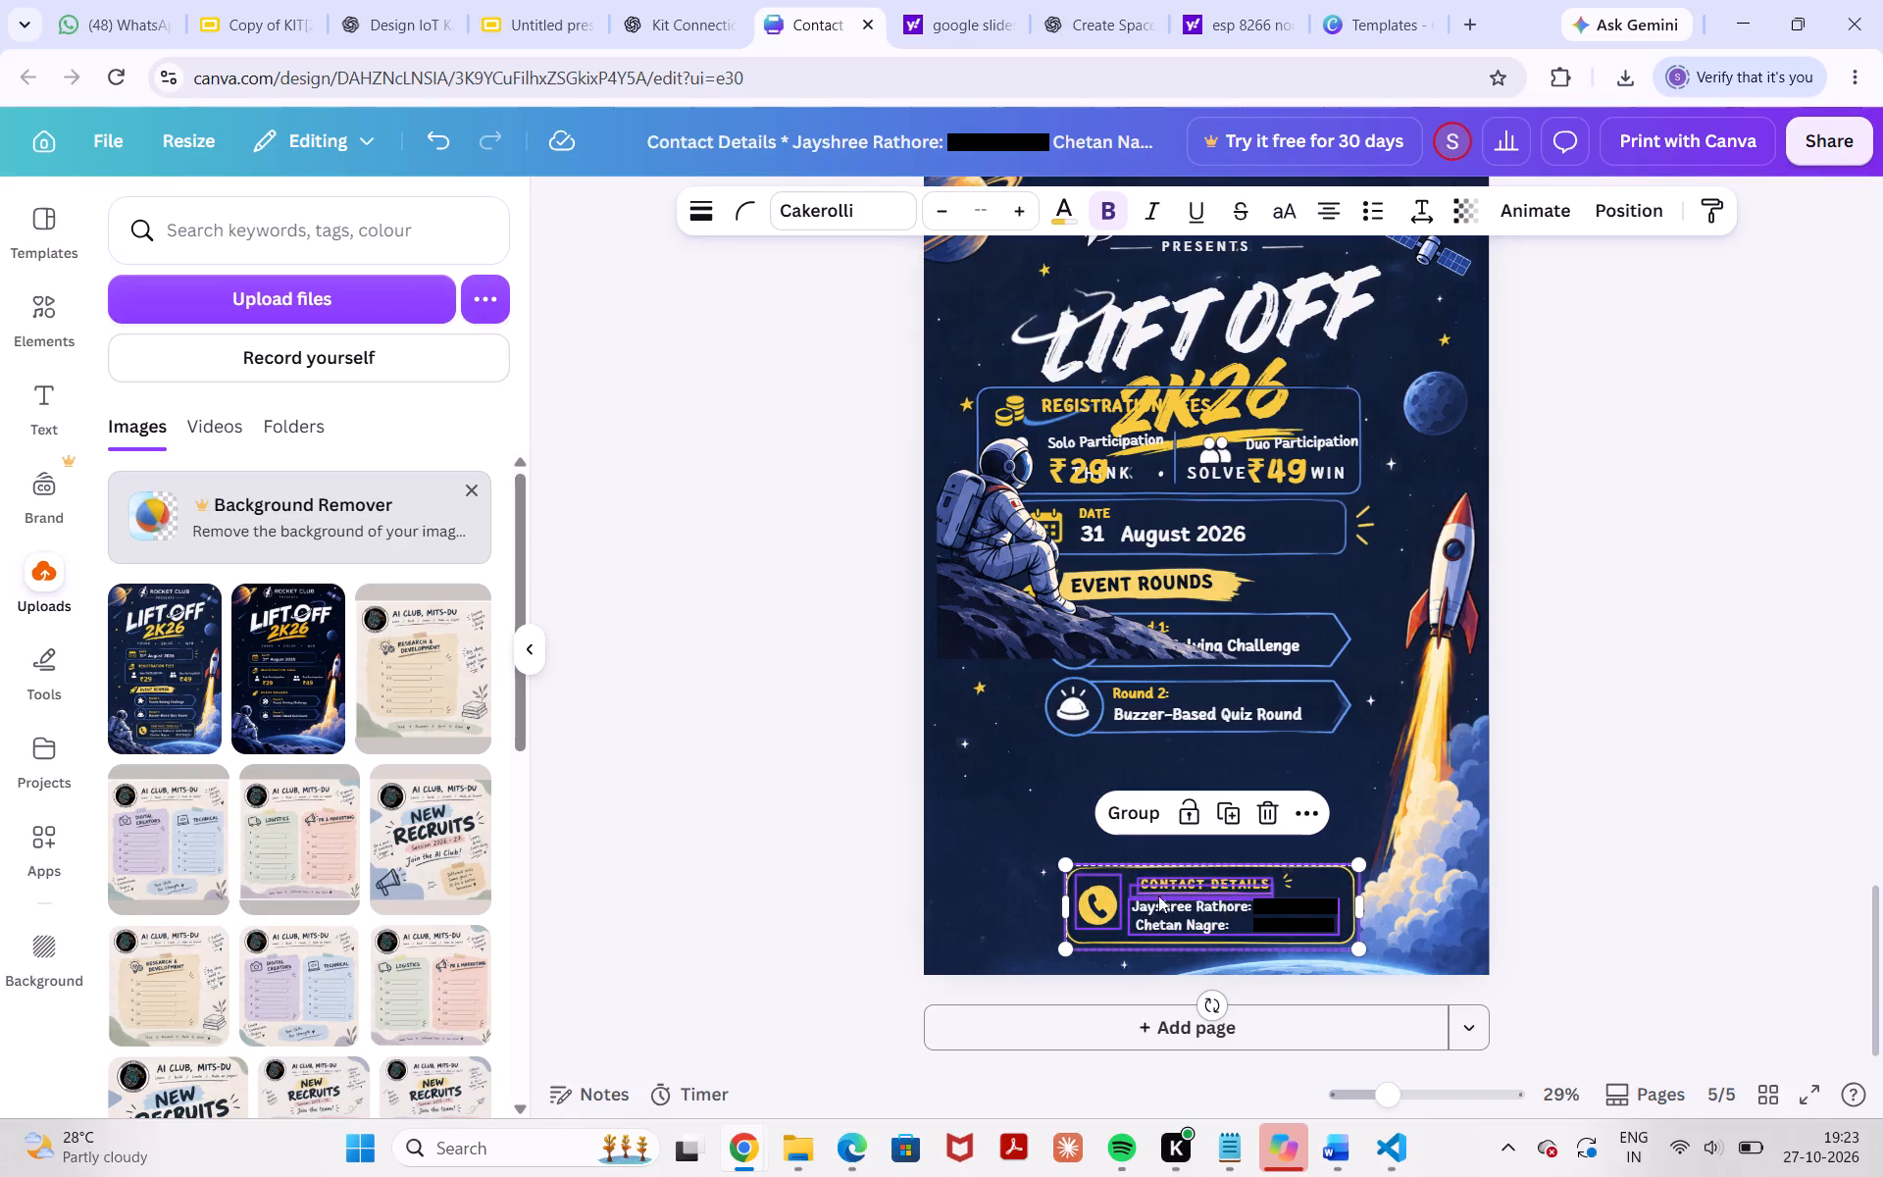
left_click(1147, 816)
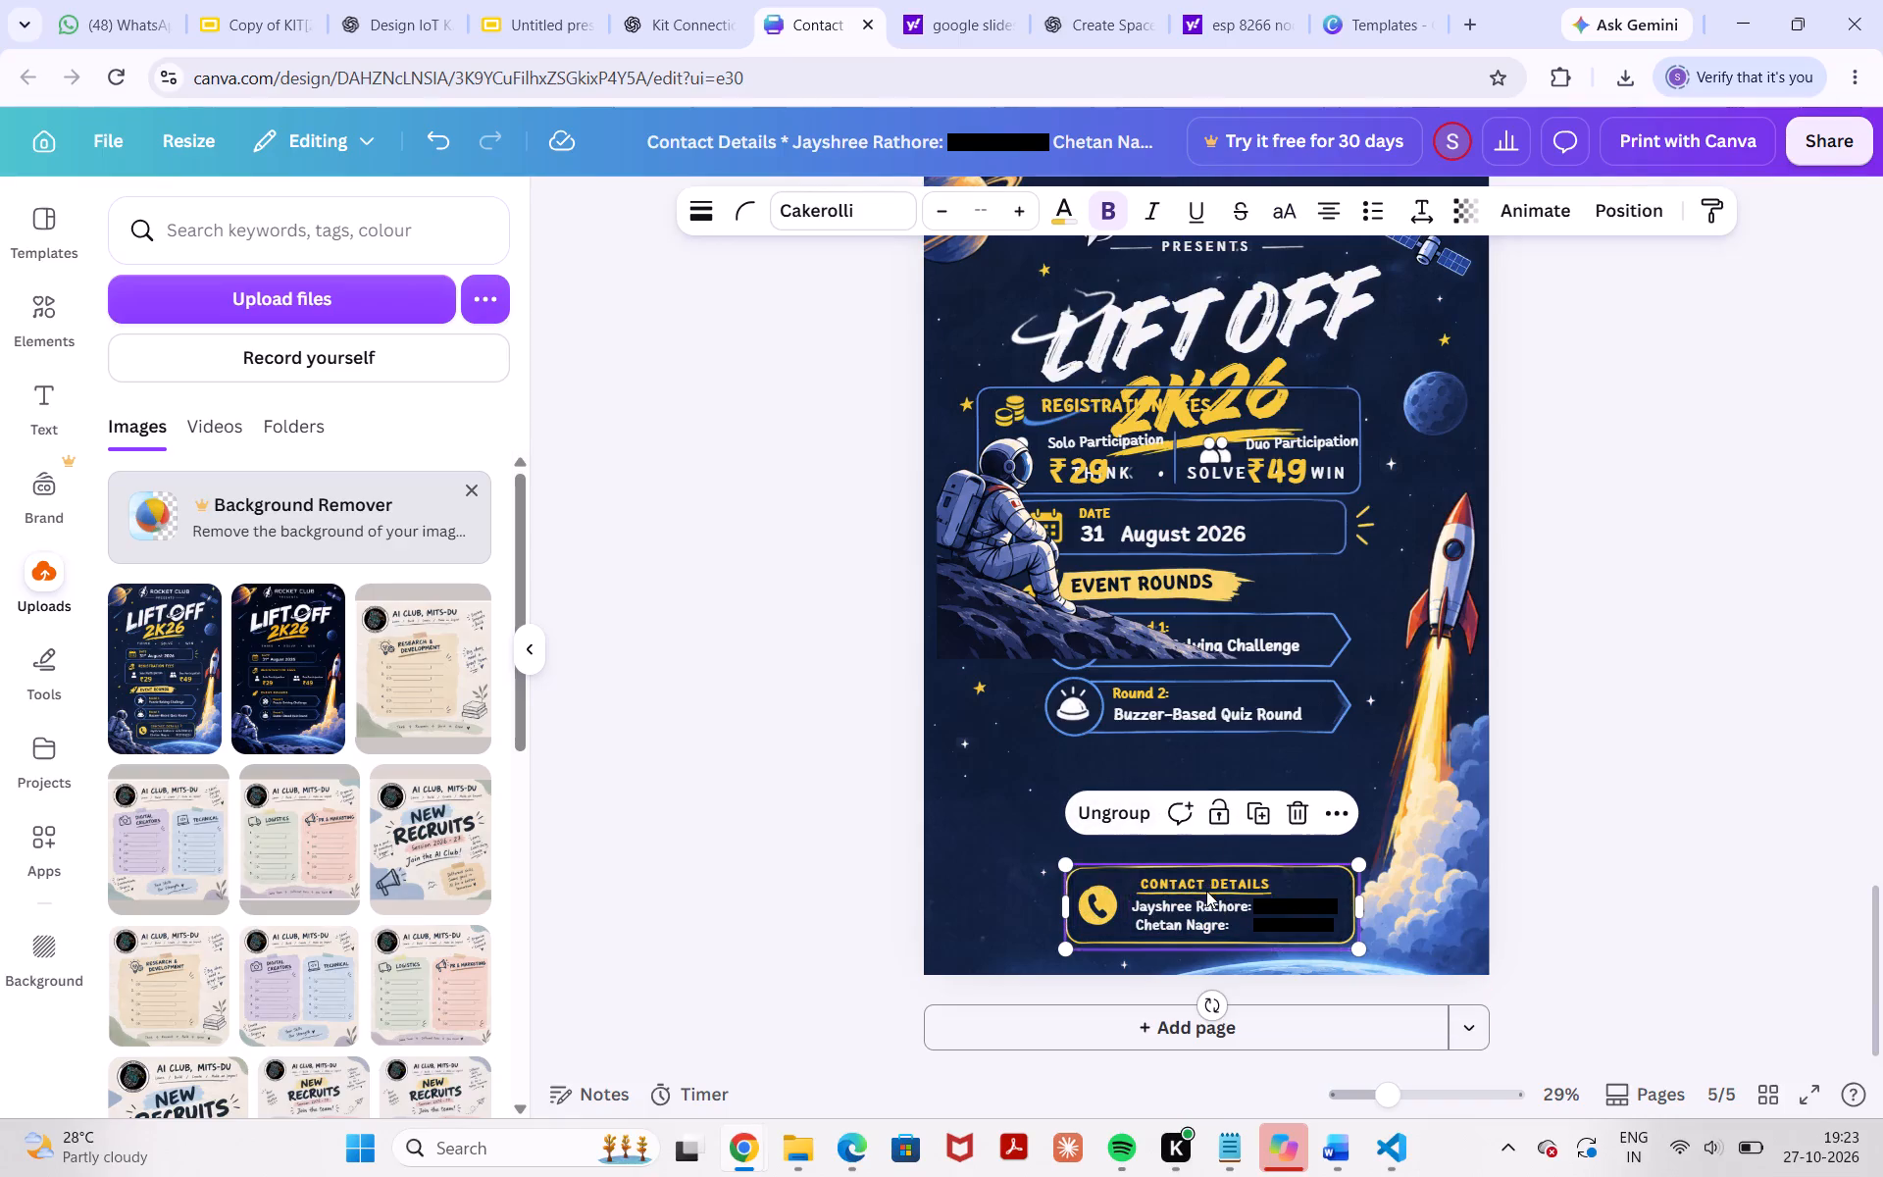
Shift the grouped contact details block slightly up and left, away from the rocket's smoke.
left_click_drag(1206, 891, 1208, 914)
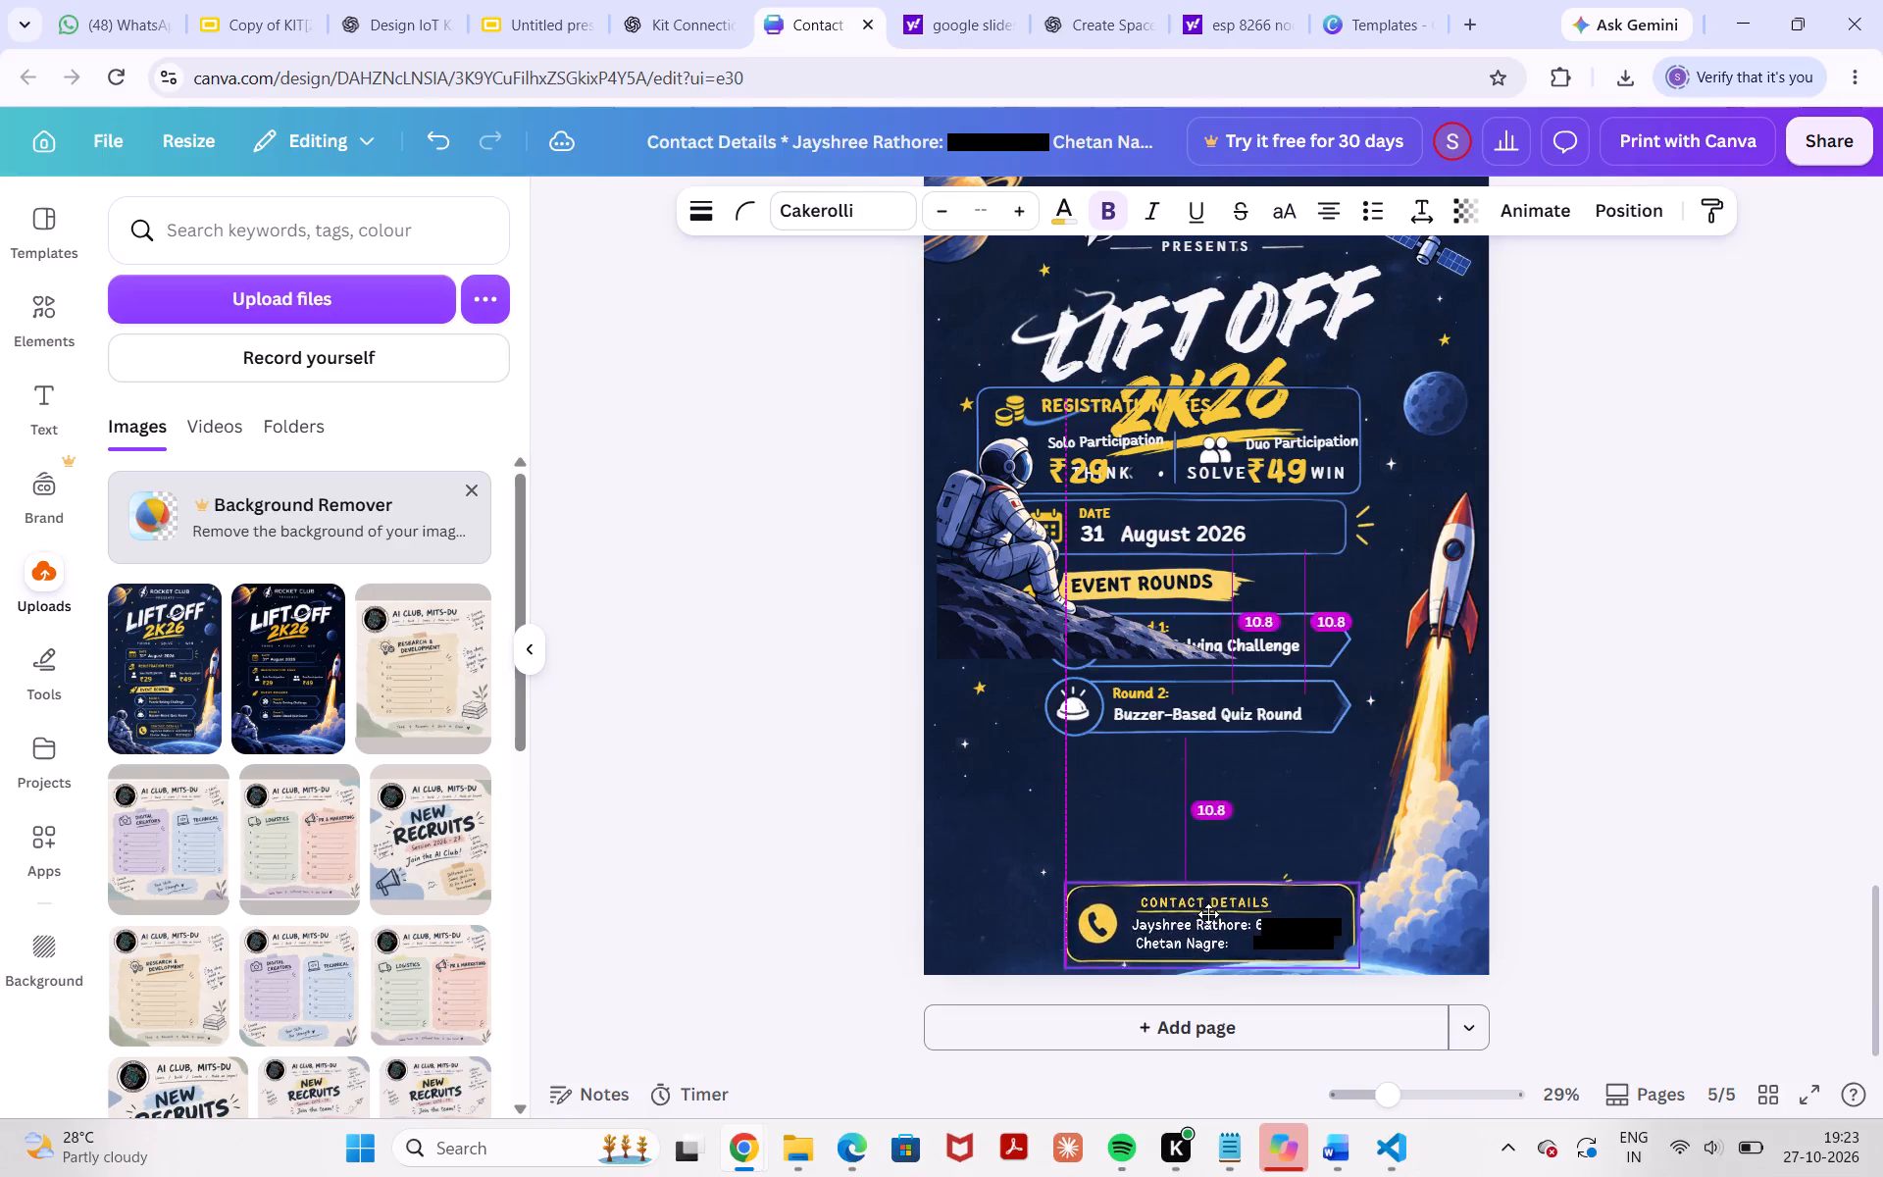
left_click_drag(1208, 914, 1189, 879)
Reposition the rocket image slightly up and right so it overhangs the poster's right edge.
left_click_drag(1436, 884, 1412, 770)
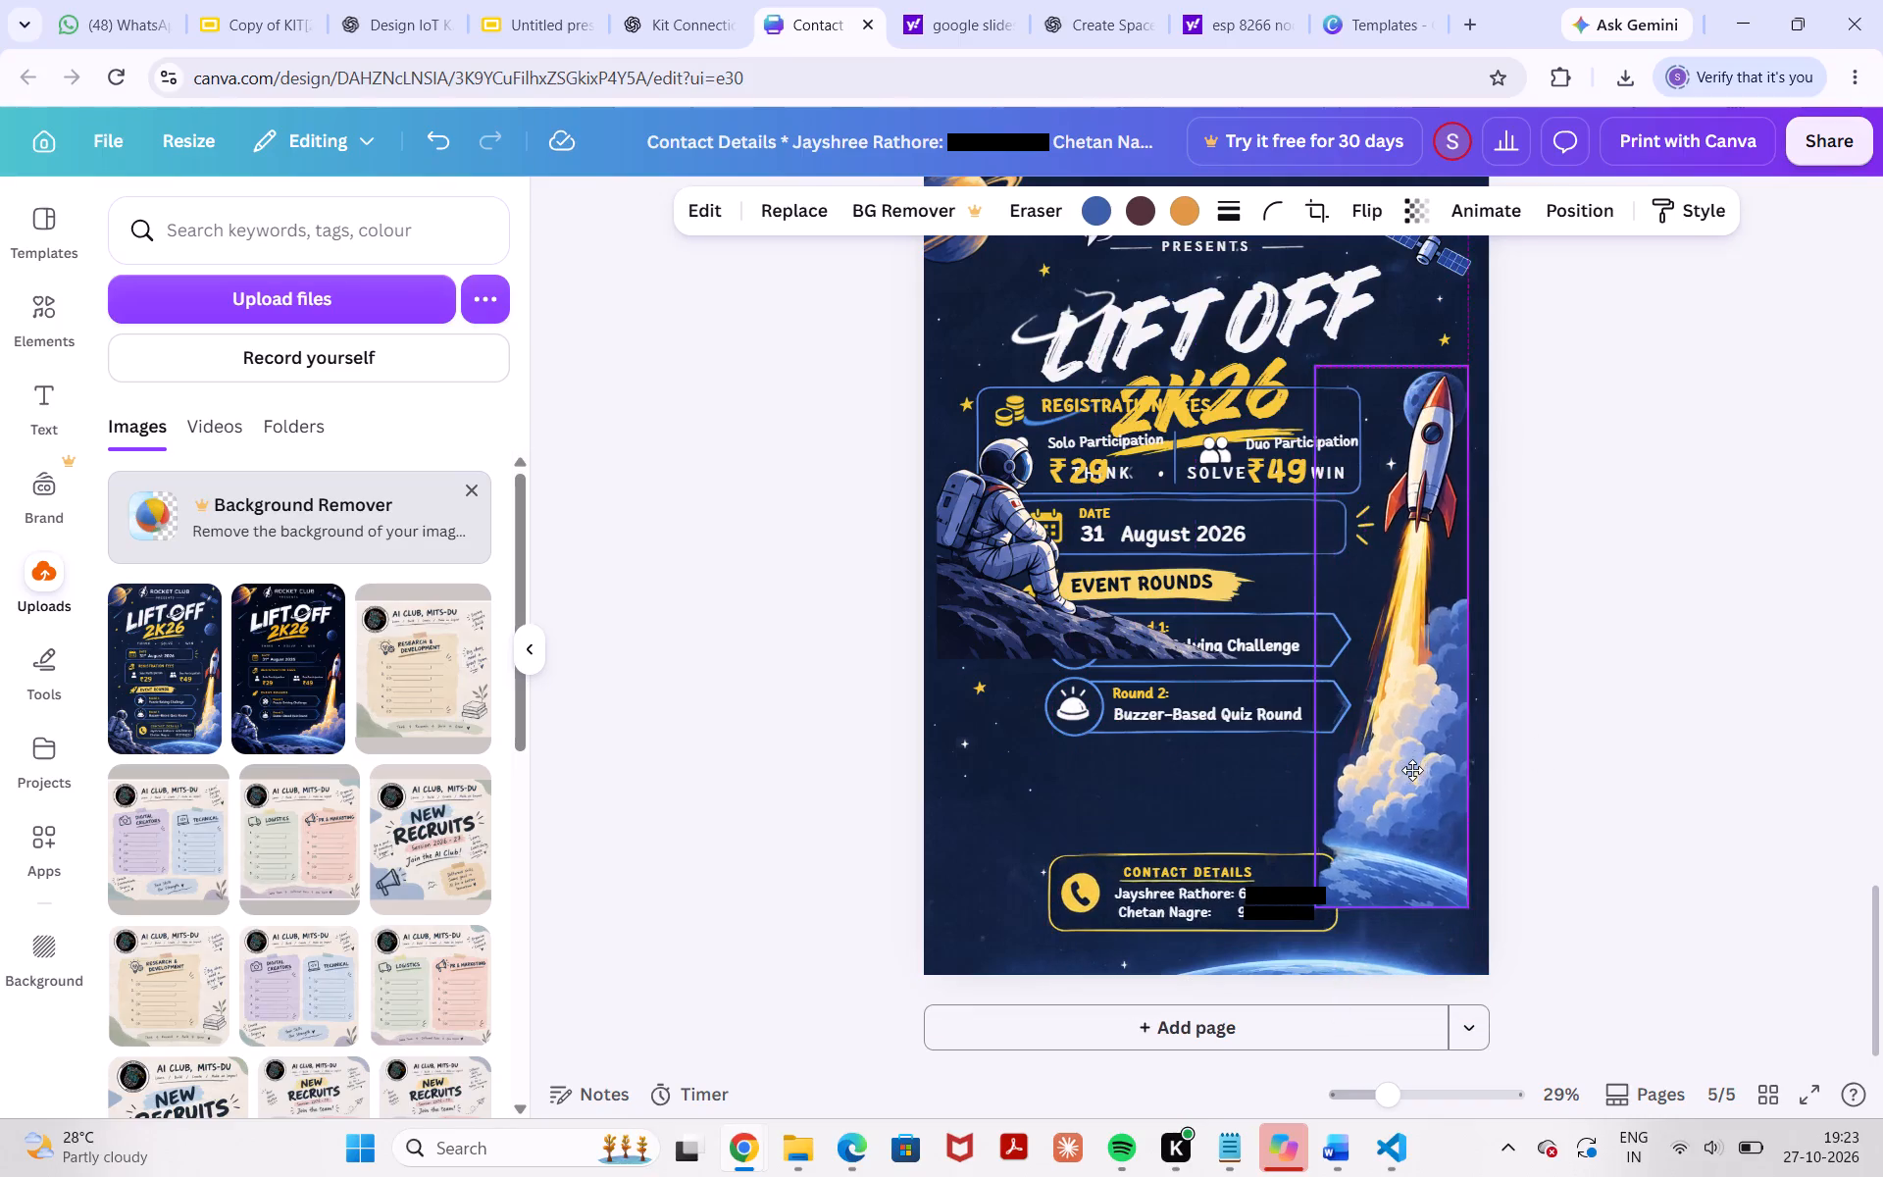
left_click_drag(1412, 770, 1447, 851)
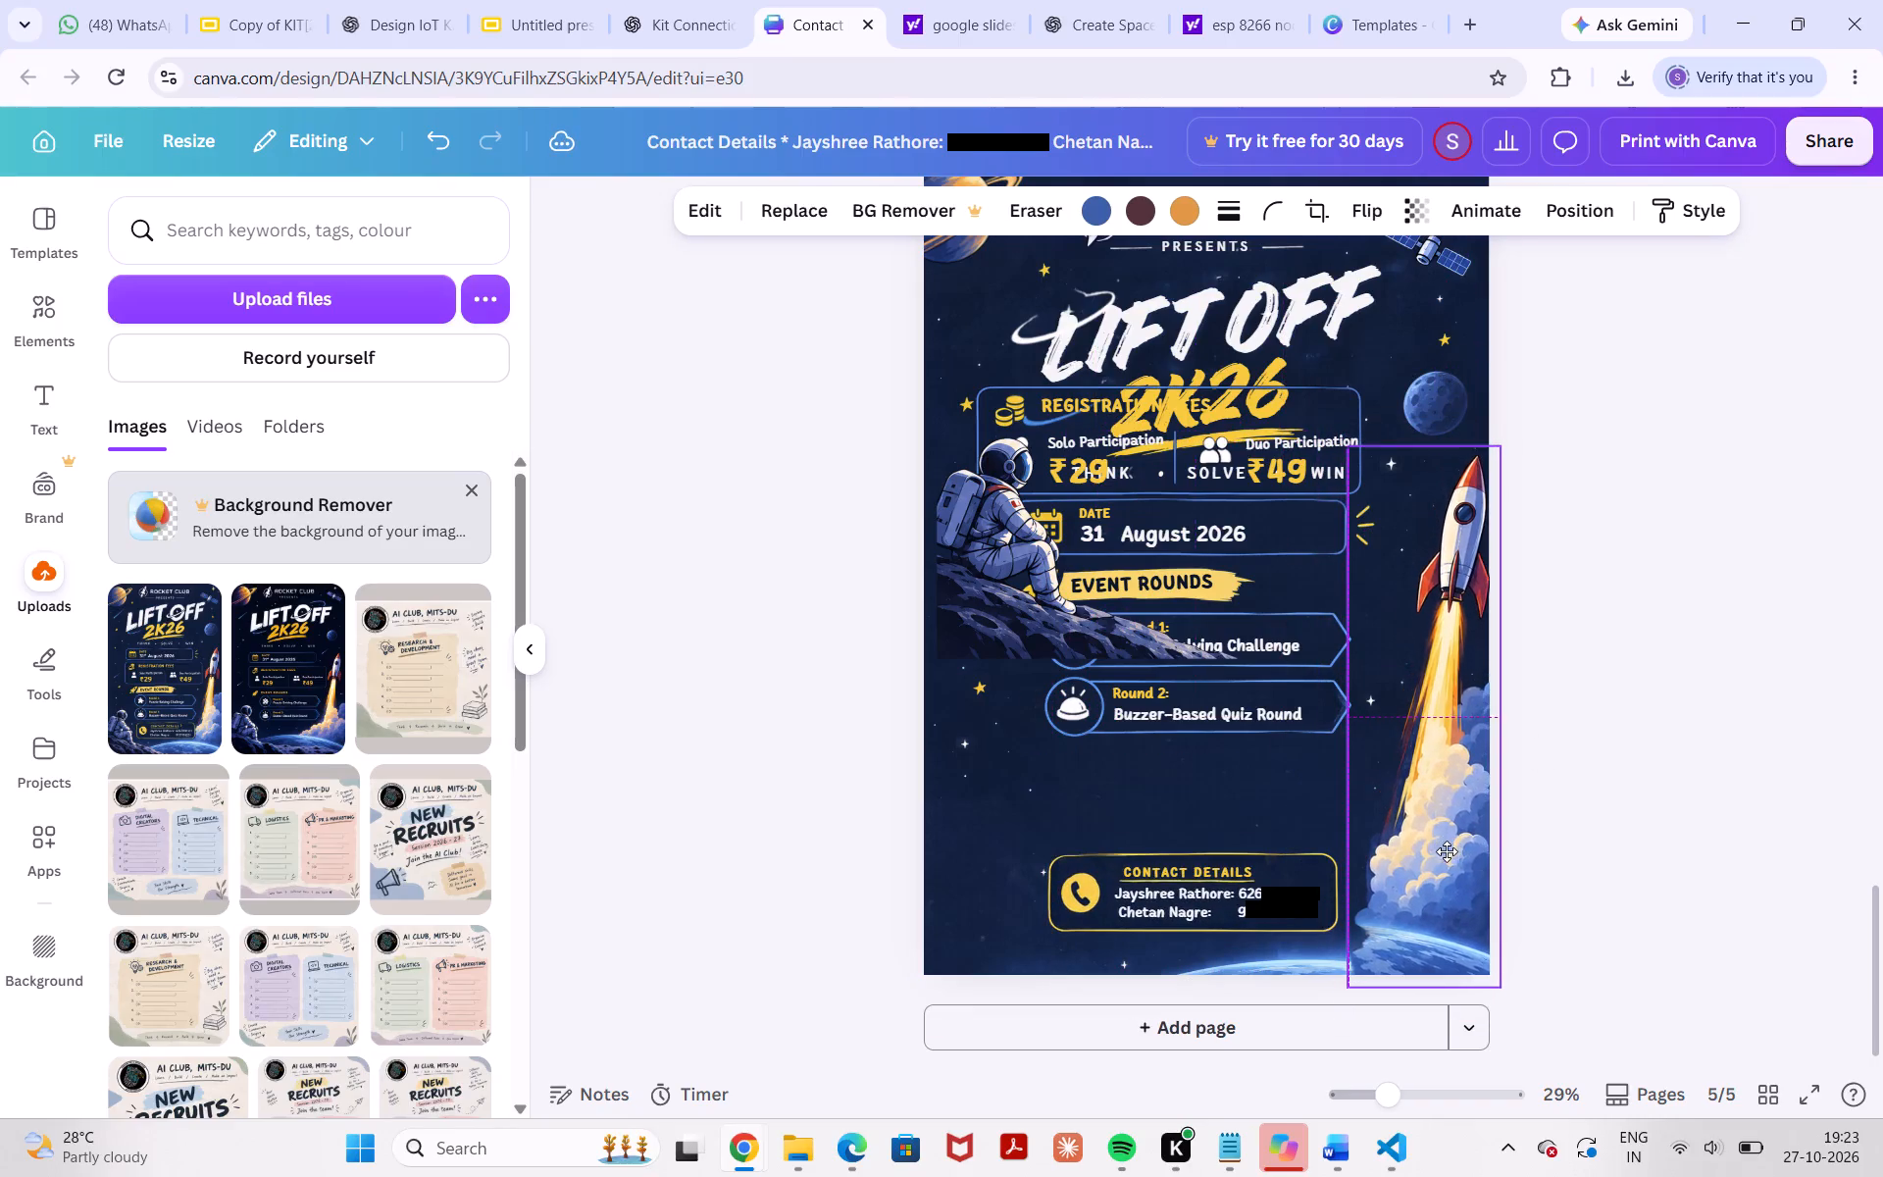
left_click_drag(1447, 851, 1448, 872)
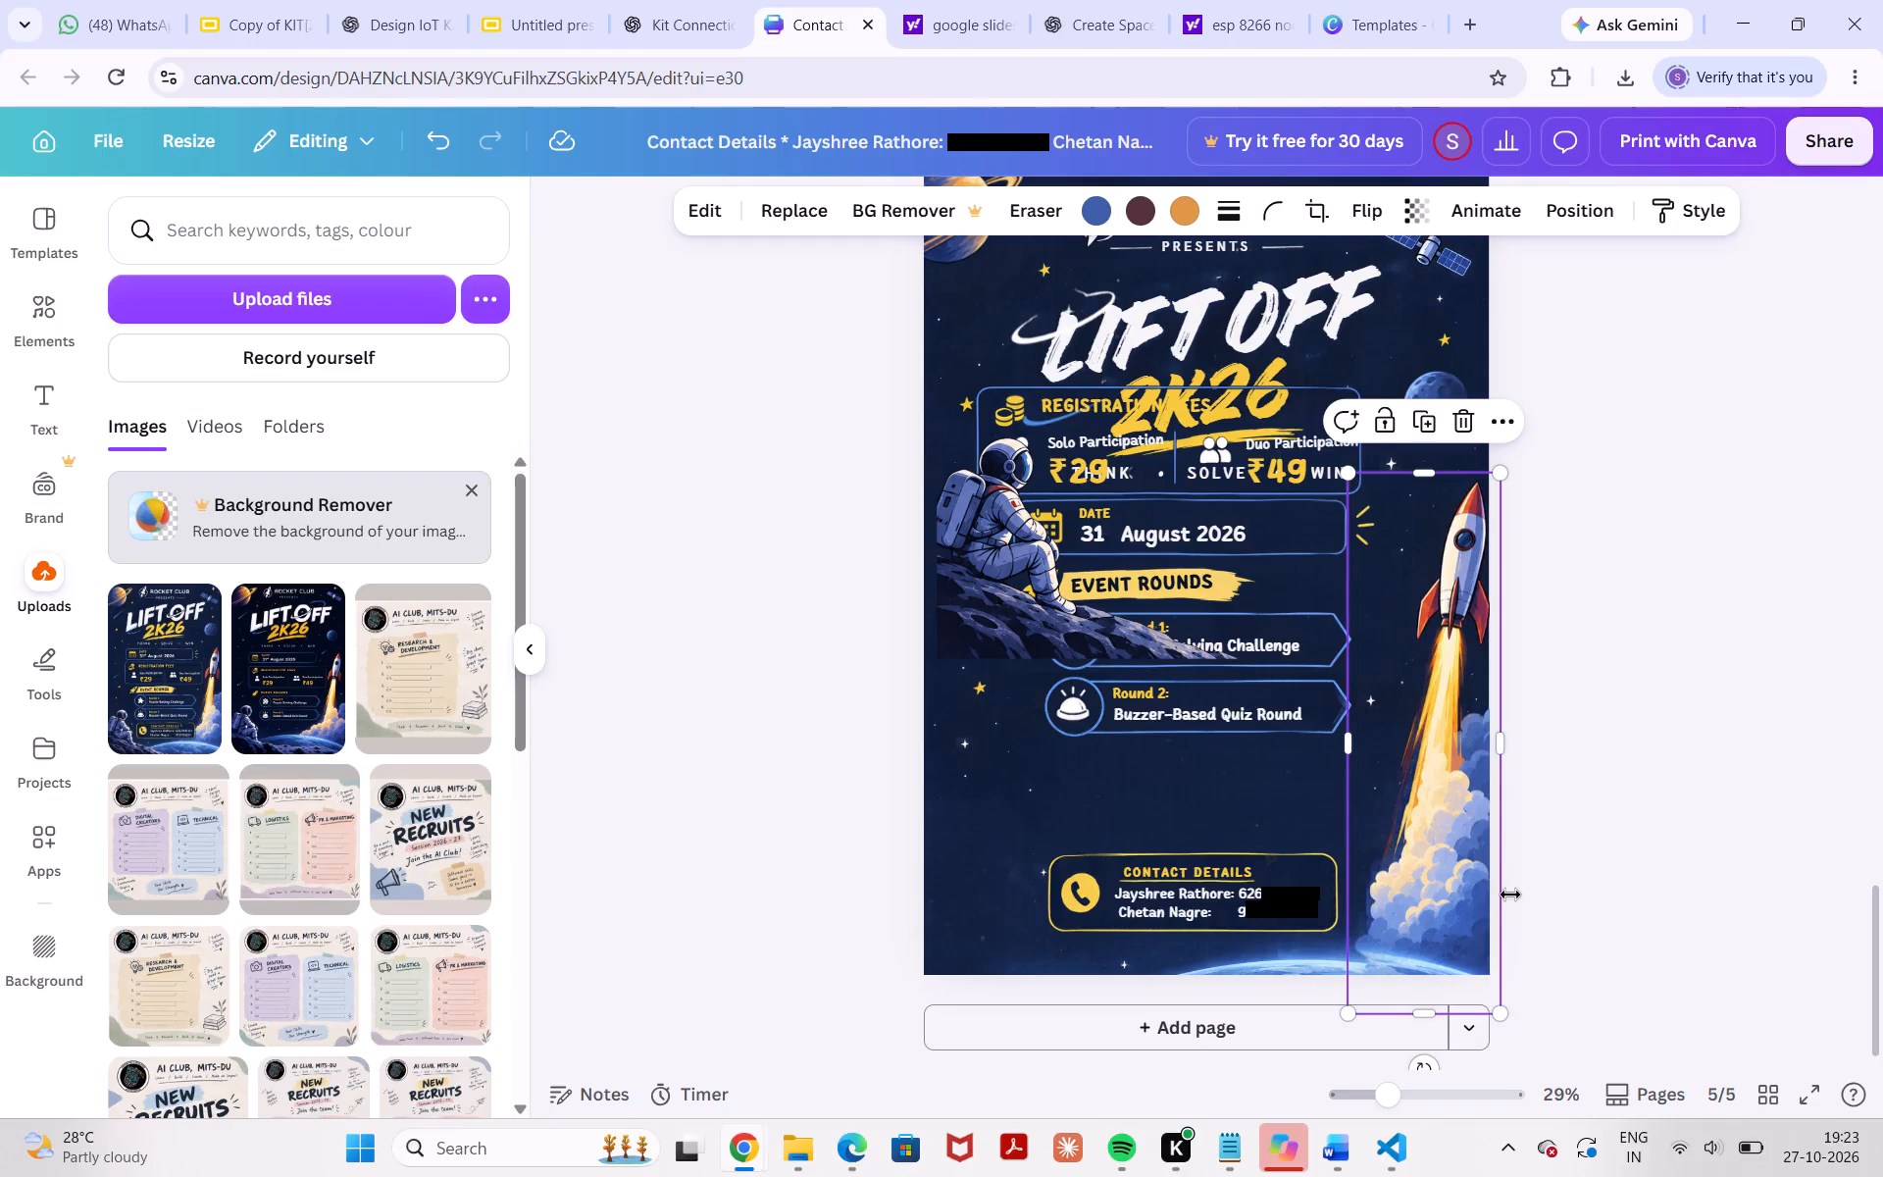
left_click(1631, 867)
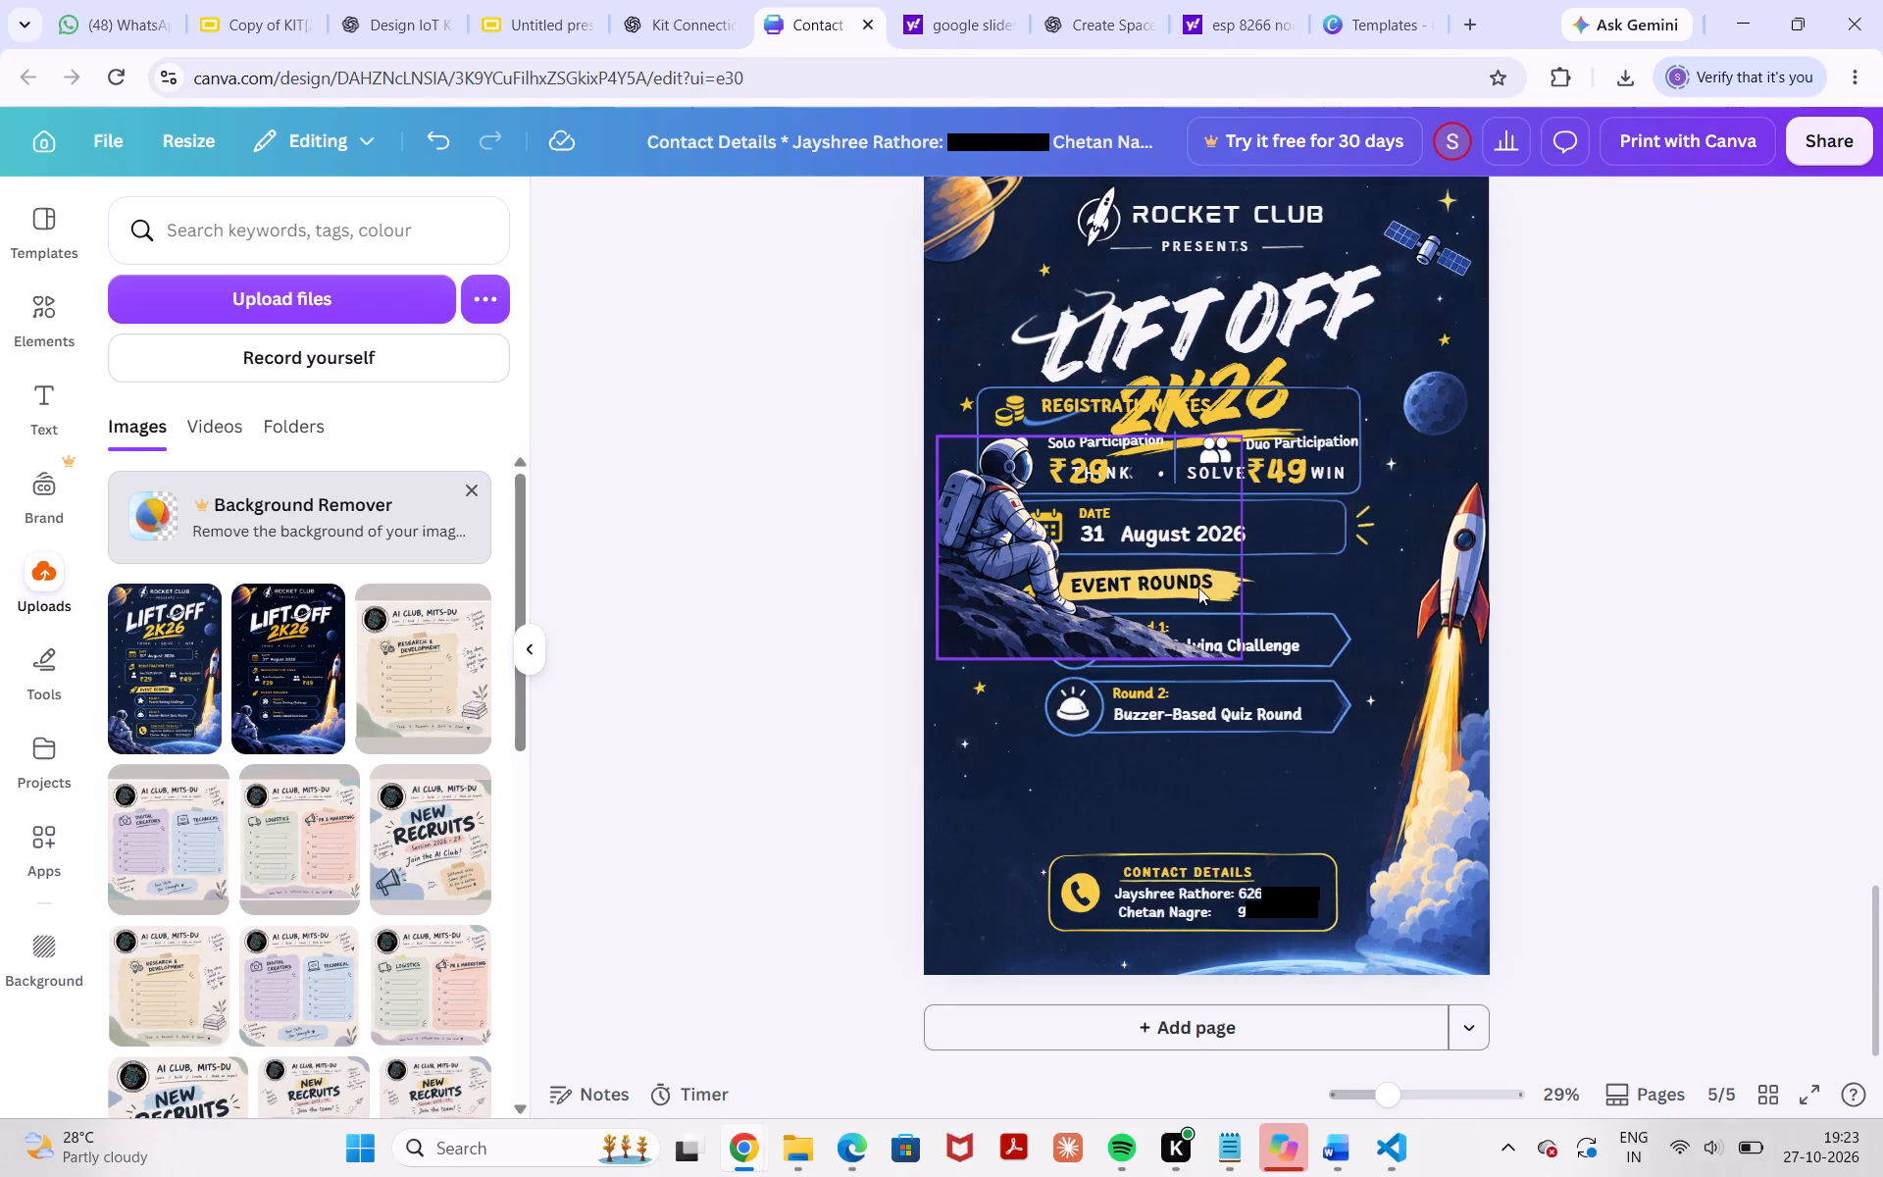
Place the Registration Fees block directly below the Round 2 banner and shift the contact details slightly down and right beneath it.
left_click_drag(1226, 405, 1279, 697)
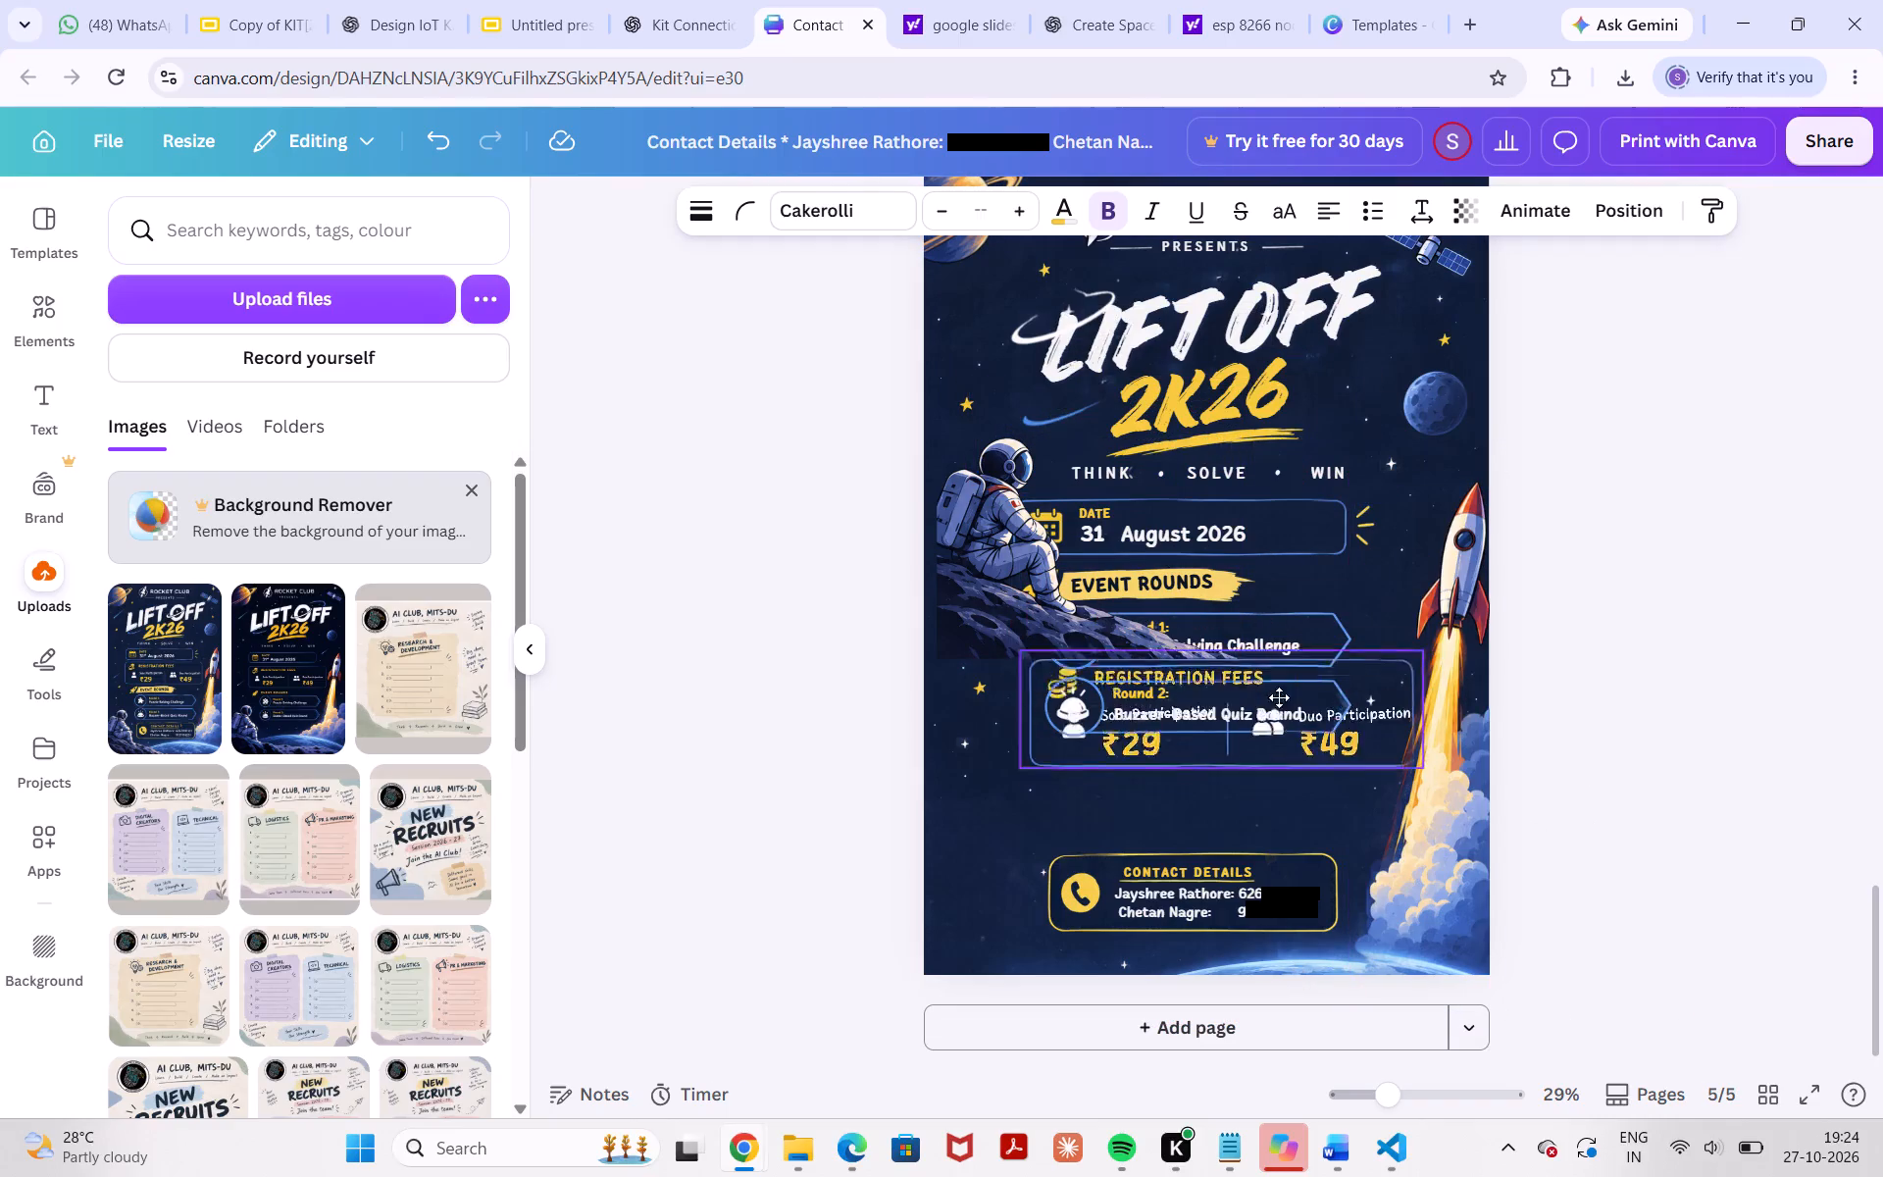
left_click_drag(1279, 697, 1257, 767)
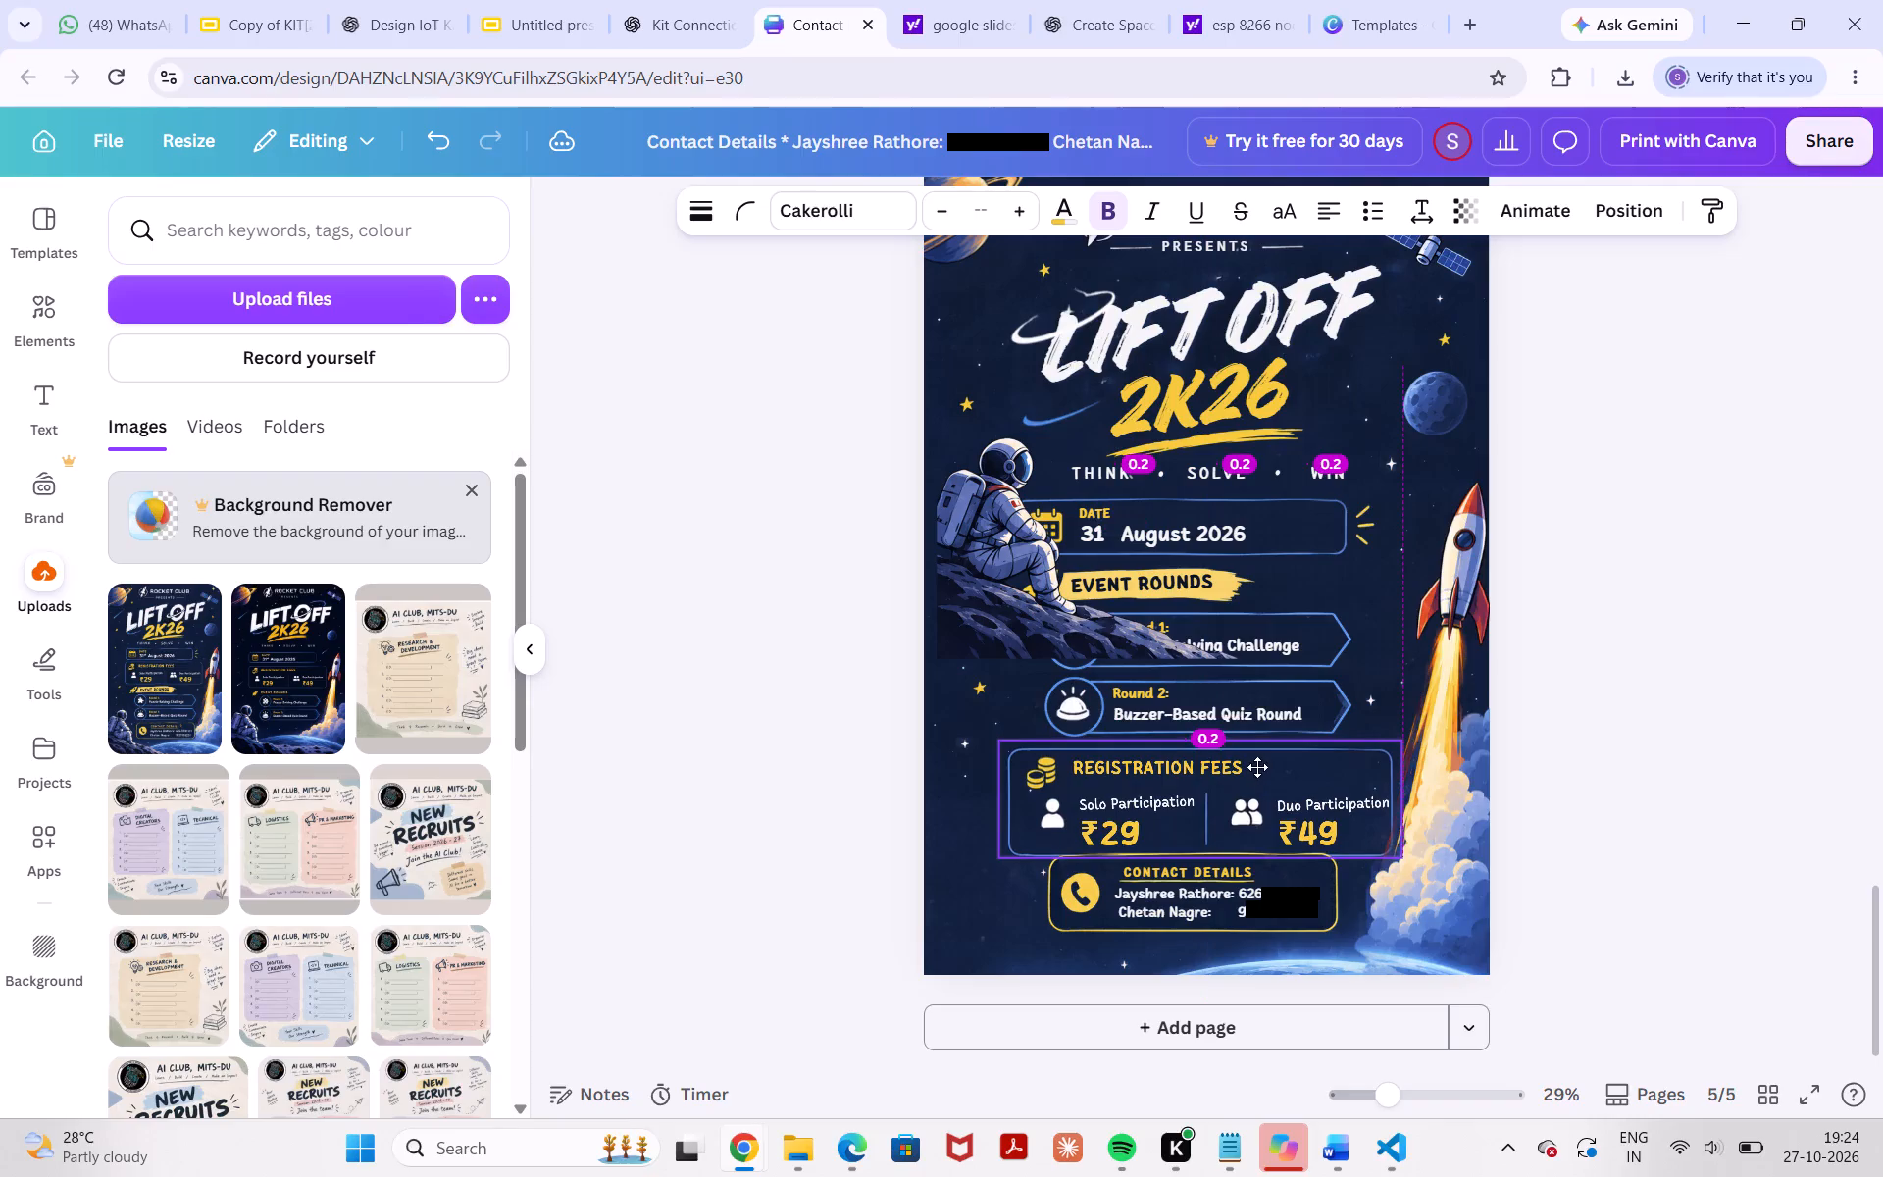
left_click_drag(1257, 767, 1259, 769)
left_click_drag(1286, 874, 1310, 882)
Move the astronaut image back to the poster's lower-left corner, extending below the page's bottom edge.
left_click_drag(1001, 528, 1027, 766)
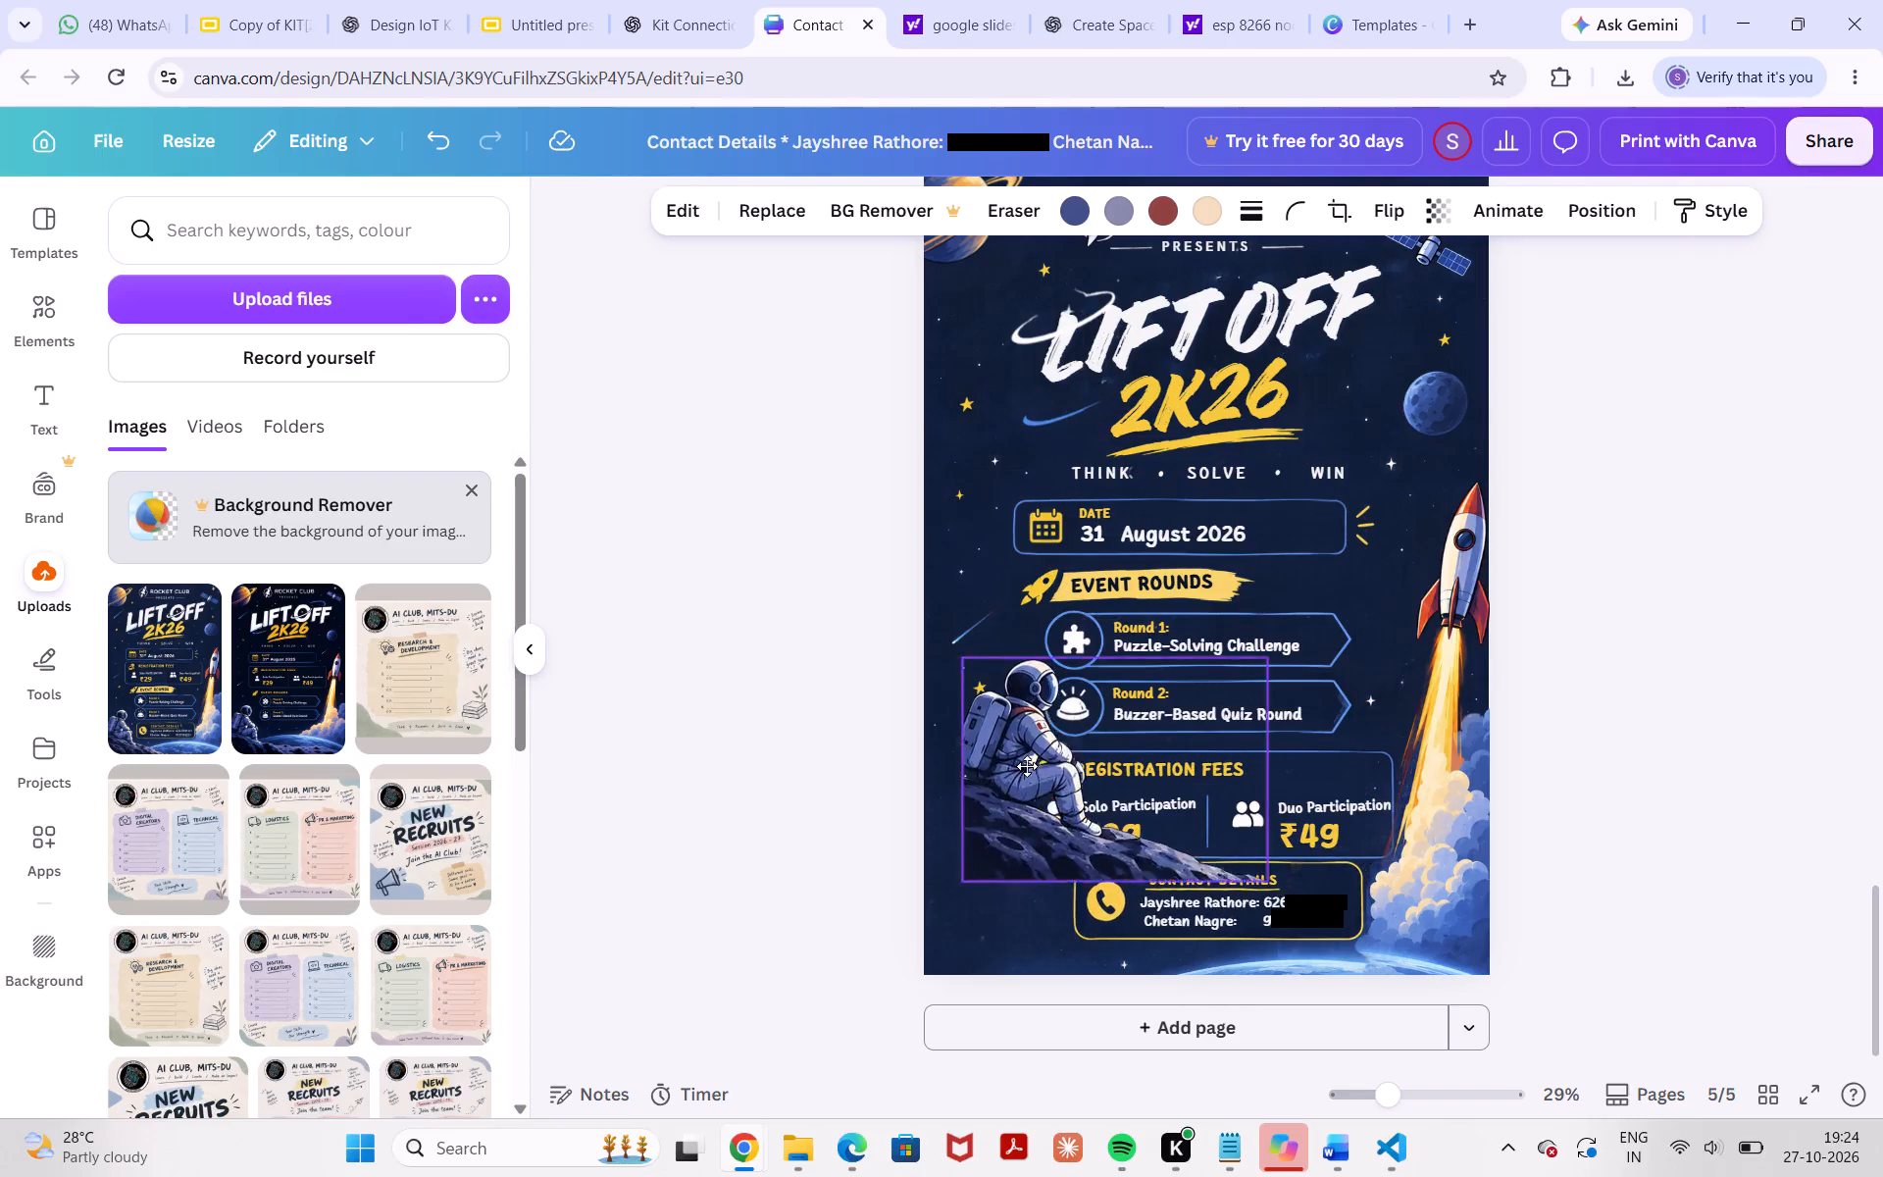
left_click_drag(1027, 766, 982, 877)
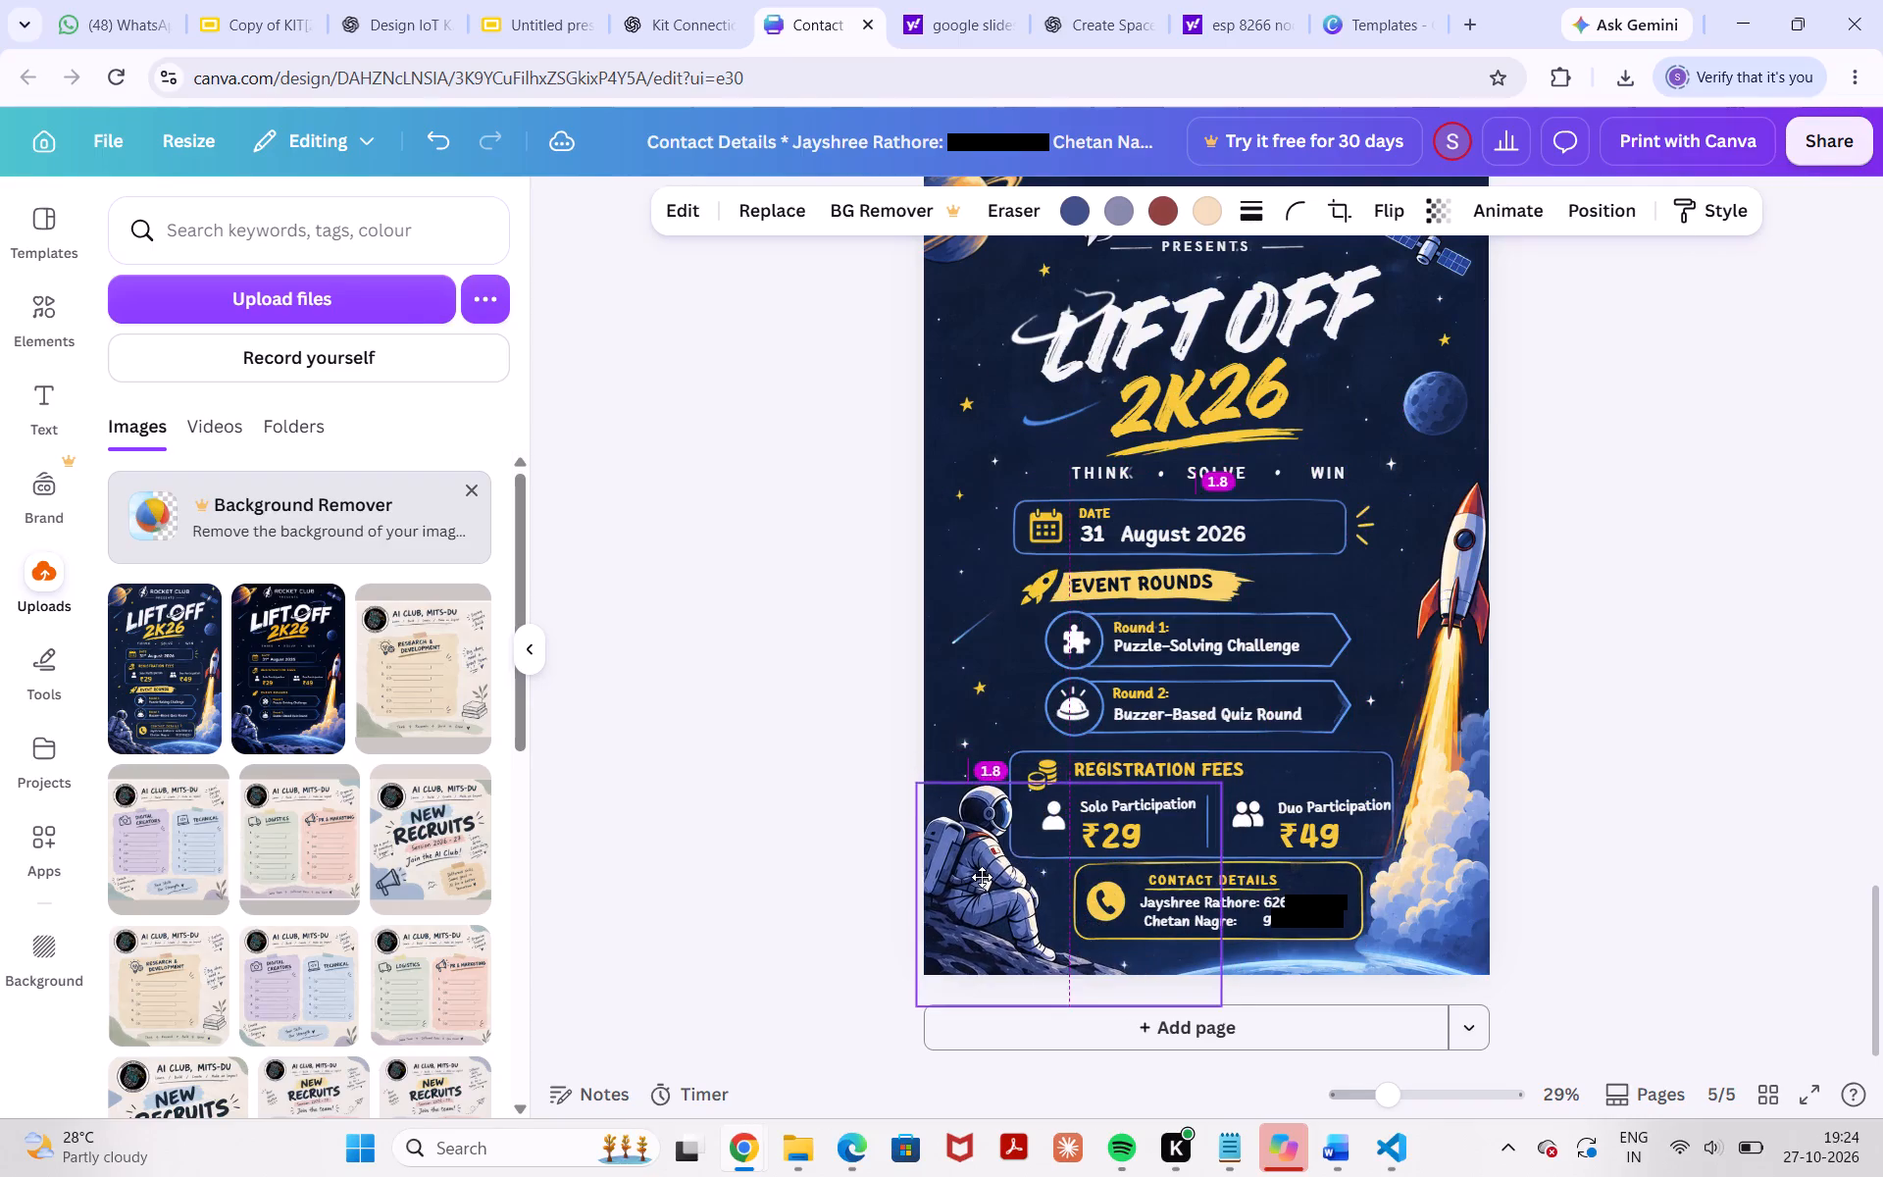
left_click_drag(982, 877, 990, 881)
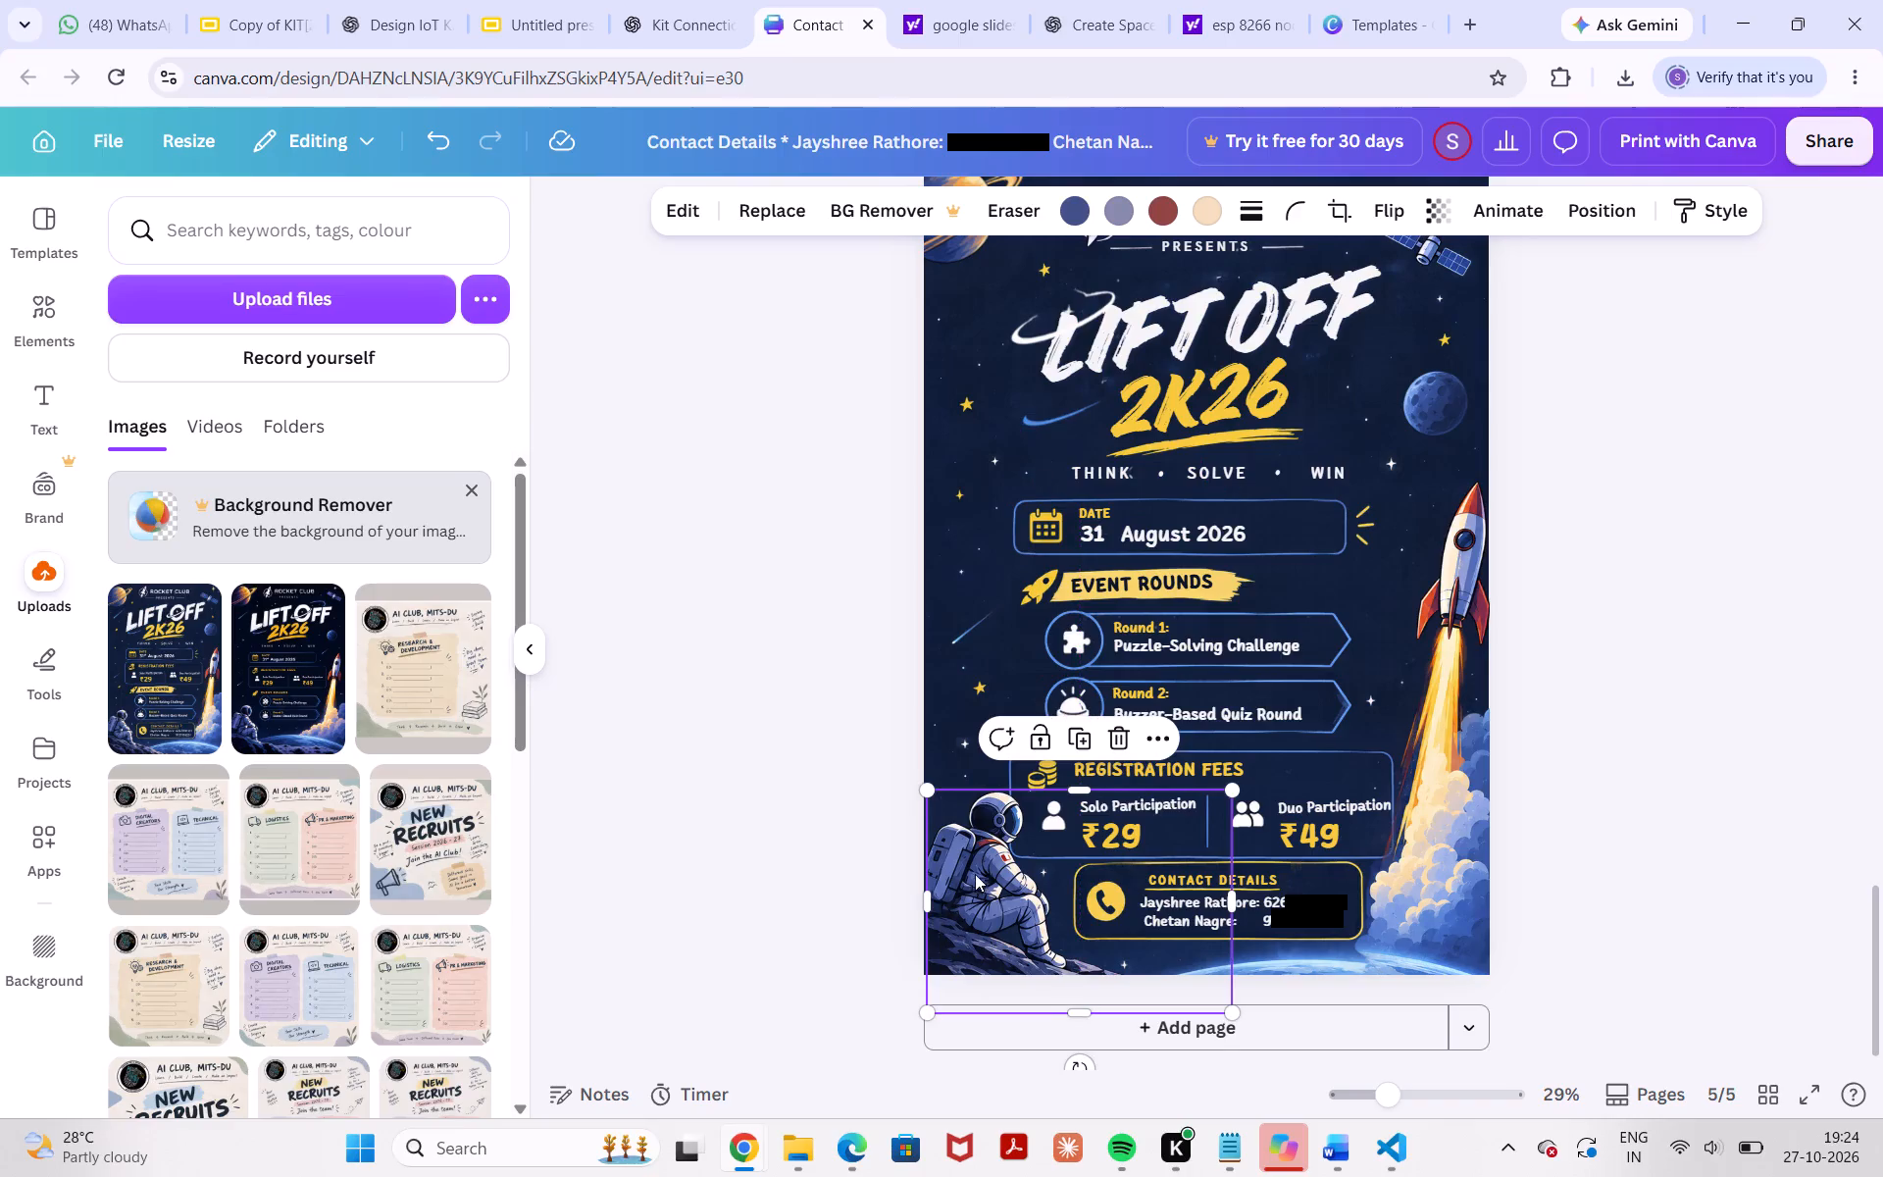
Move the small yellow star from the poster's left edge to the space between the Round 1 banner and the rocket.
left_click(690, 772)
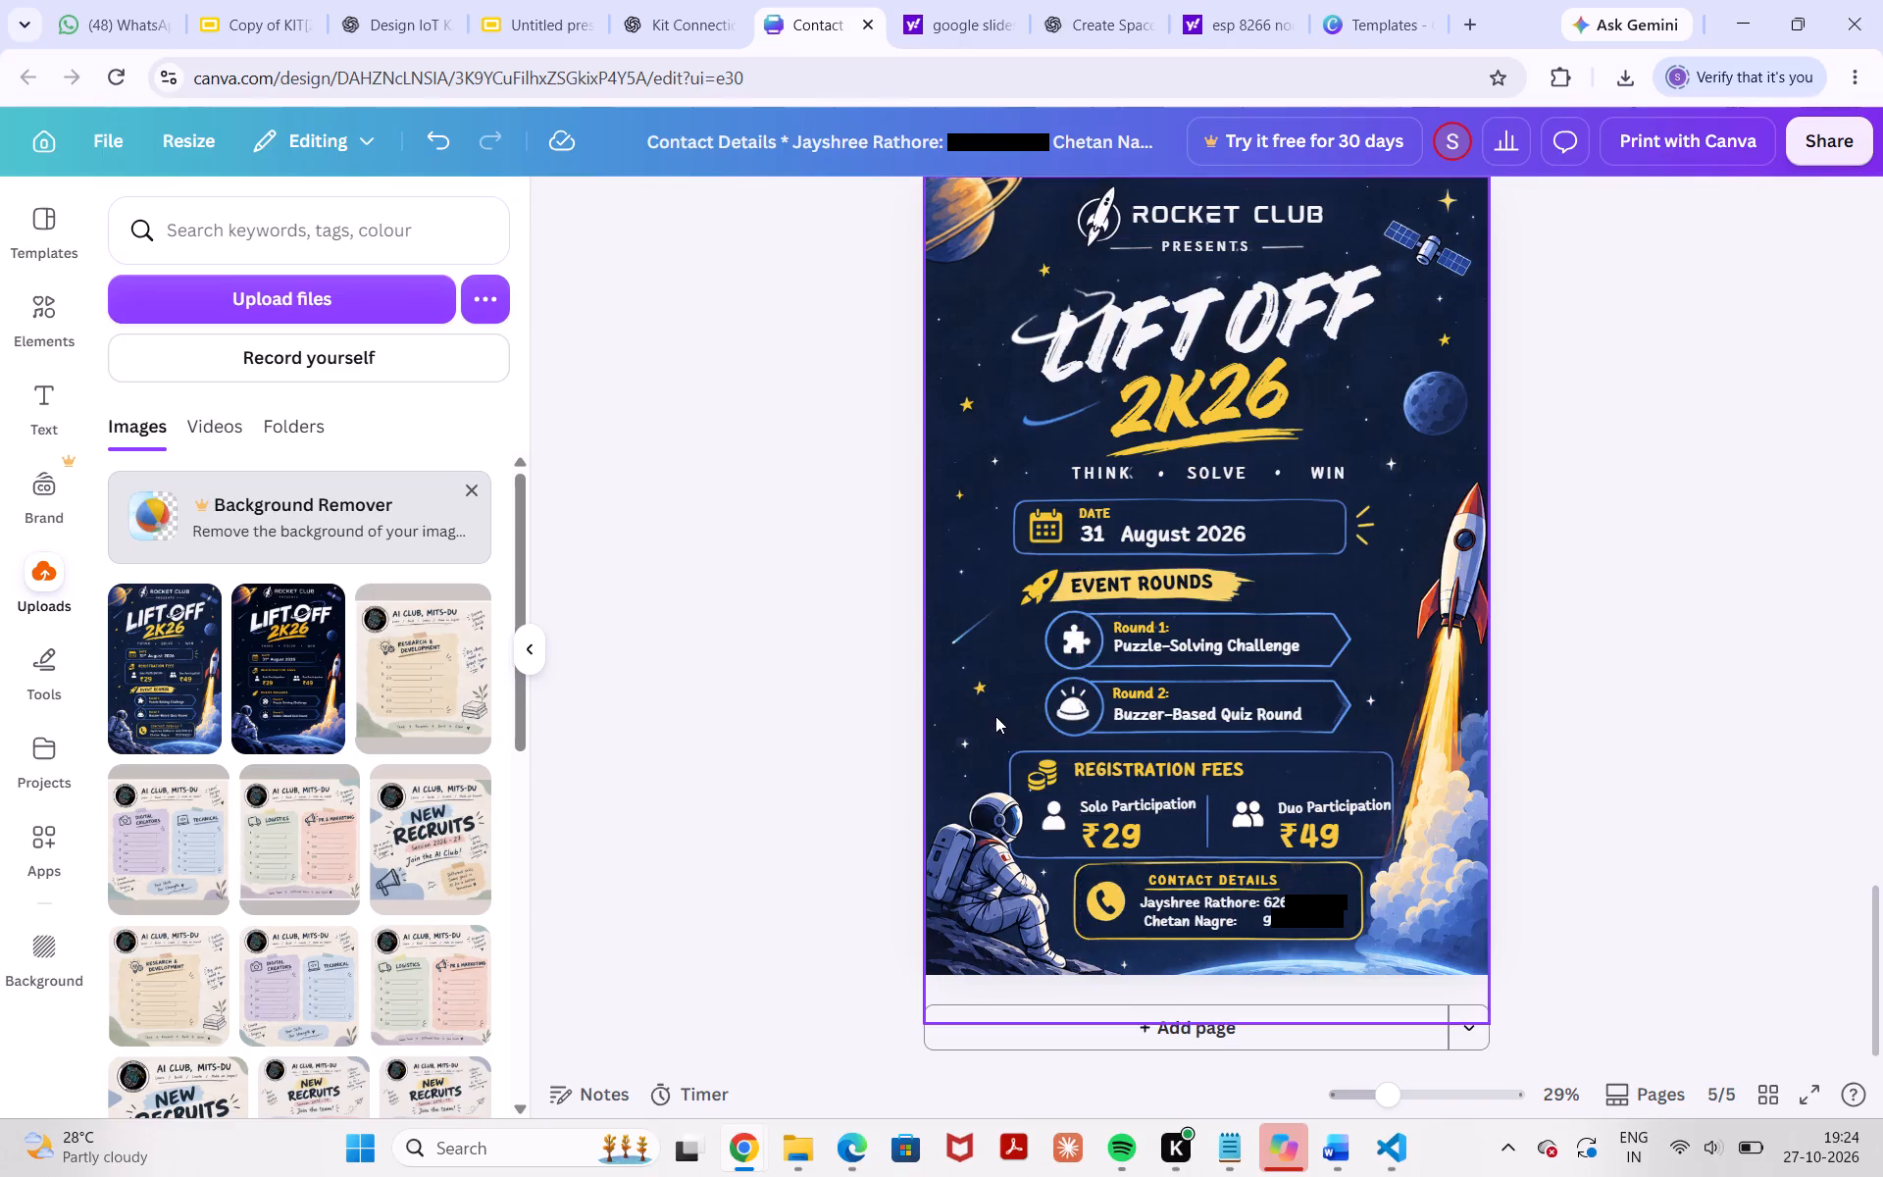
left_click_drag(980, 684, 1390, 629)
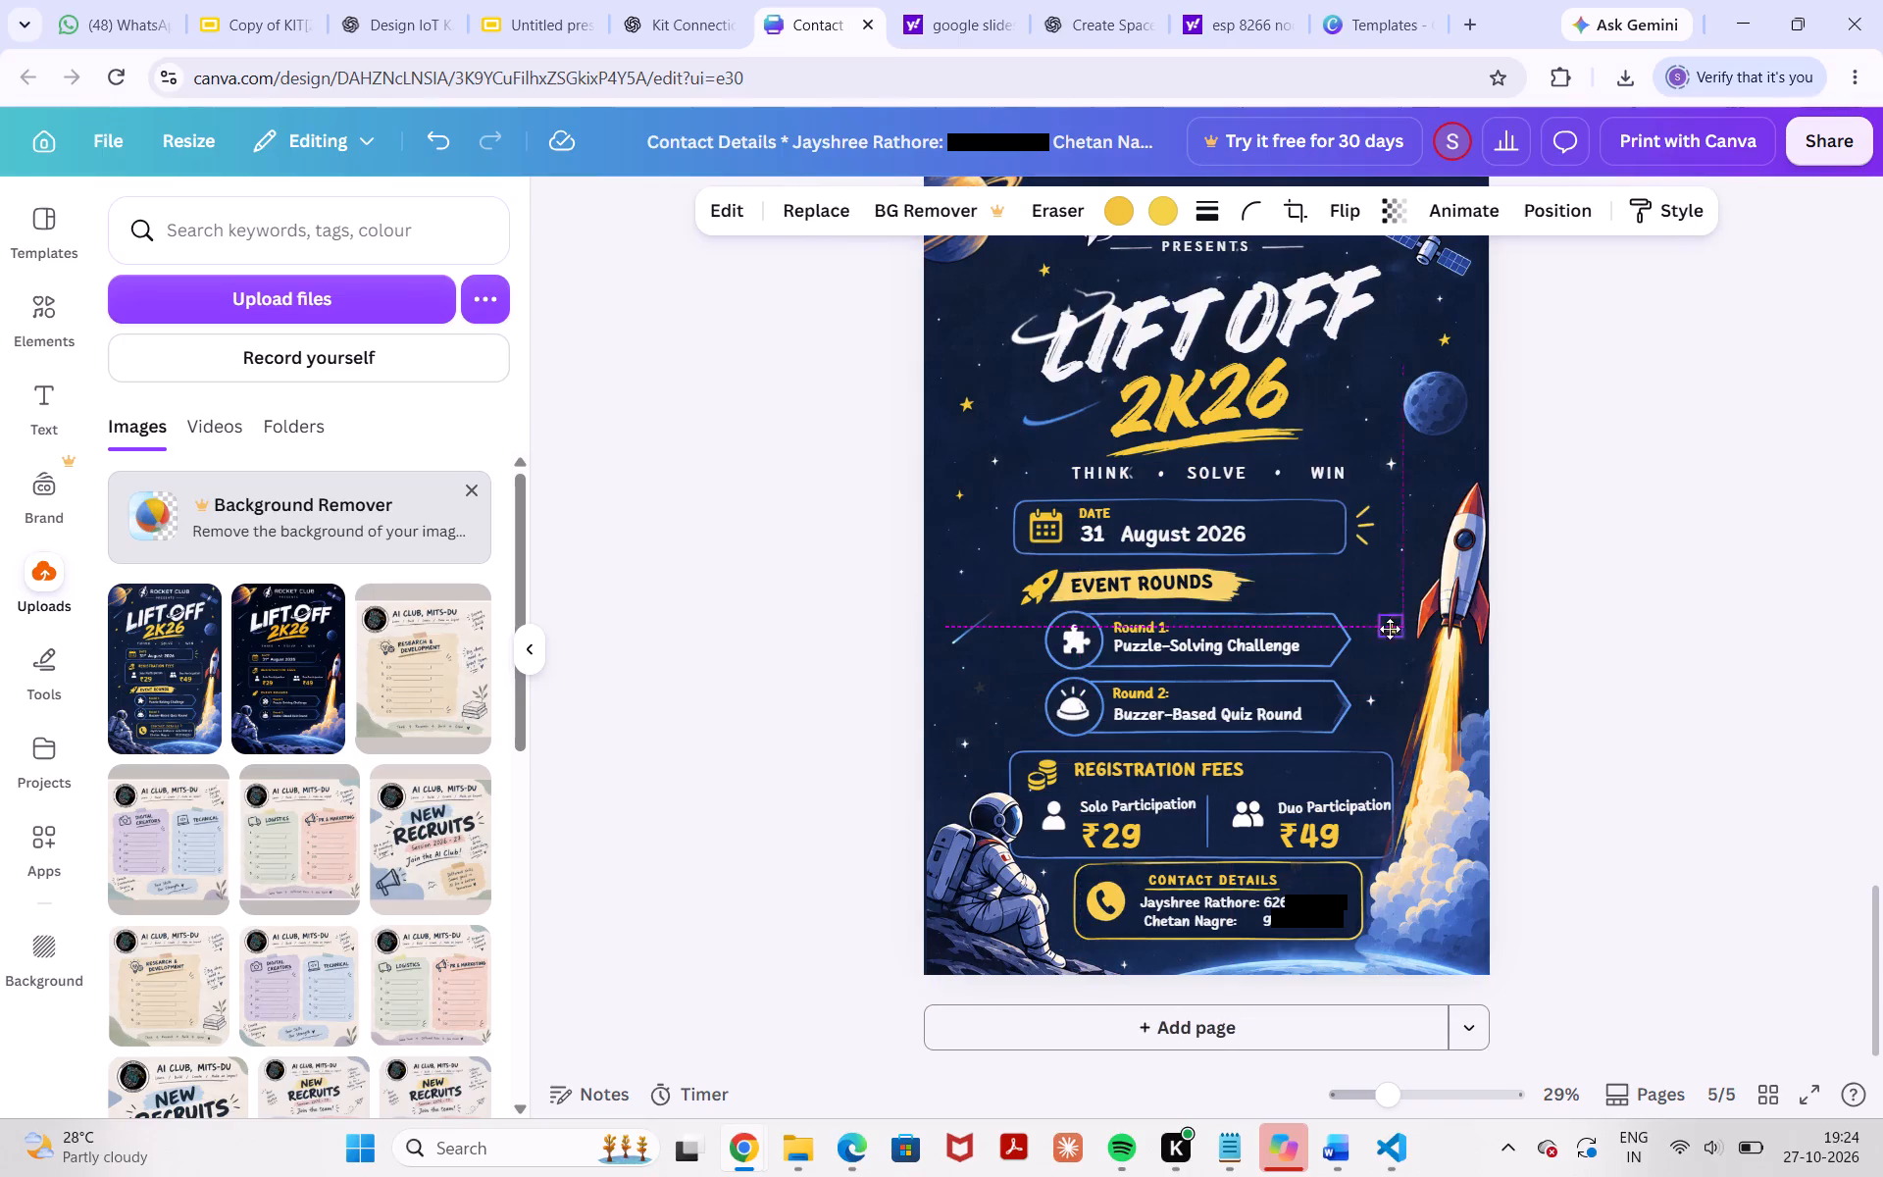
left_click_drag(1390, 629, 1389, 630)
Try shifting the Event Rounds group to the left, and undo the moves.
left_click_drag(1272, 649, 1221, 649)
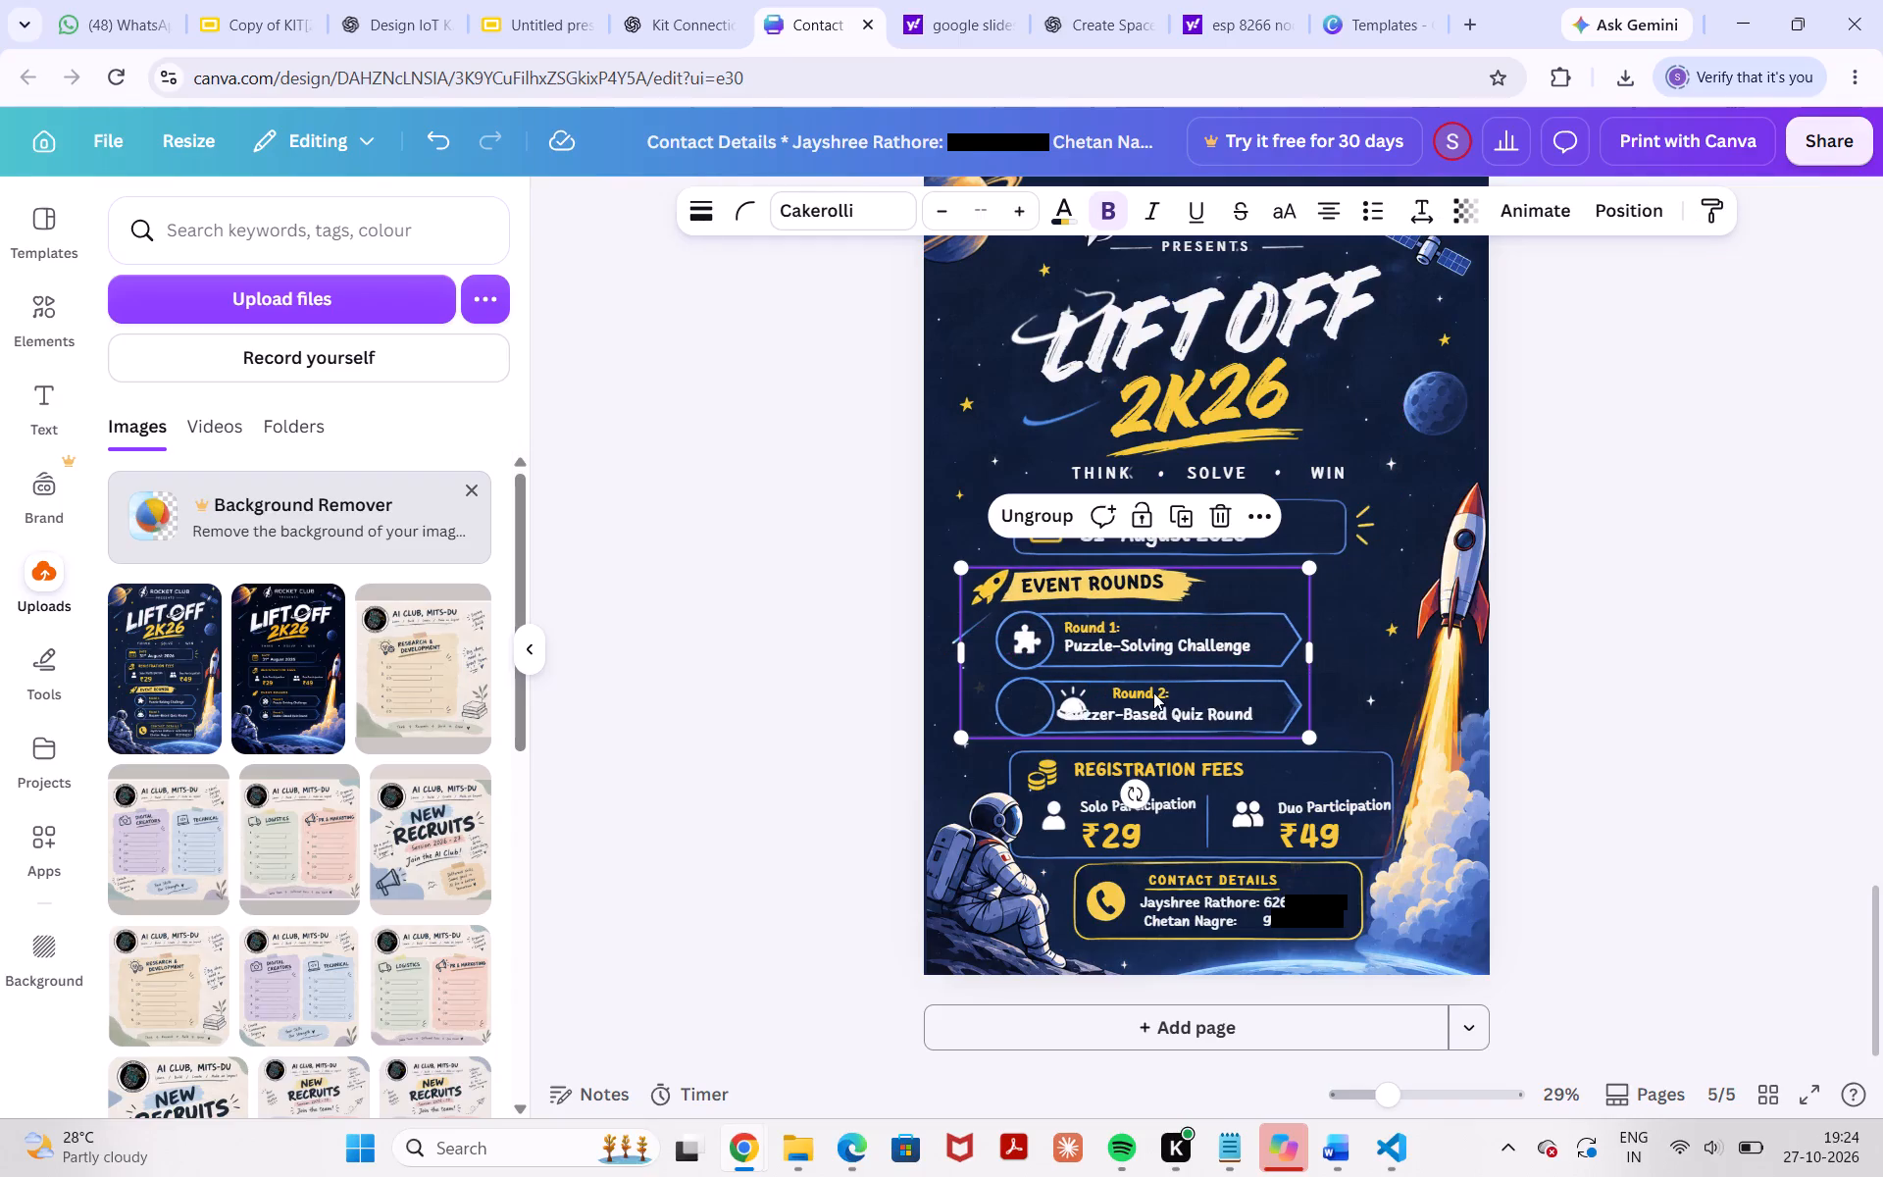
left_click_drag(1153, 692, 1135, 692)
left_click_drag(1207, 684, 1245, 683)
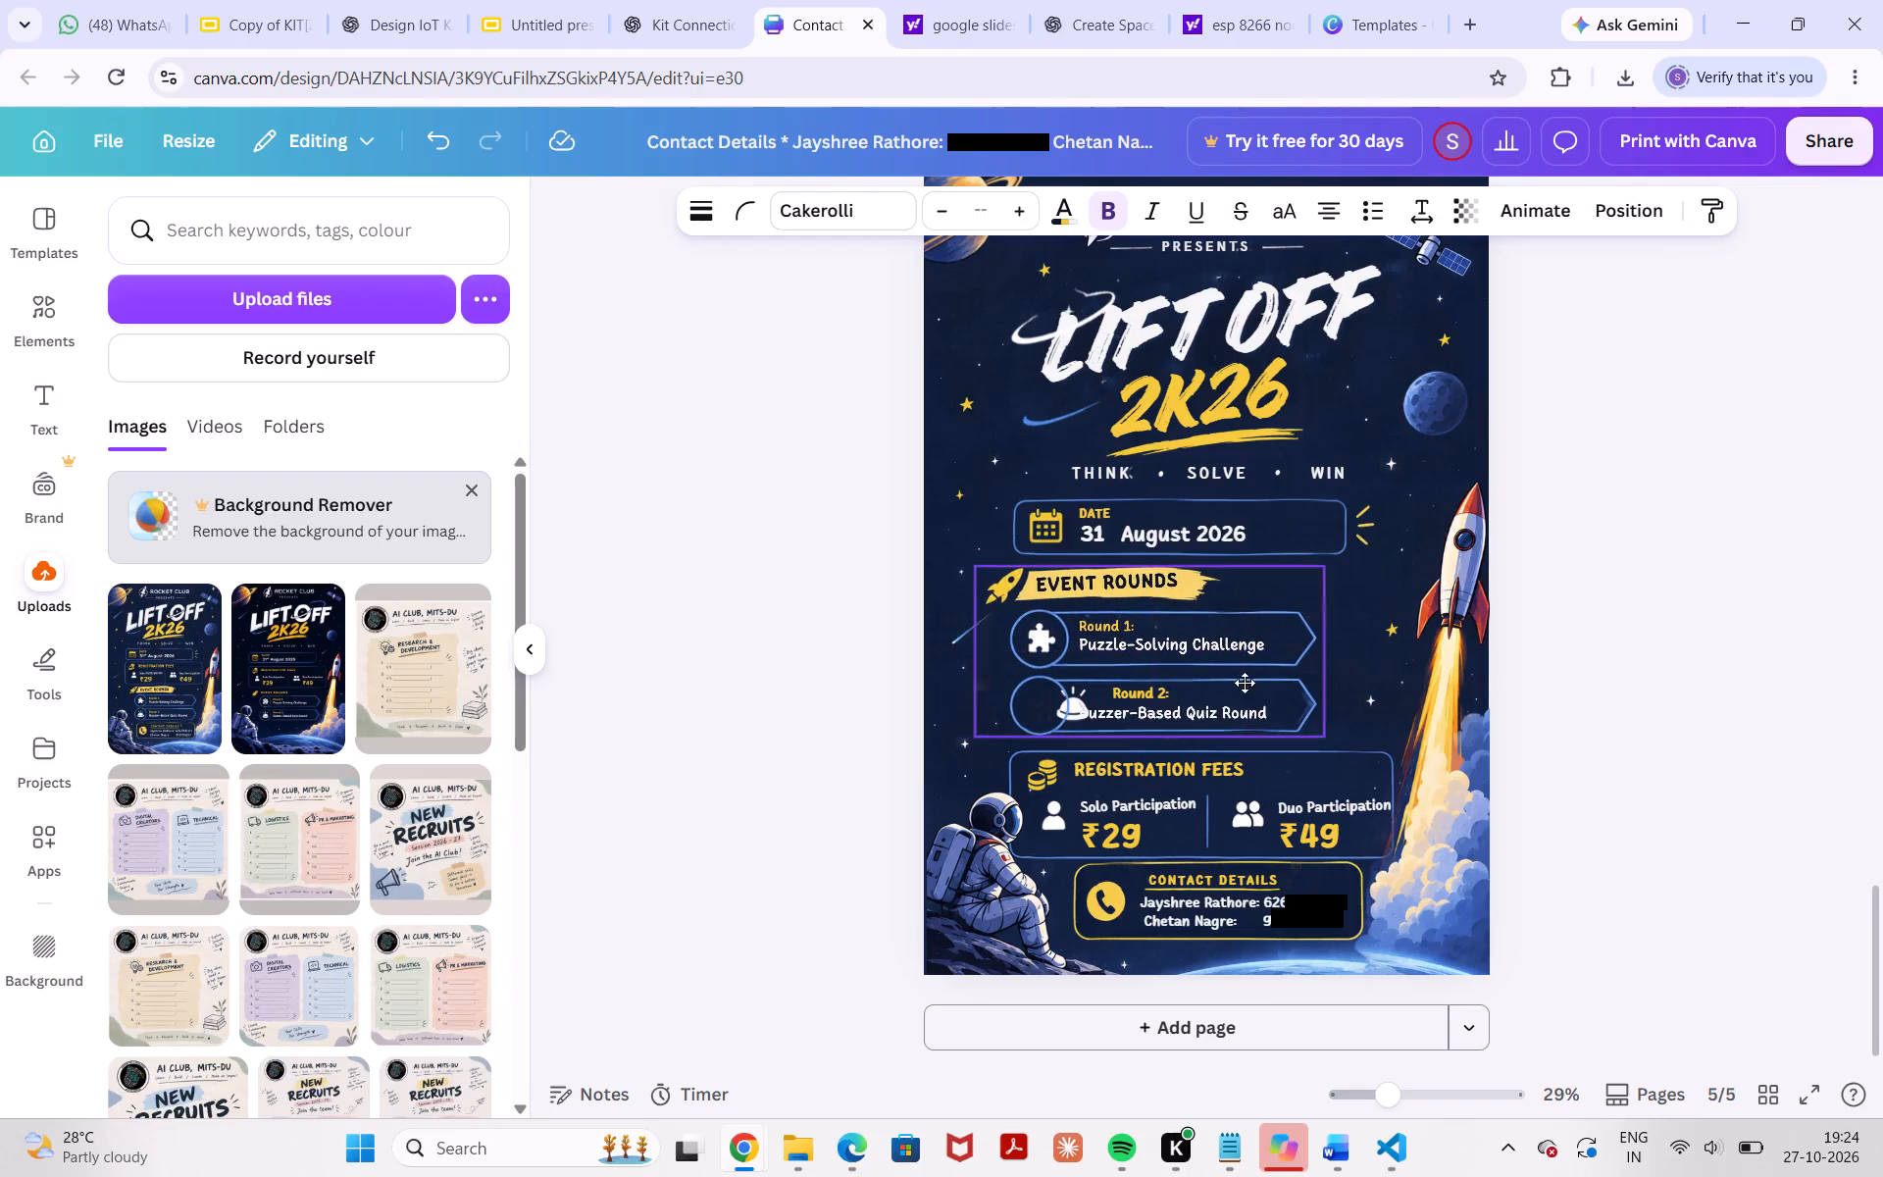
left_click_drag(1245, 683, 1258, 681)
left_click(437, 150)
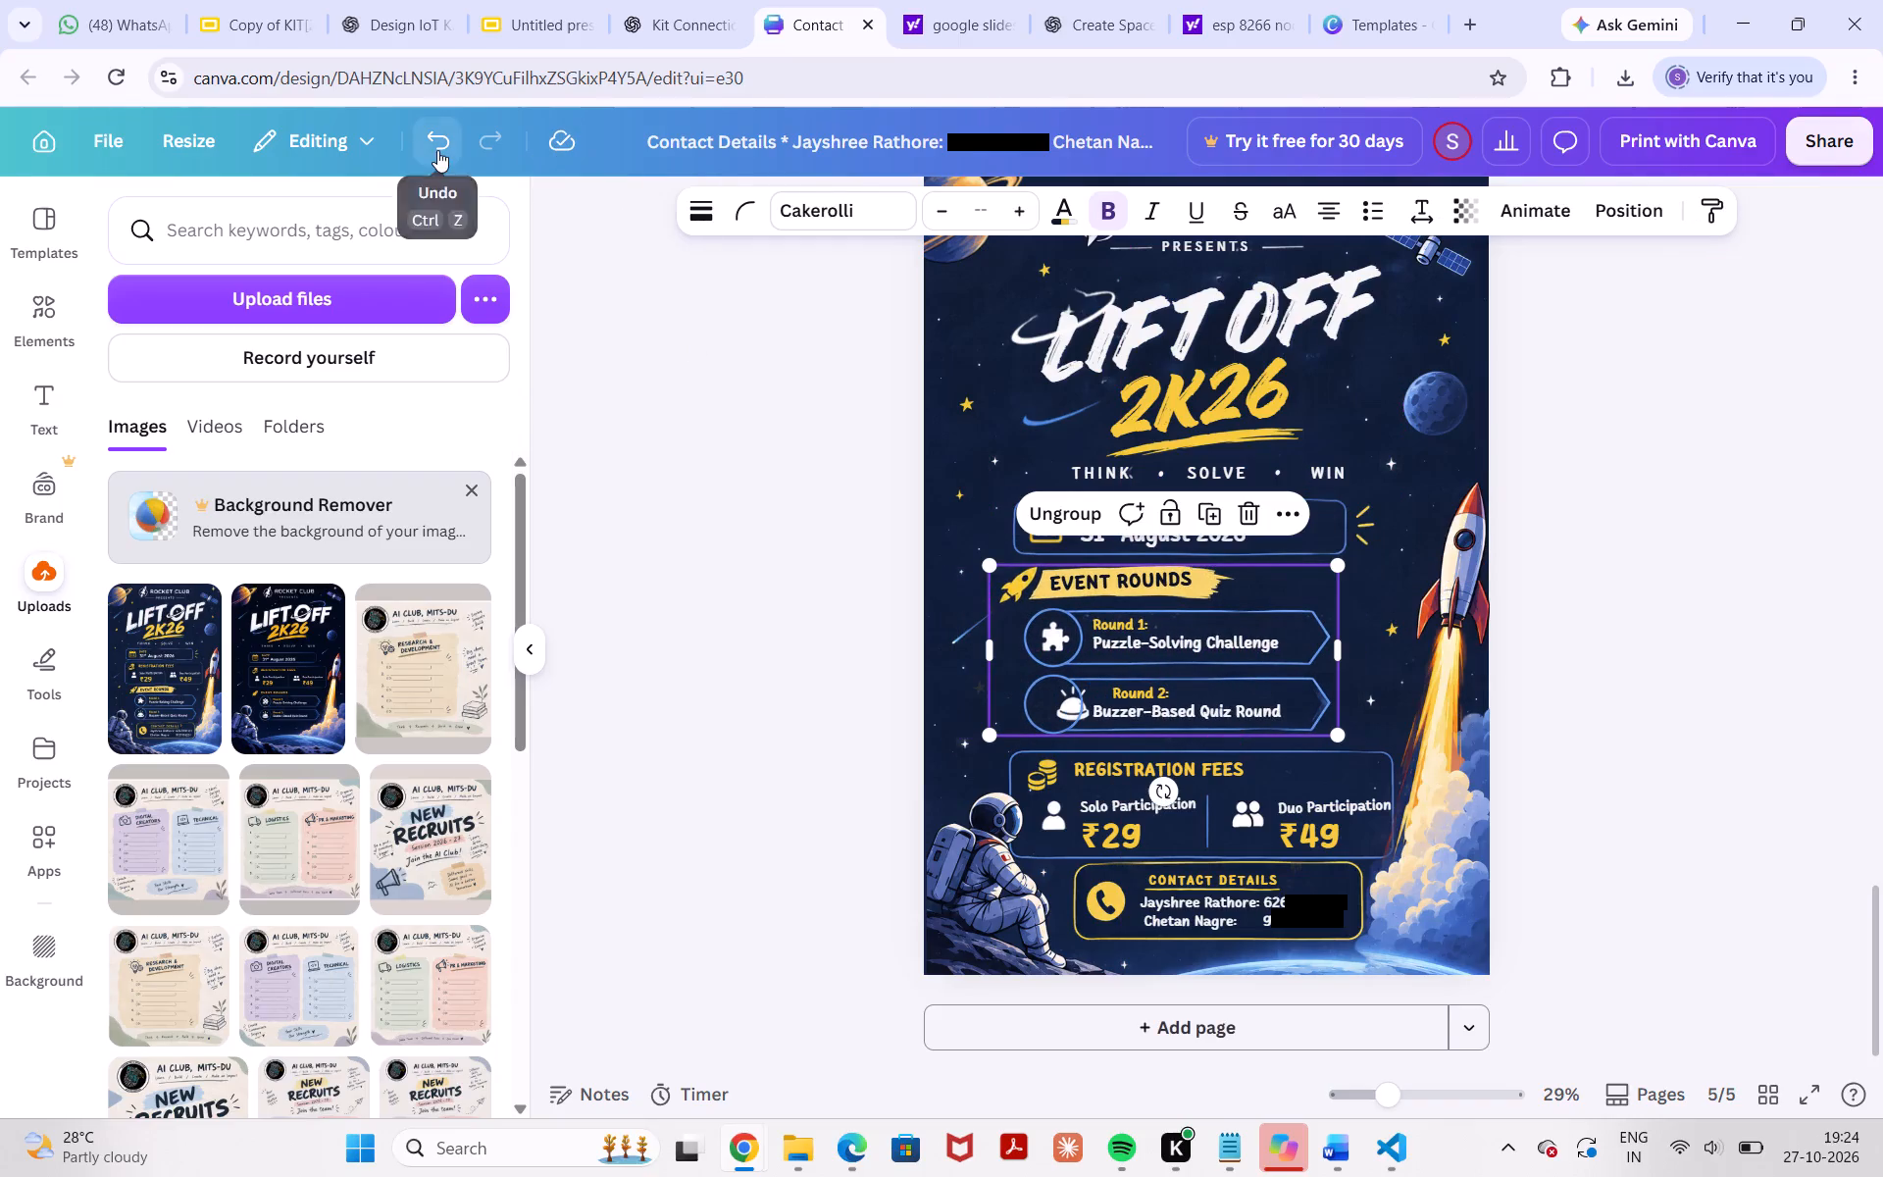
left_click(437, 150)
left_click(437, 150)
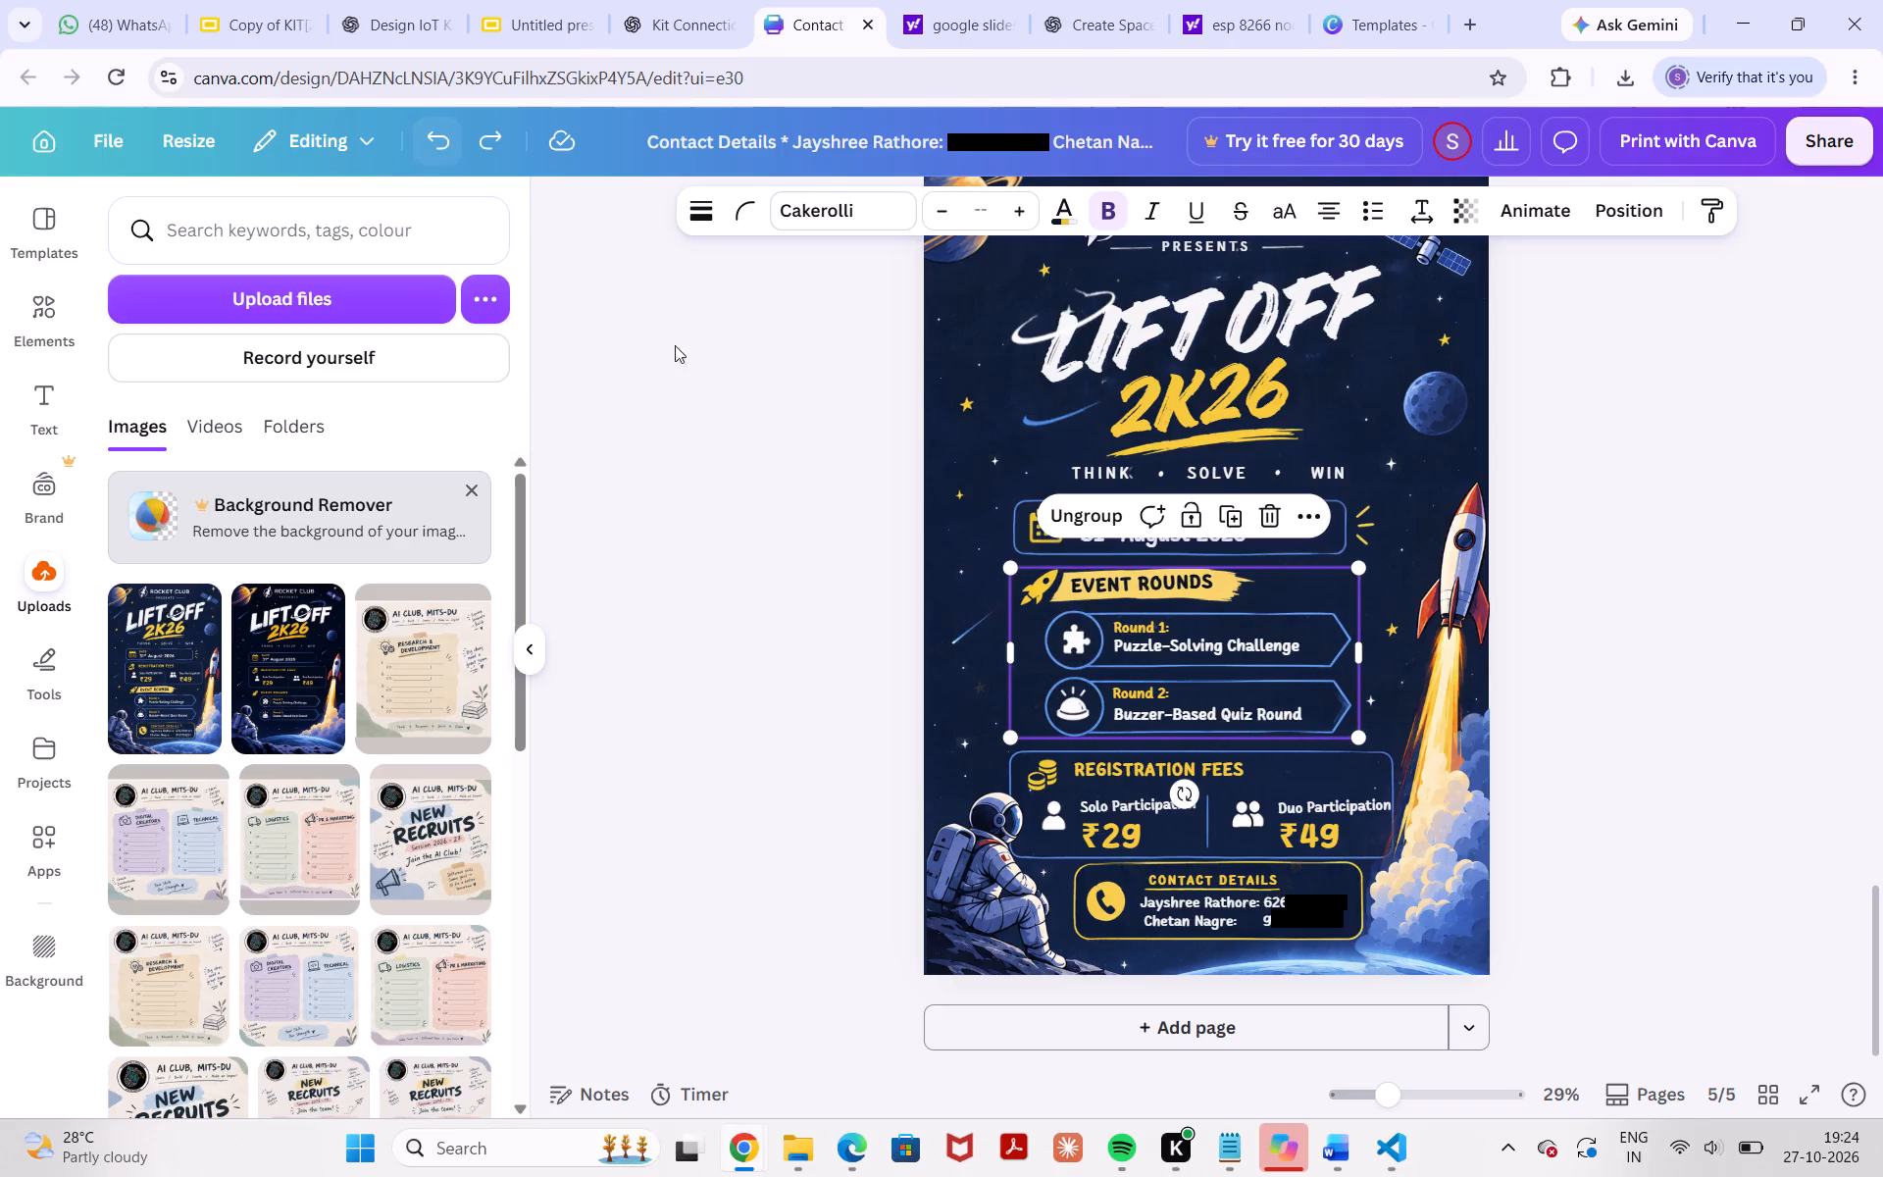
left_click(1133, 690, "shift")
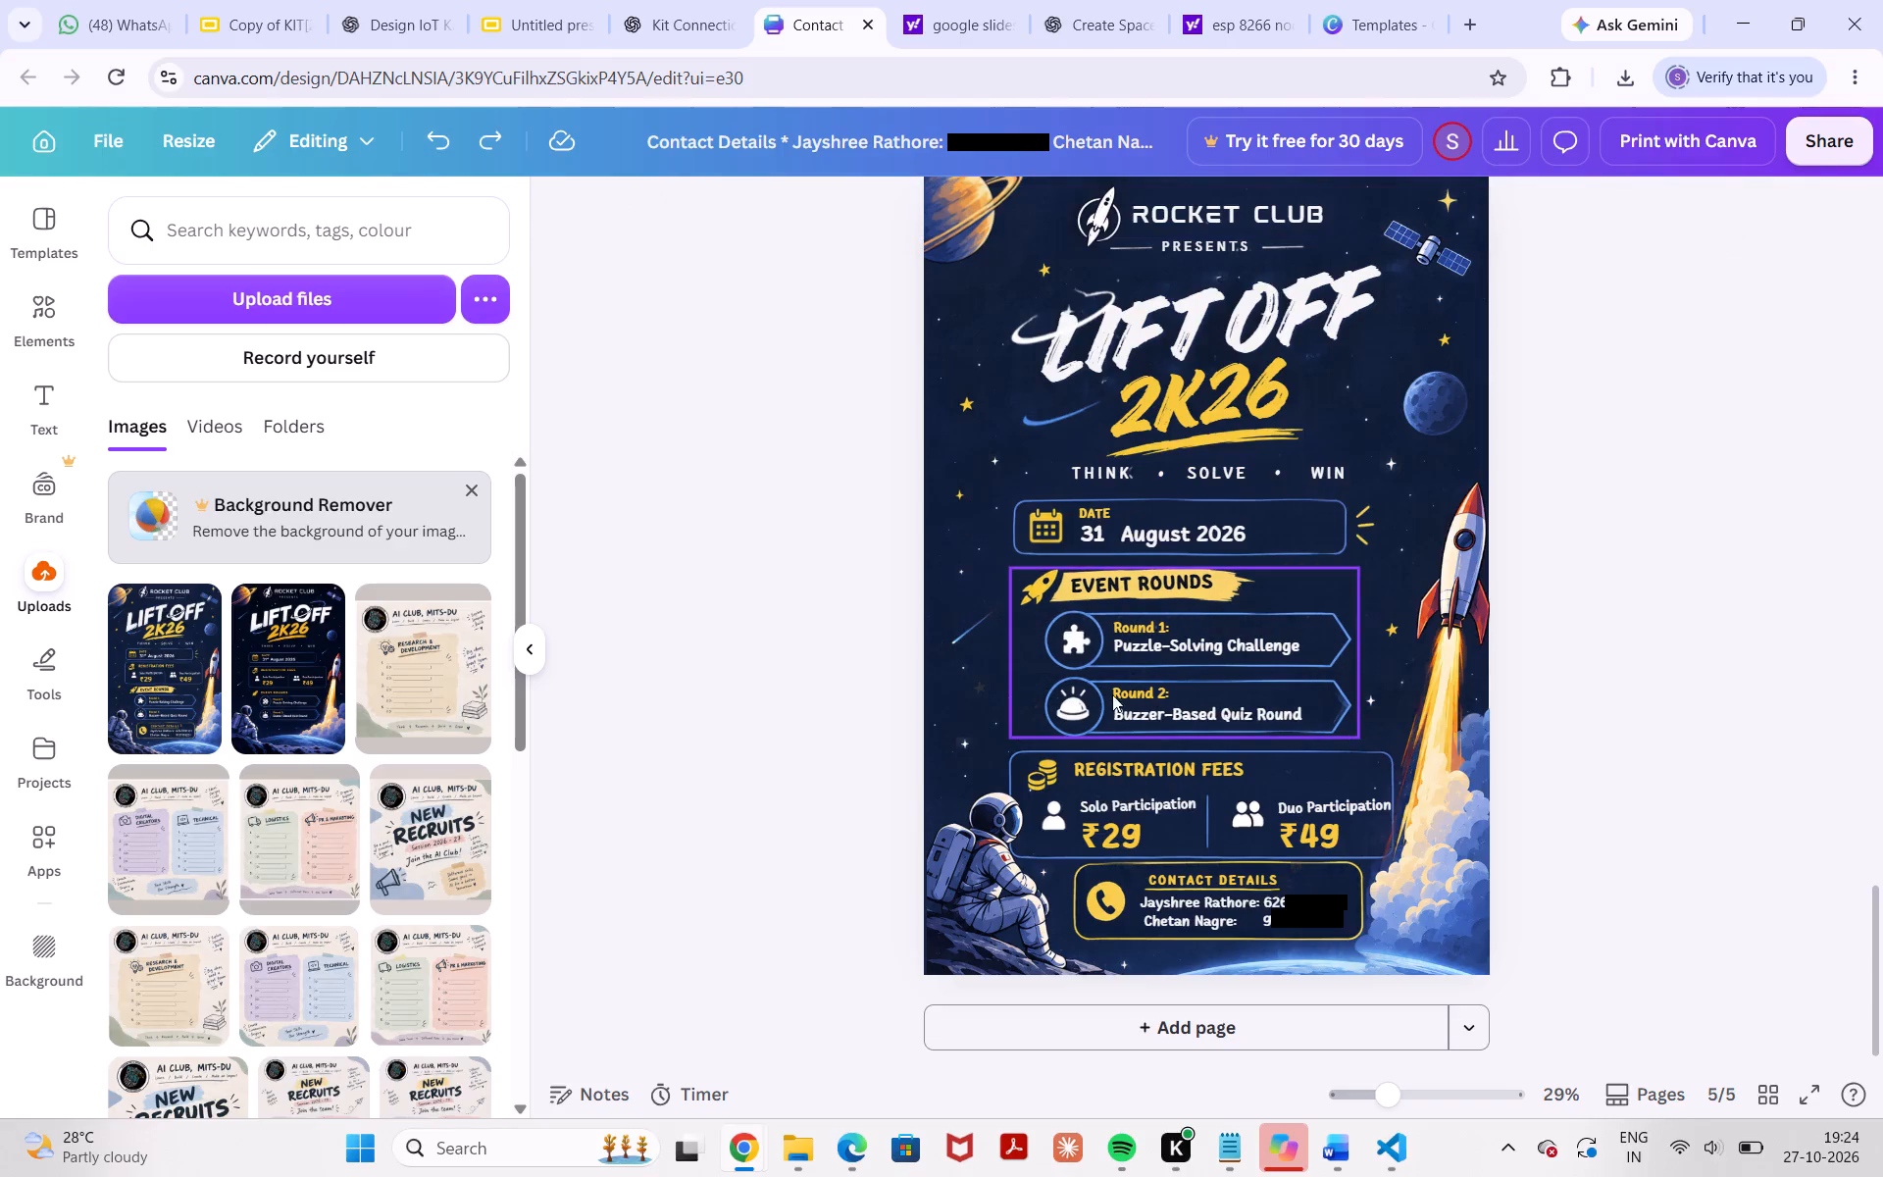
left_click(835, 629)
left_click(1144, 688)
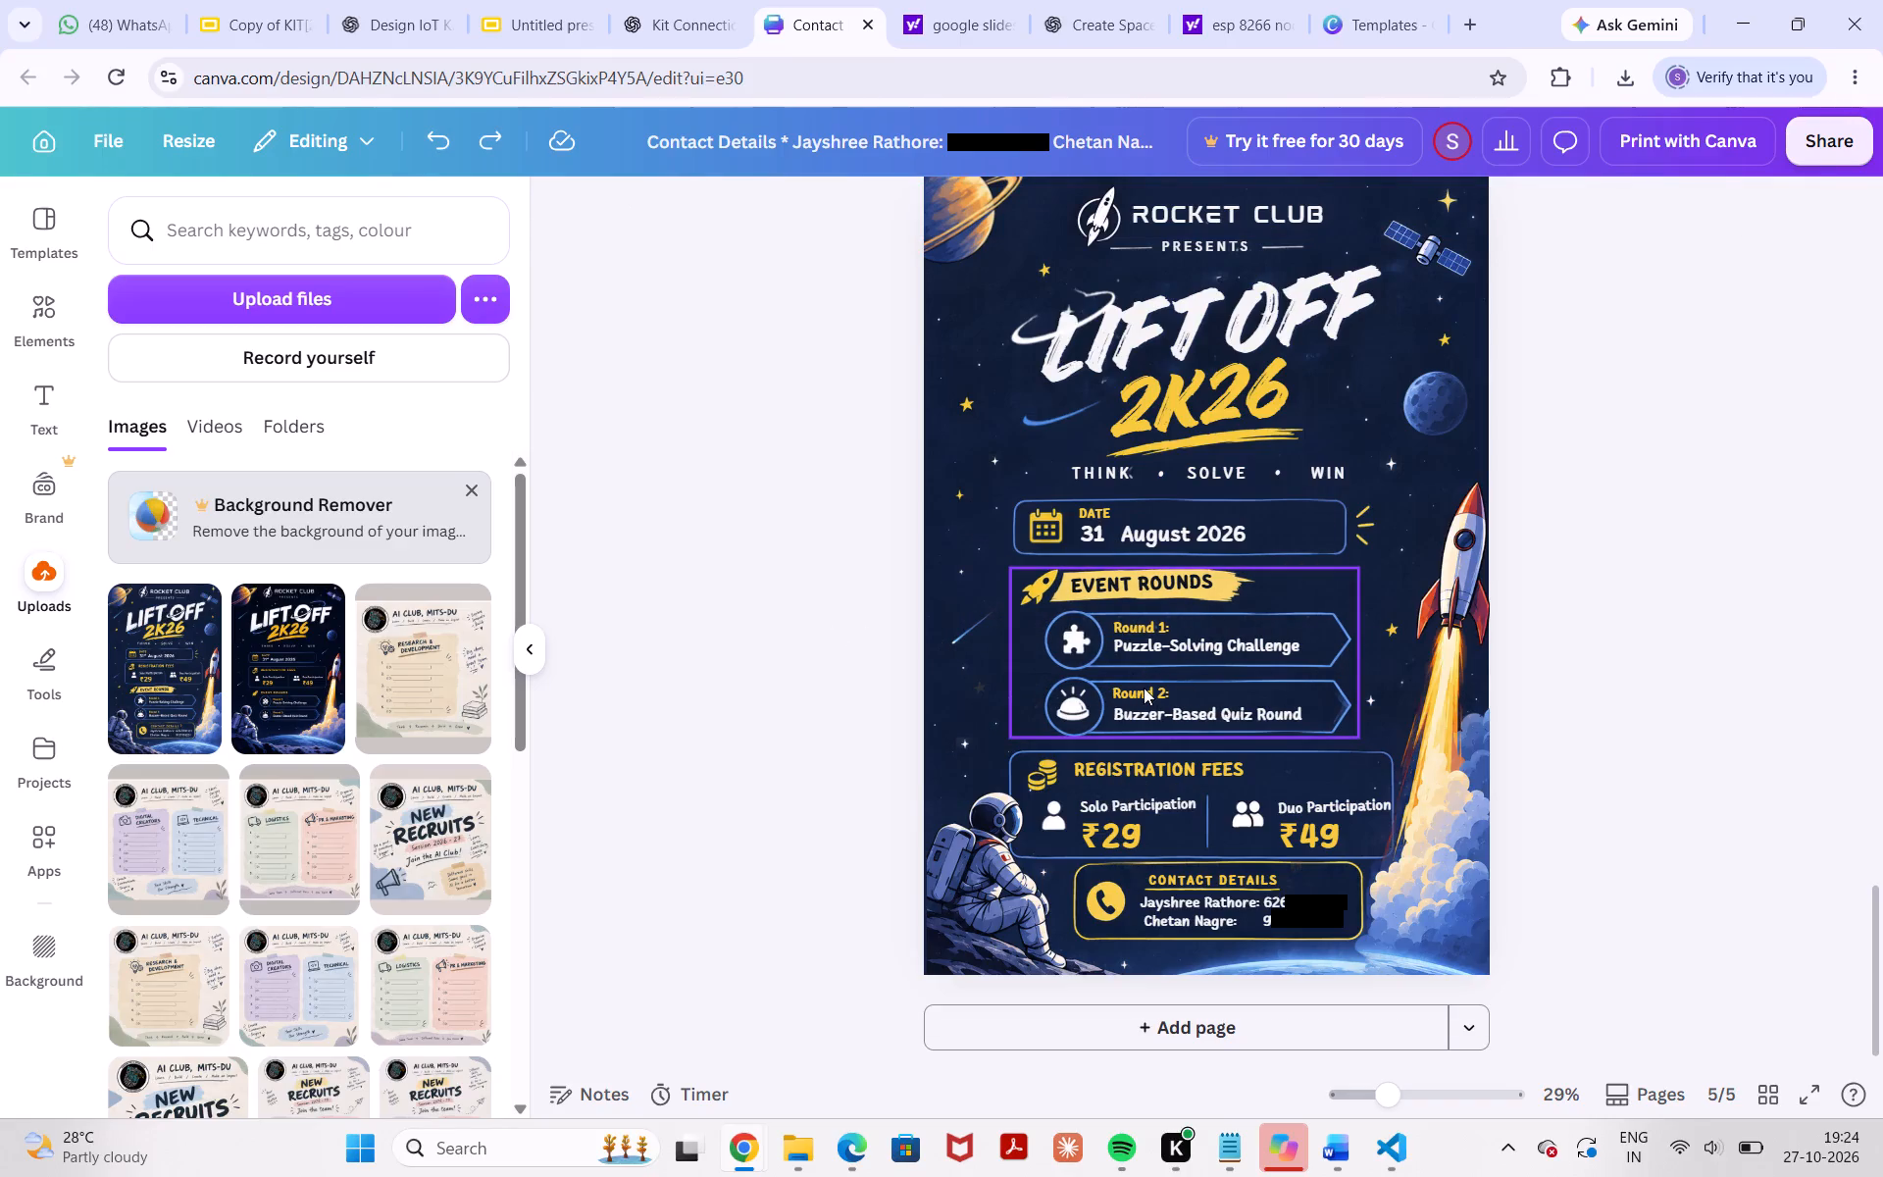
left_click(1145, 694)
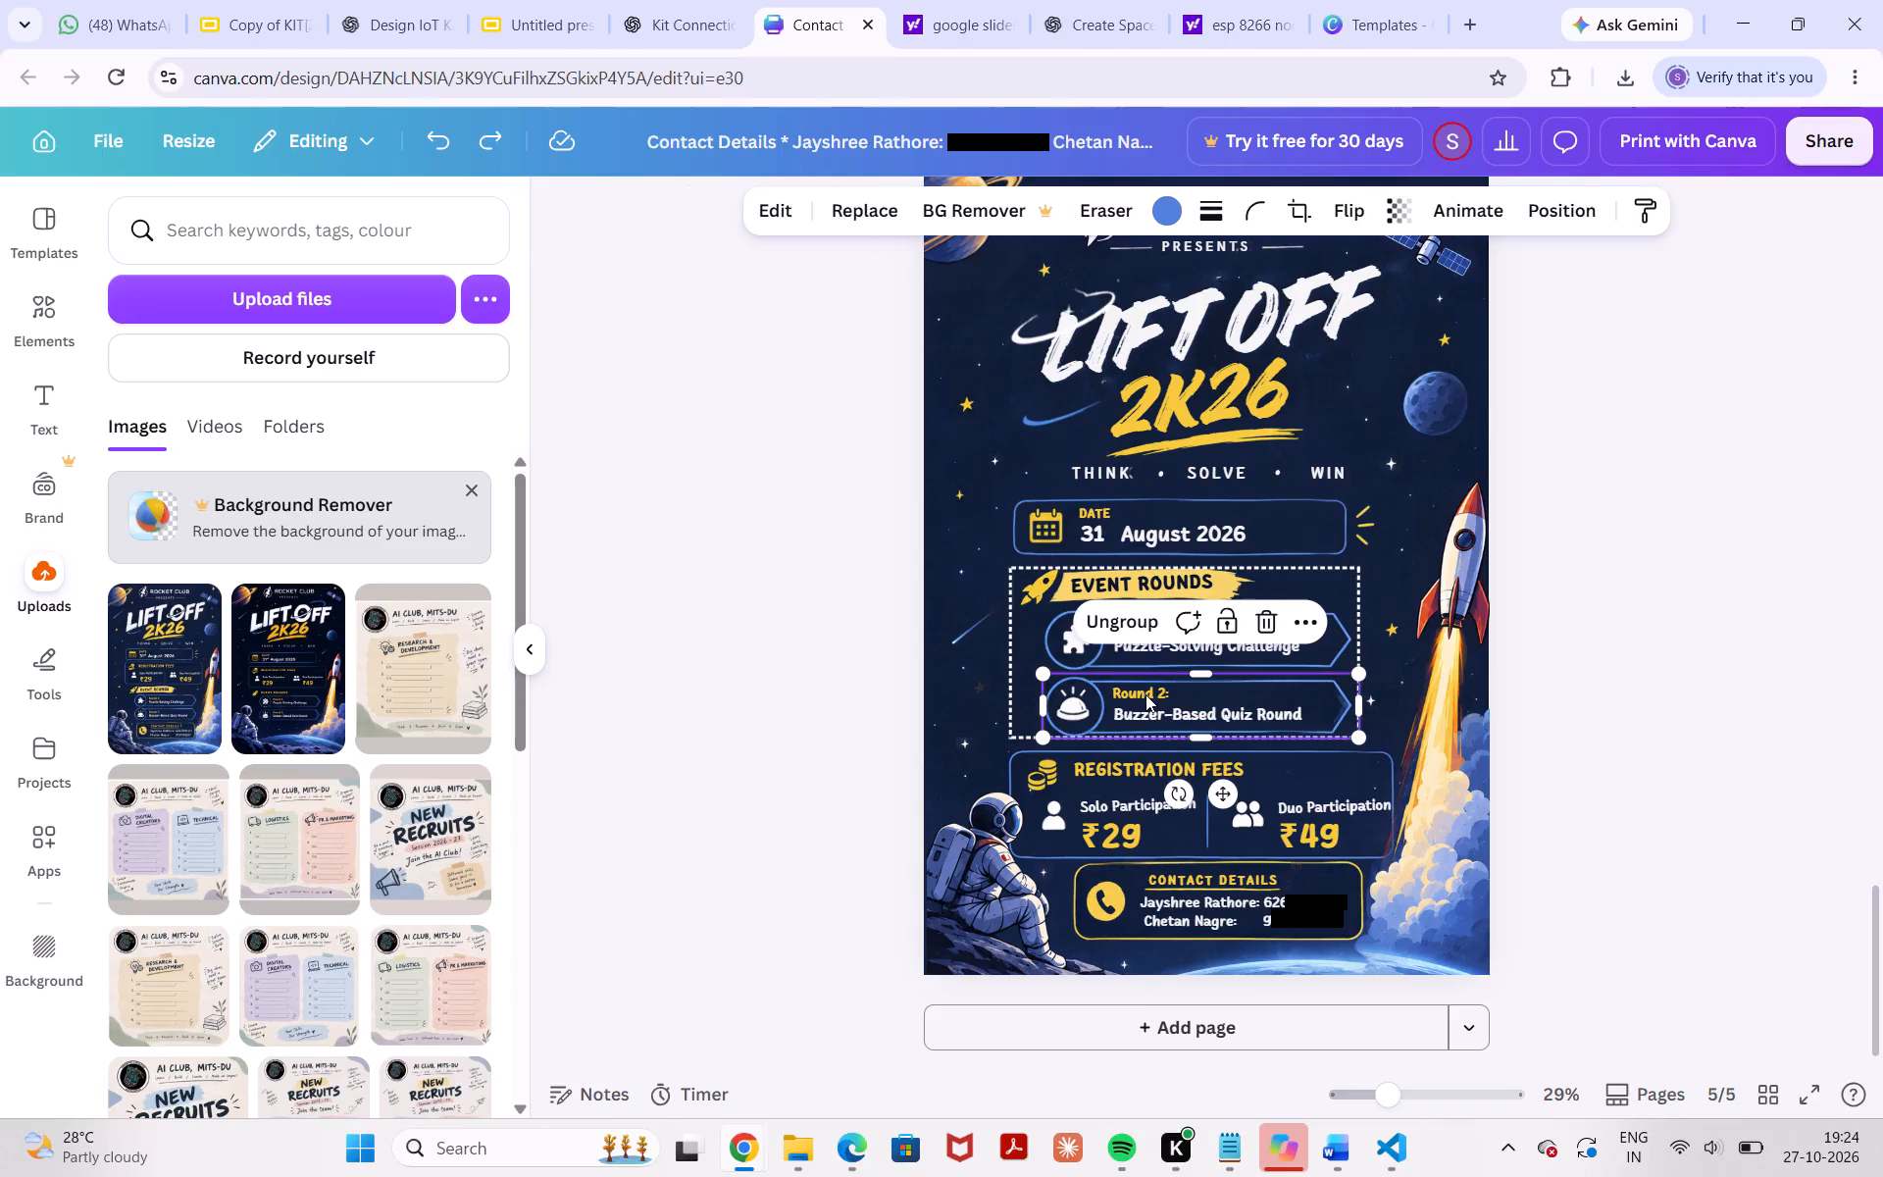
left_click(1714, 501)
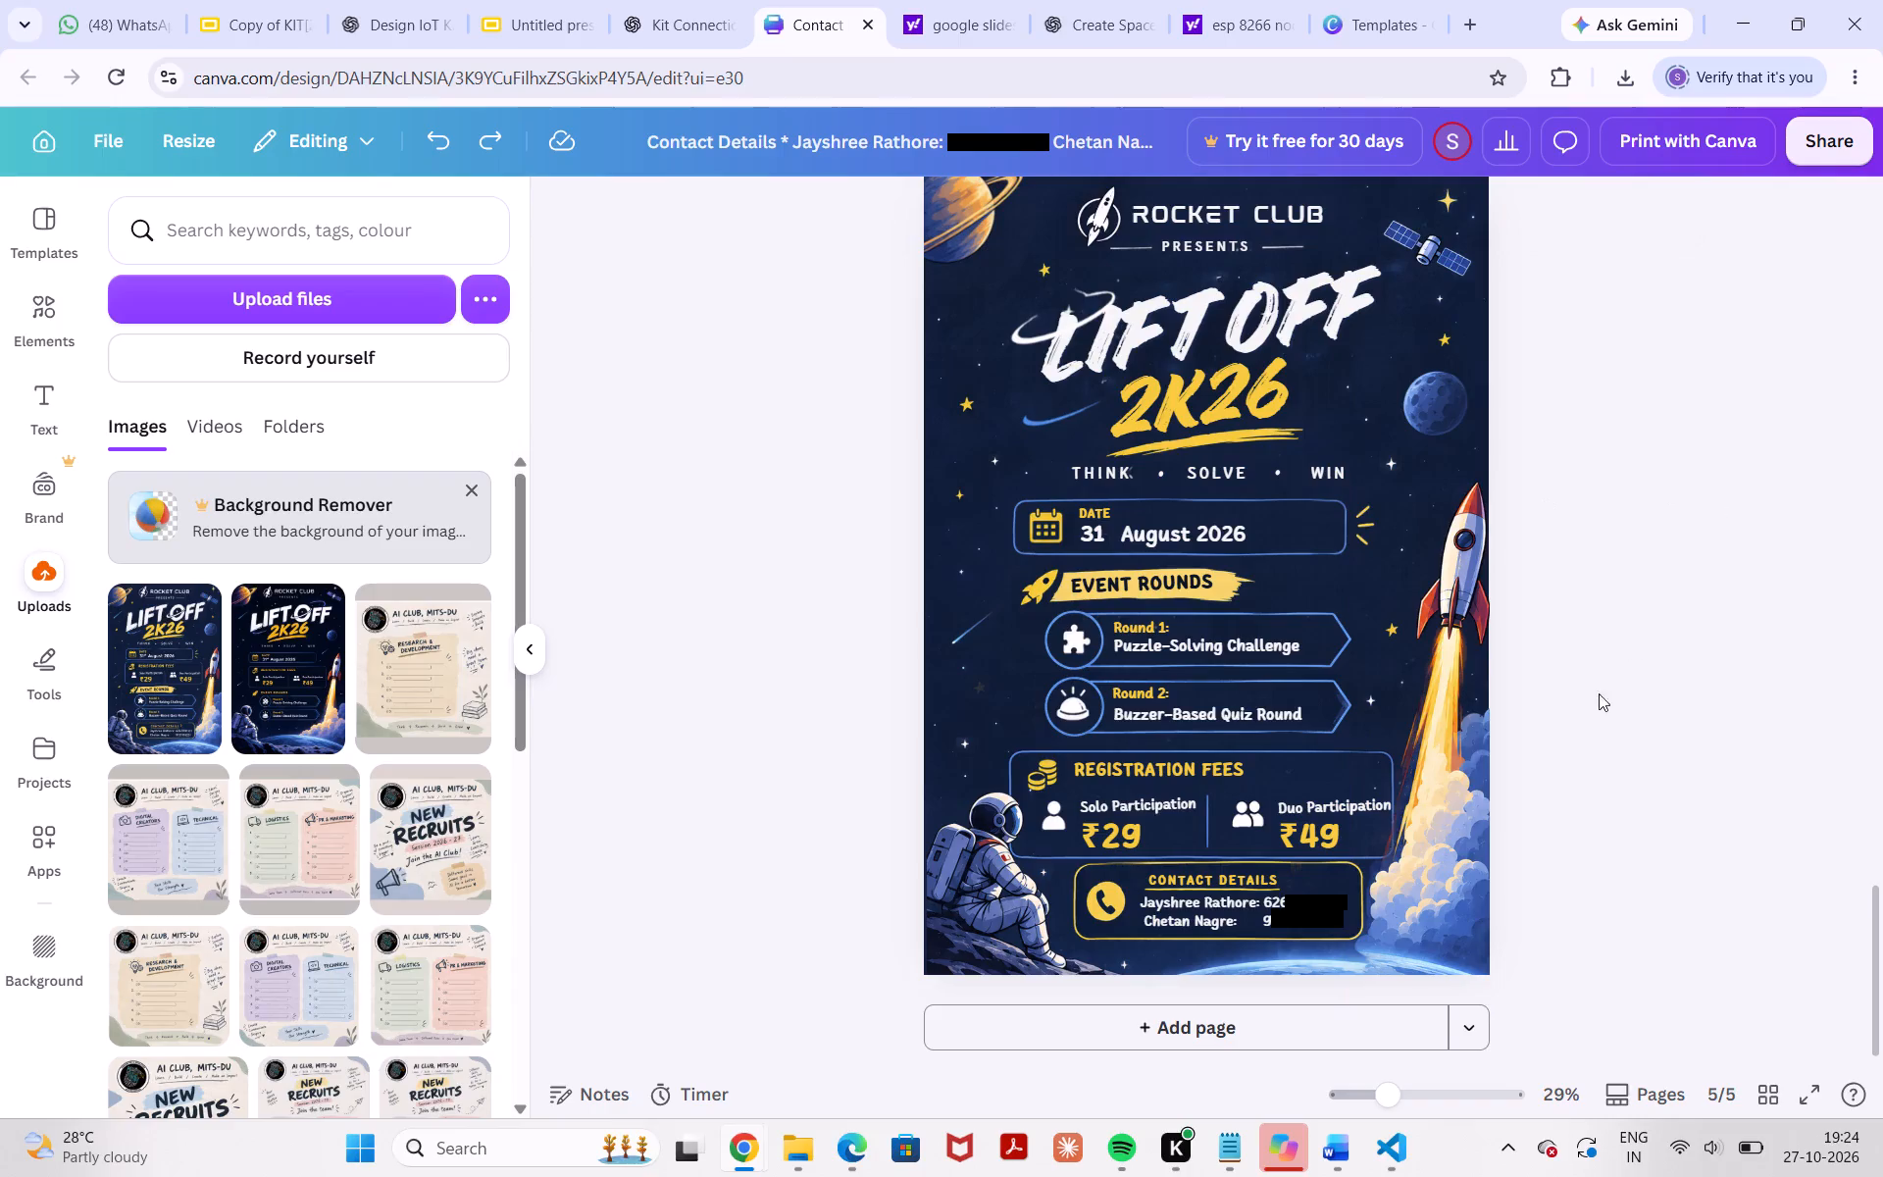
Search the elements library for "rockect launching" and browse all the graphics results for a launching rocket.
scroll(1584, 712, "up", 1)
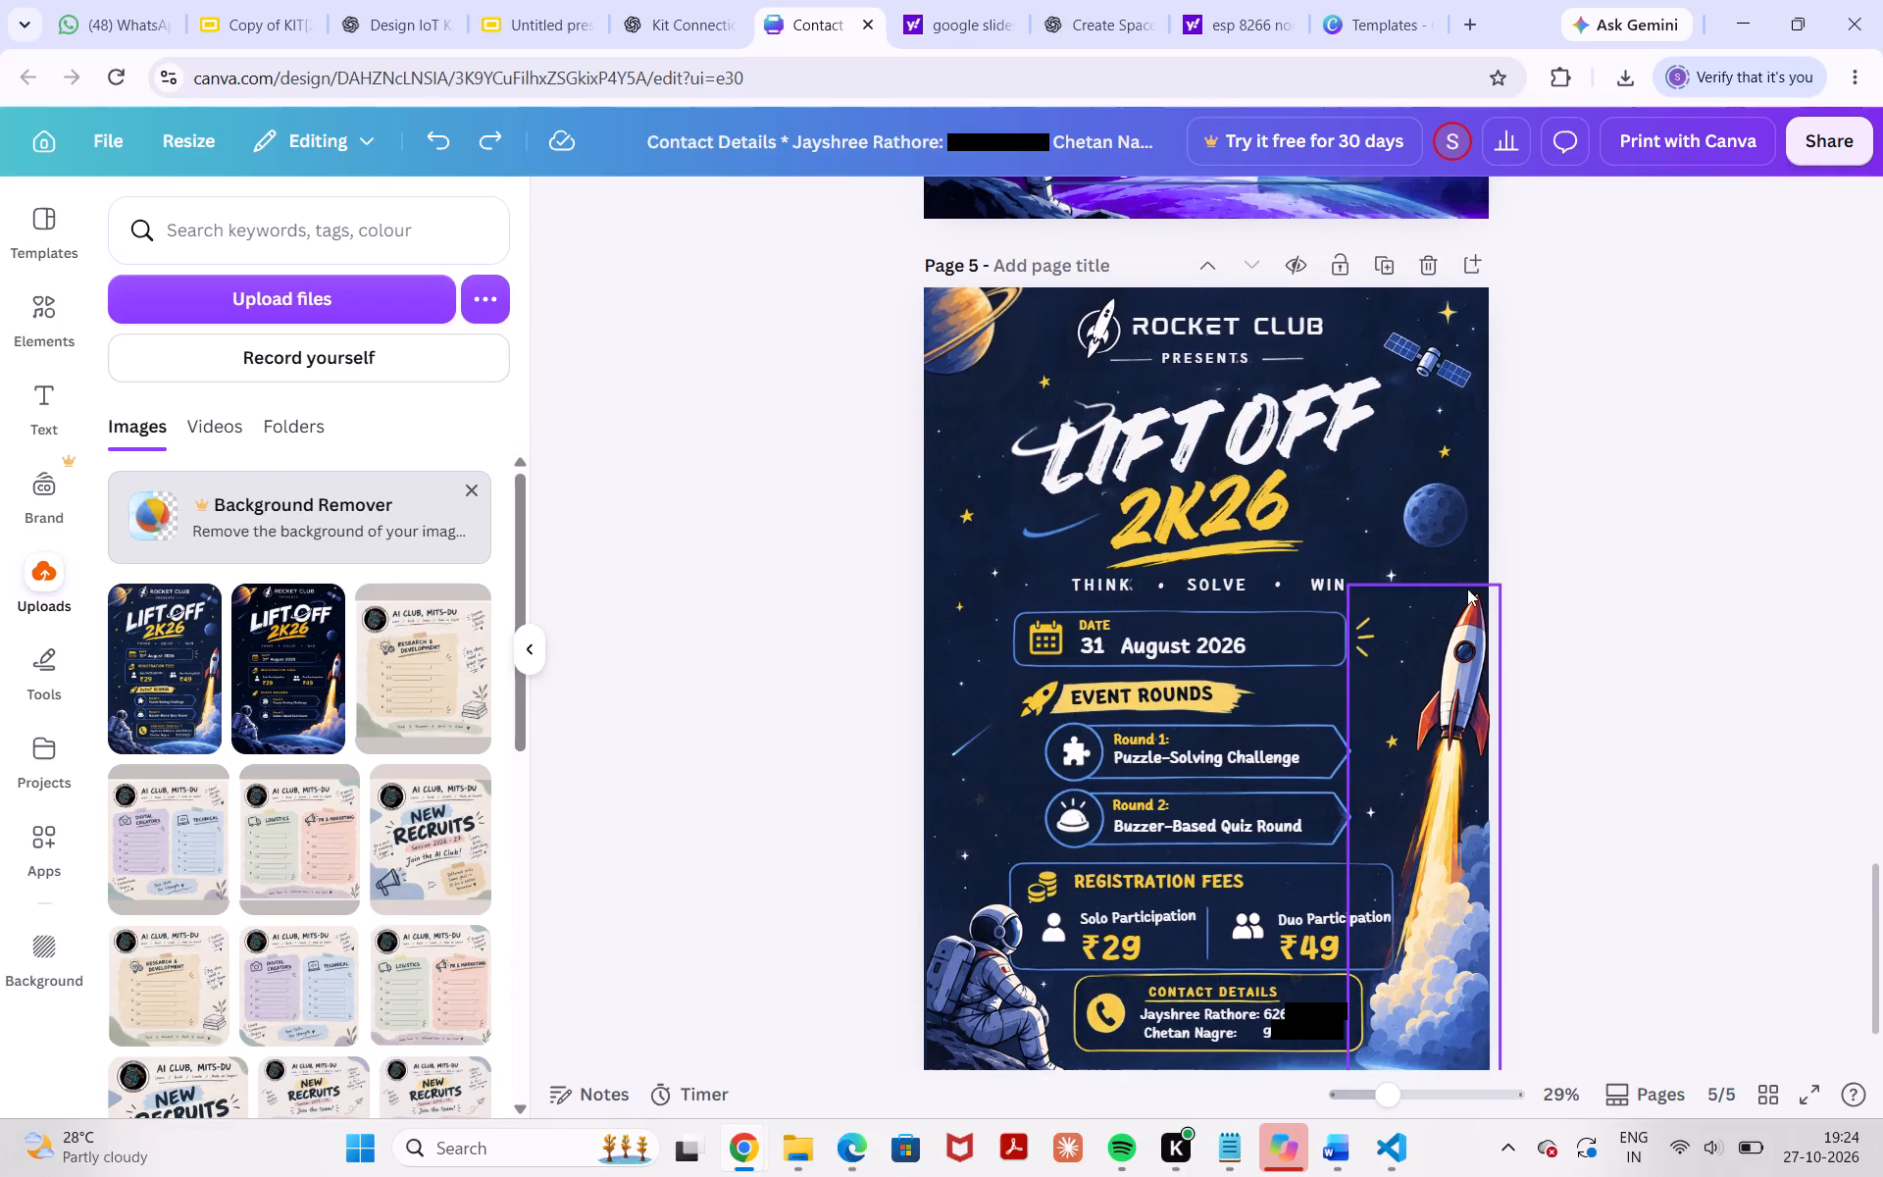
left_click(1484, 634)
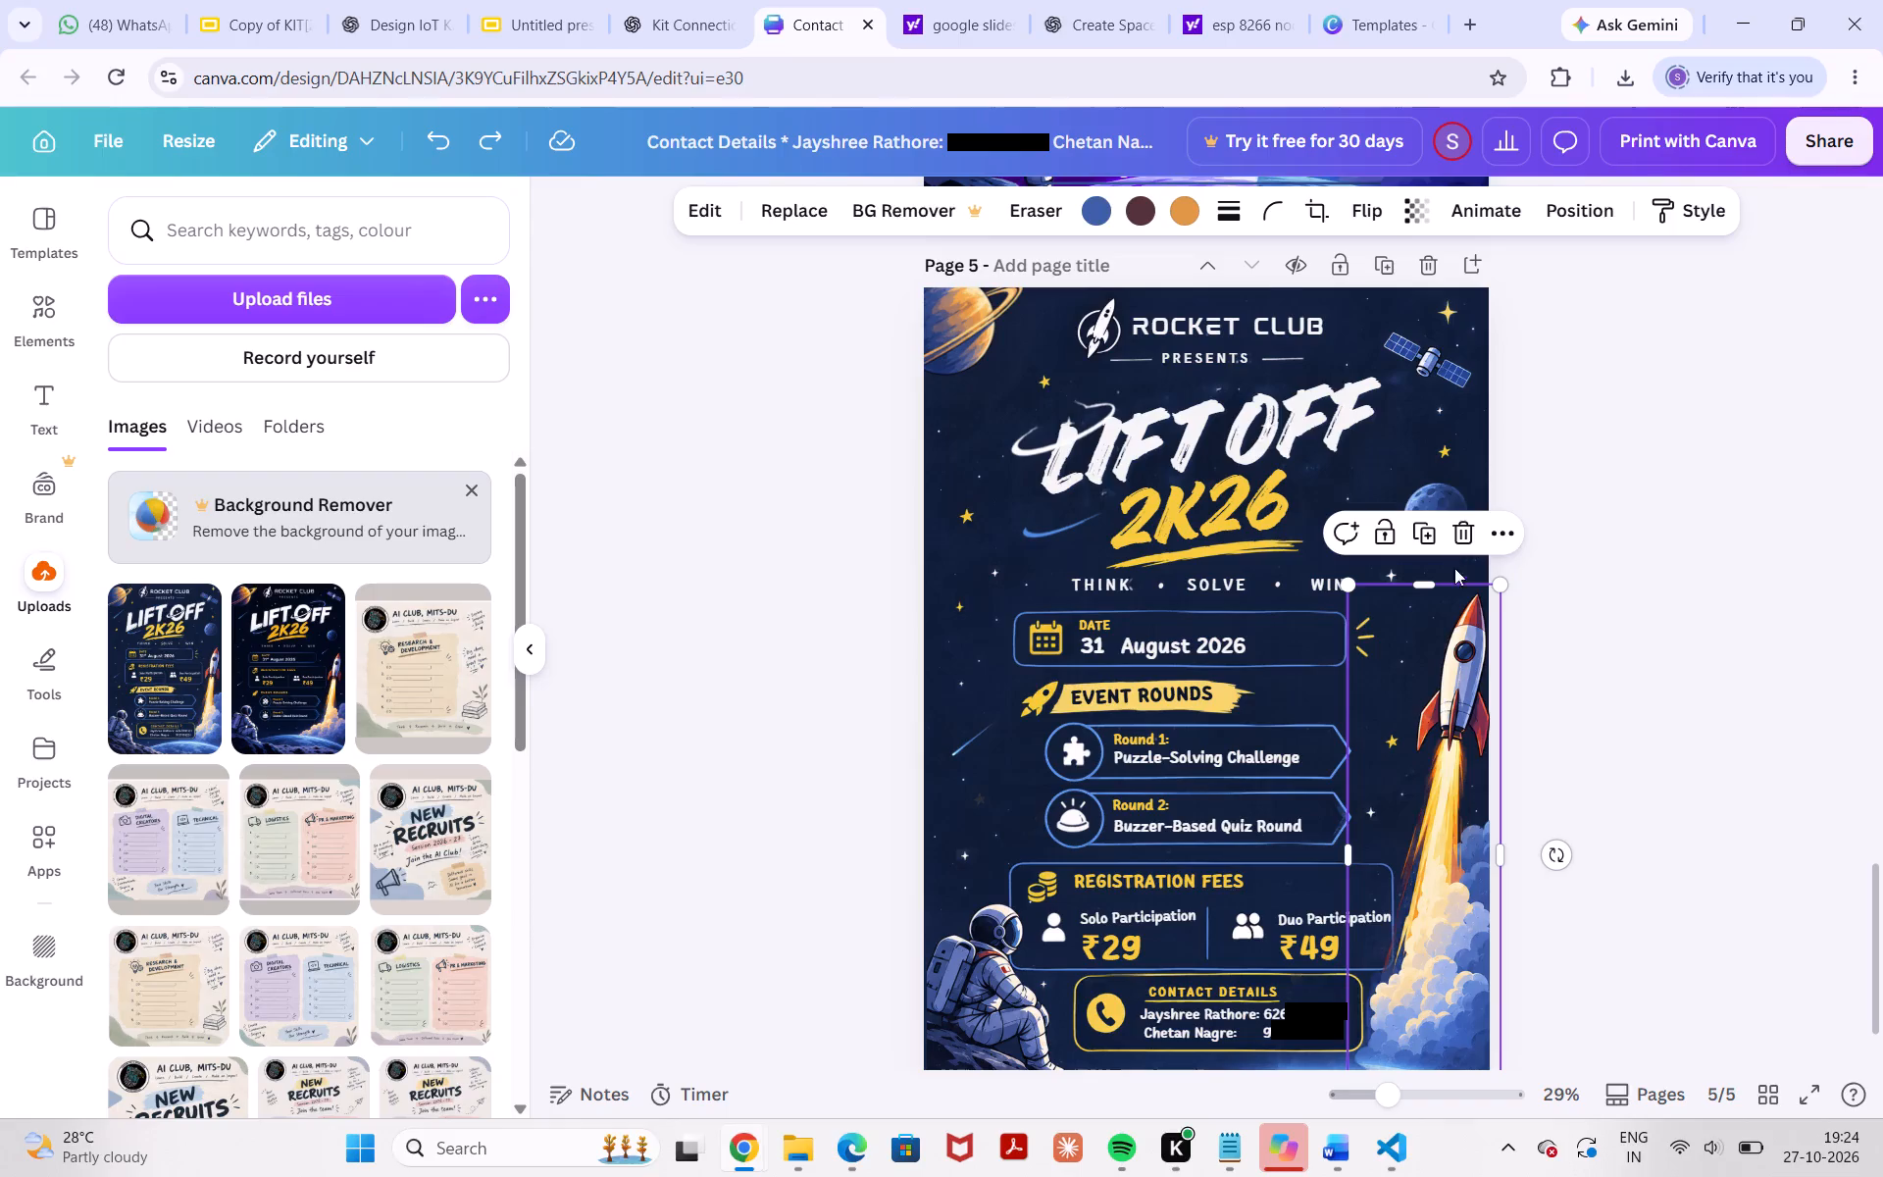
left_click(54, 292)
scroll(305, 387, "up", 3)
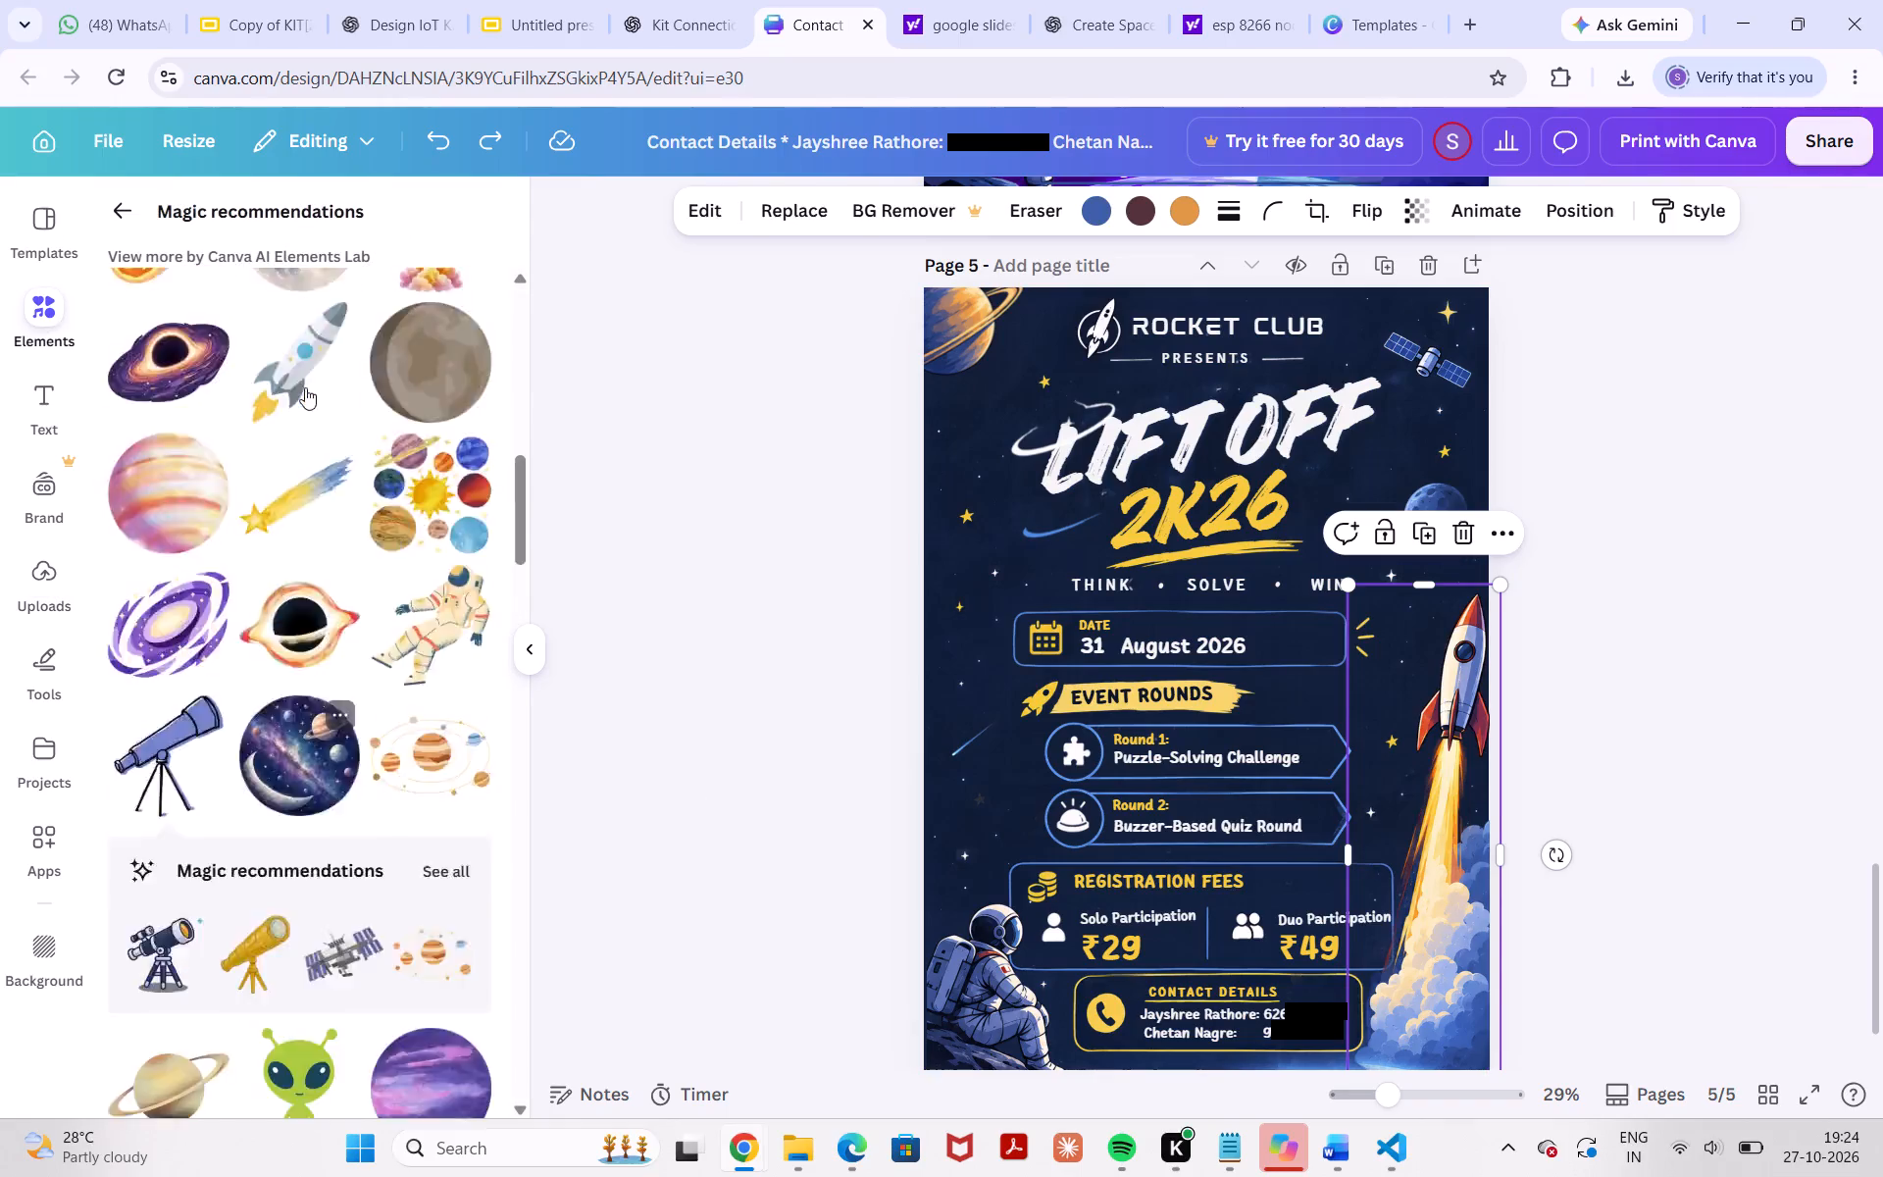
scroll(305, 387, "up", 1)
left_click(118, 199)
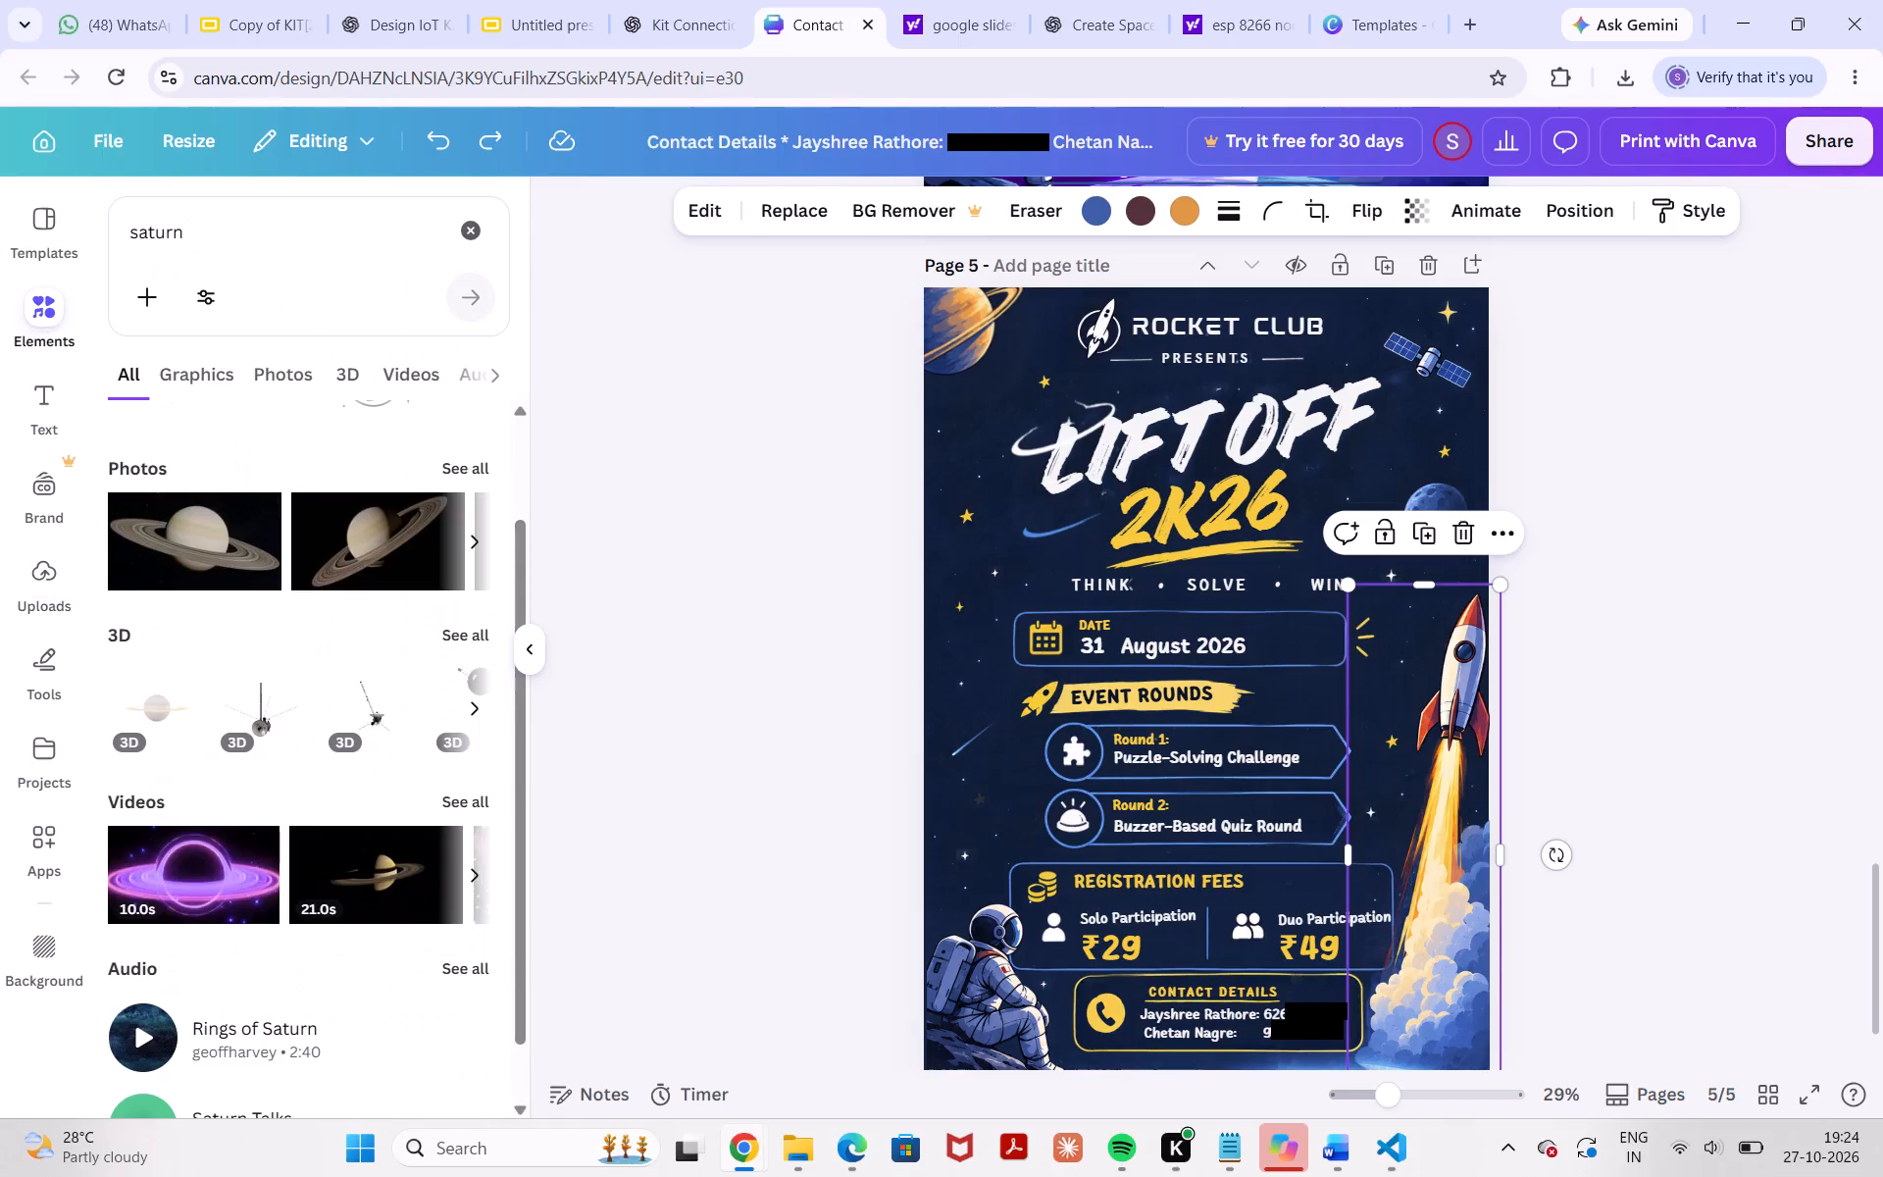
left_click(300, 234)
key("BackSpace")
key("BackSpace")
key("BackSpace")
key("BackSpace")
key("BackSpace")
key("BackSpace")
key("BackSpace")
key("BackSpace")
key("BackSpace")
key("BackSpace")
key("BackSpace")
key("BackSpace")
key("BackSpace")
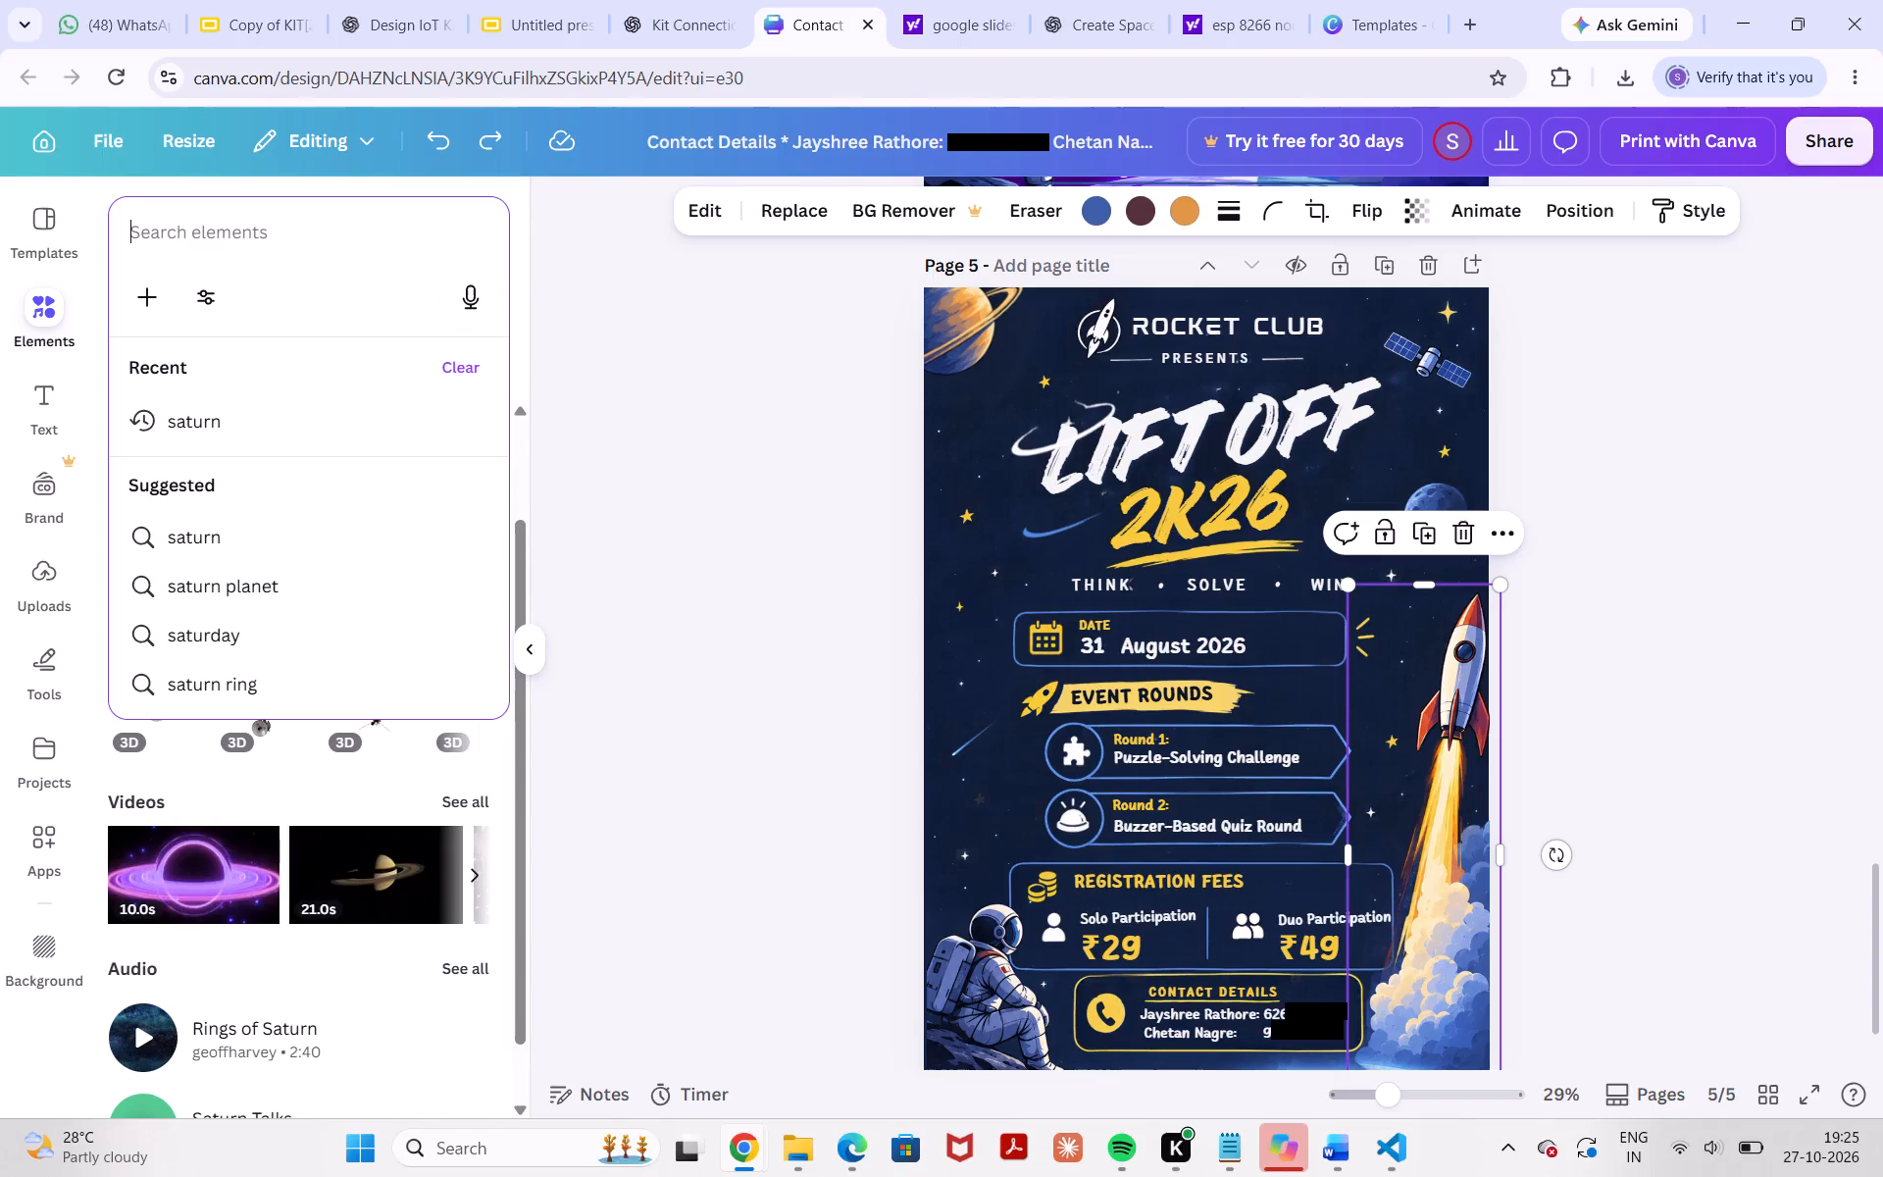
type("rockect laun")
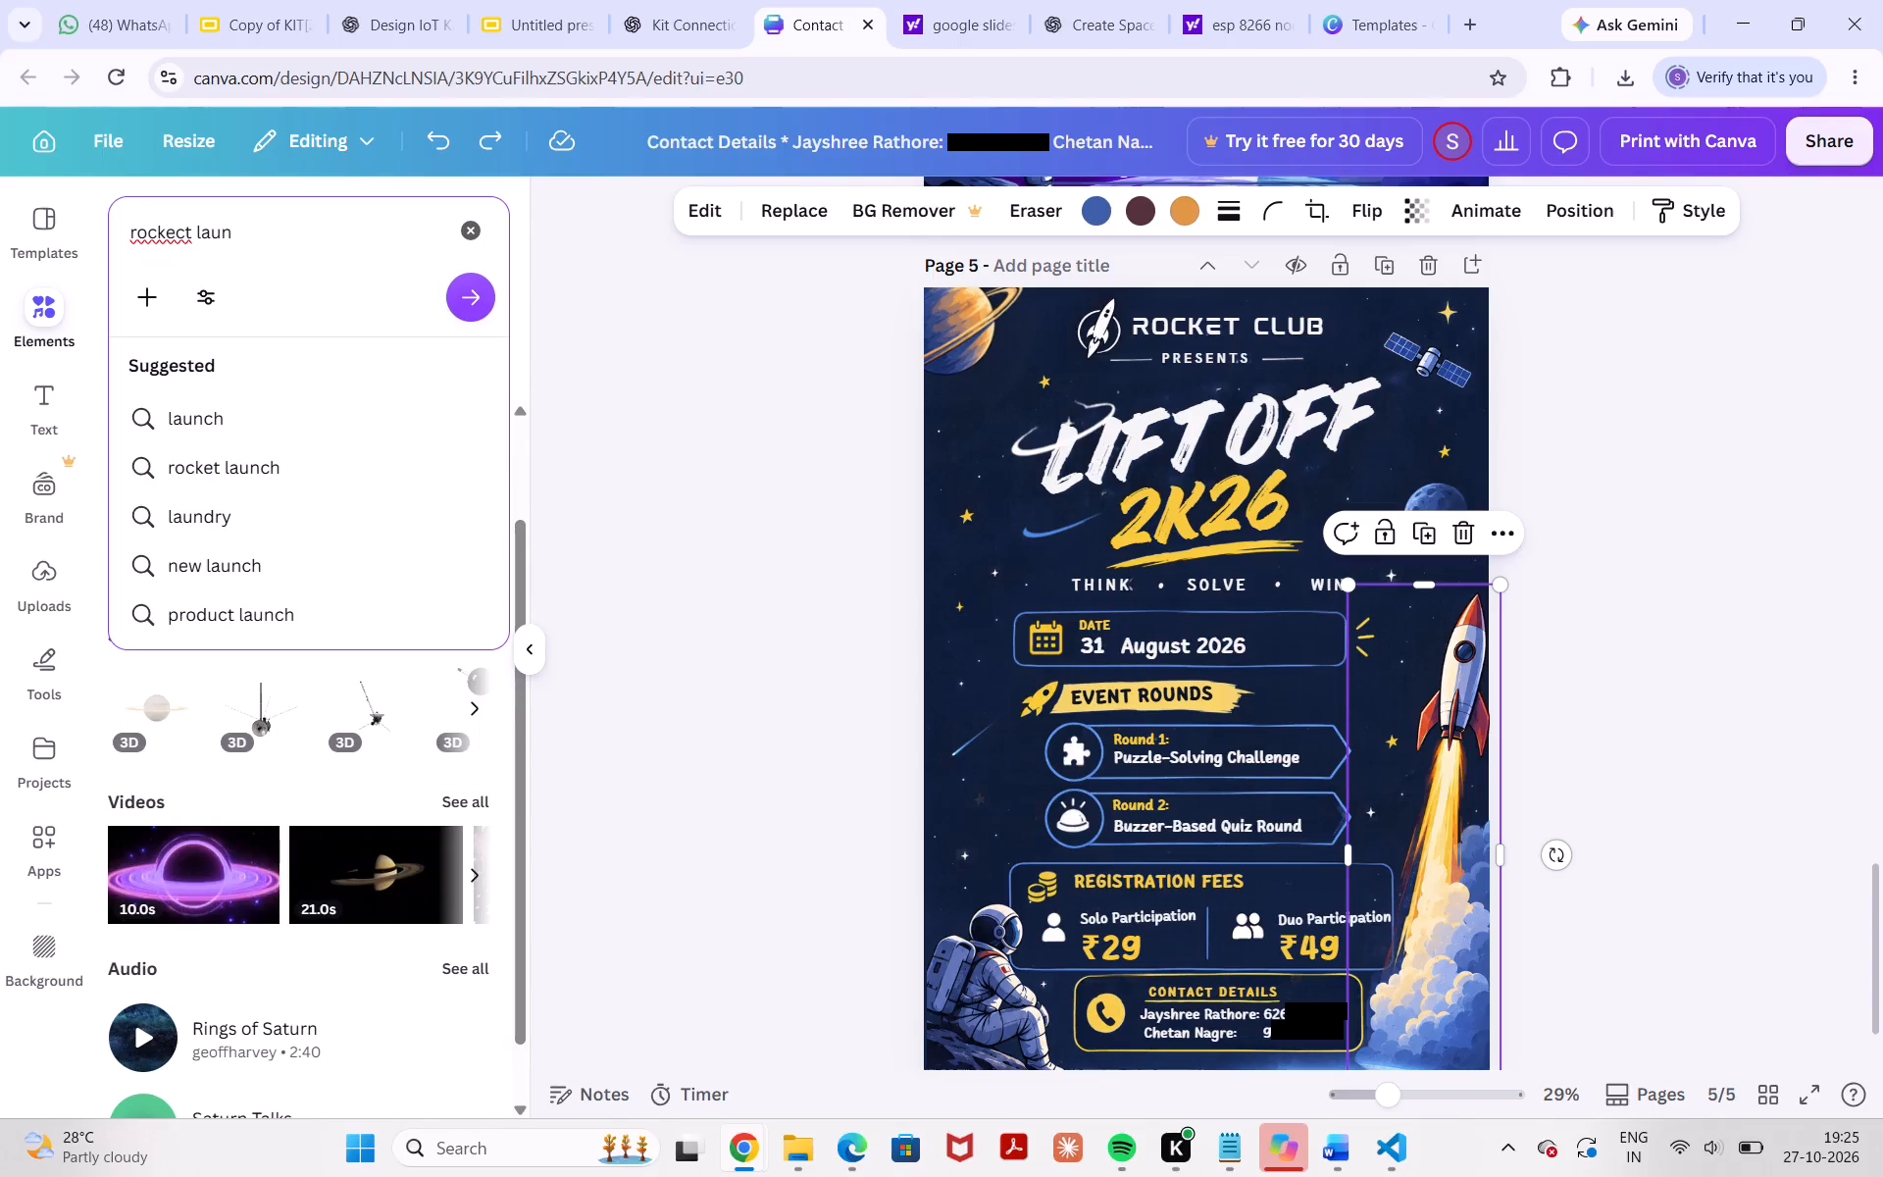
type("ching")
key("Return")
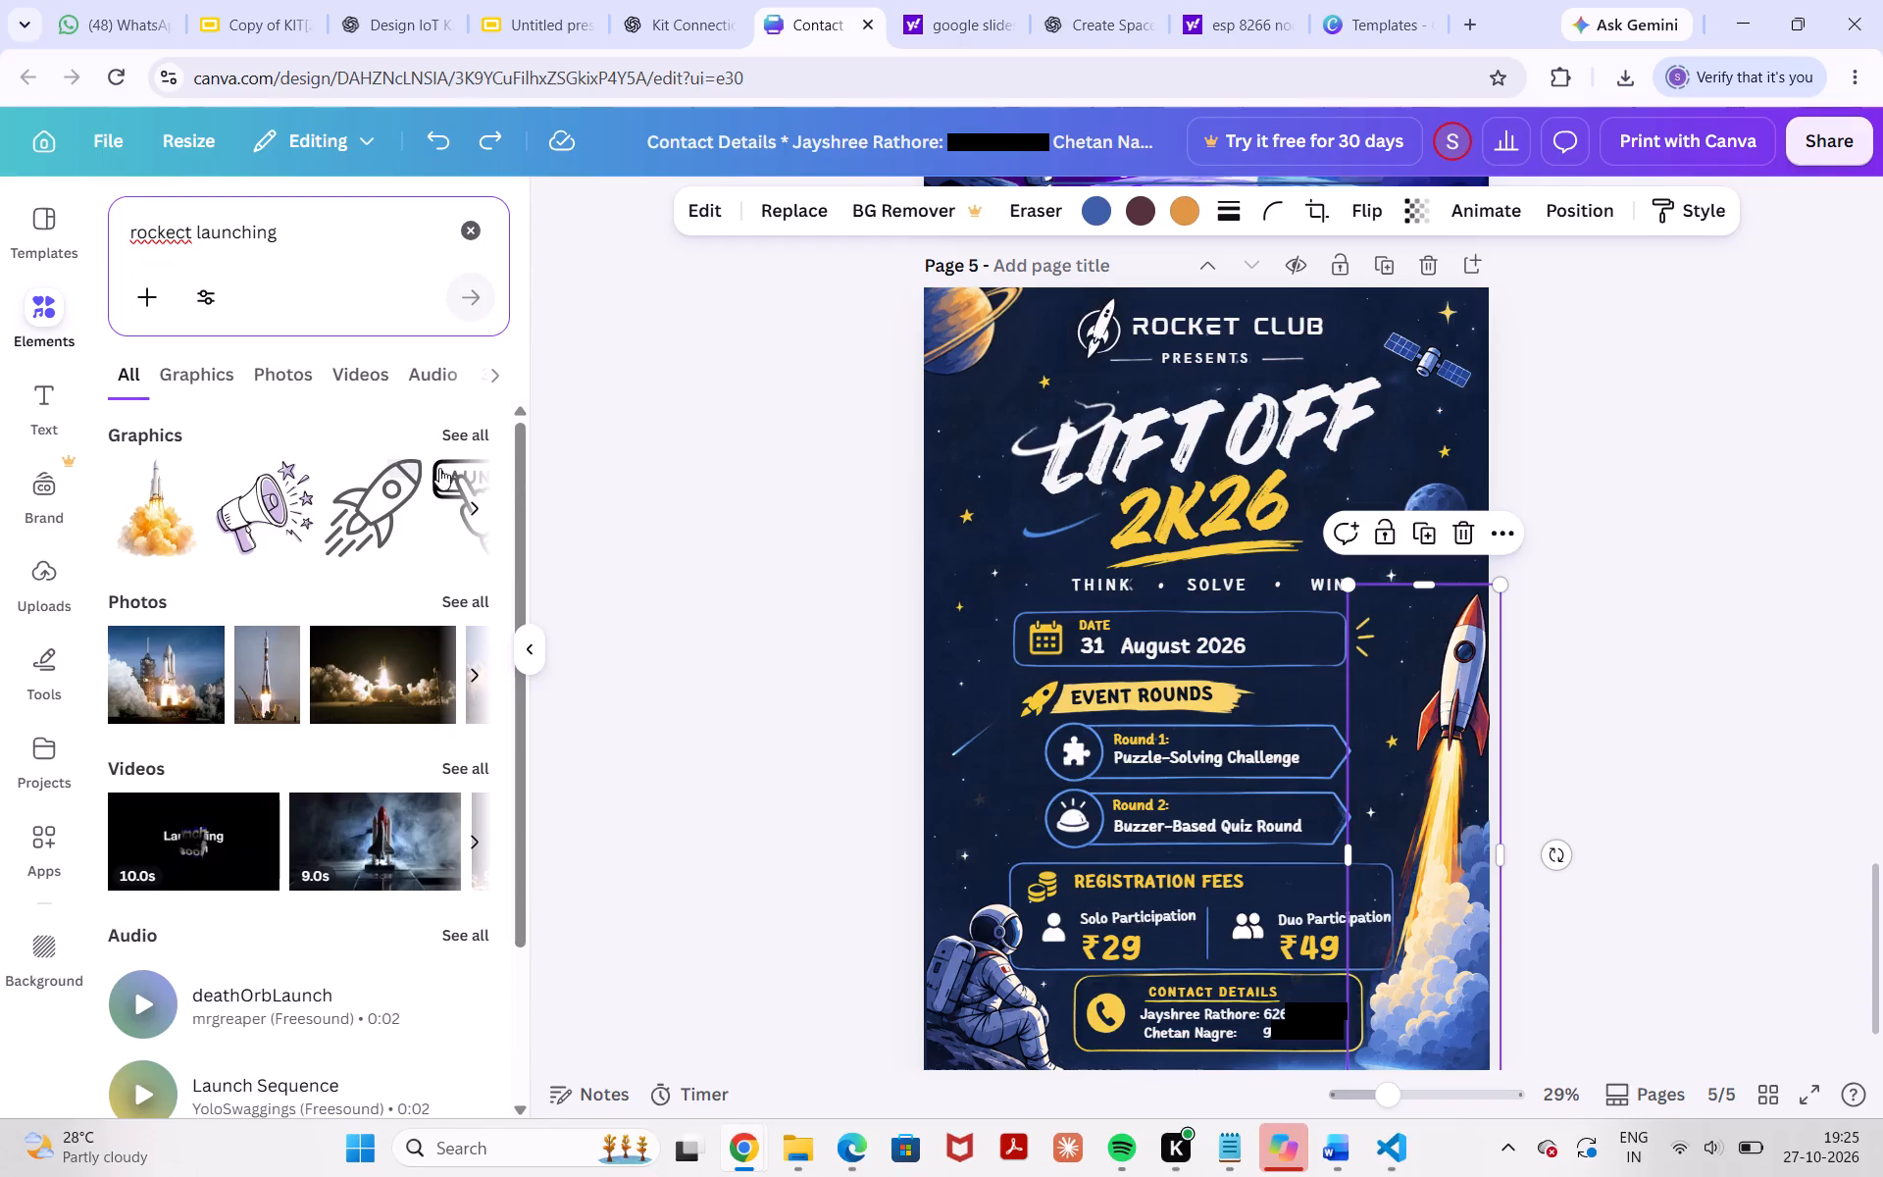
left_click(471, 435)
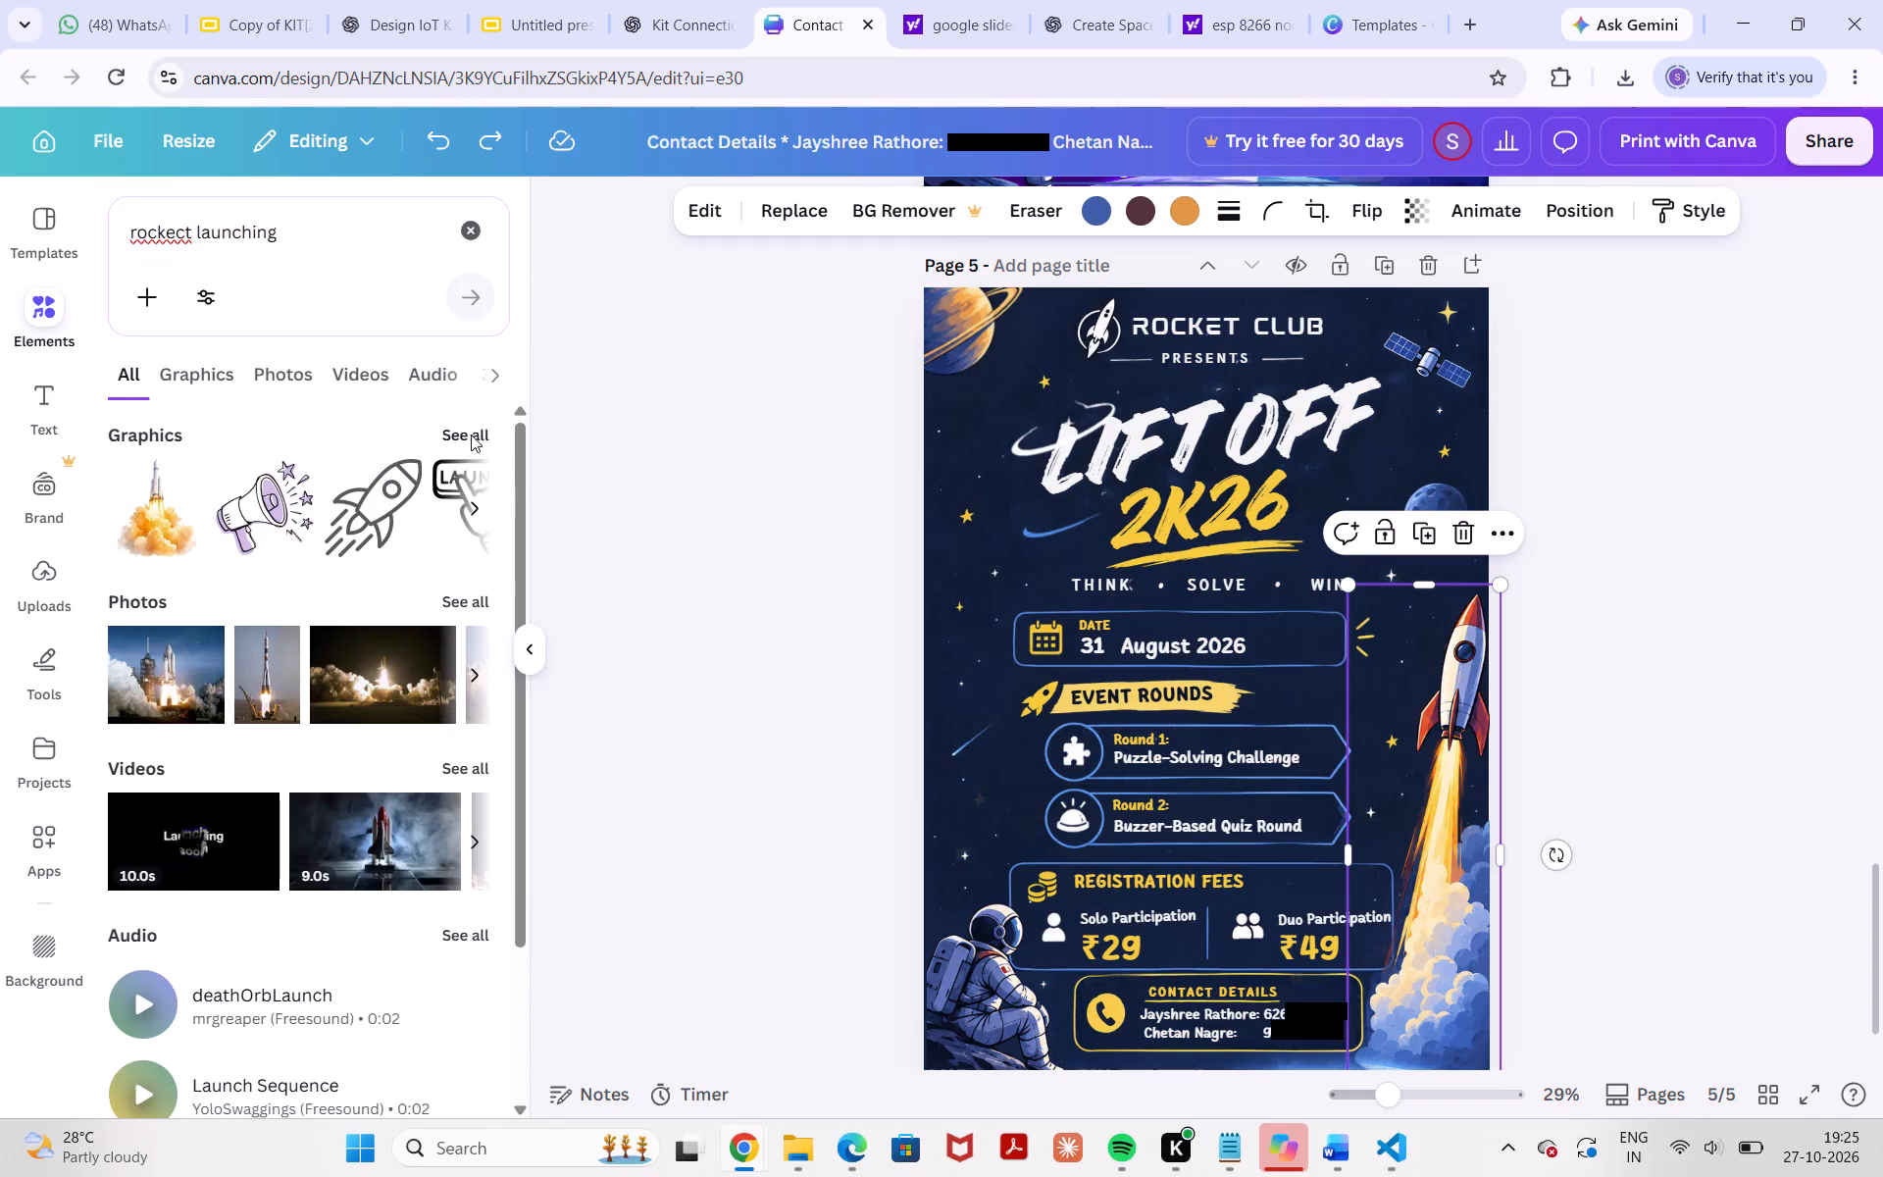
scroll(437, 611, "down", 2)
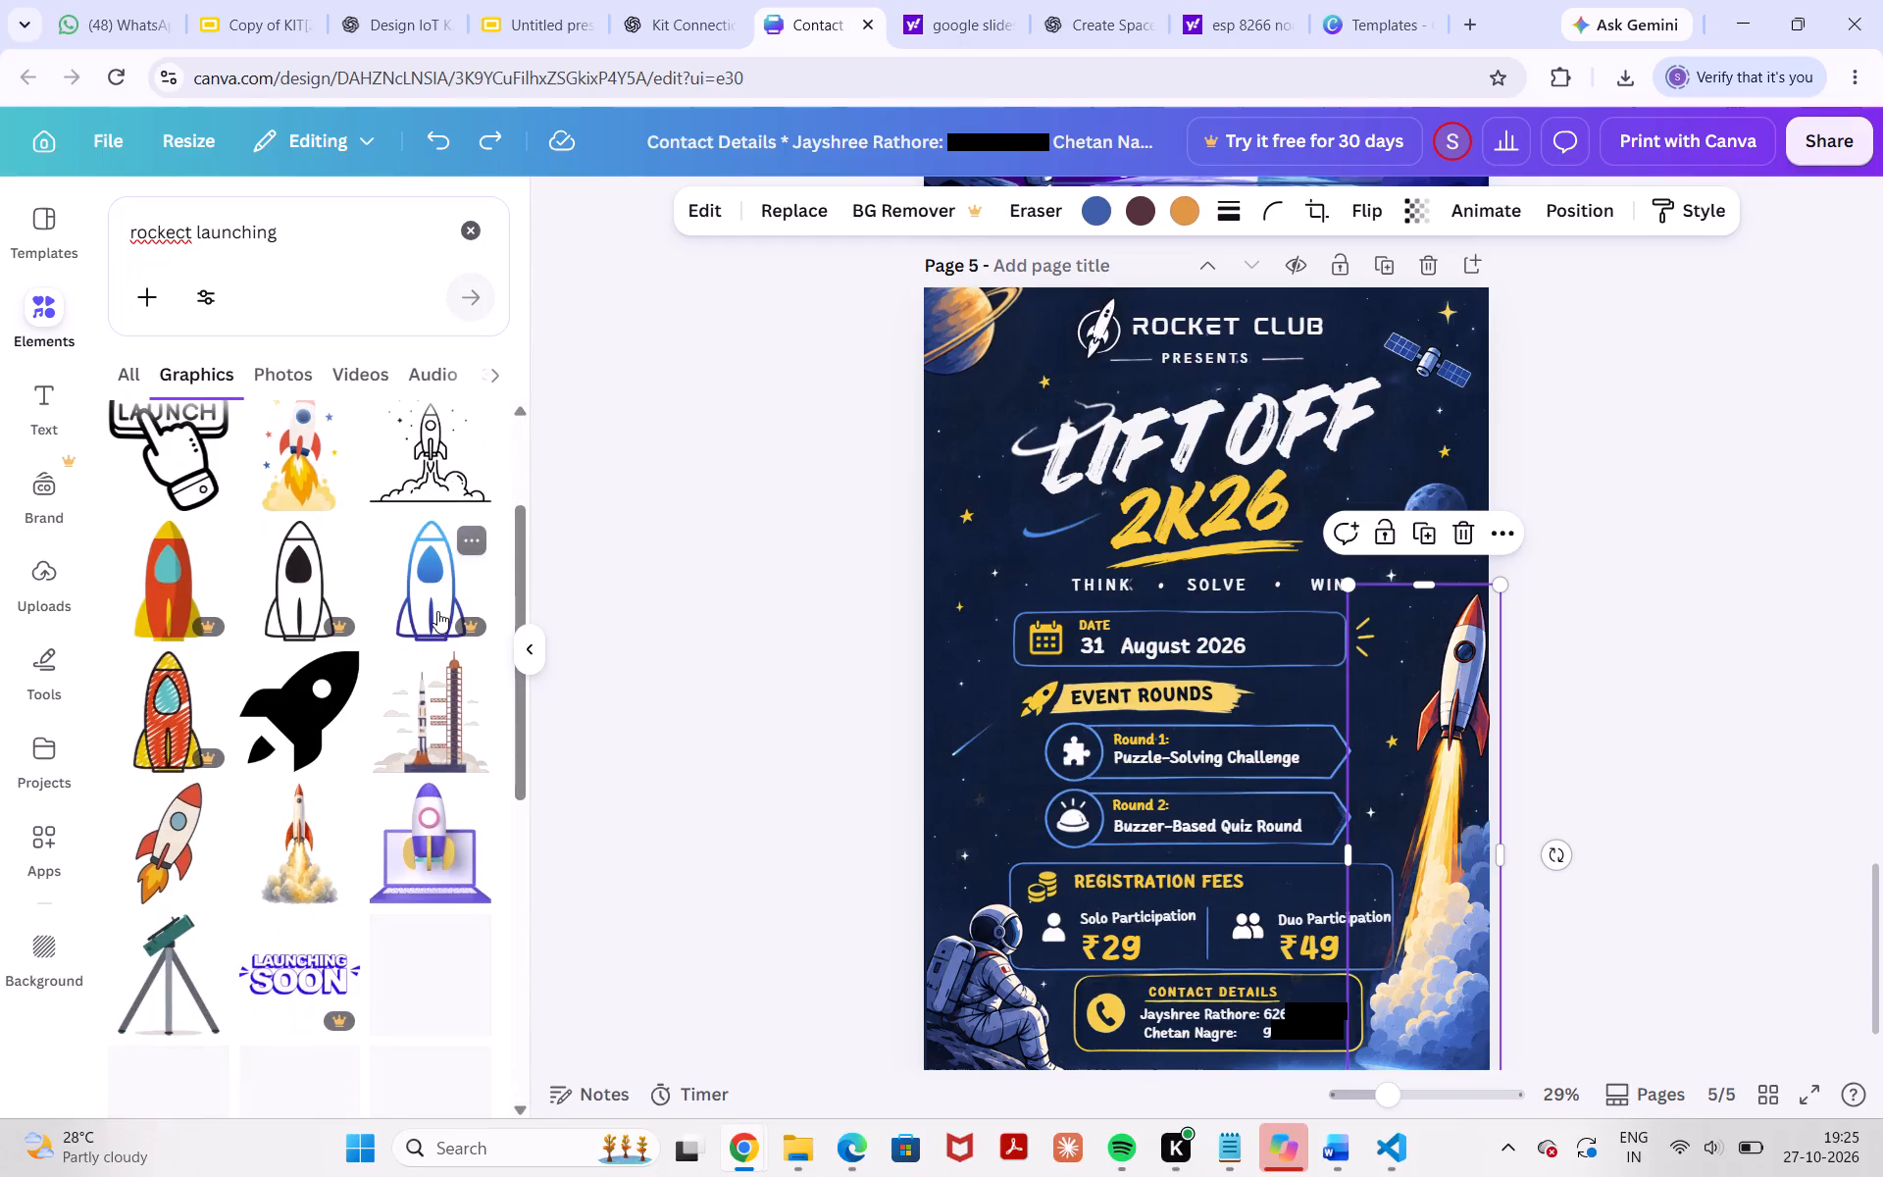
scroll(437, 611, "down", 3)
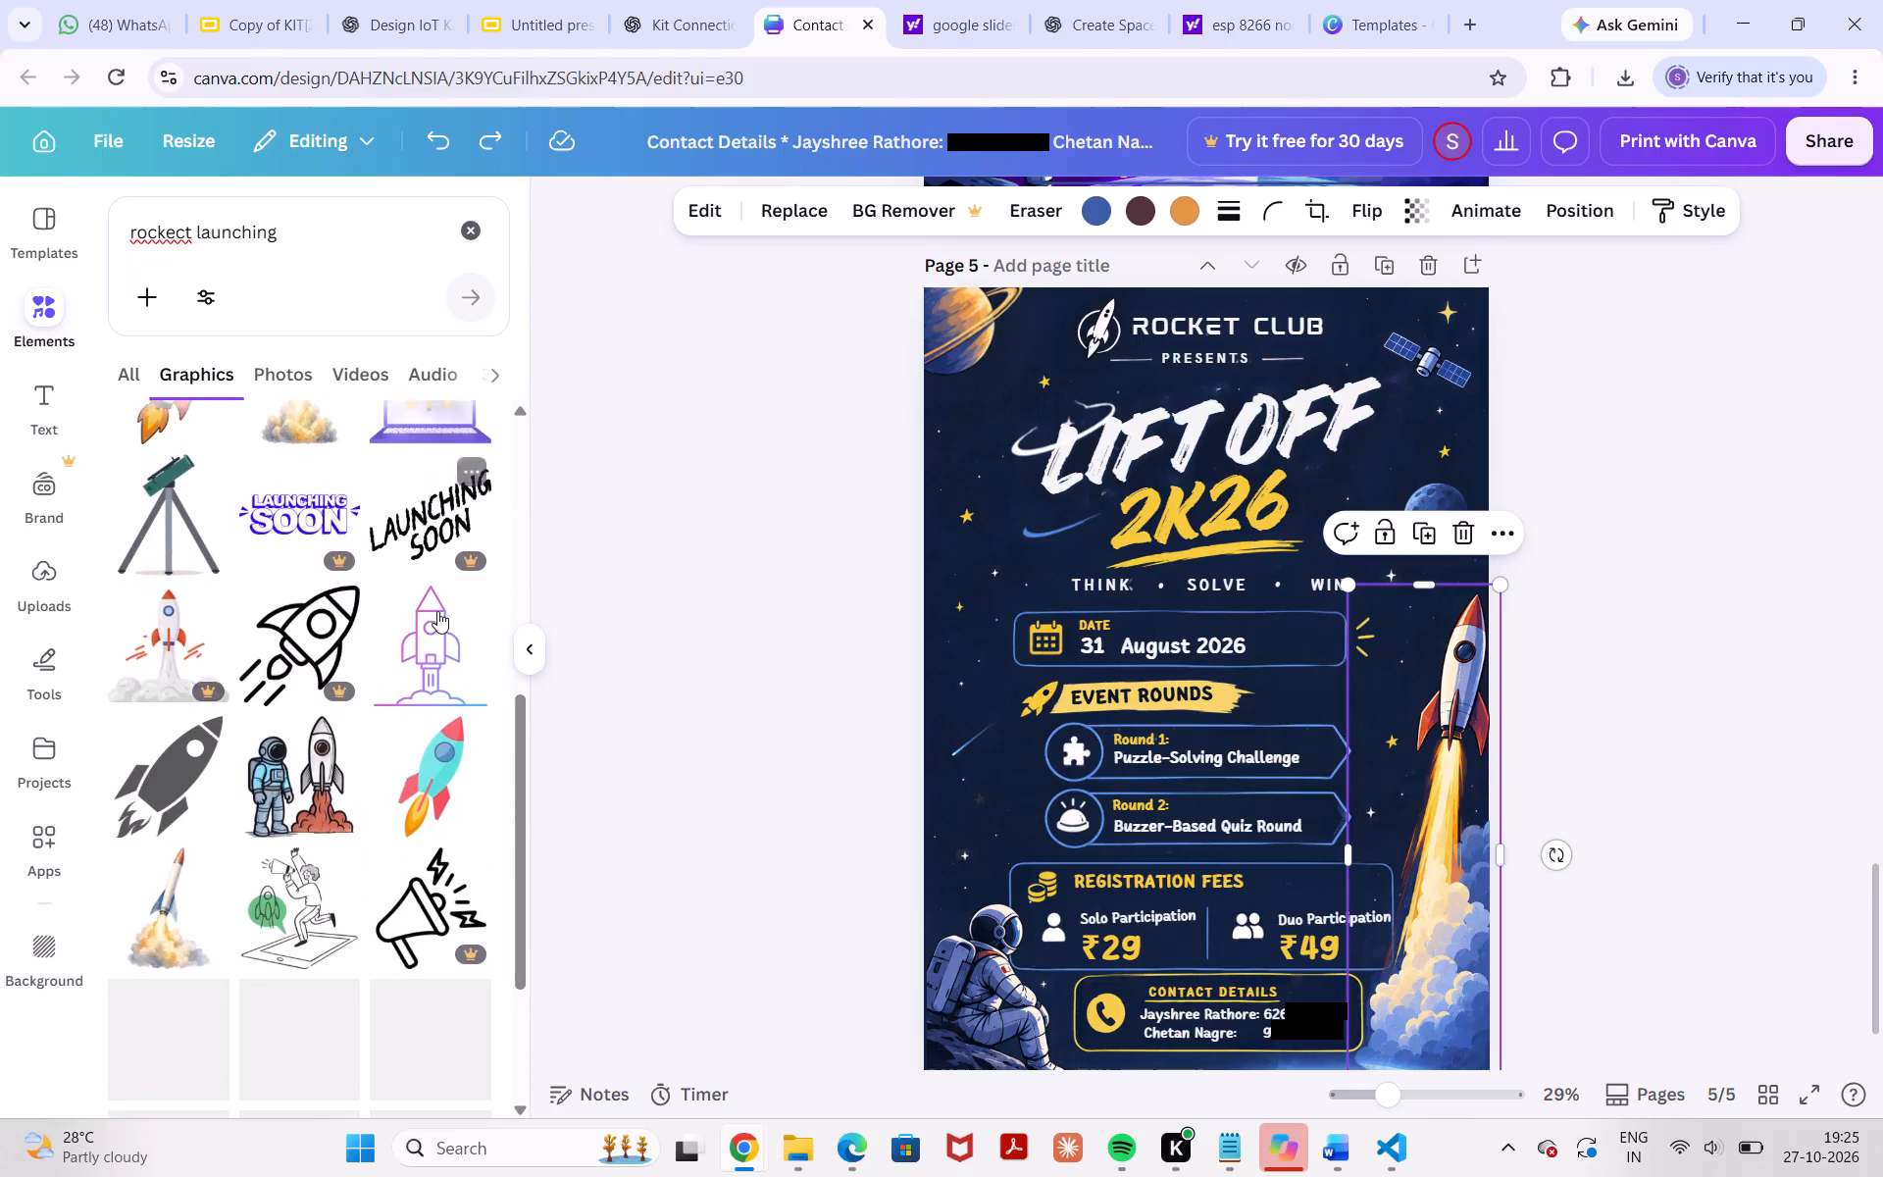
scroll(437, 611, "down", 4)
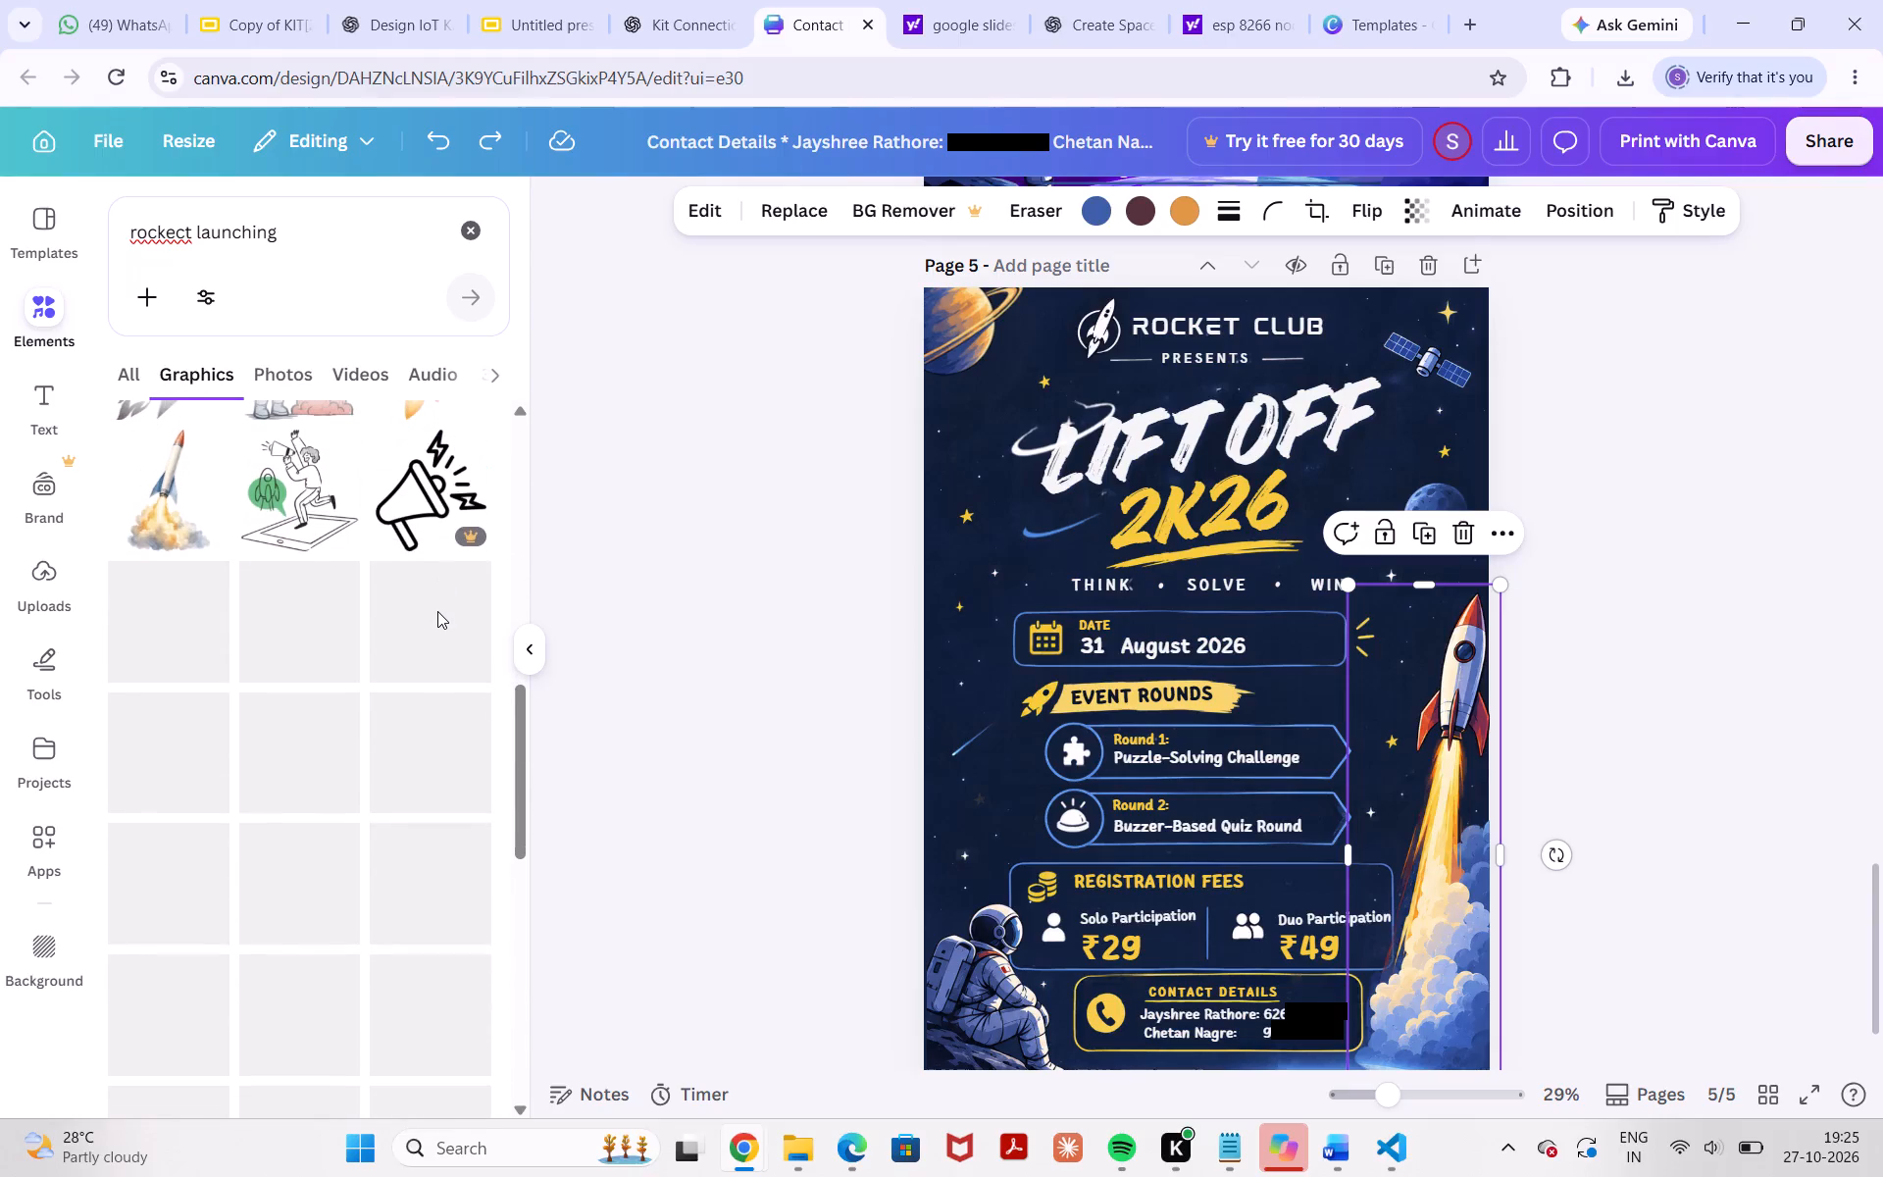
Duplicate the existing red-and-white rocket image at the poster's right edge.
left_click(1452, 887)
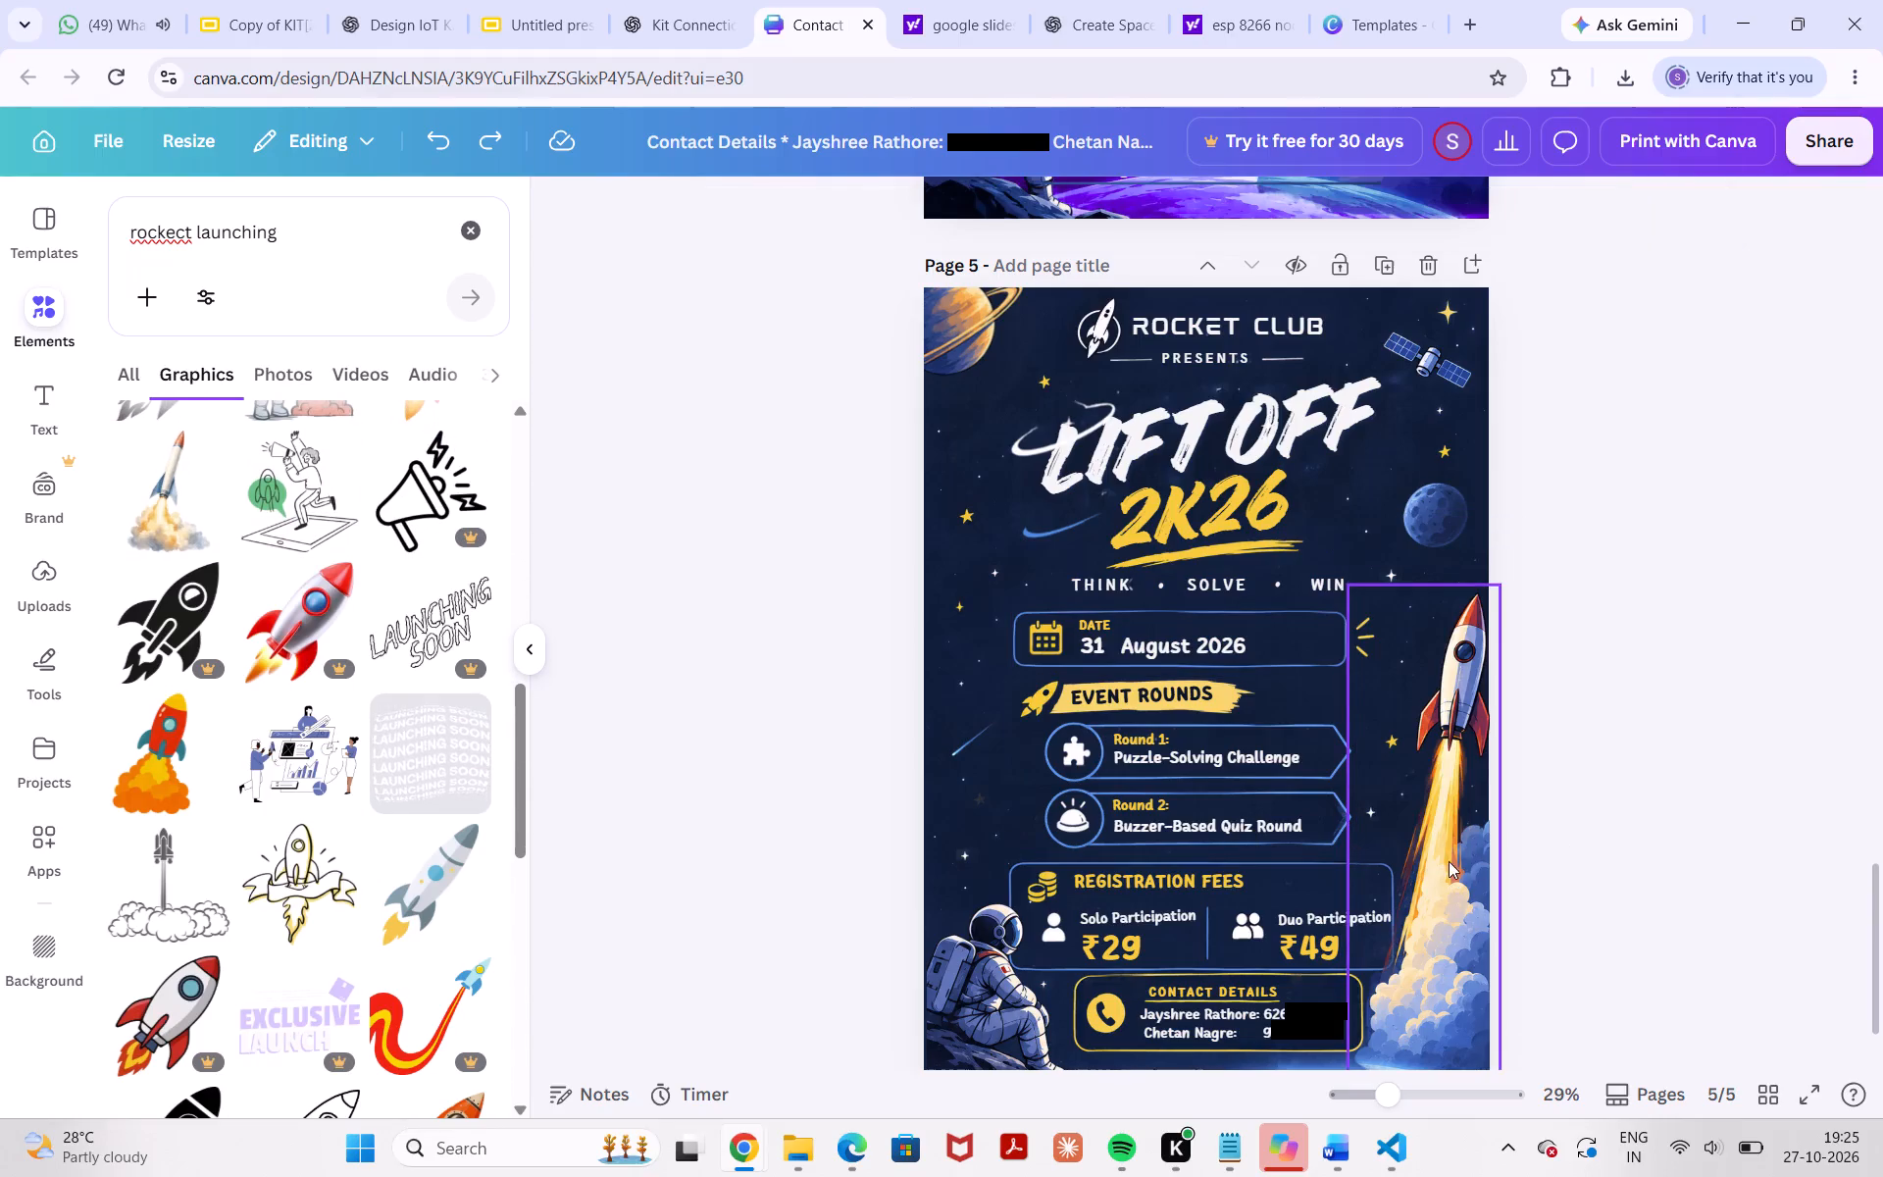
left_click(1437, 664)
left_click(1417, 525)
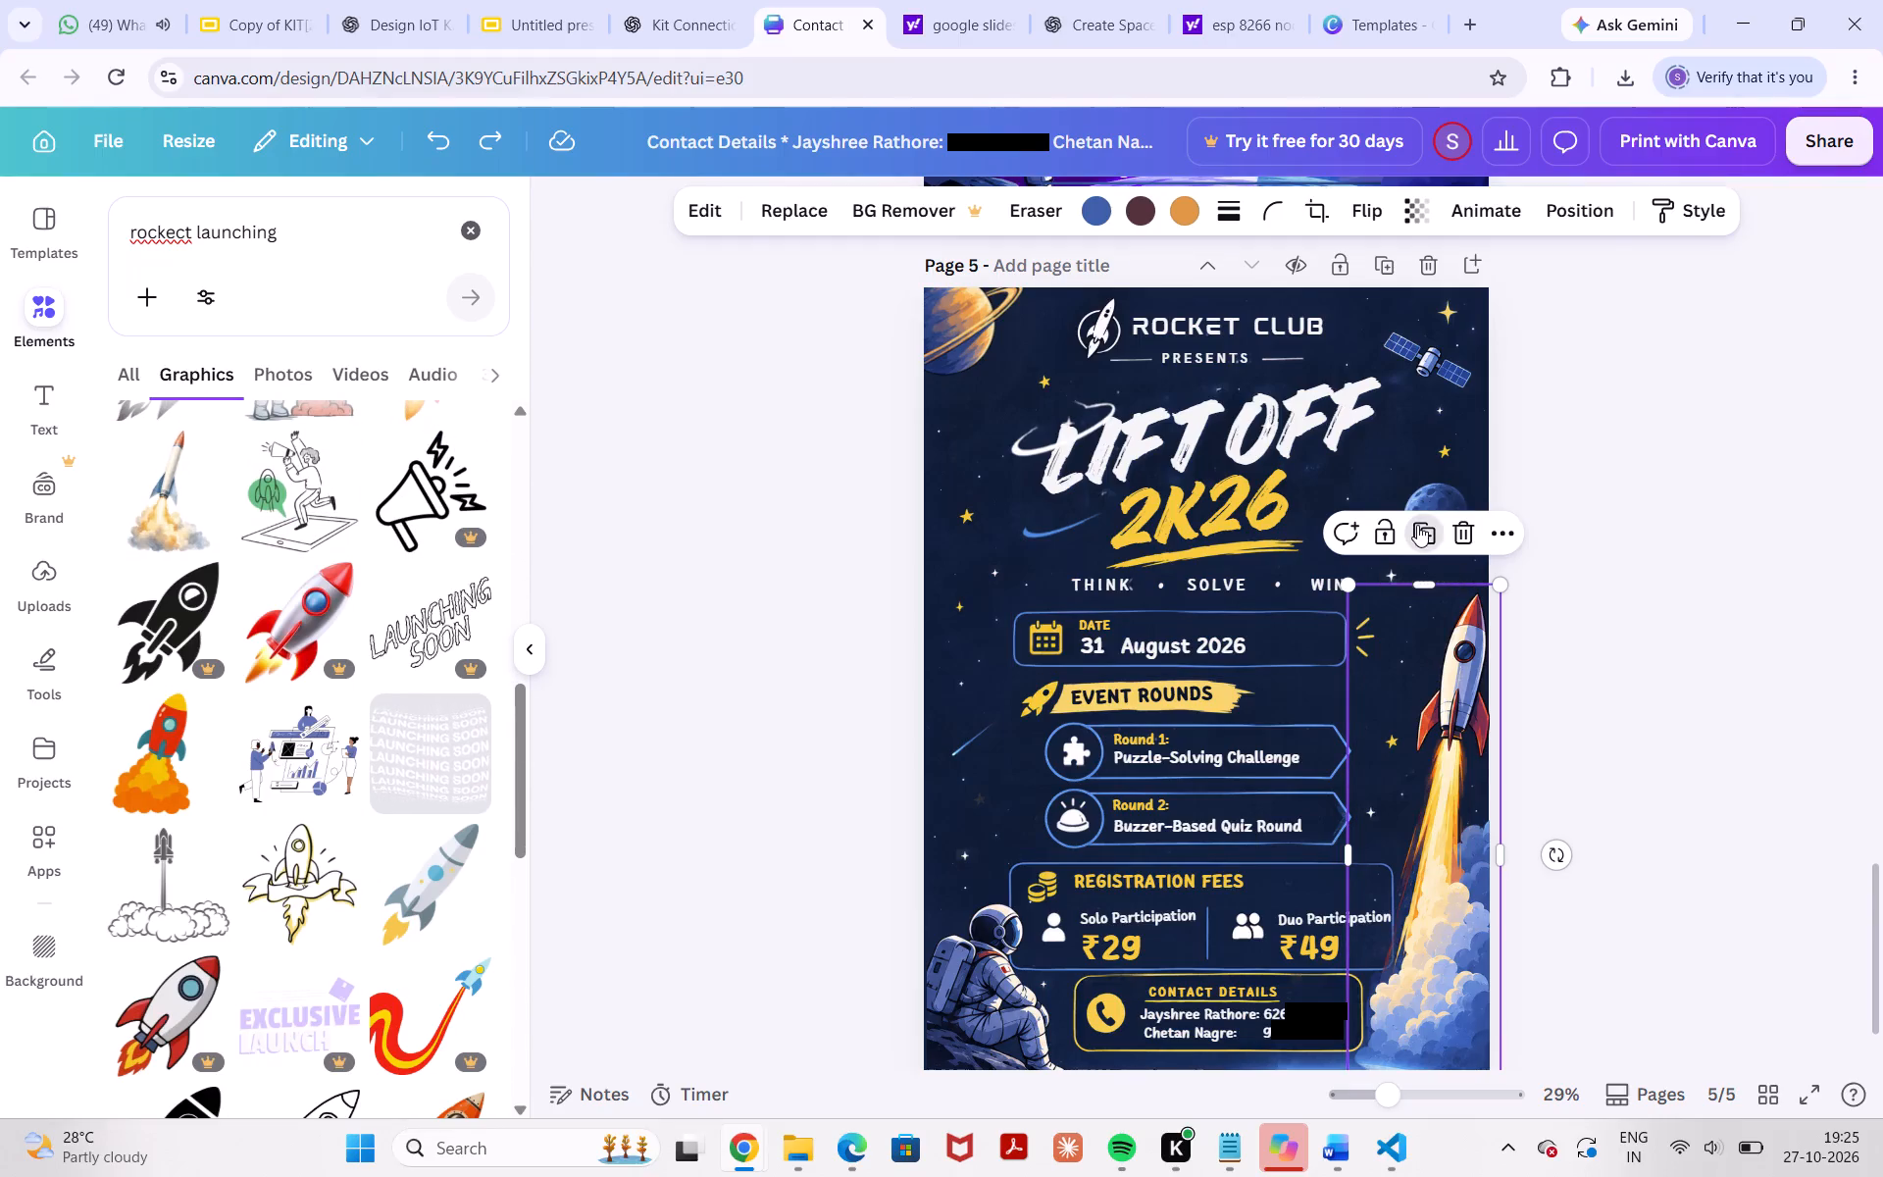
Insert the watercolour rocket graphic with blue fins, orange nose and billowing launch smoke onto page 5.
left_click(172, 517)
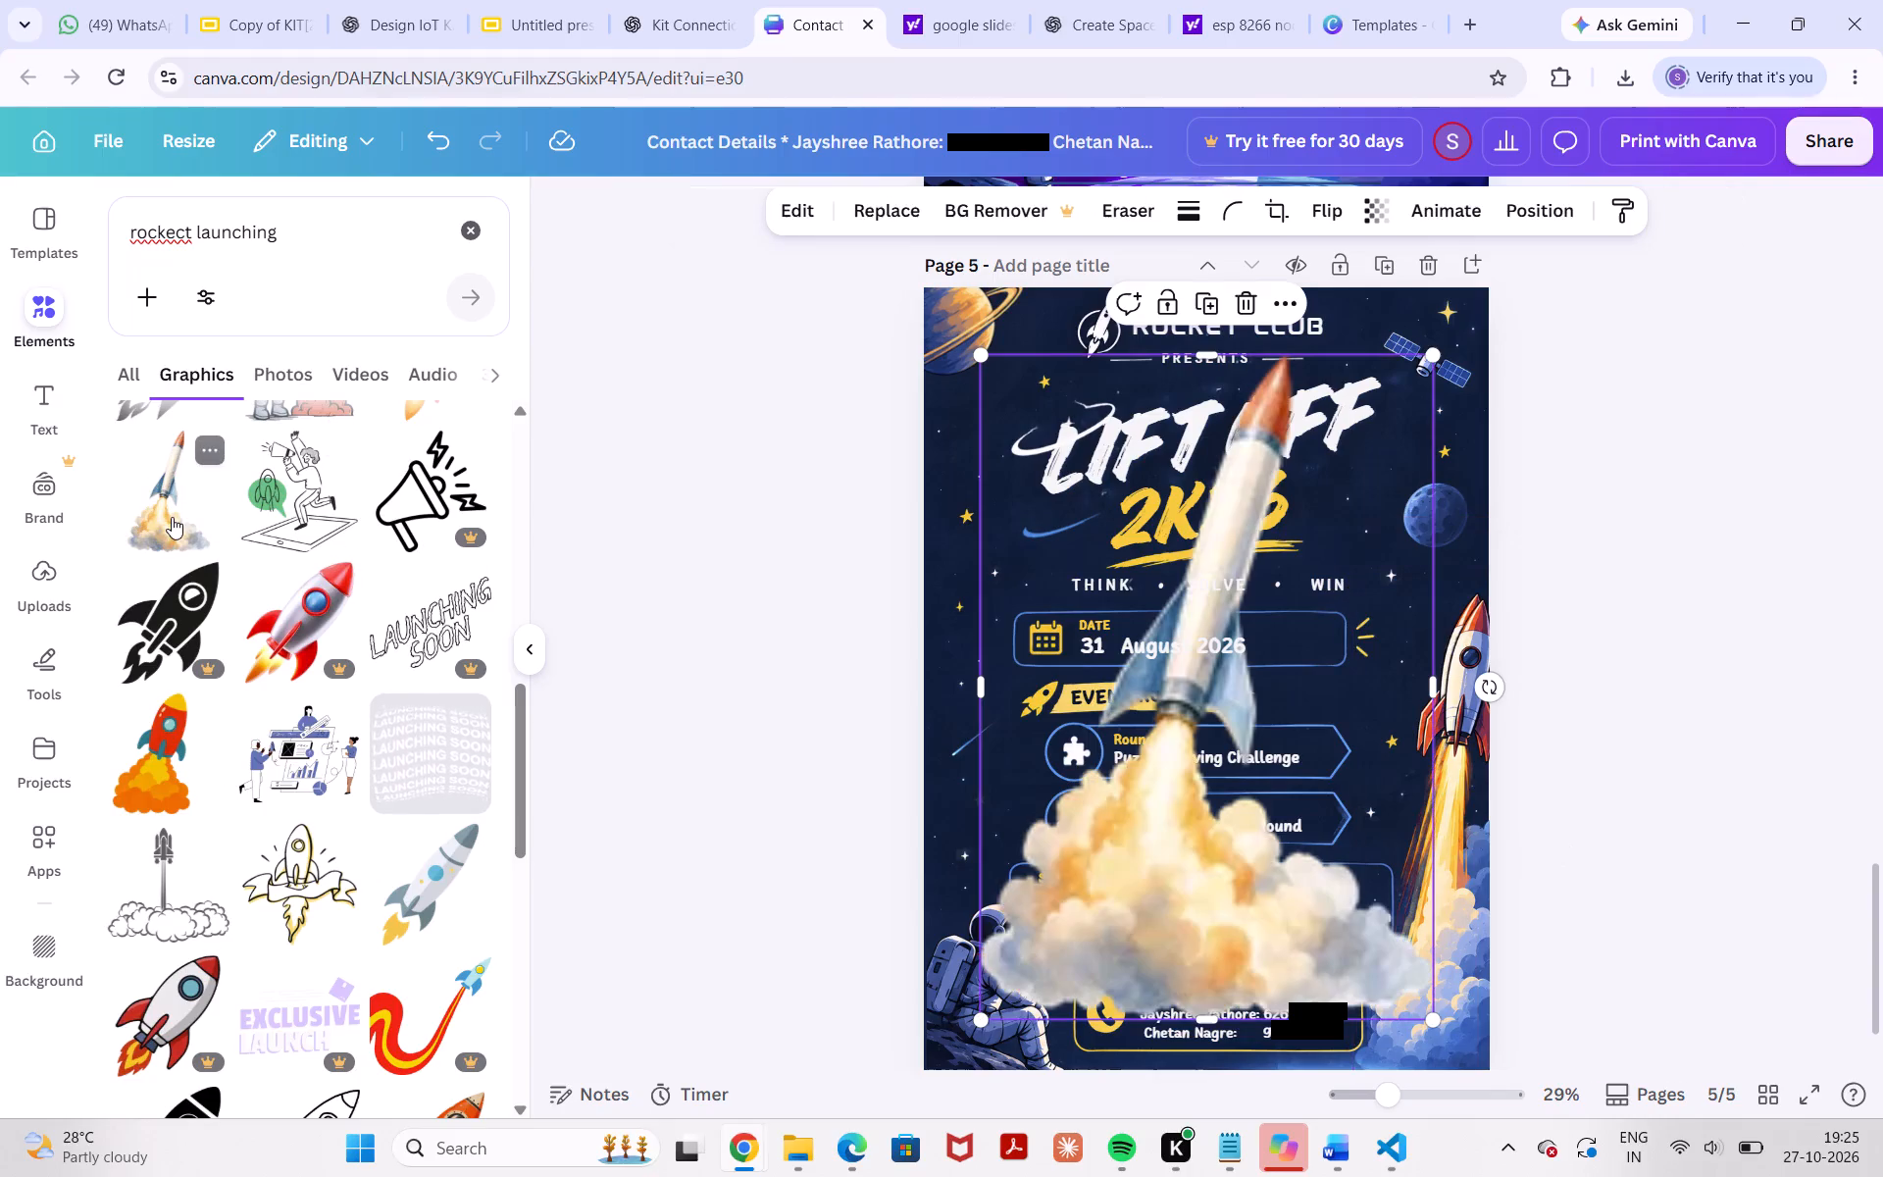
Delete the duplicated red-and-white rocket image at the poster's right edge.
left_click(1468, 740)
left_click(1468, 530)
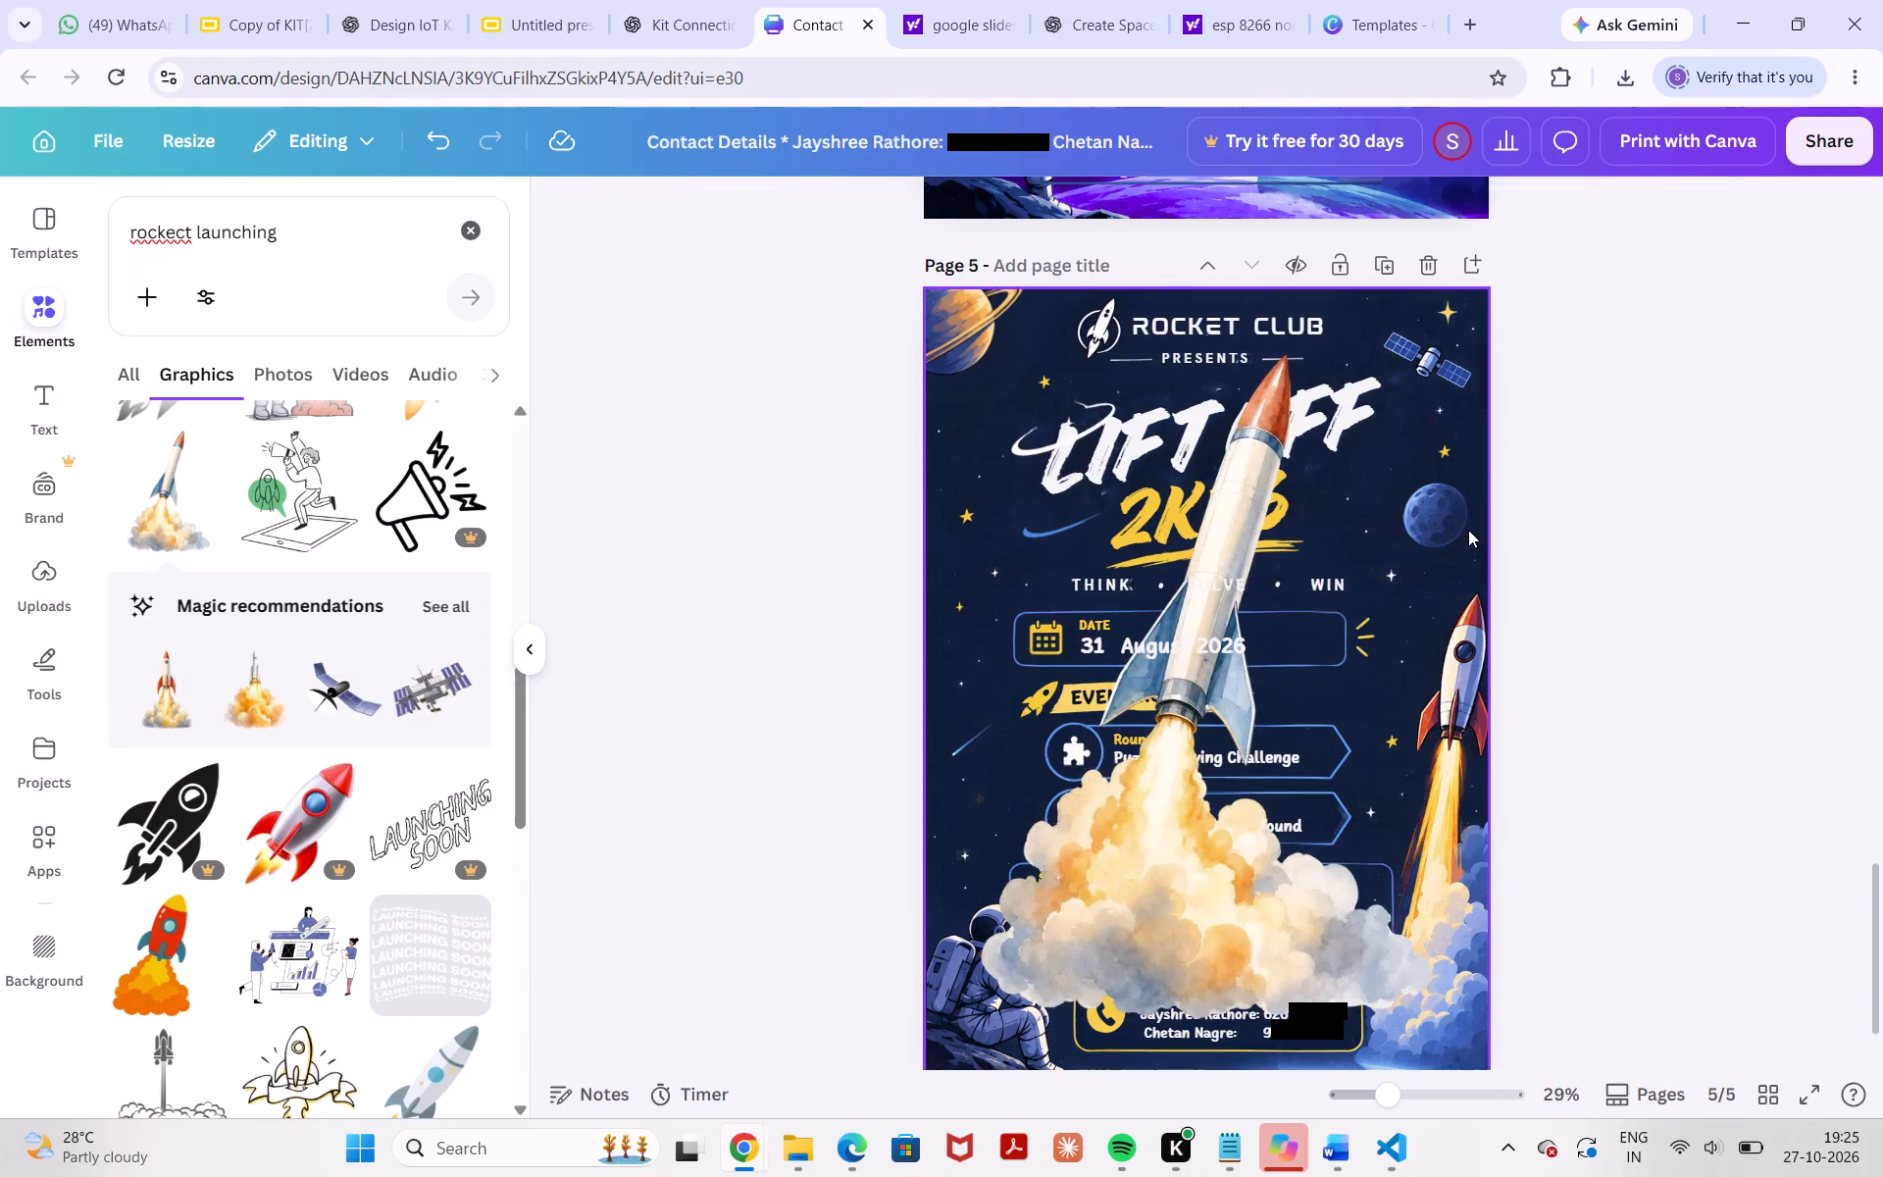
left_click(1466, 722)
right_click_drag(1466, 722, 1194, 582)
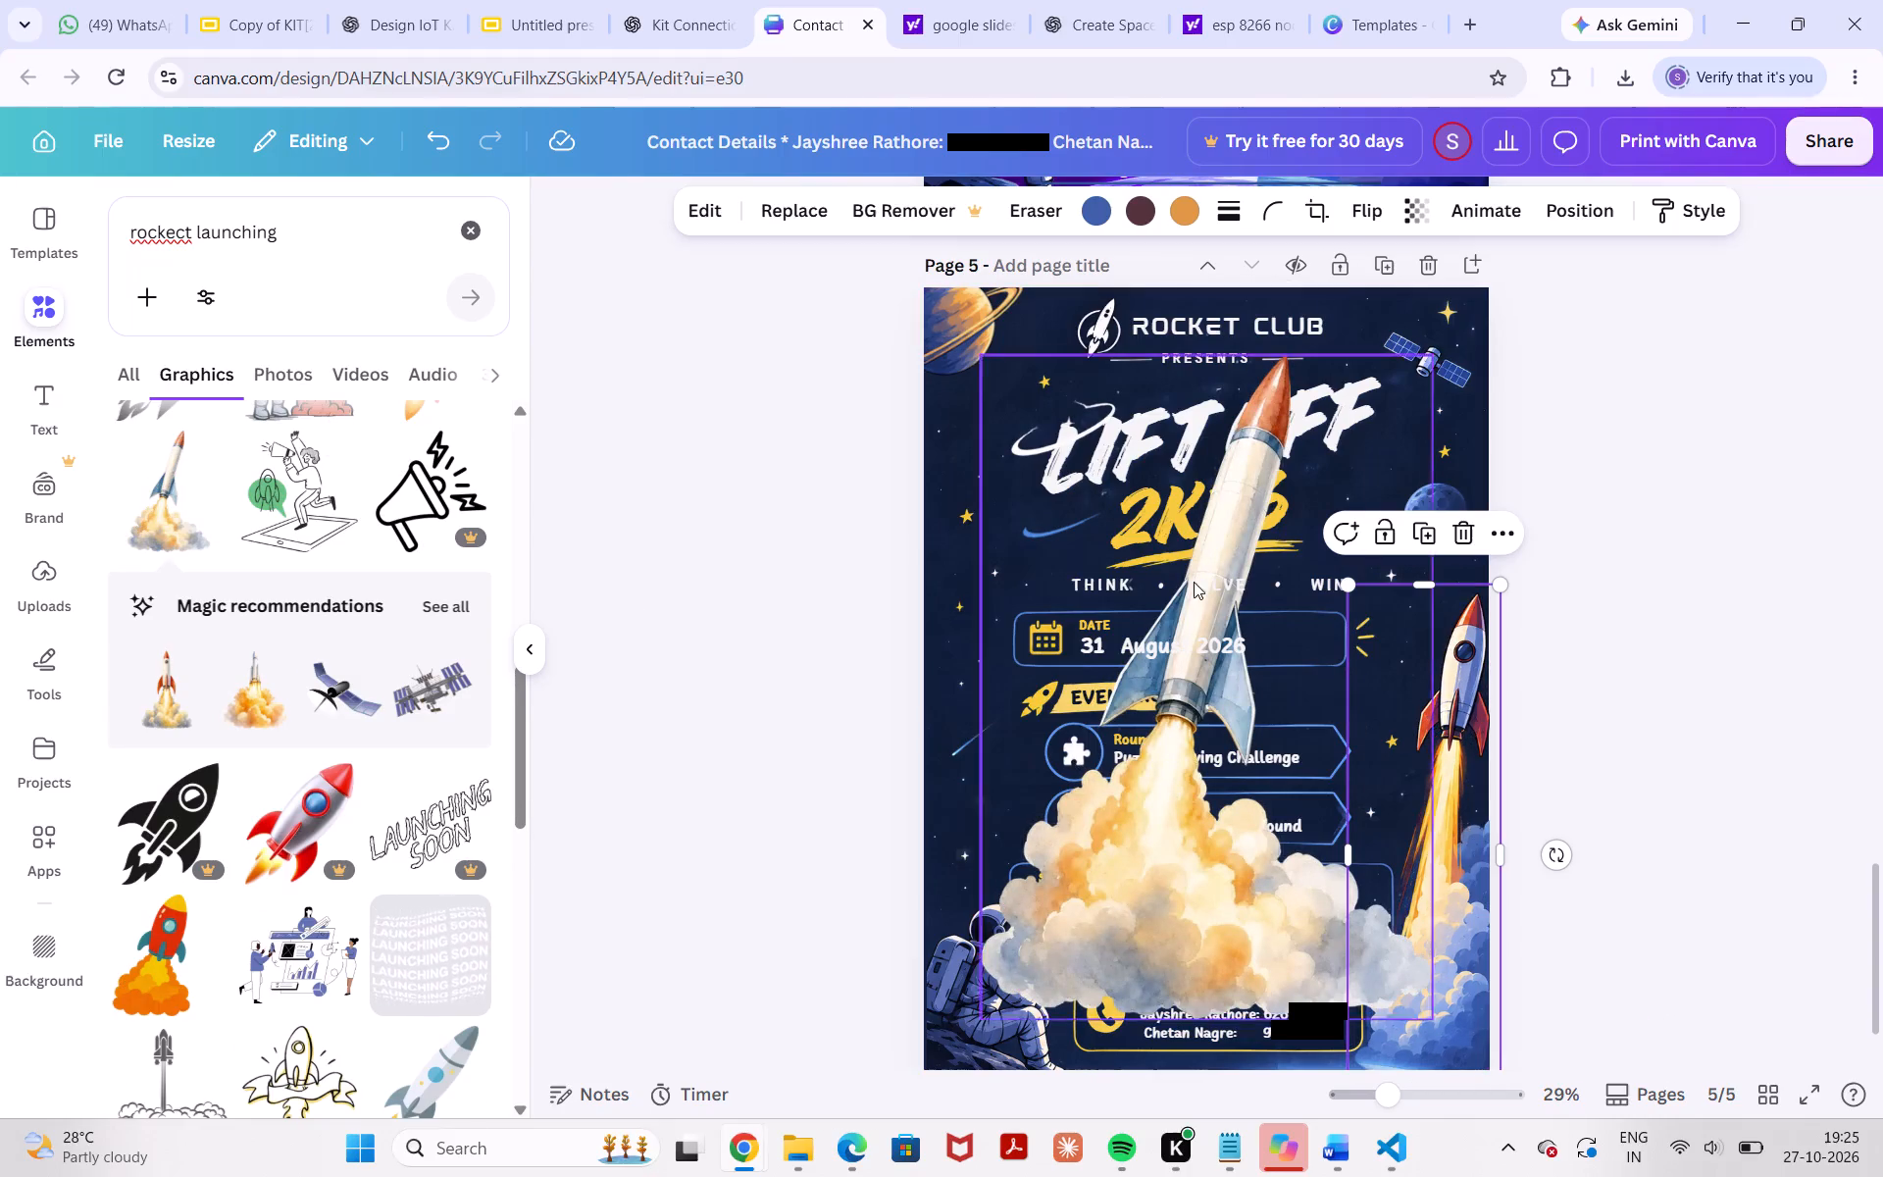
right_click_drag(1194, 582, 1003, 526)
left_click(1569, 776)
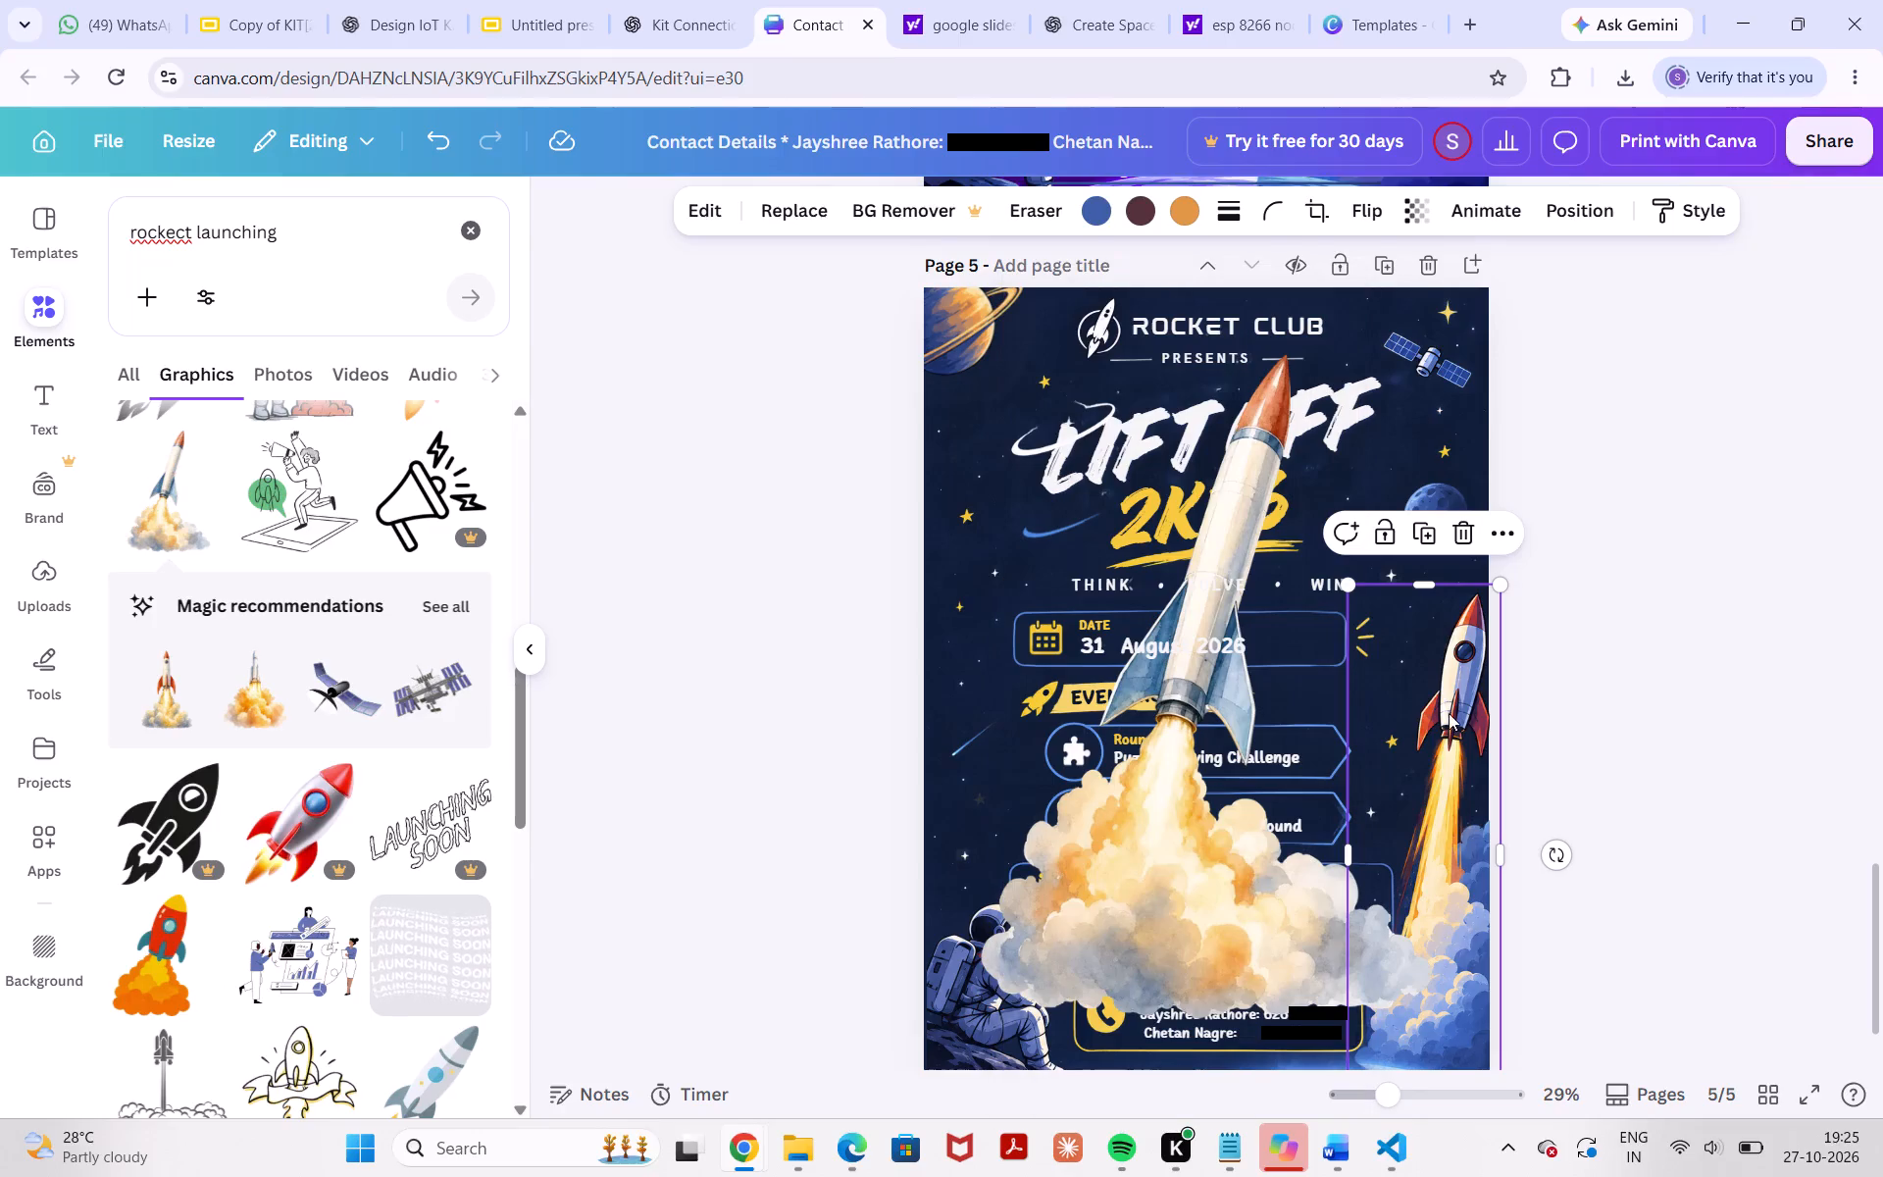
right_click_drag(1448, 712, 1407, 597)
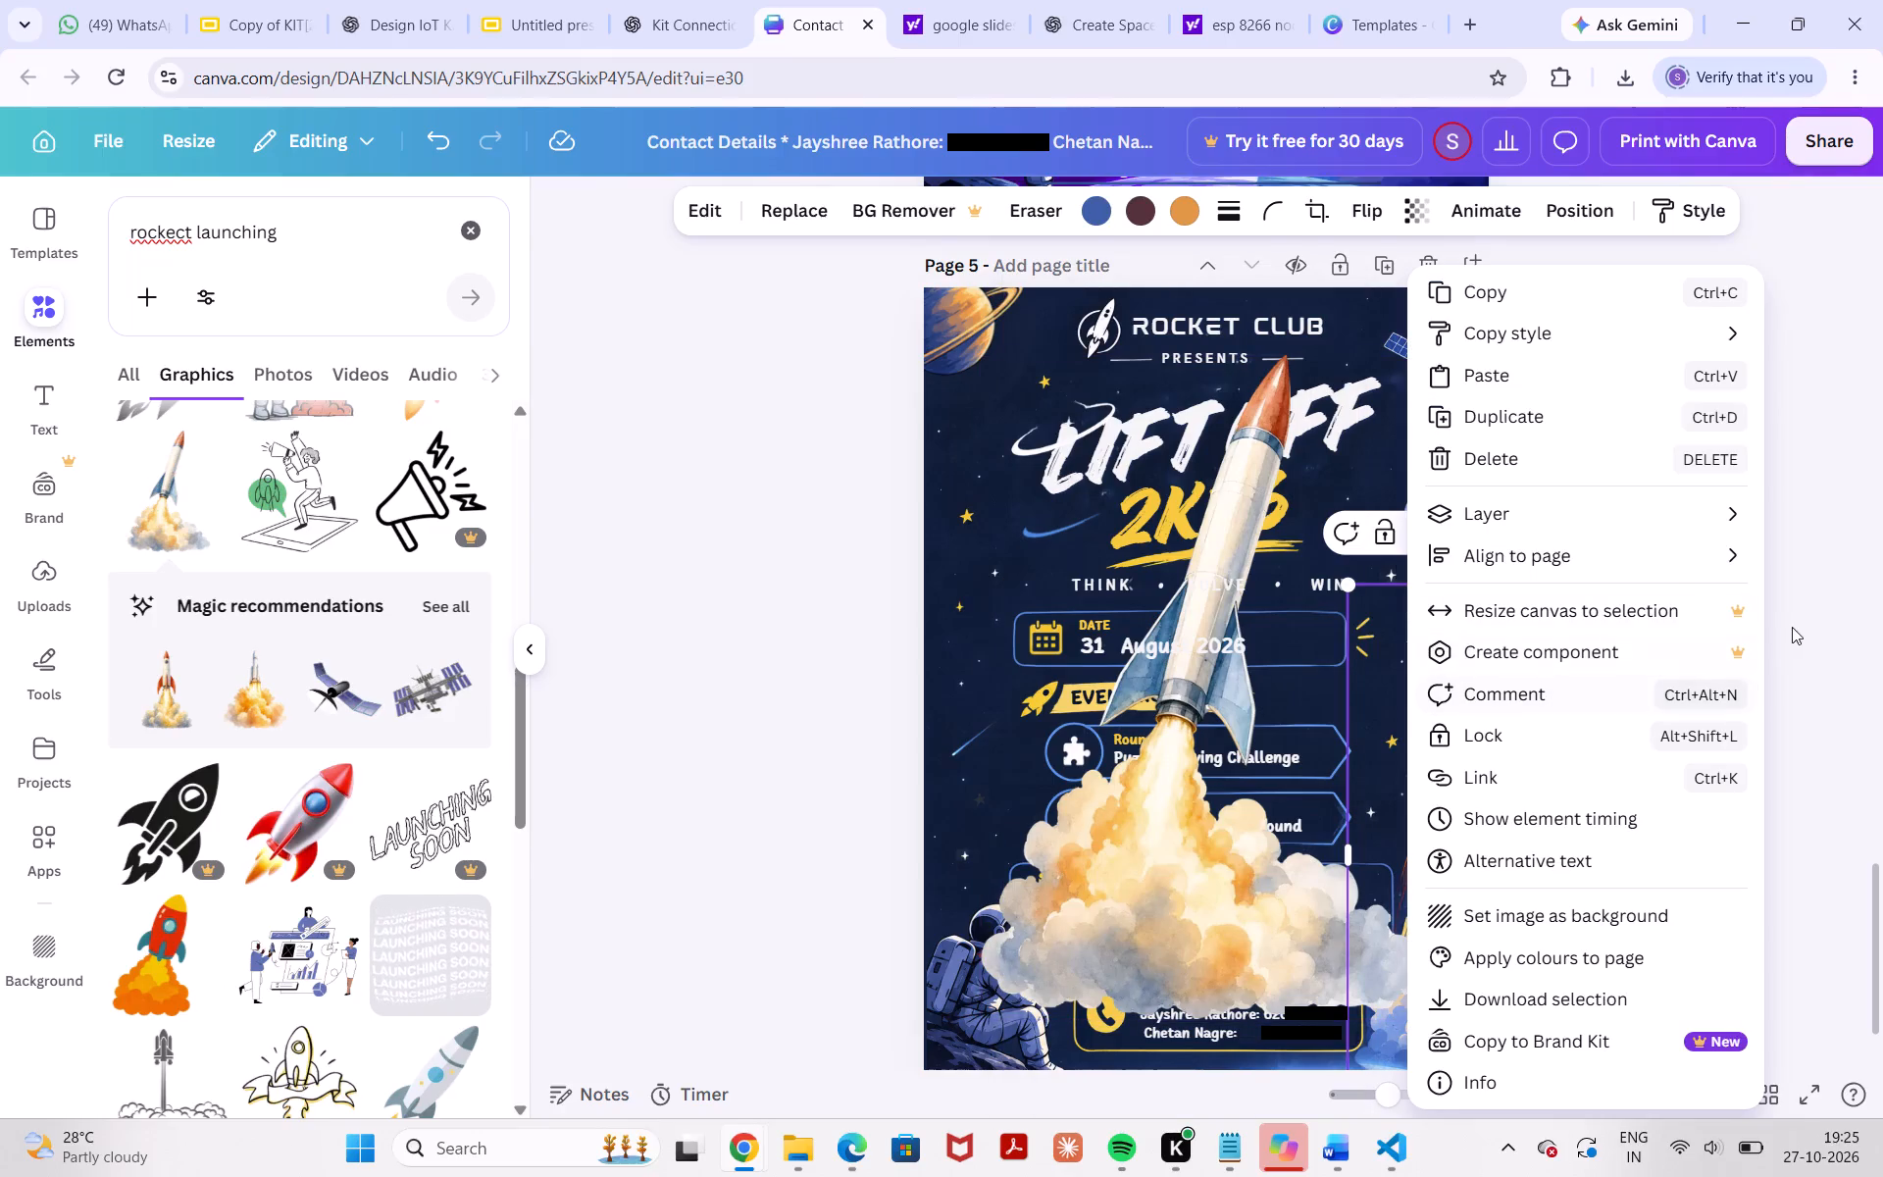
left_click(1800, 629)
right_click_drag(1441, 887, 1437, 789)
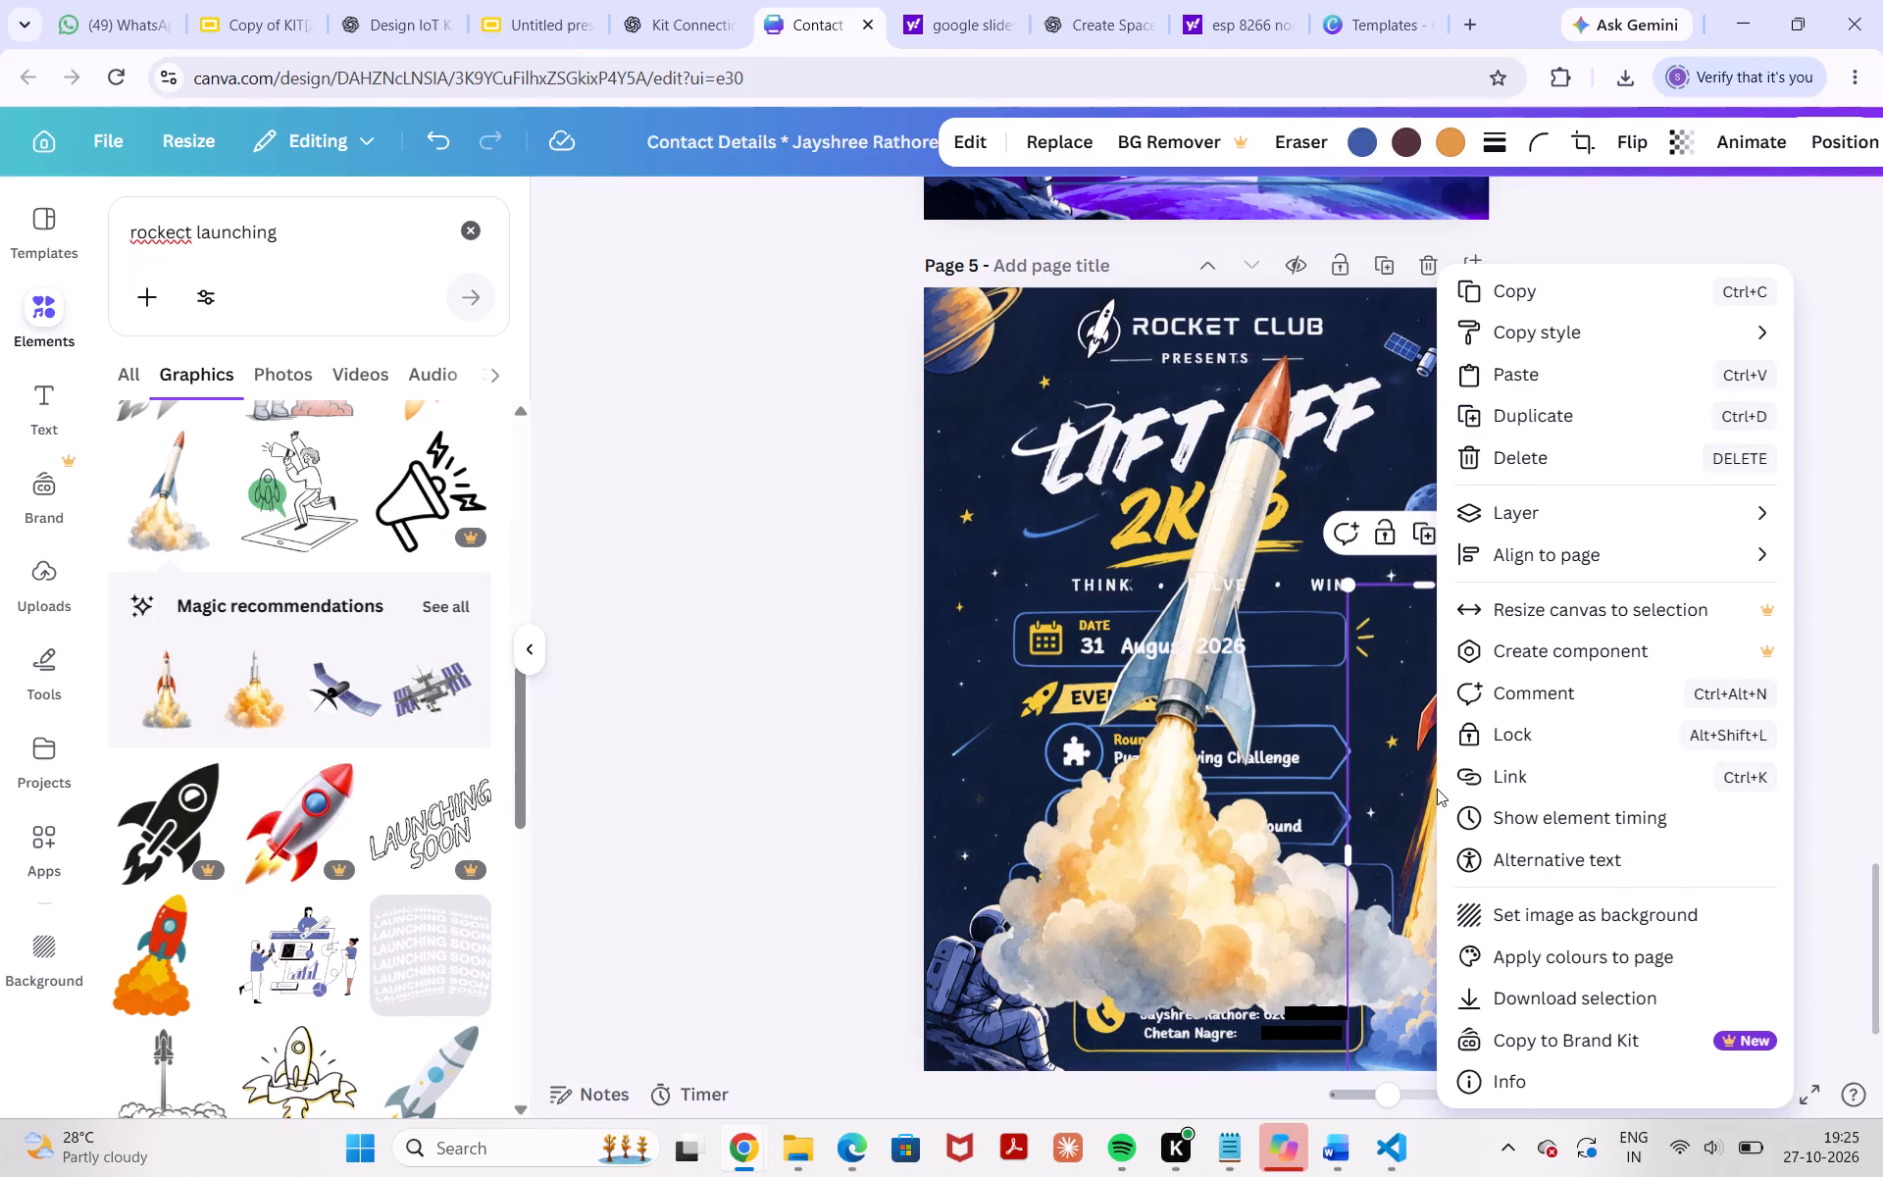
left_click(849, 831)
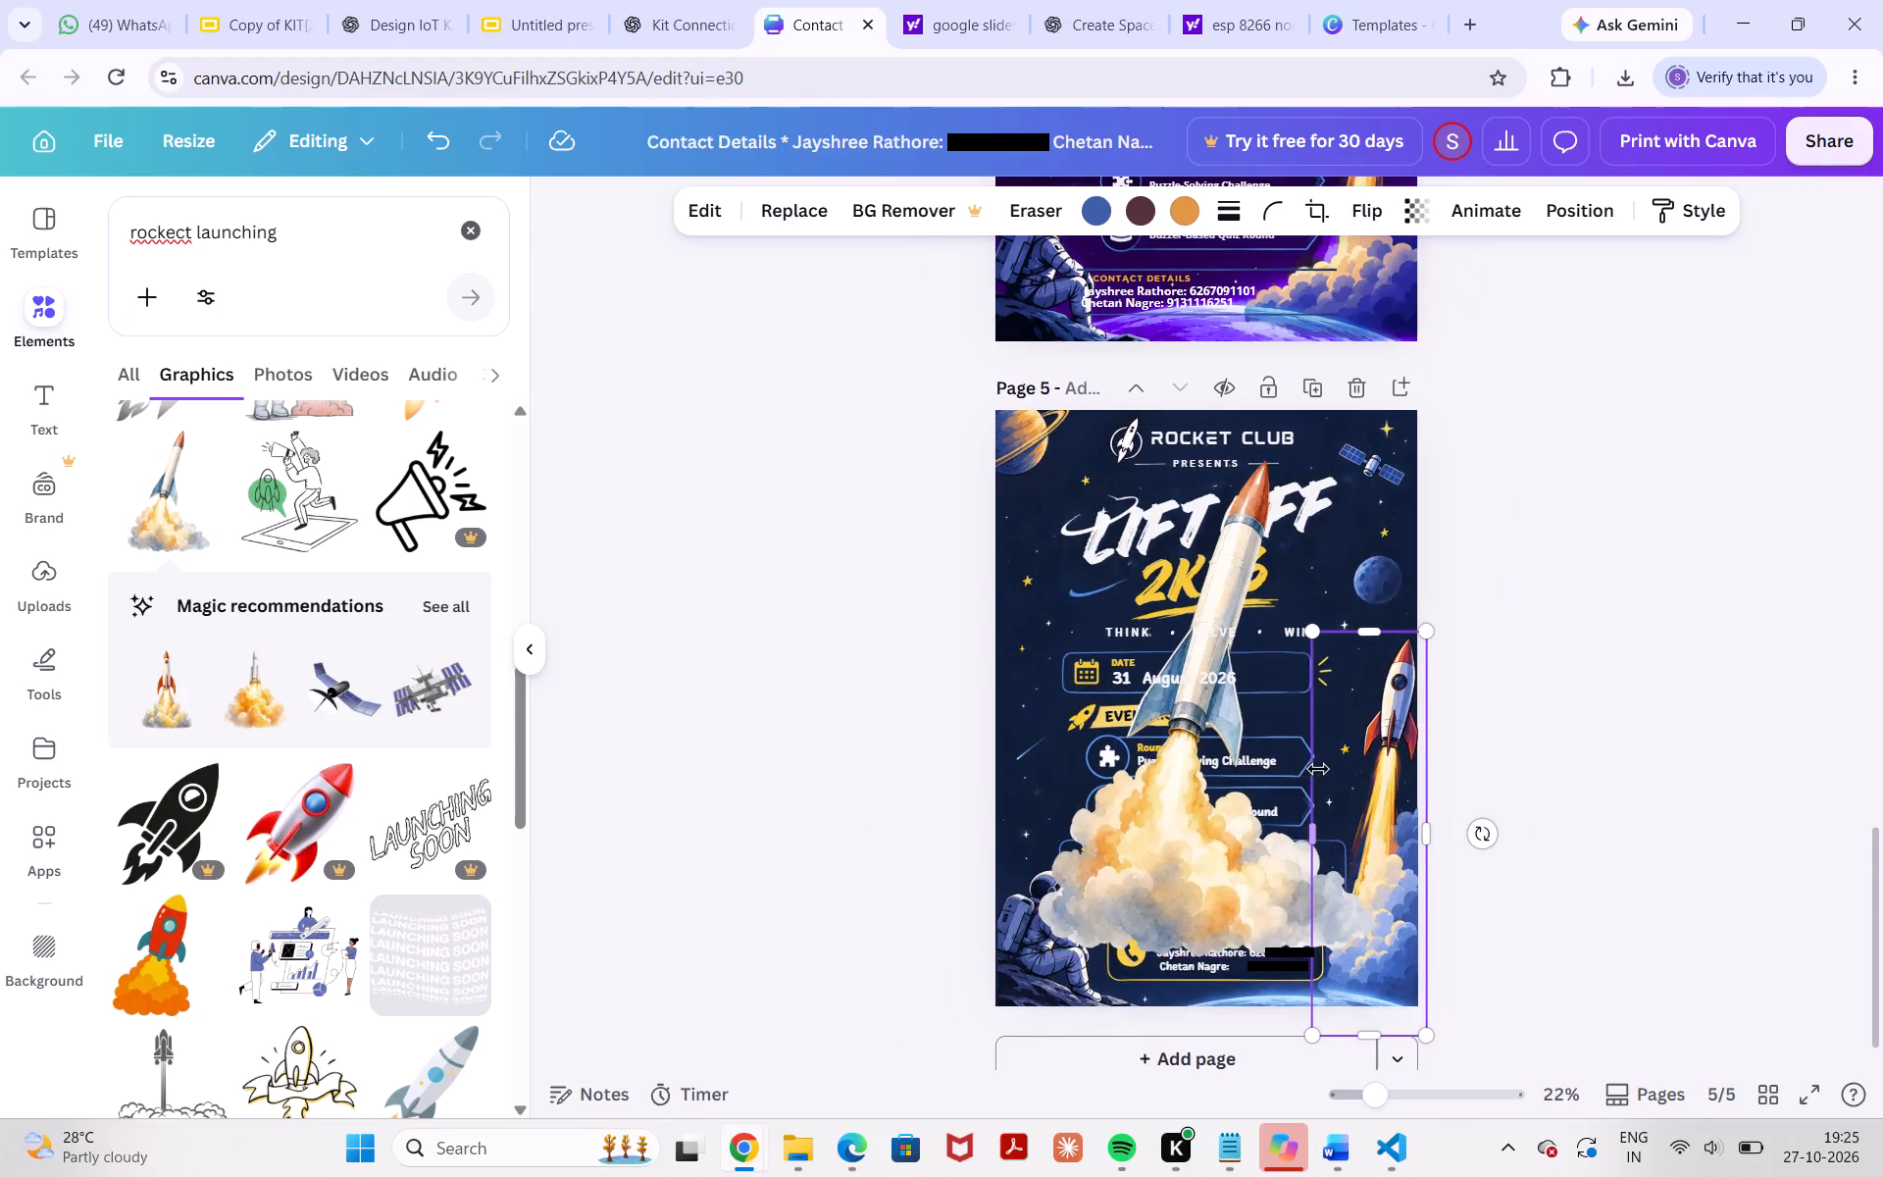
Shrink the original red-and-white rocket to roughly half its size and move it to the poster's upper-right corner, over the satellite.
left_click_drag(1432, 1035, 1393, 975)
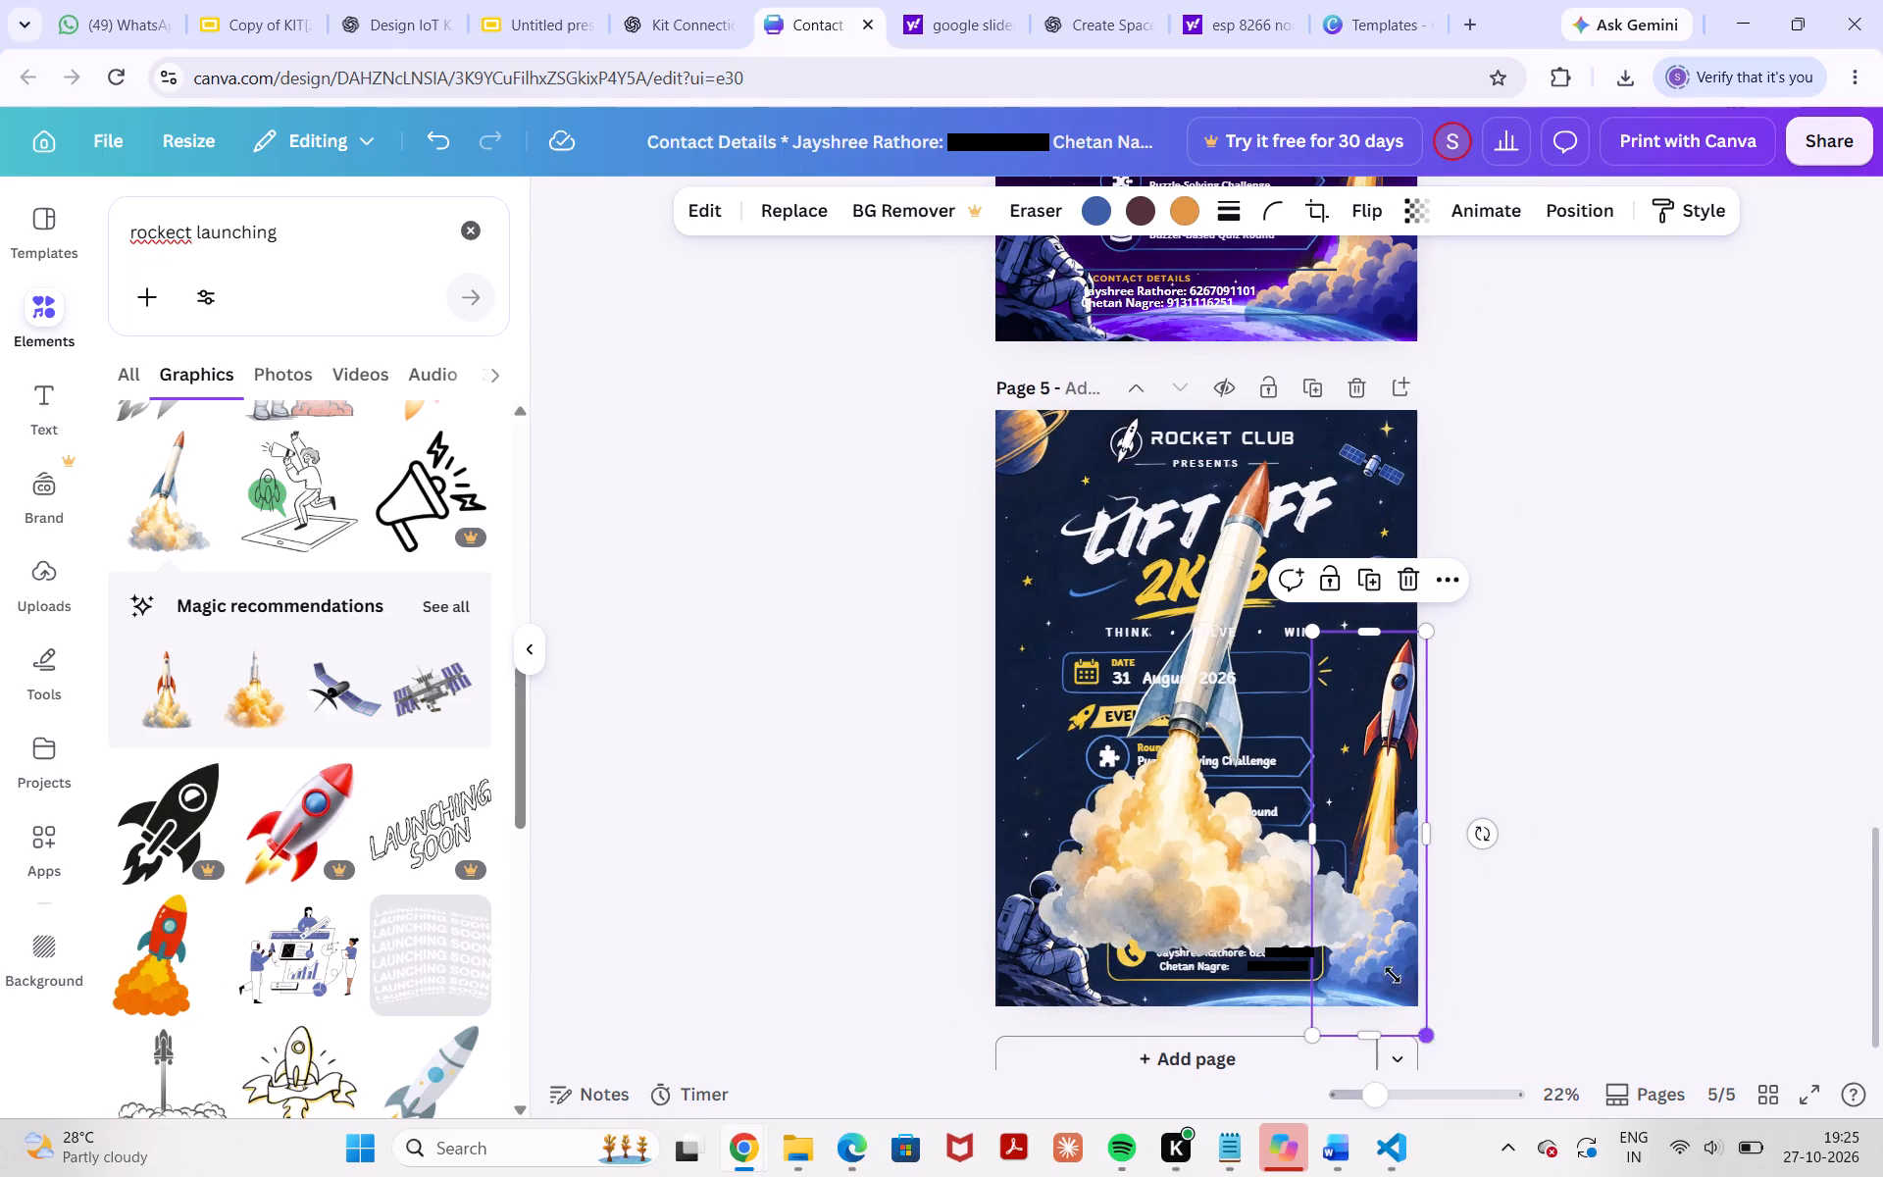
left_click_drag(1393, 975, 1373, 861)
left_click_drag(1345, 711, 1383, 569)
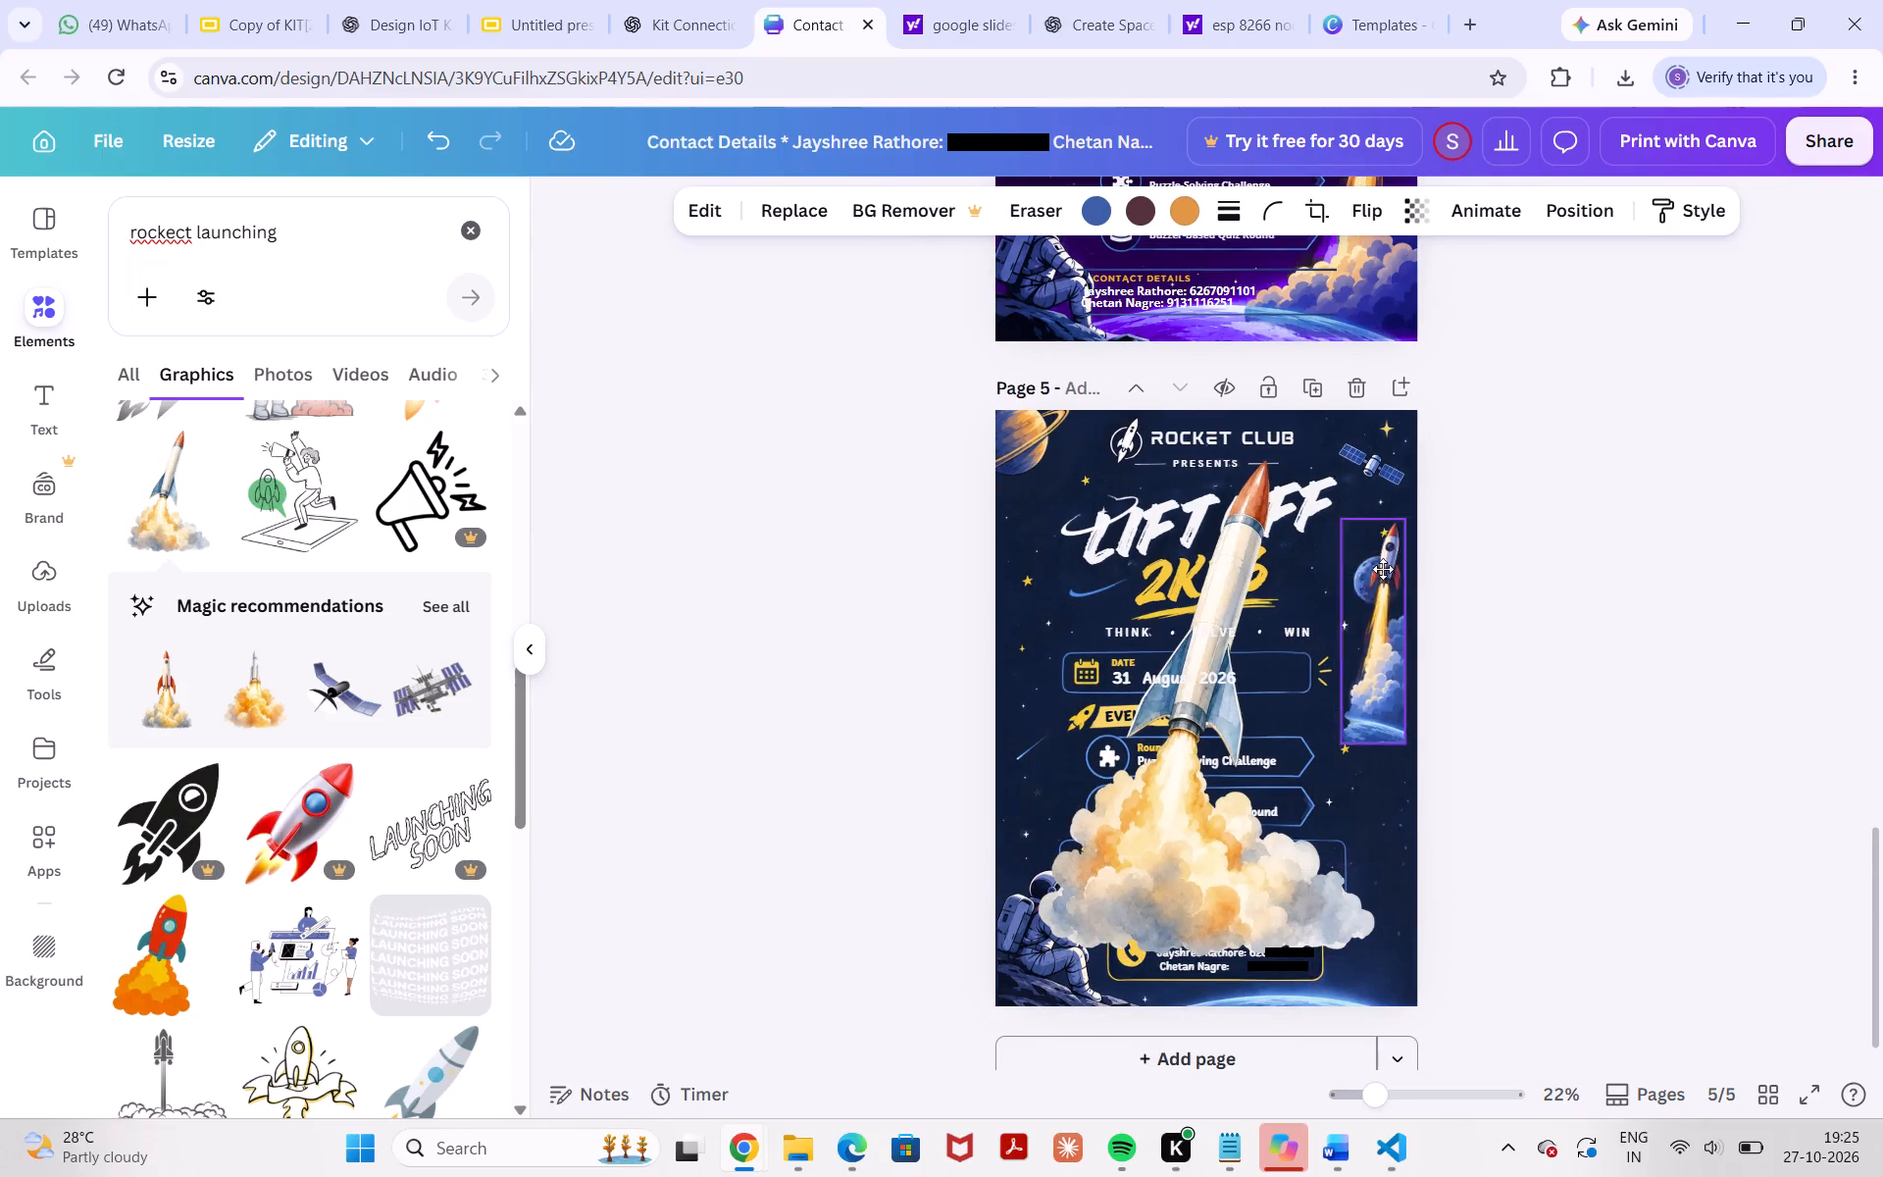
left_click_drag(1383, 569, 1363, 466)
Move the new watercolour rocket to the poster's lower-right area, overhanging the right edge with its smoke along the page's bottom.
left_click_drag(1208, 566, 1337, 635)
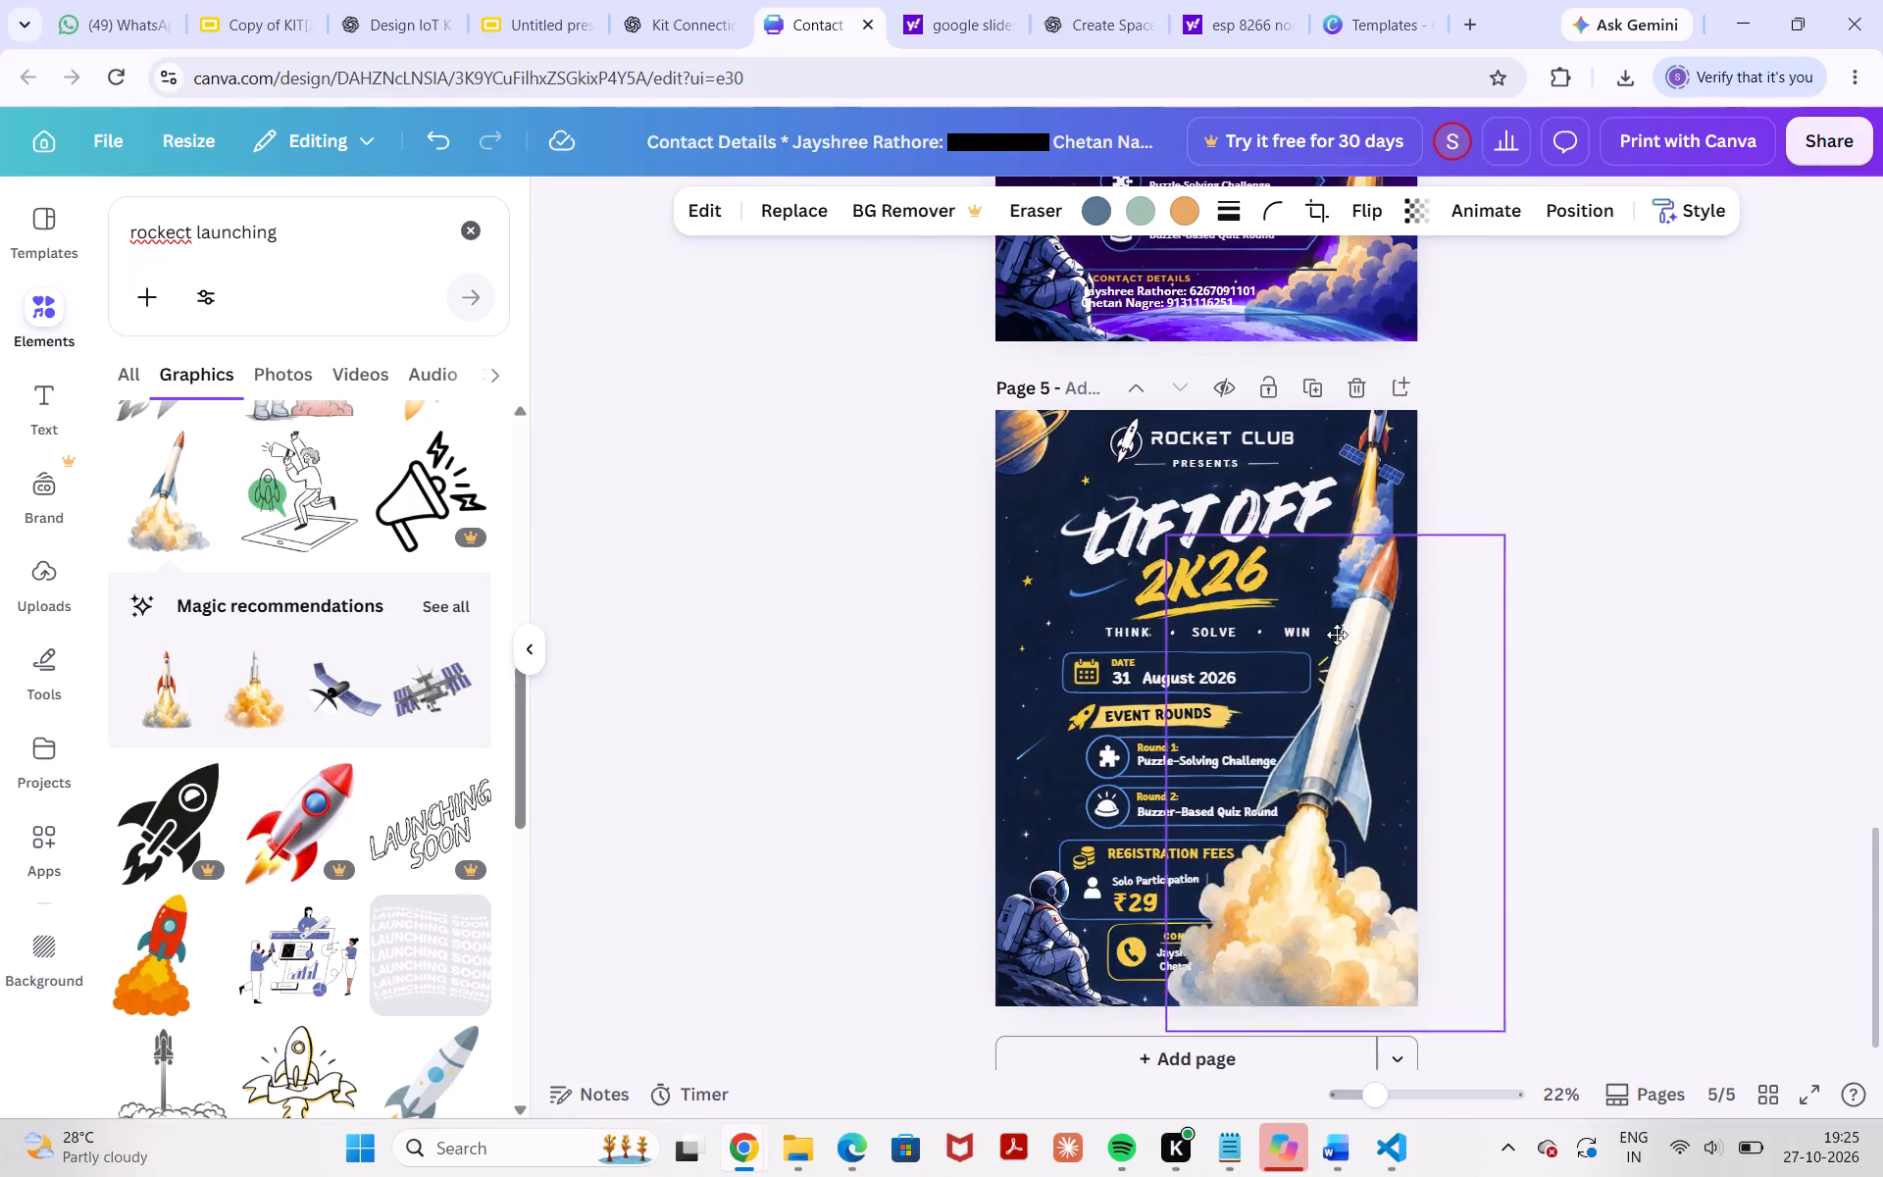
left_click_drag(1337, 635, 1336, 613)
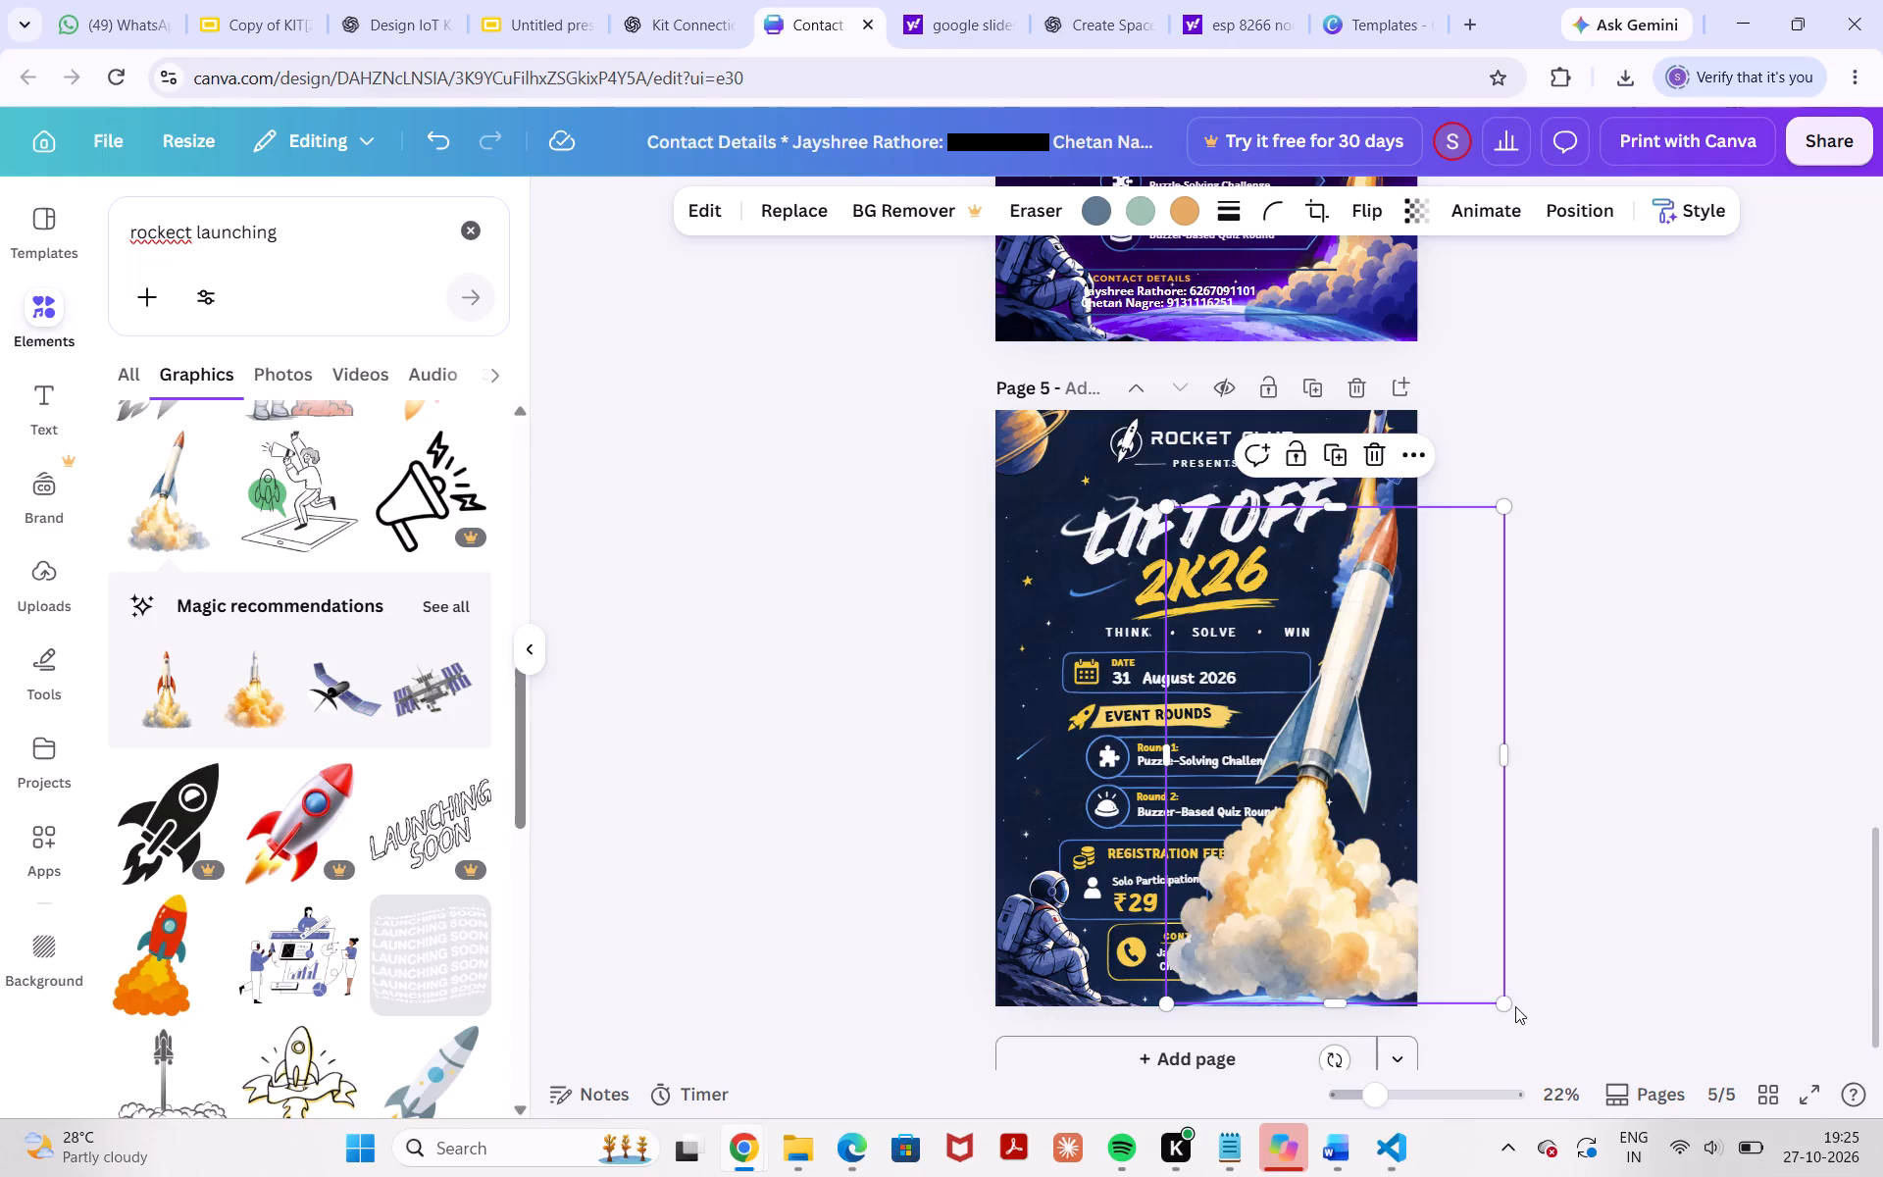
left_click(1515, 1006)
left_click(1353, 899)
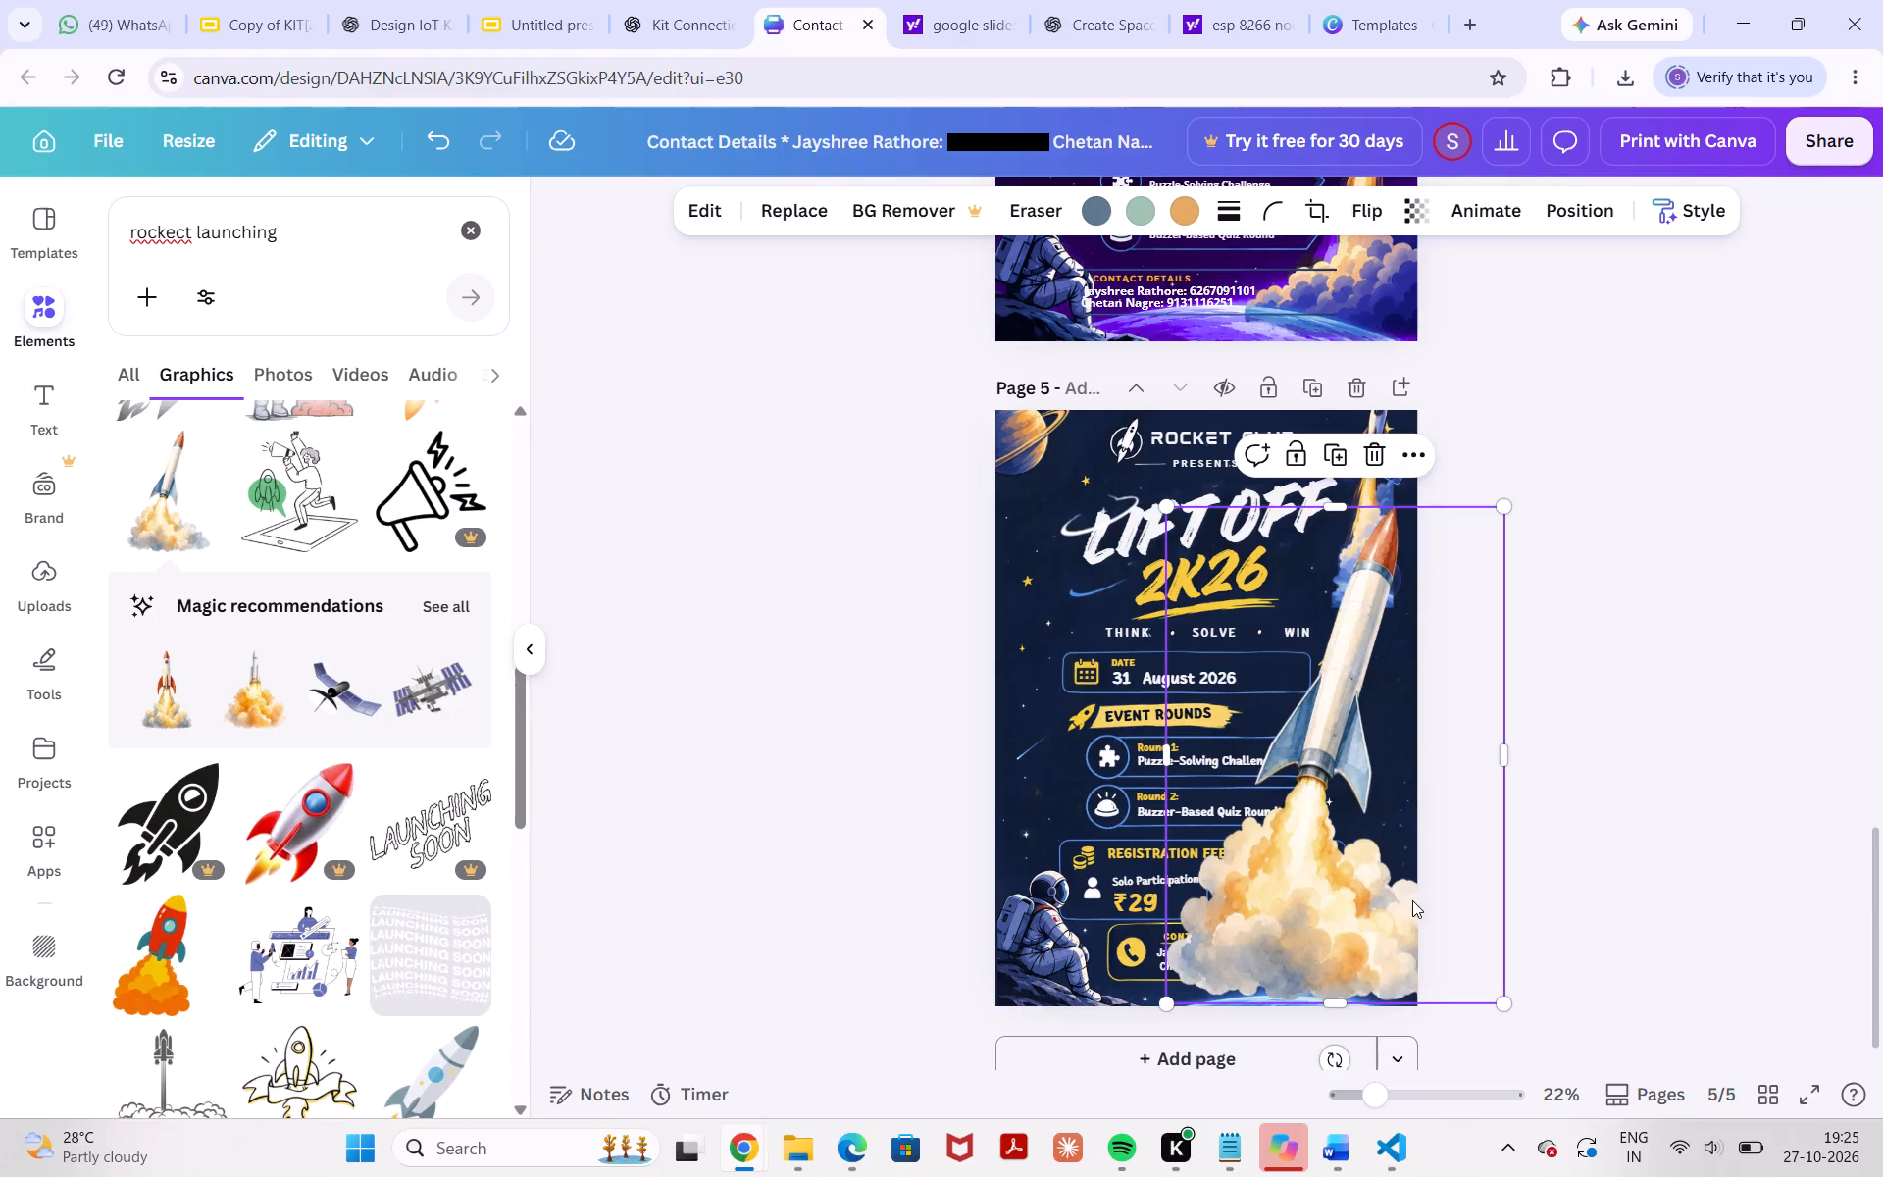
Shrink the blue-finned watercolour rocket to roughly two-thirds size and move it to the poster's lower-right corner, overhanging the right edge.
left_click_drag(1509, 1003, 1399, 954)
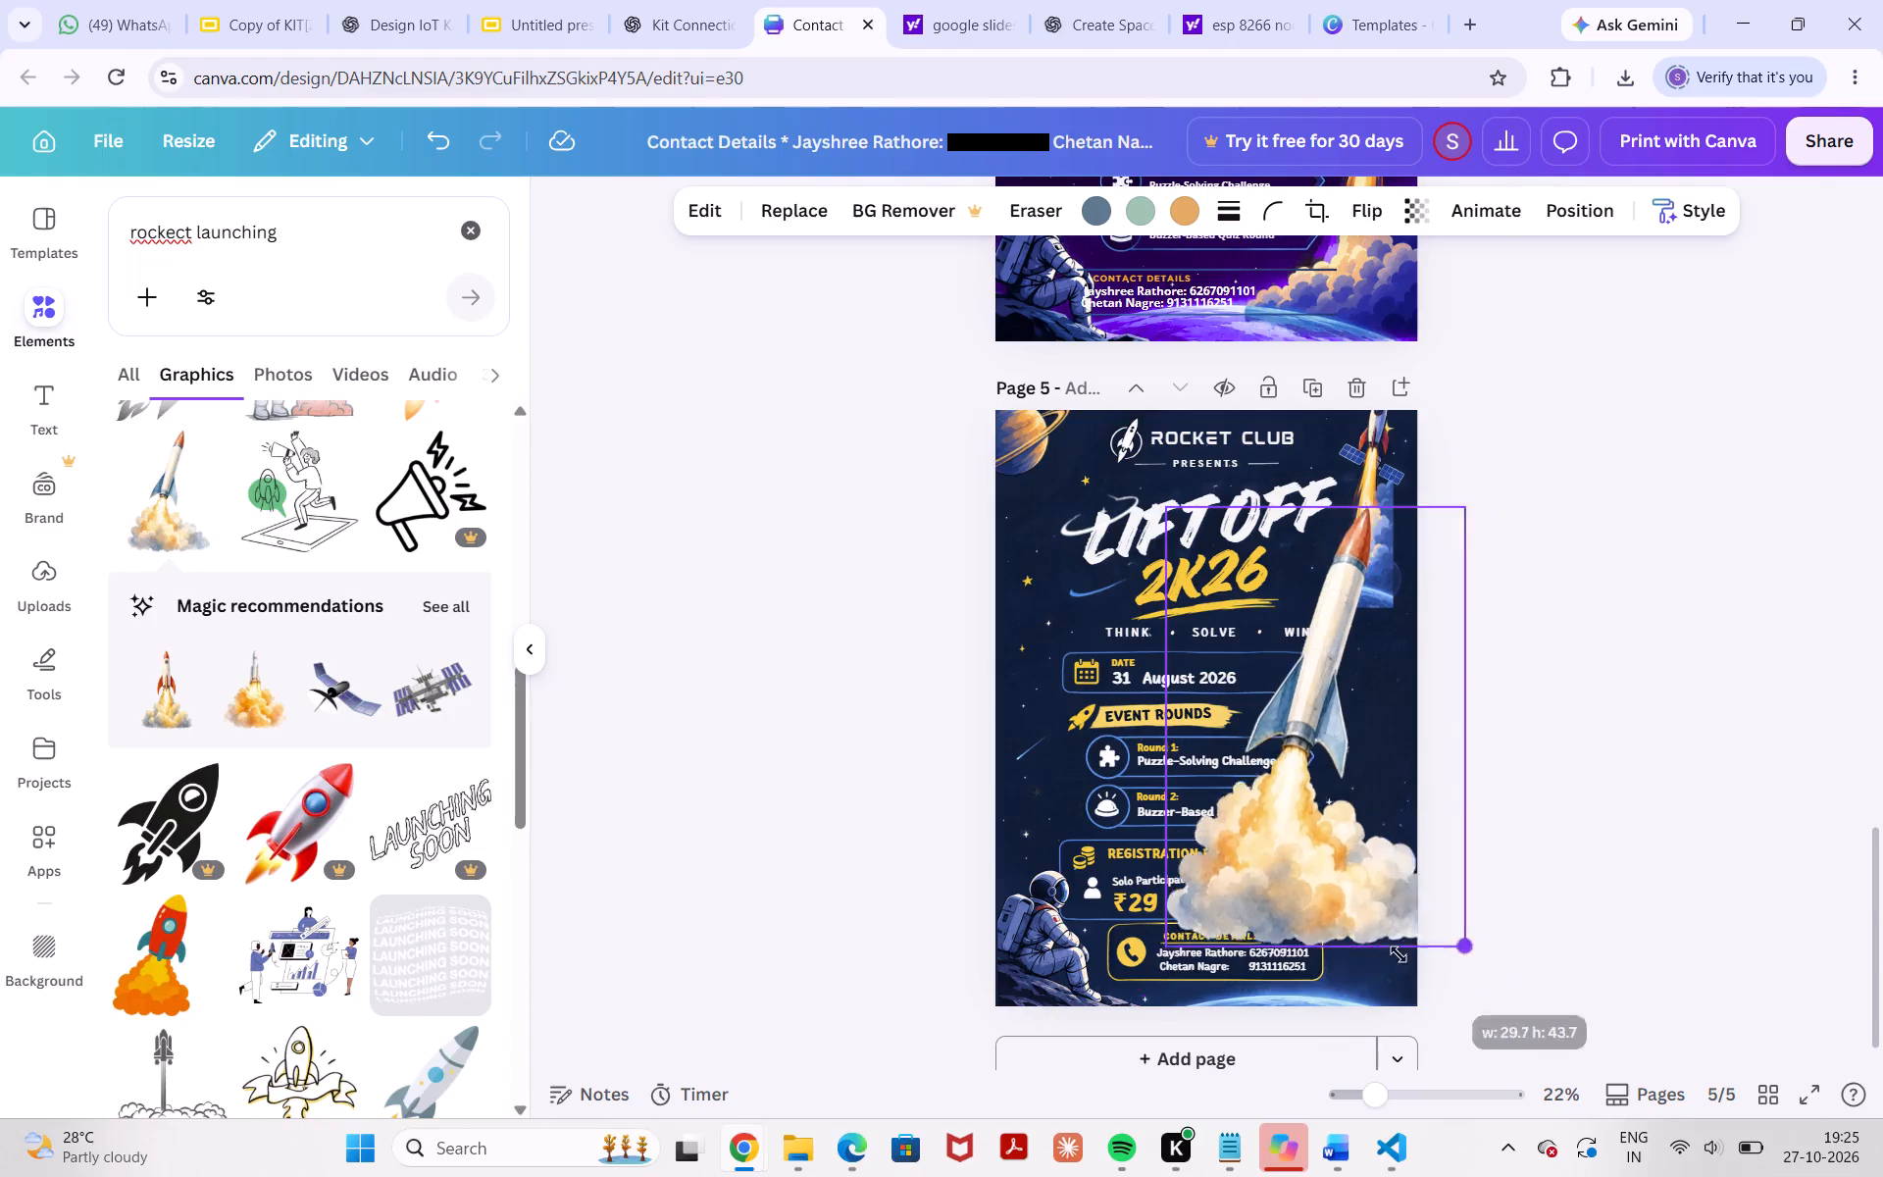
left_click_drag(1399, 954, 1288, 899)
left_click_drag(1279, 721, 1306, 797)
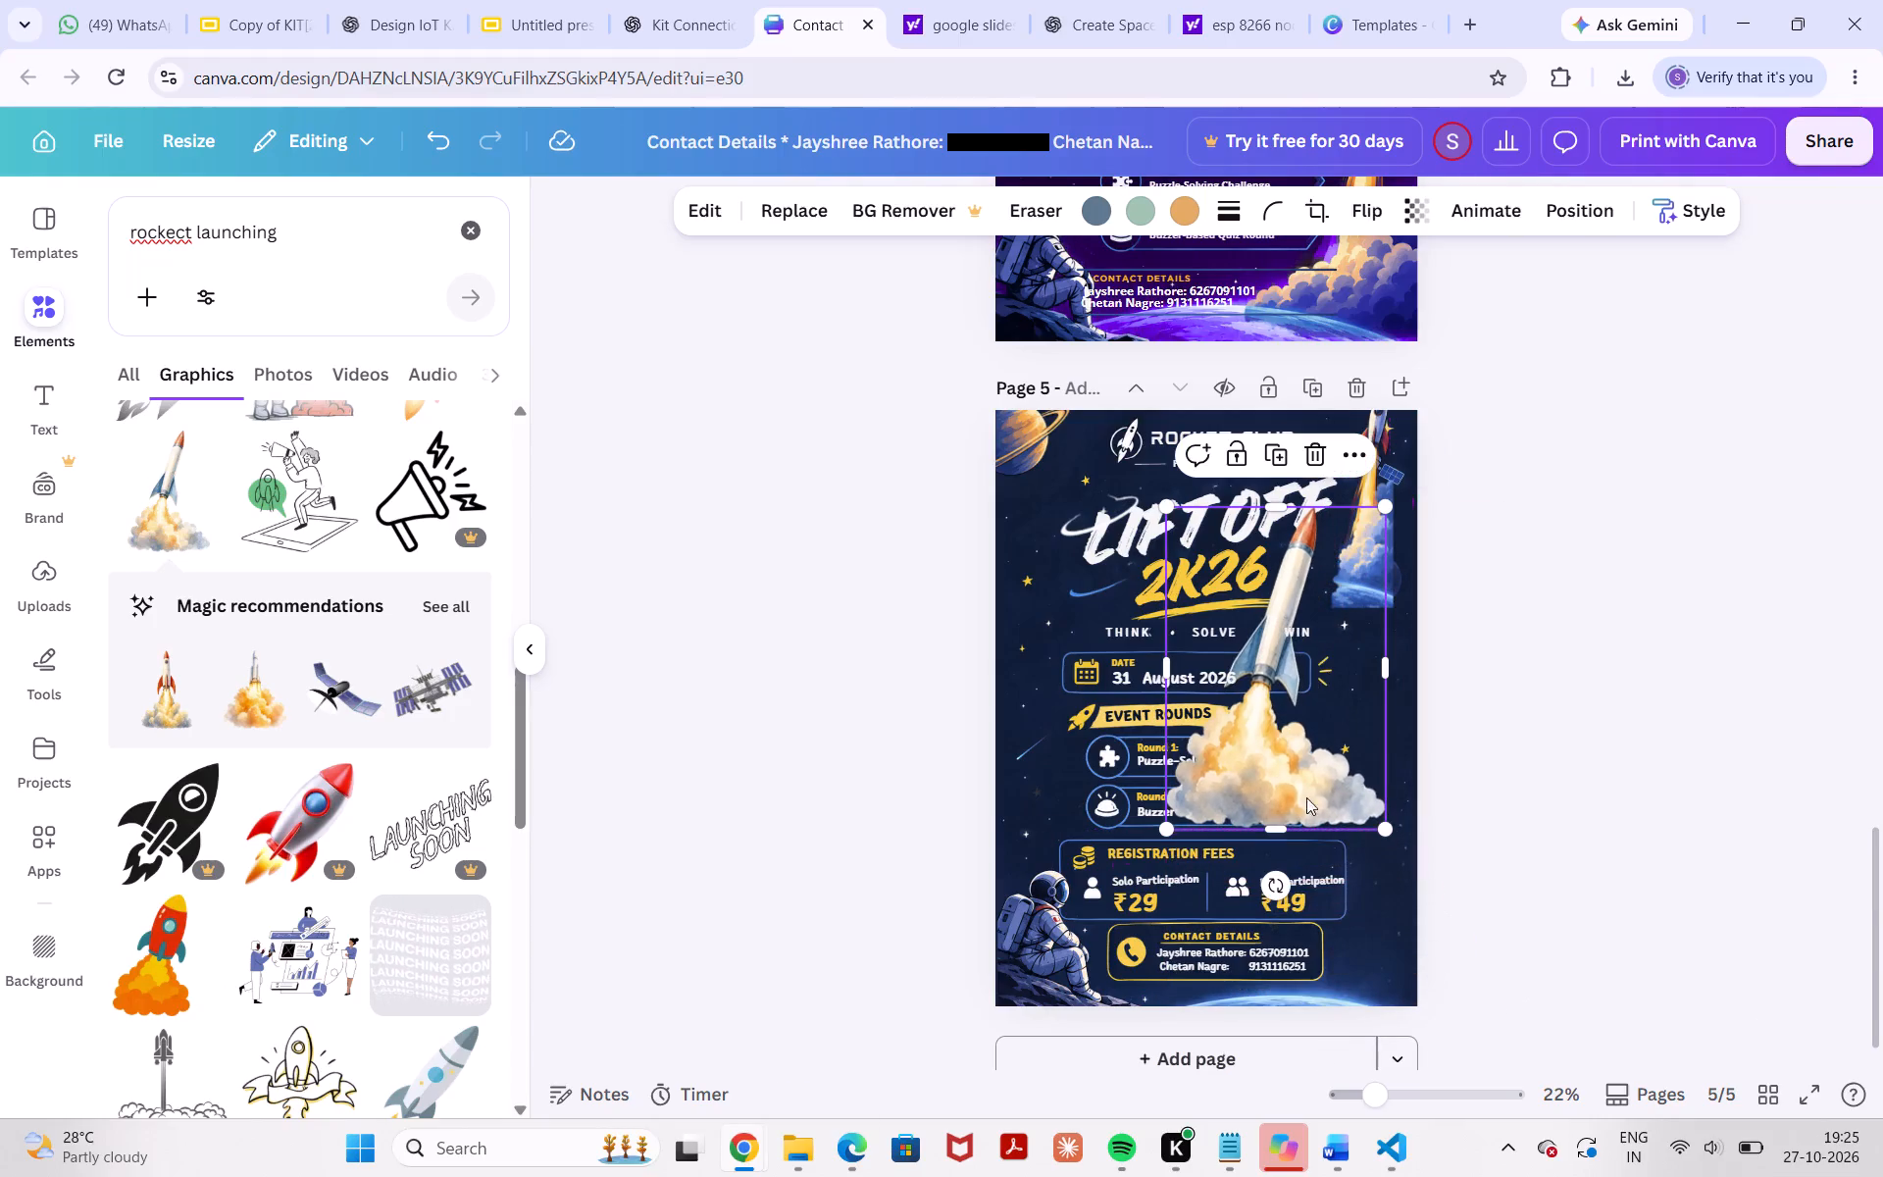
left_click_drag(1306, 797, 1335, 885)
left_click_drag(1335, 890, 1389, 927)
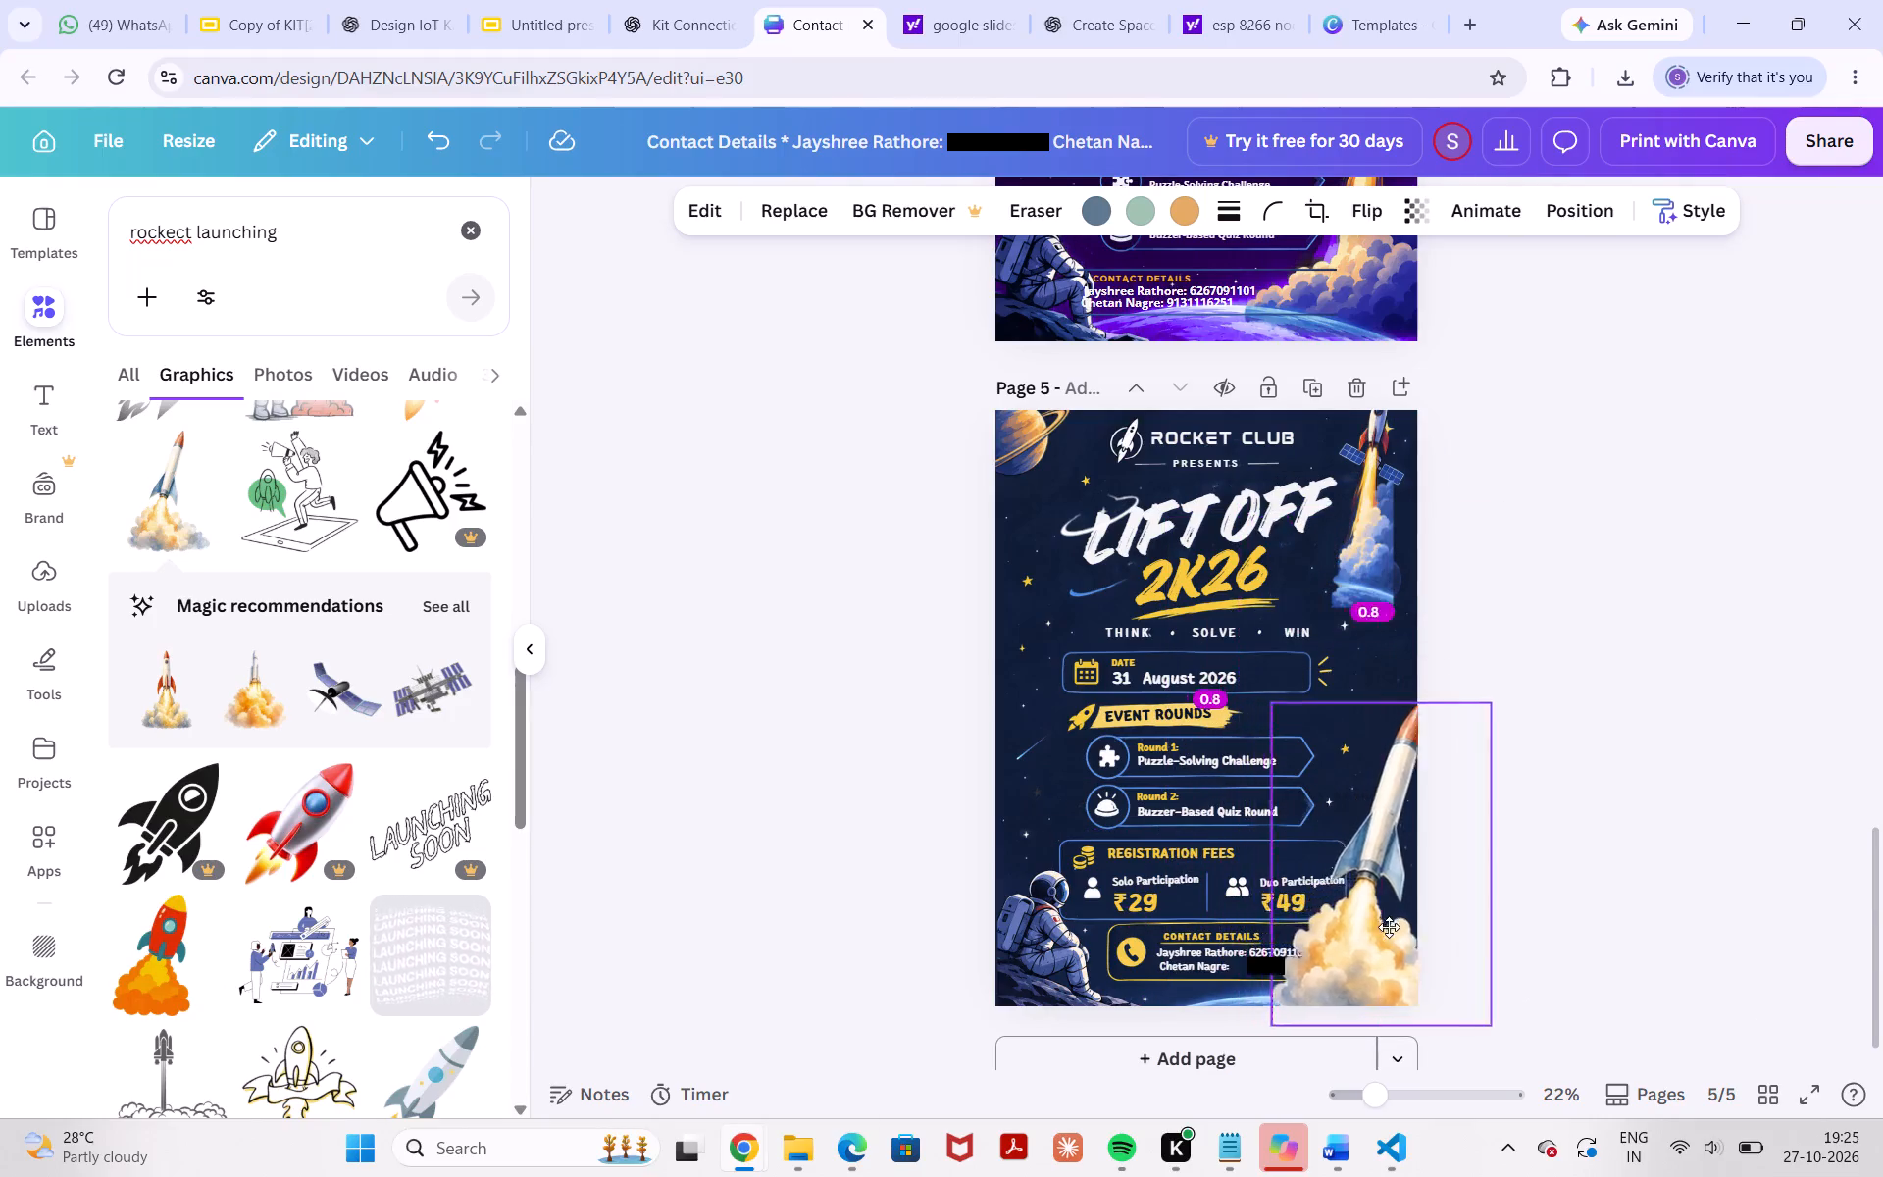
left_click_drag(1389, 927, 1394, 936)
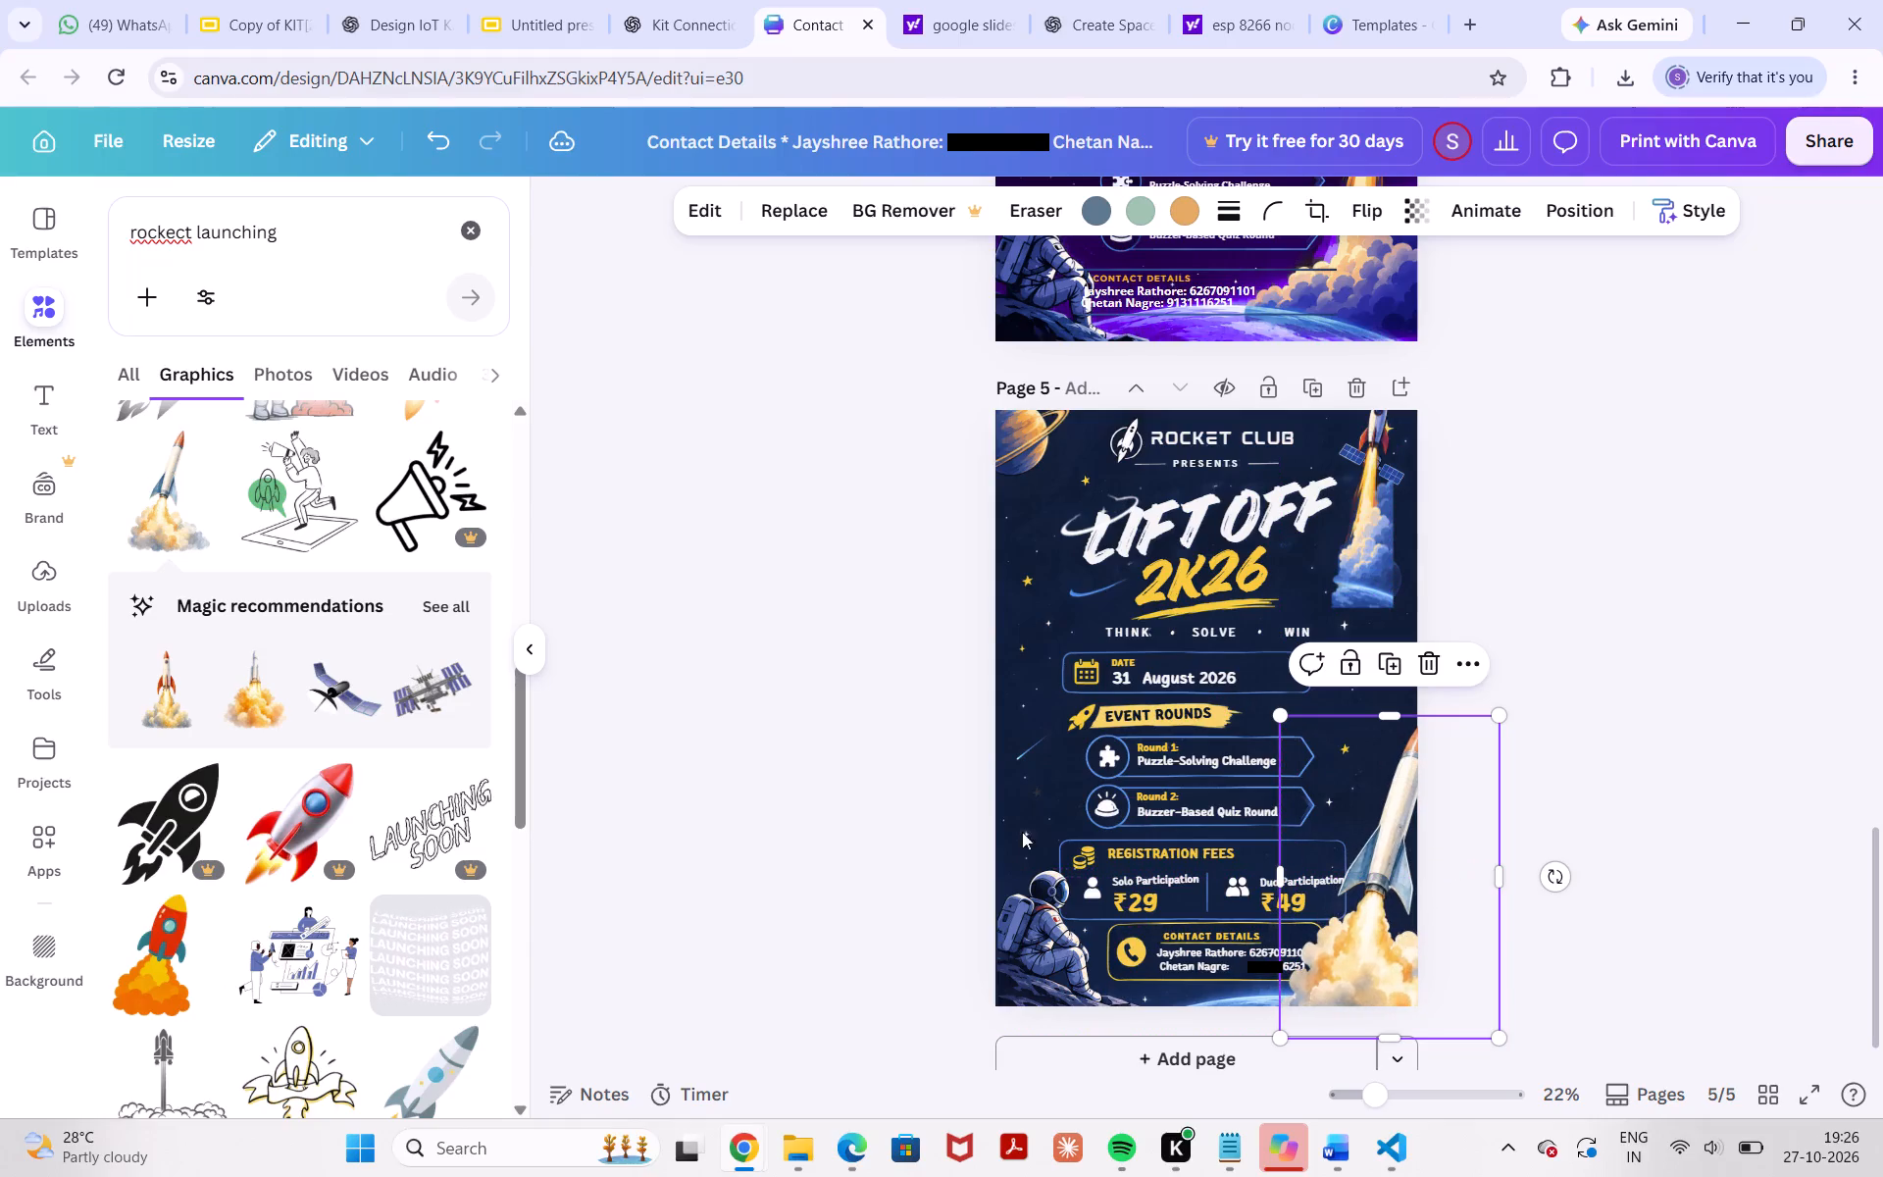
Browse the "rockect launching" graphics and insert the upright white rocket with dense orange smoke onto page 5.
scroll(324, 823, "down", 6)
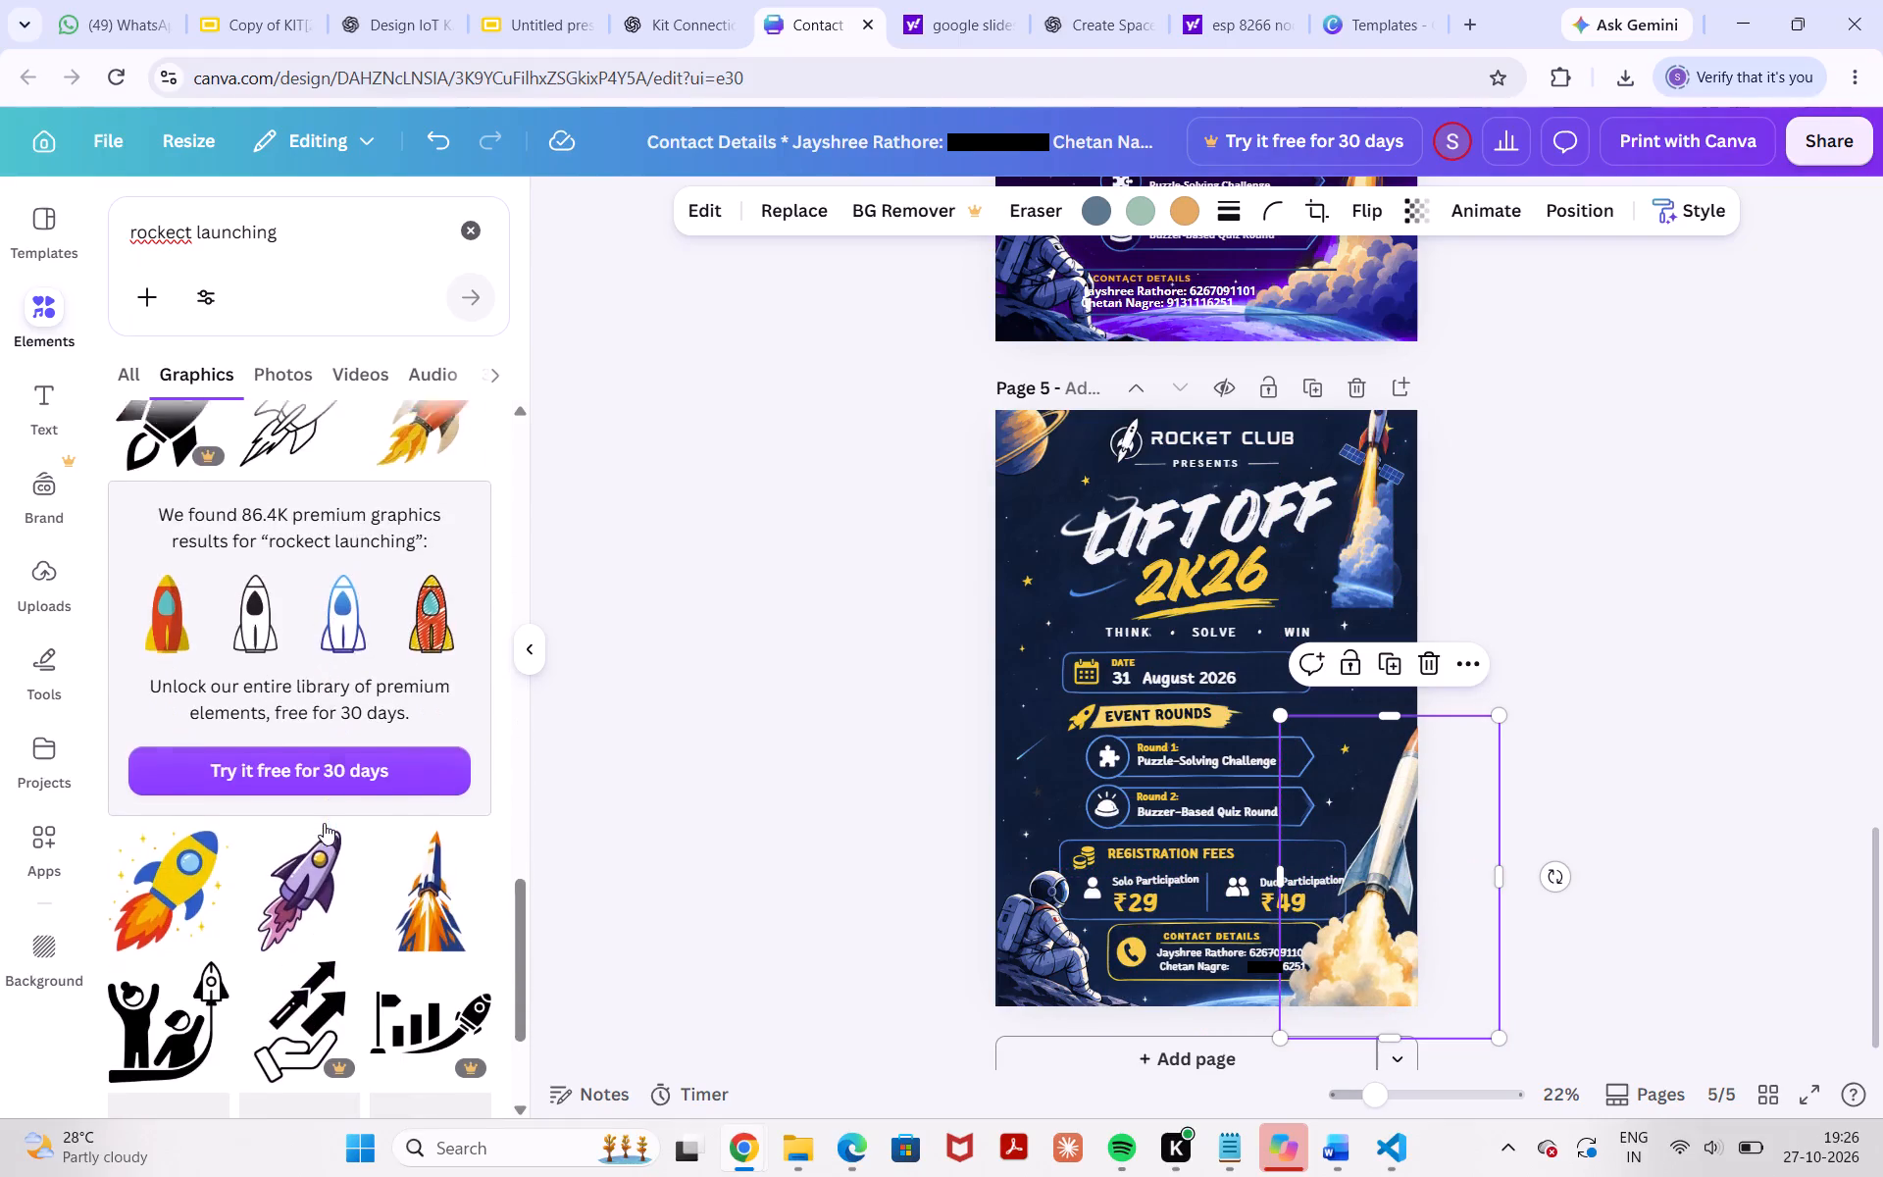
scroll(324, 823, "down", 5)
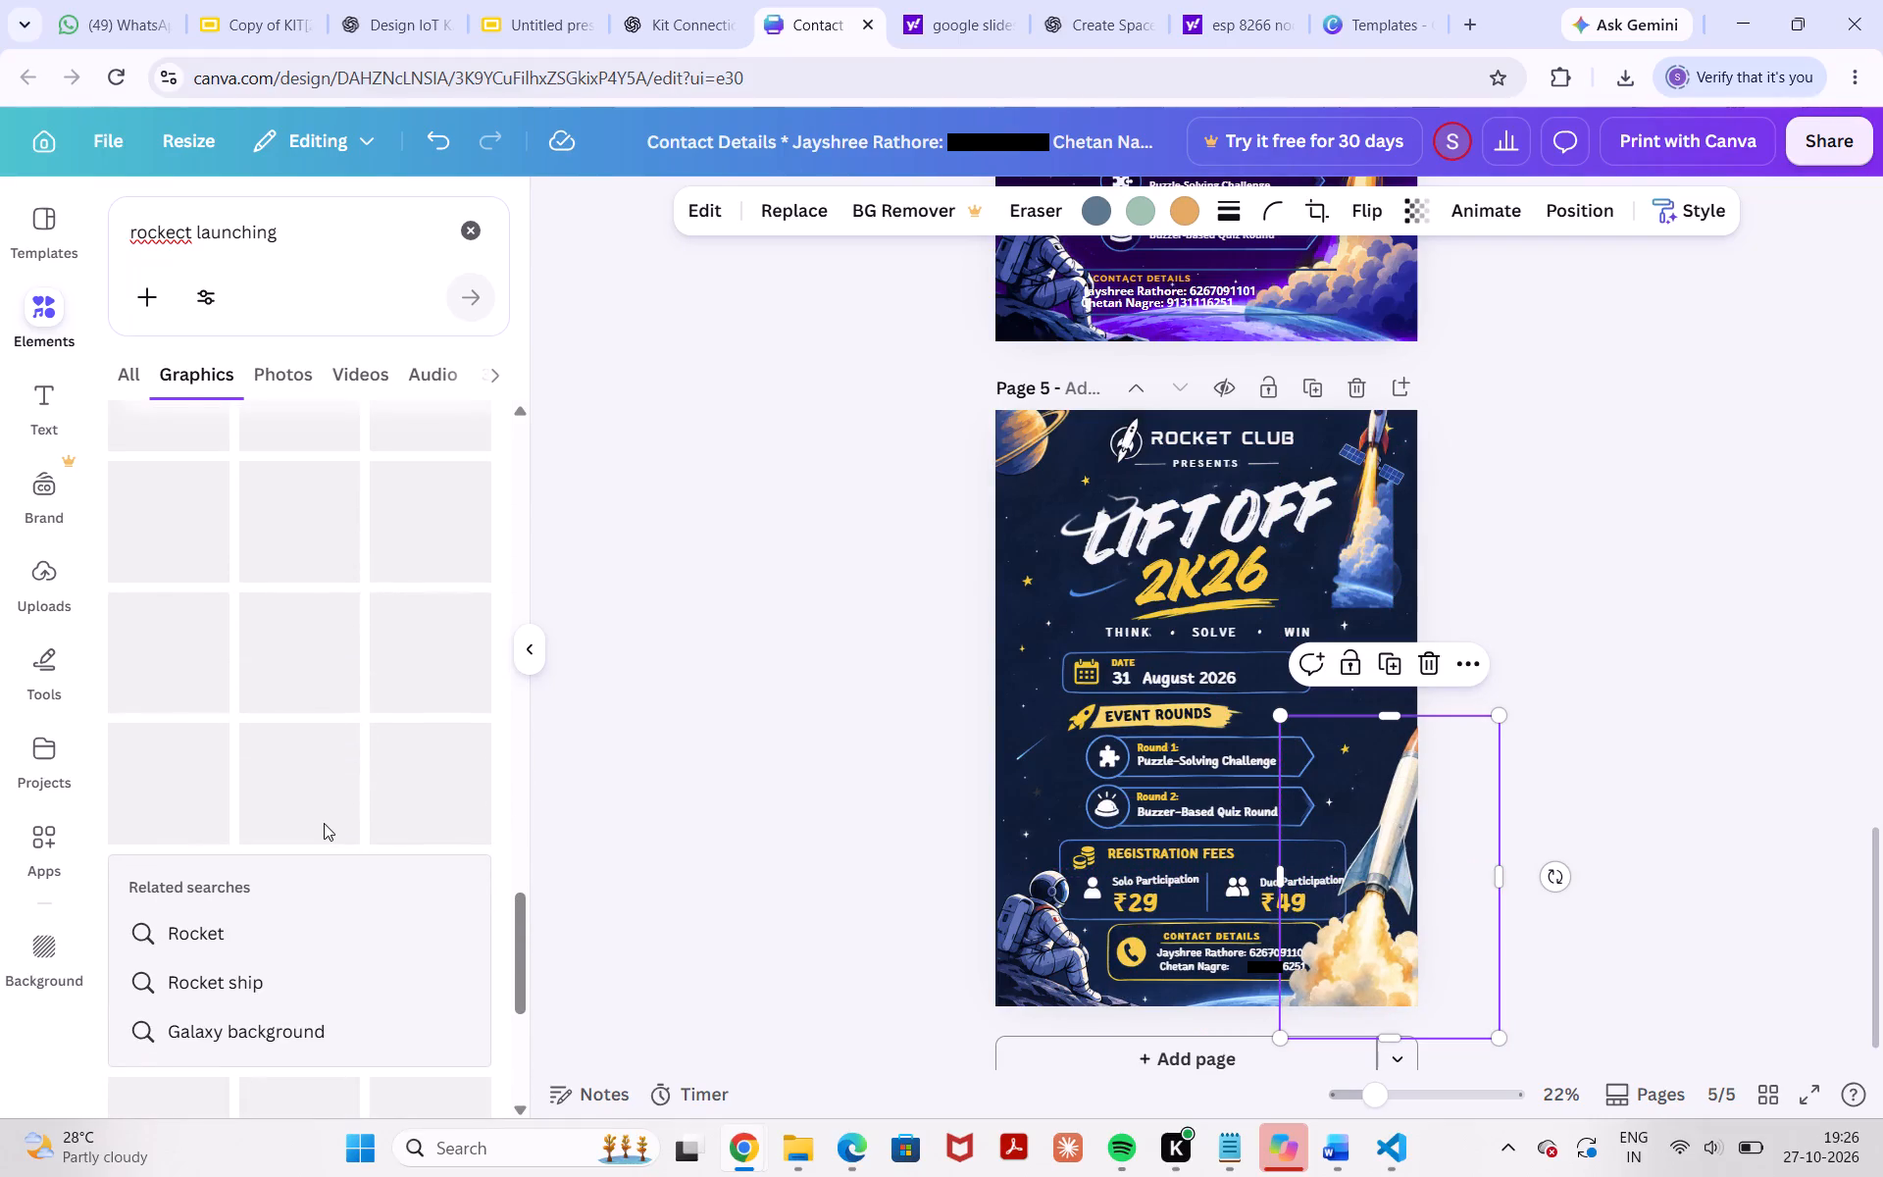
scroll(324, 823, "up", 2)
scroll(324, 823, "down", 1)
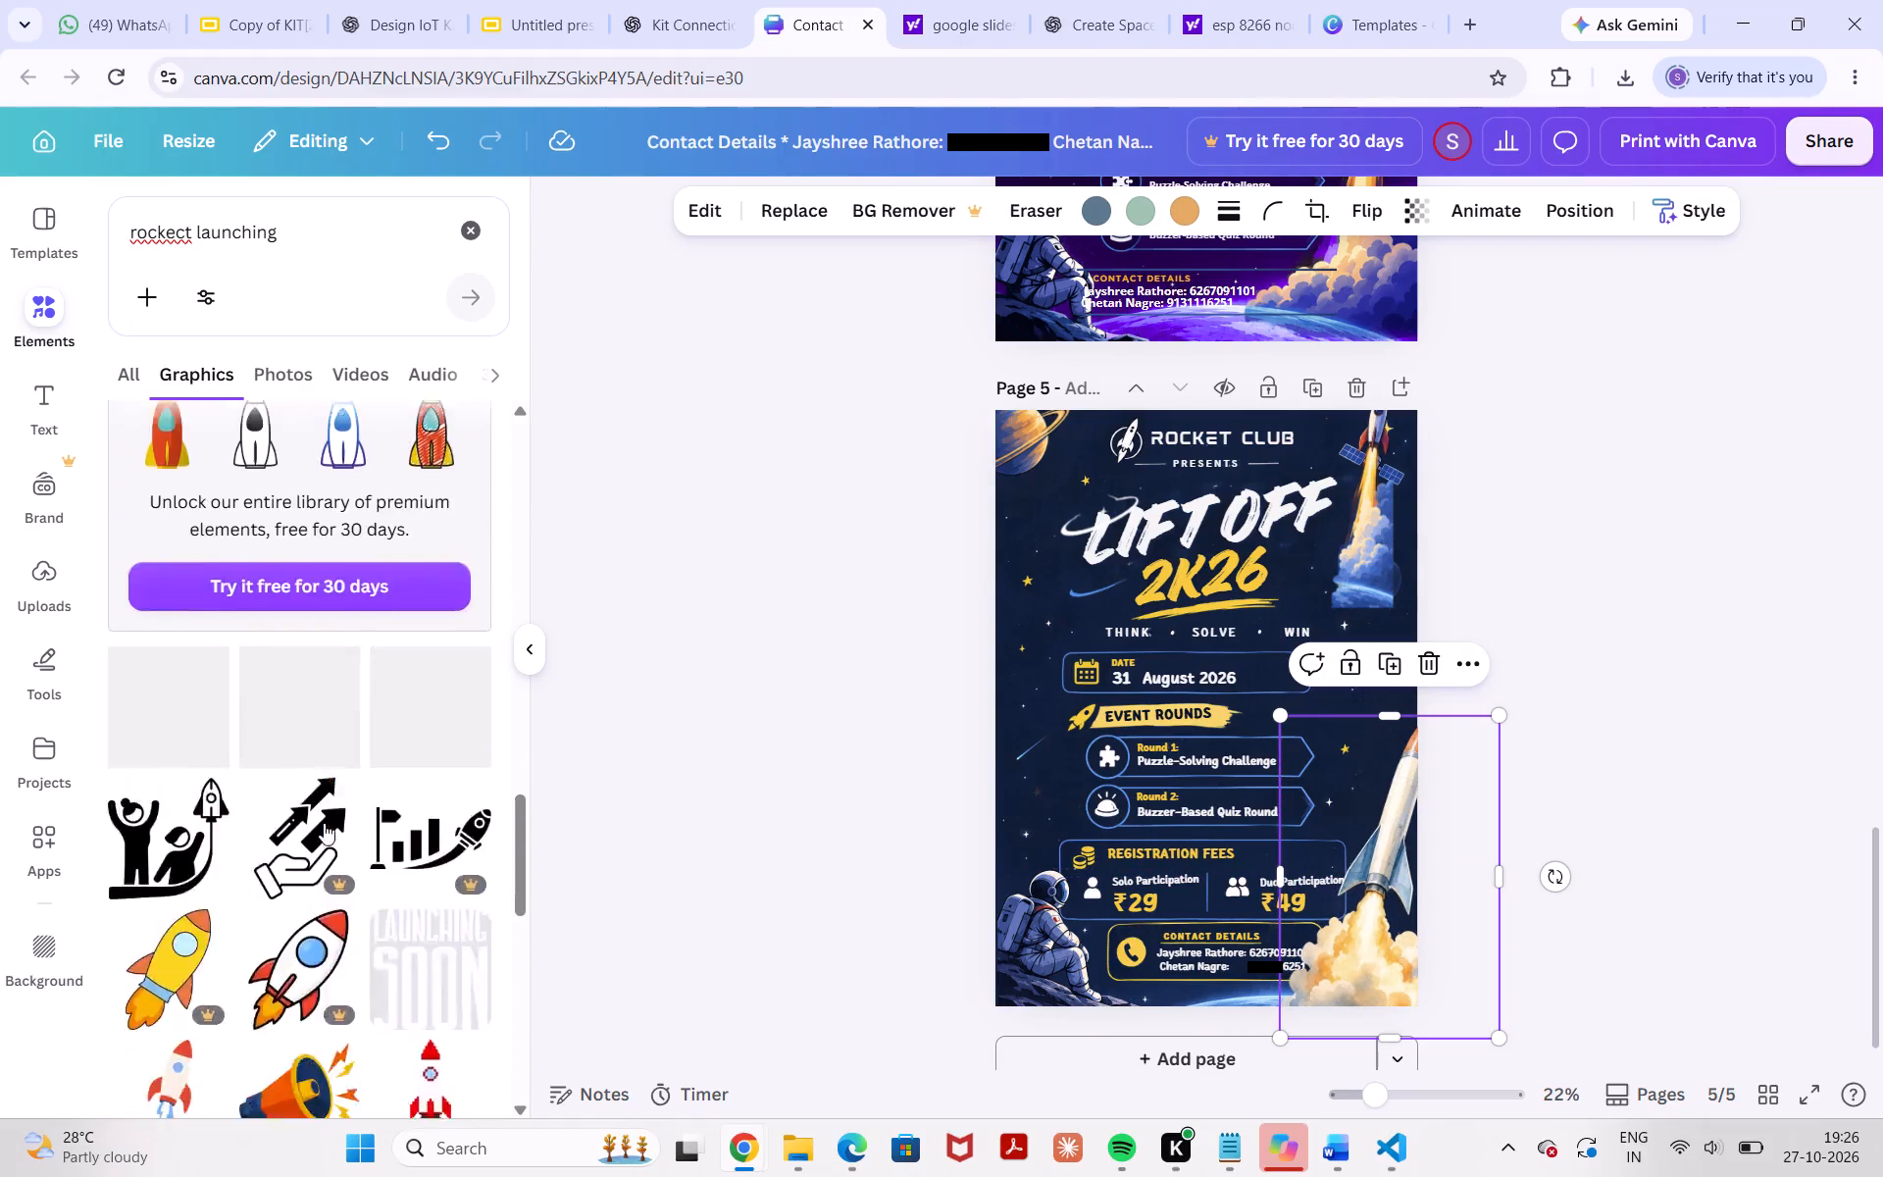
scroll(324, 823, "up", 5)
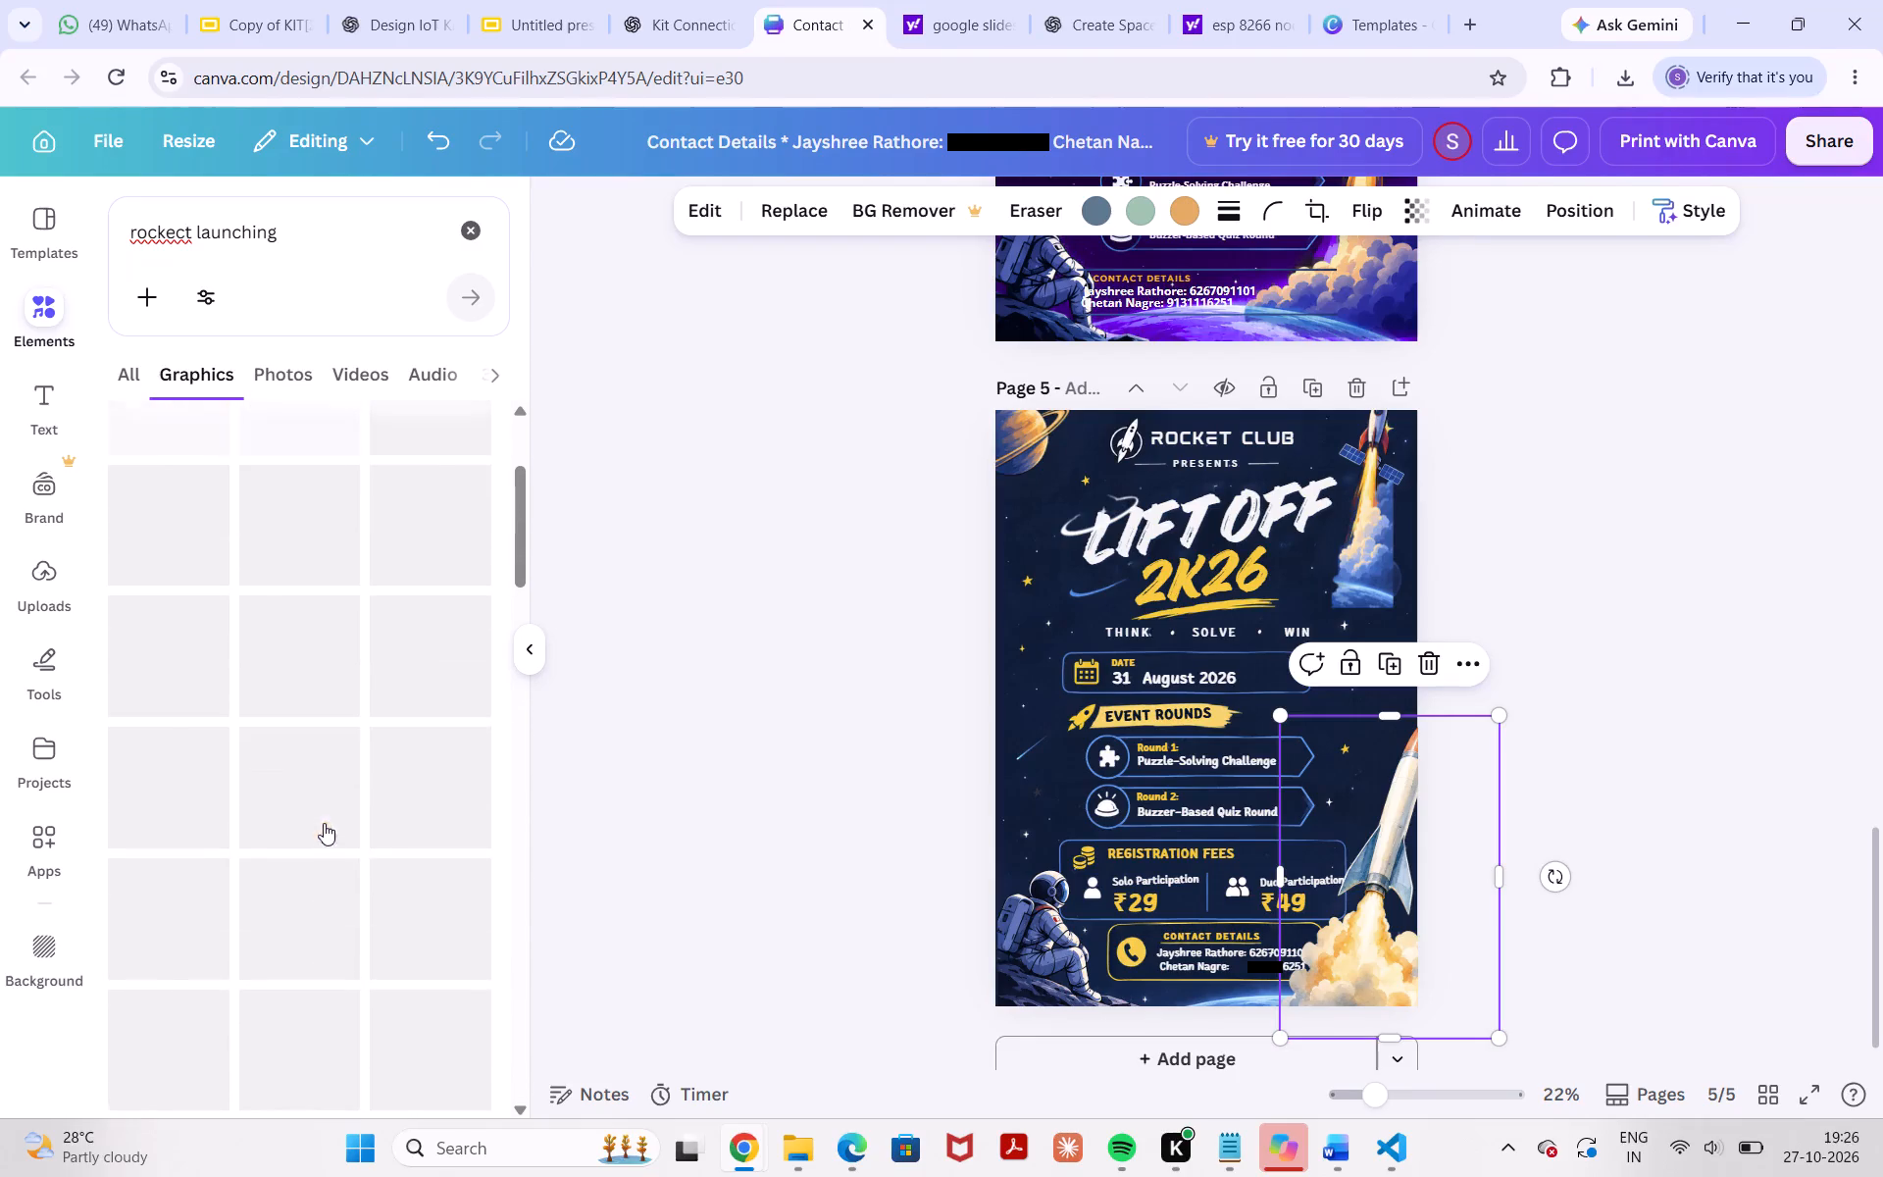
scroll(324, 823, "up", 5)
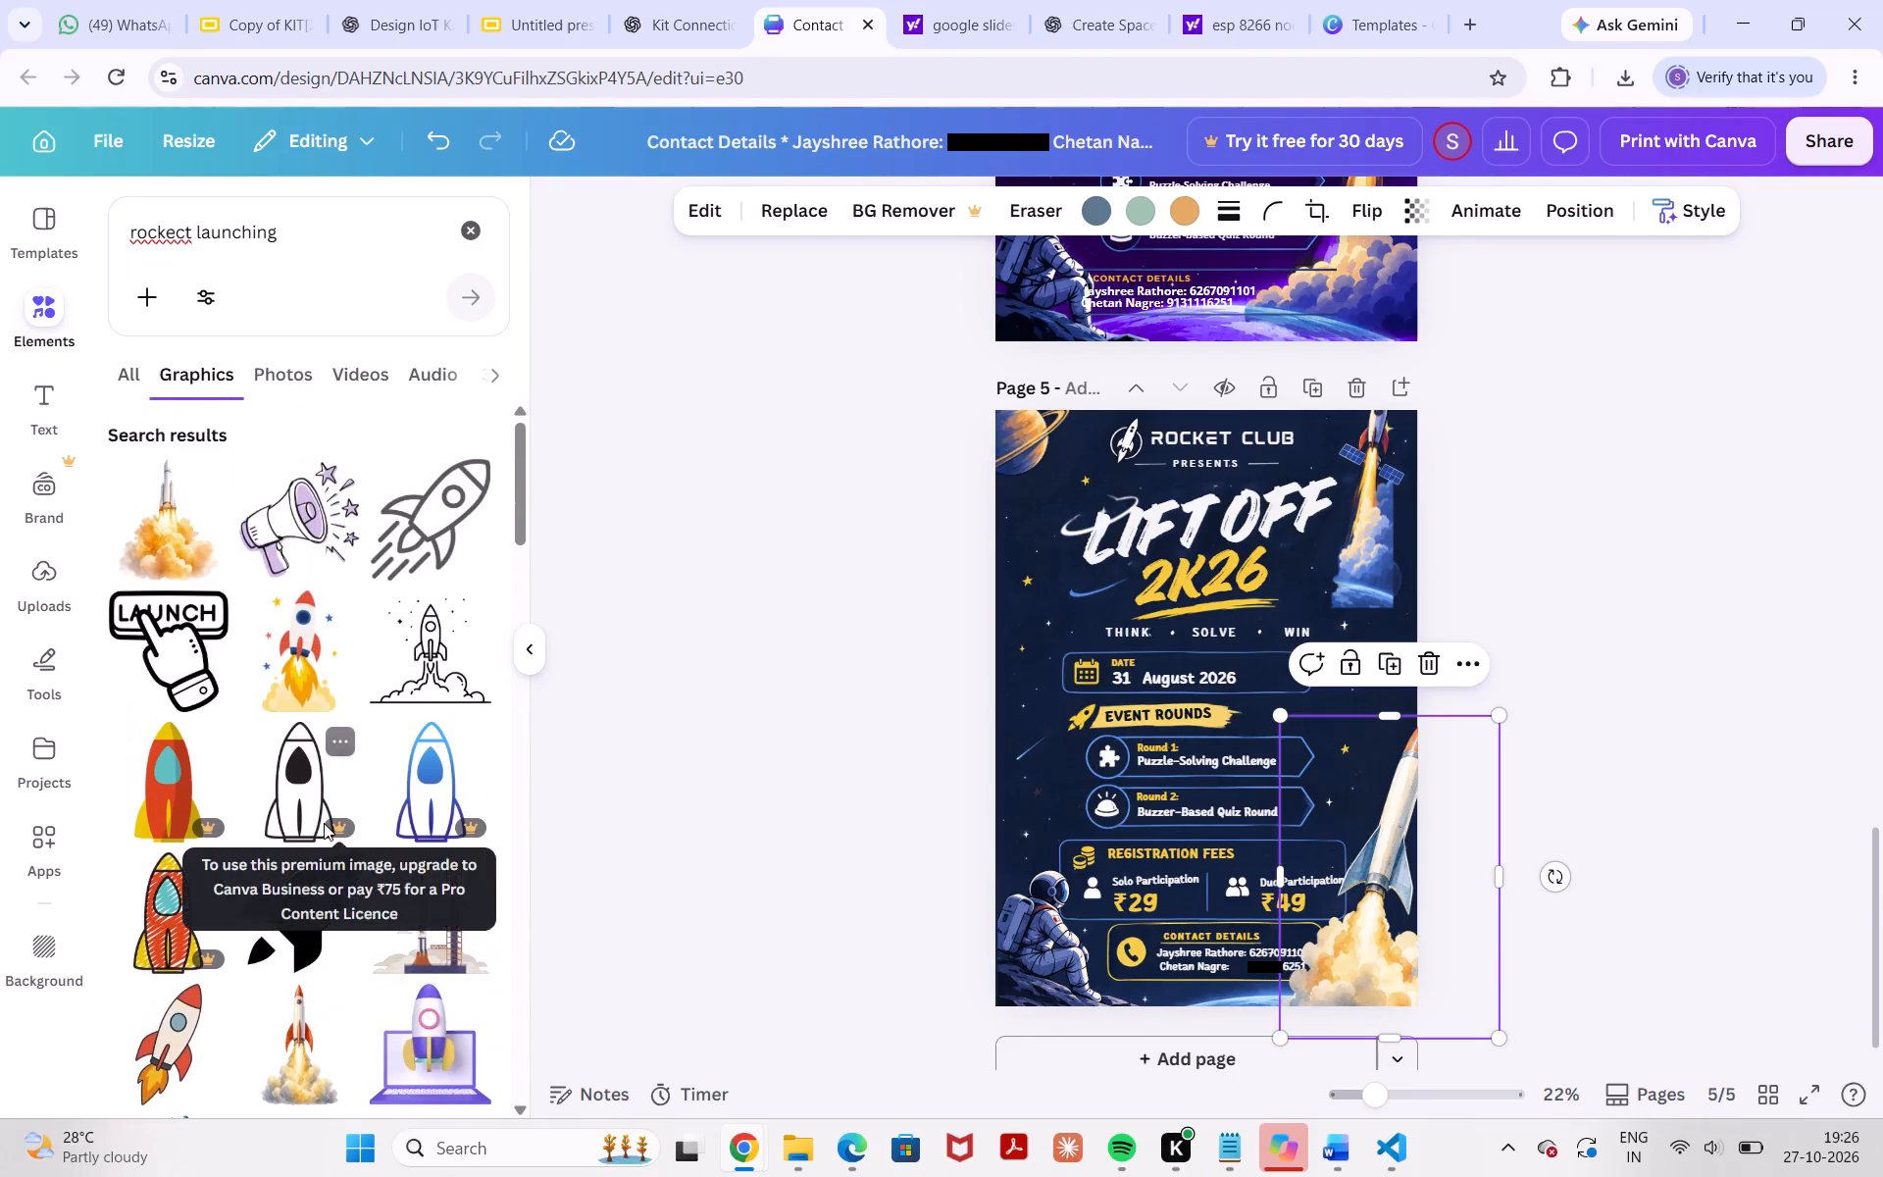
left_click(177, 537)
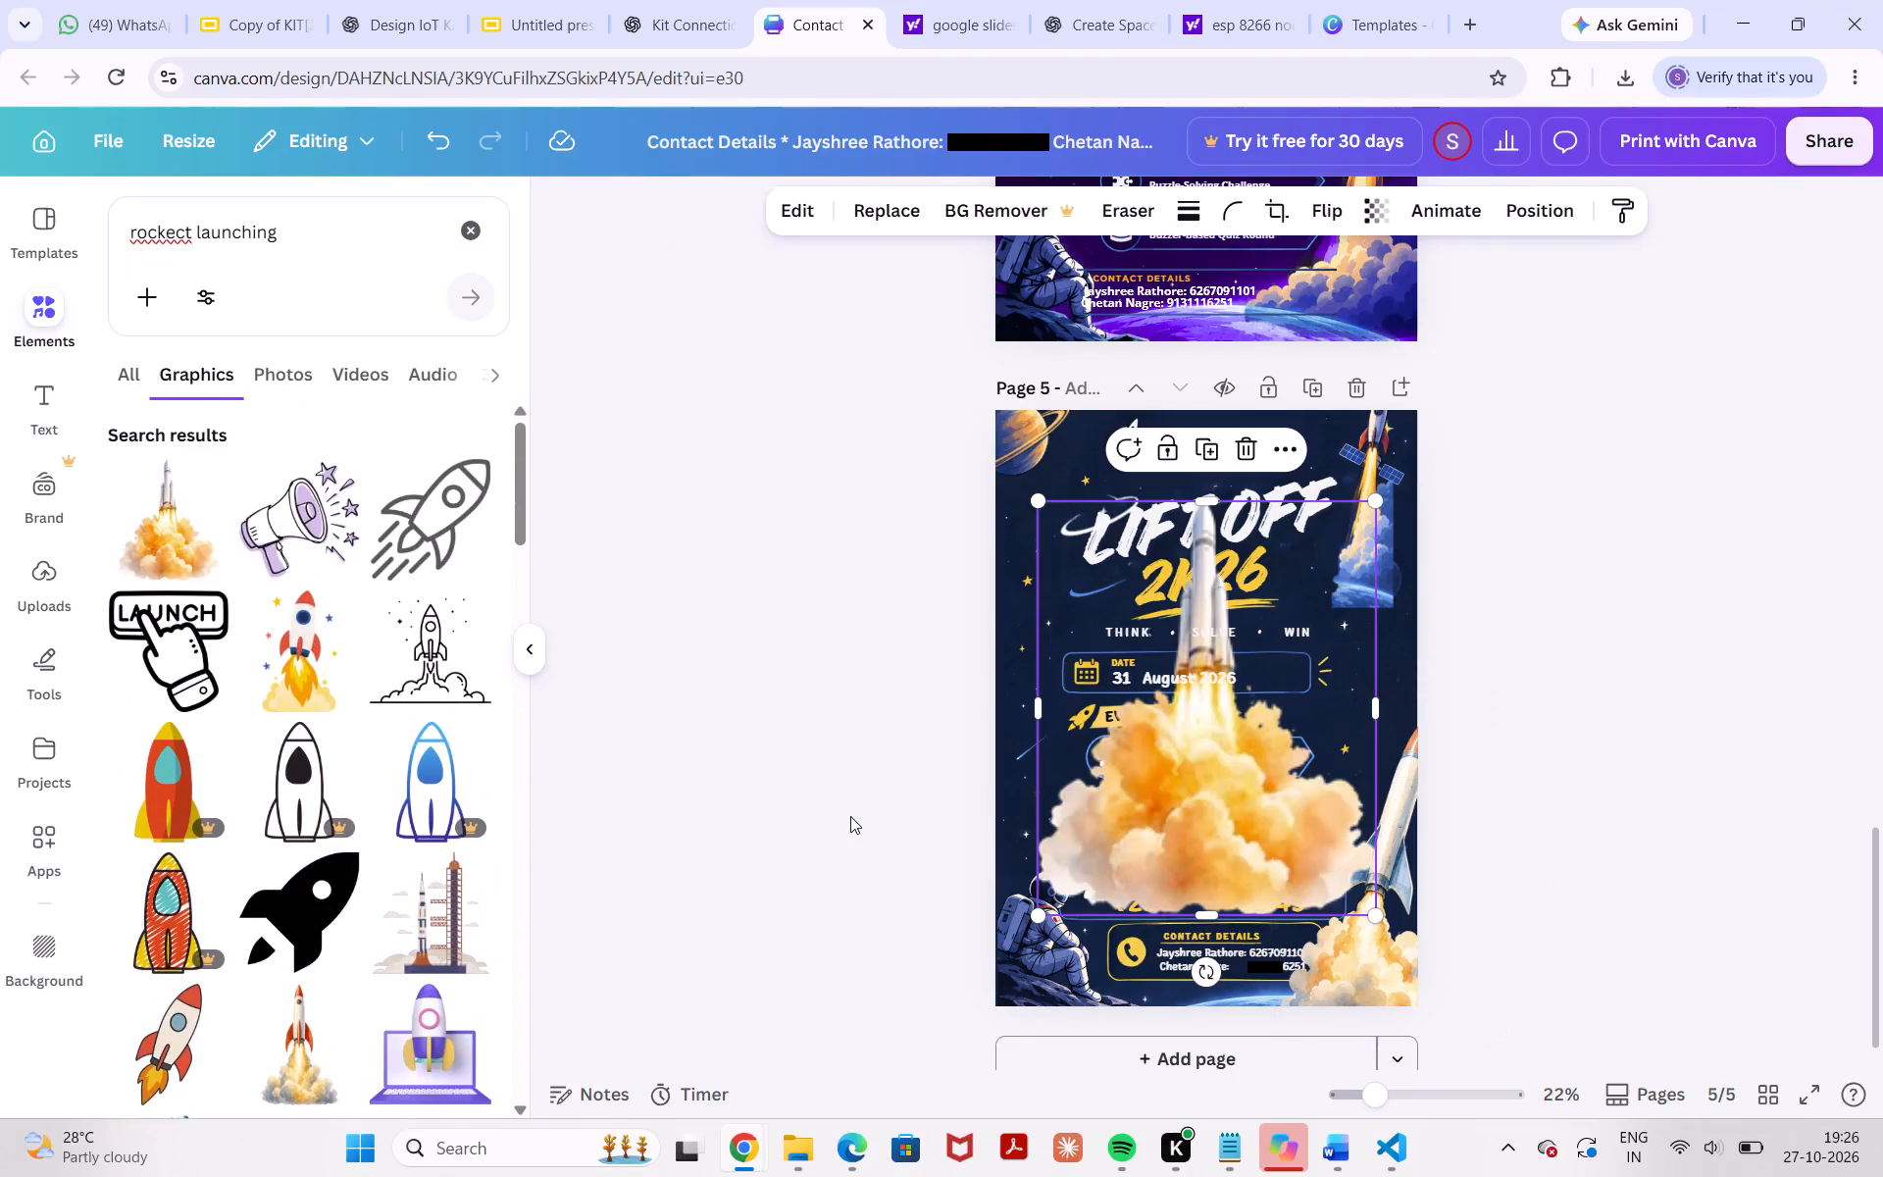
Delete the blue-finned watercolour rocket from the poster's lower-right corner.
left_click(1371, 951)
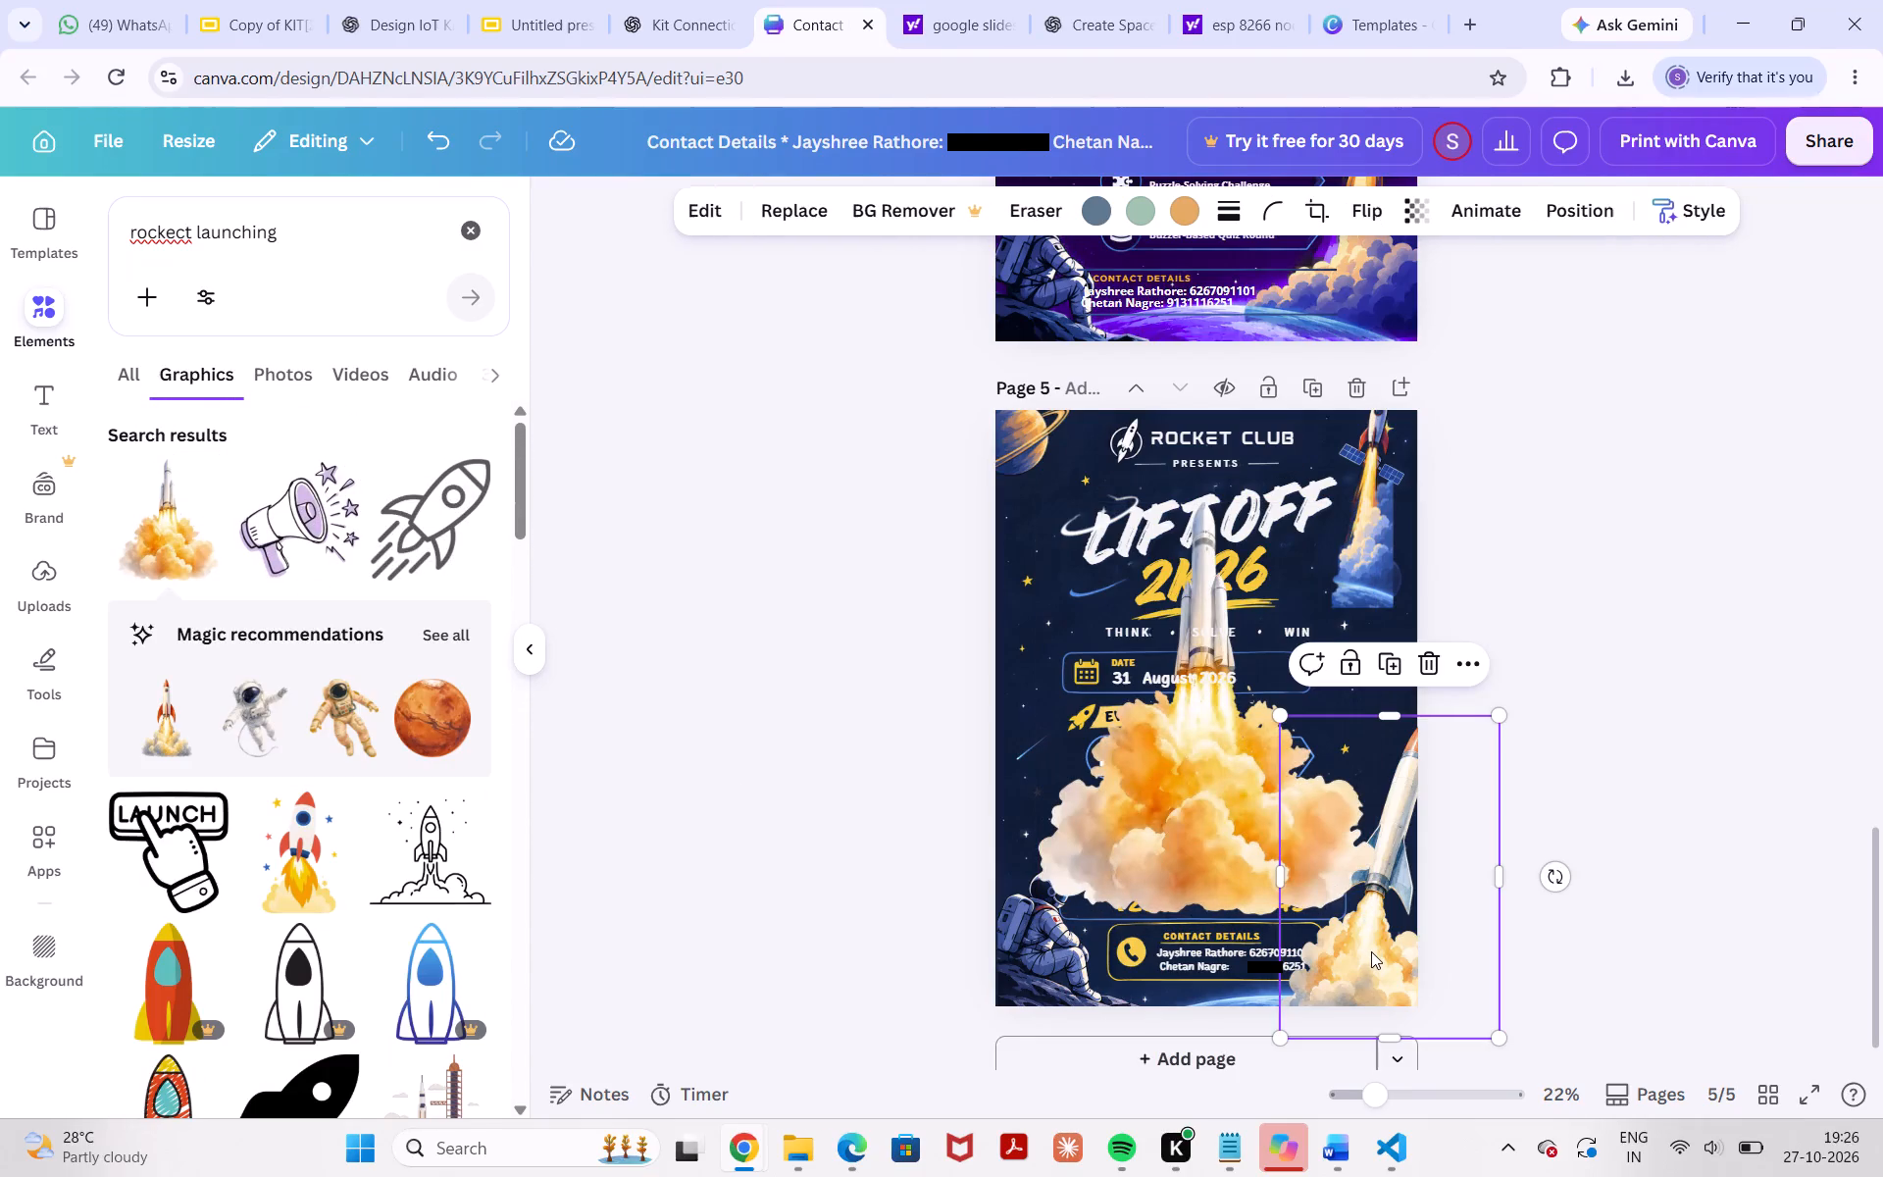
key("Delete")
Shrink the upright white rocket to roughly two-thirds size and move it to the poster's lower-right corner, overhanging the right and bottom edges.
left_click(1248, 812)
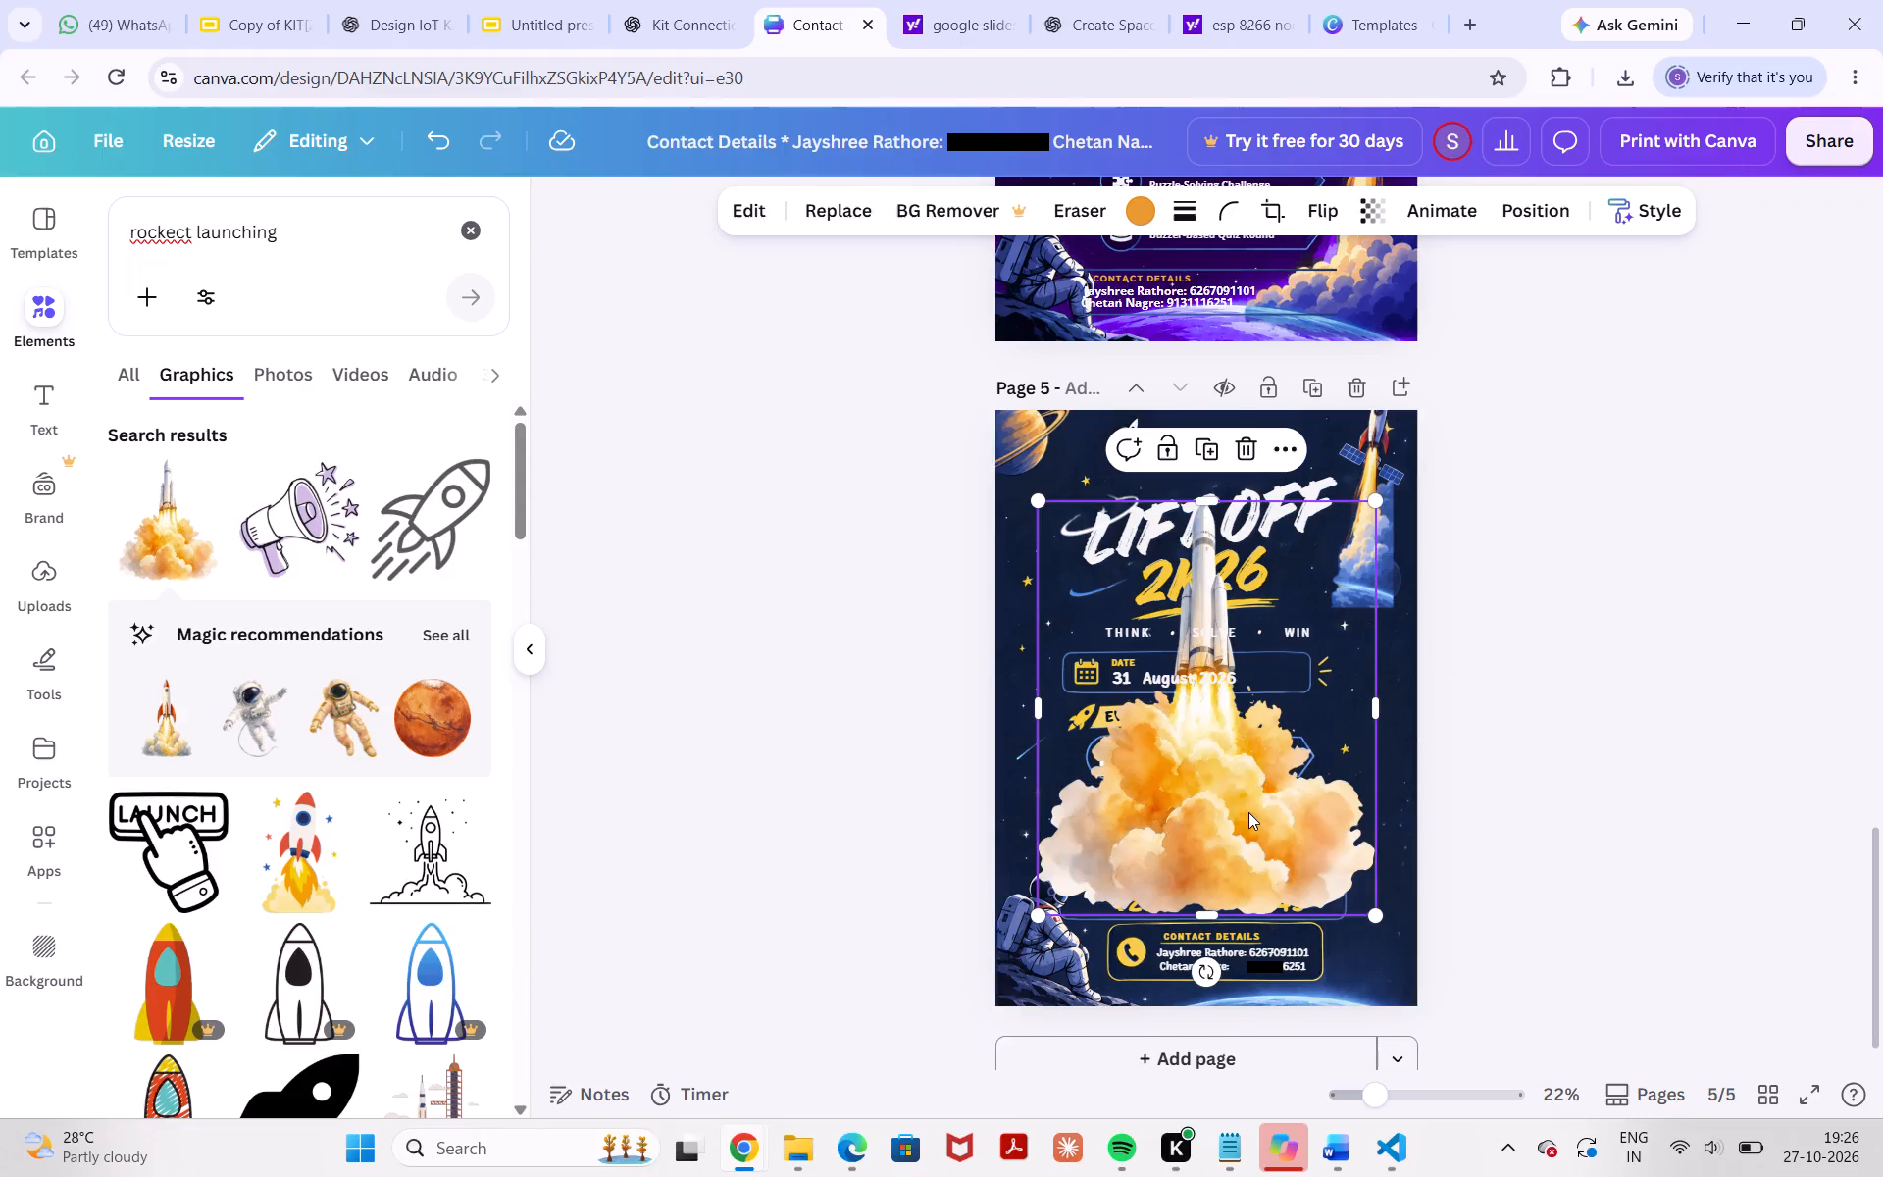
left_click_drag(1377, 916, 1237, 808)
left_click_drag(1157, 641, 1403, 904)
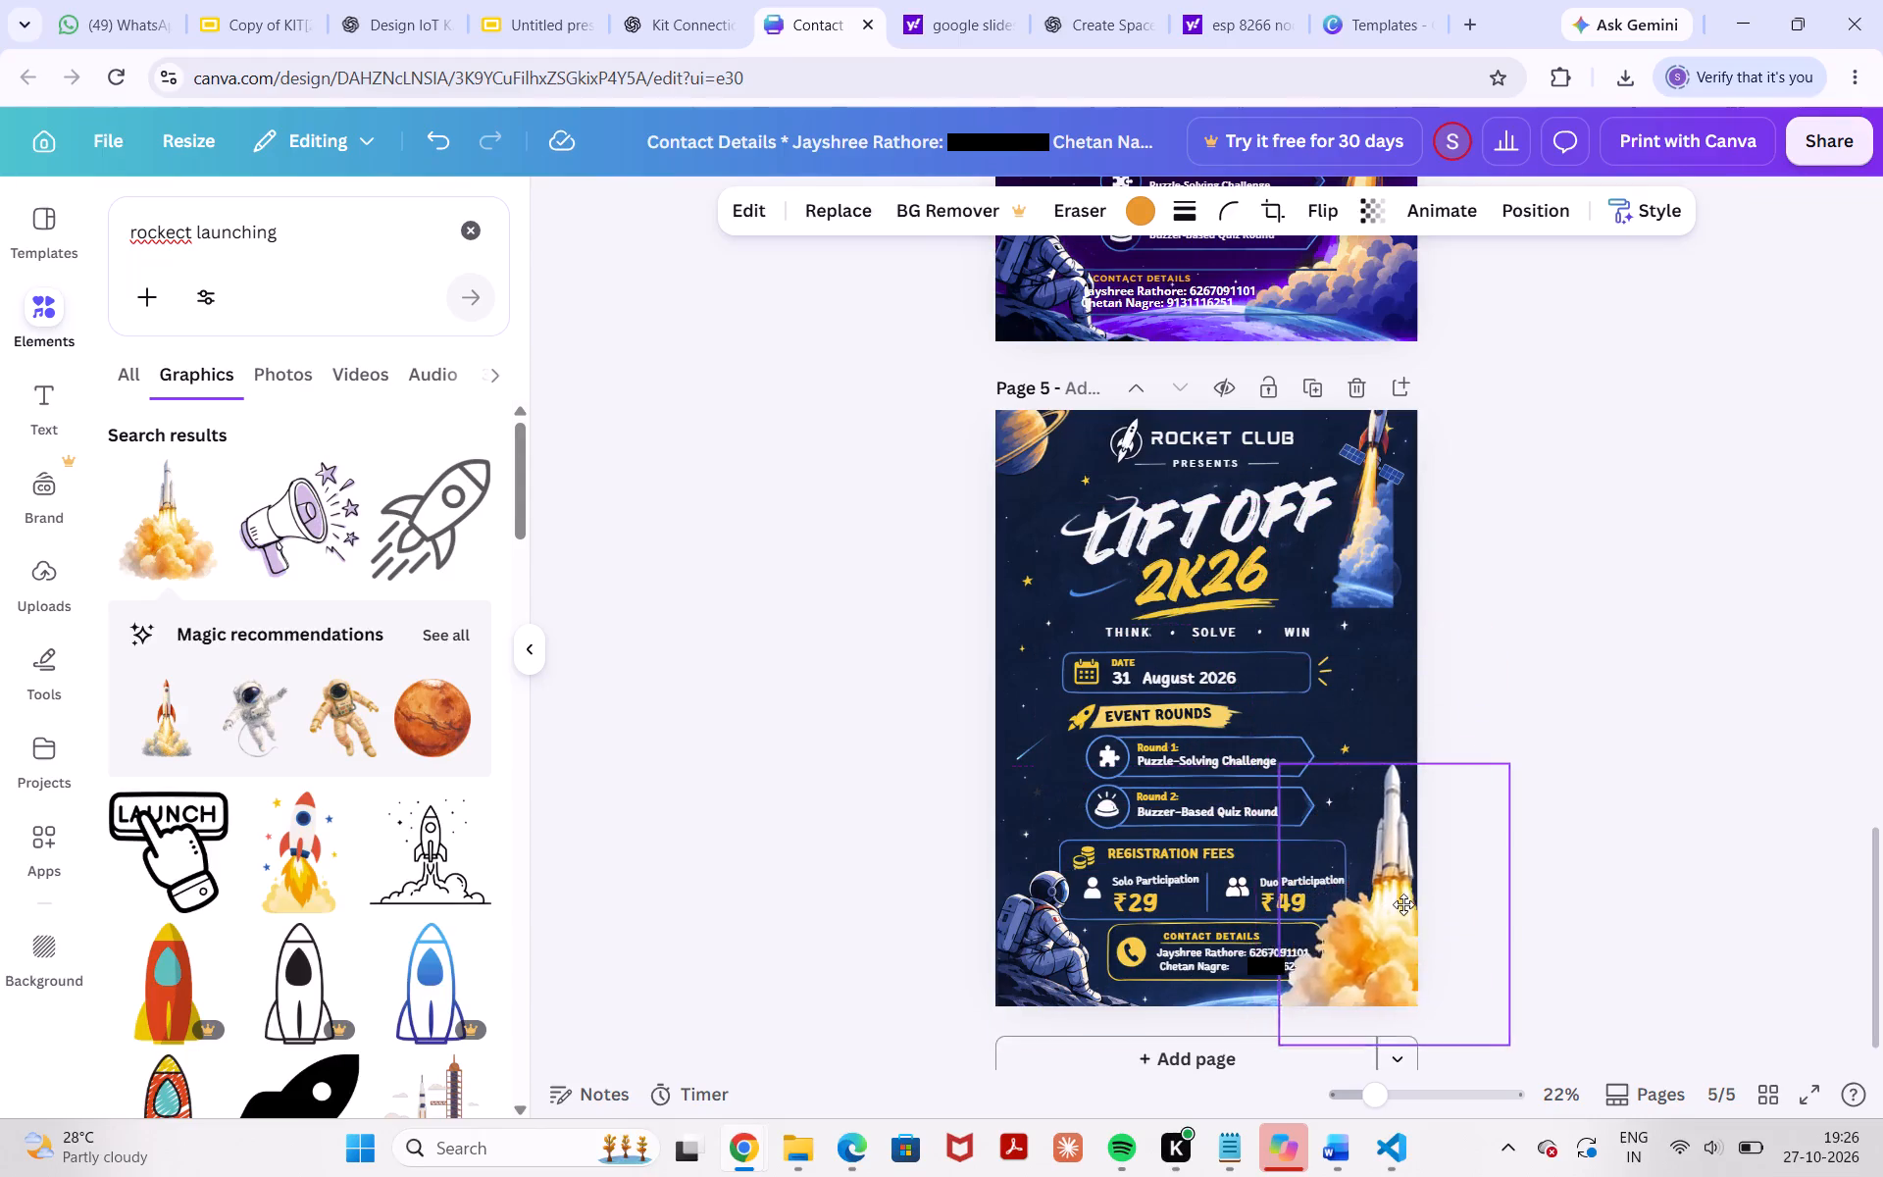
left_click_drag(1403, 904, 1403, 931)
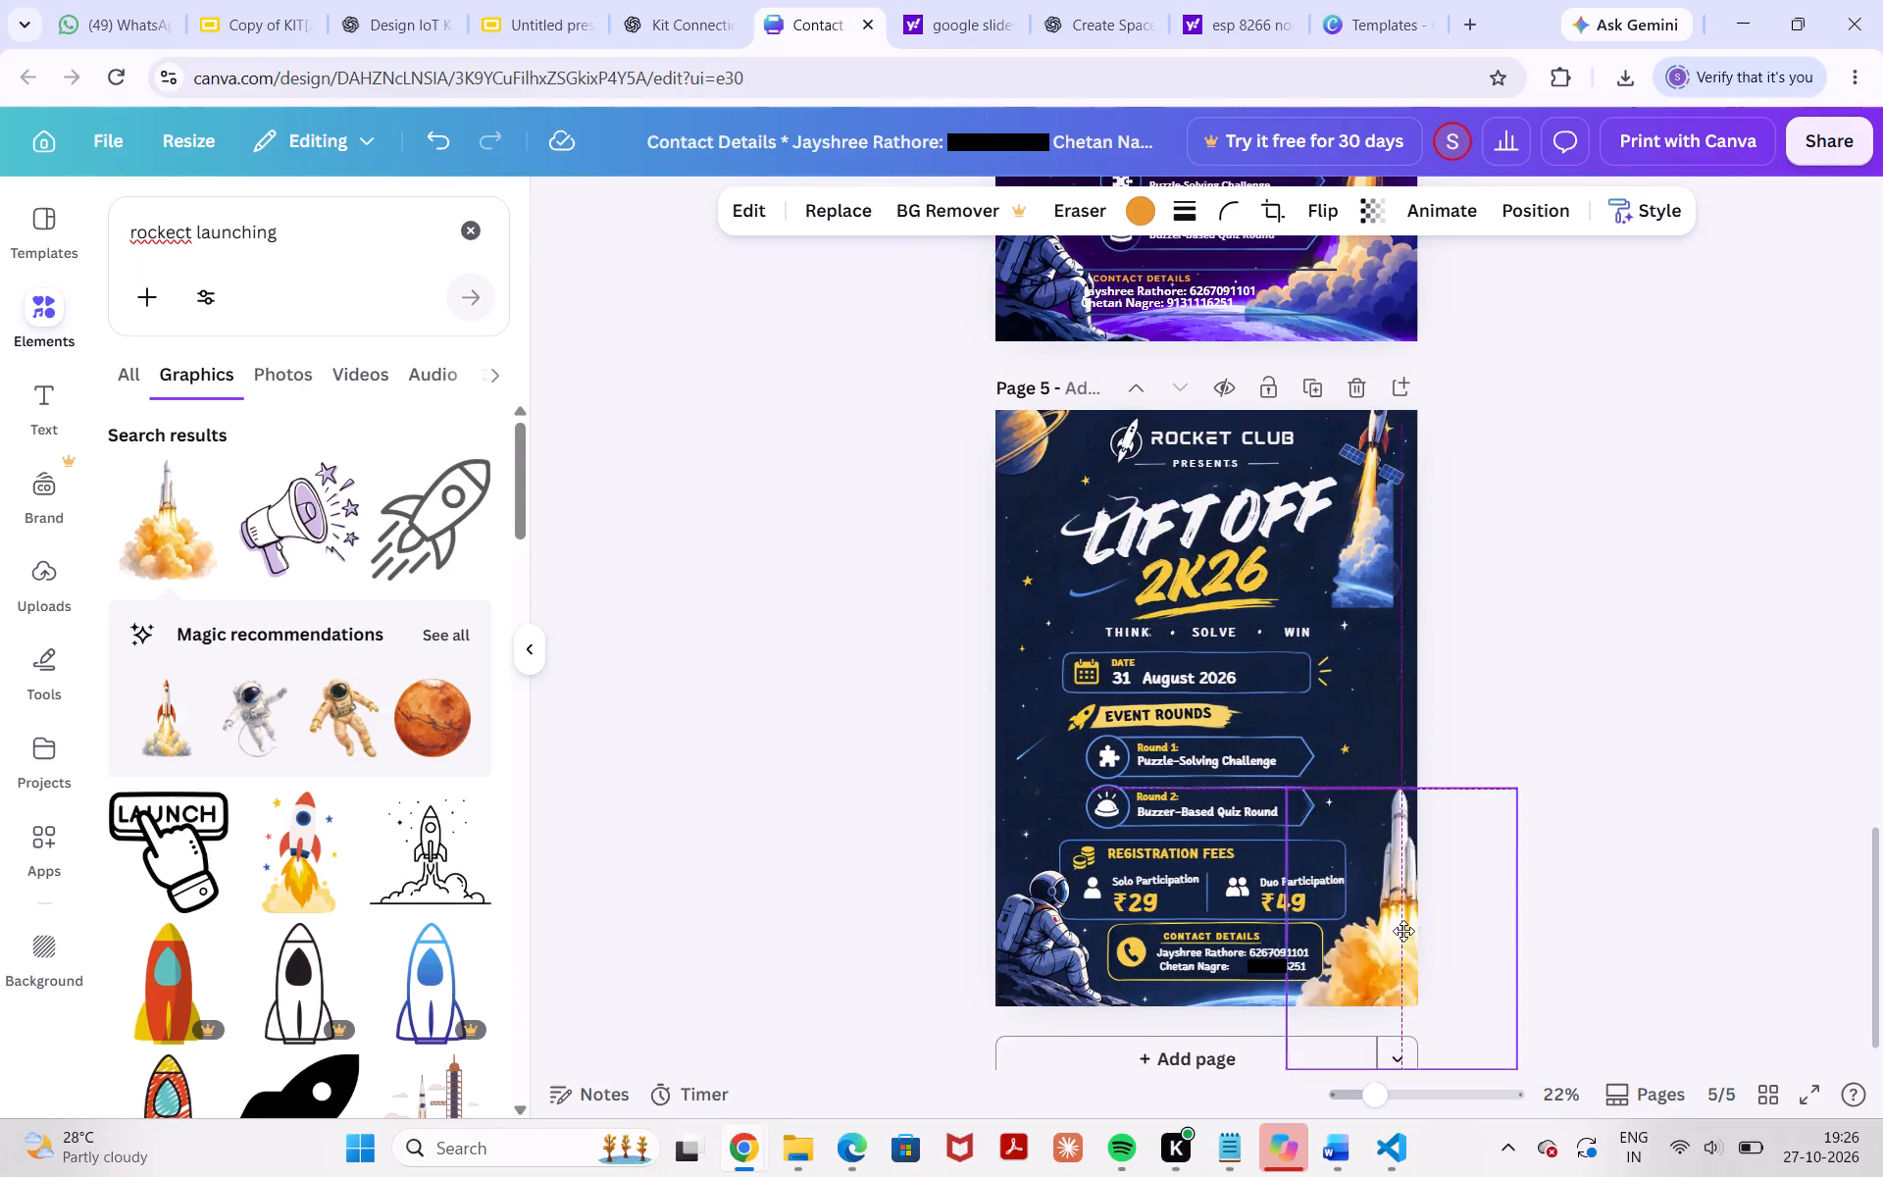
left_click_drag(1403, 931, 1400, 940)
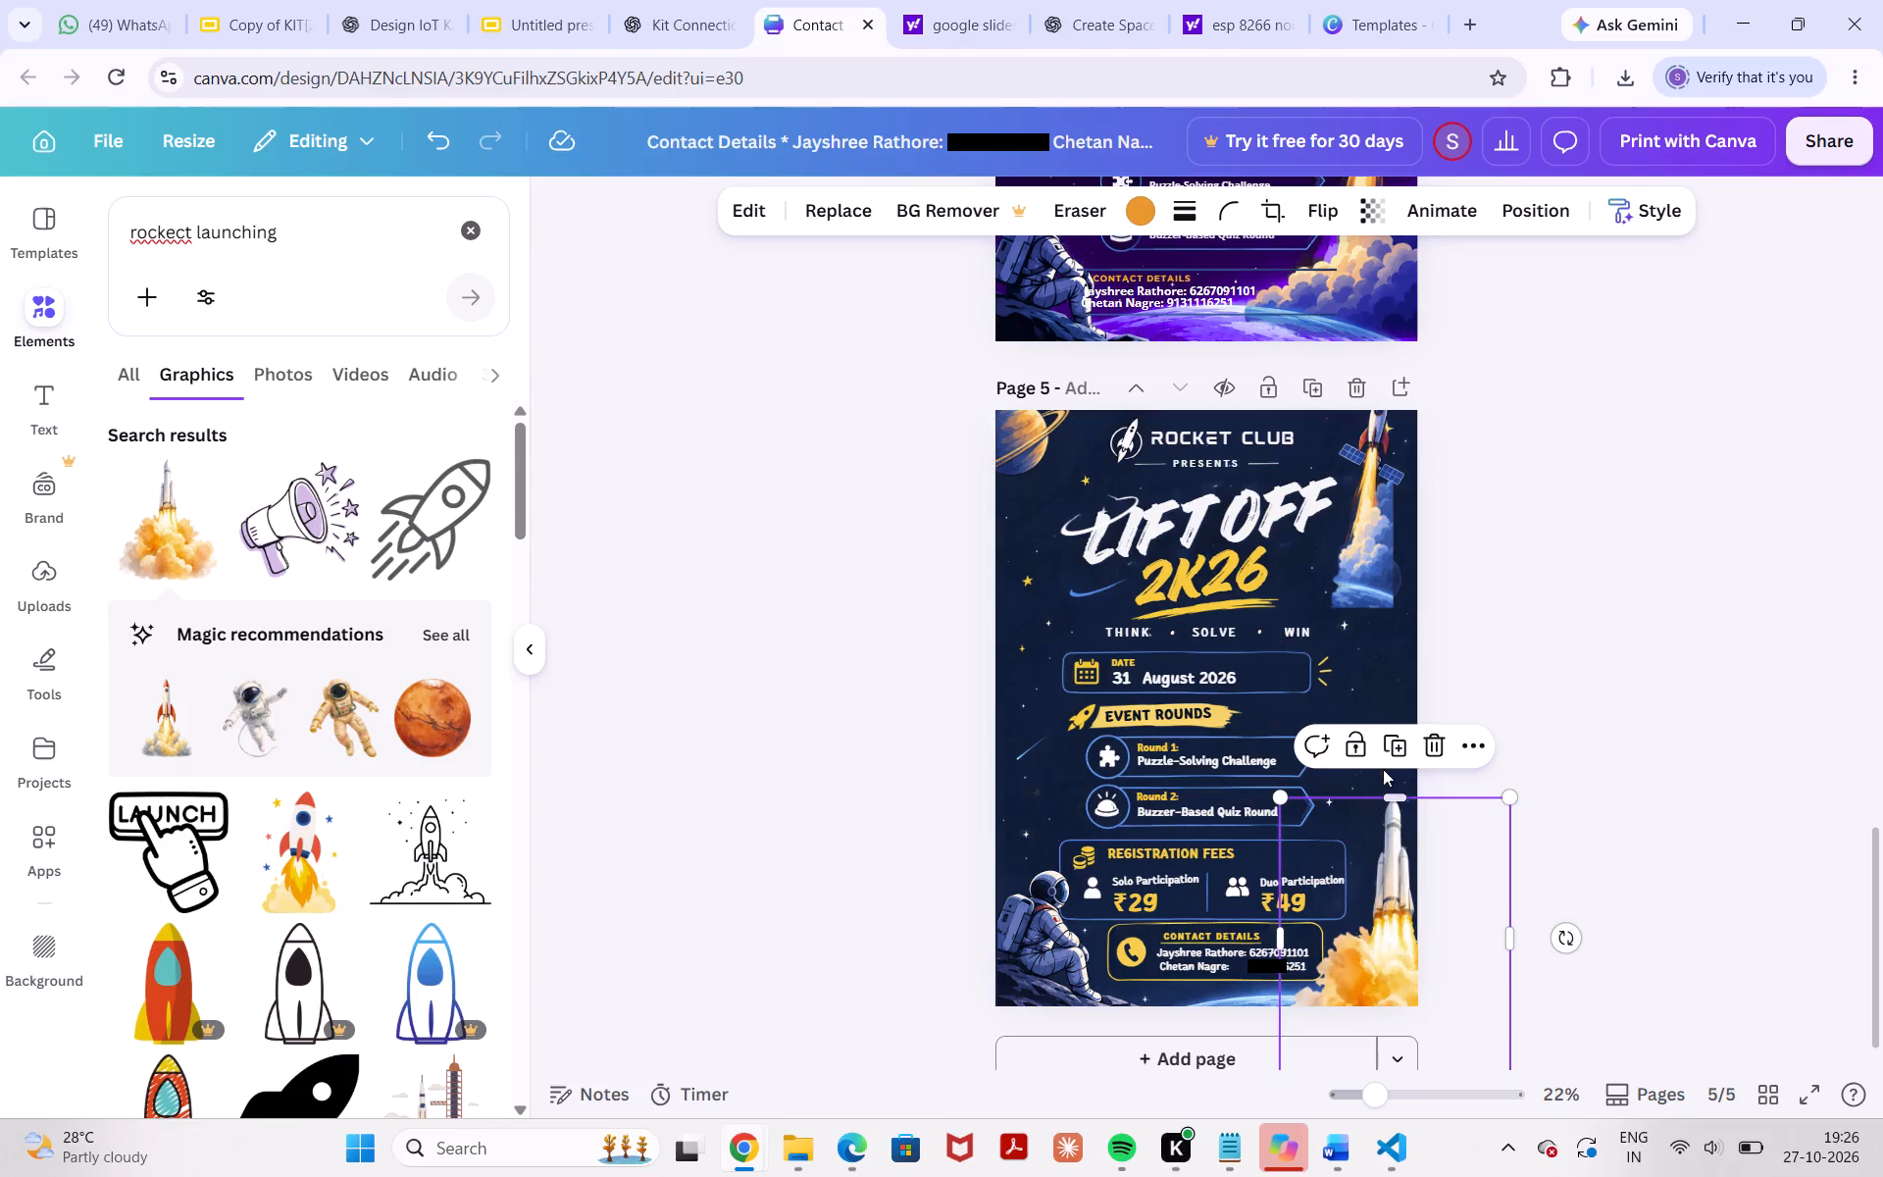
Extend the white rocket graphic upward until its nose is about level with the Round 1 box.
left_click_drag(1404, 794, 1377, 611)
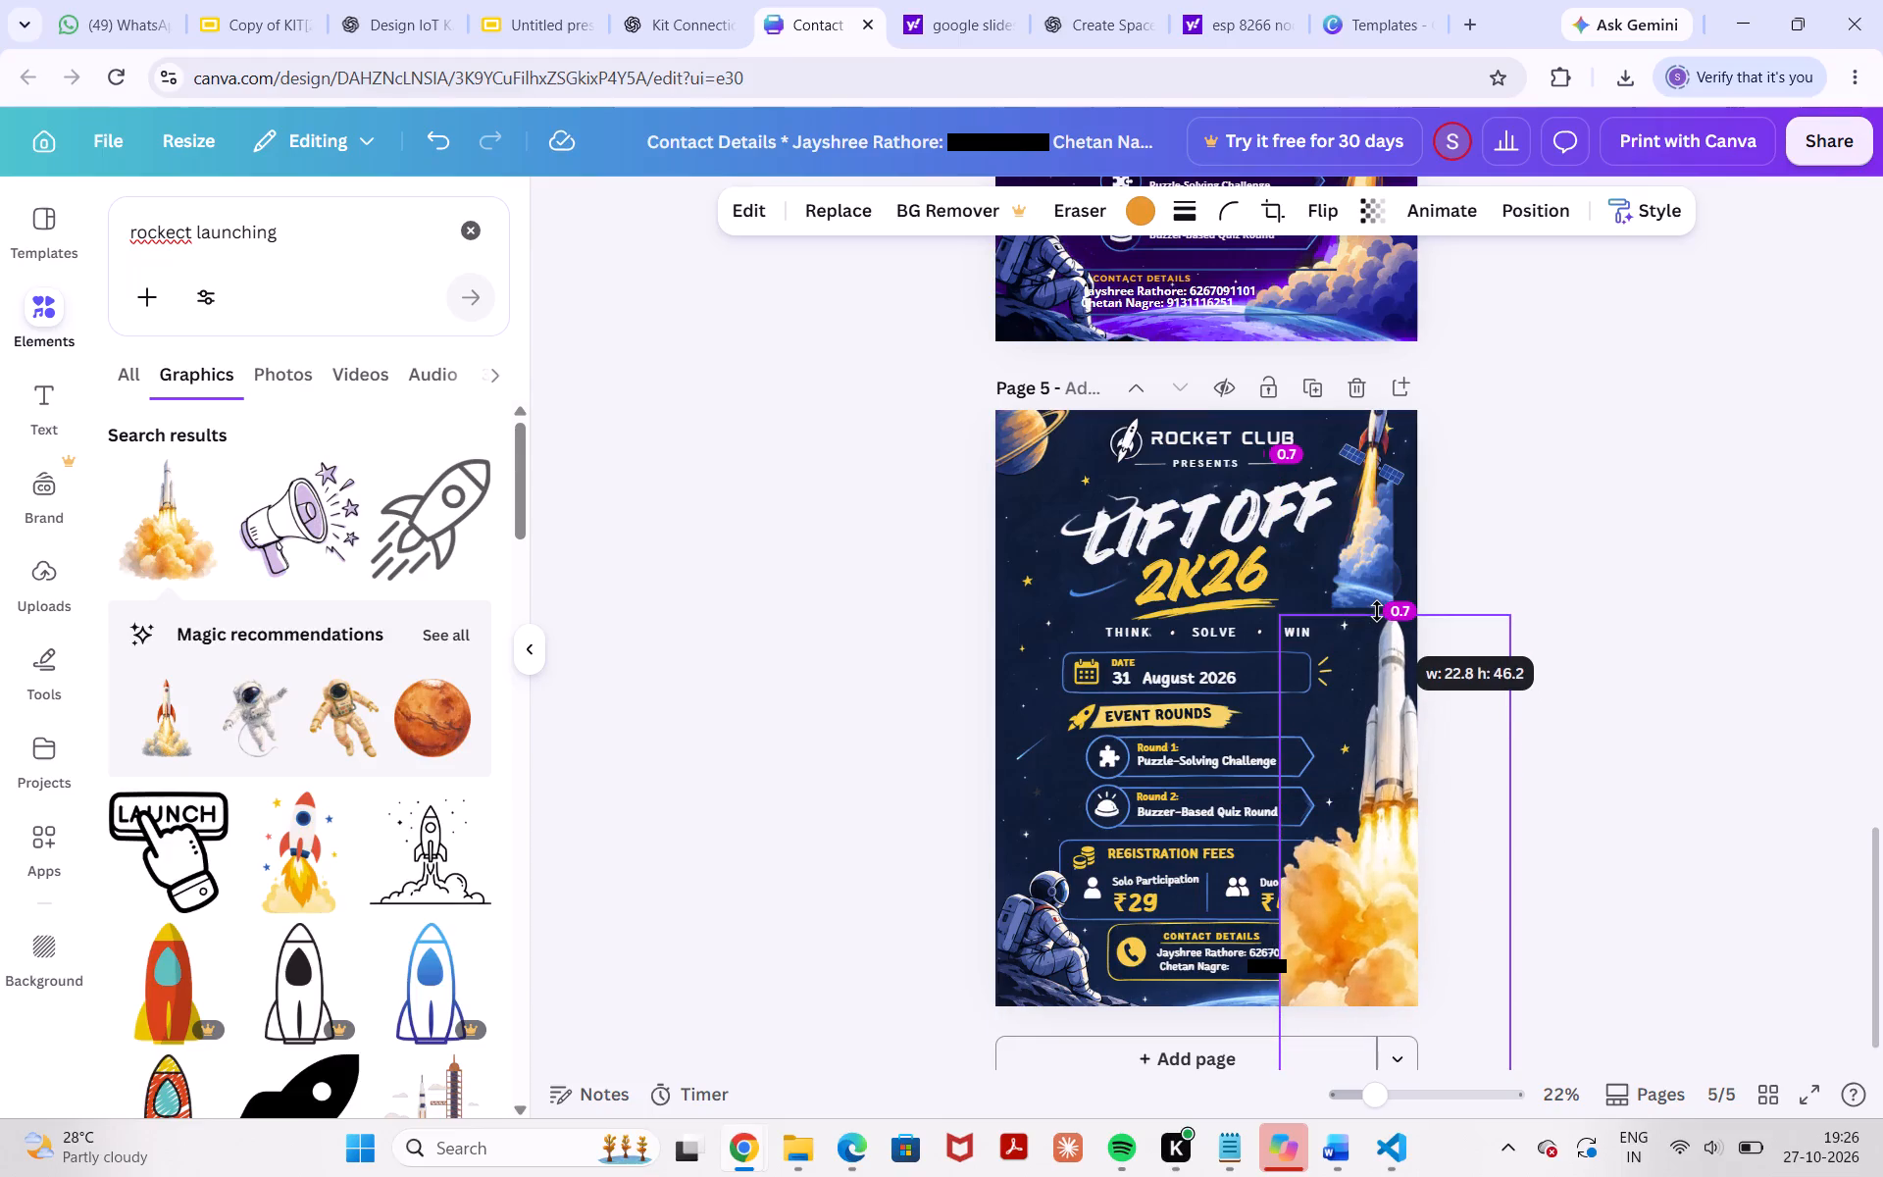
left_click_drag(1377, 611, 1424, 728)
left_click(1683, 731)
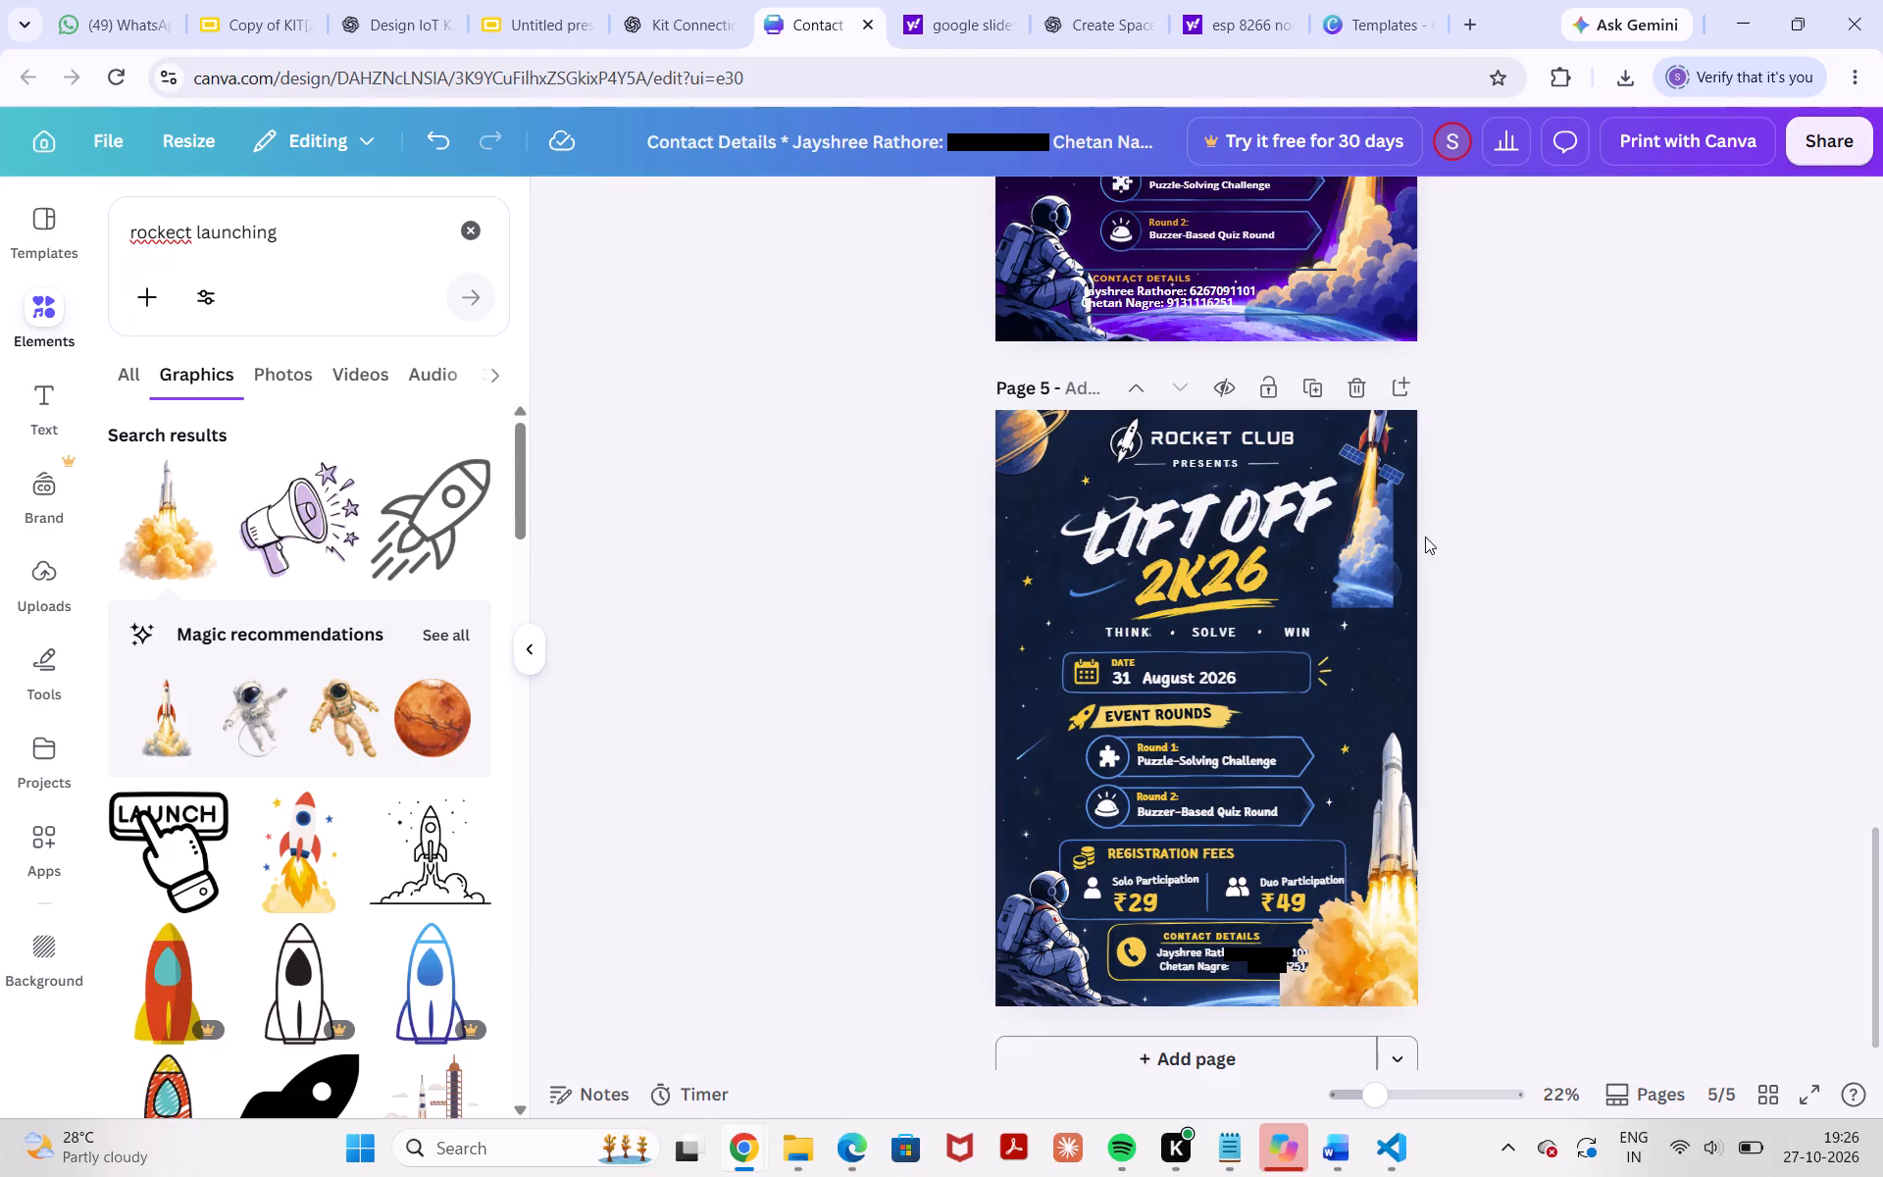
Delete the small red-and-white rocket image covering the satellite in the poster's upper-right corner.
left_click(1391, 553)
key("Delete")
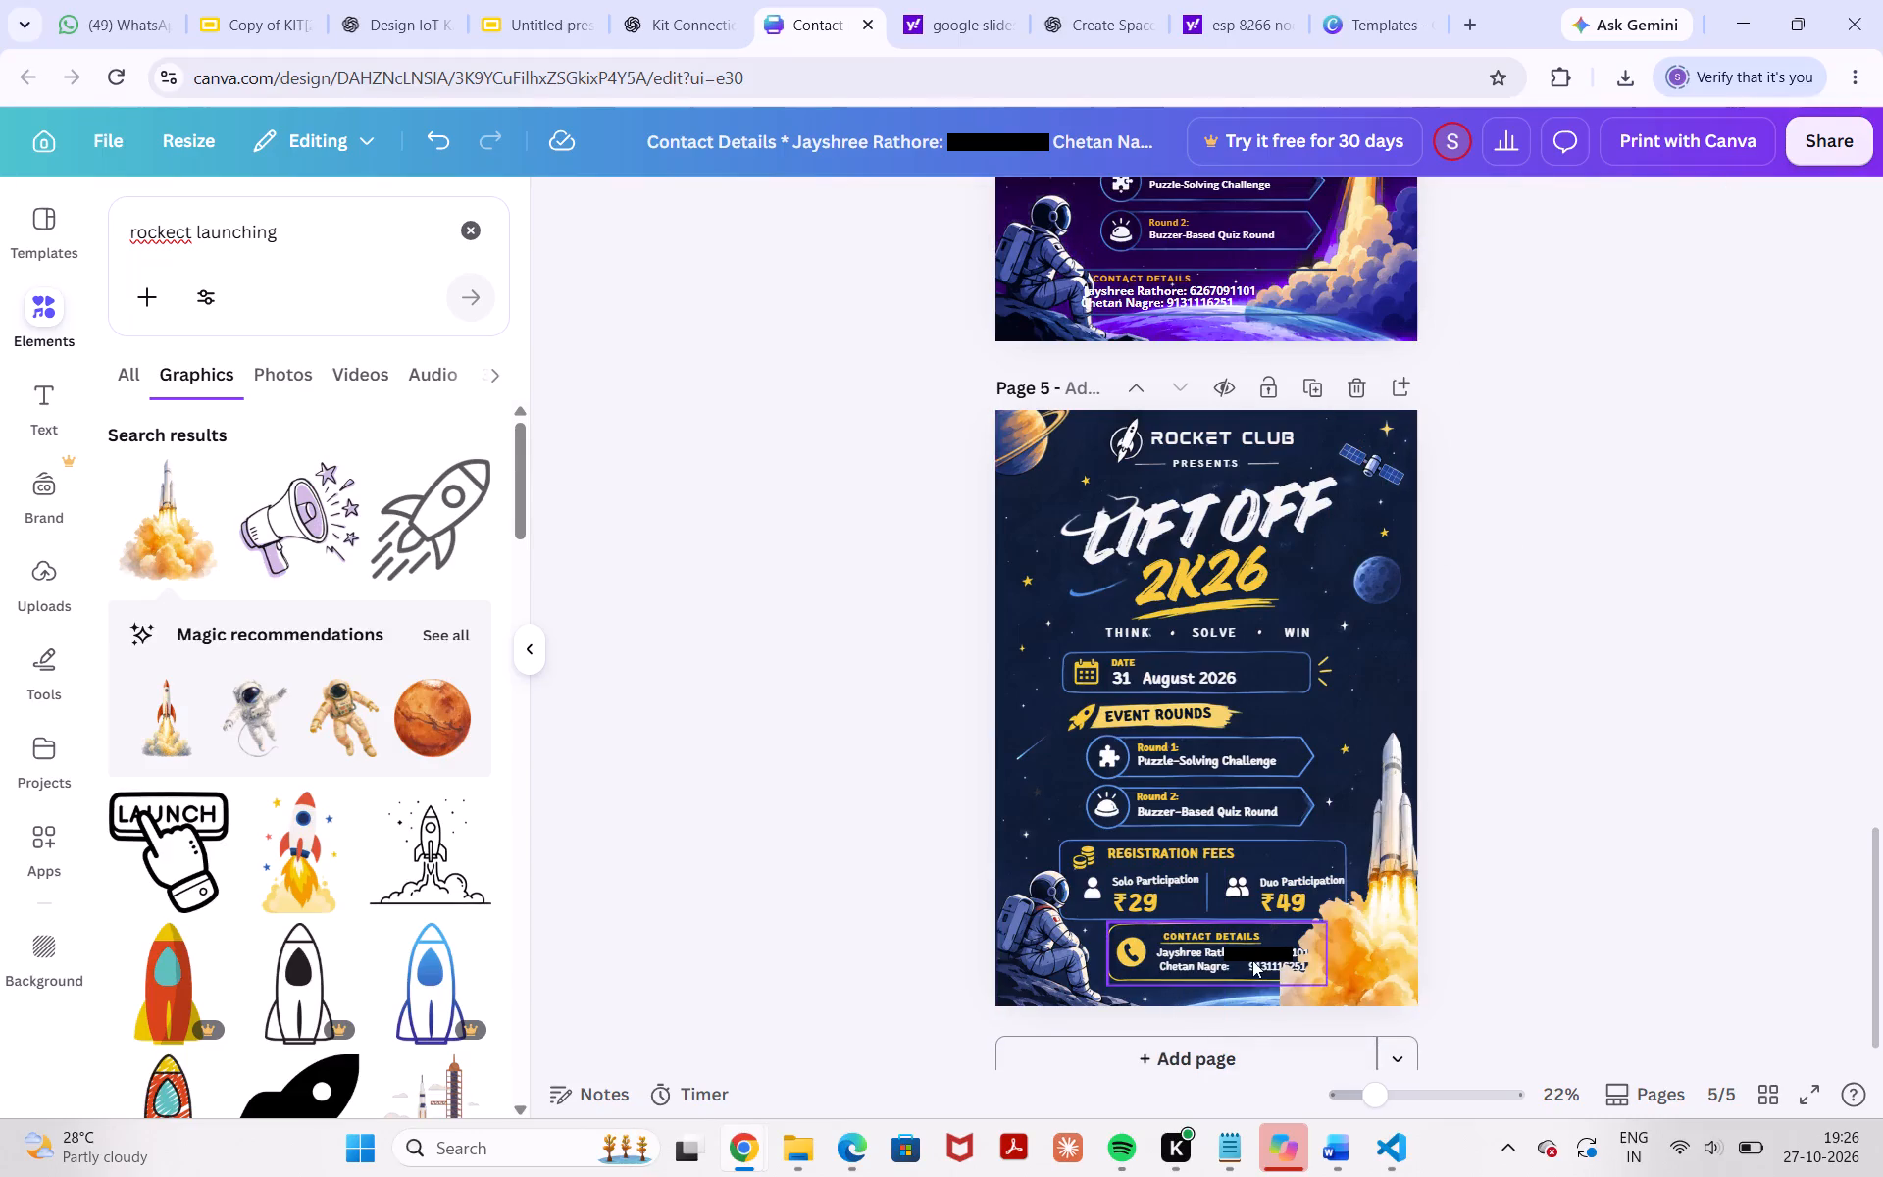
Move the Contact Details box slightly left so its text clears the rocket's smoke.
left_click_drag(1252, 960, 1232, 961)
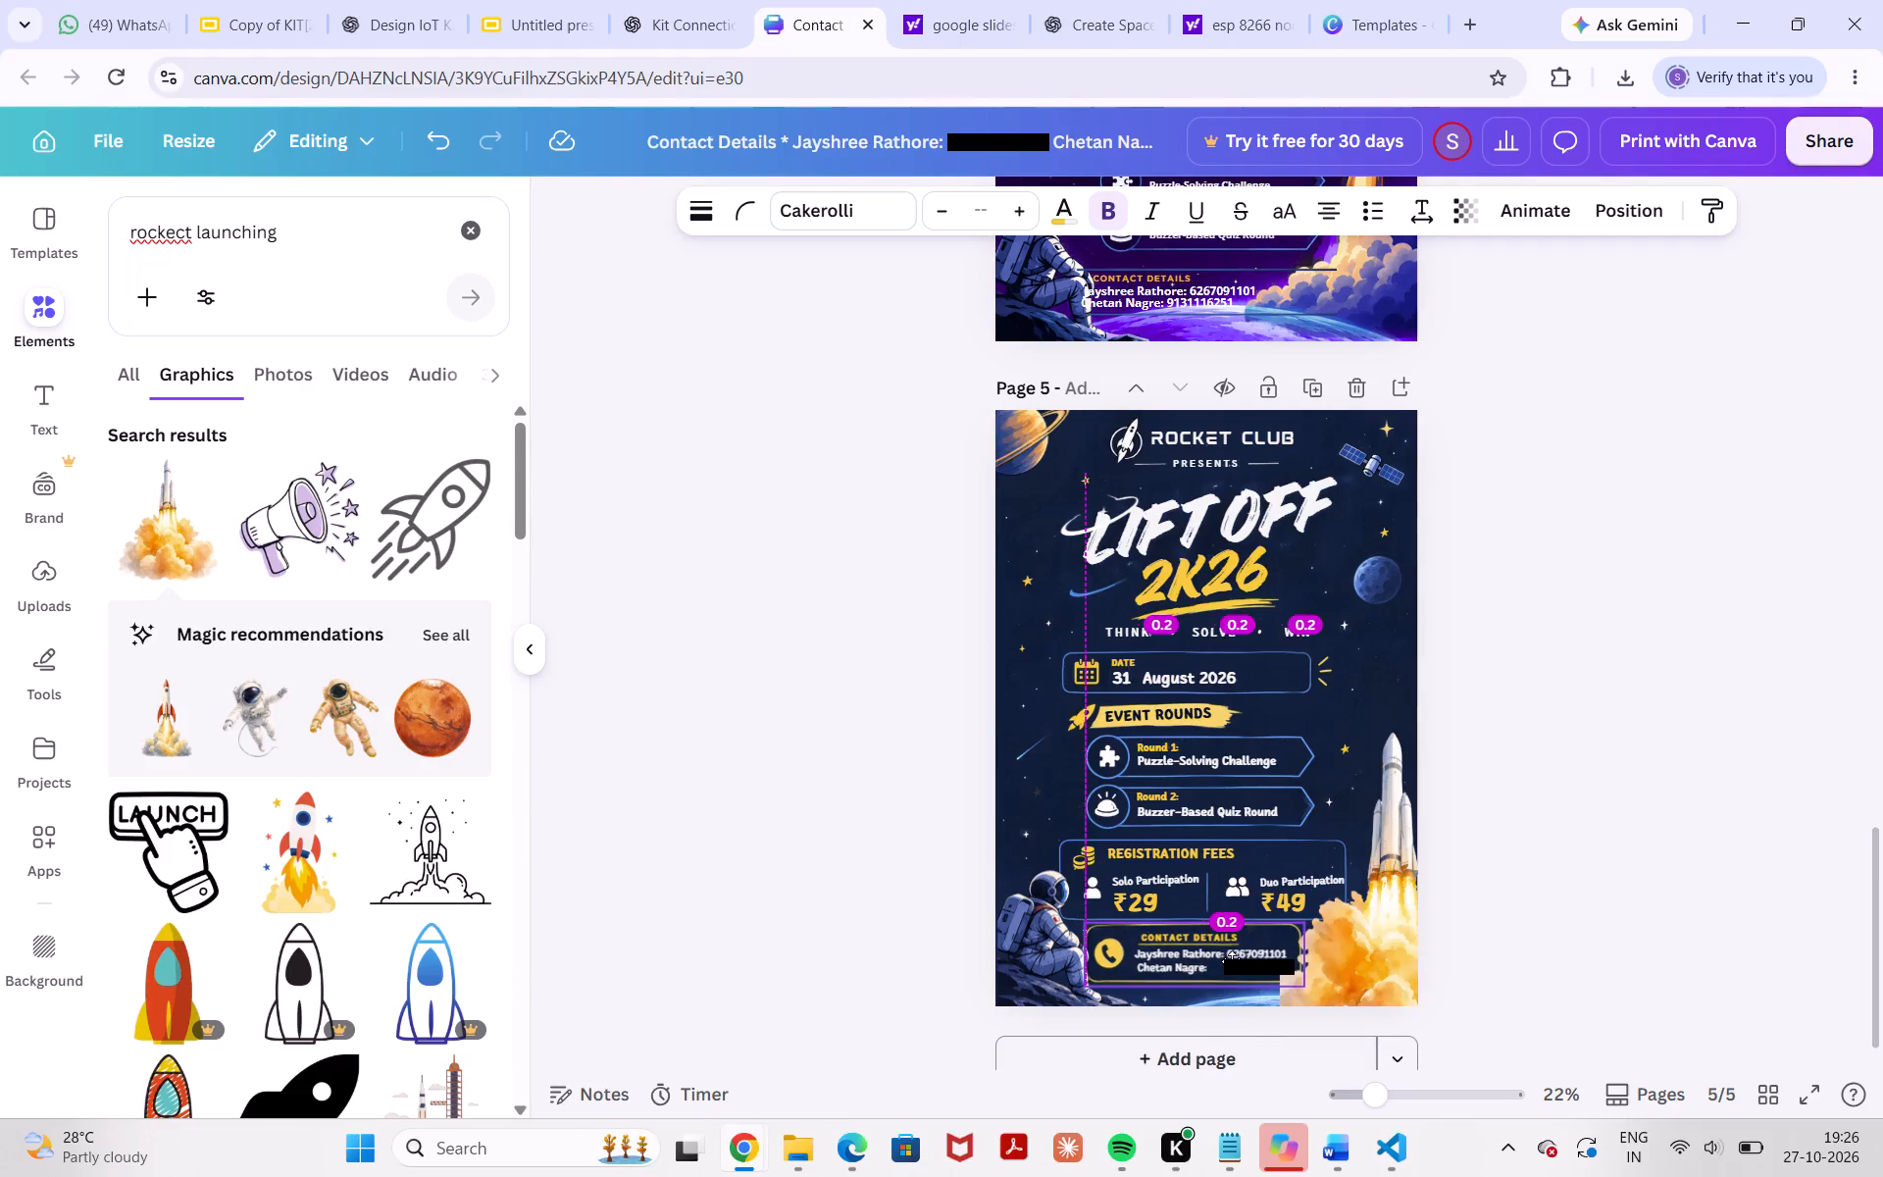
left_click_drag(1232, 961, 1227, 959)
left_click(1564, 818)
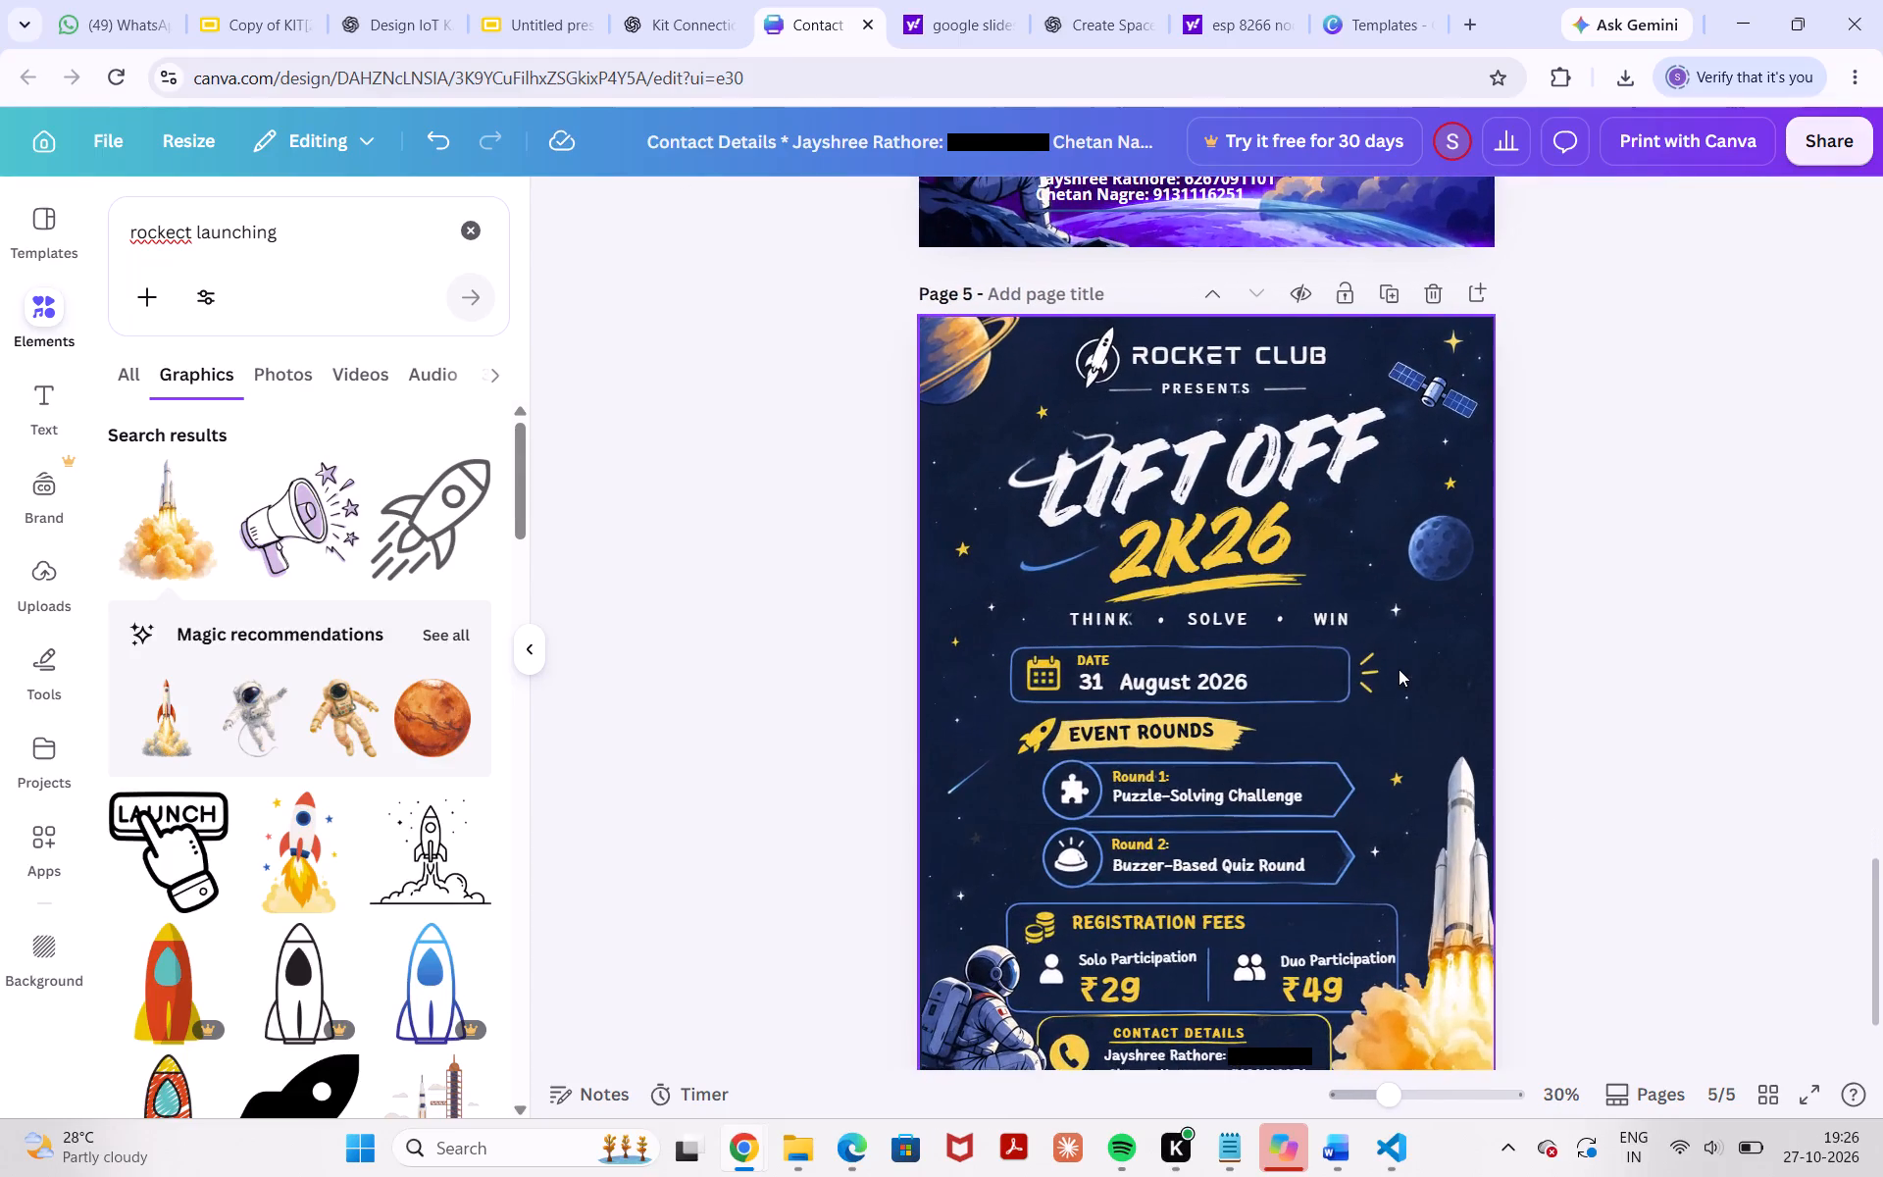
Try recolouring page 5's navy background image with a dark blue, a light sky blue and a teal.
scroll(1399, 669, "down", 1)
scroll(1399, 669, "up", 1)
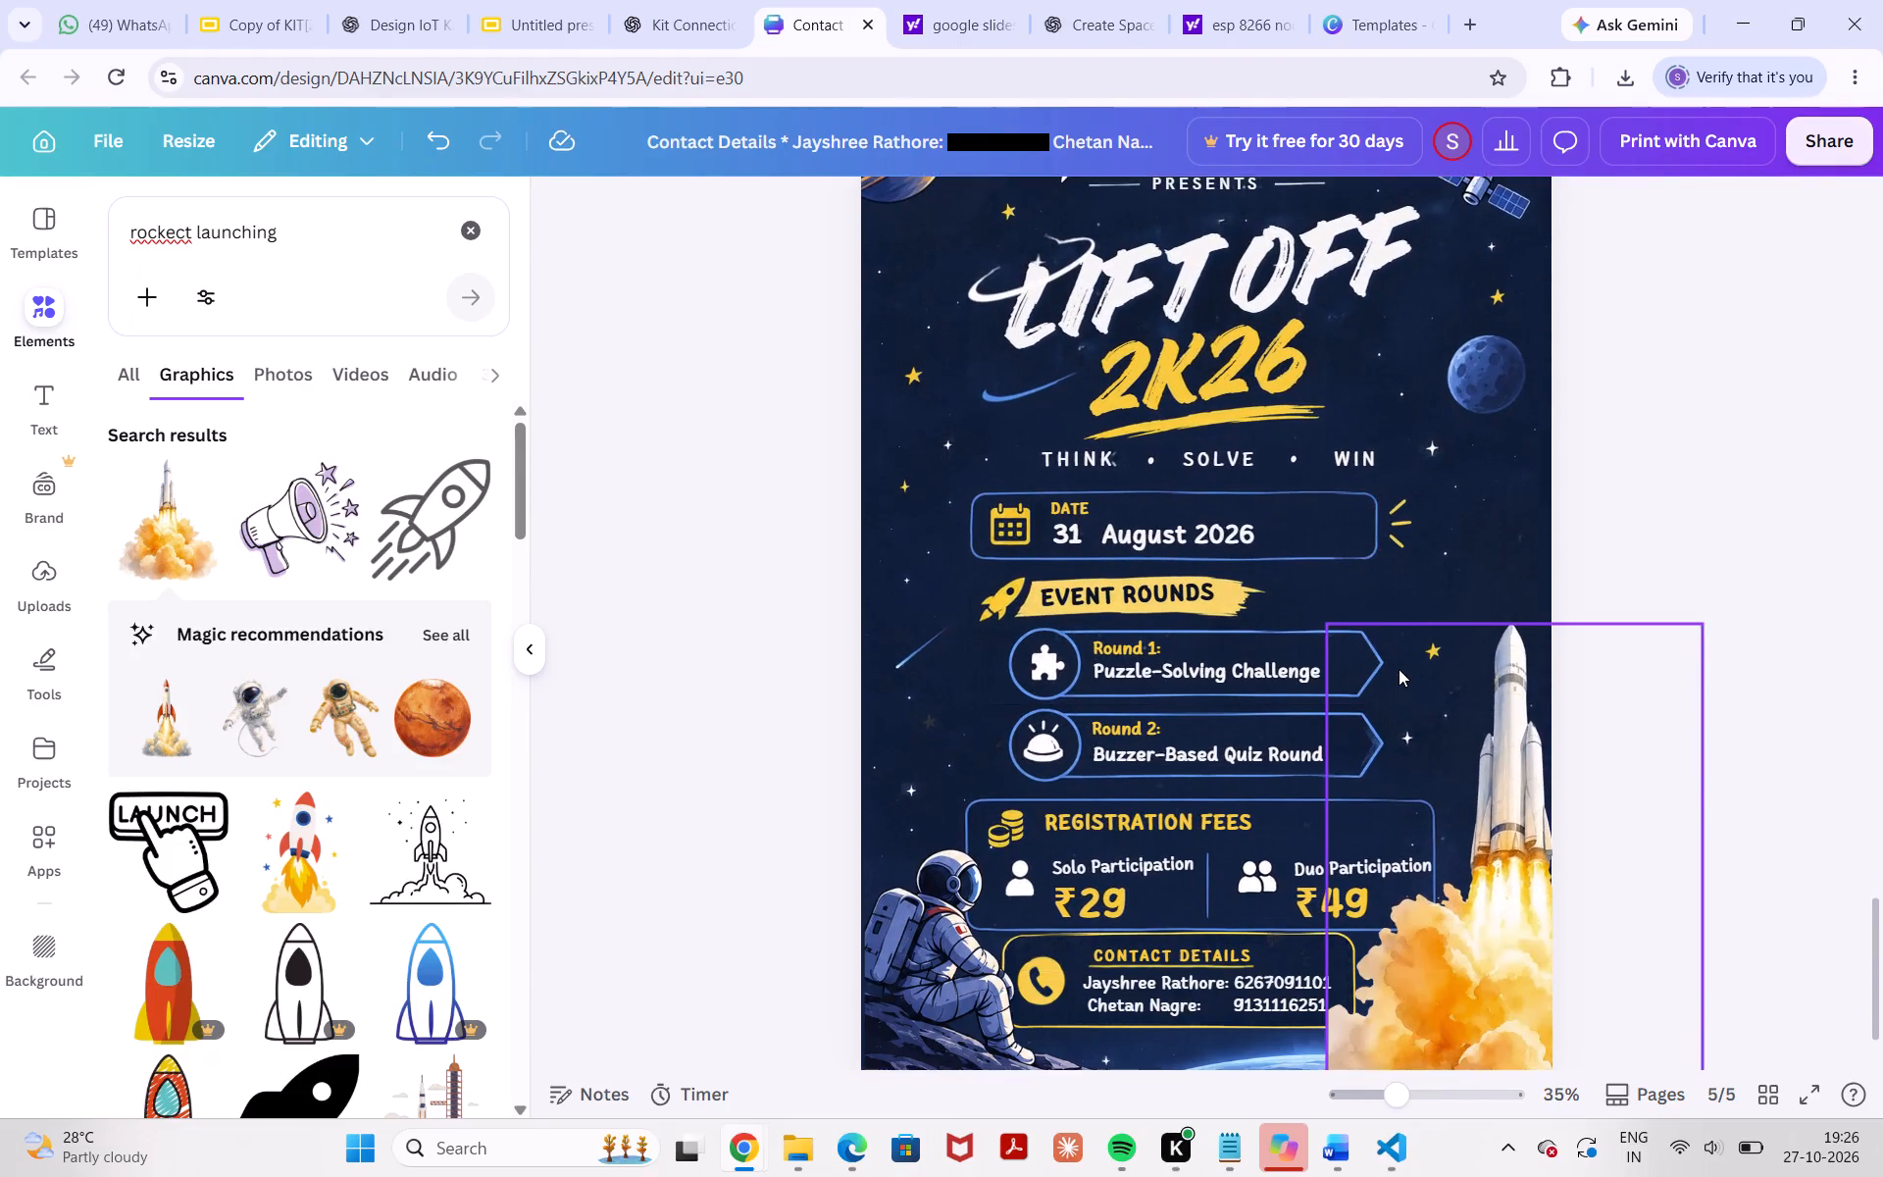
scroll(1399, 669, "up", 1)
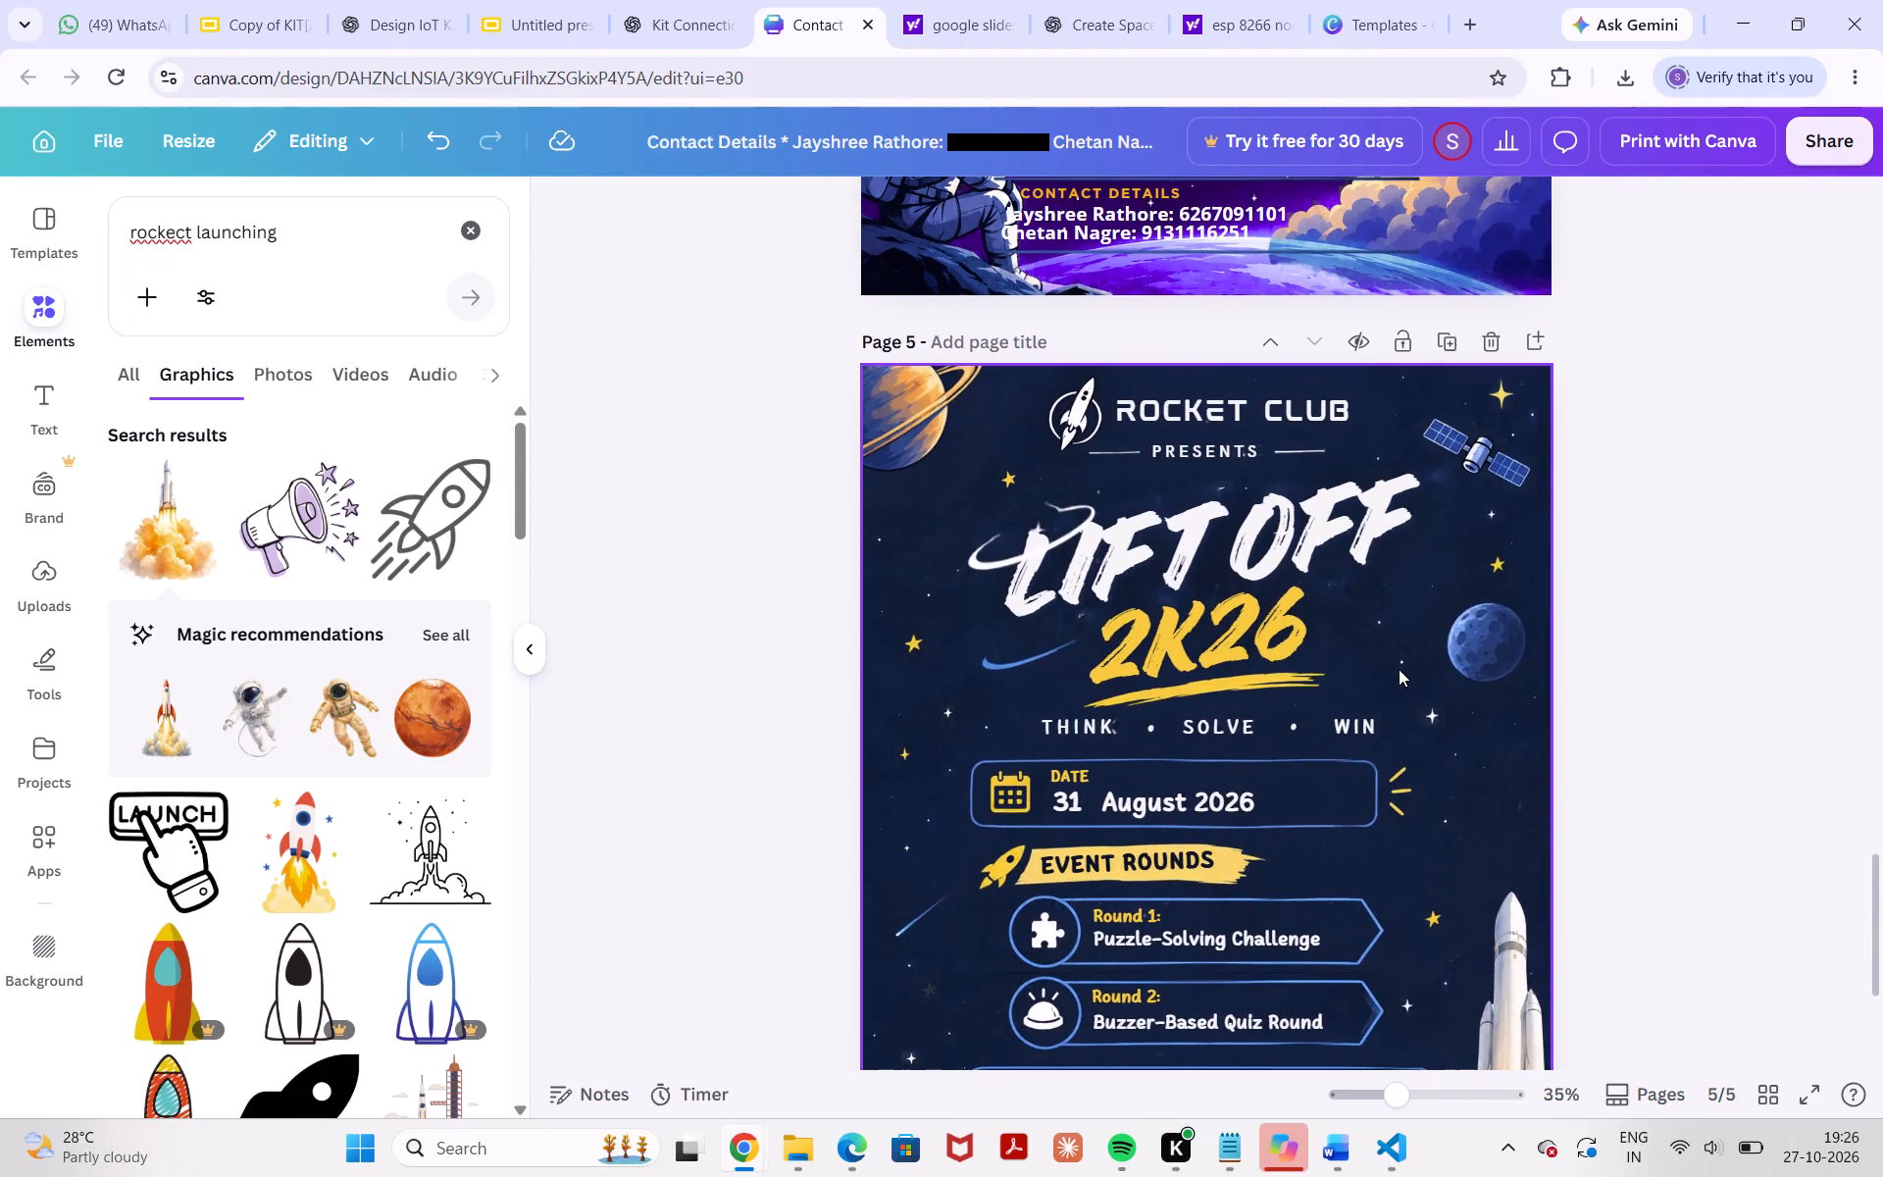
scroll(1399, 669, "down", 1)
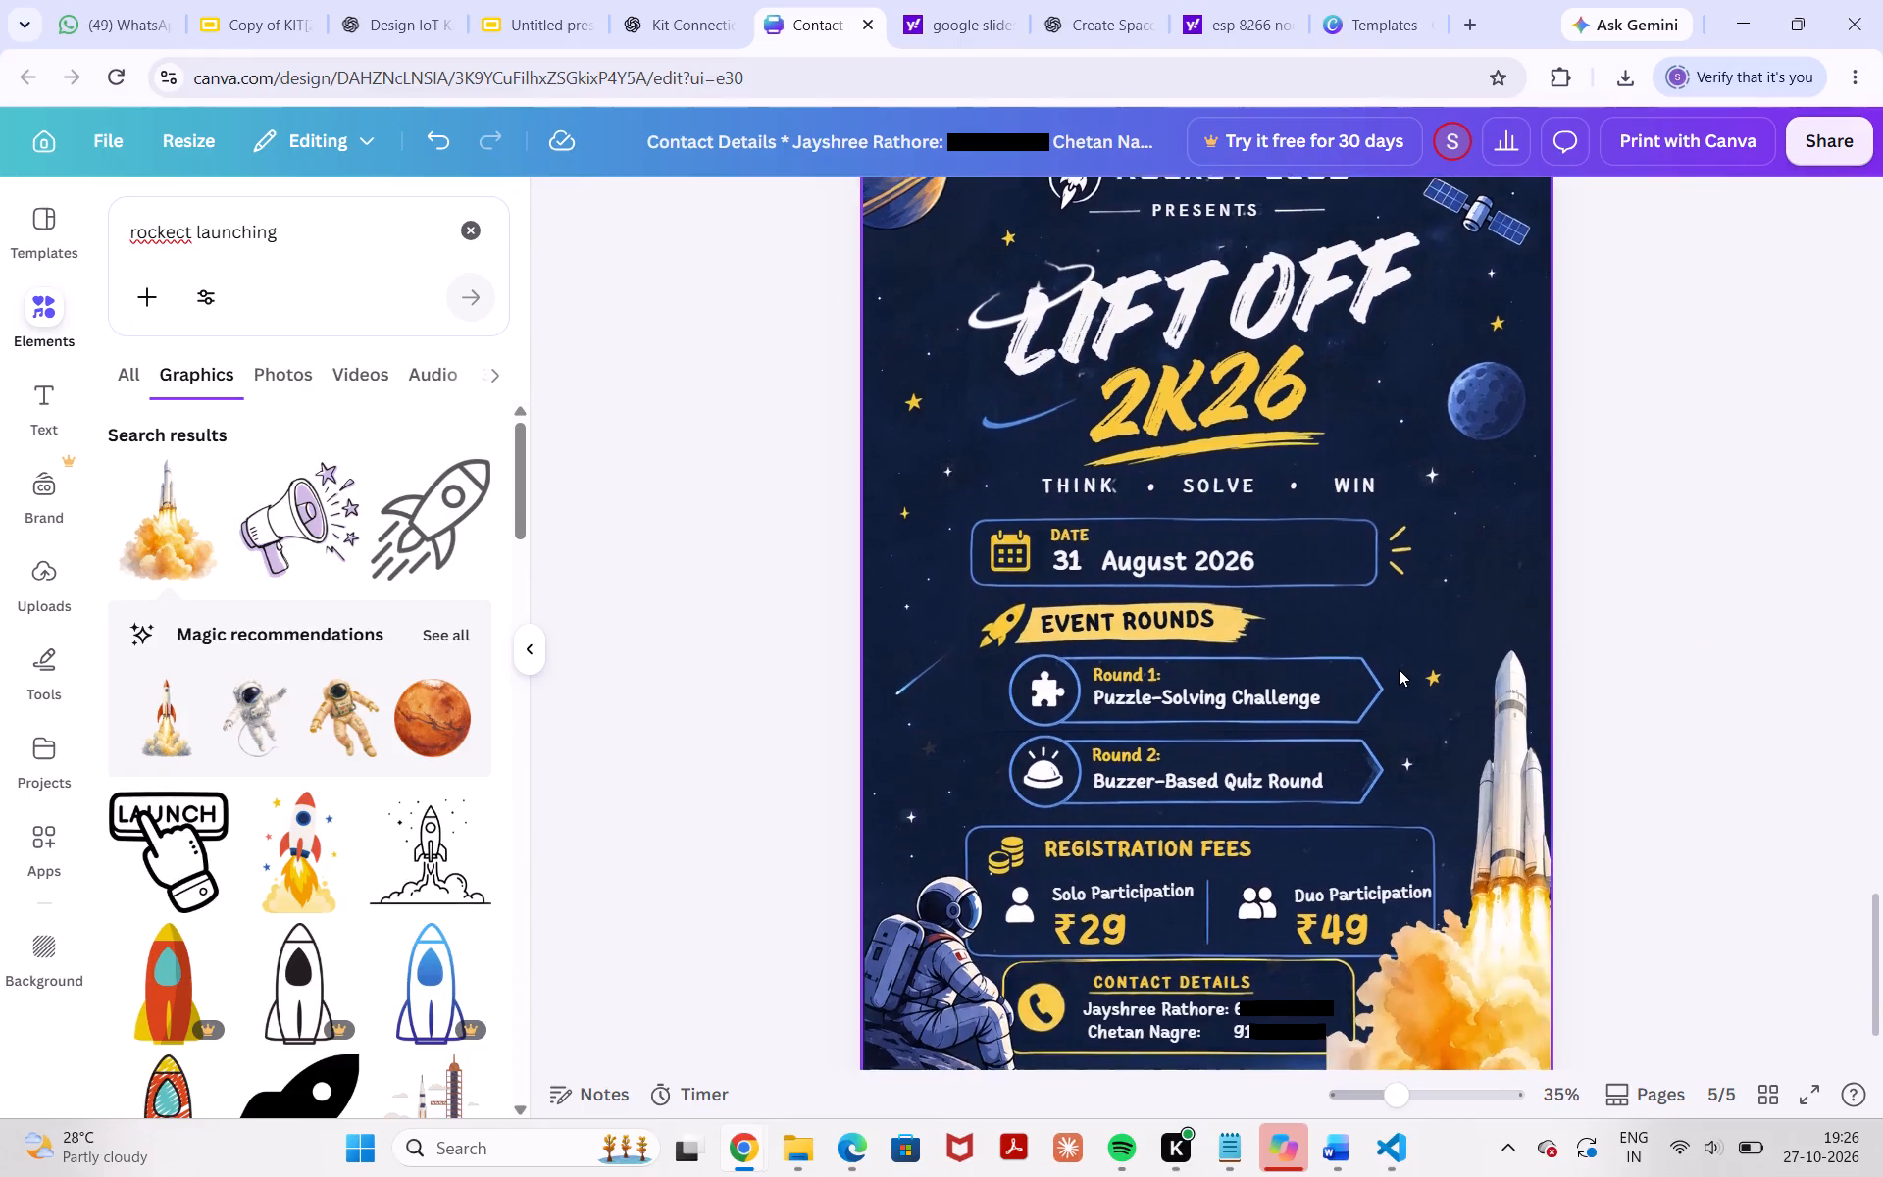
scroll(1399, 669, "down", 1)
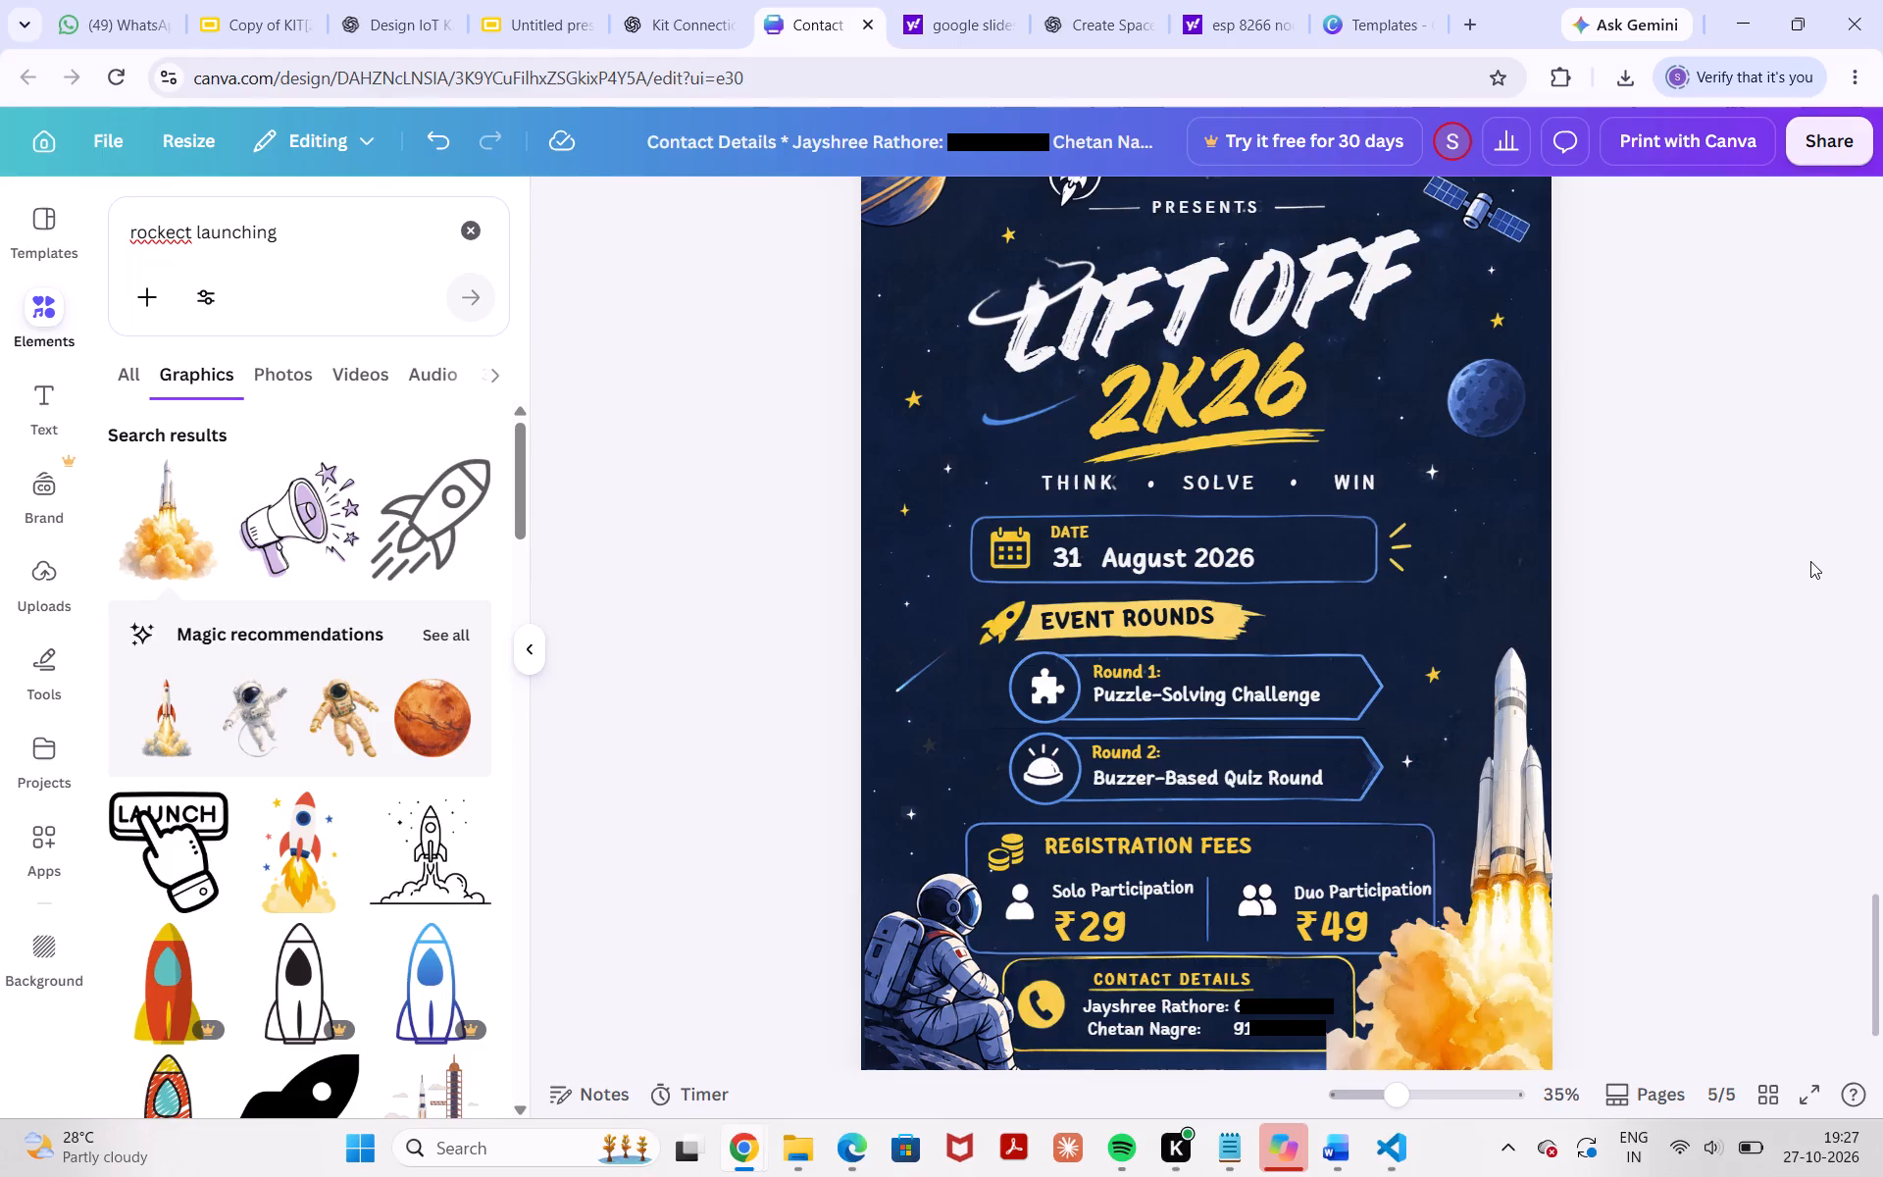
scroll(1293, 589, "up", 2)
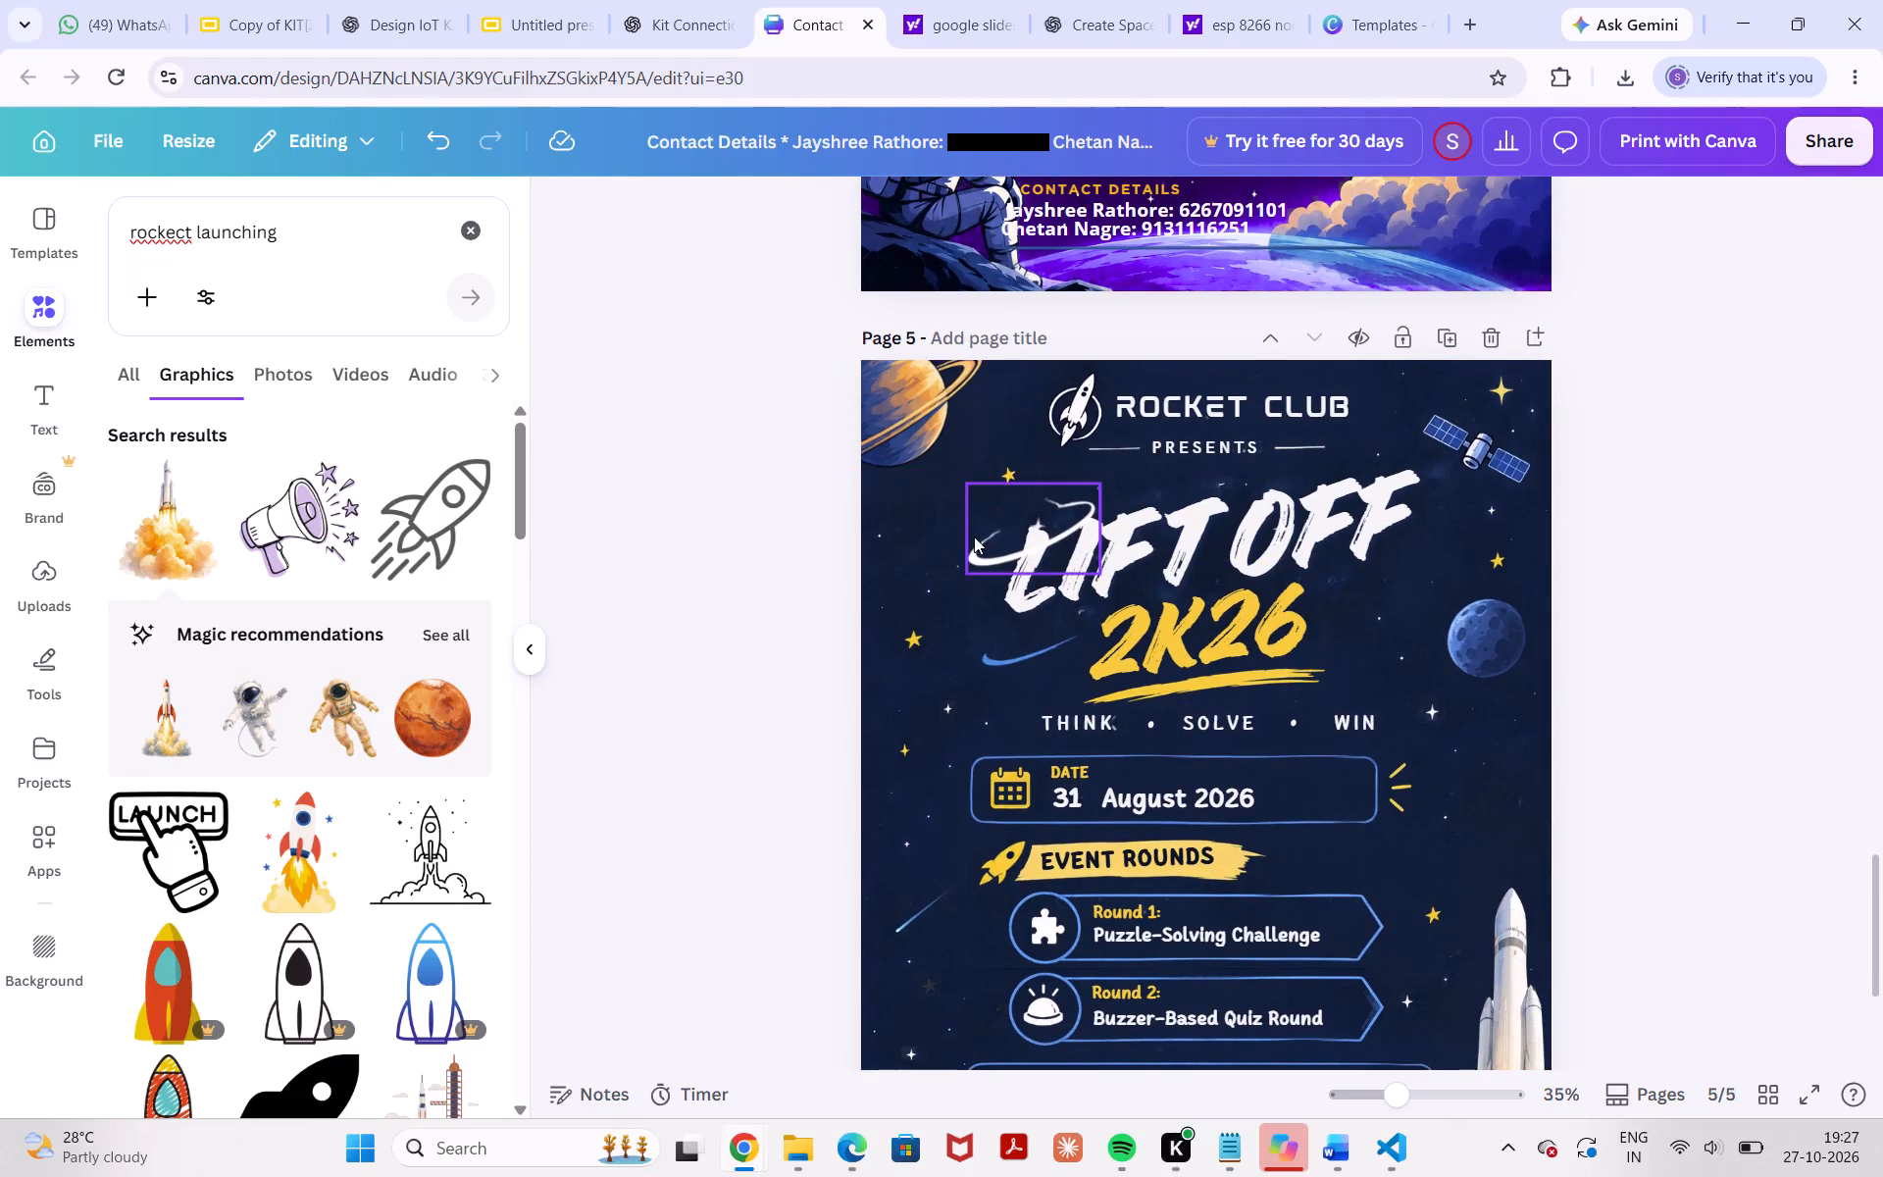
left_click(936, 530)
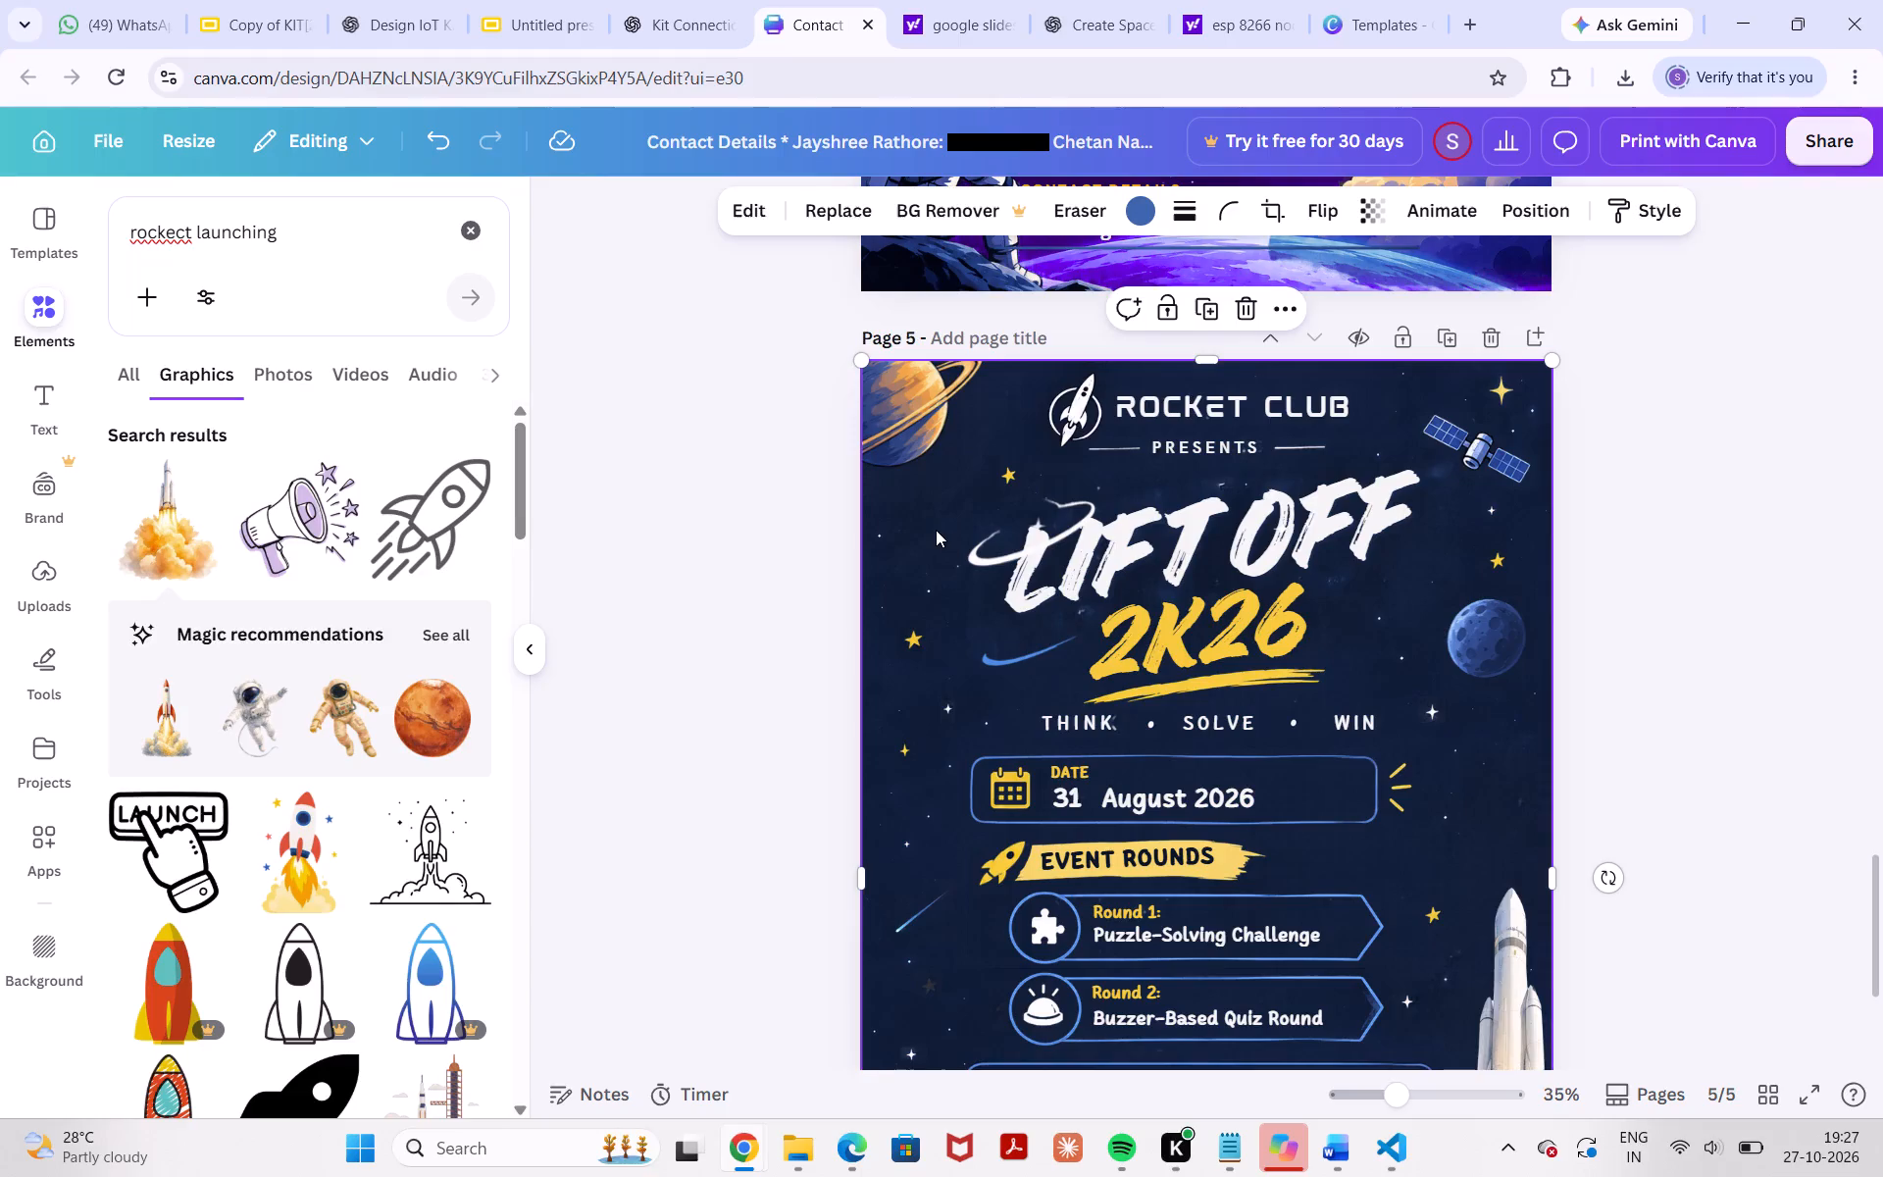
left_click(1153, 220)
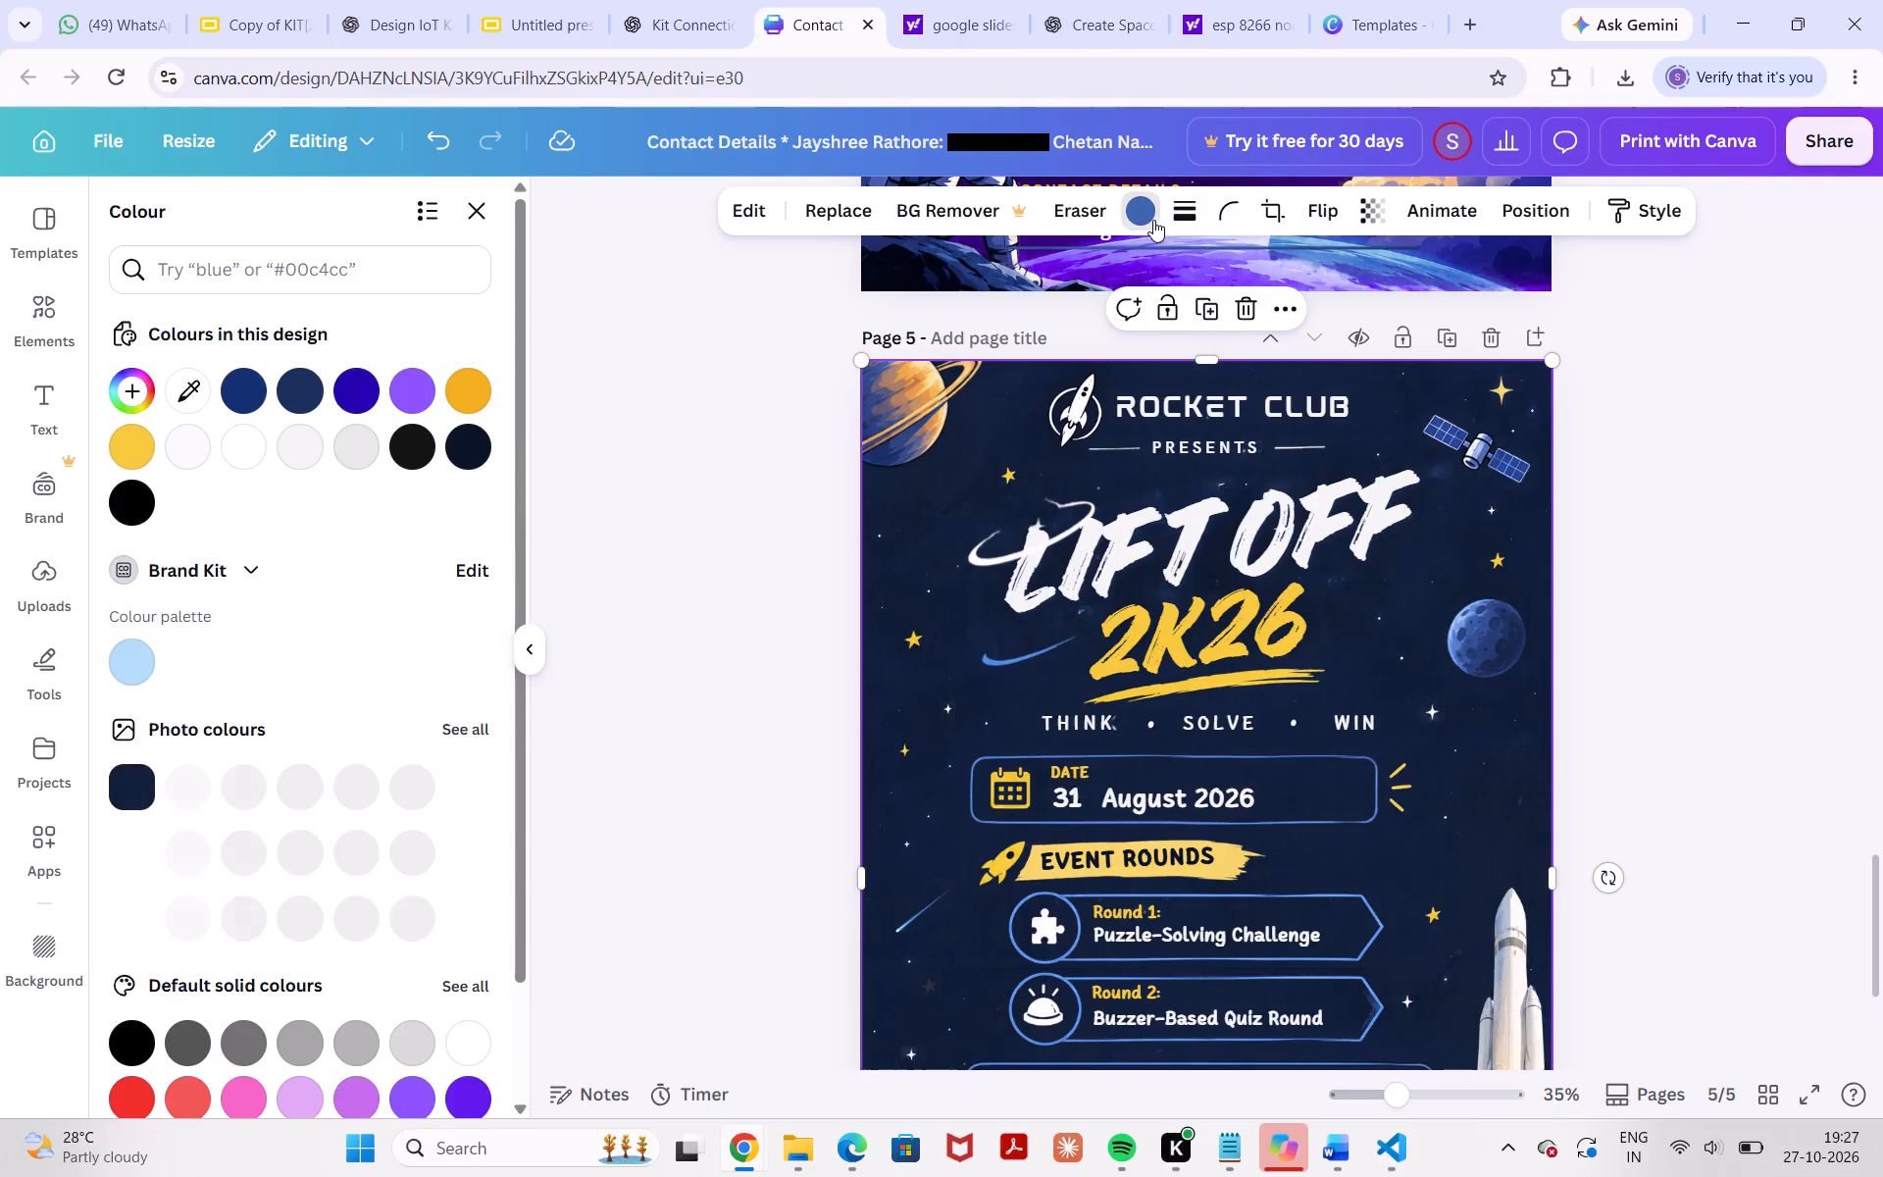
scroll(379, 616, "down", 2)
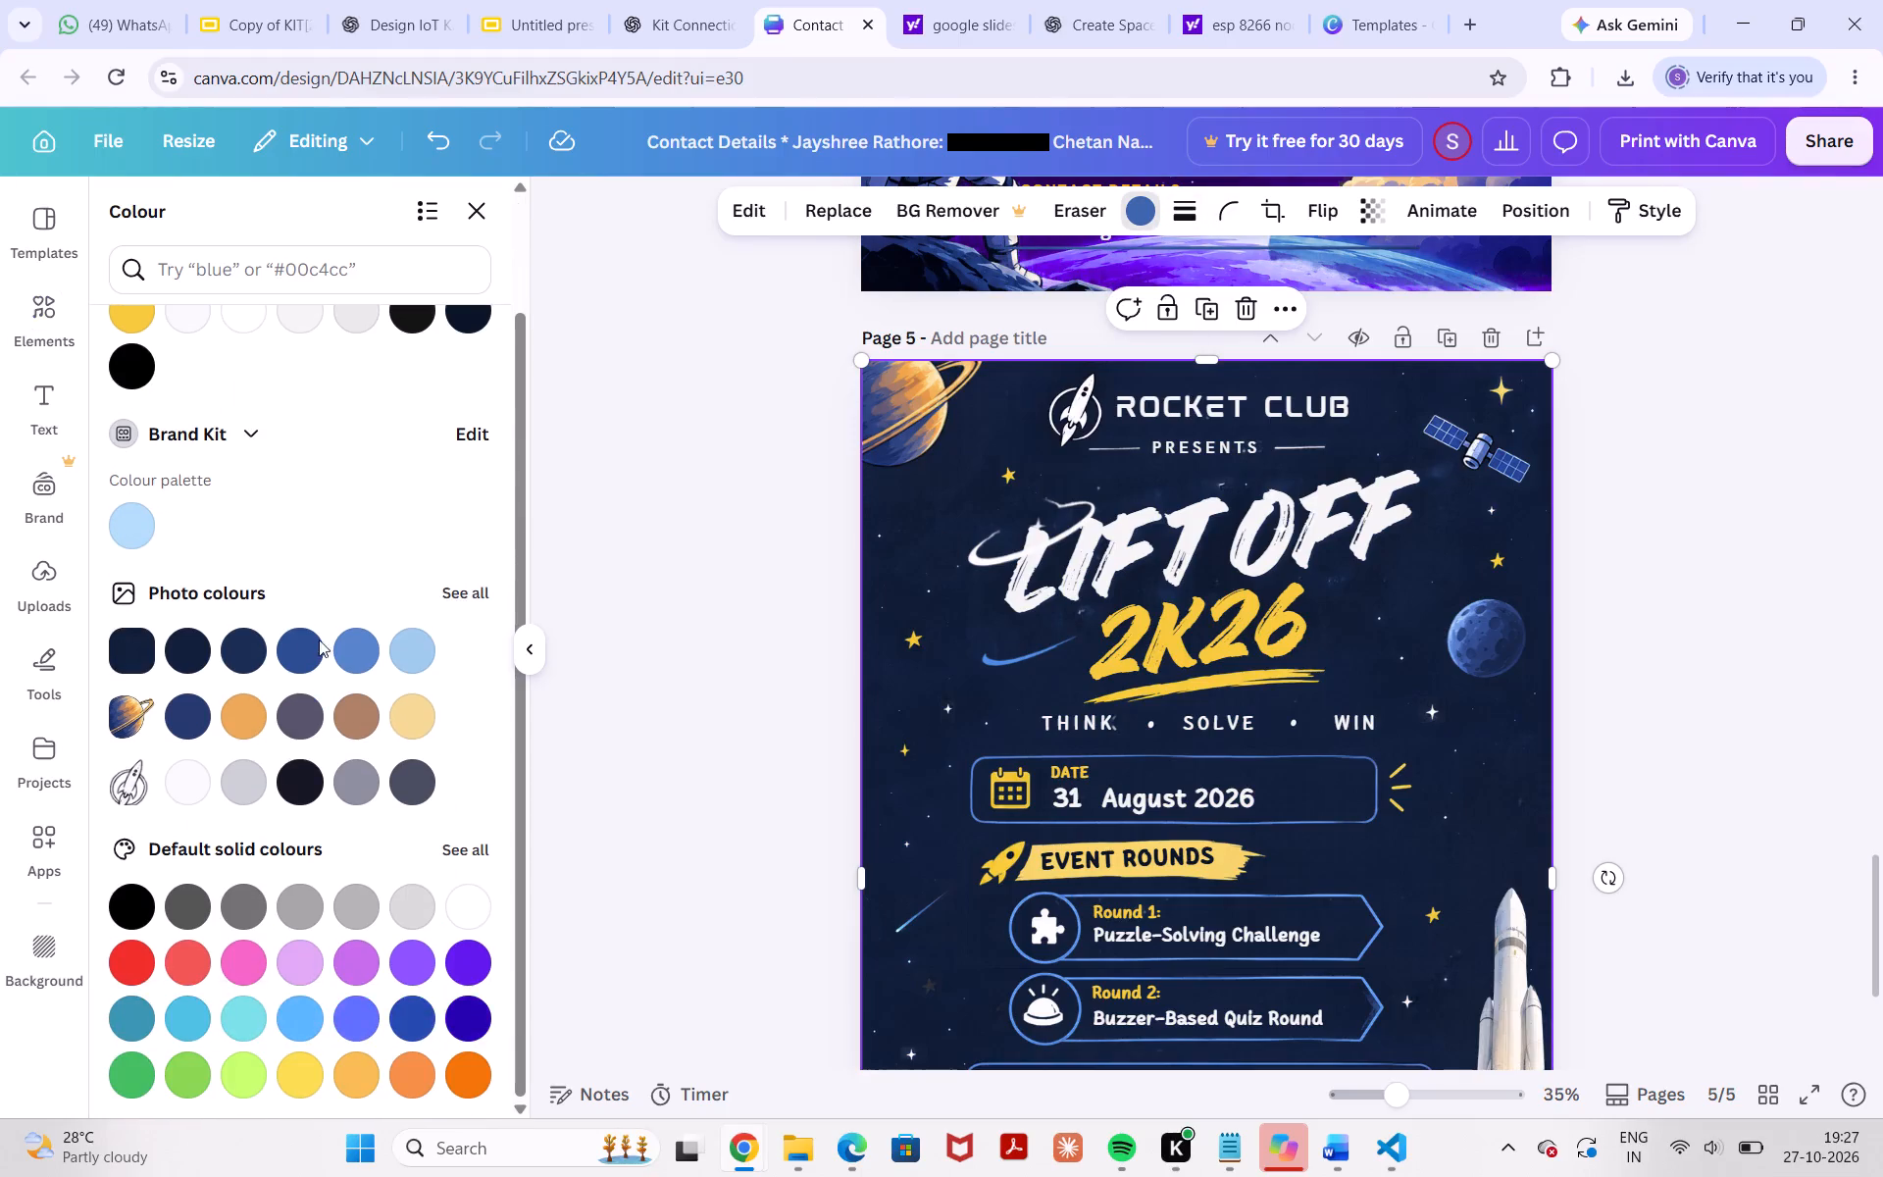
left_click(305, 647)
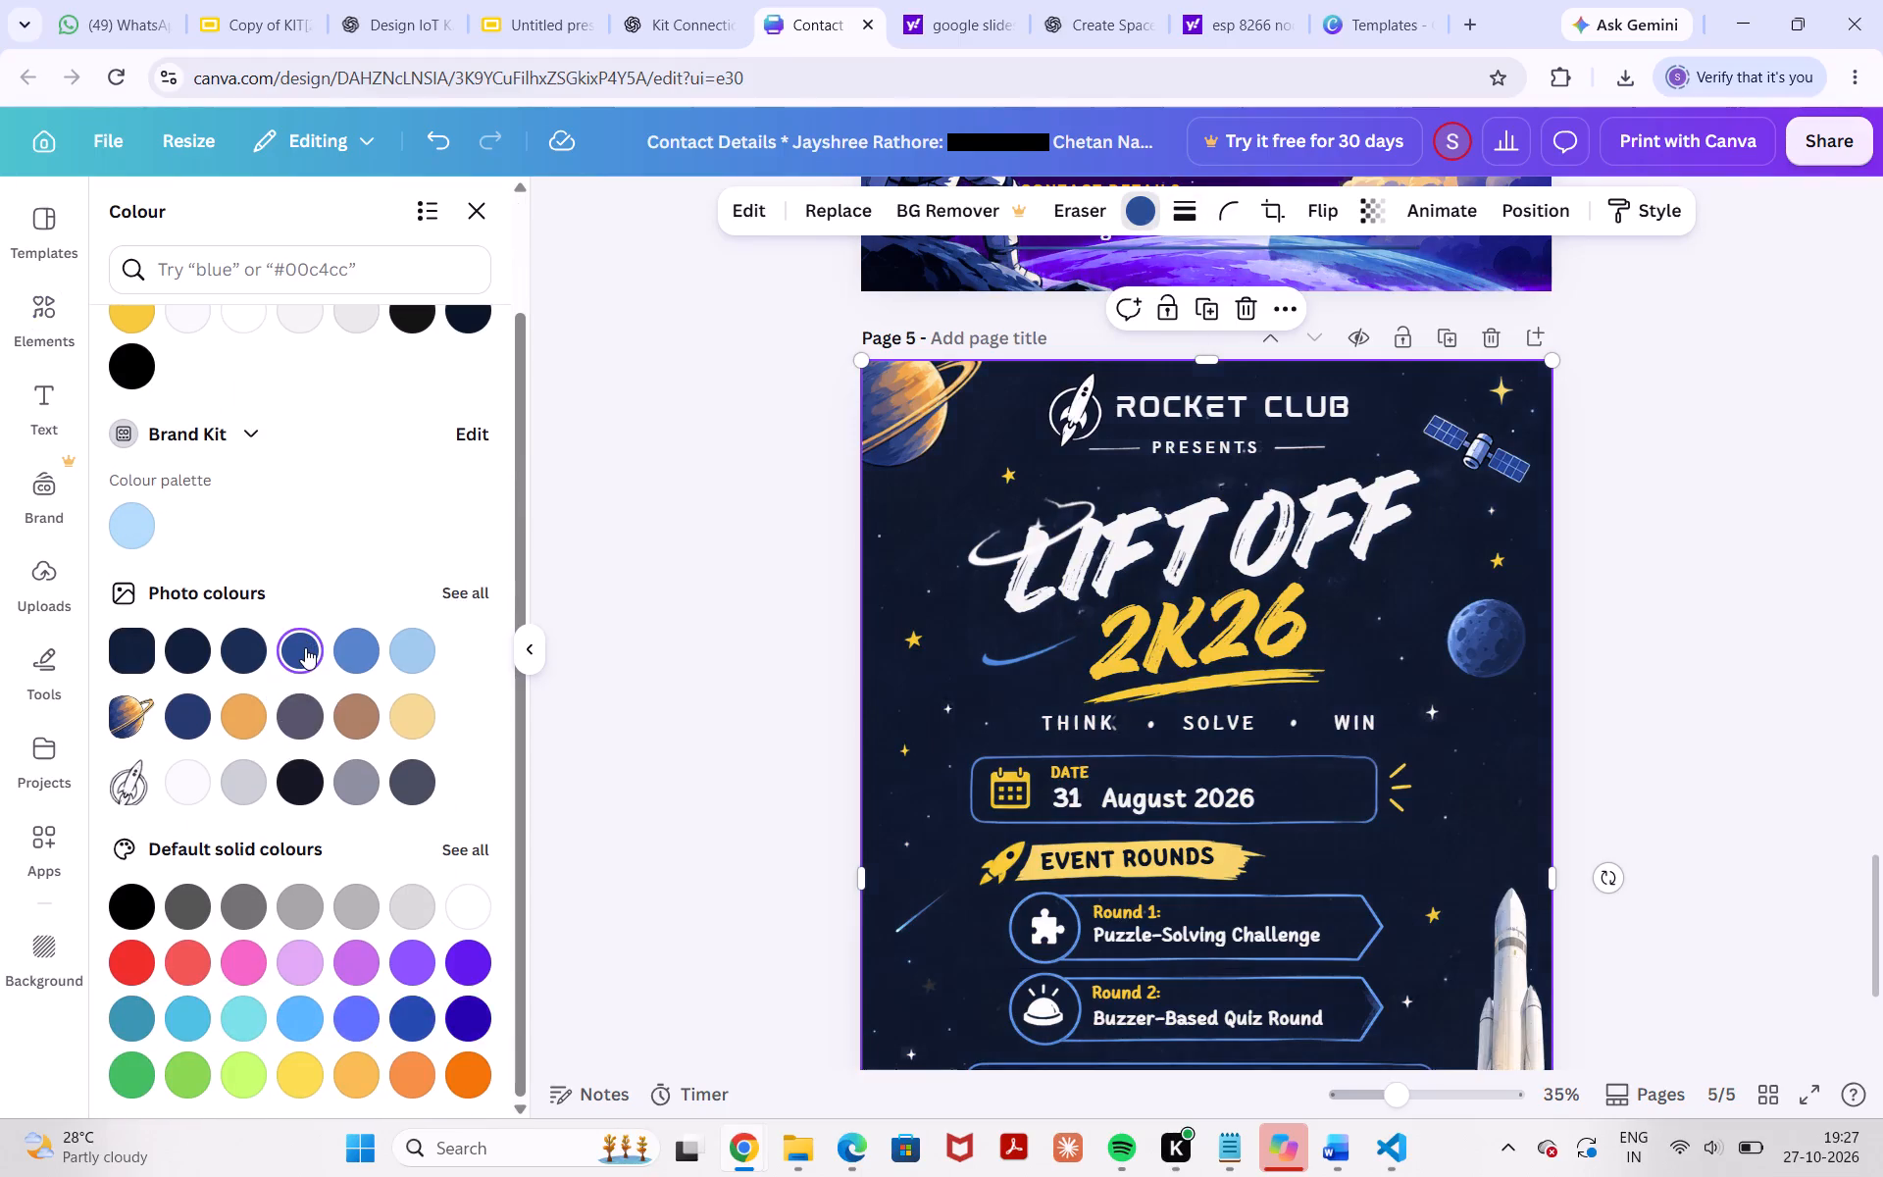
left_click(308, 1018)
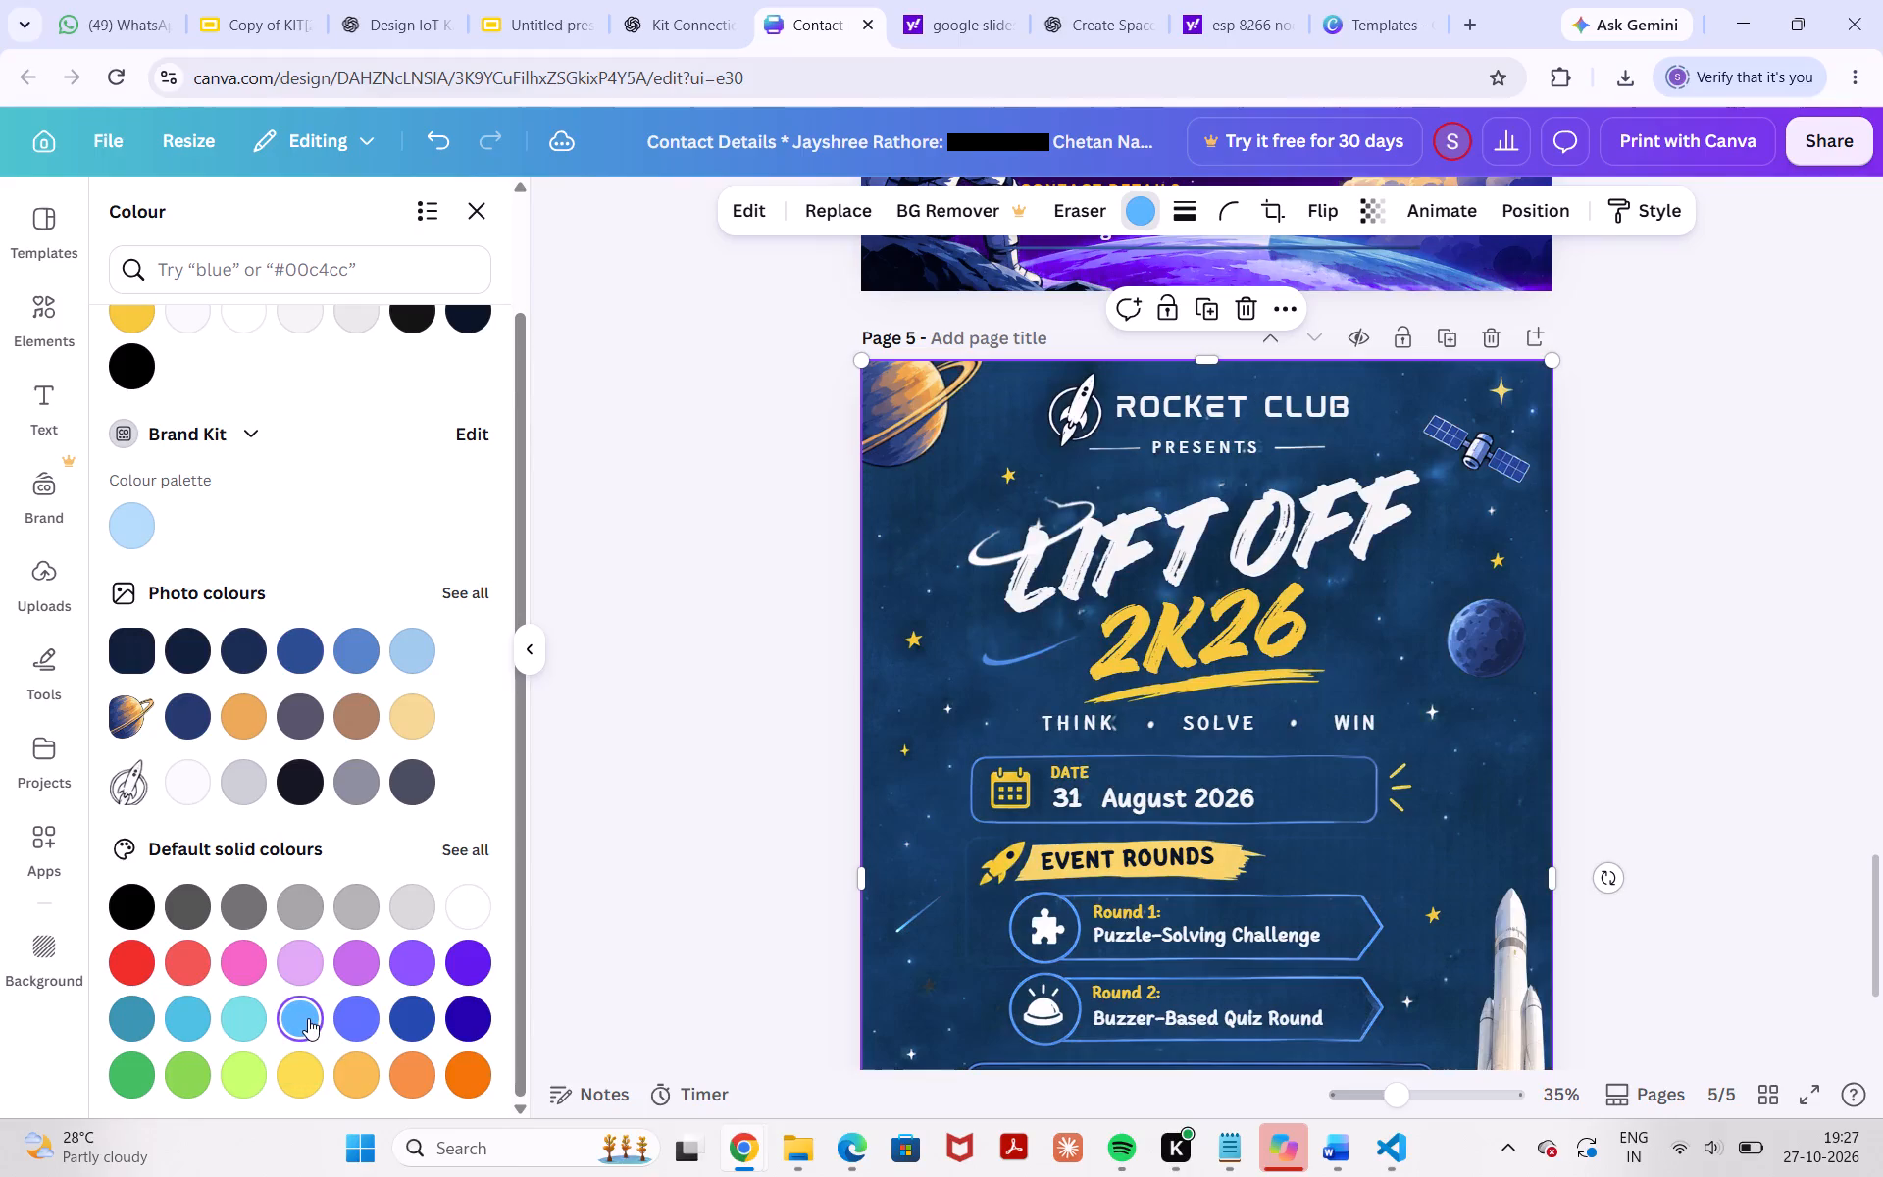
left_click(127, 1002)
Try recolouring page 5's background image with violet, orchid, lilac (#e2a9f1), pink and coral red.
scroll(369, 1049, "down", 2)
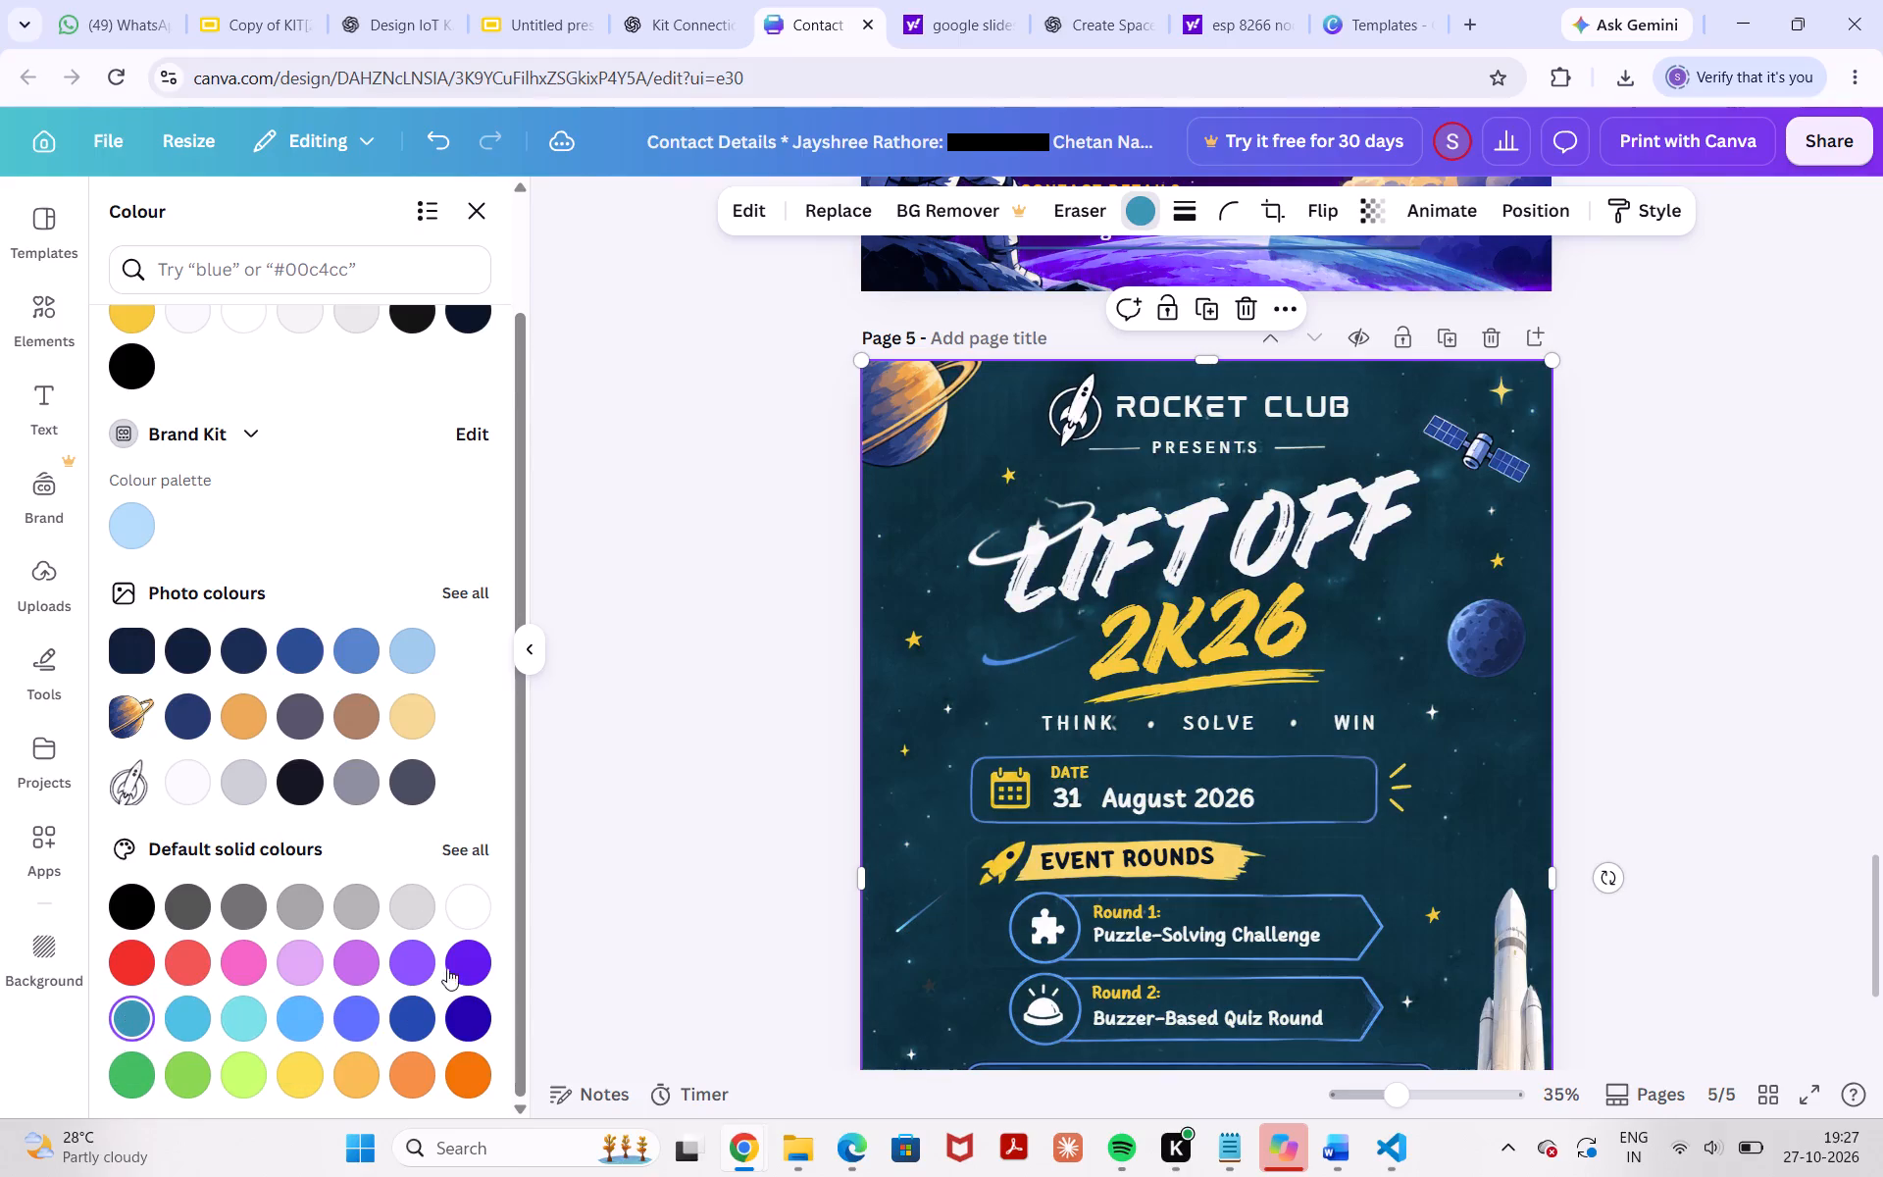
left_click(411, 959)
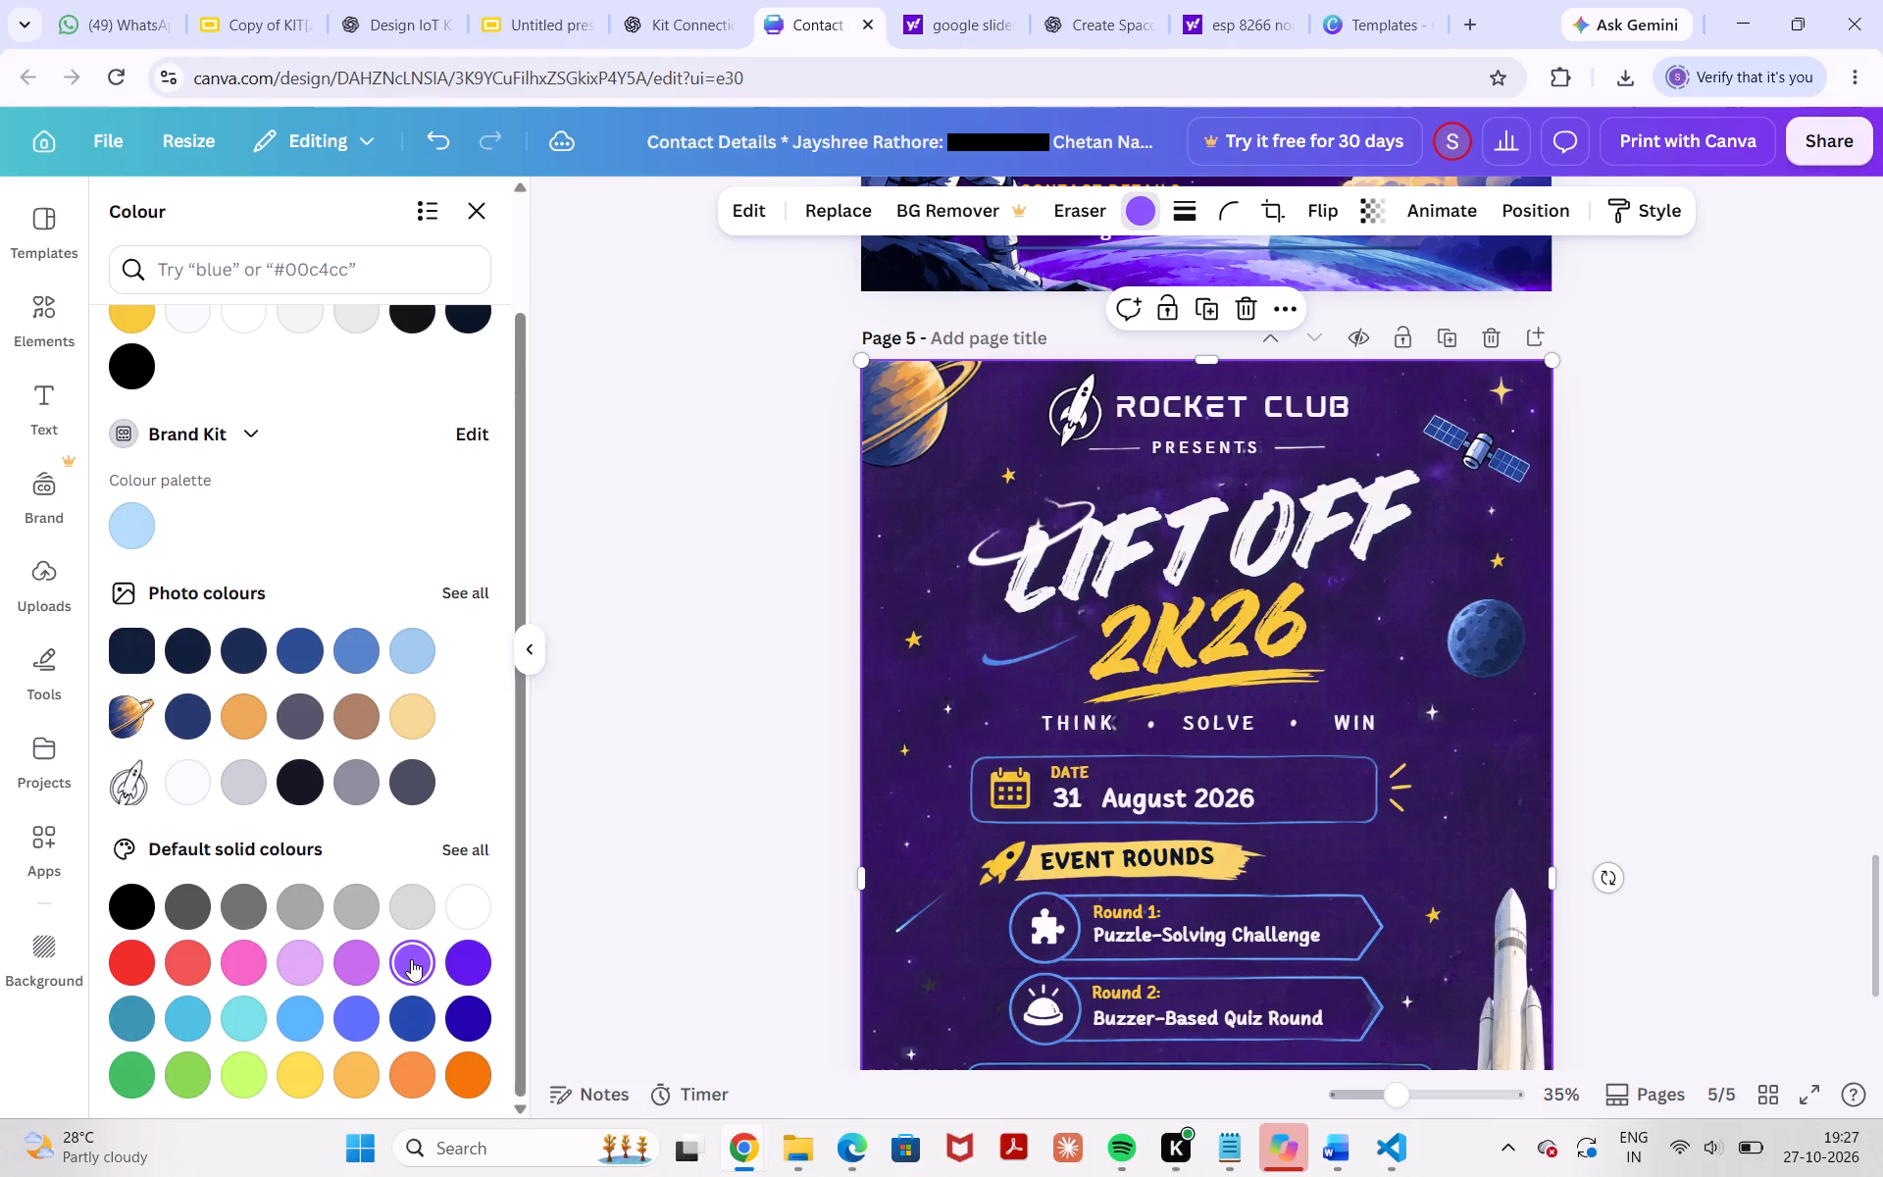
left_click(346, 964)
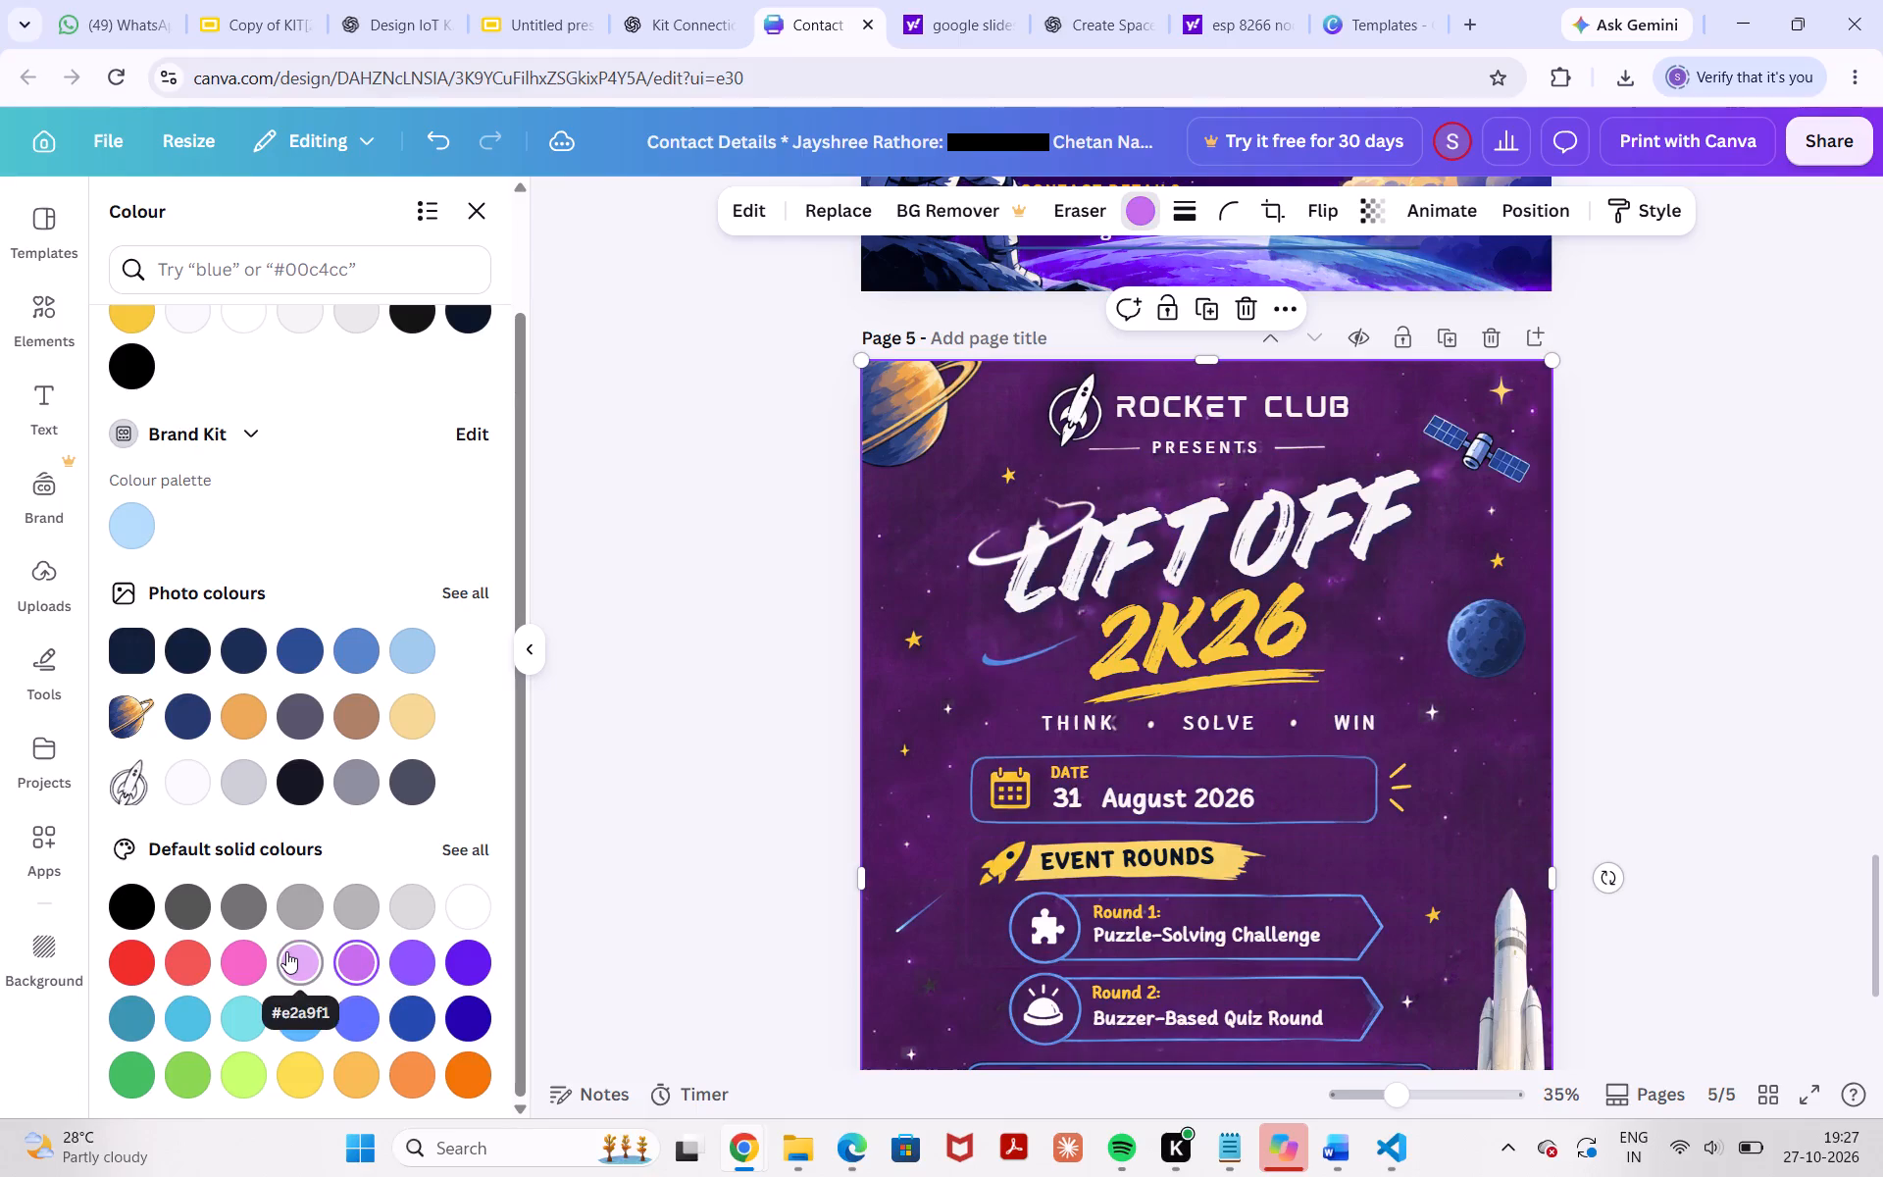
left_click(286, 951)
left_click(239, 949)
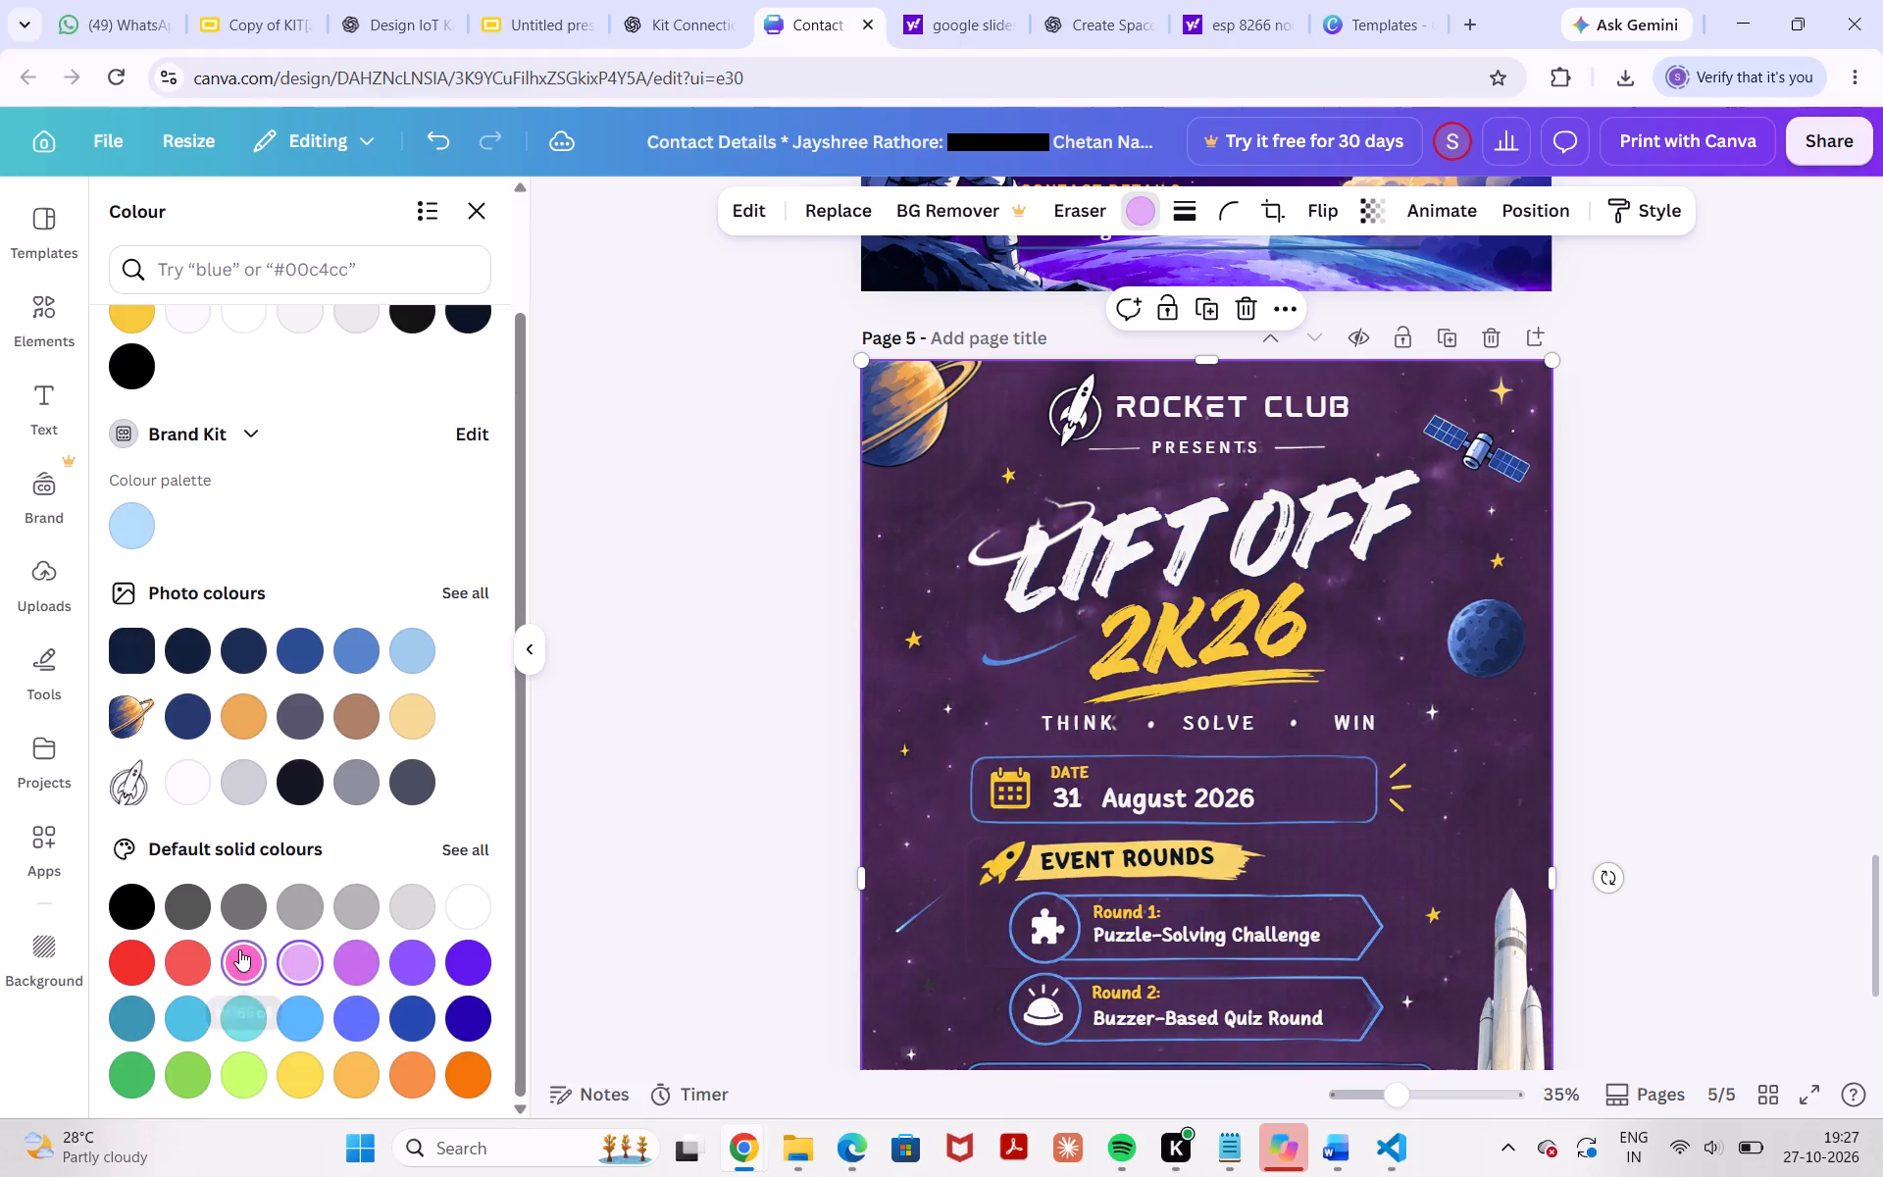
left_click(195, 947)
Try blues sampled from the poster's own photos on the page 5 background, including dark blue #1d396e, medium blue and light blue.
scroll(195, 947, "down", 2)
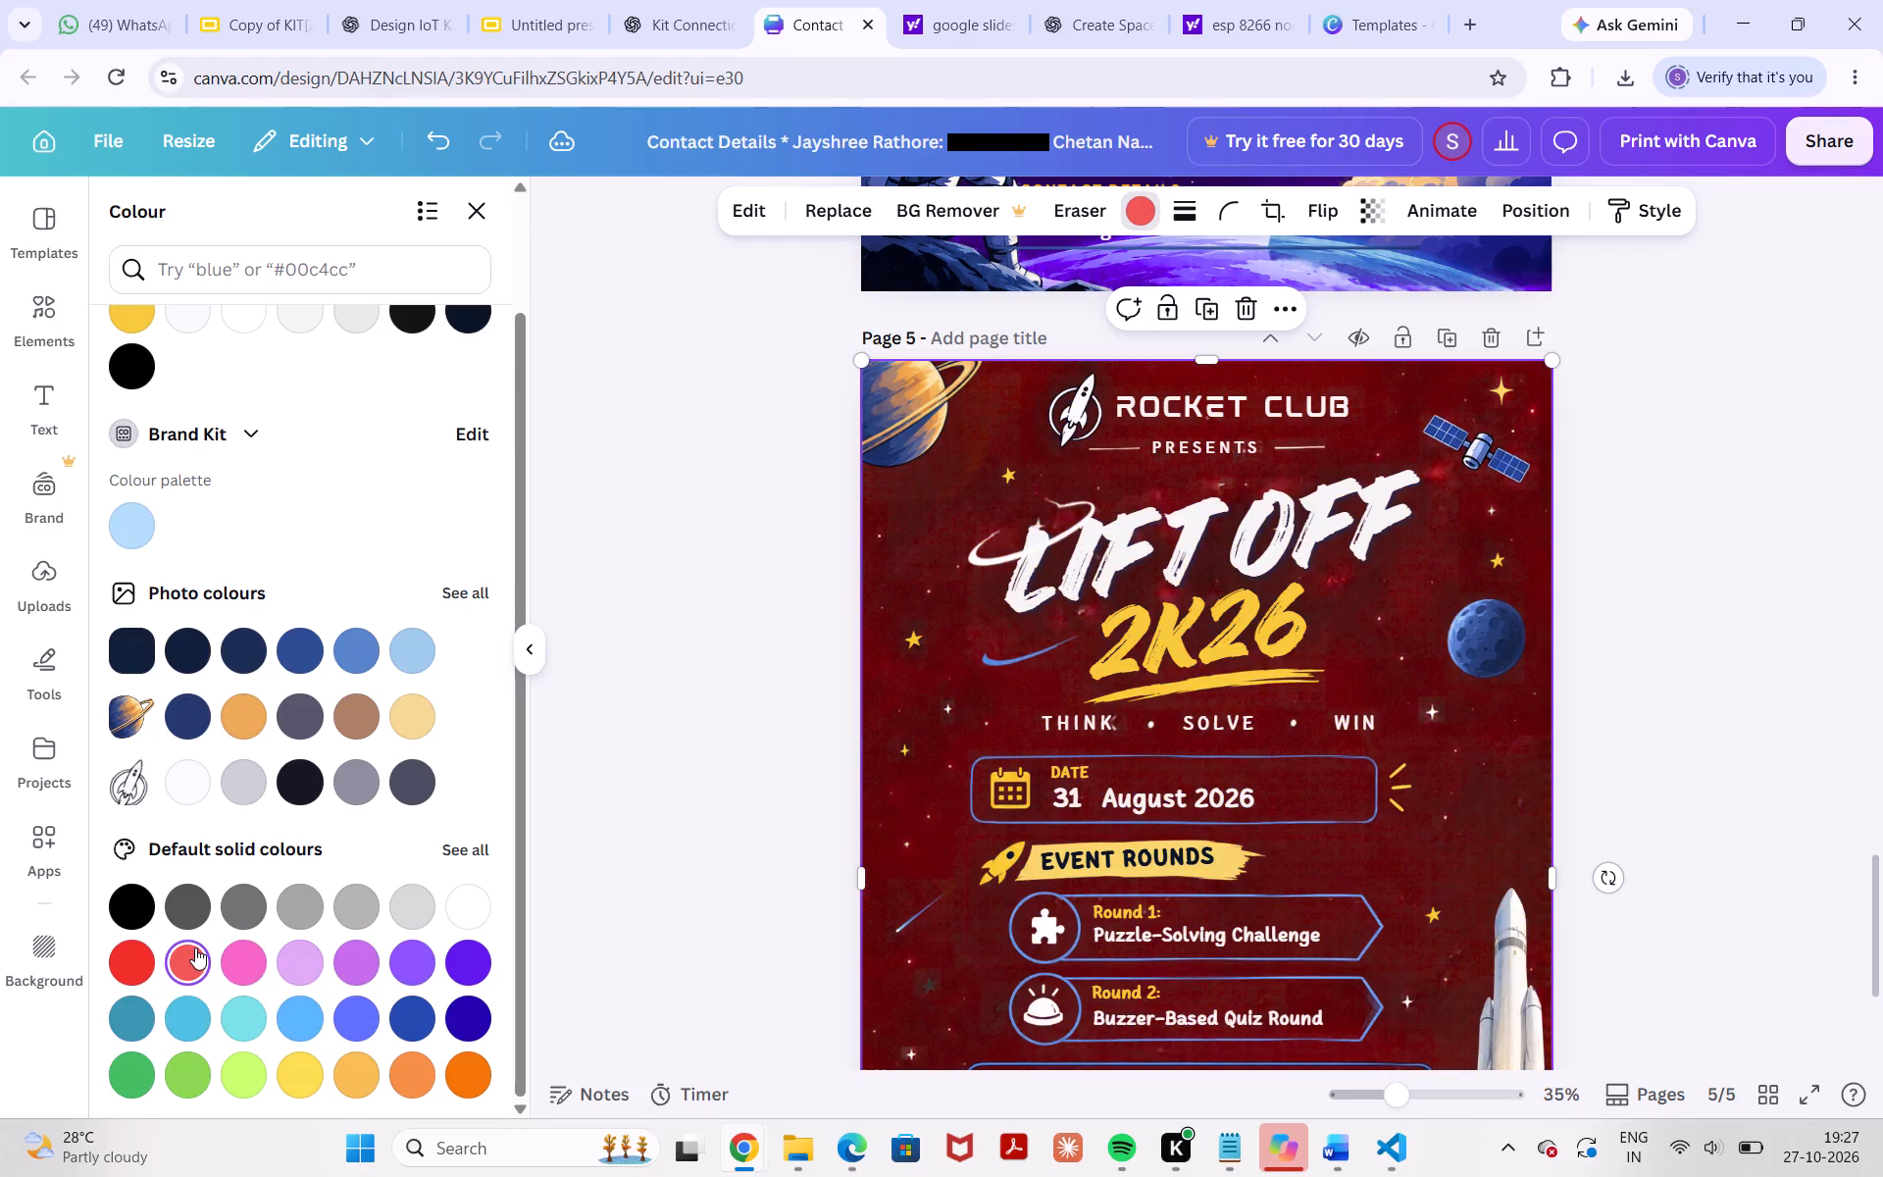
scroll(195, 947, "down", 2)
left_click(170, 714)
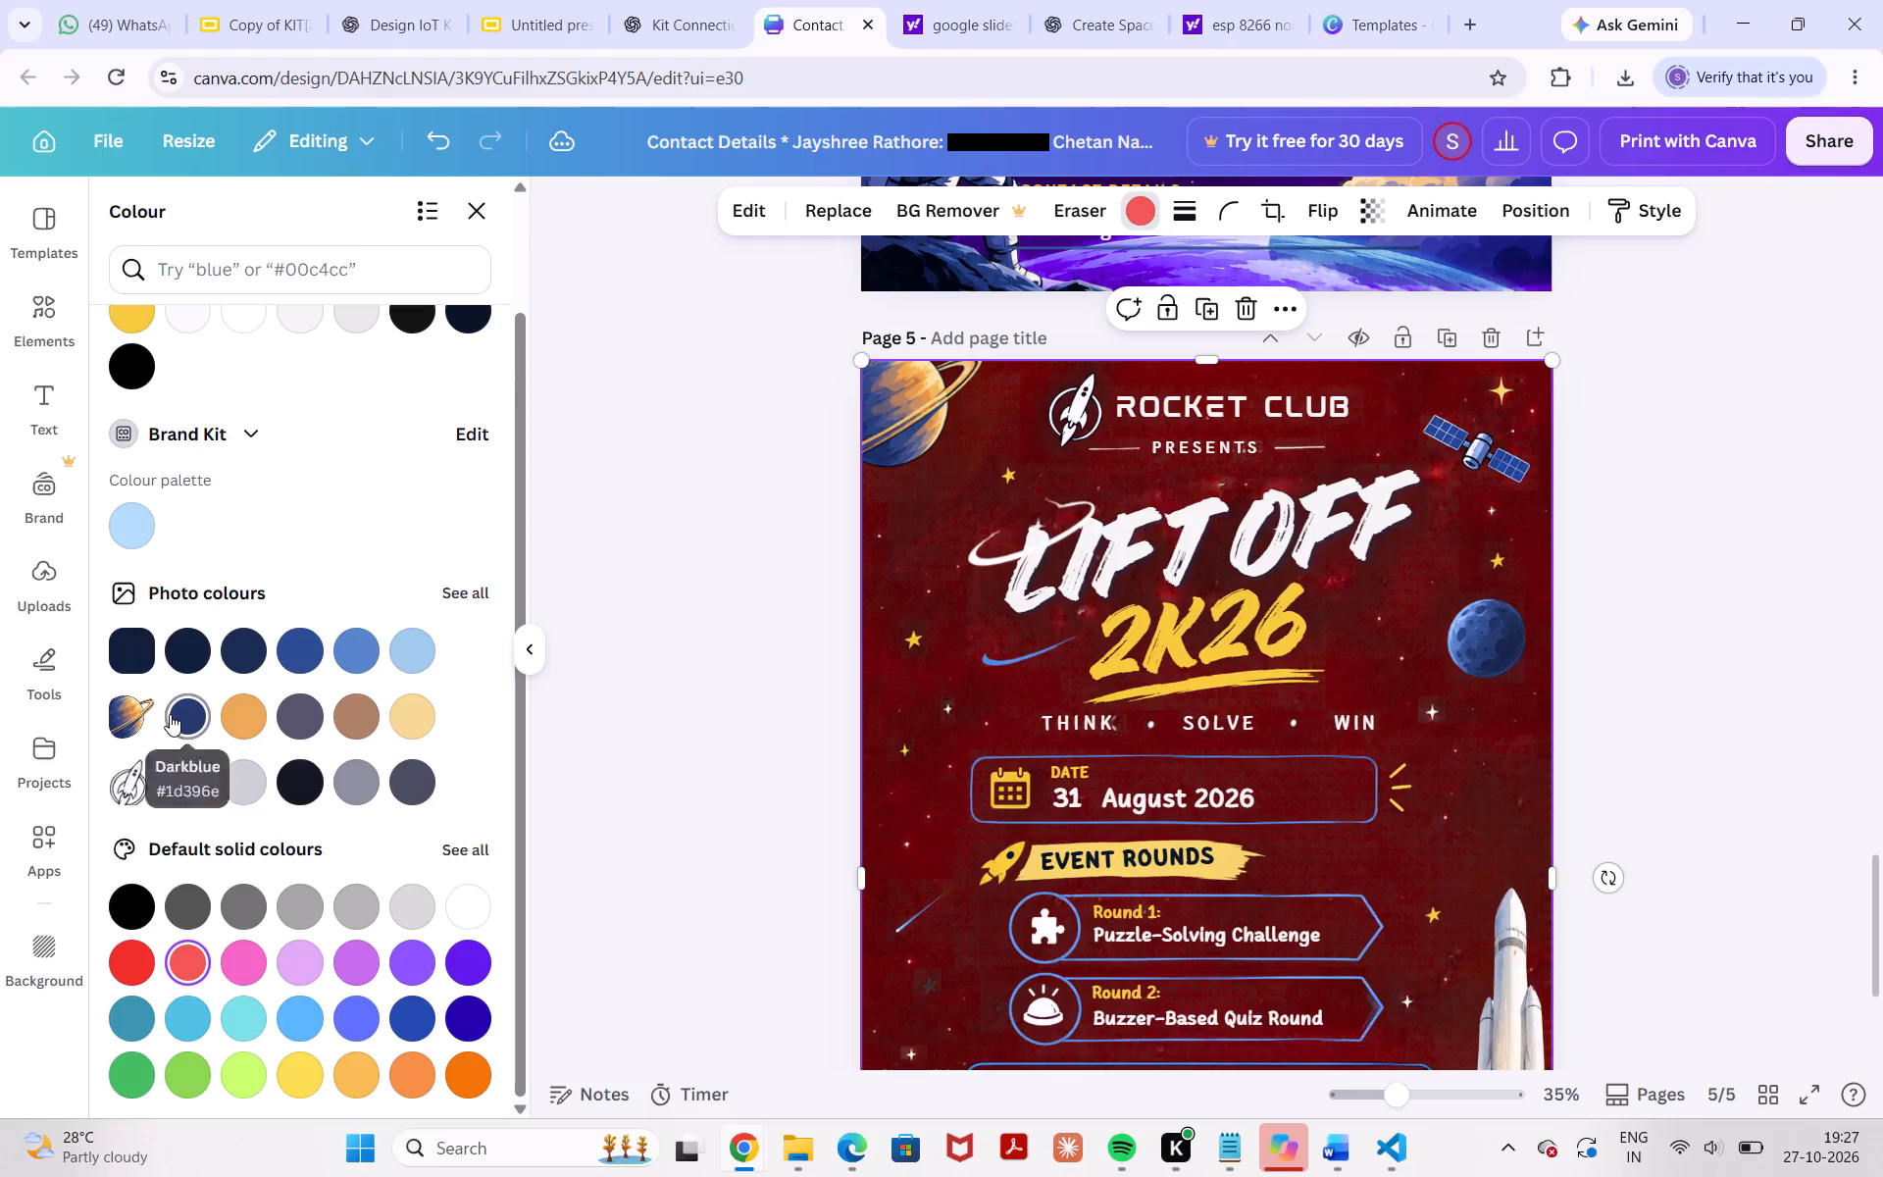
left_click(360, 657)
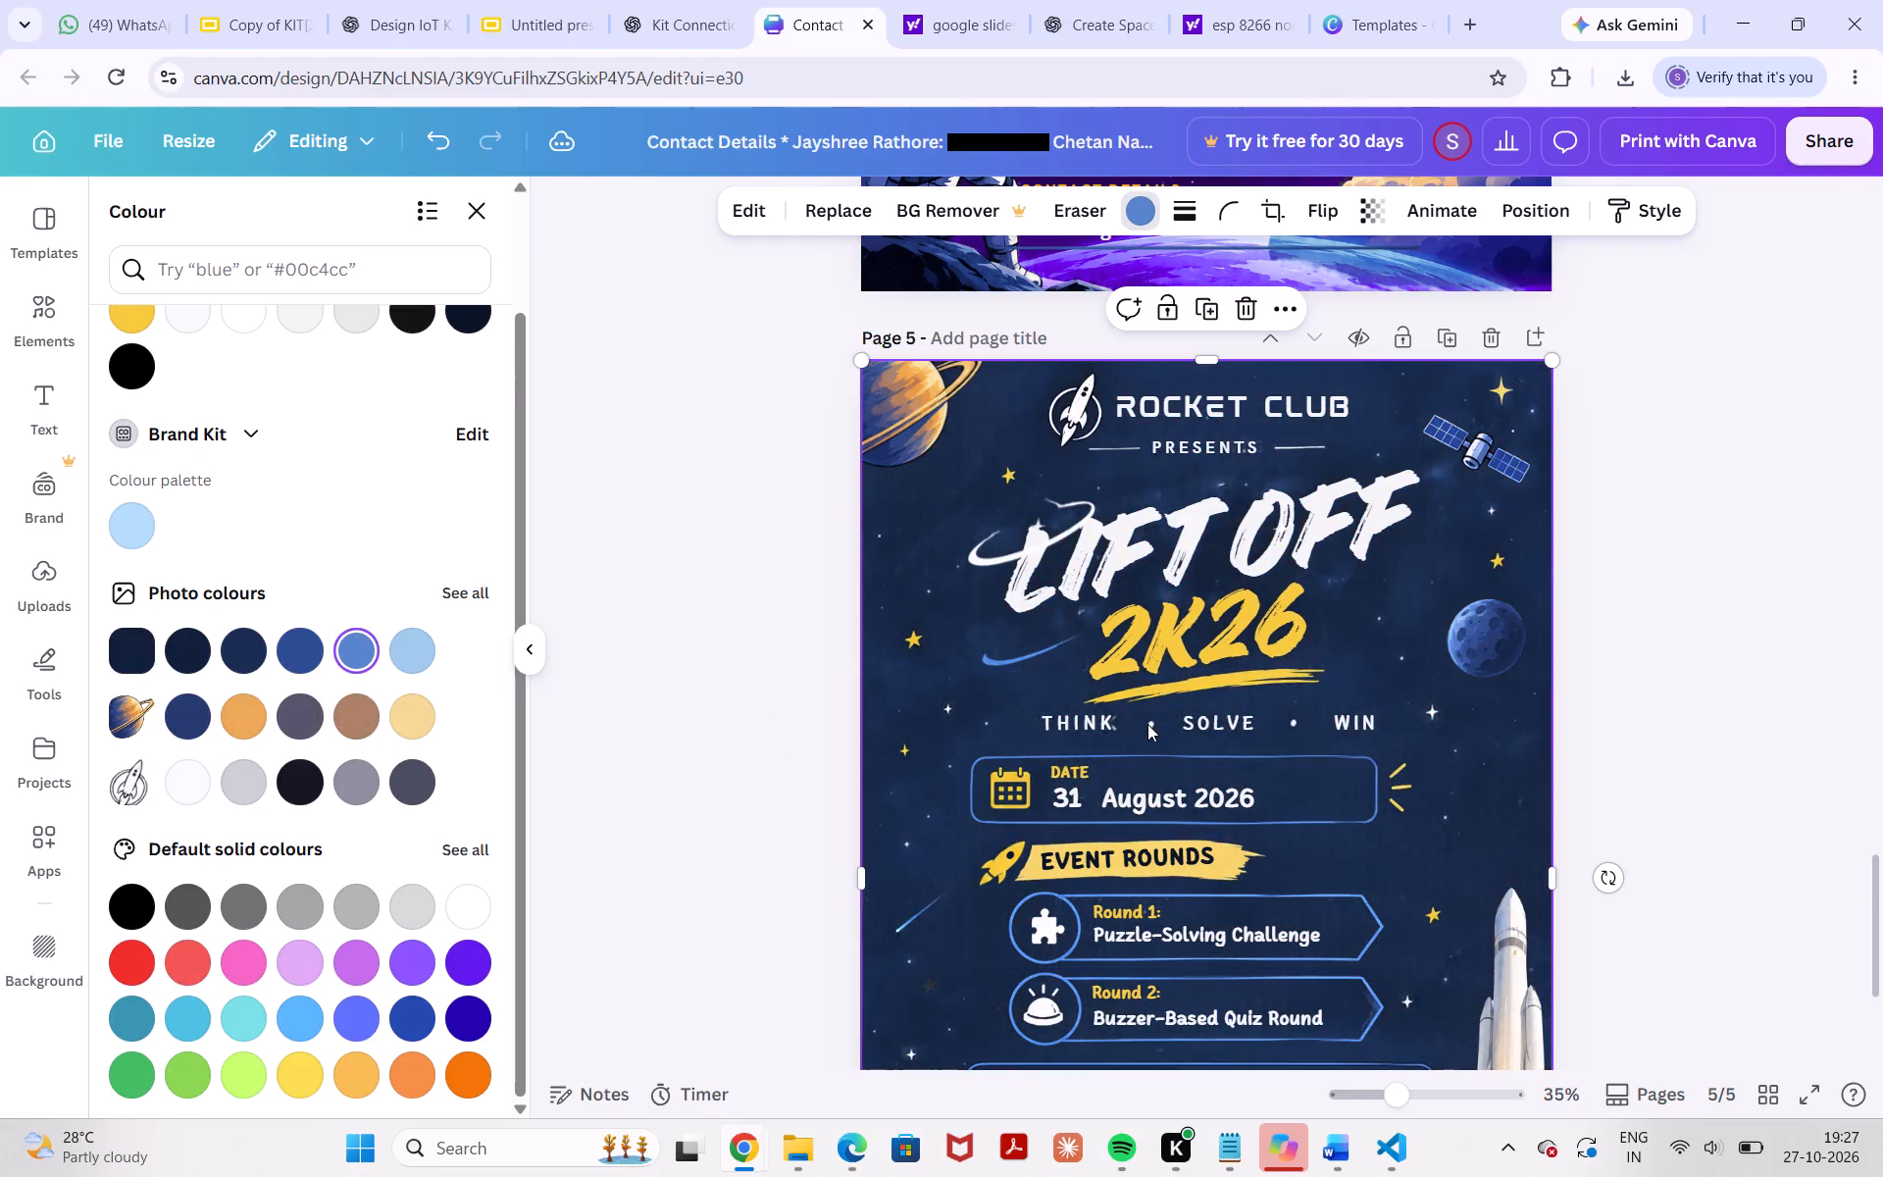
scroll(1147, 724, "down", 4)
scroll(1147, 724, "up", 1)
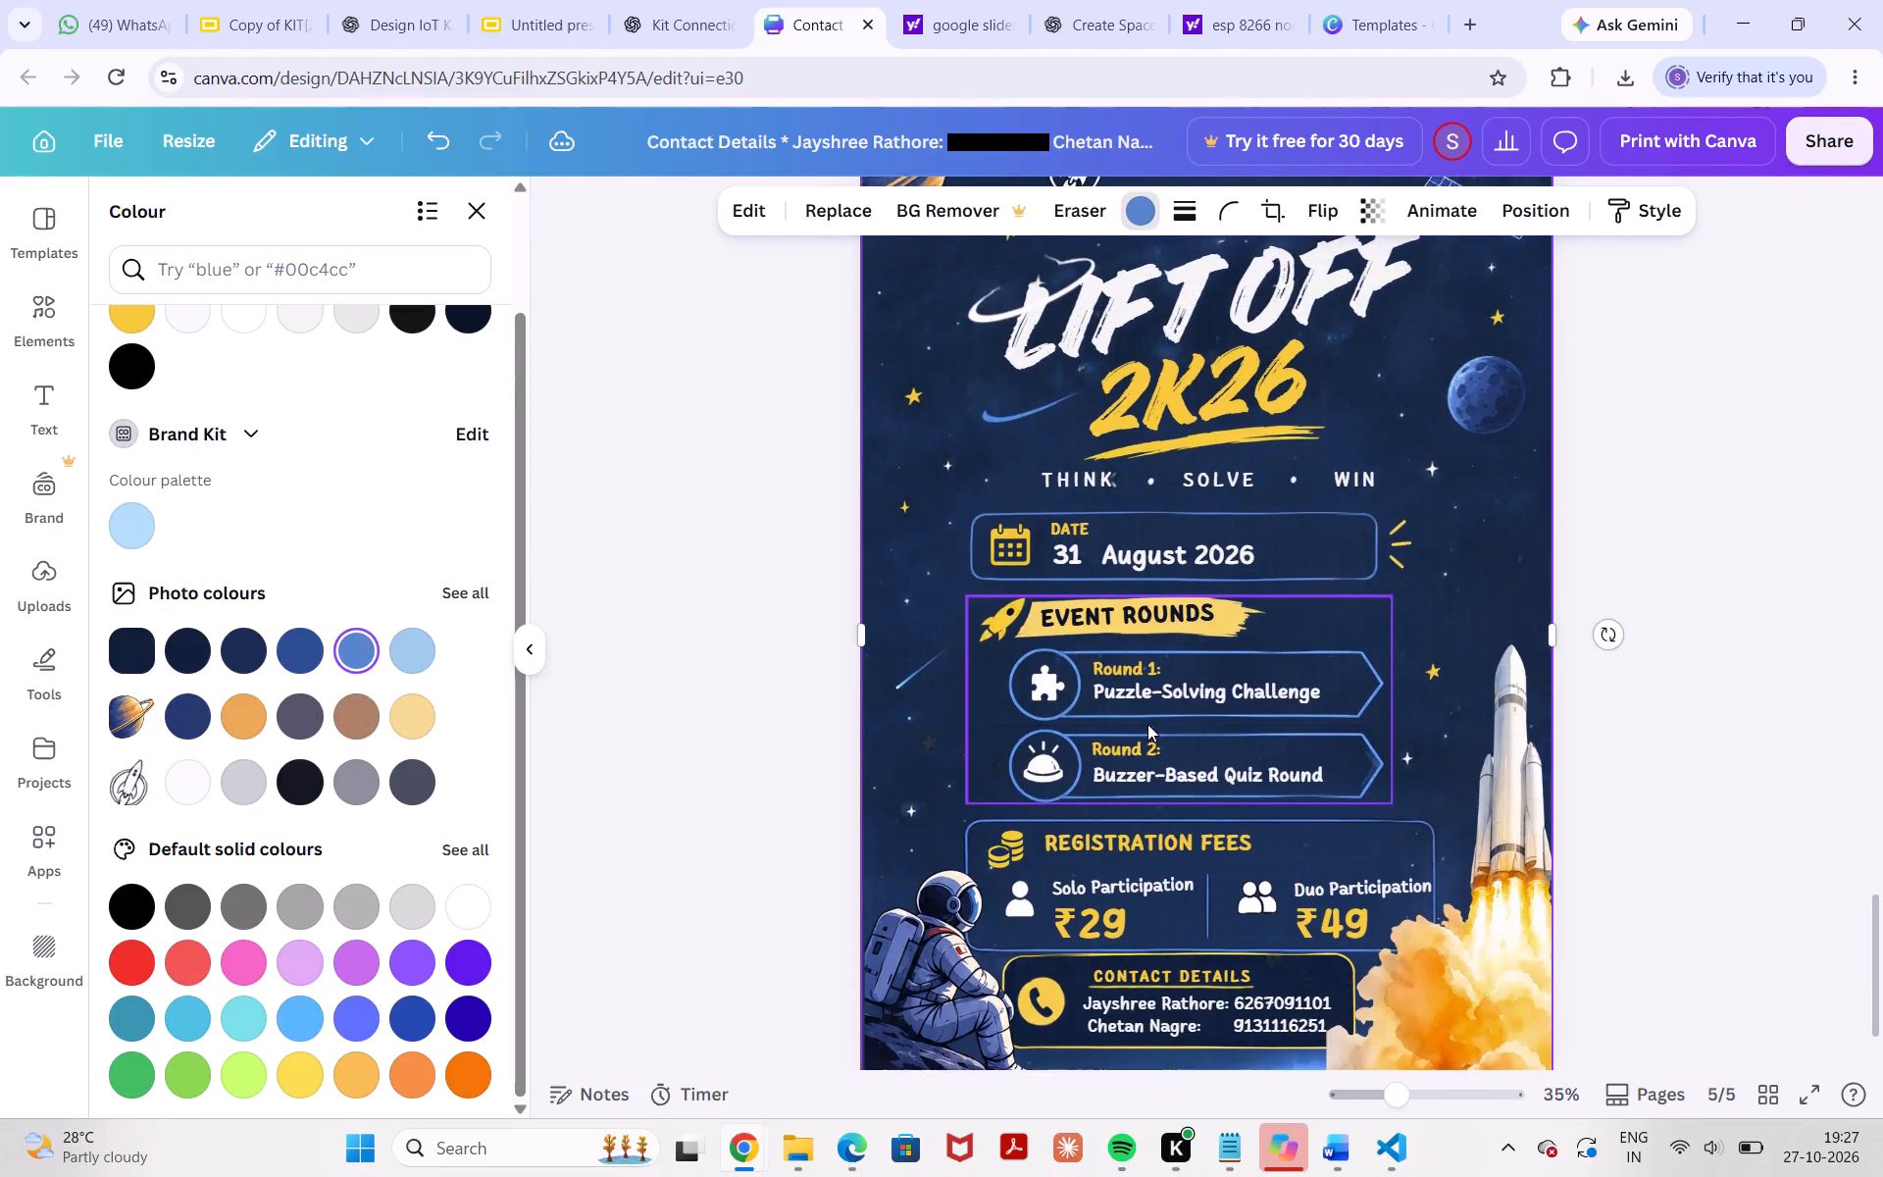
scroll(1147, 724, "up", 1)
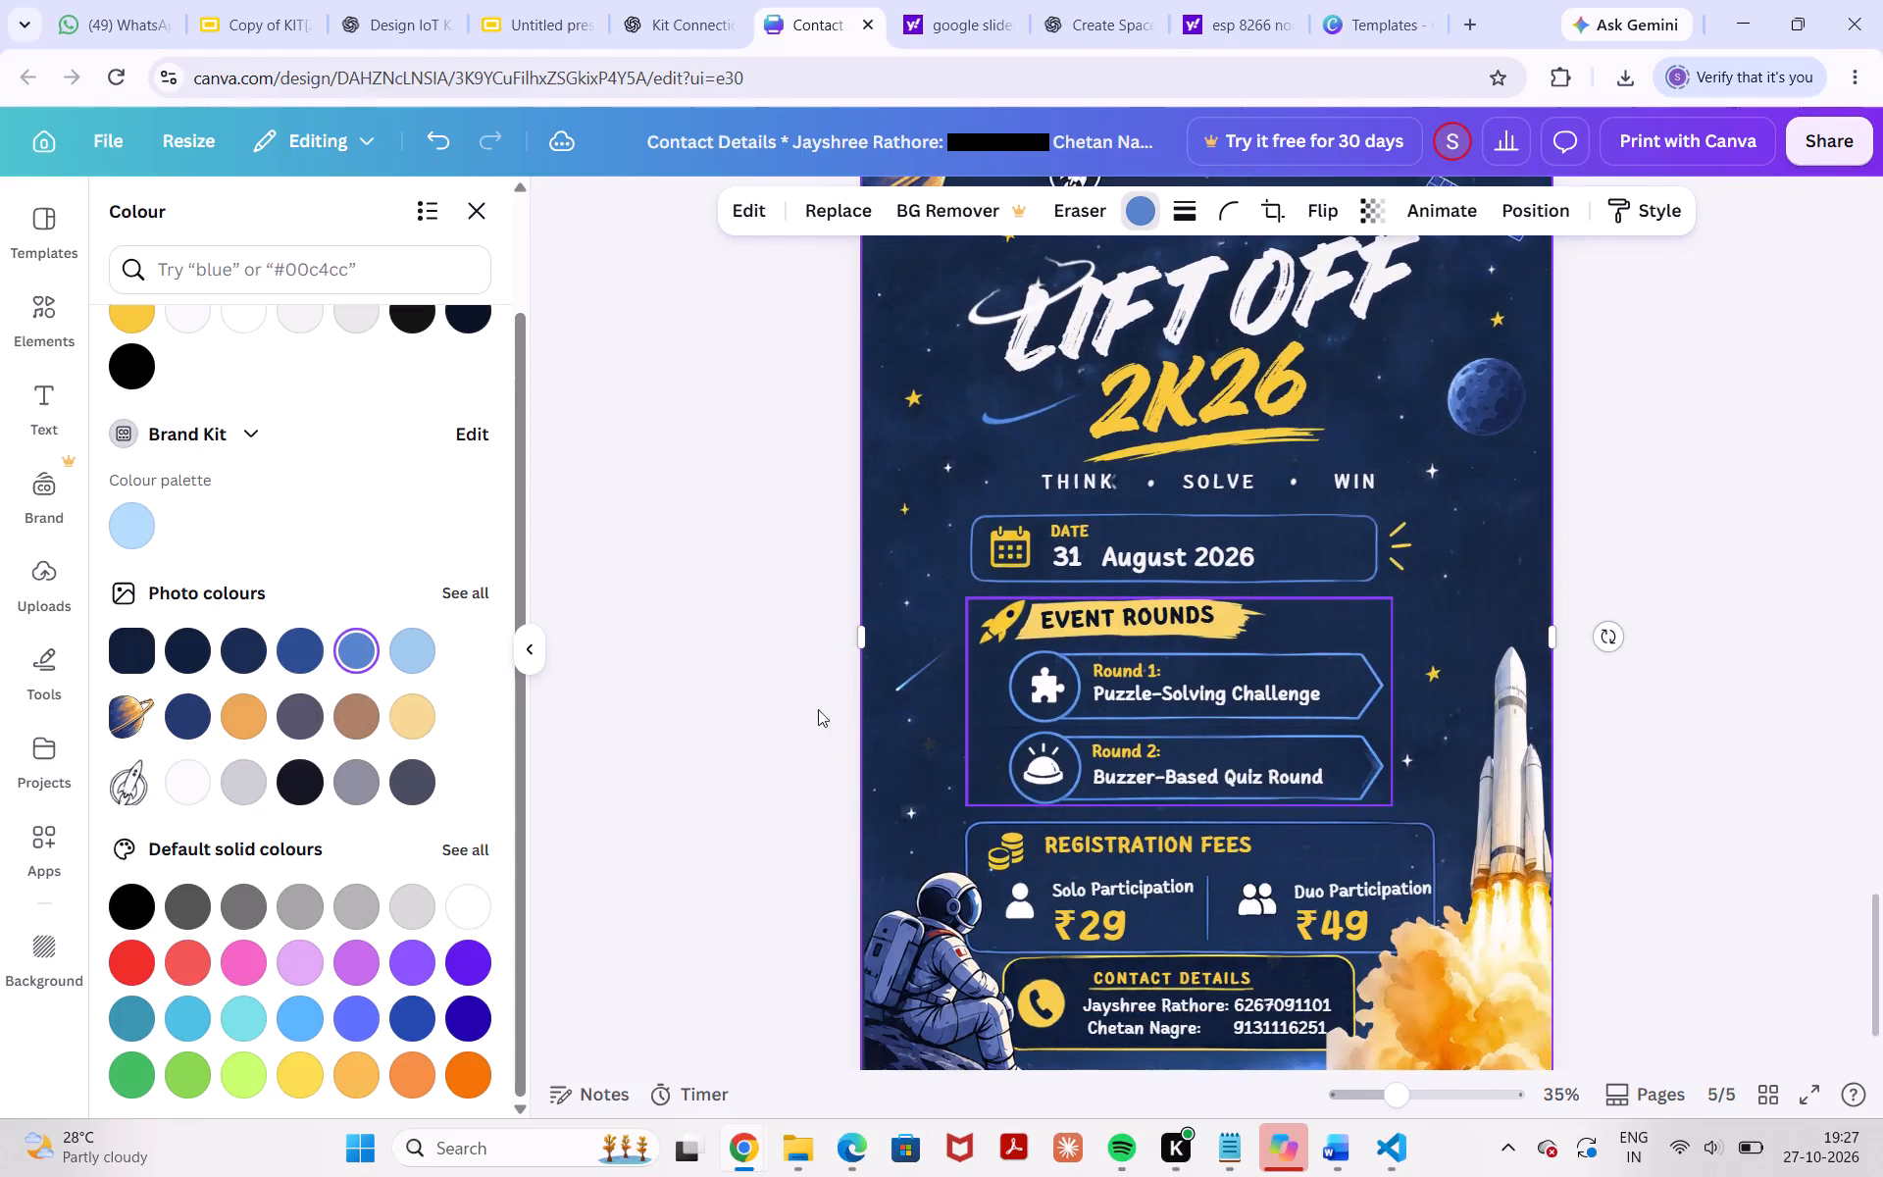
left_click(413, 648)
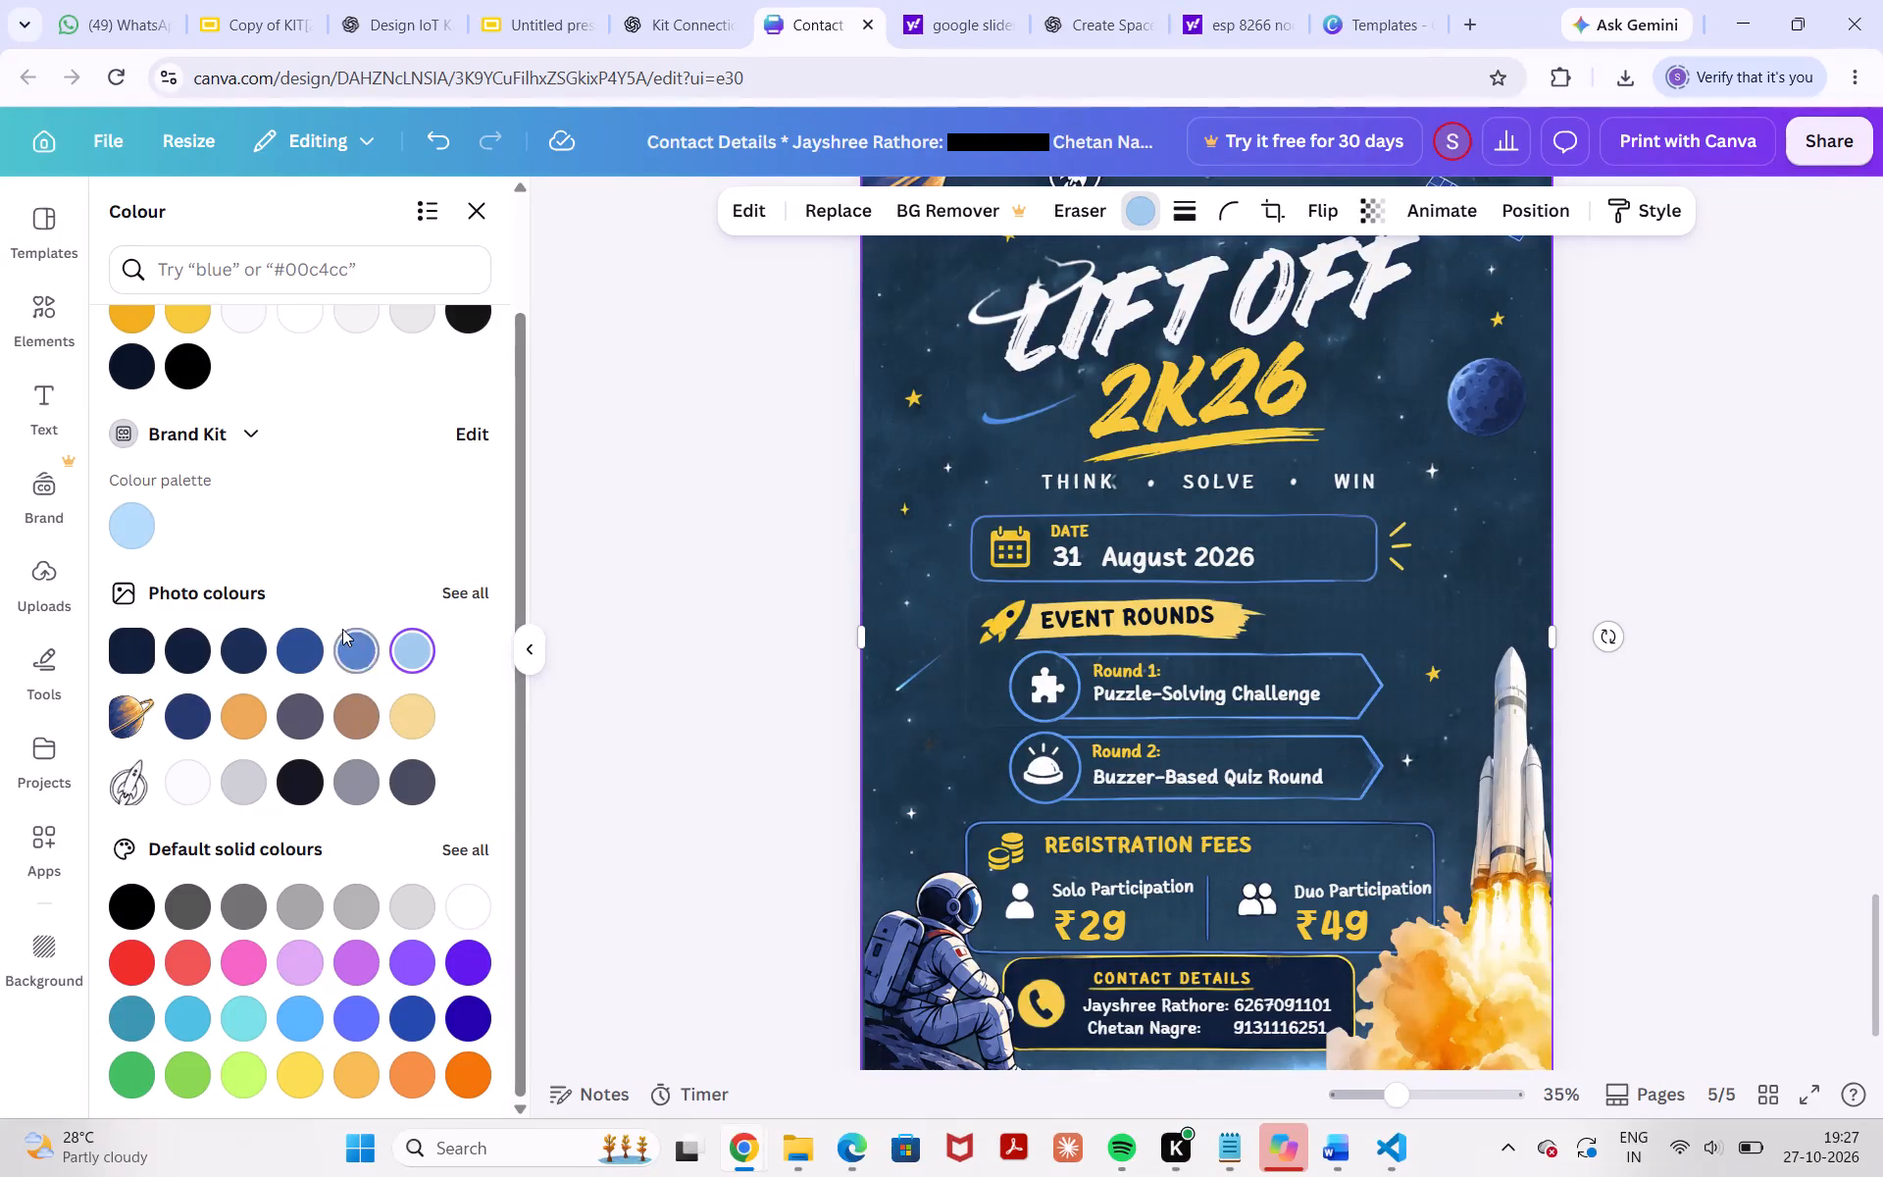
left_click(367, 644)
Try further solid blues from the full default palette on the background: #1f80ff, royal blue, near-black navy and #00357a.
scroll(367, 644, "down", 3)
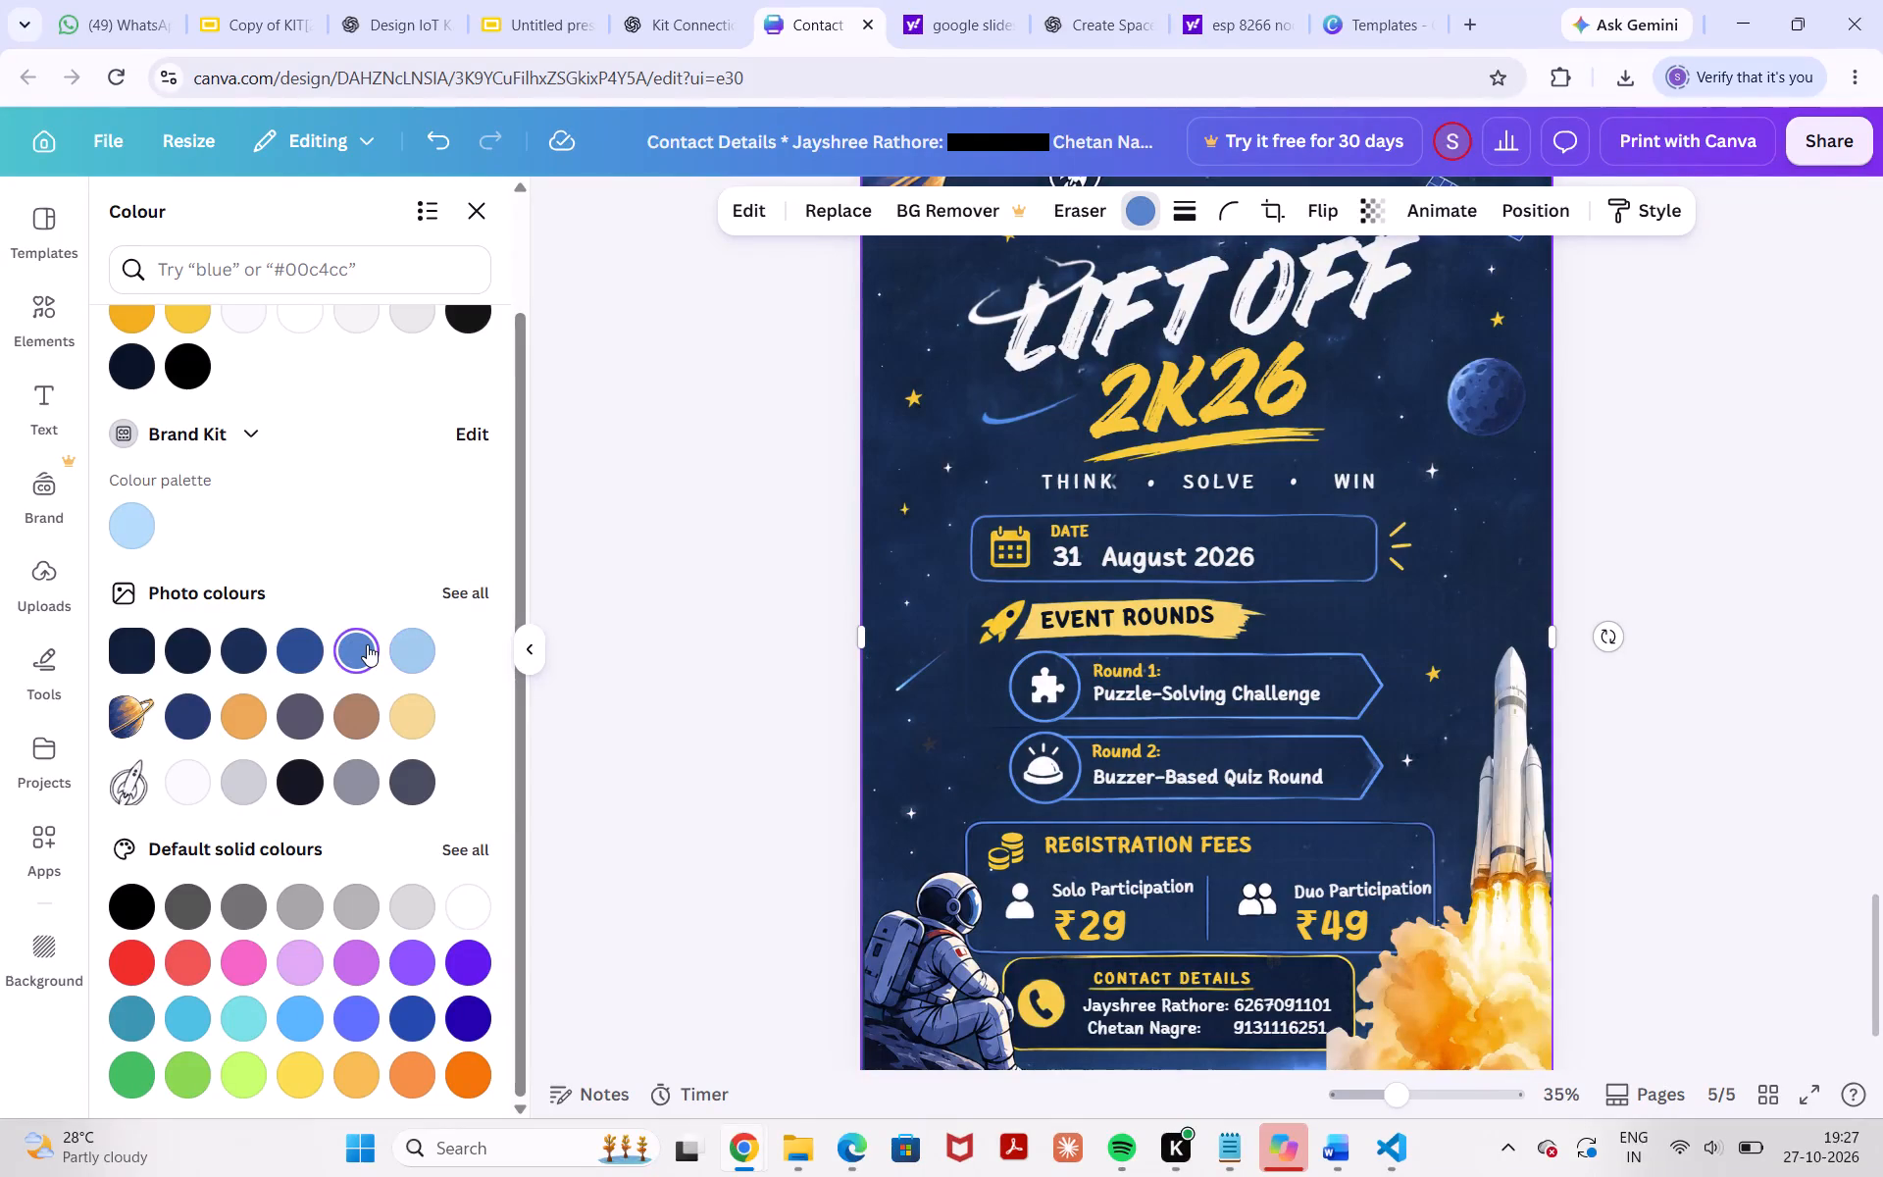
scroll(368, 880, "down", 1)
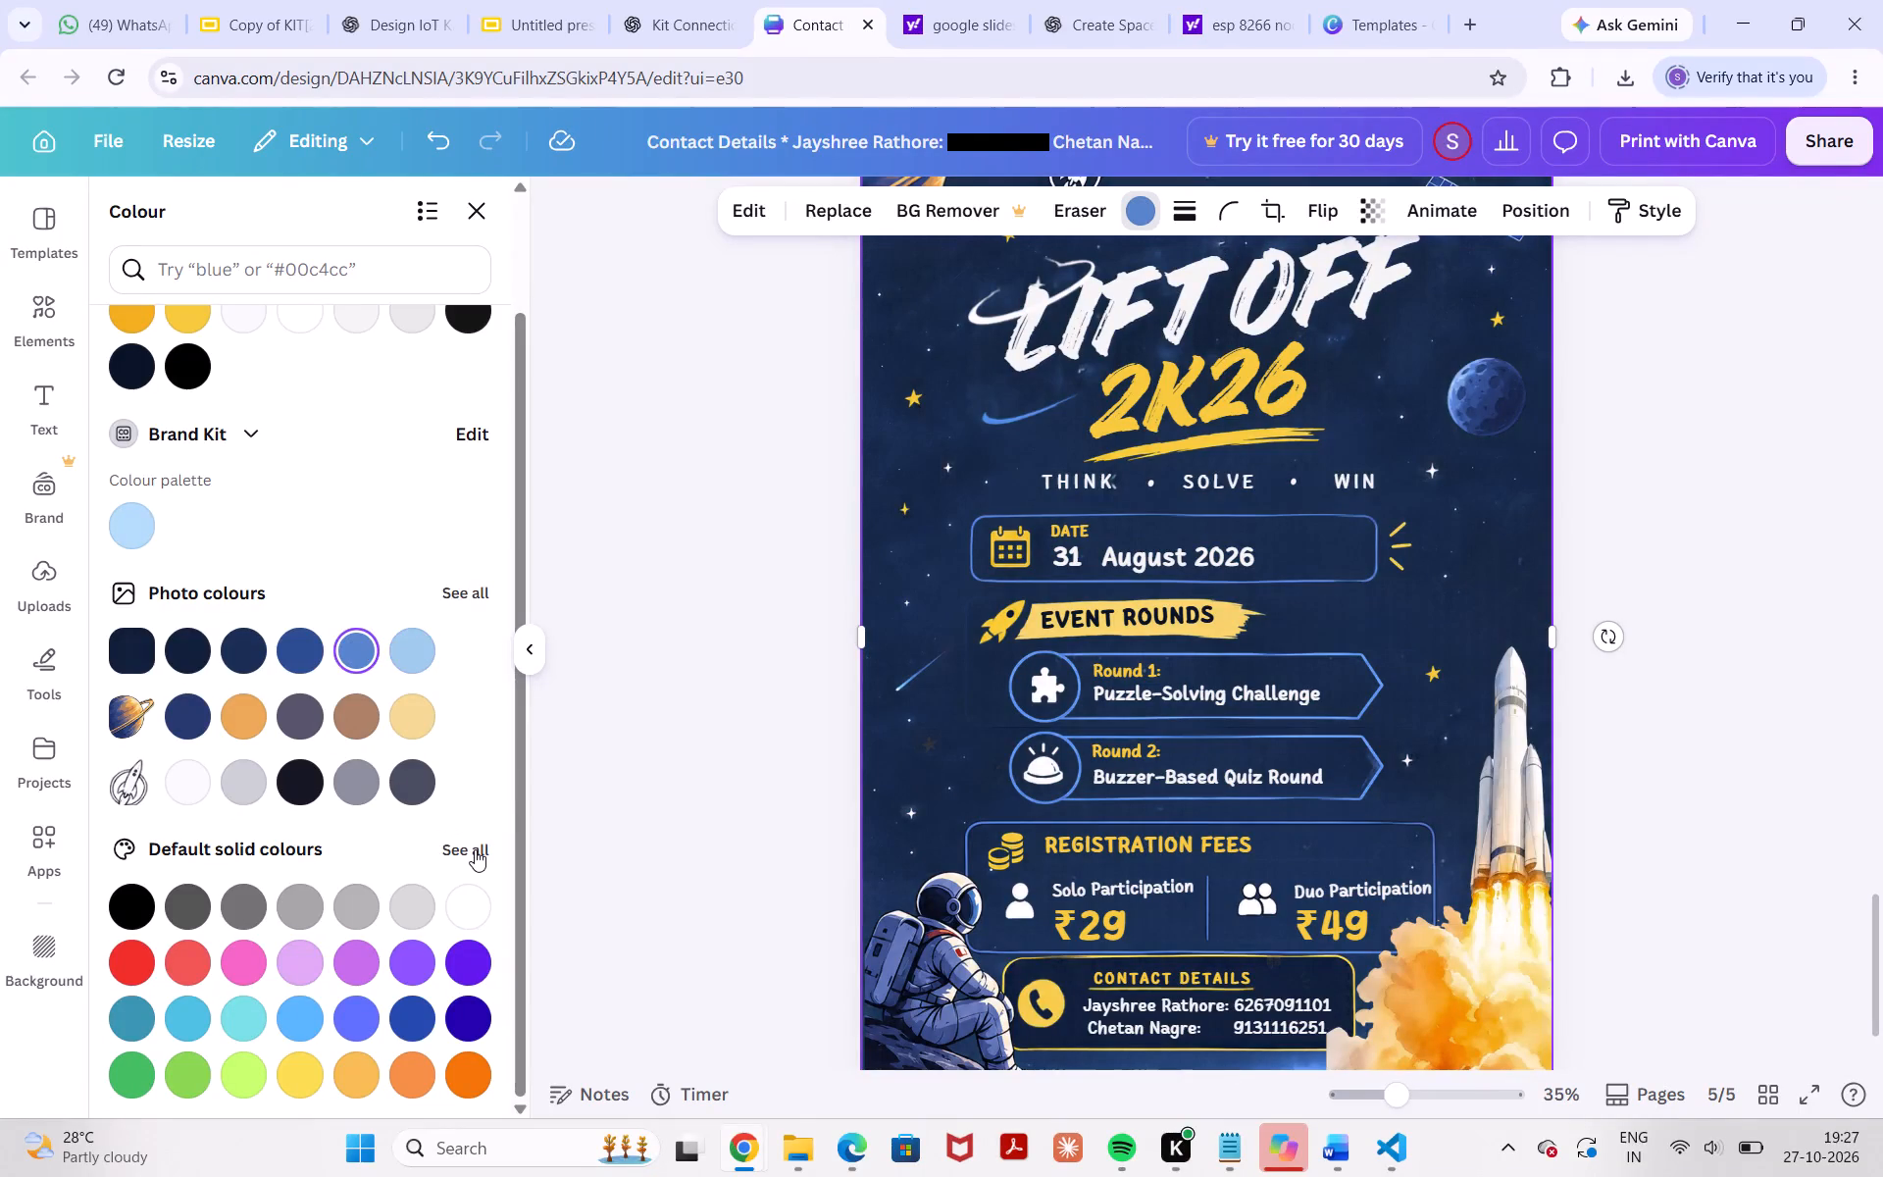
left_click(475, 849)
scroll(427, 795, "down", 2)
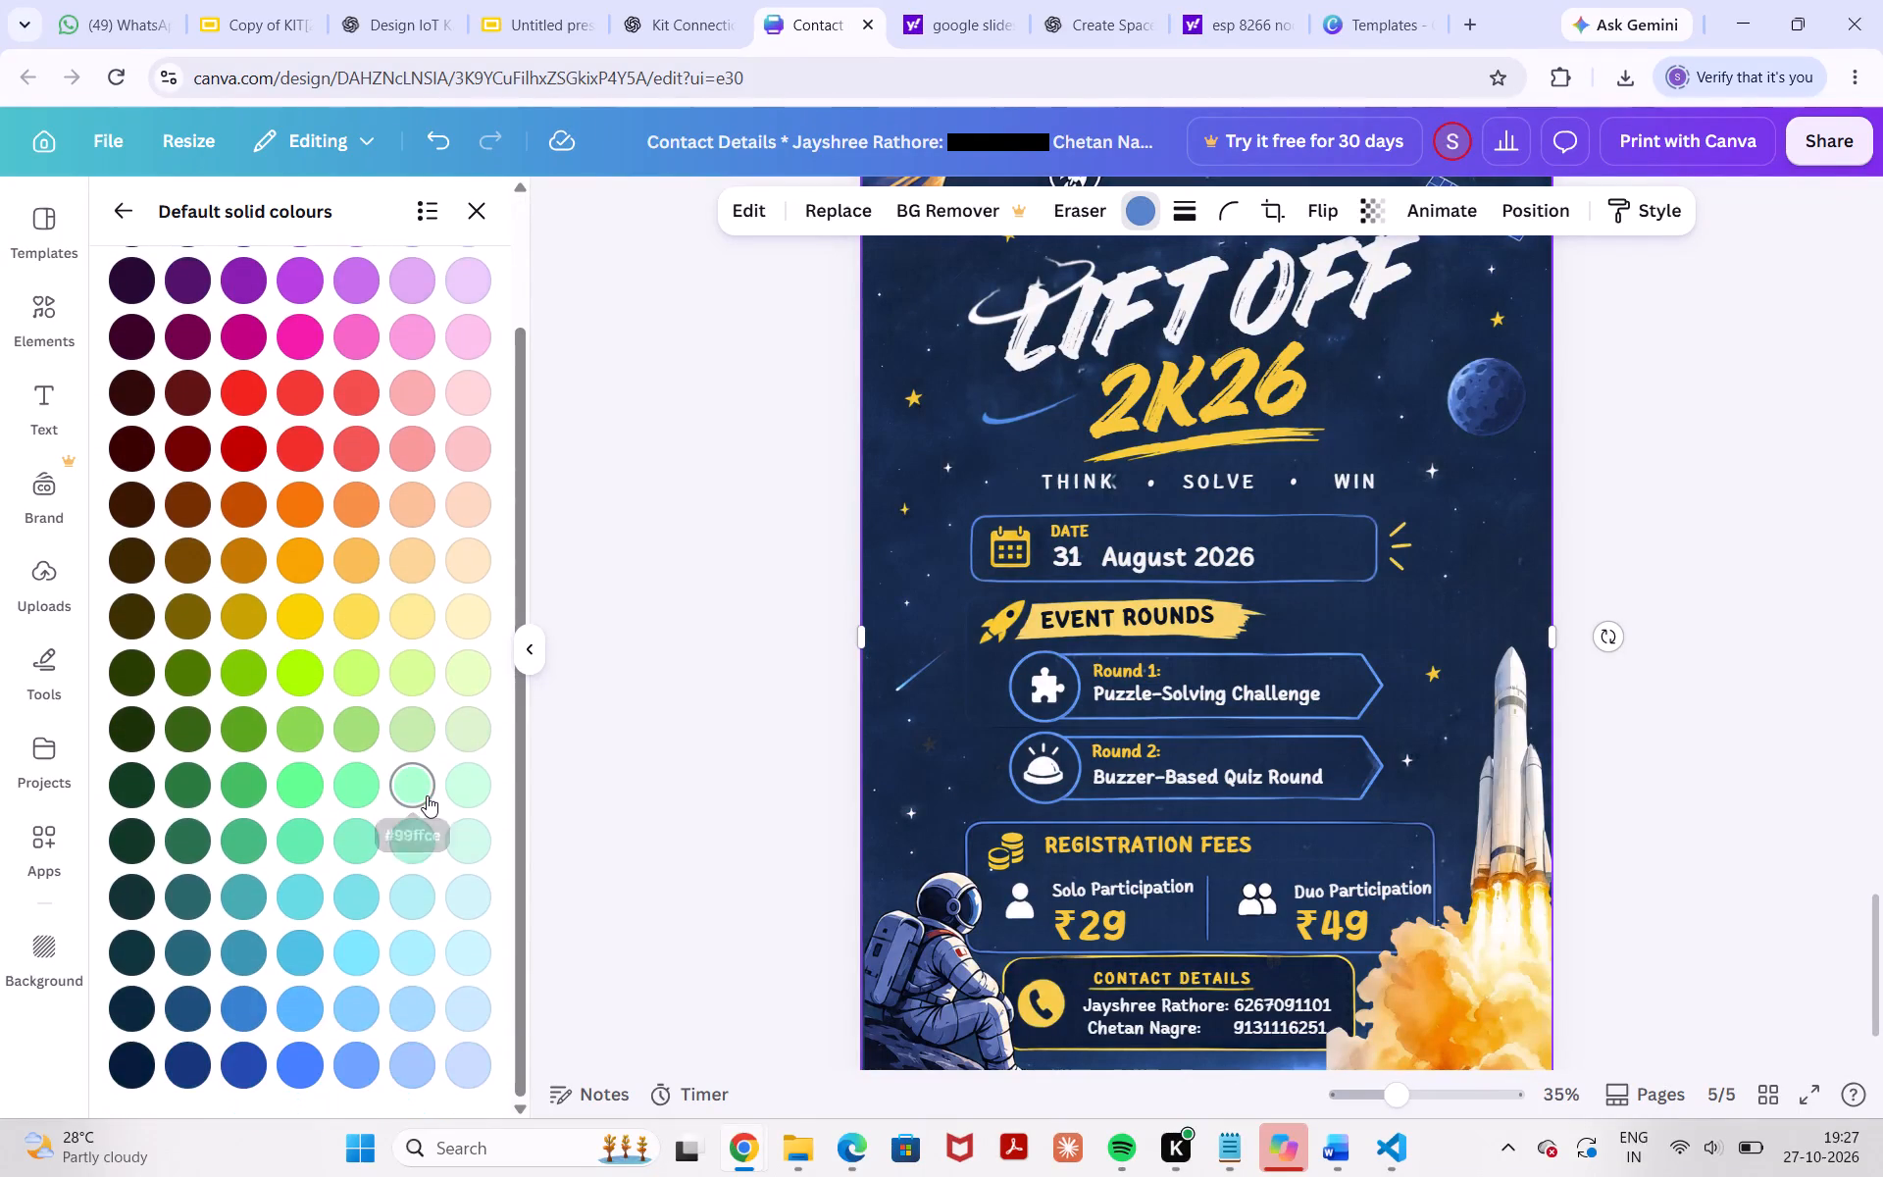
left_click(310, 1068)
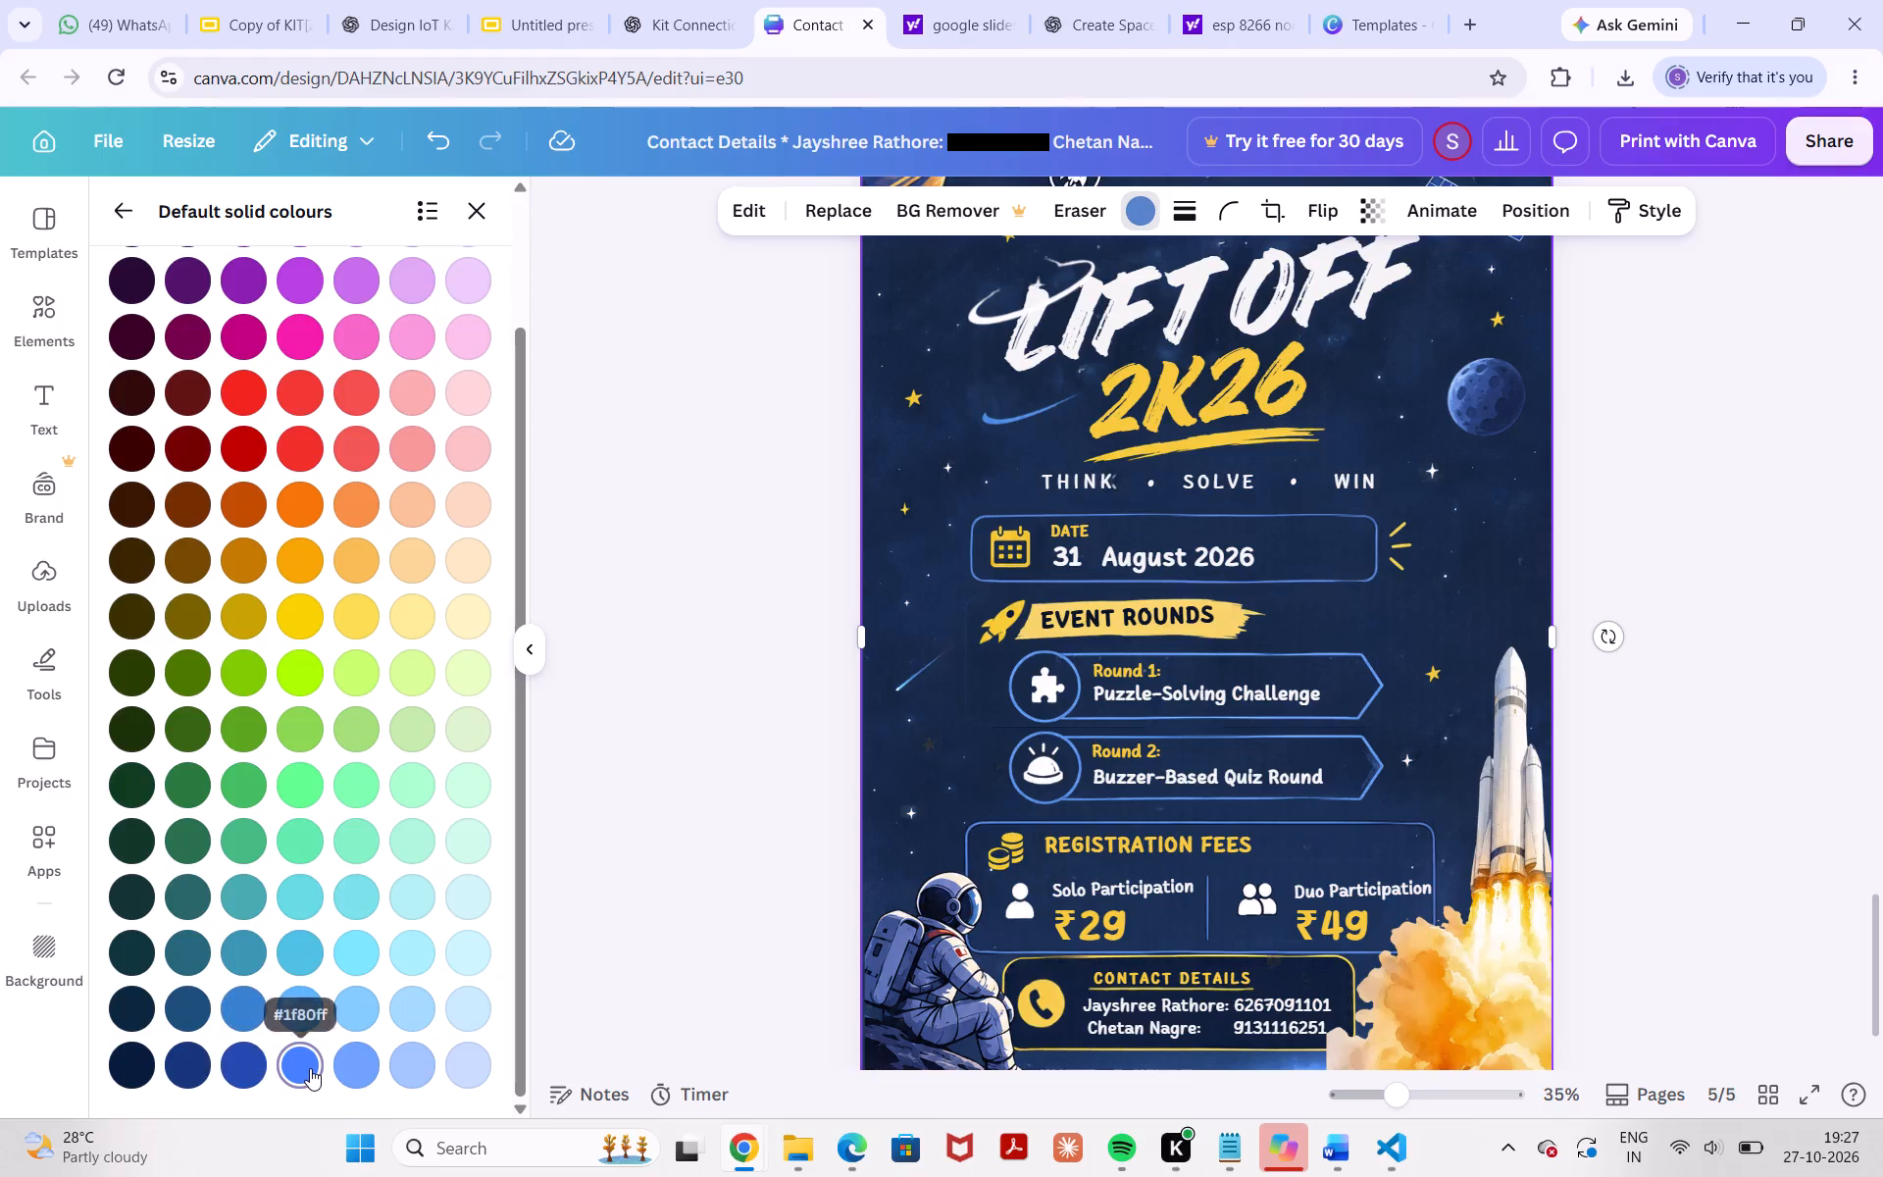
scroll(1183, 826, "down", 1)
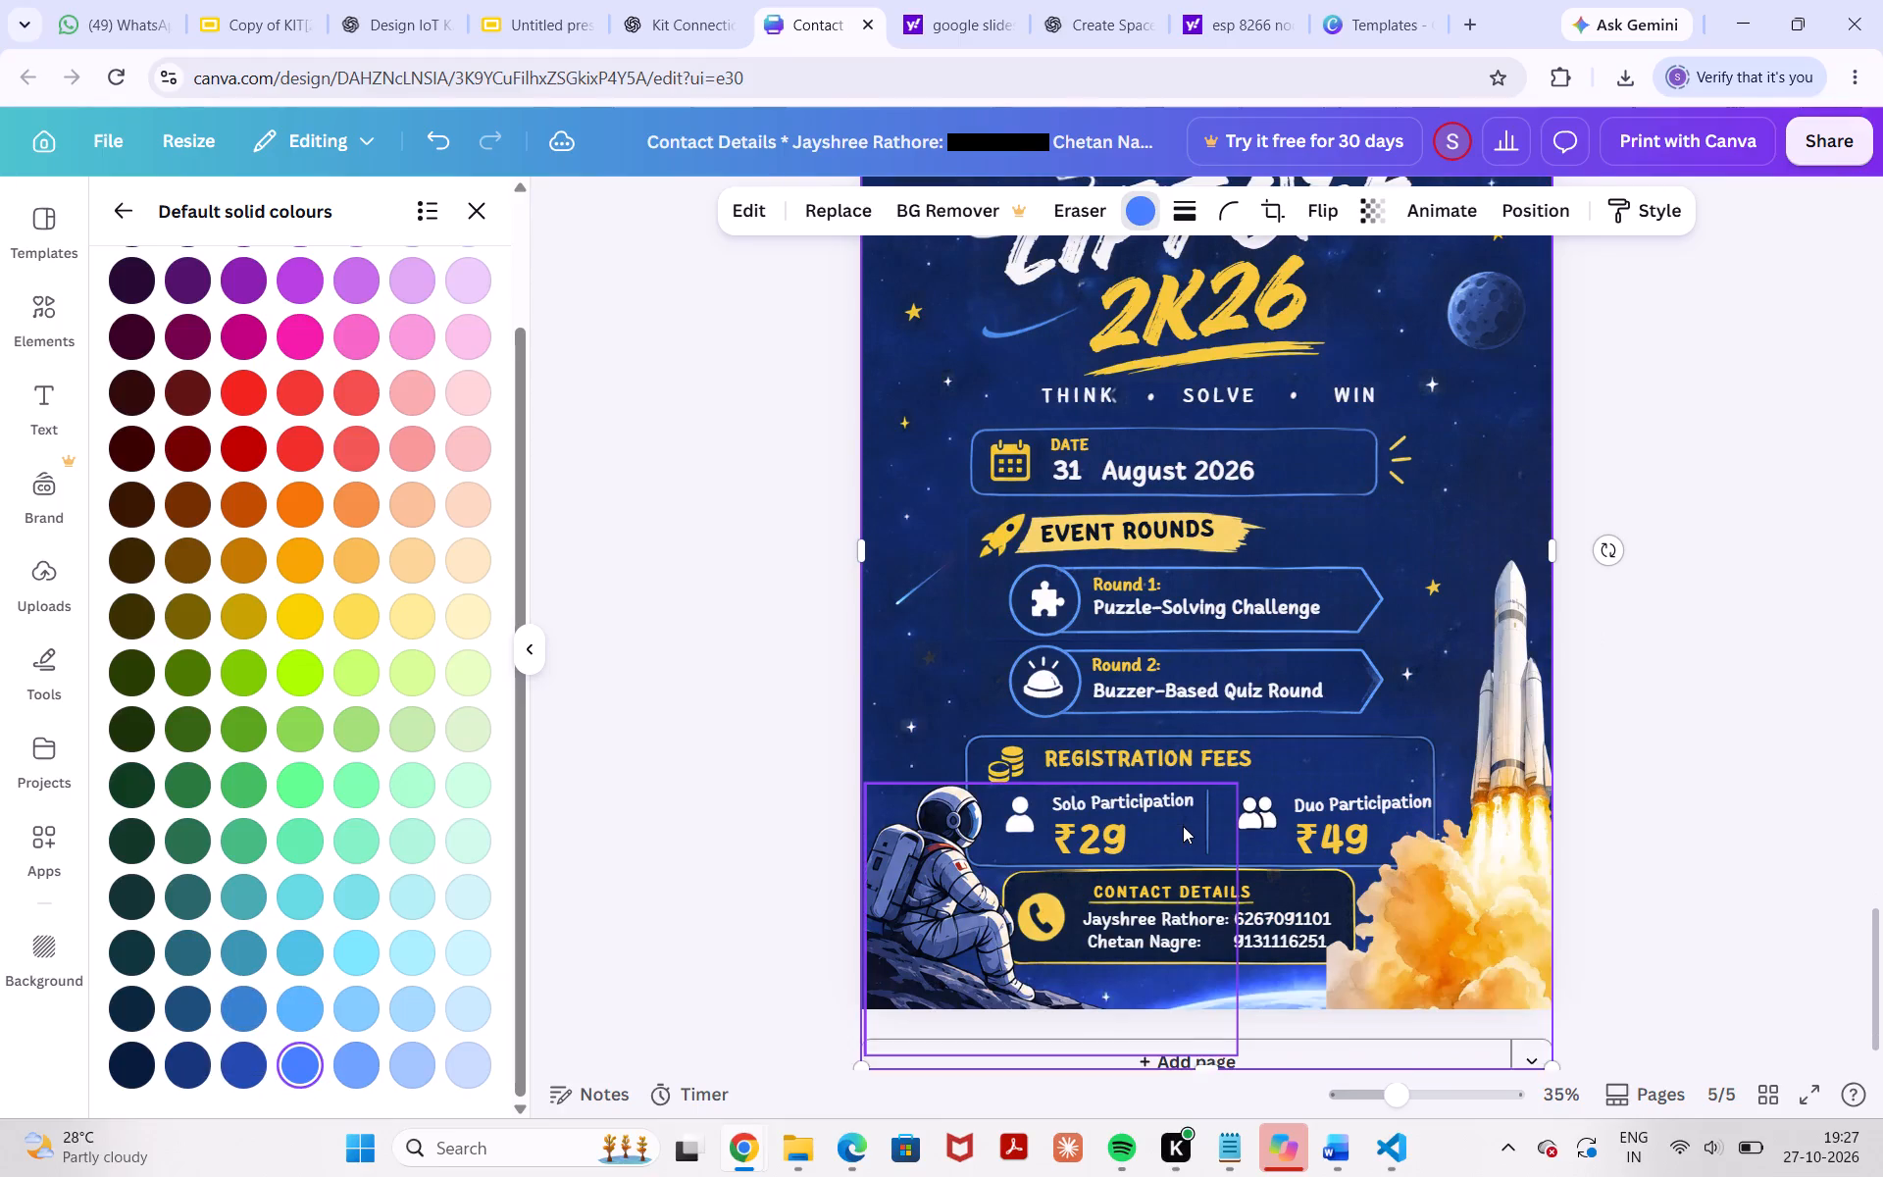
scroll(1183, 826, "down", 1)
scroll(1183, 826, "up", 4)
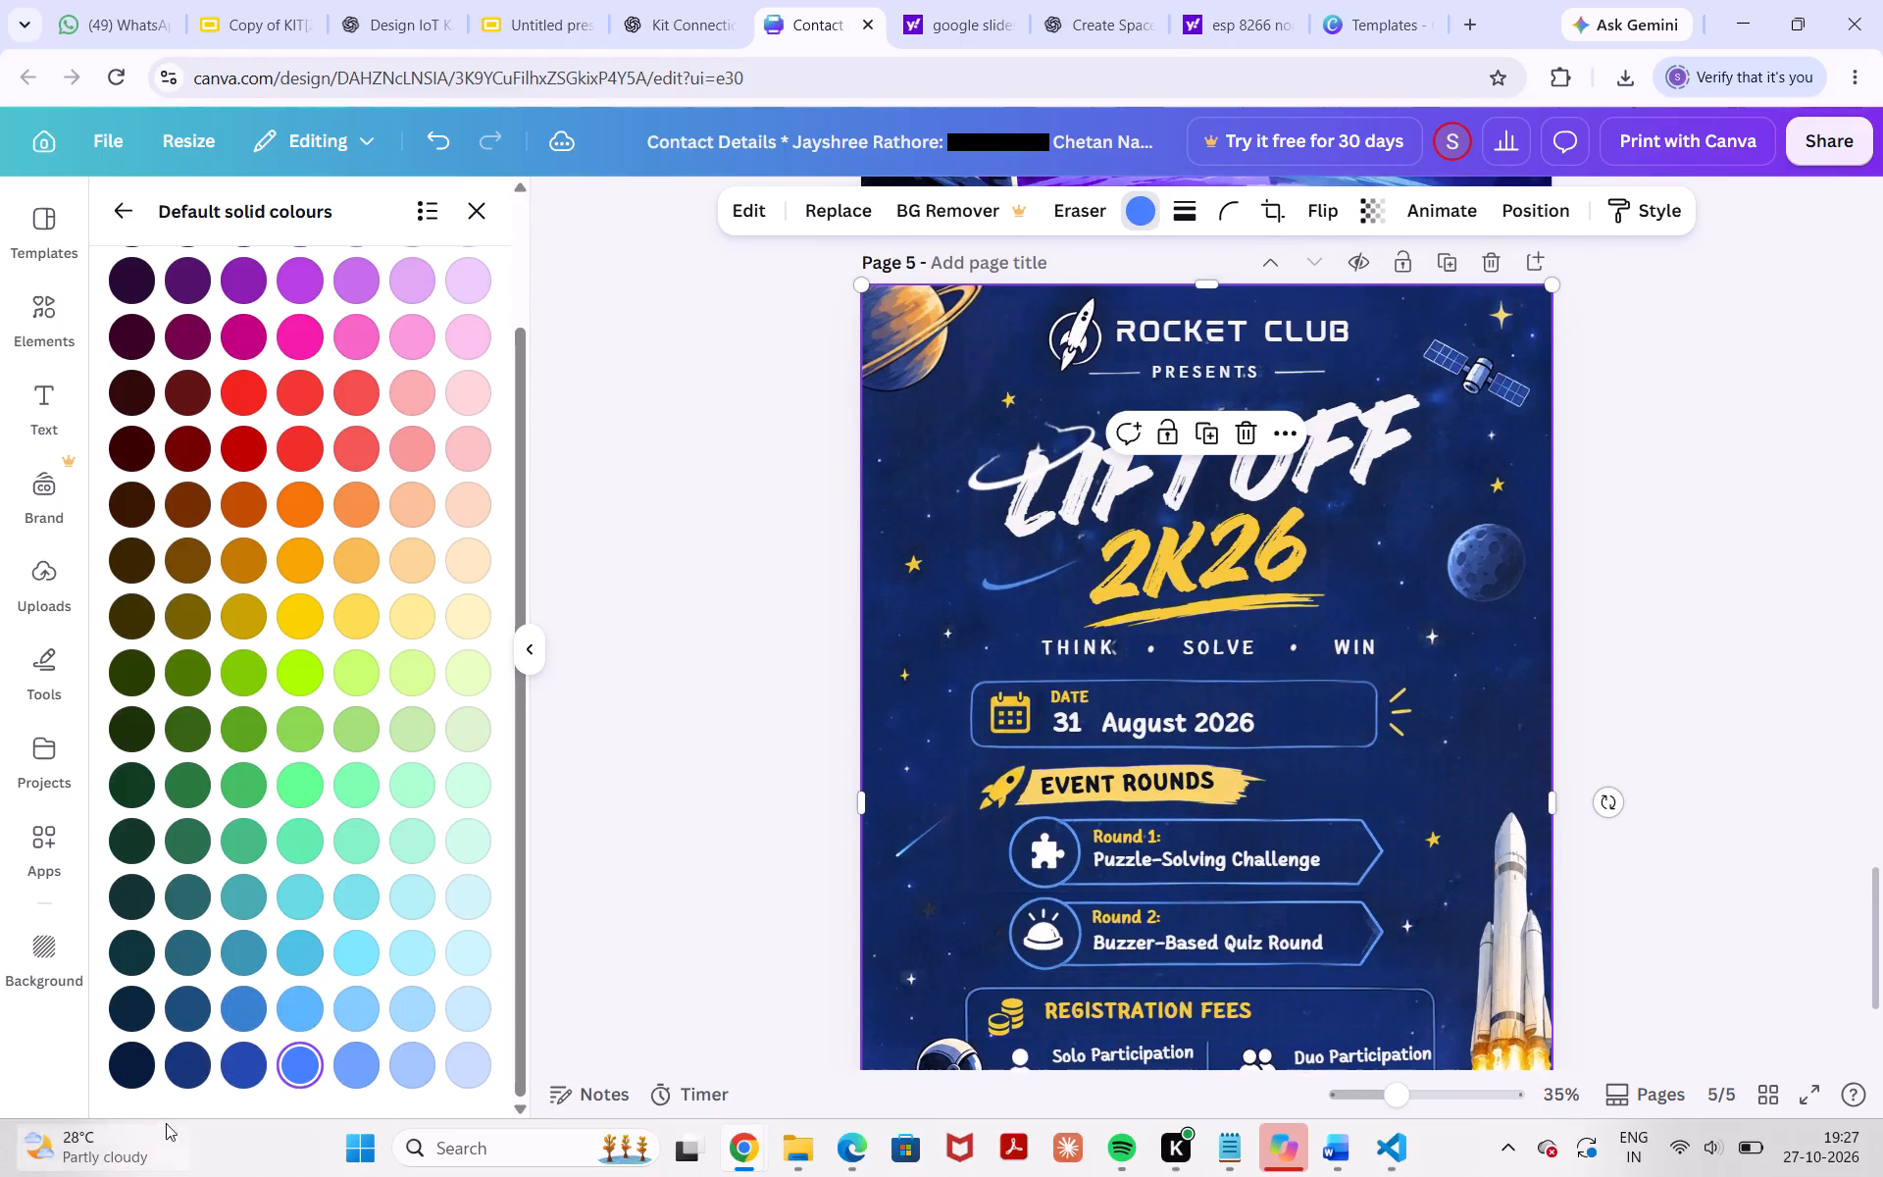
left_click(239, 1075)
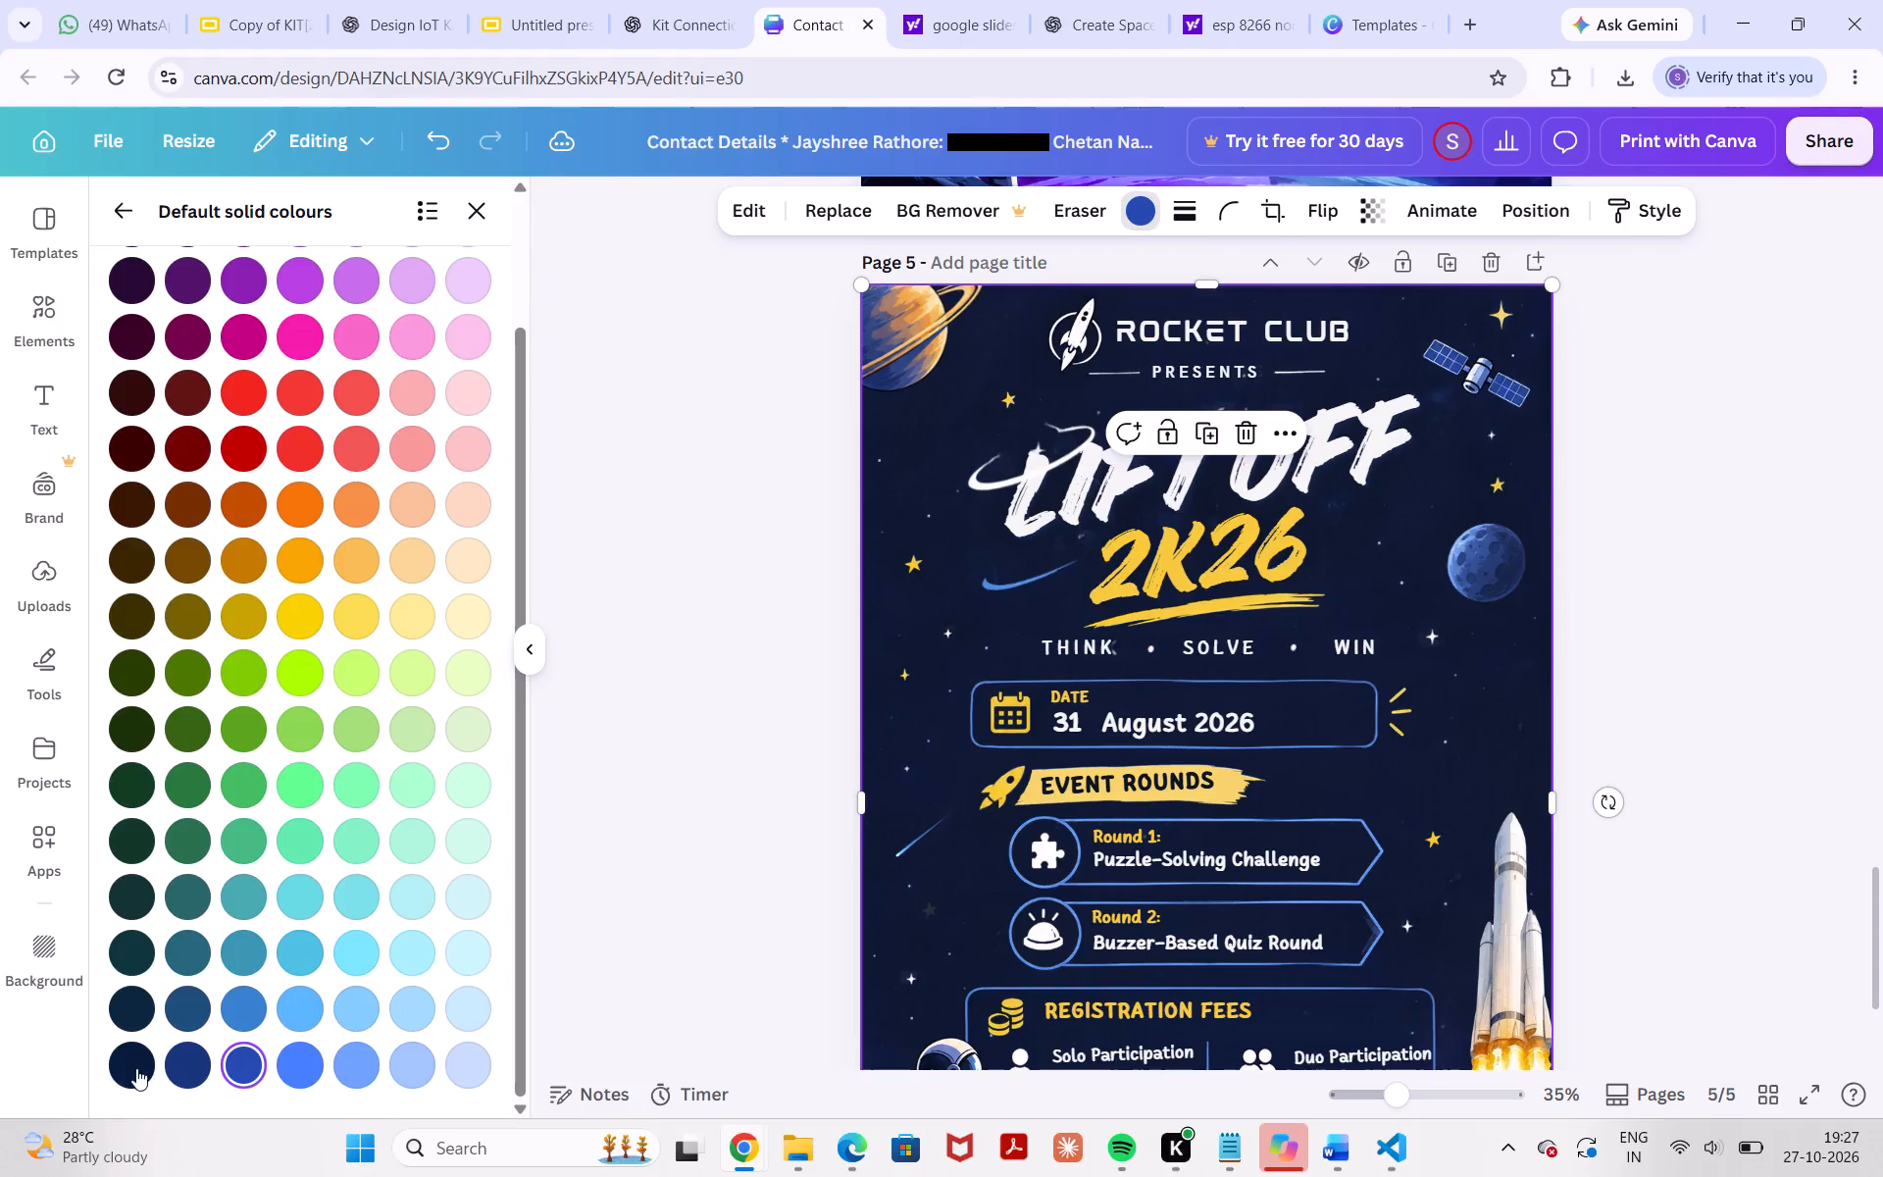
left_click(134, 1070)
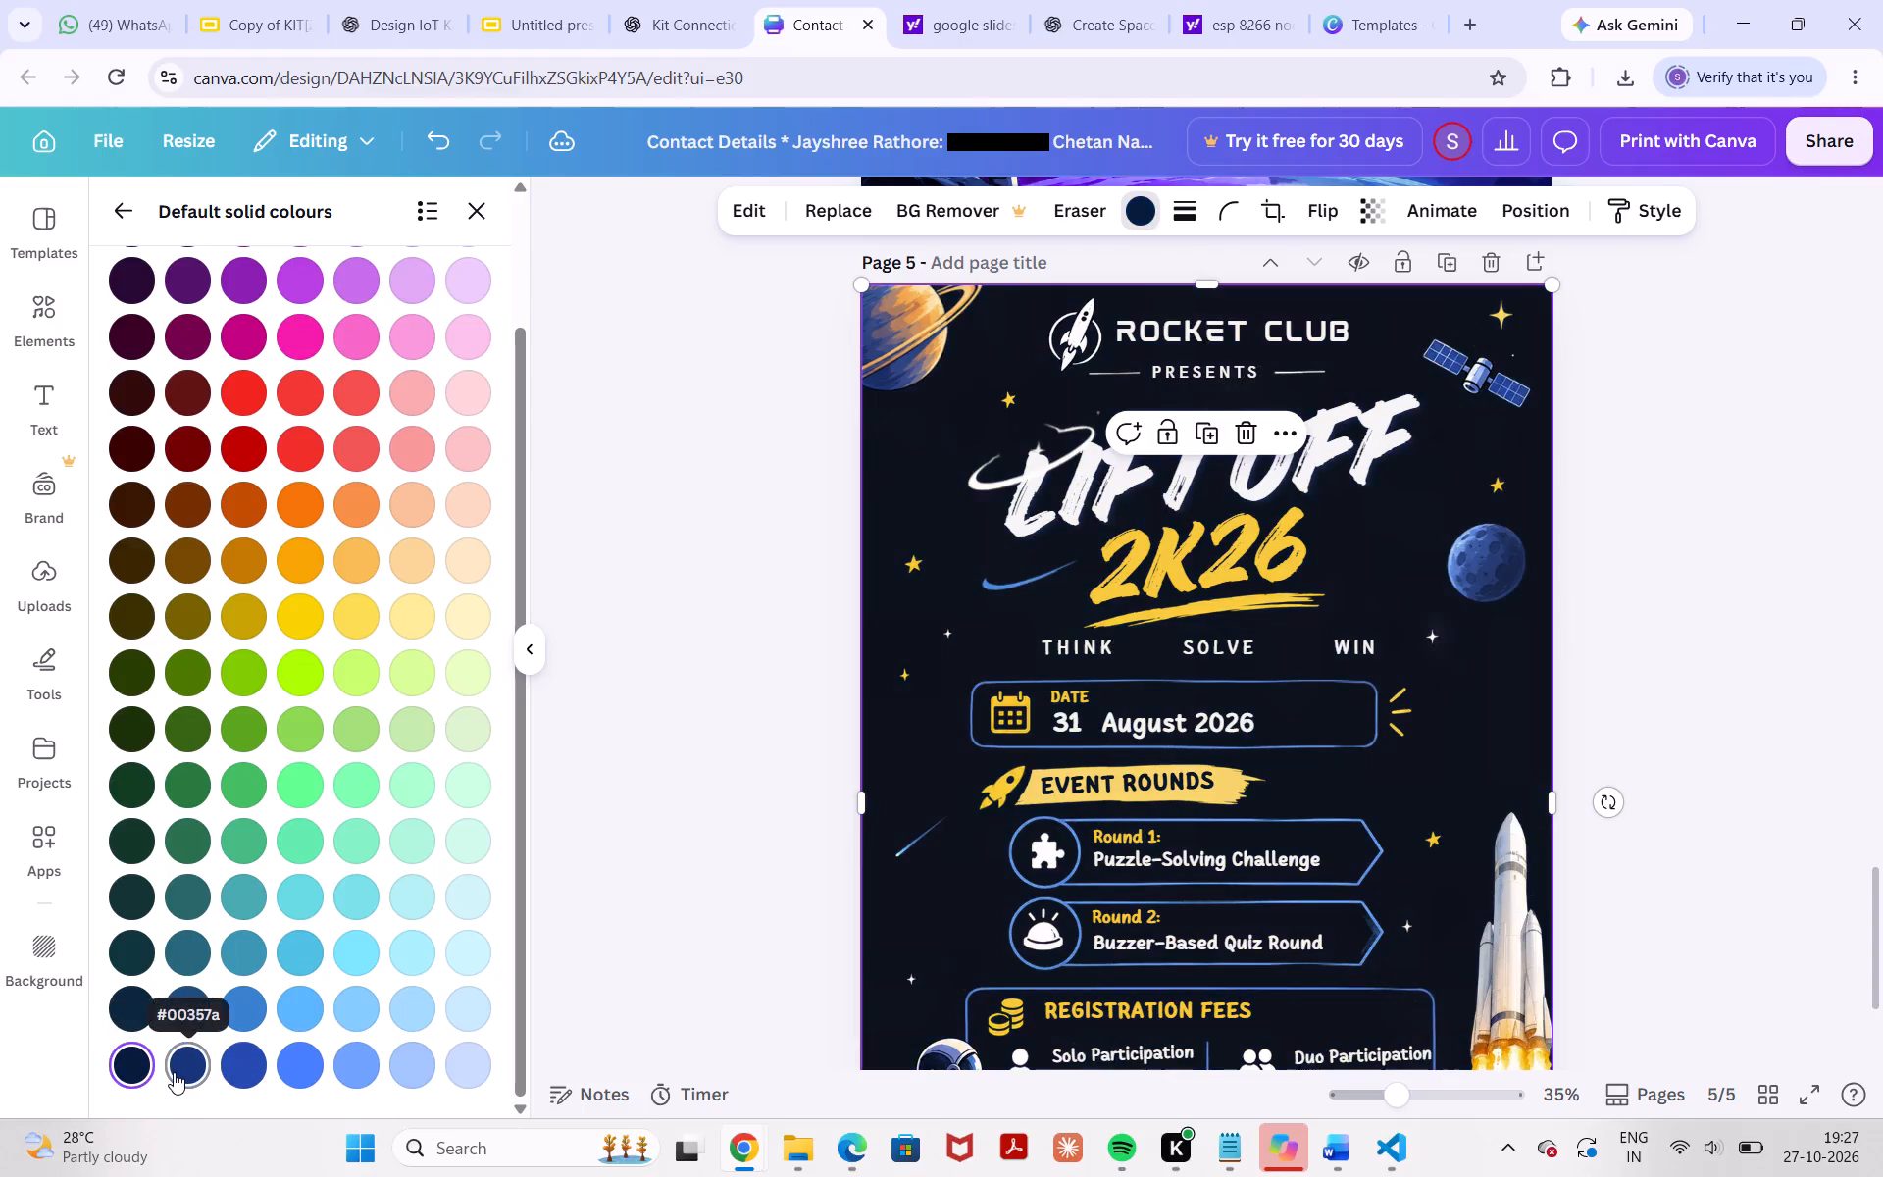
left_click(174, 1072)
Recolour page 5's background image with the deep purple #4910bc, after trying the brighter violet beside it.
scroll(278, 822, "up", 1)
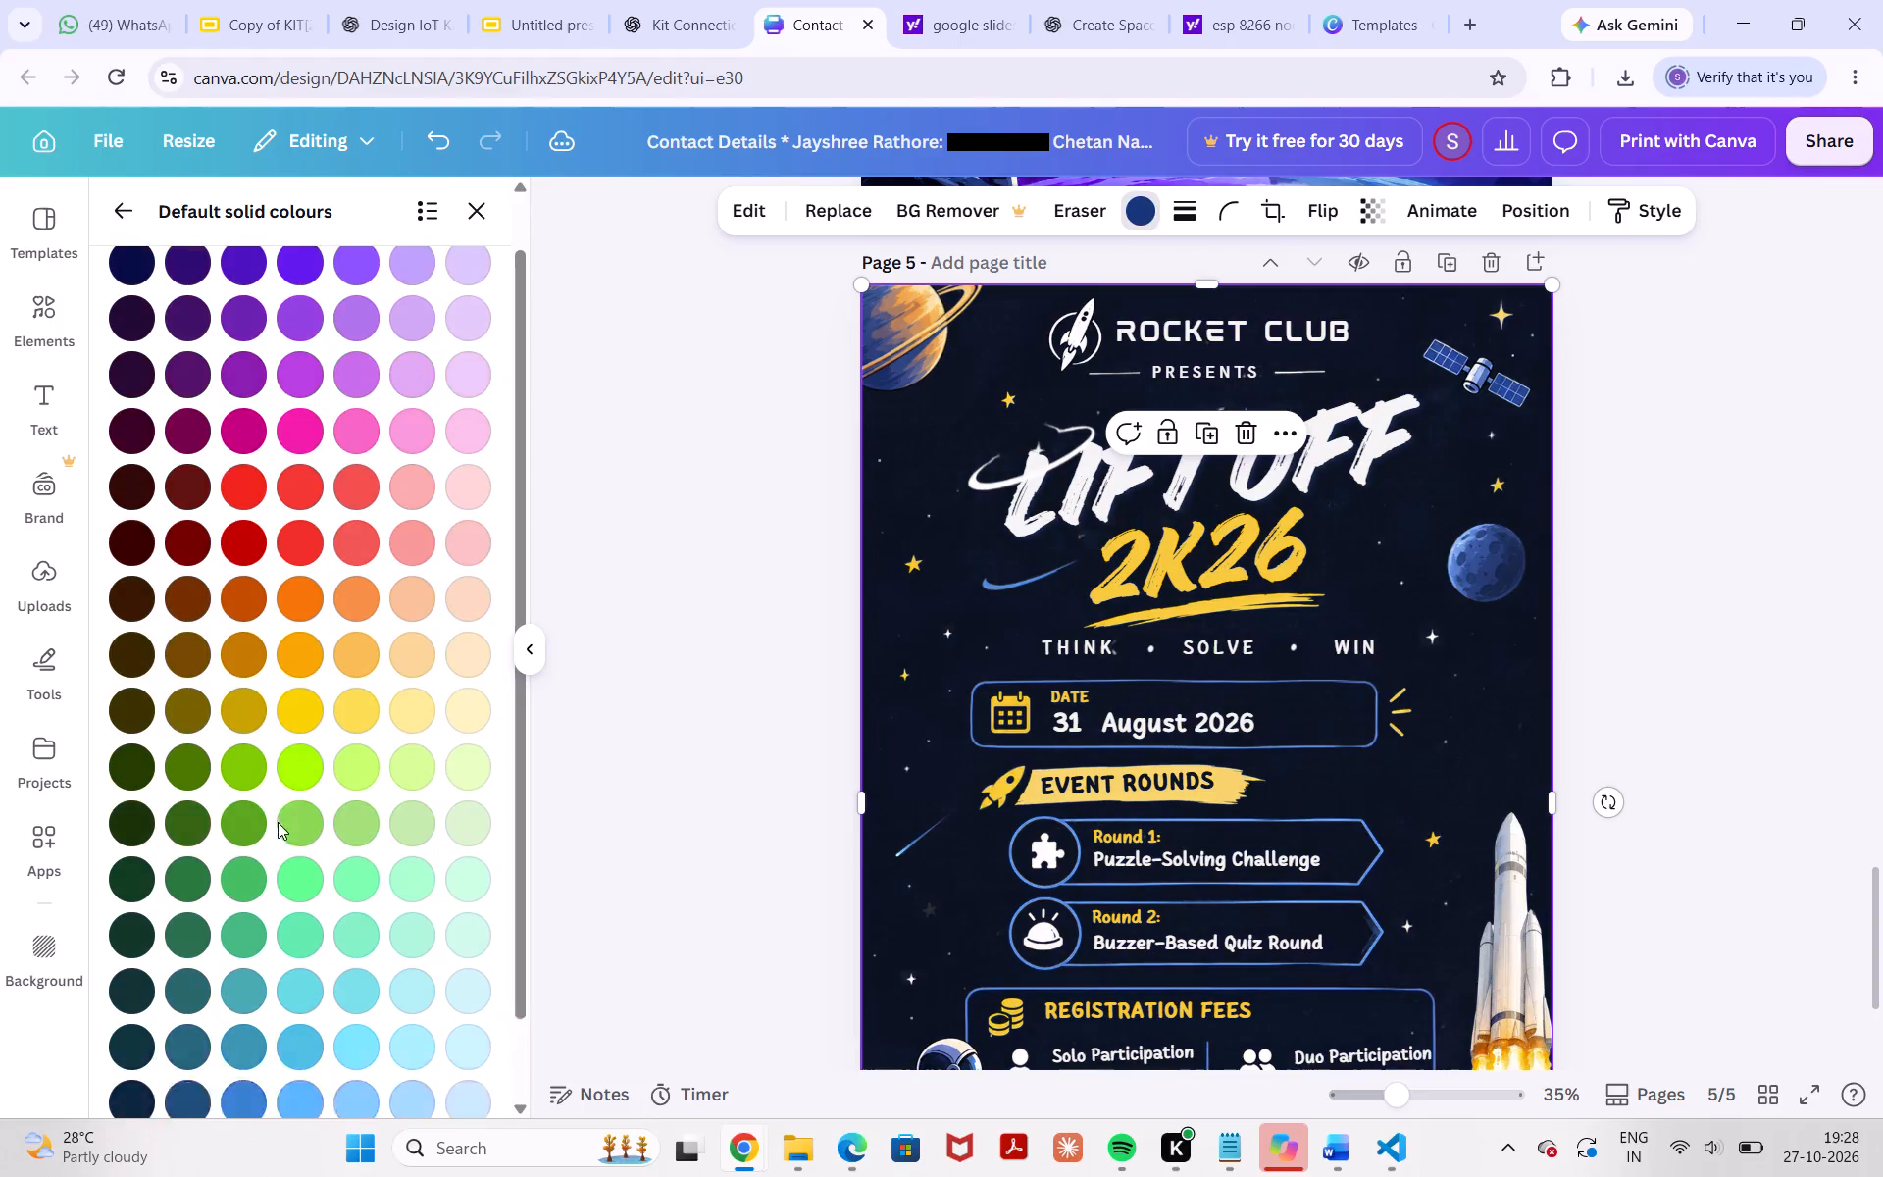
scroll(278, 822, "up", 2)
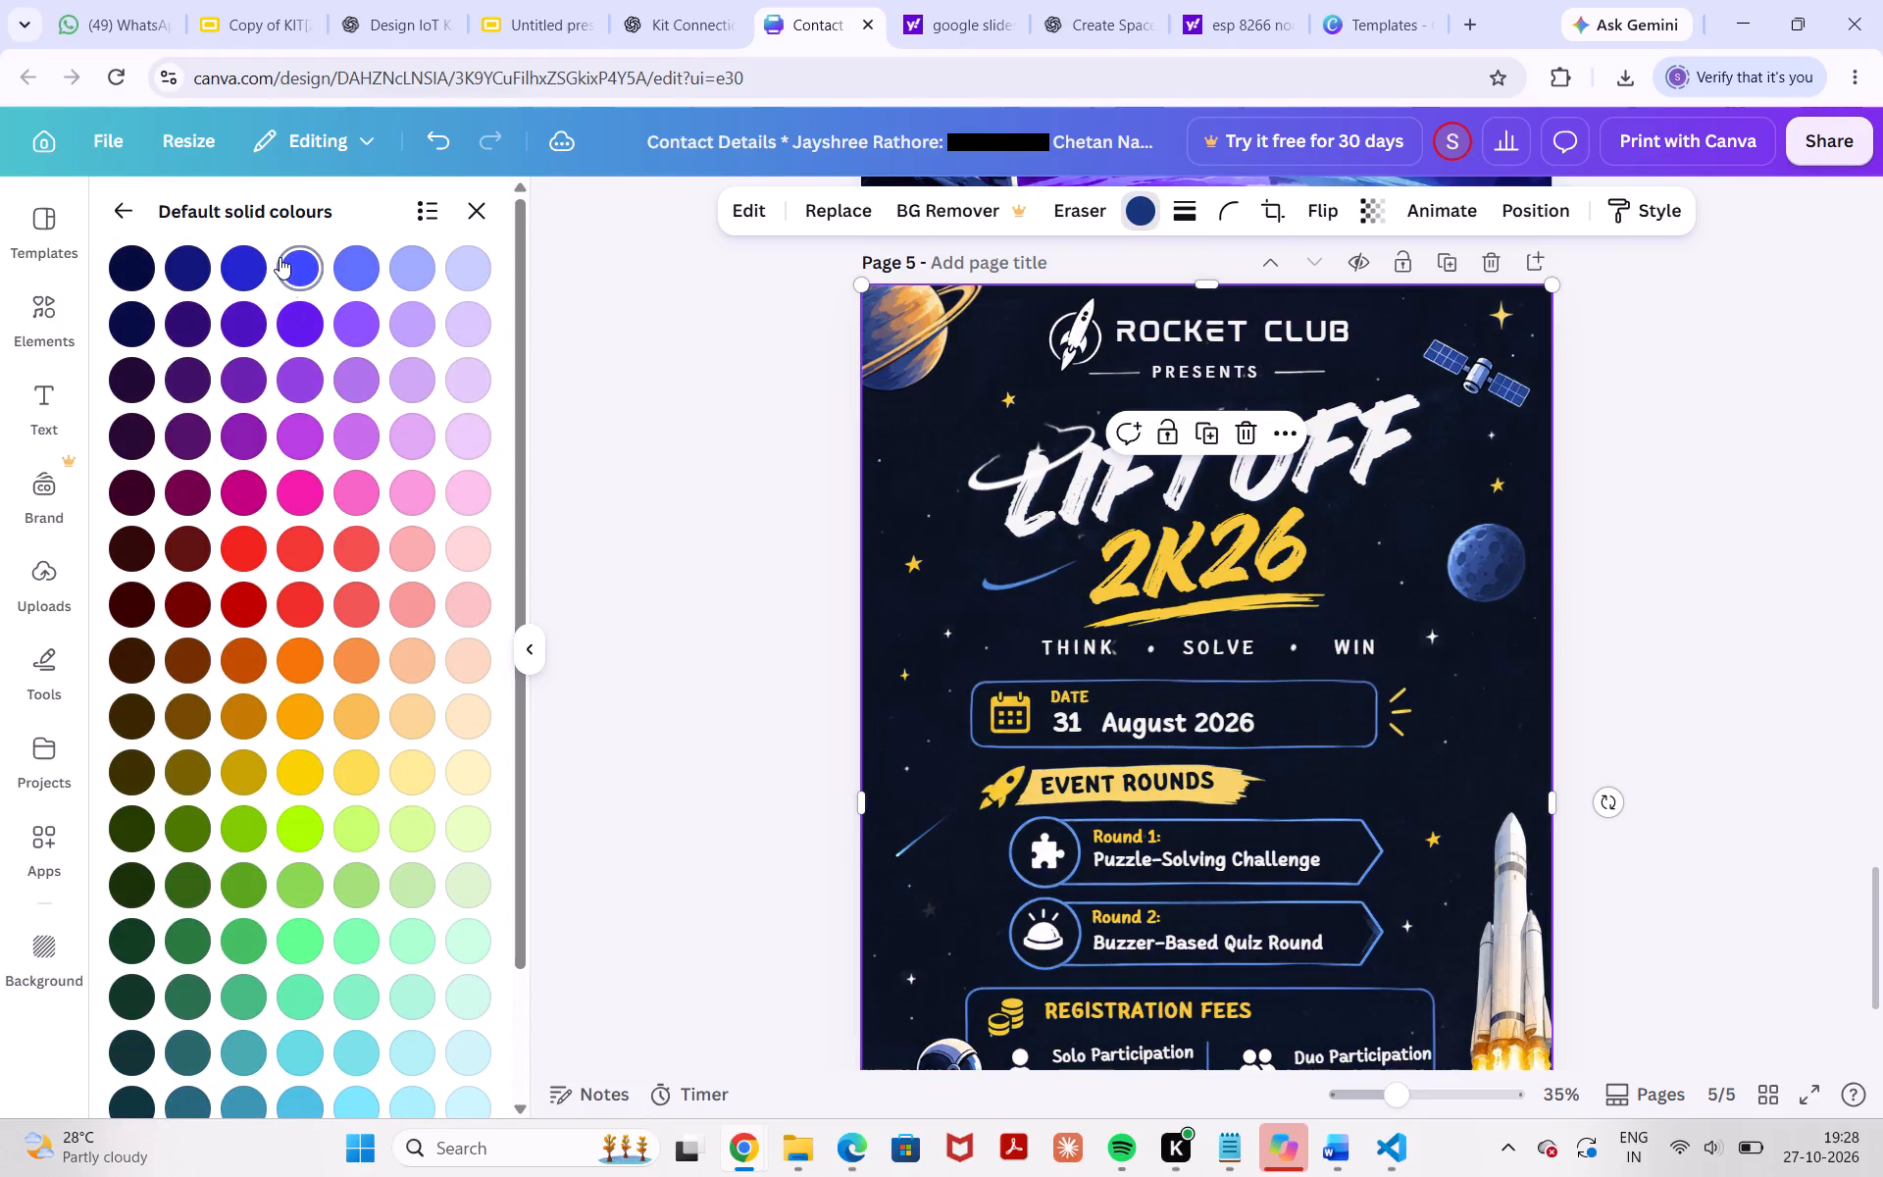
left_click(298, 322)
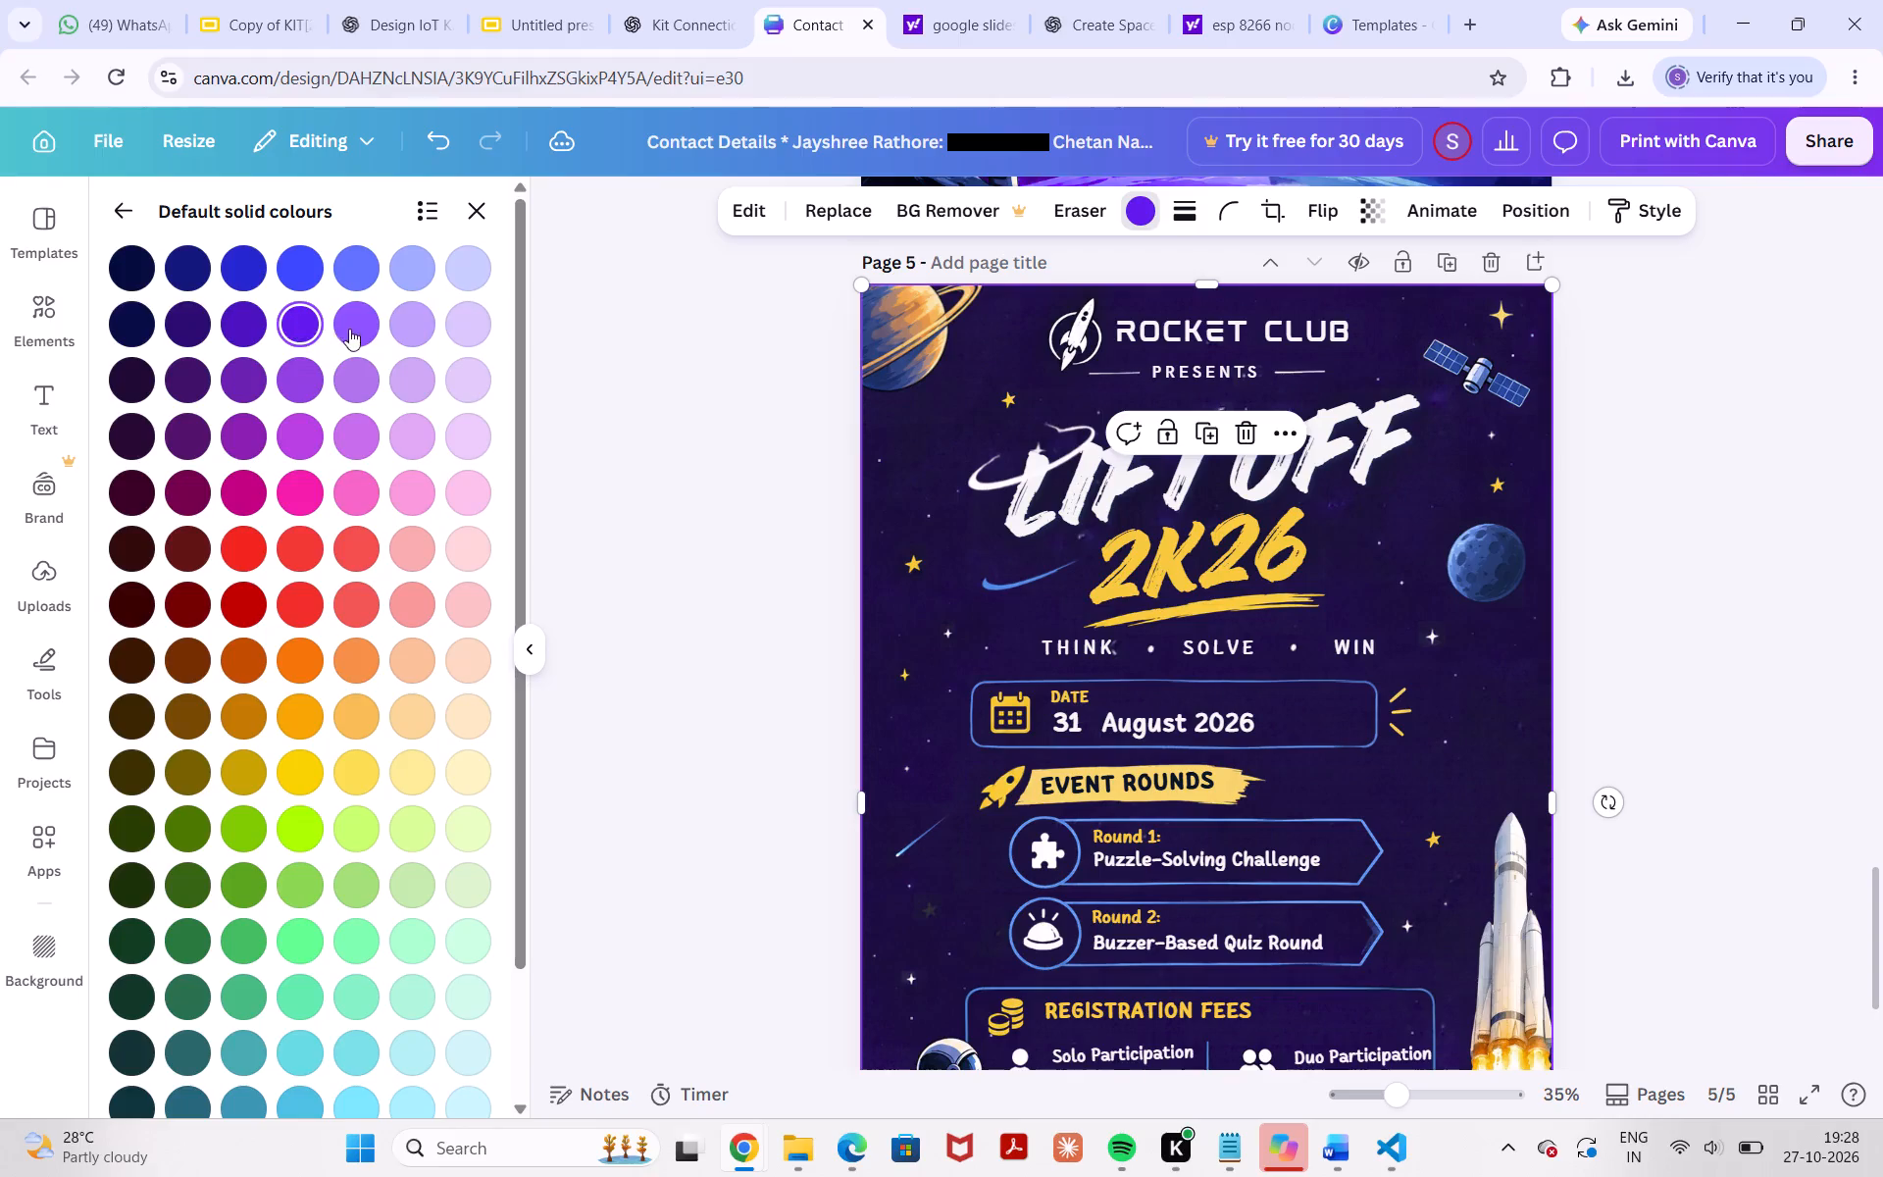
left_click(237, 327)
left_click(640, 577)
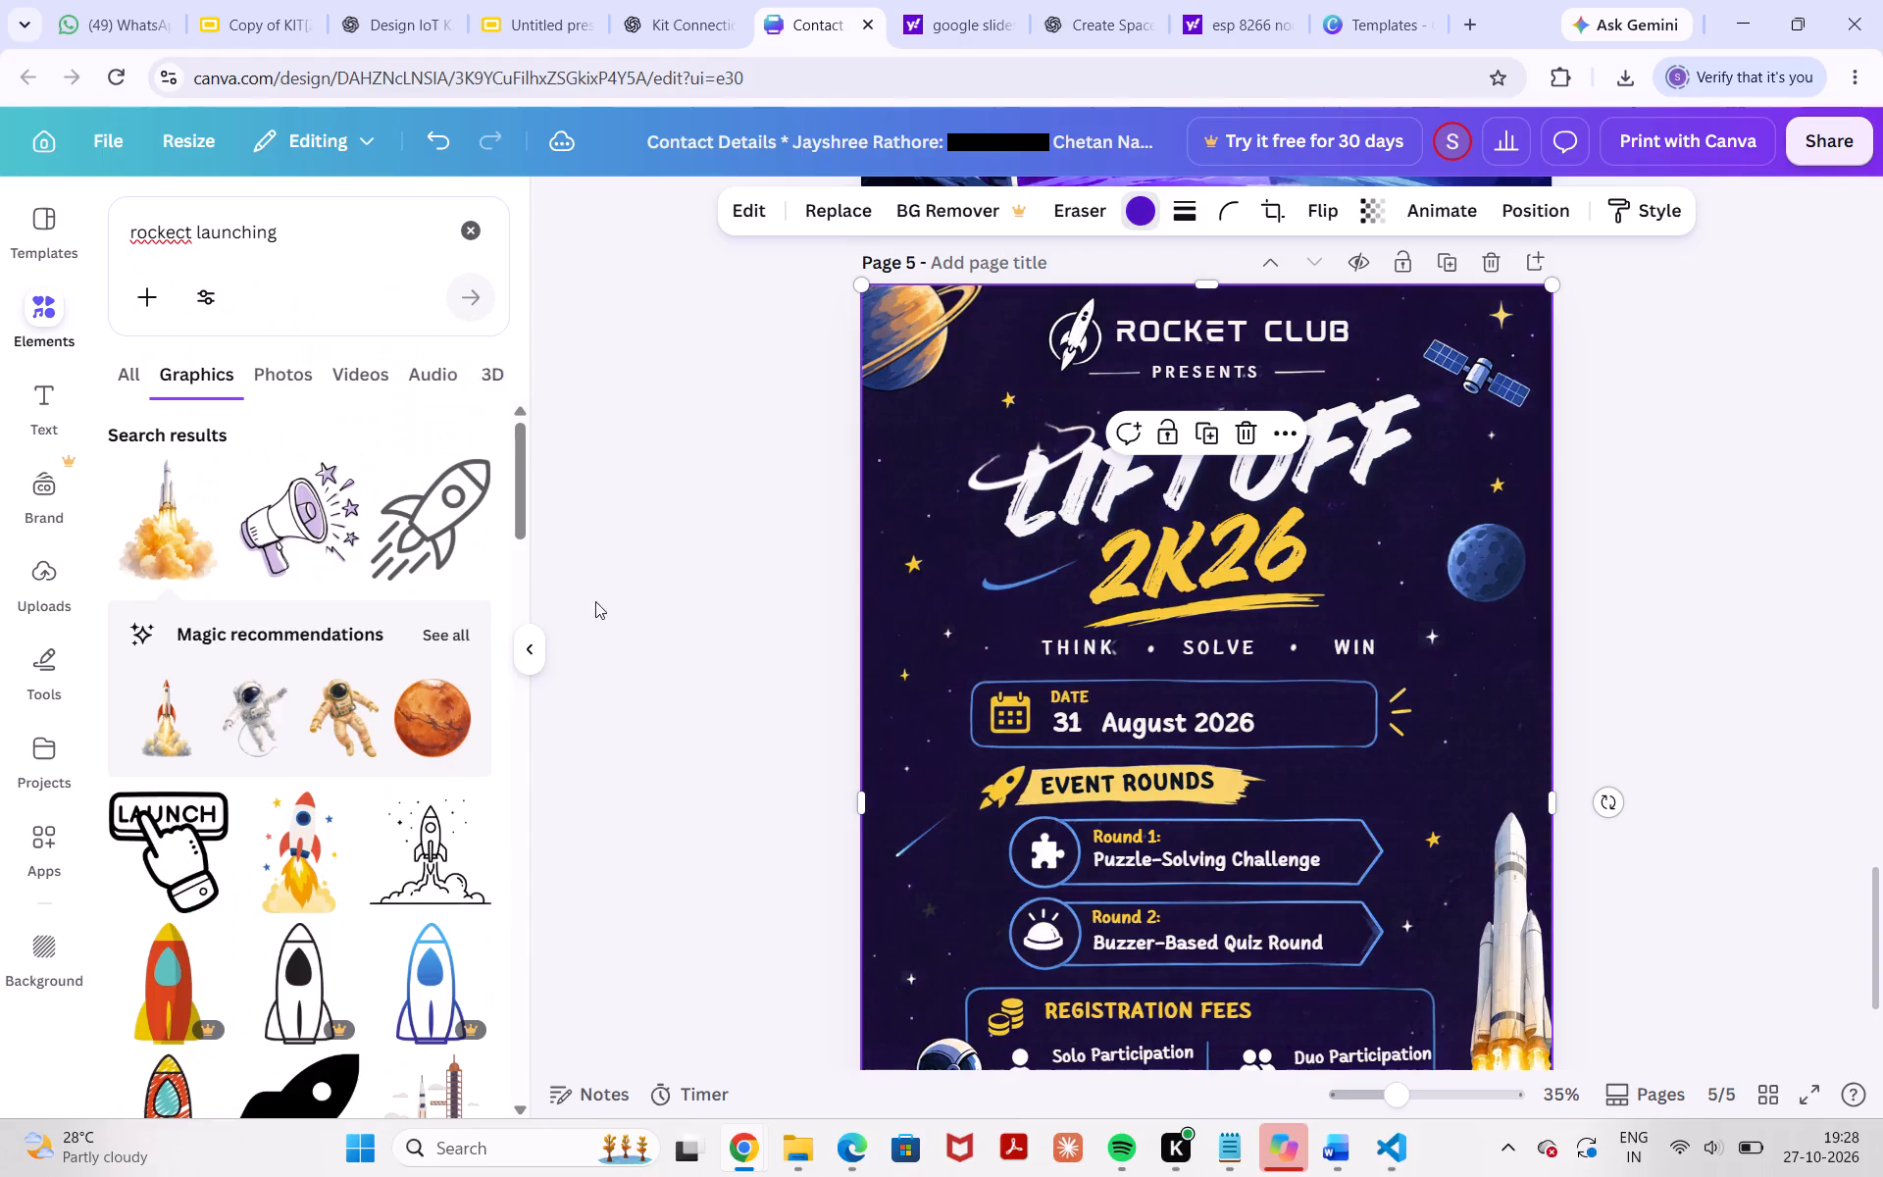
scroll(721, 823, "right", 2)
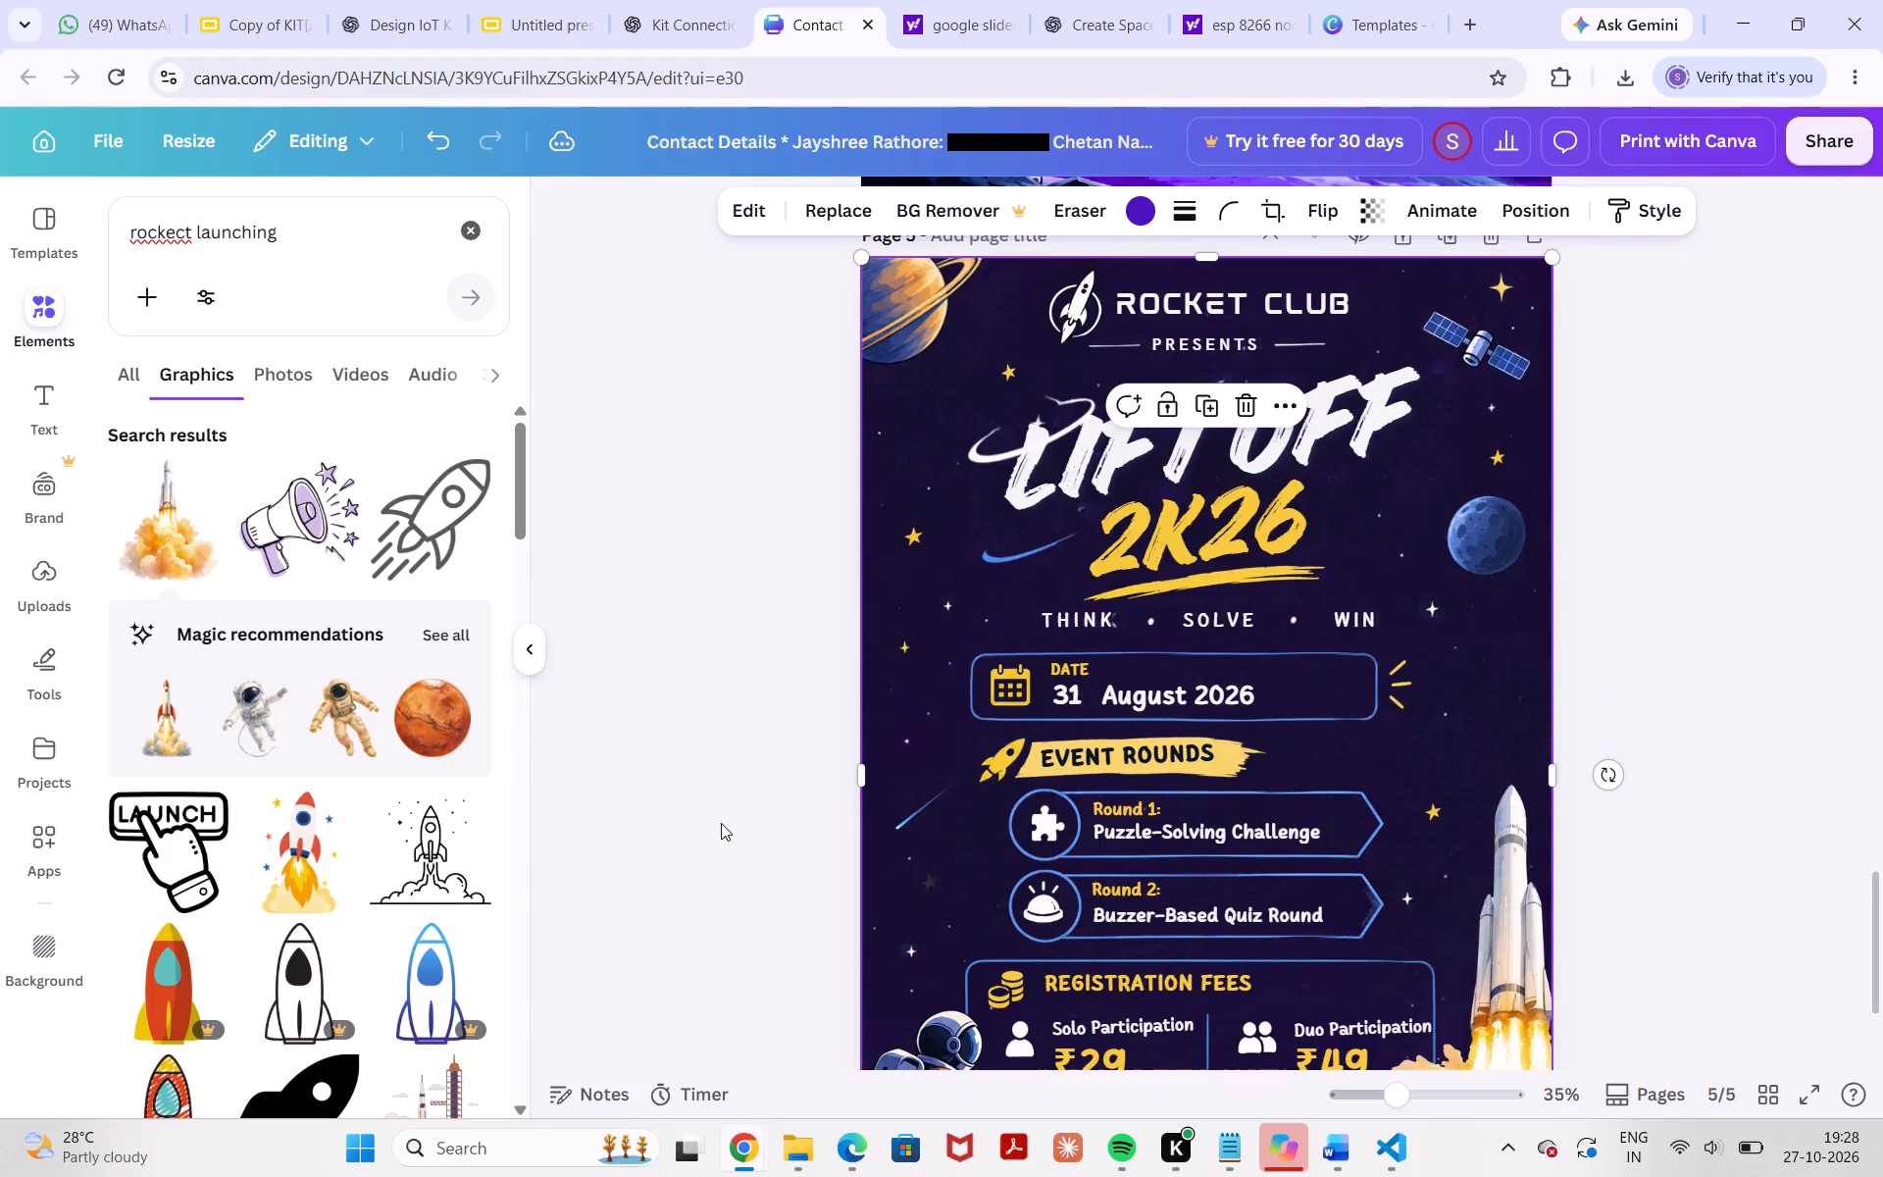
scroll(721, 823, "down", 2)
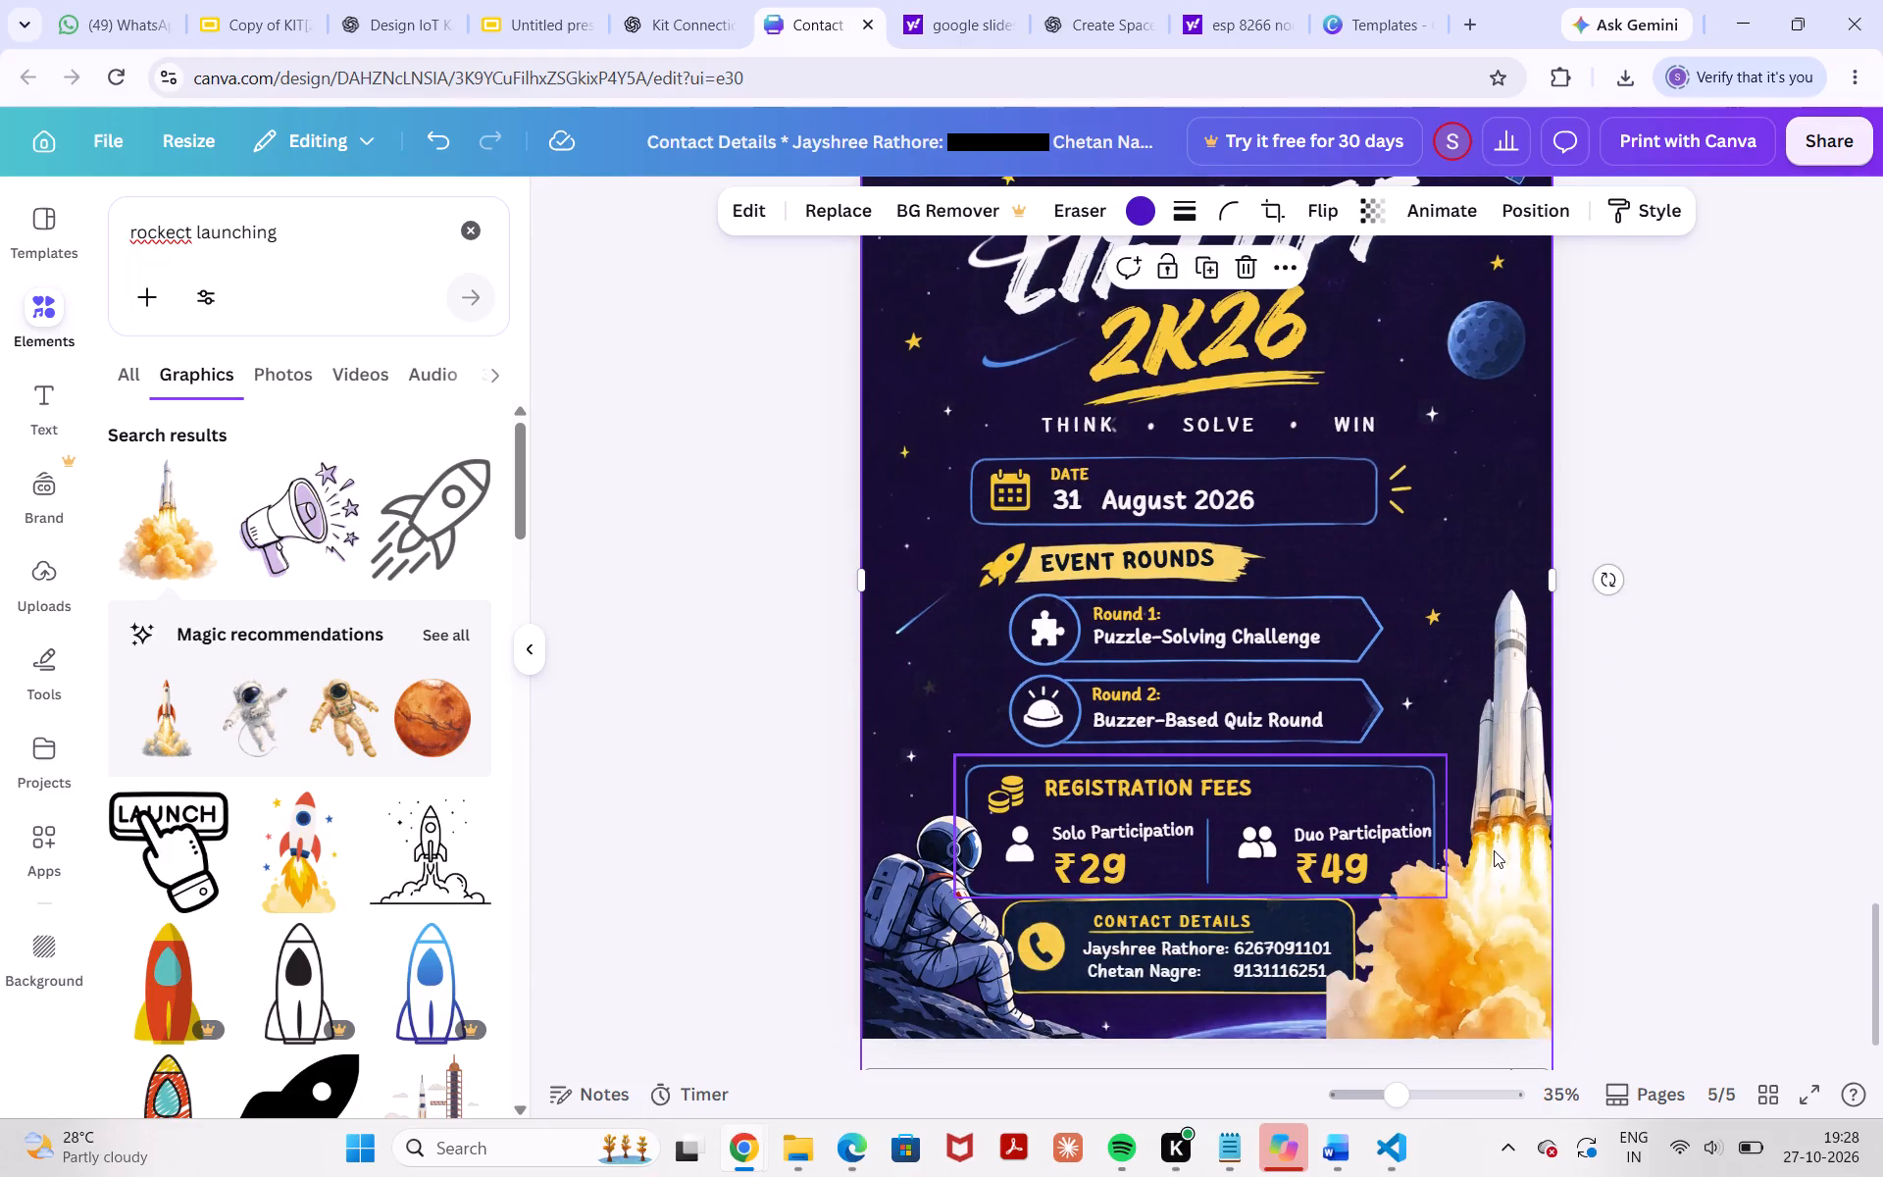
left_click(1731, 567)
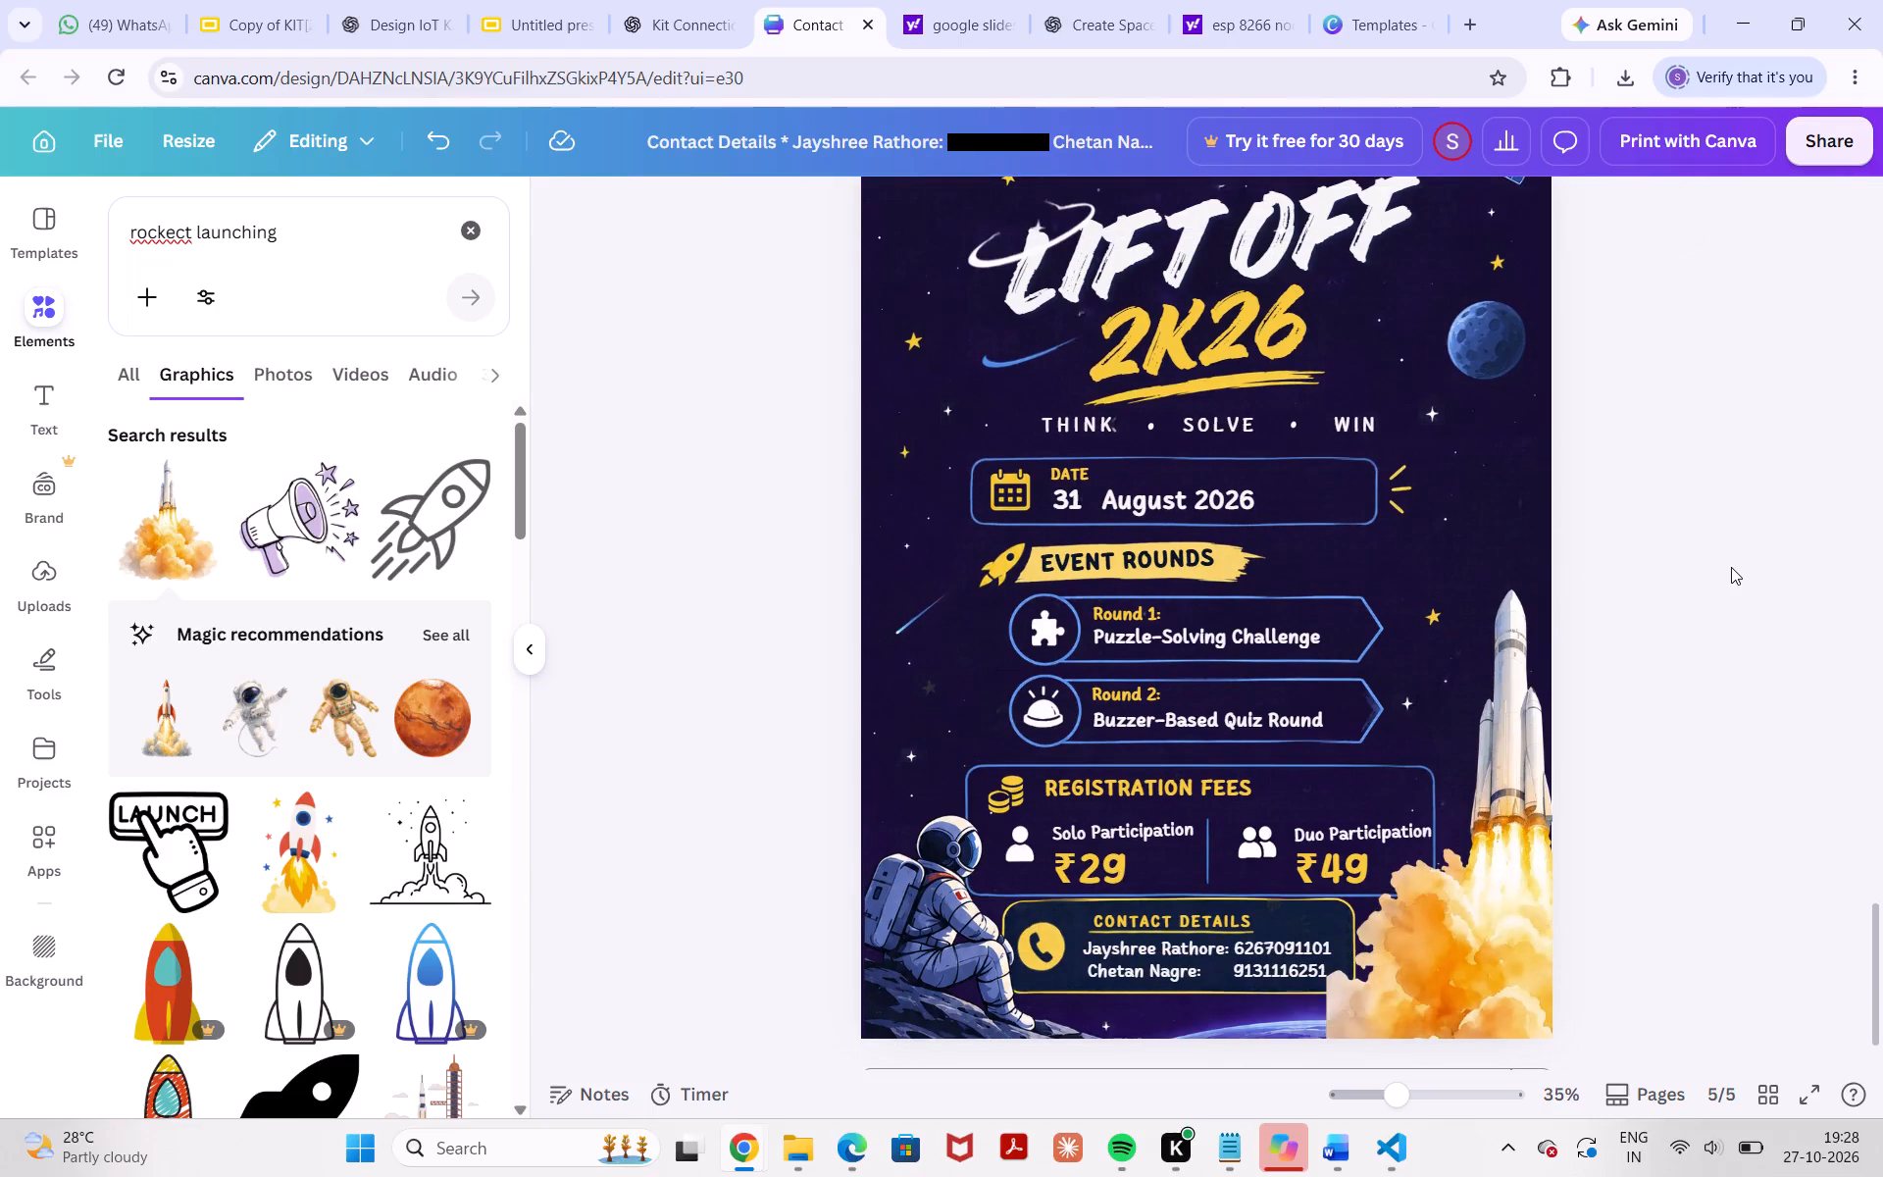
Move the Contact Details box slightly down and left, leaving a small gap below the Registration Fees box.
left_click_drag(1295, 927, 1293, 940)
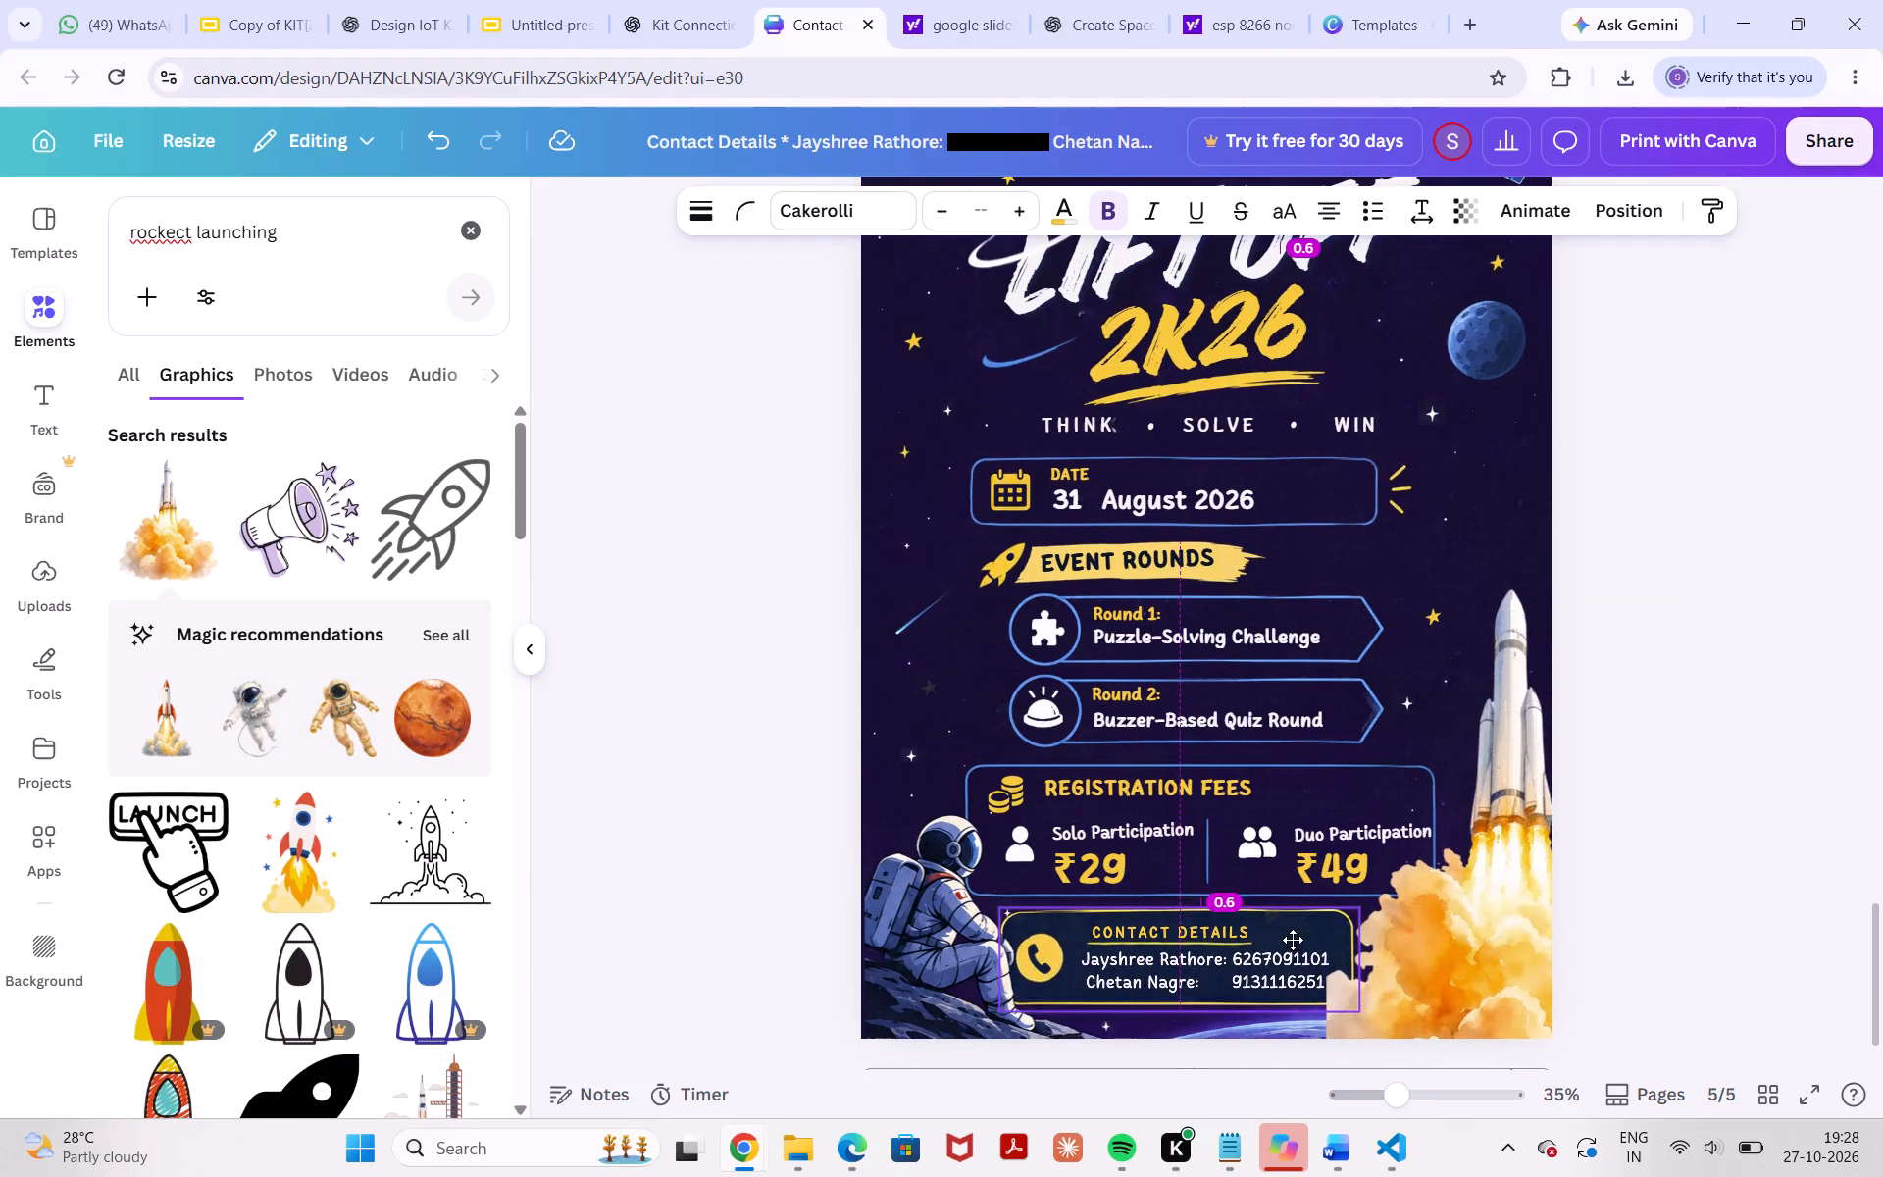
left_click_drag(1293, 940, 1291, 945)
left_click(1756, 786)
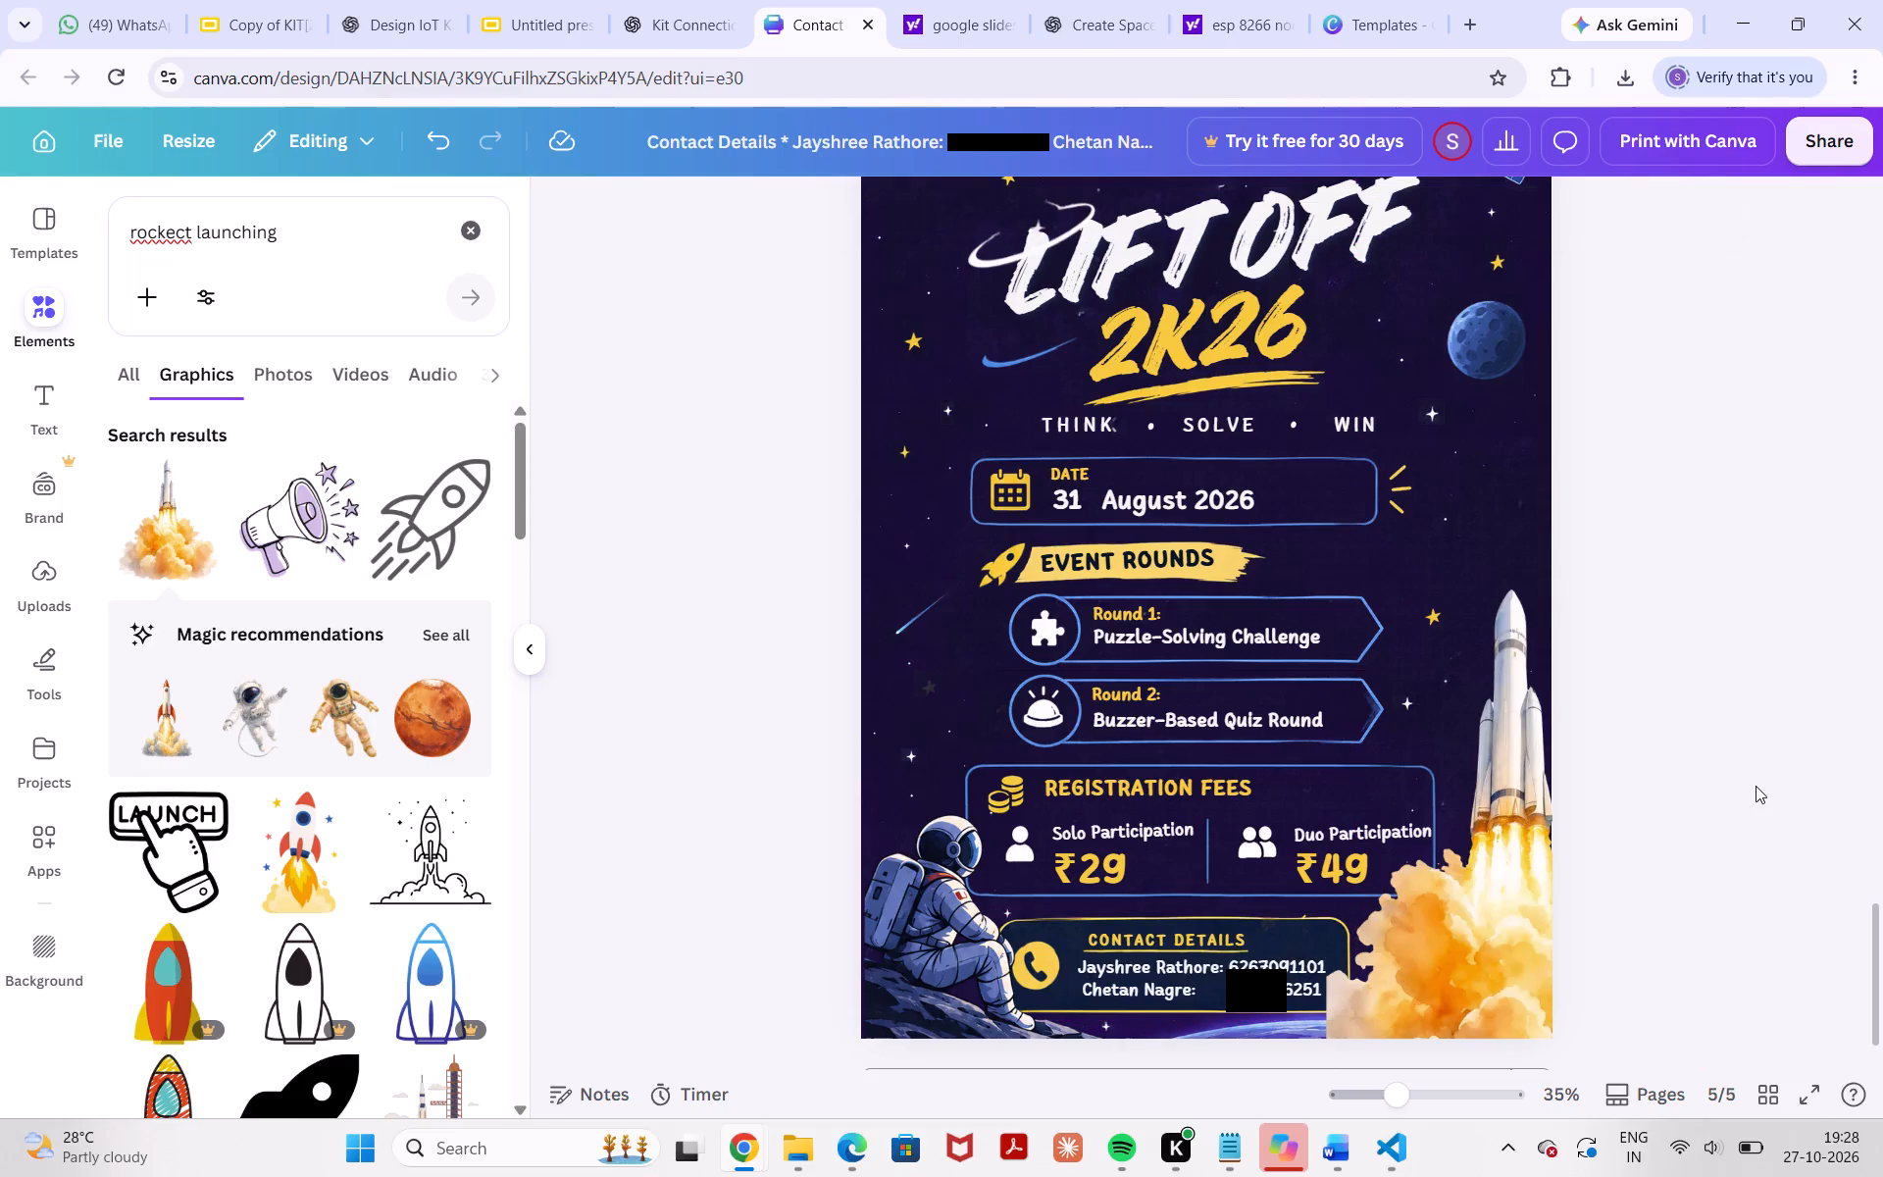
Shrink the launching rocket graphic slightly so its smoke clears the contact phone numbers, and nudge it a little left.
left_click(1466, 1003)
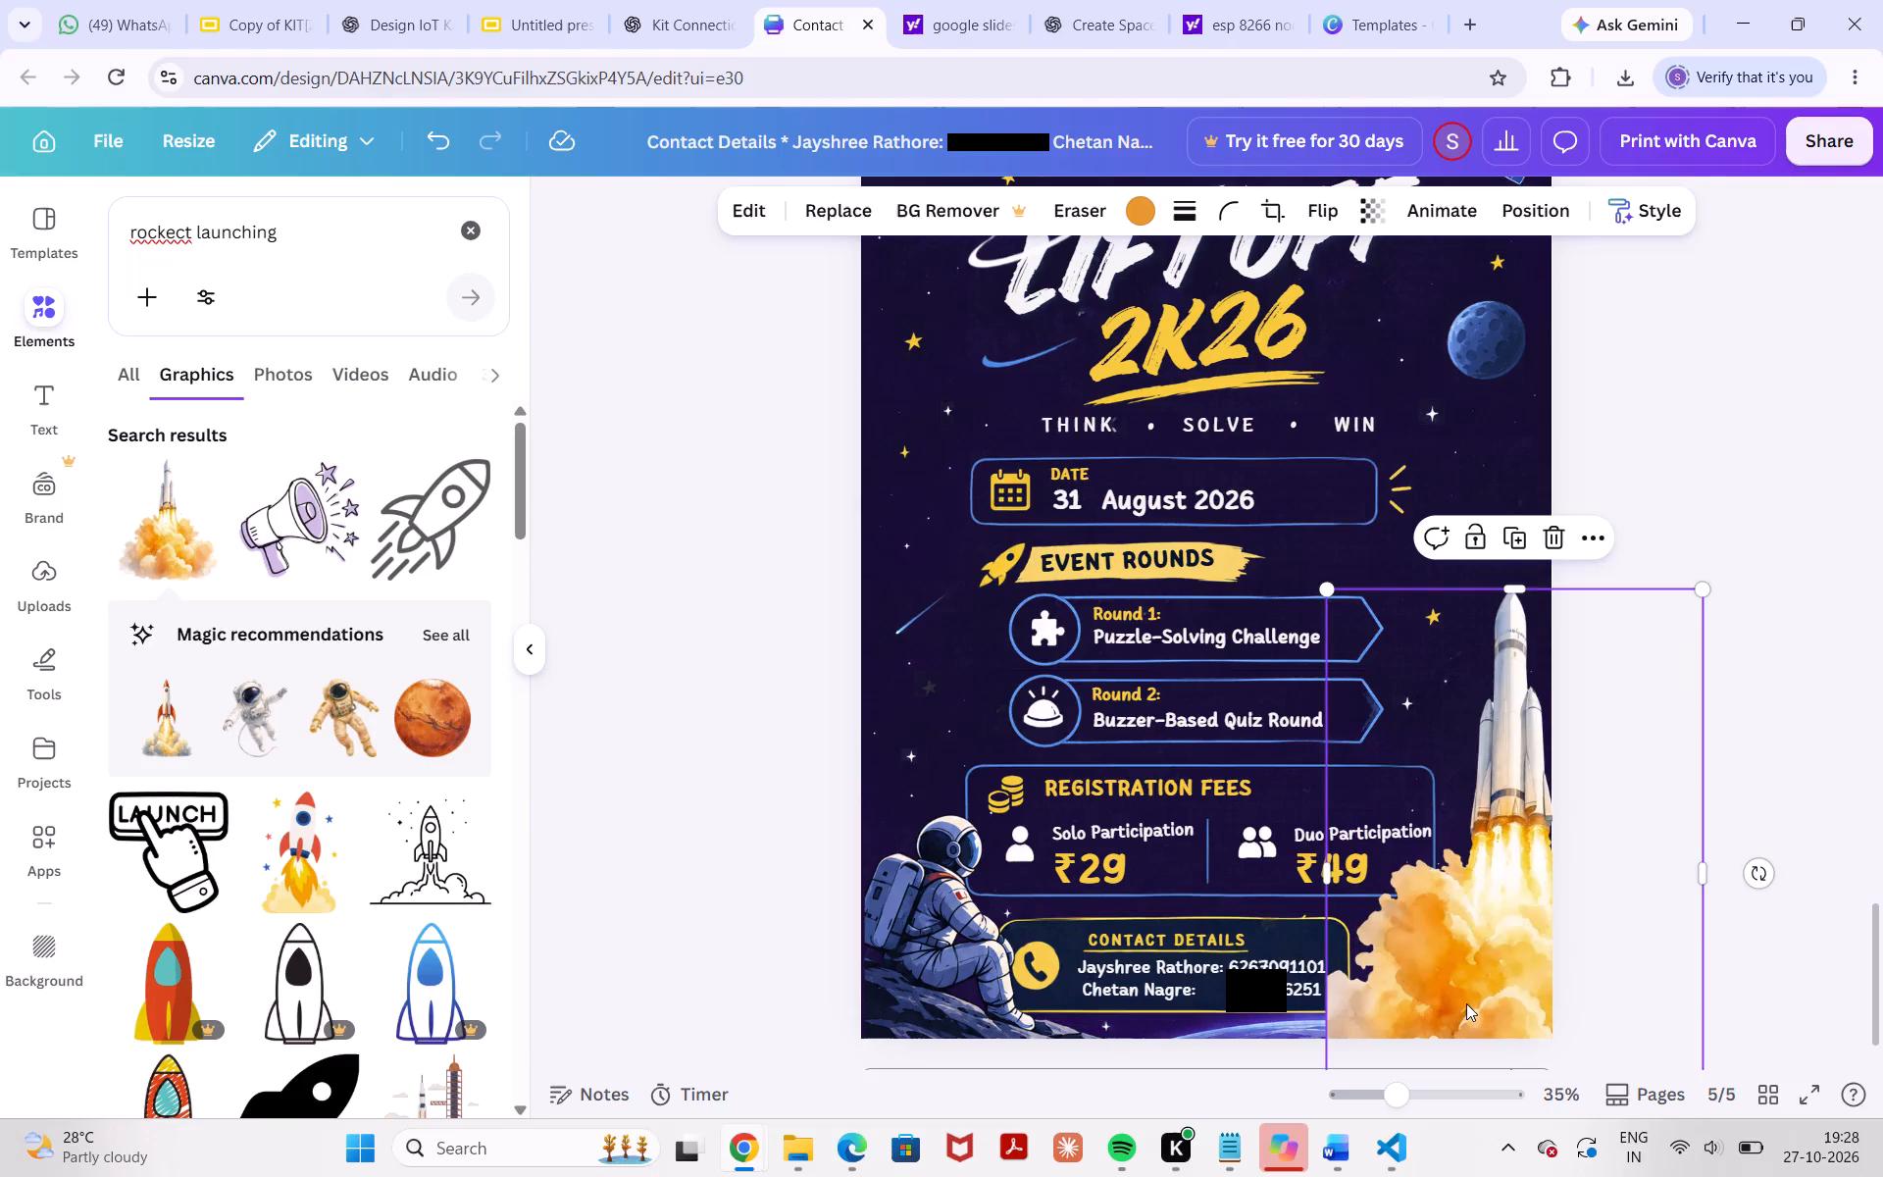
left_click_drag(1327, 592, 1107, 502)
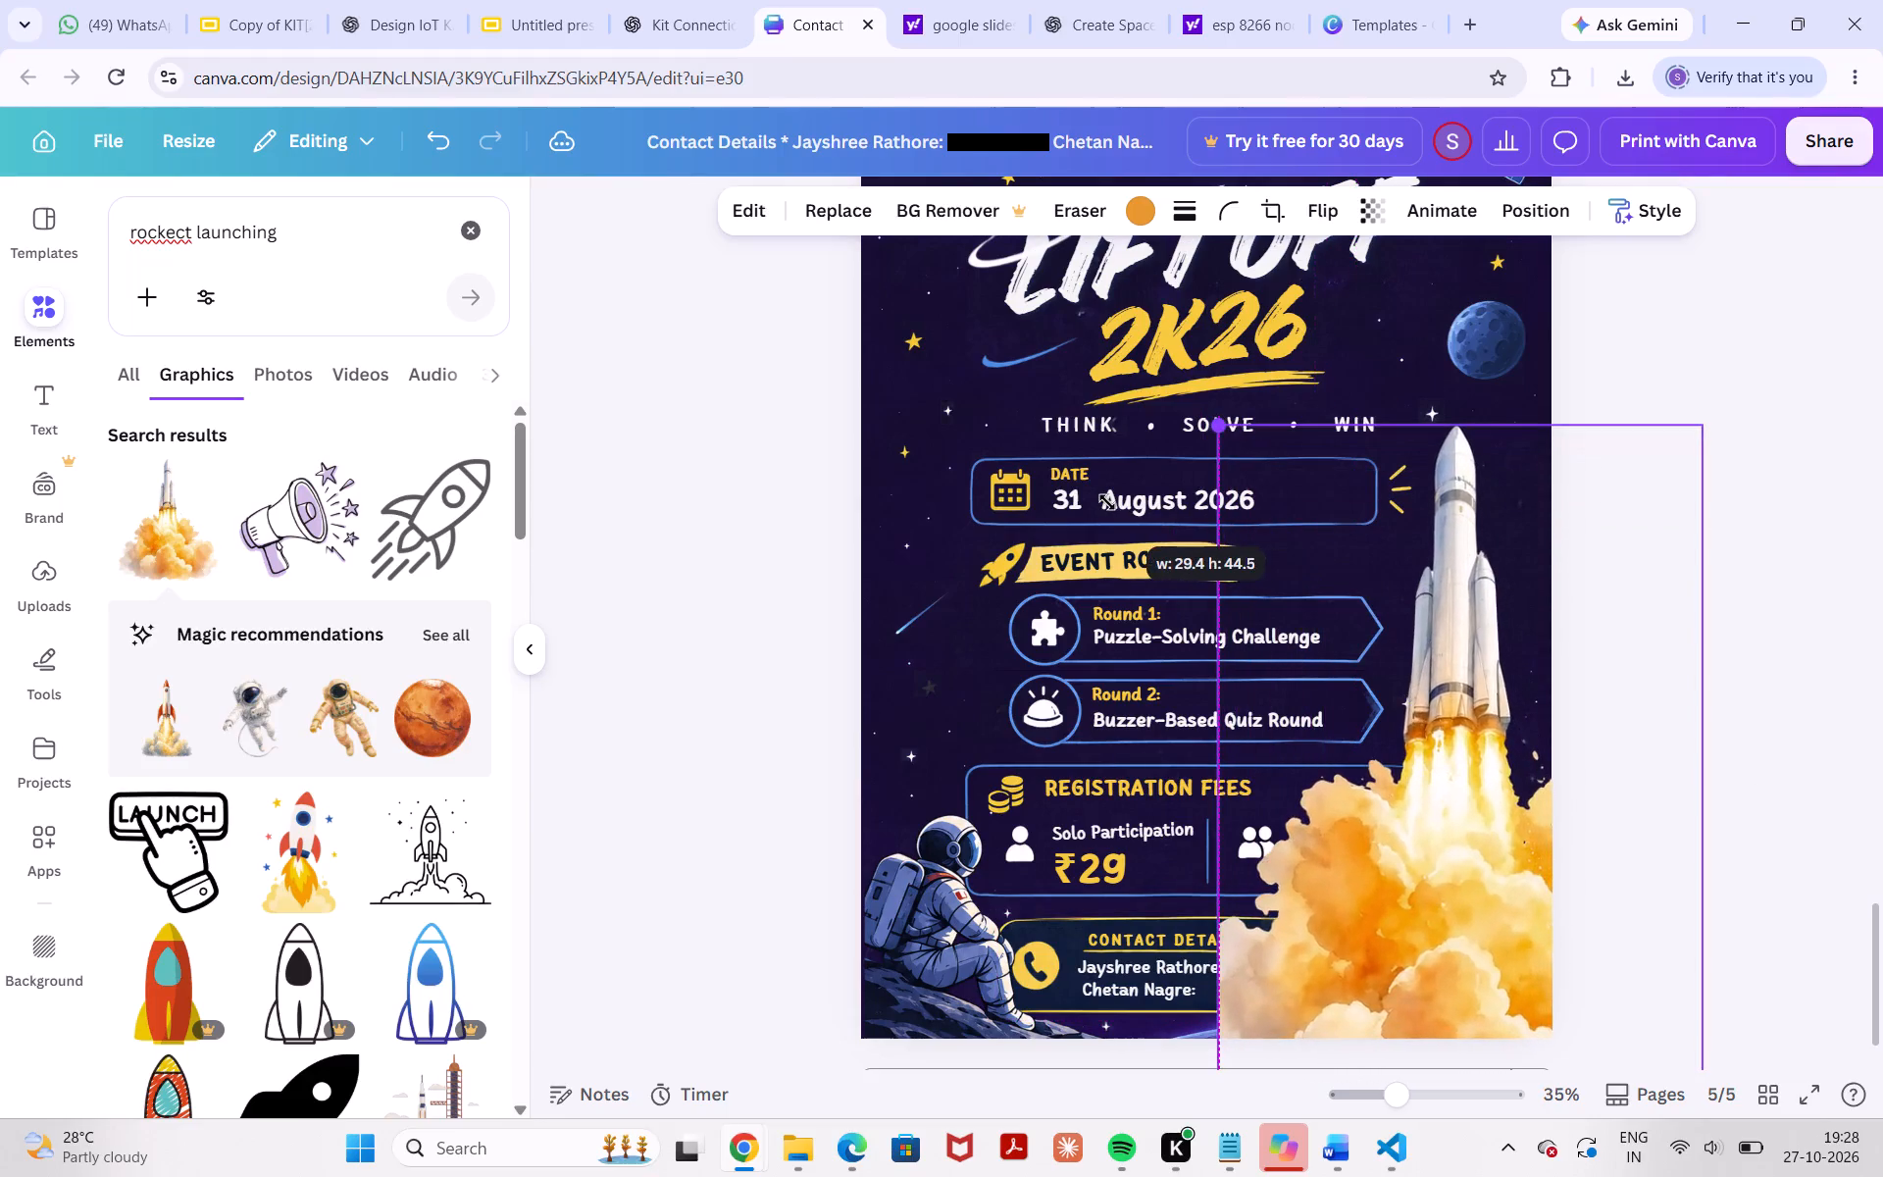
left_click_drag(1107, 502, 1302, 658)
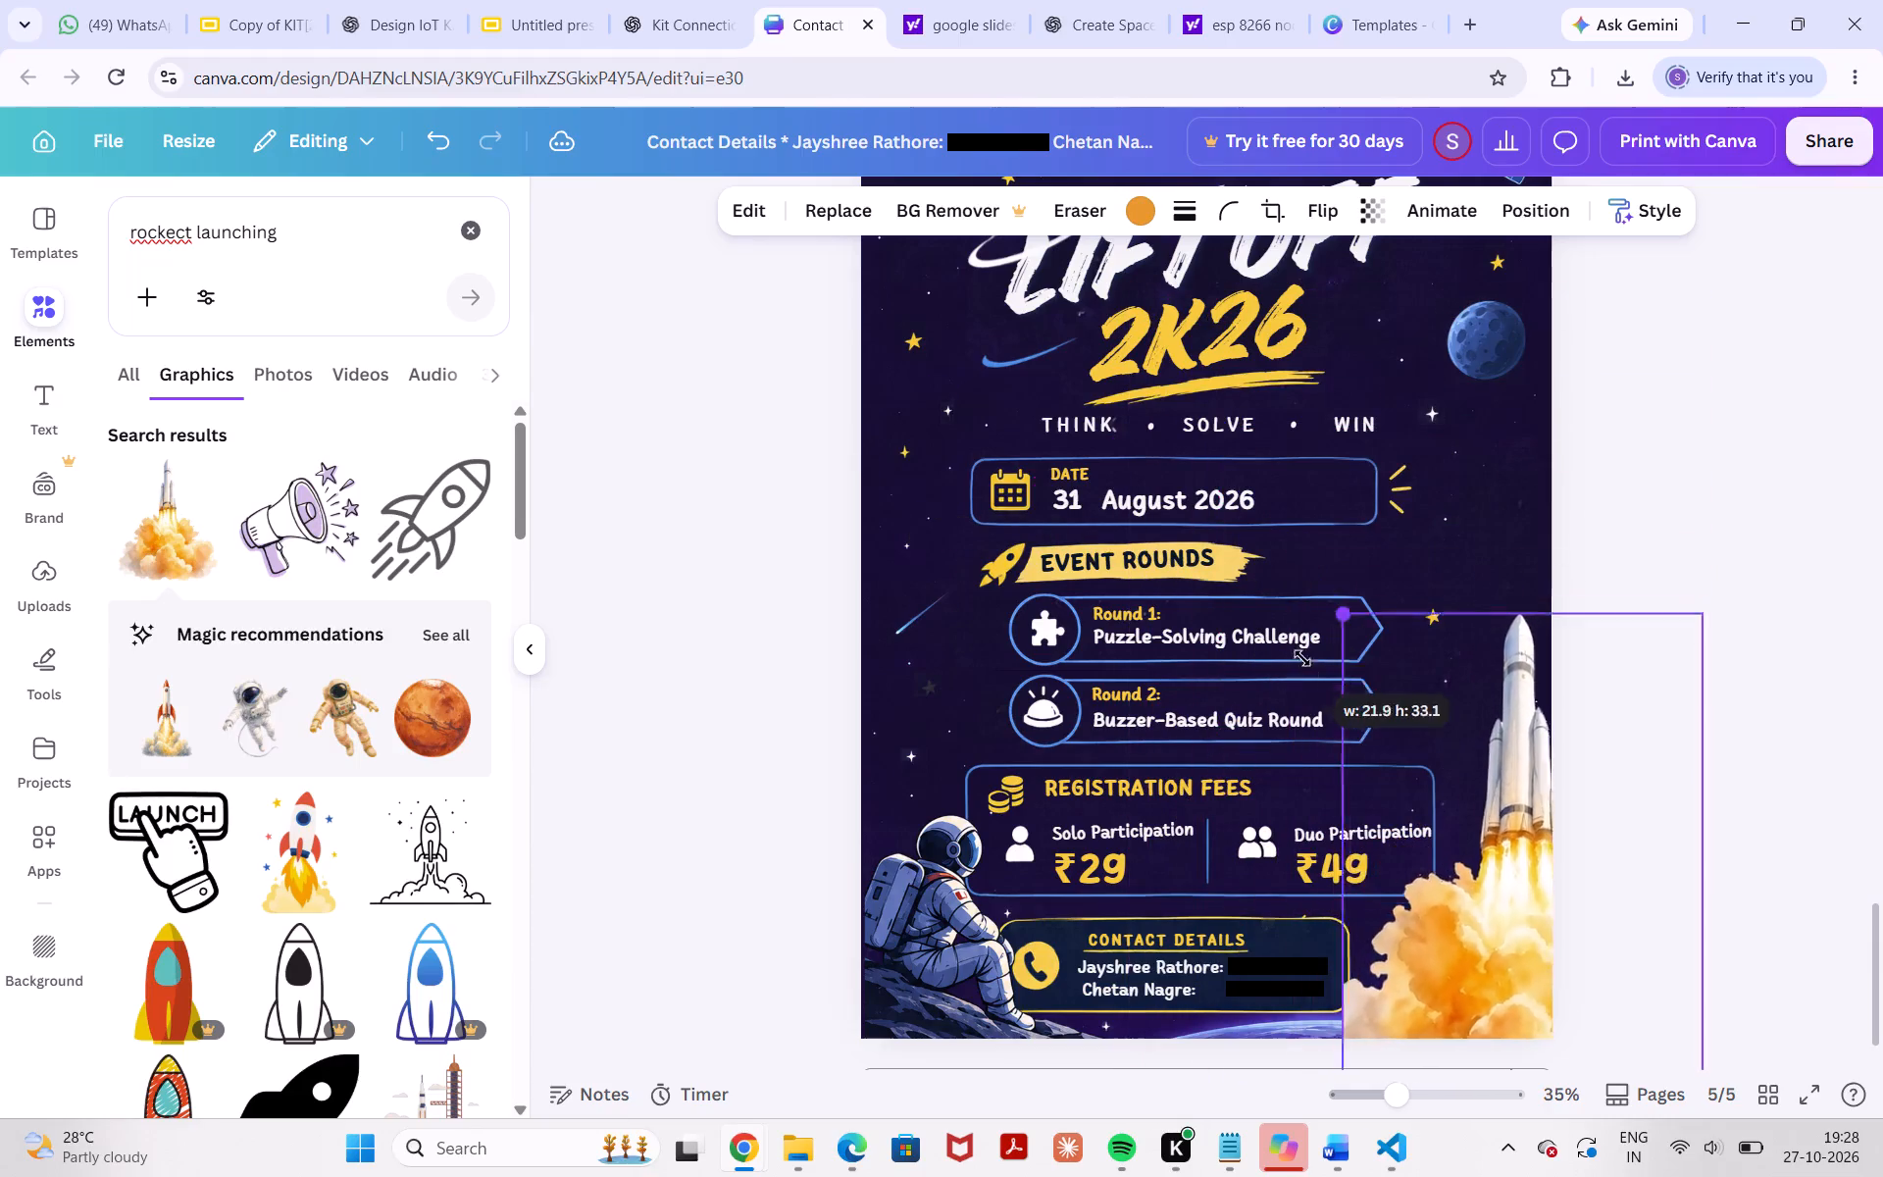
left_click_drag(1302, 658, 1312, 701)
left_click_drag(1362, 648, 1322, 627)
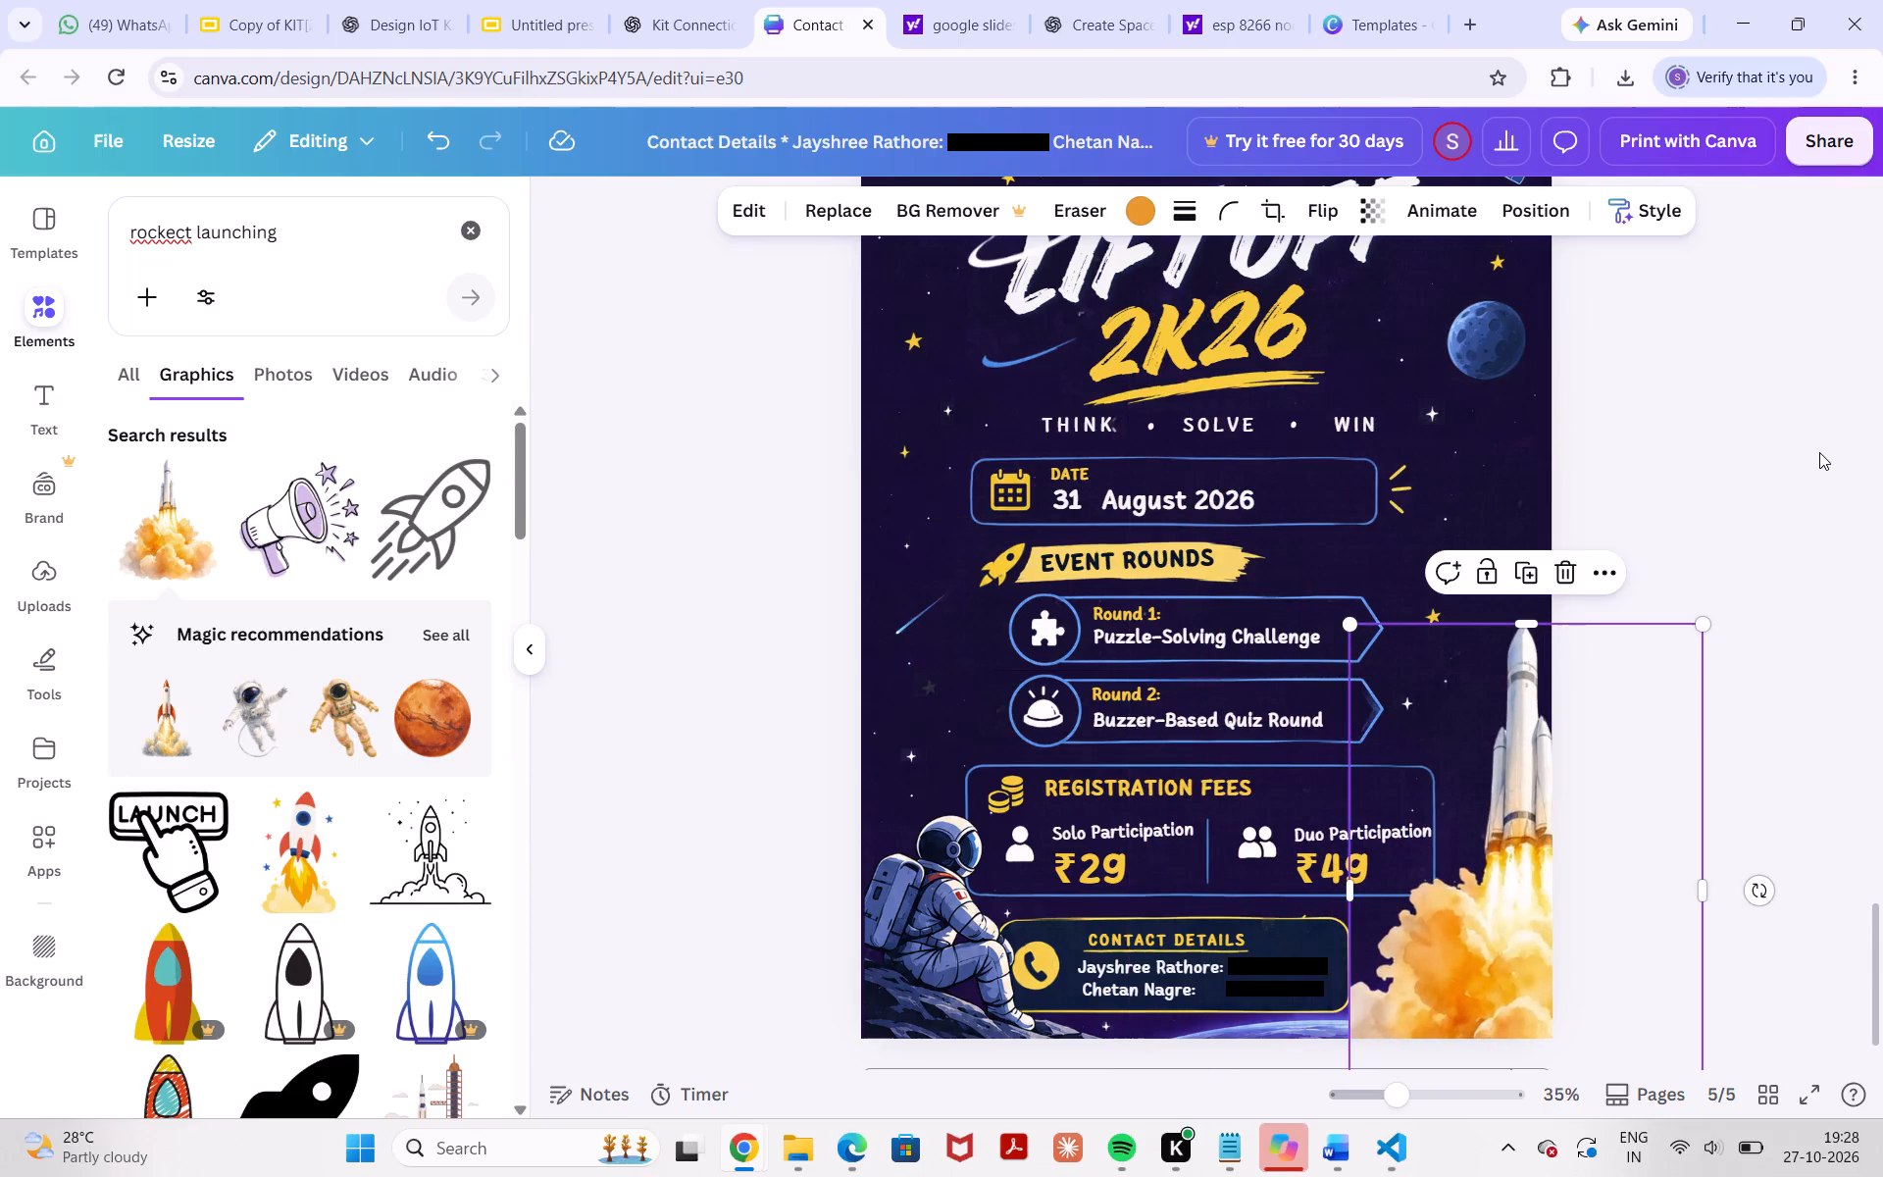
left_click(1819, 452)
left_click(1536, 903)
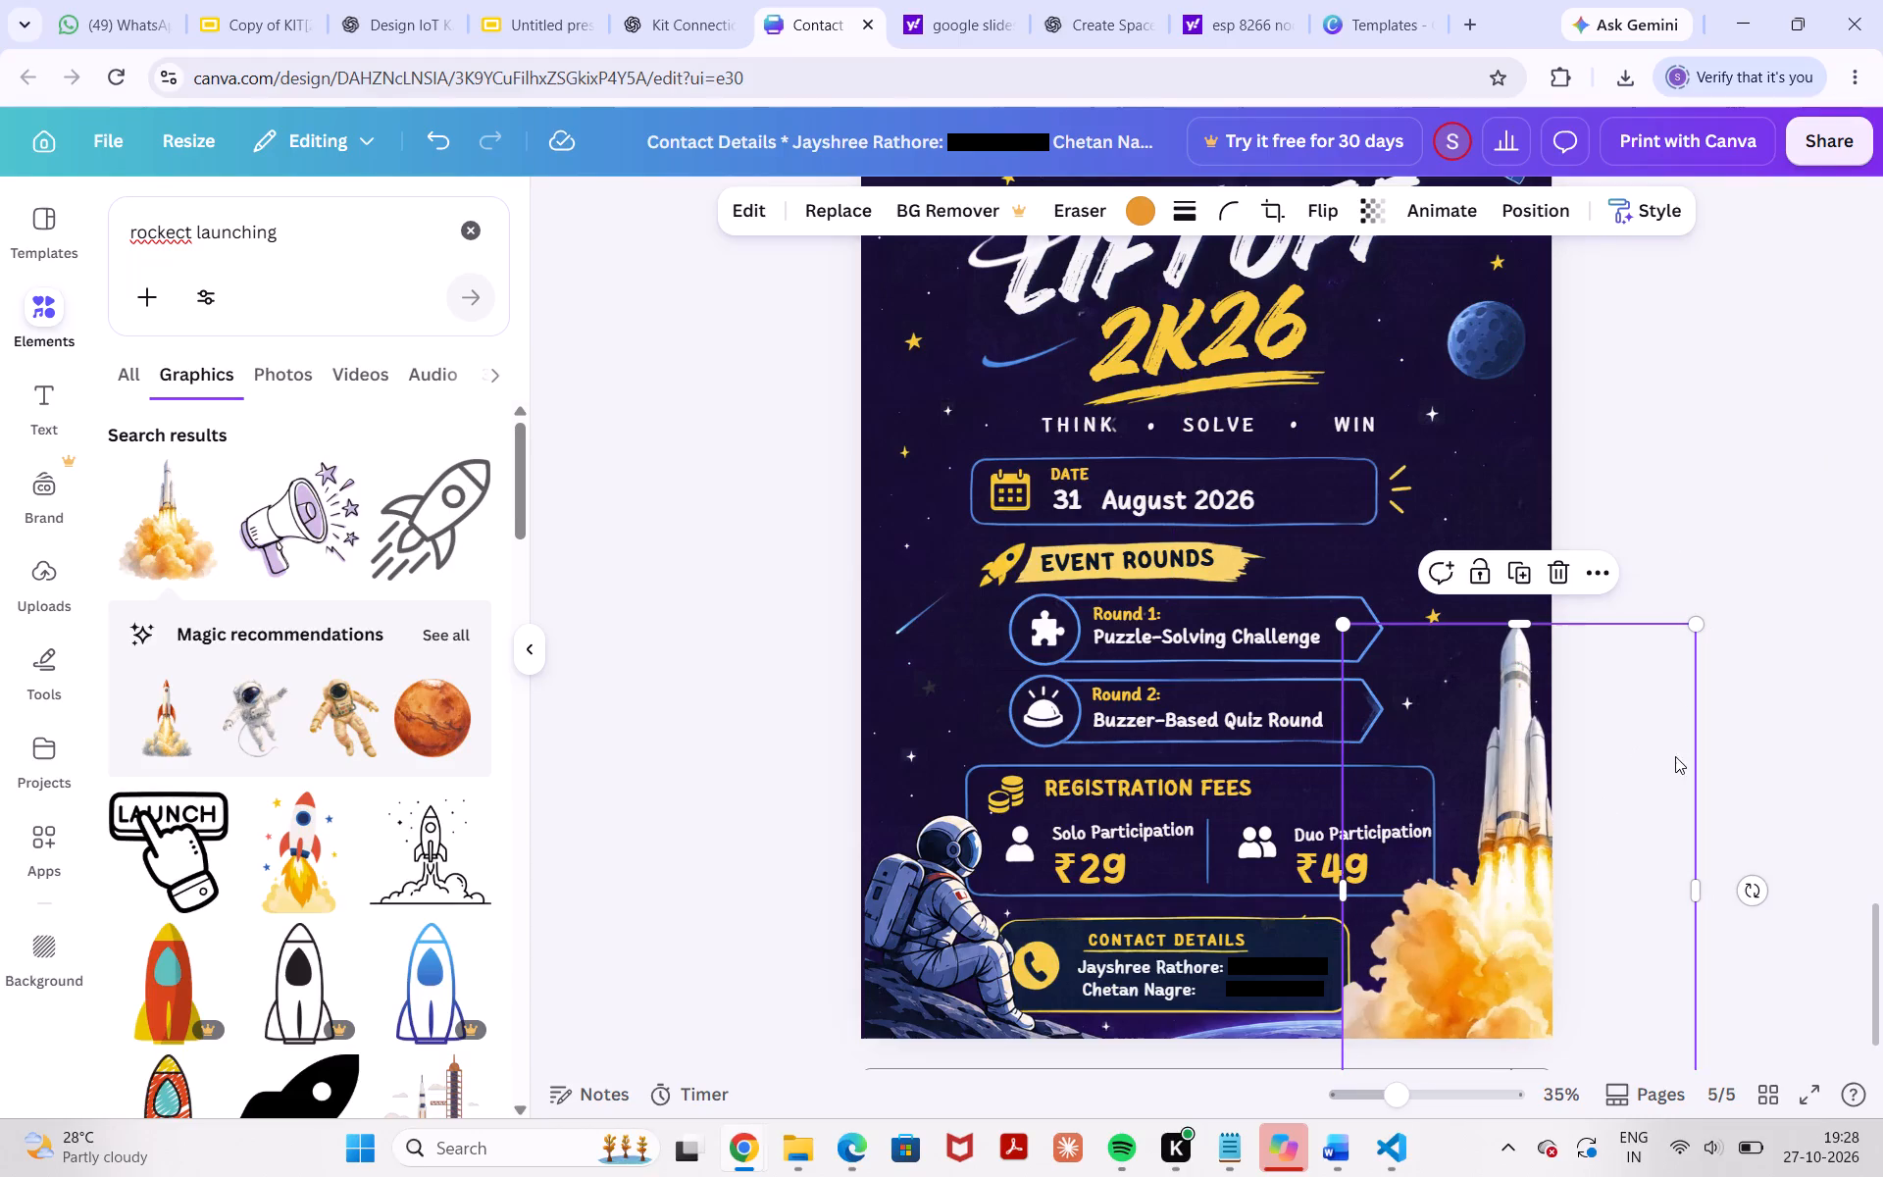
left_click(1673, 461)
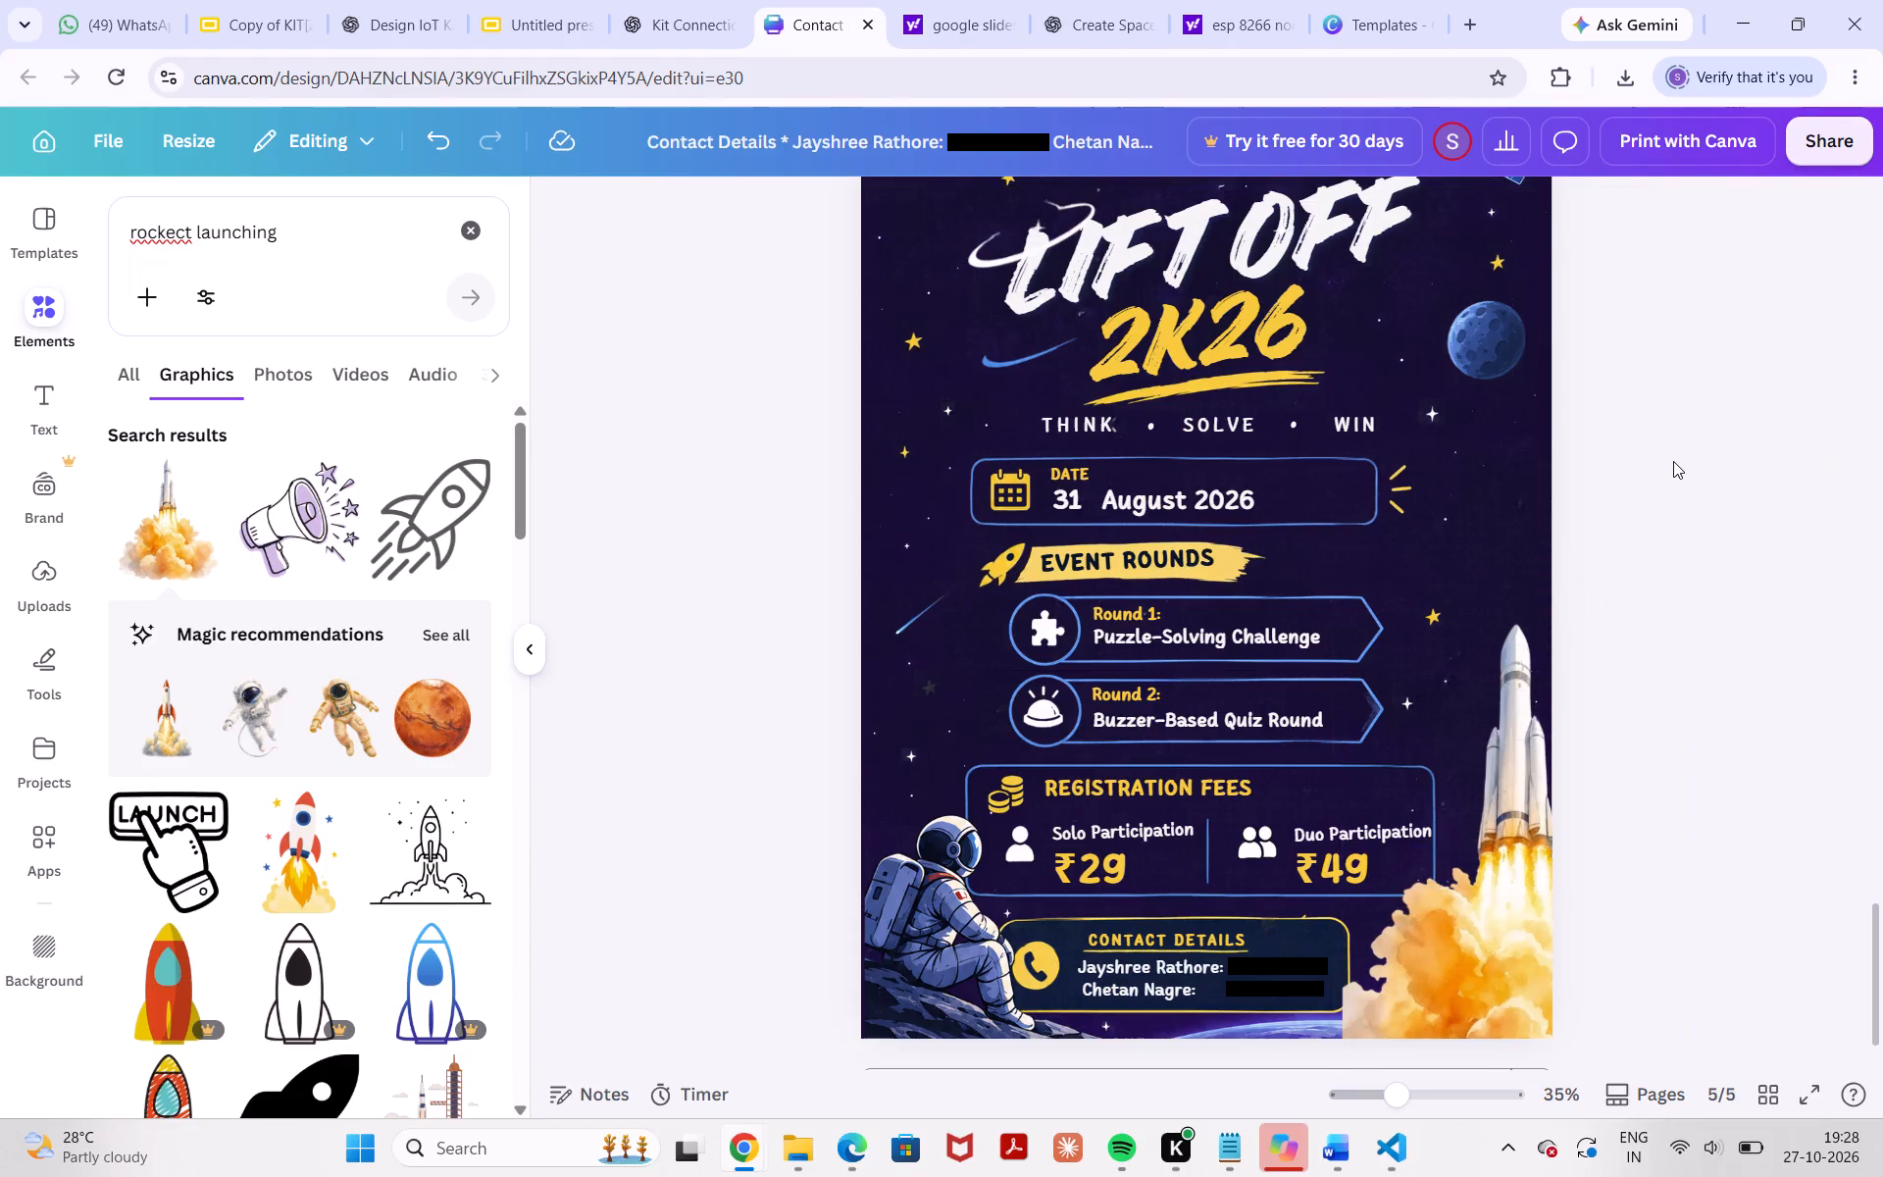
scroll(1503, 526, "right", 1)
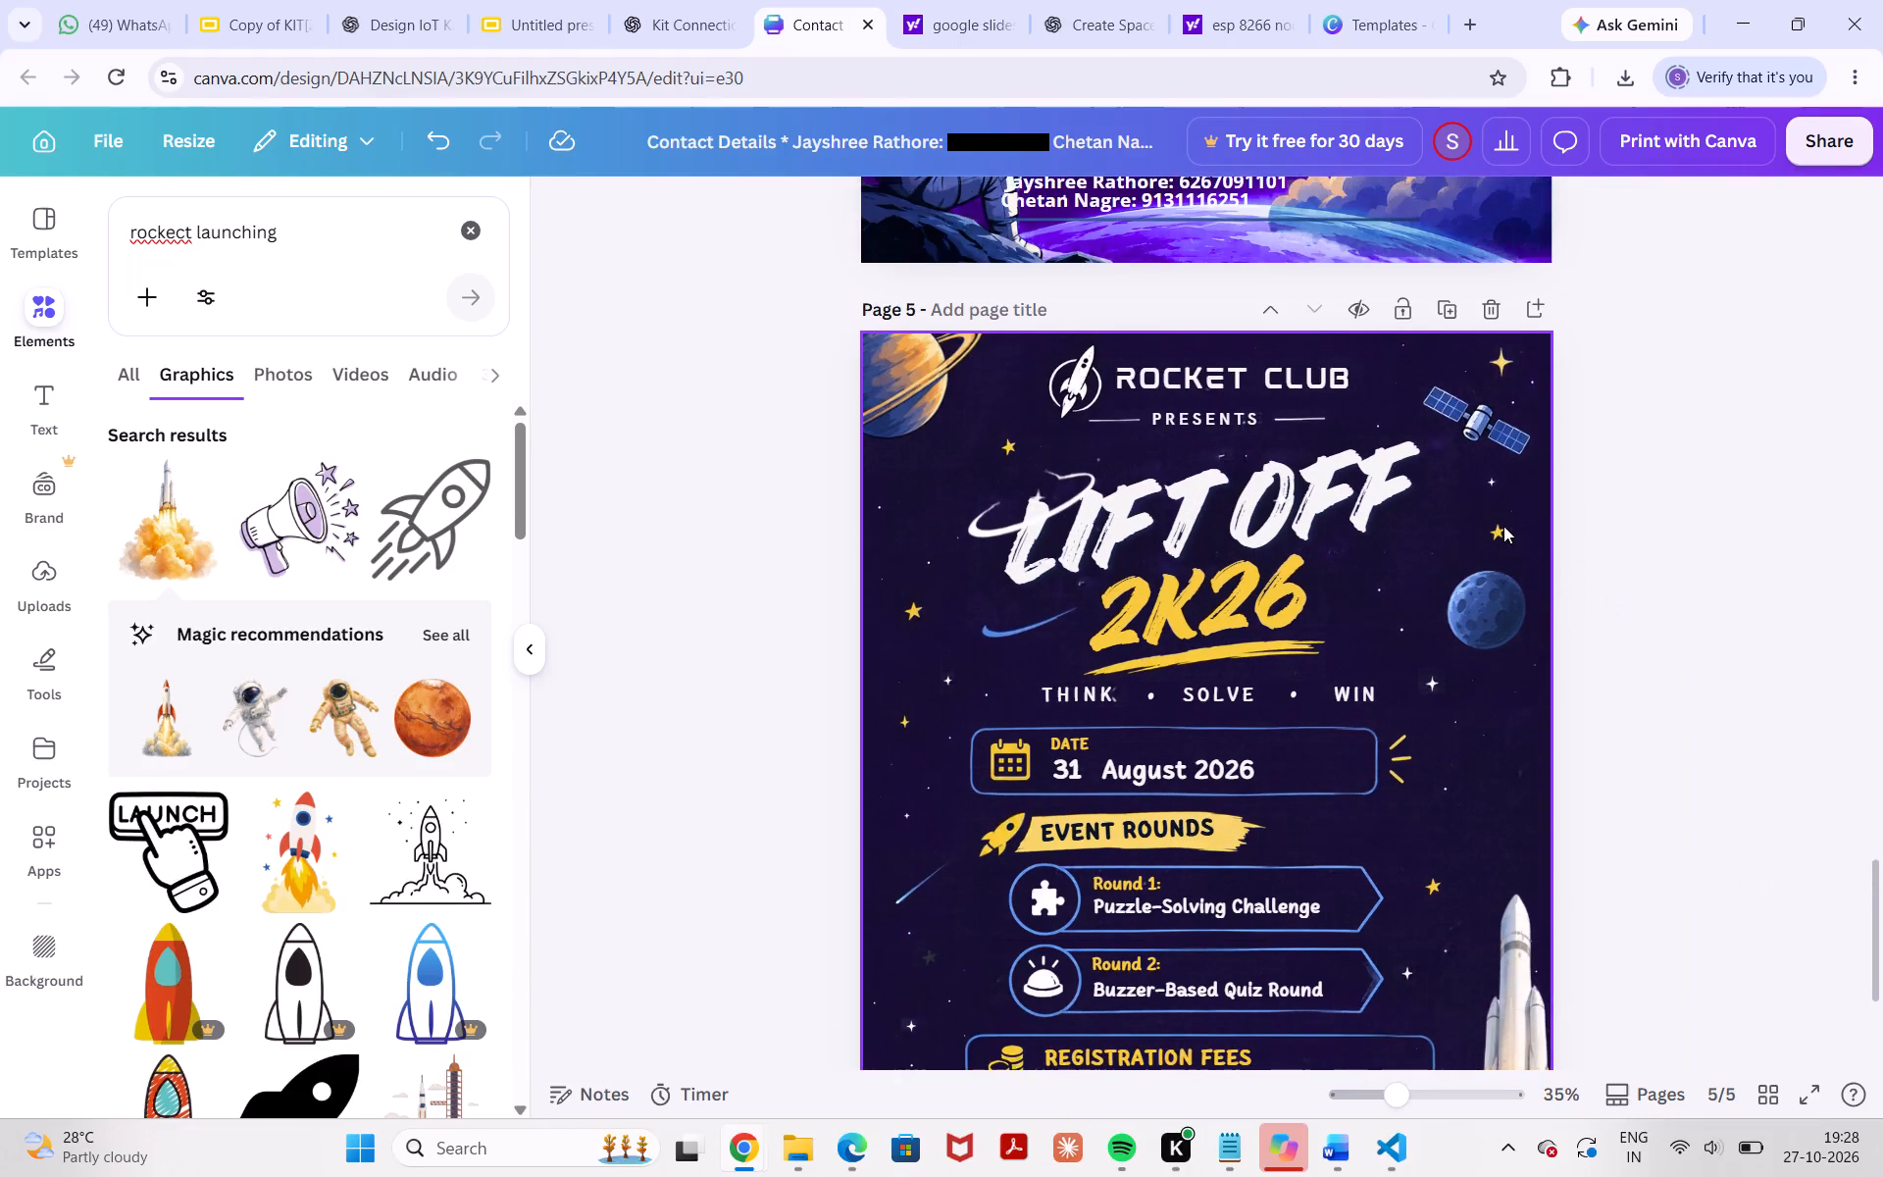
Ungroup the Event Rounds block on page 5.
scroll(1503, 526, "right", 1)
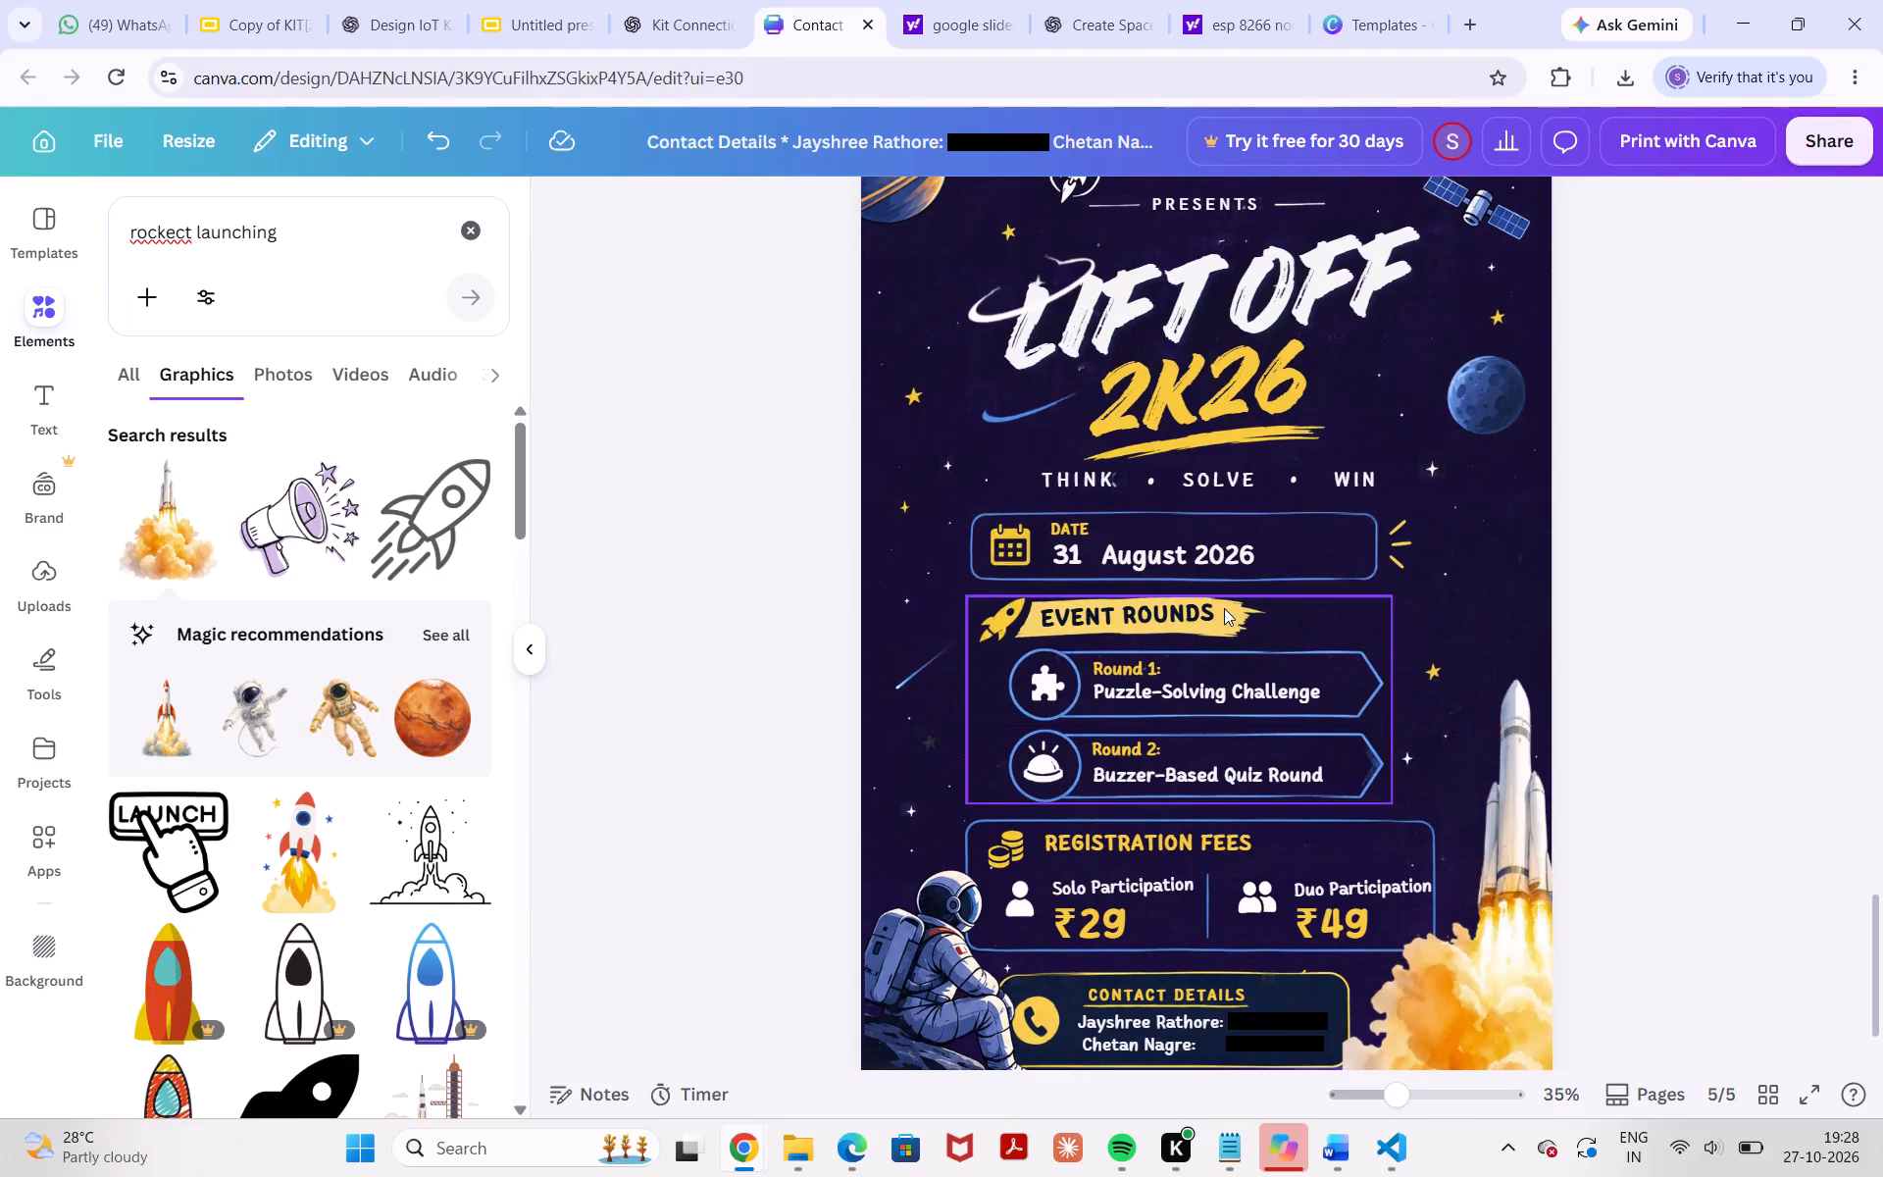
left_click(1224, 607)
left_click(1084, 536)
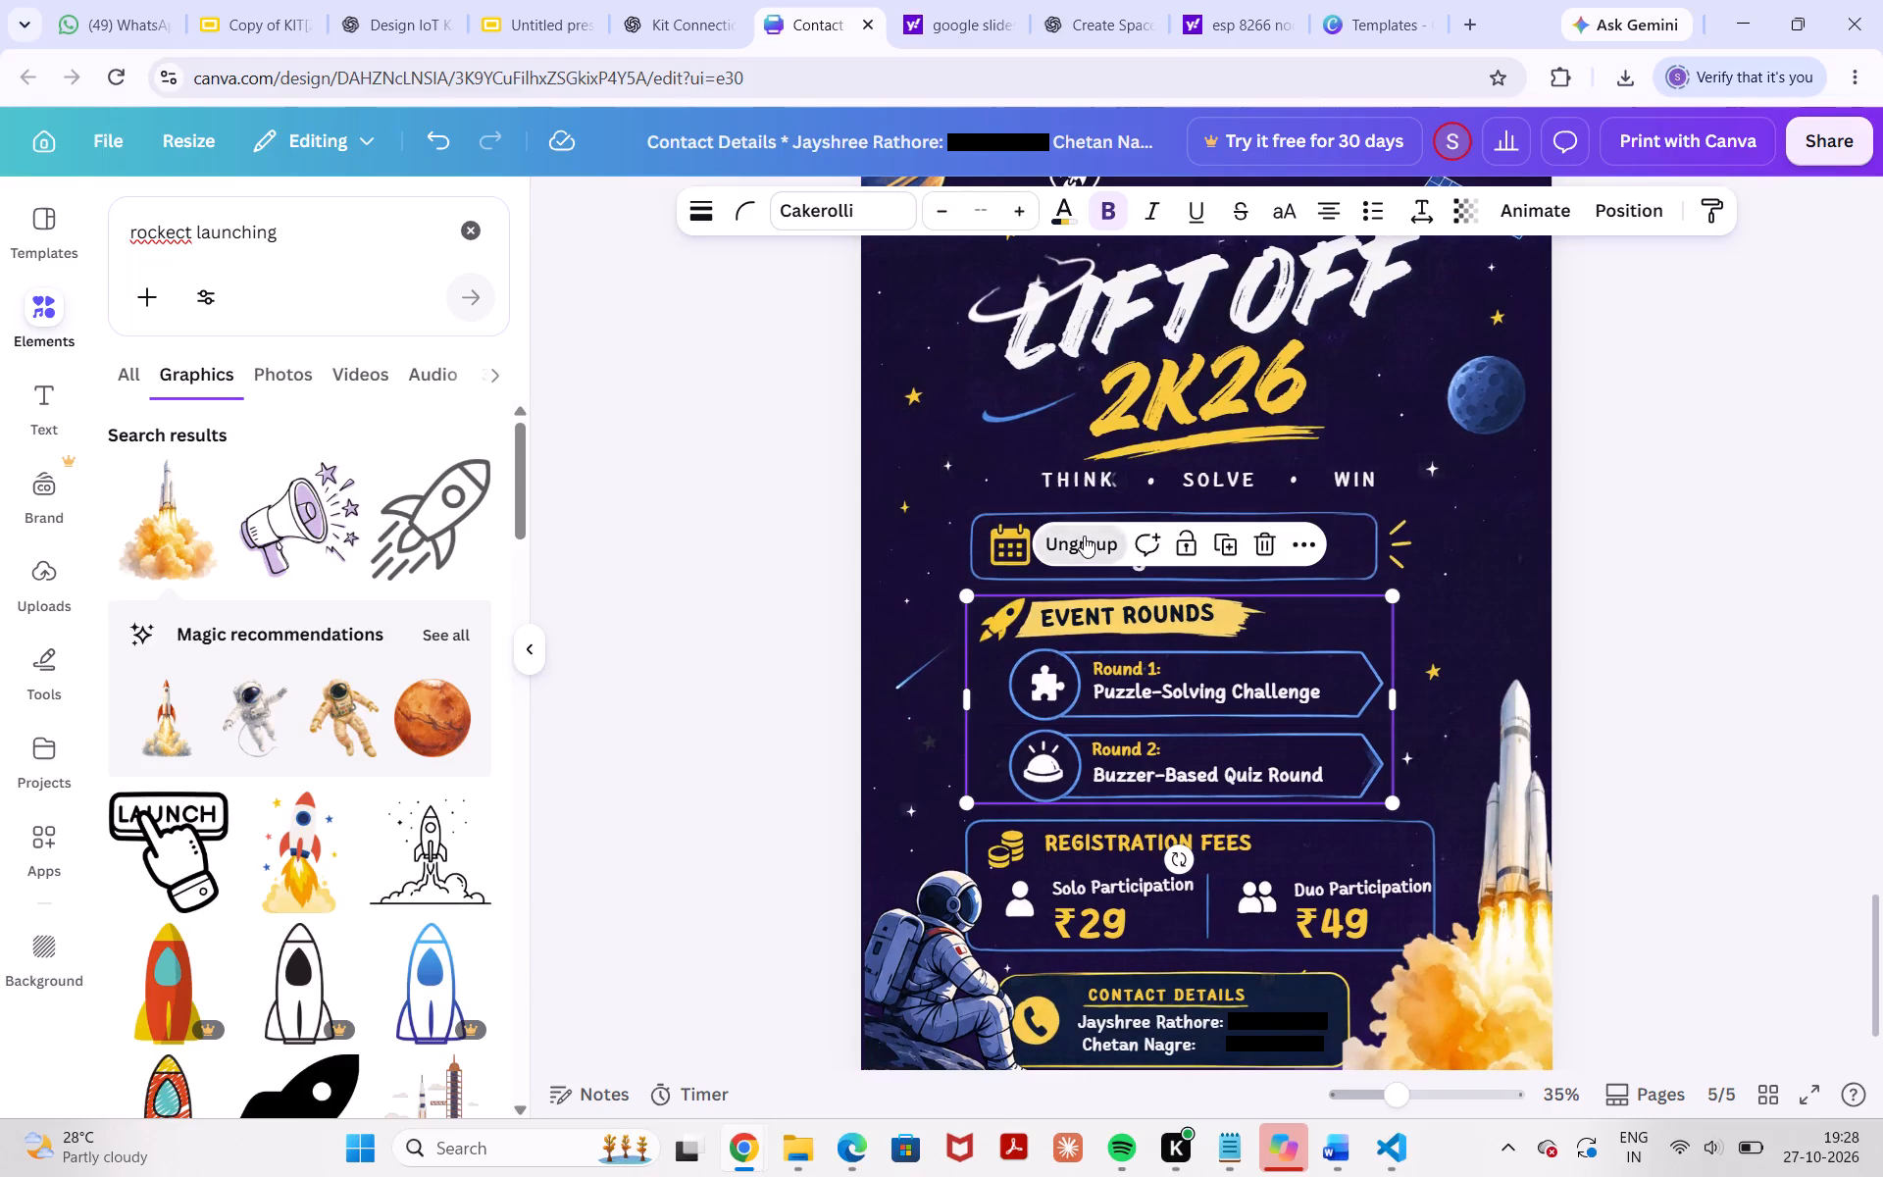
left_click(1243, 606)
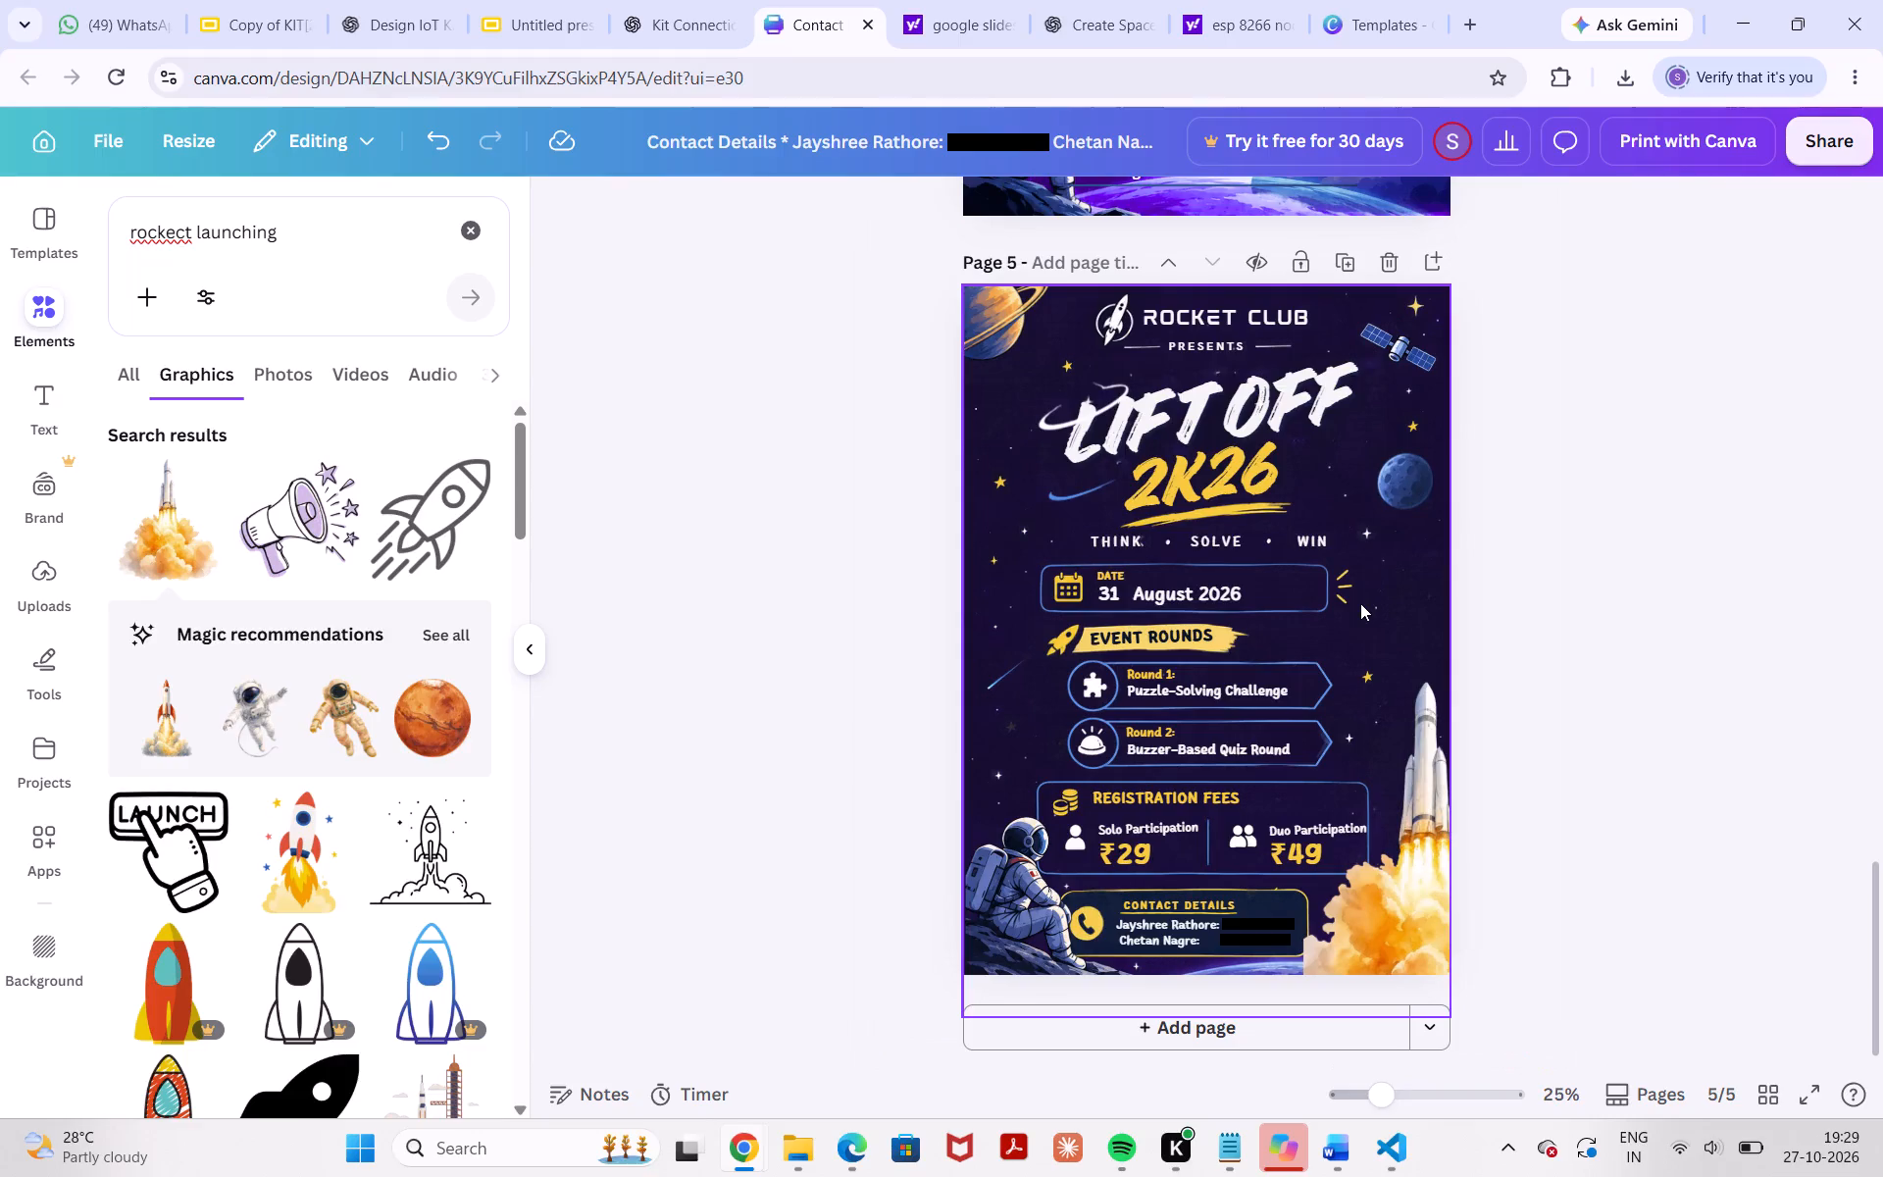
Compare page 5's poster with the earlier Lift Off version on page 4 and the Cosmic Contact template on page 3.
scroll(1360, 603, "up", 4)
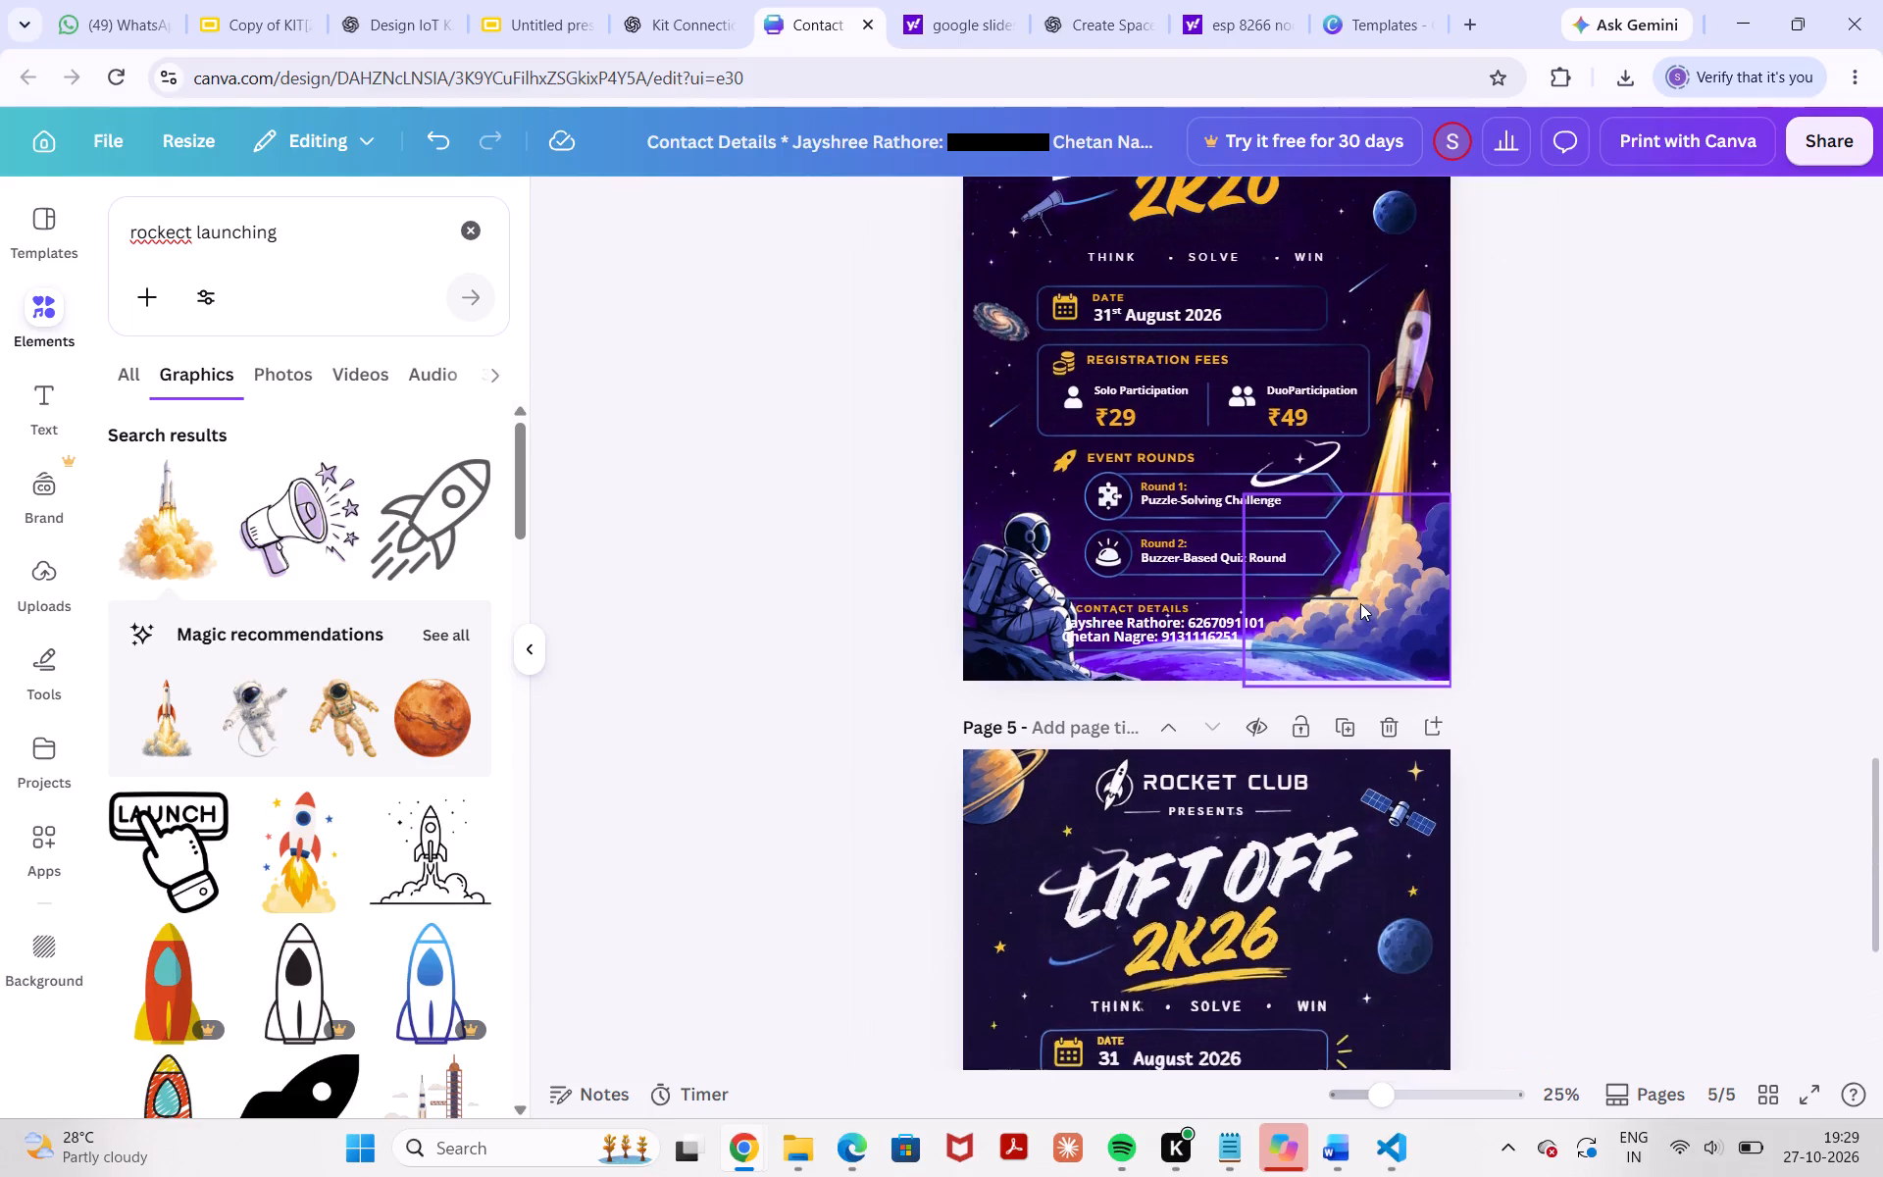
scroll(1360, 603, "up", 2)
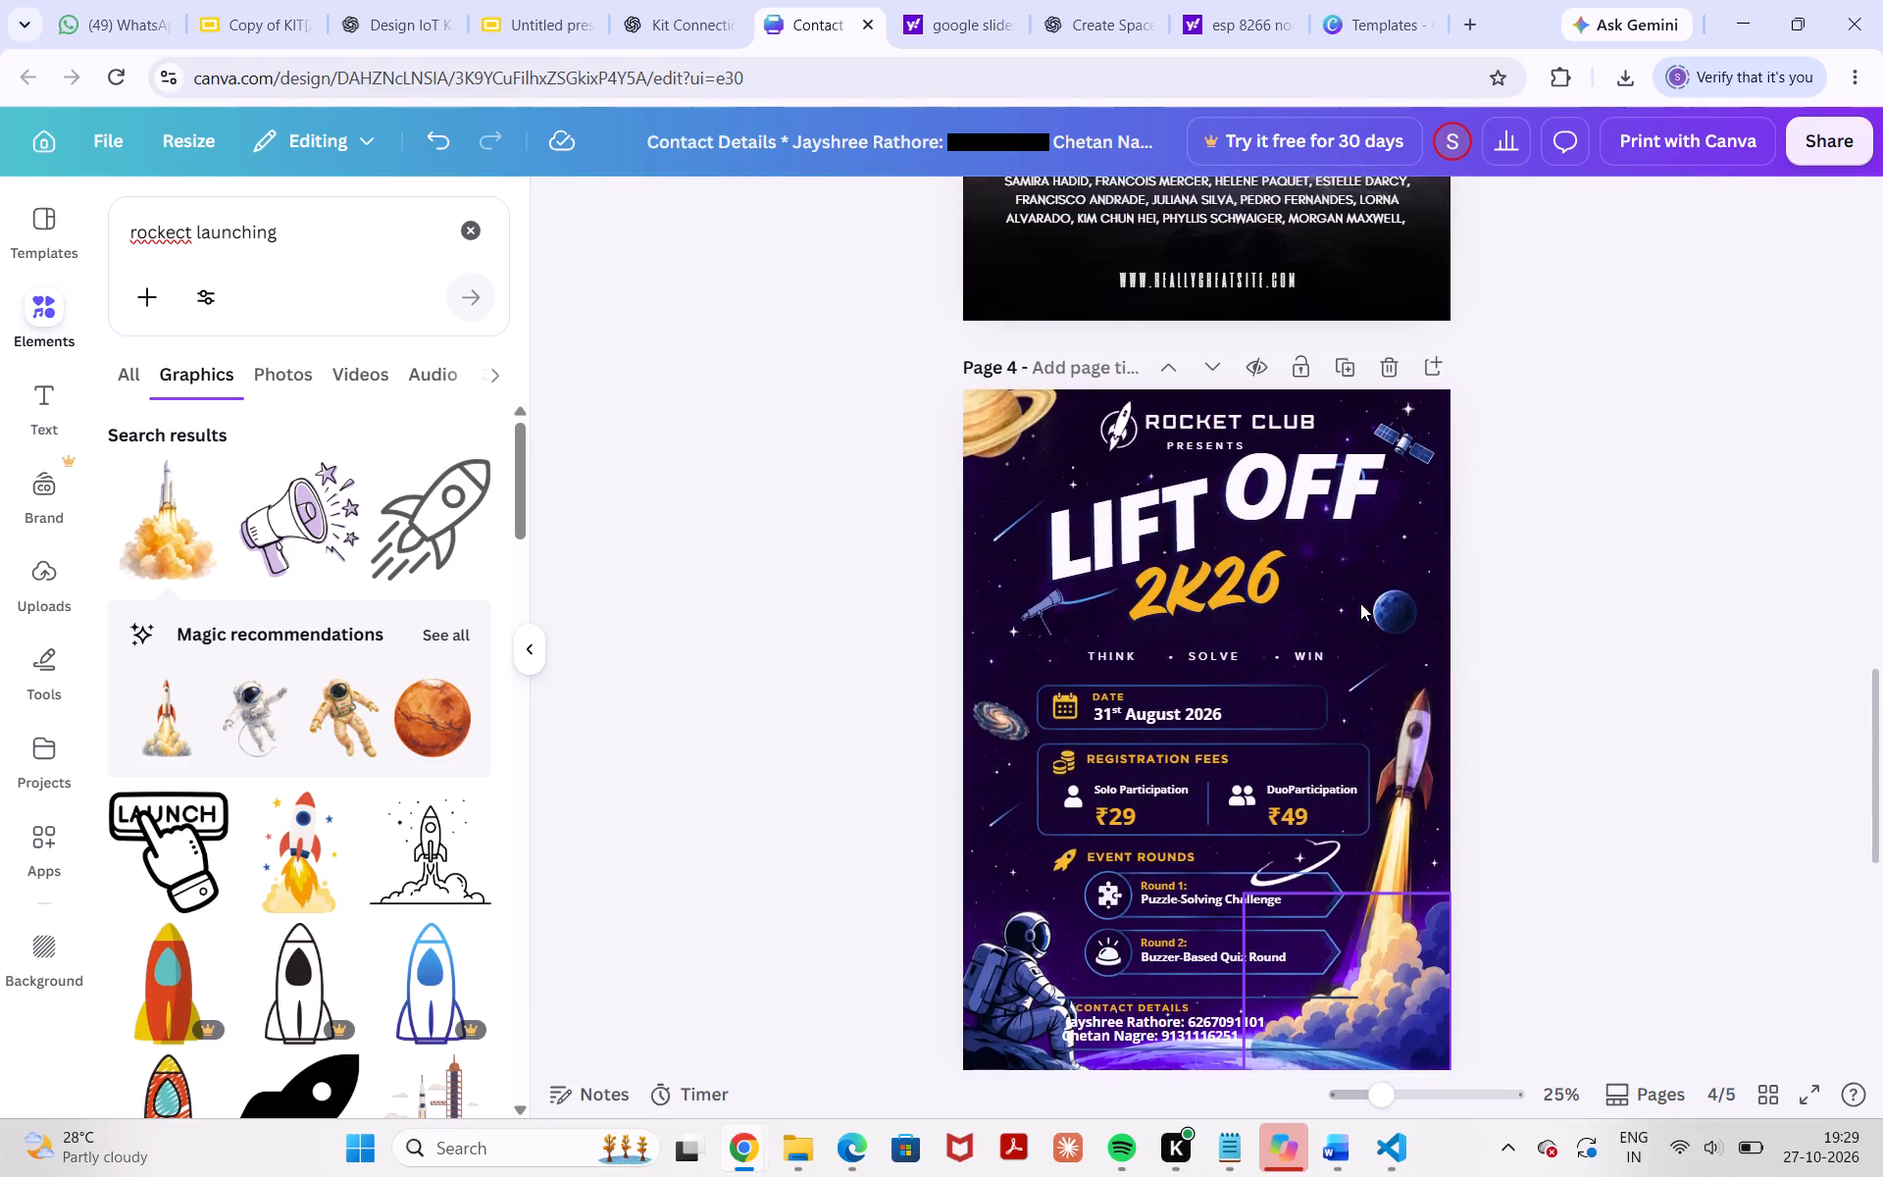
scroll(1360, 603, "down", 4)
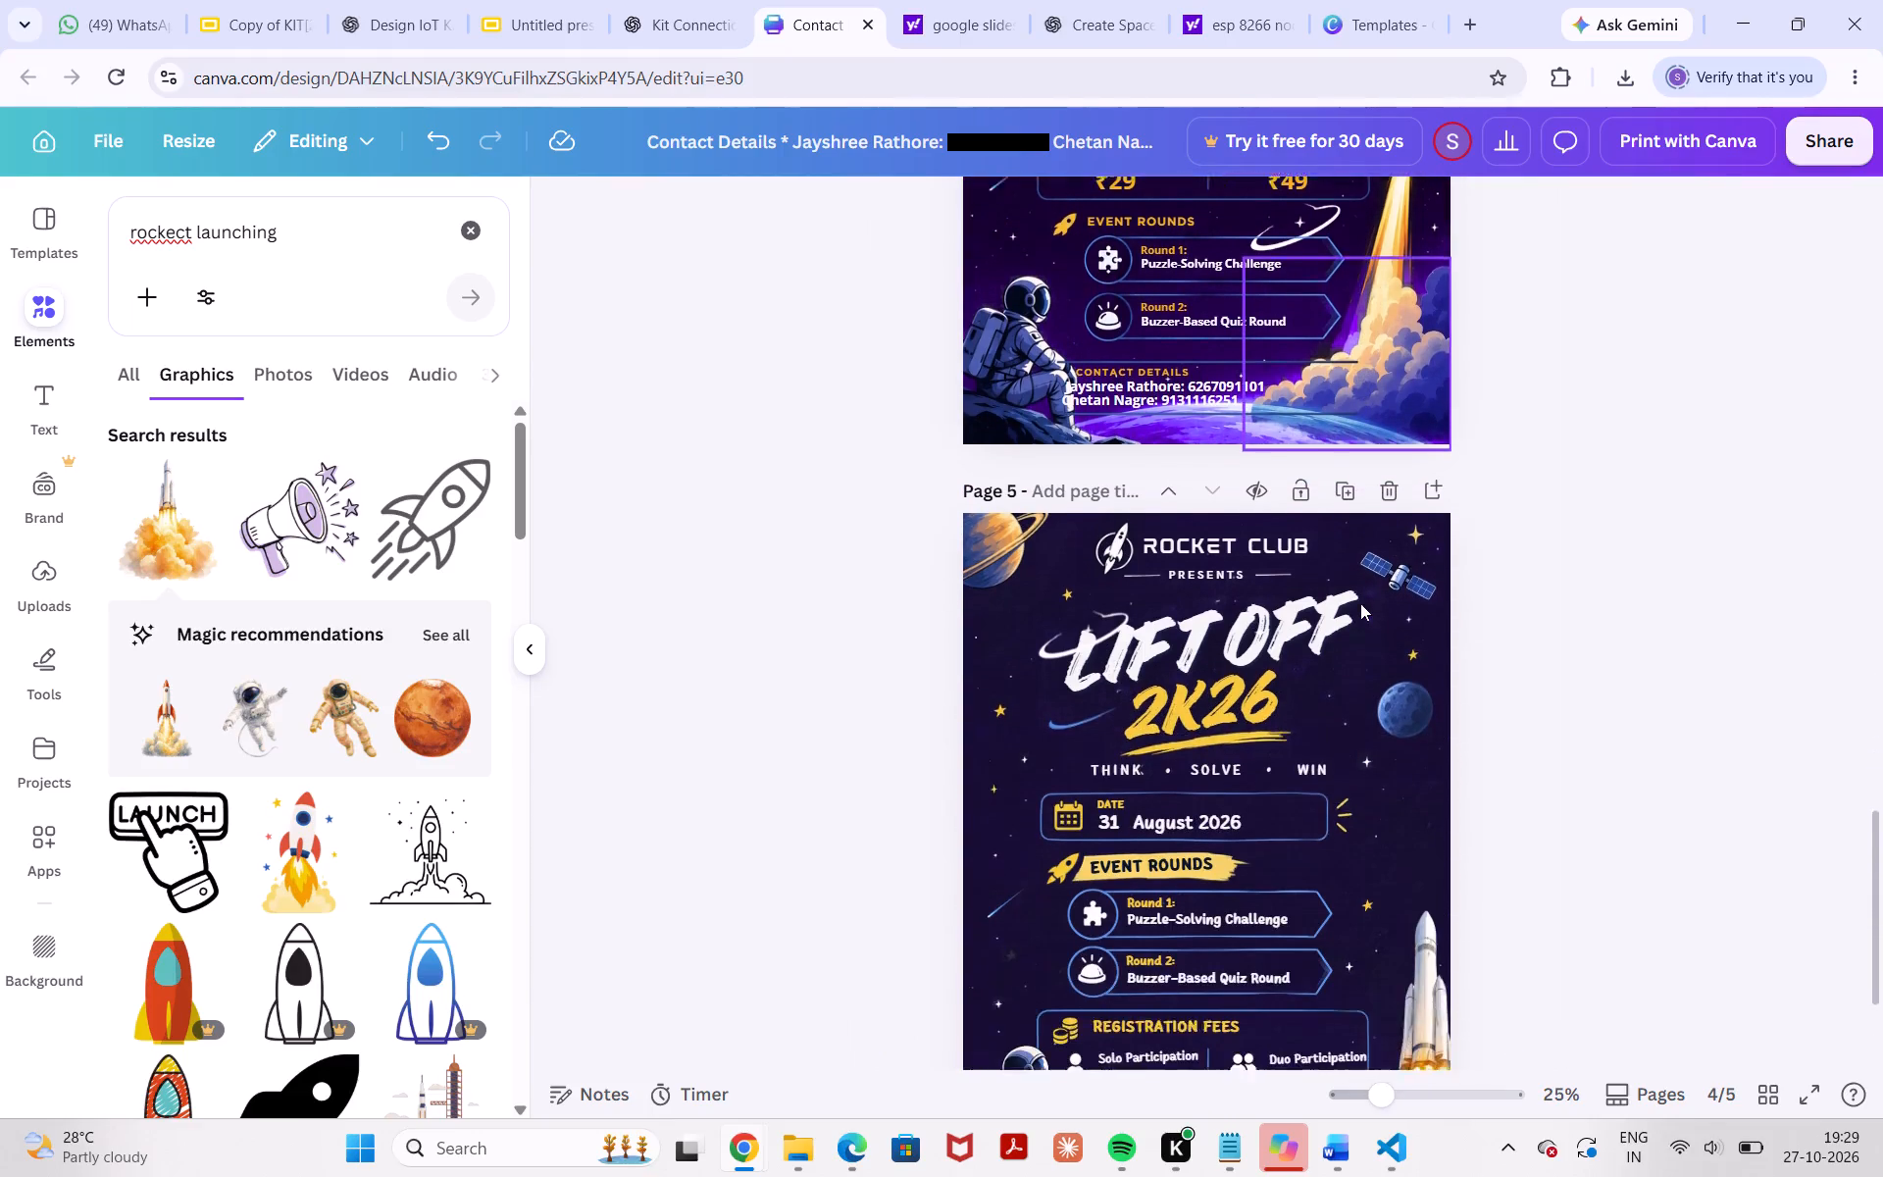
scroll(1360, 603, "down", 3)
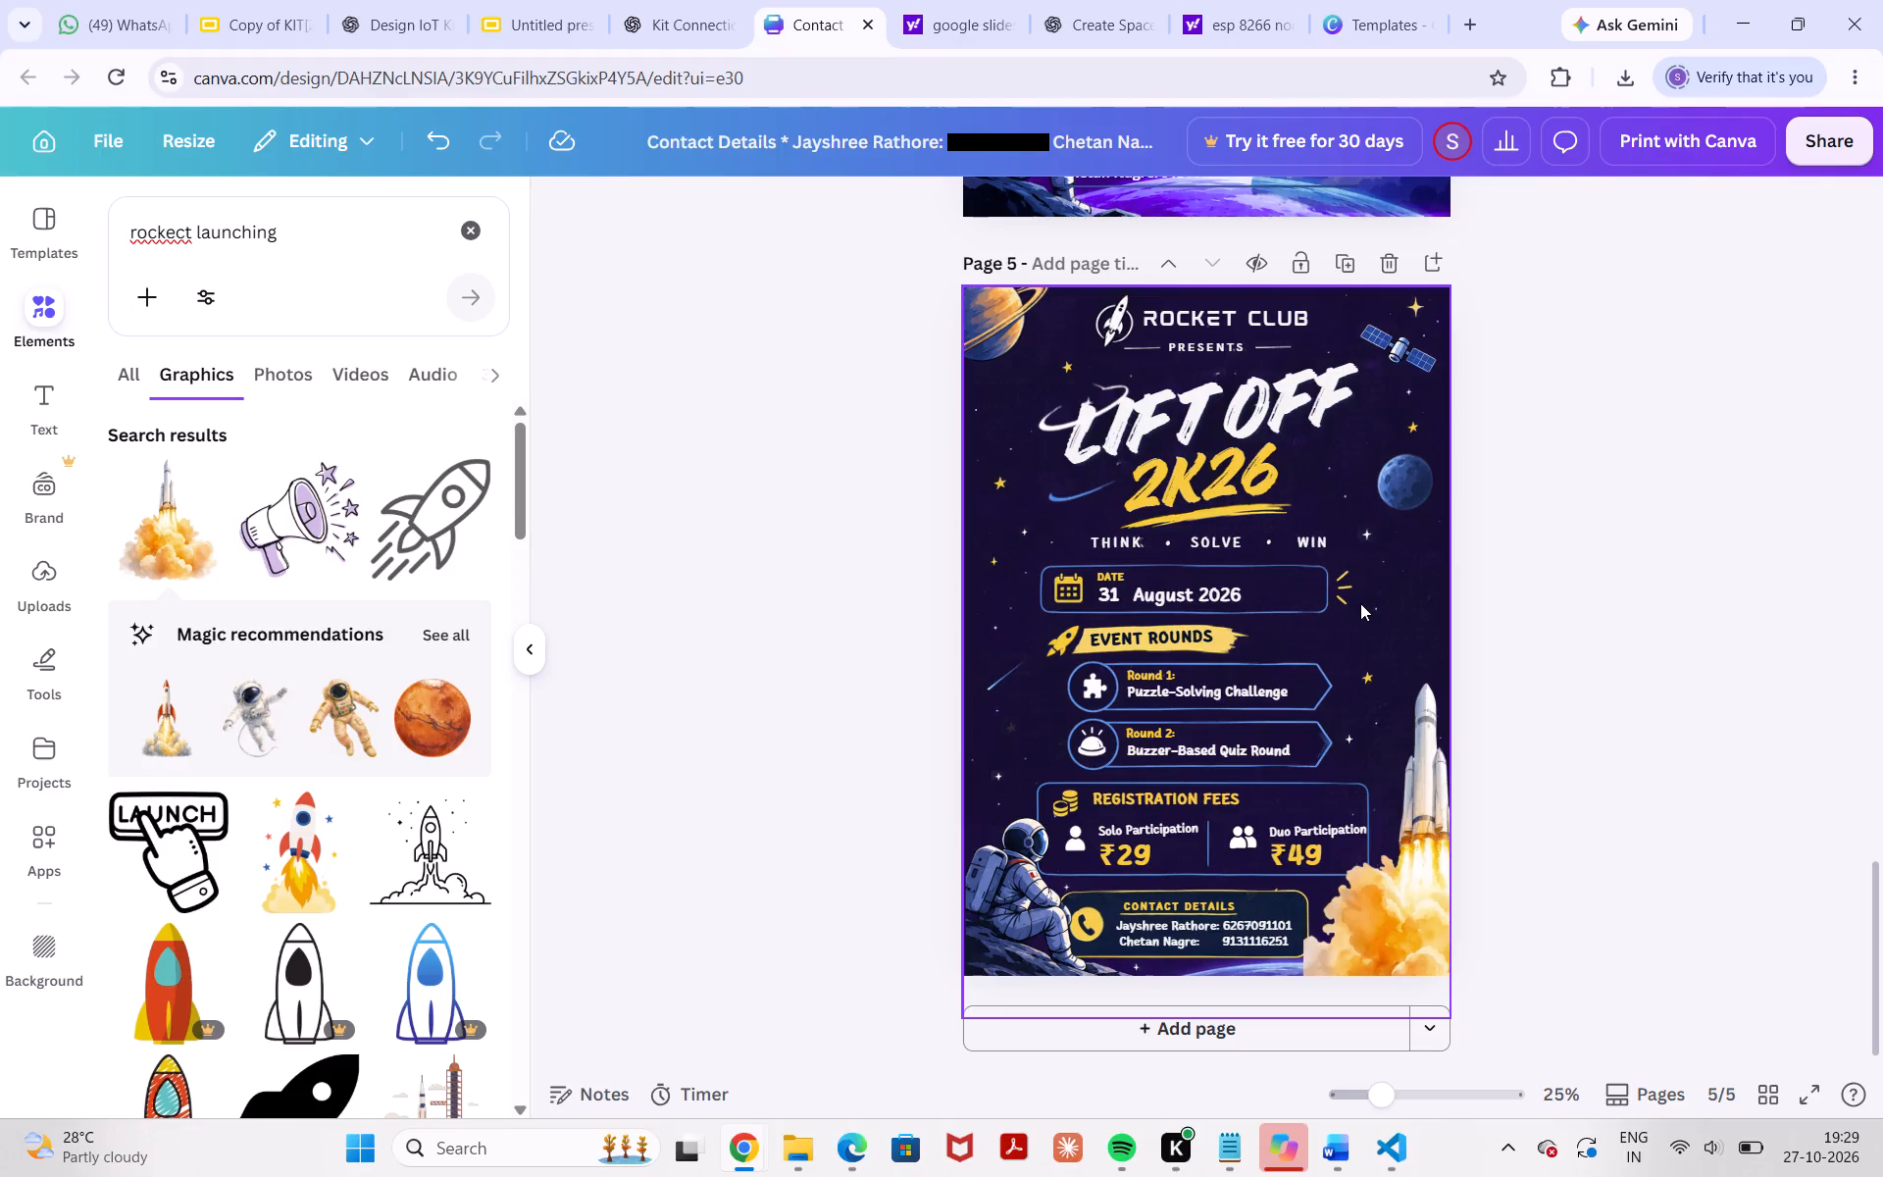
scroll(1360, 603, "up", 2)
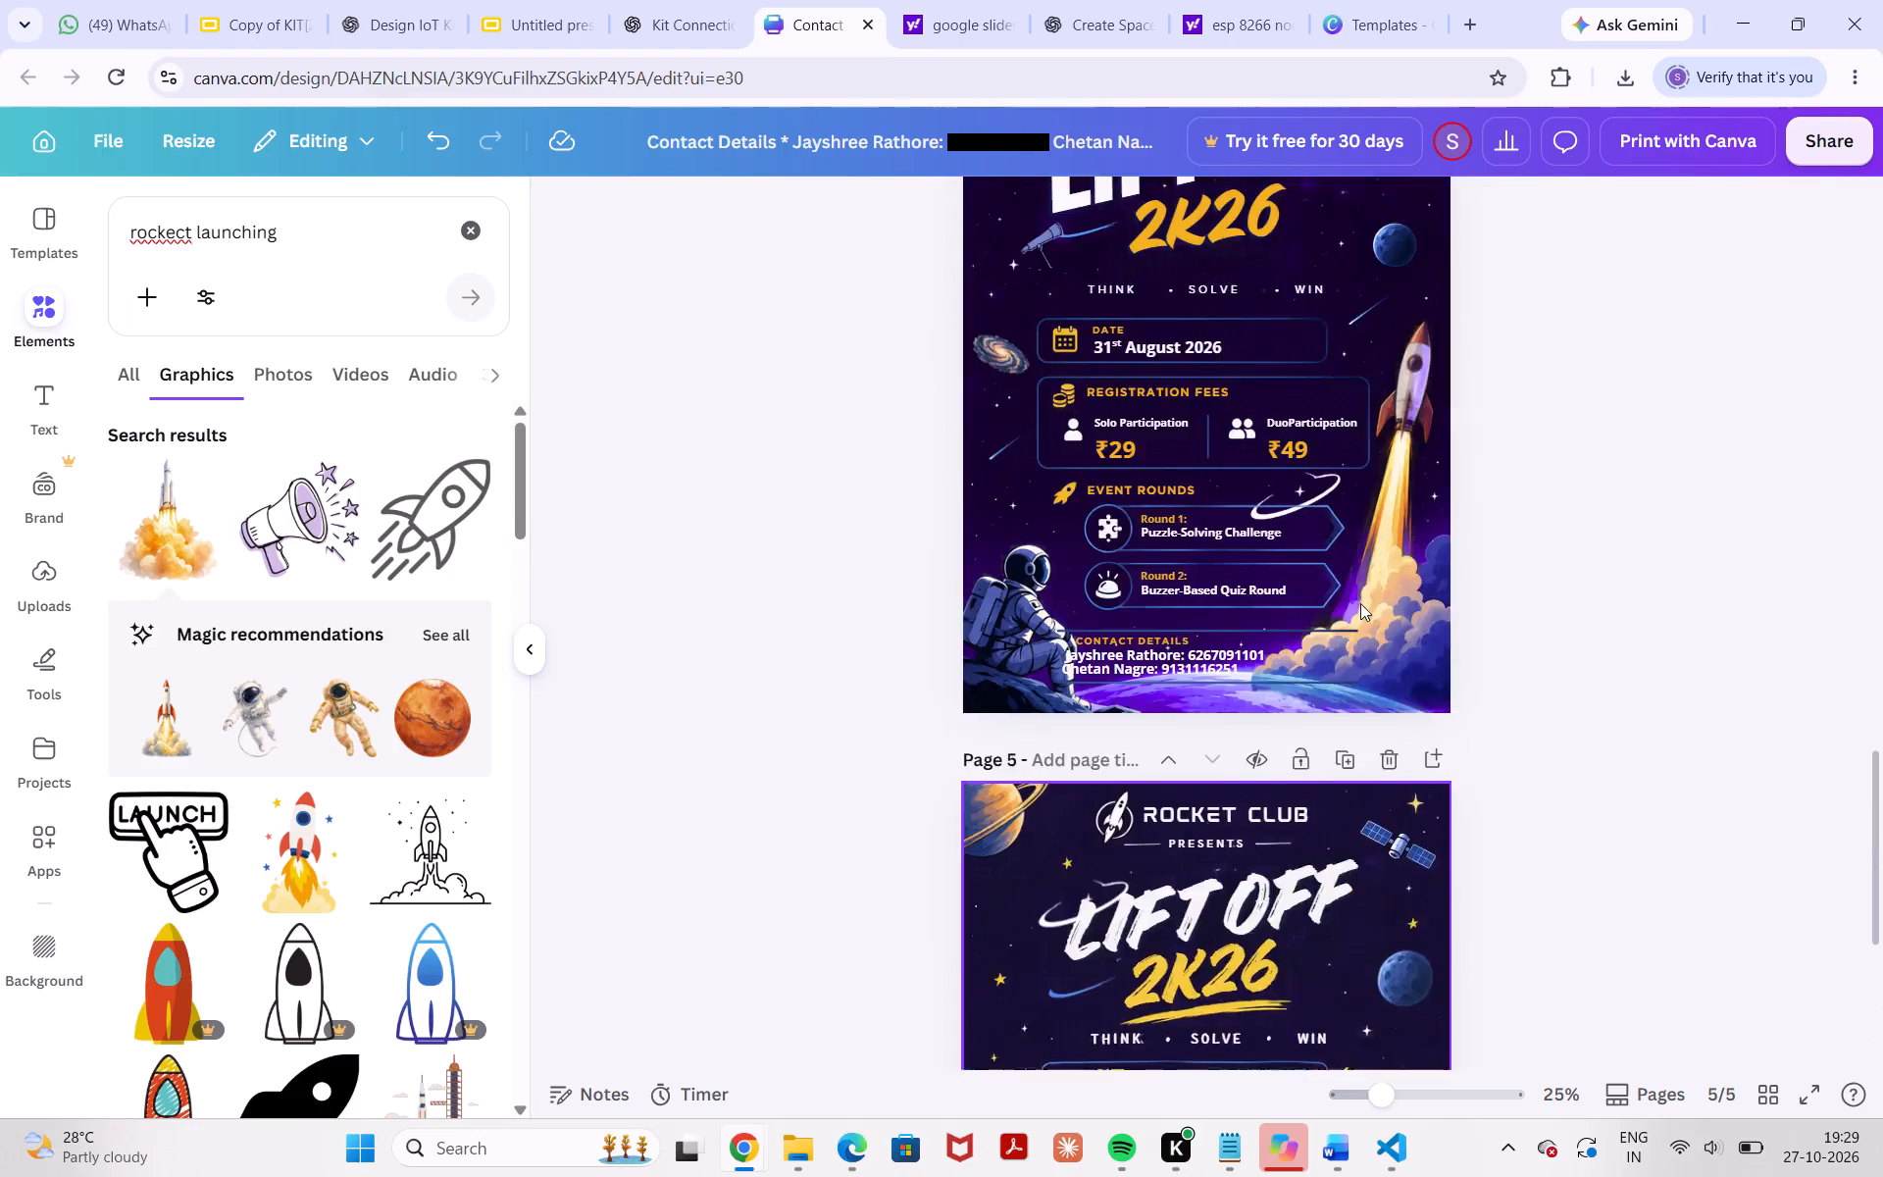
scroll(1360, 603, "up", 5)
scroll(1360, 603, "down", 1)
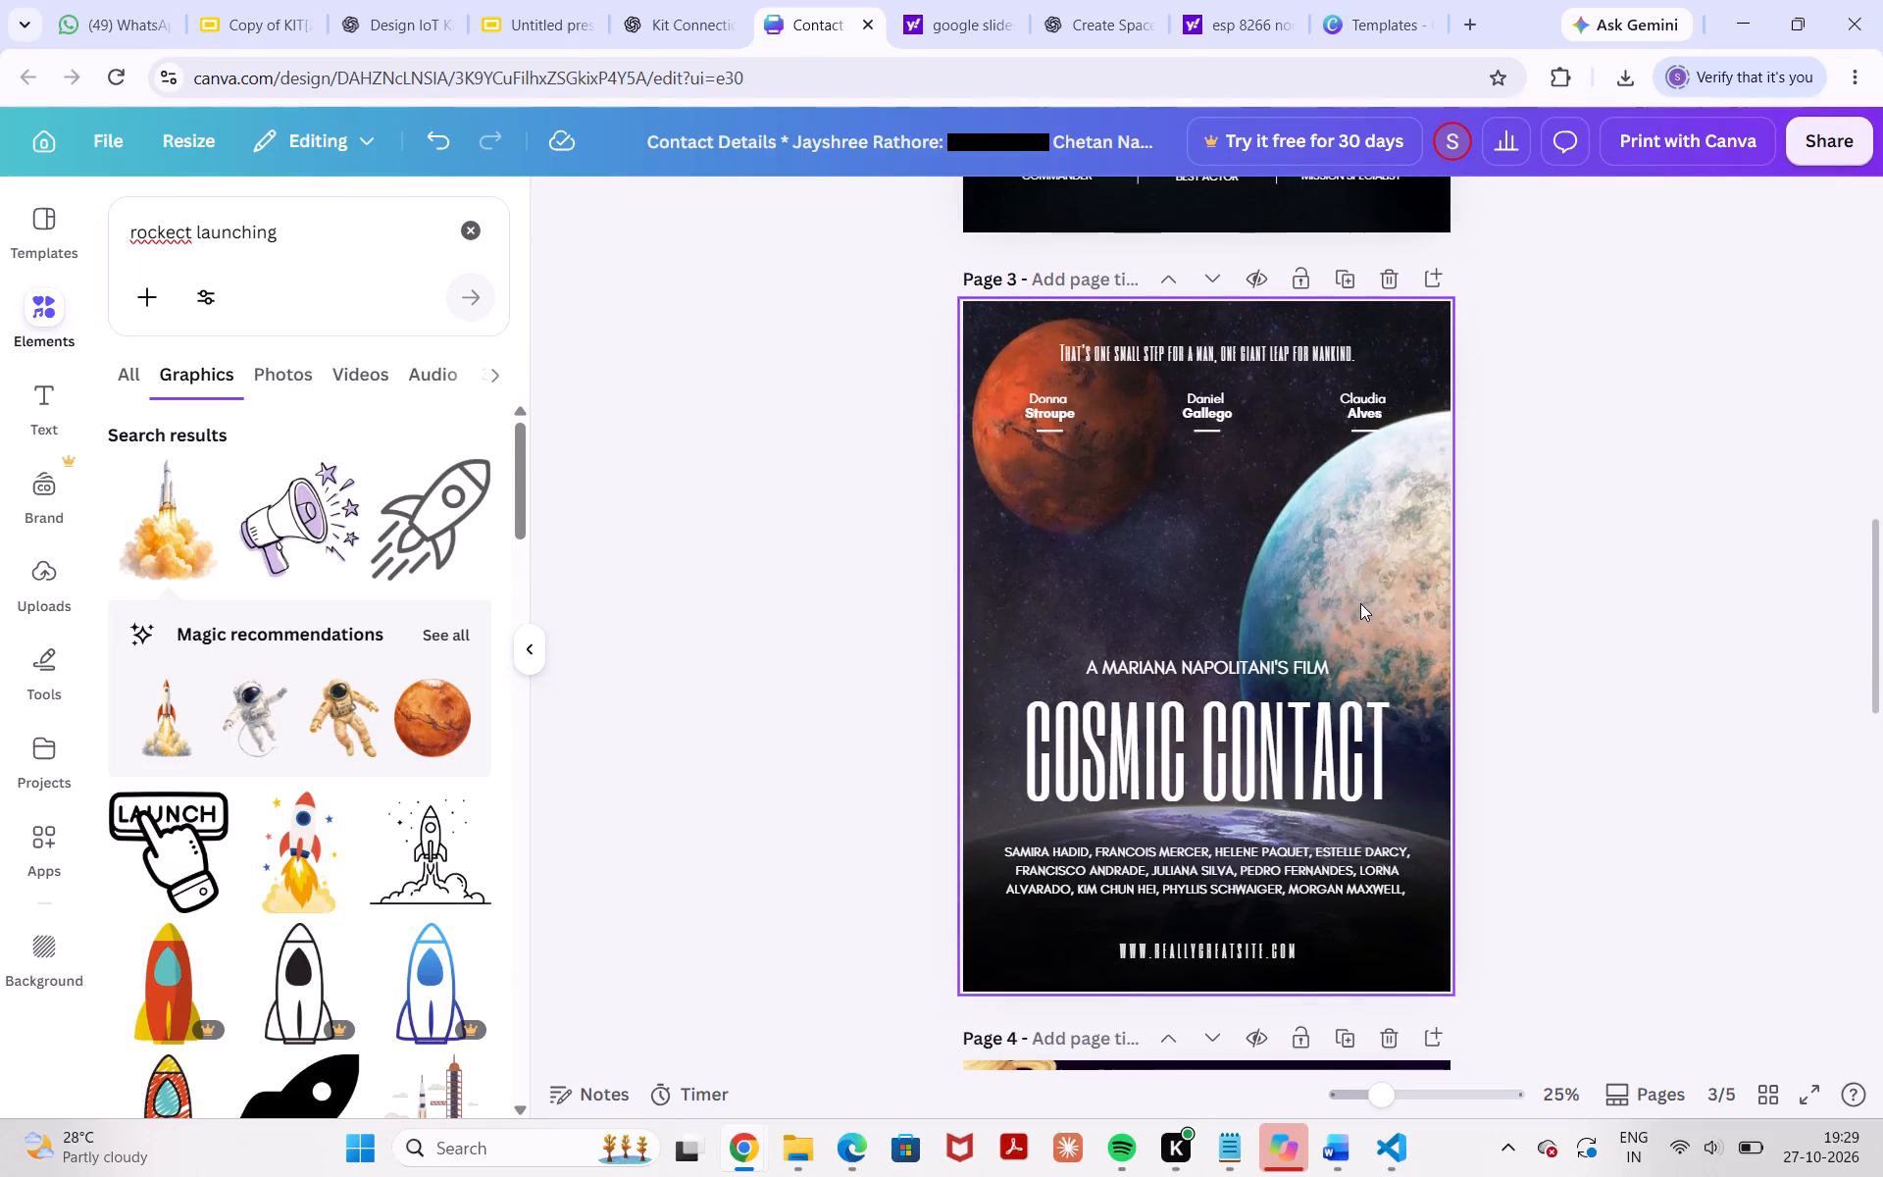
scroll(1360, 603, "down", 1)
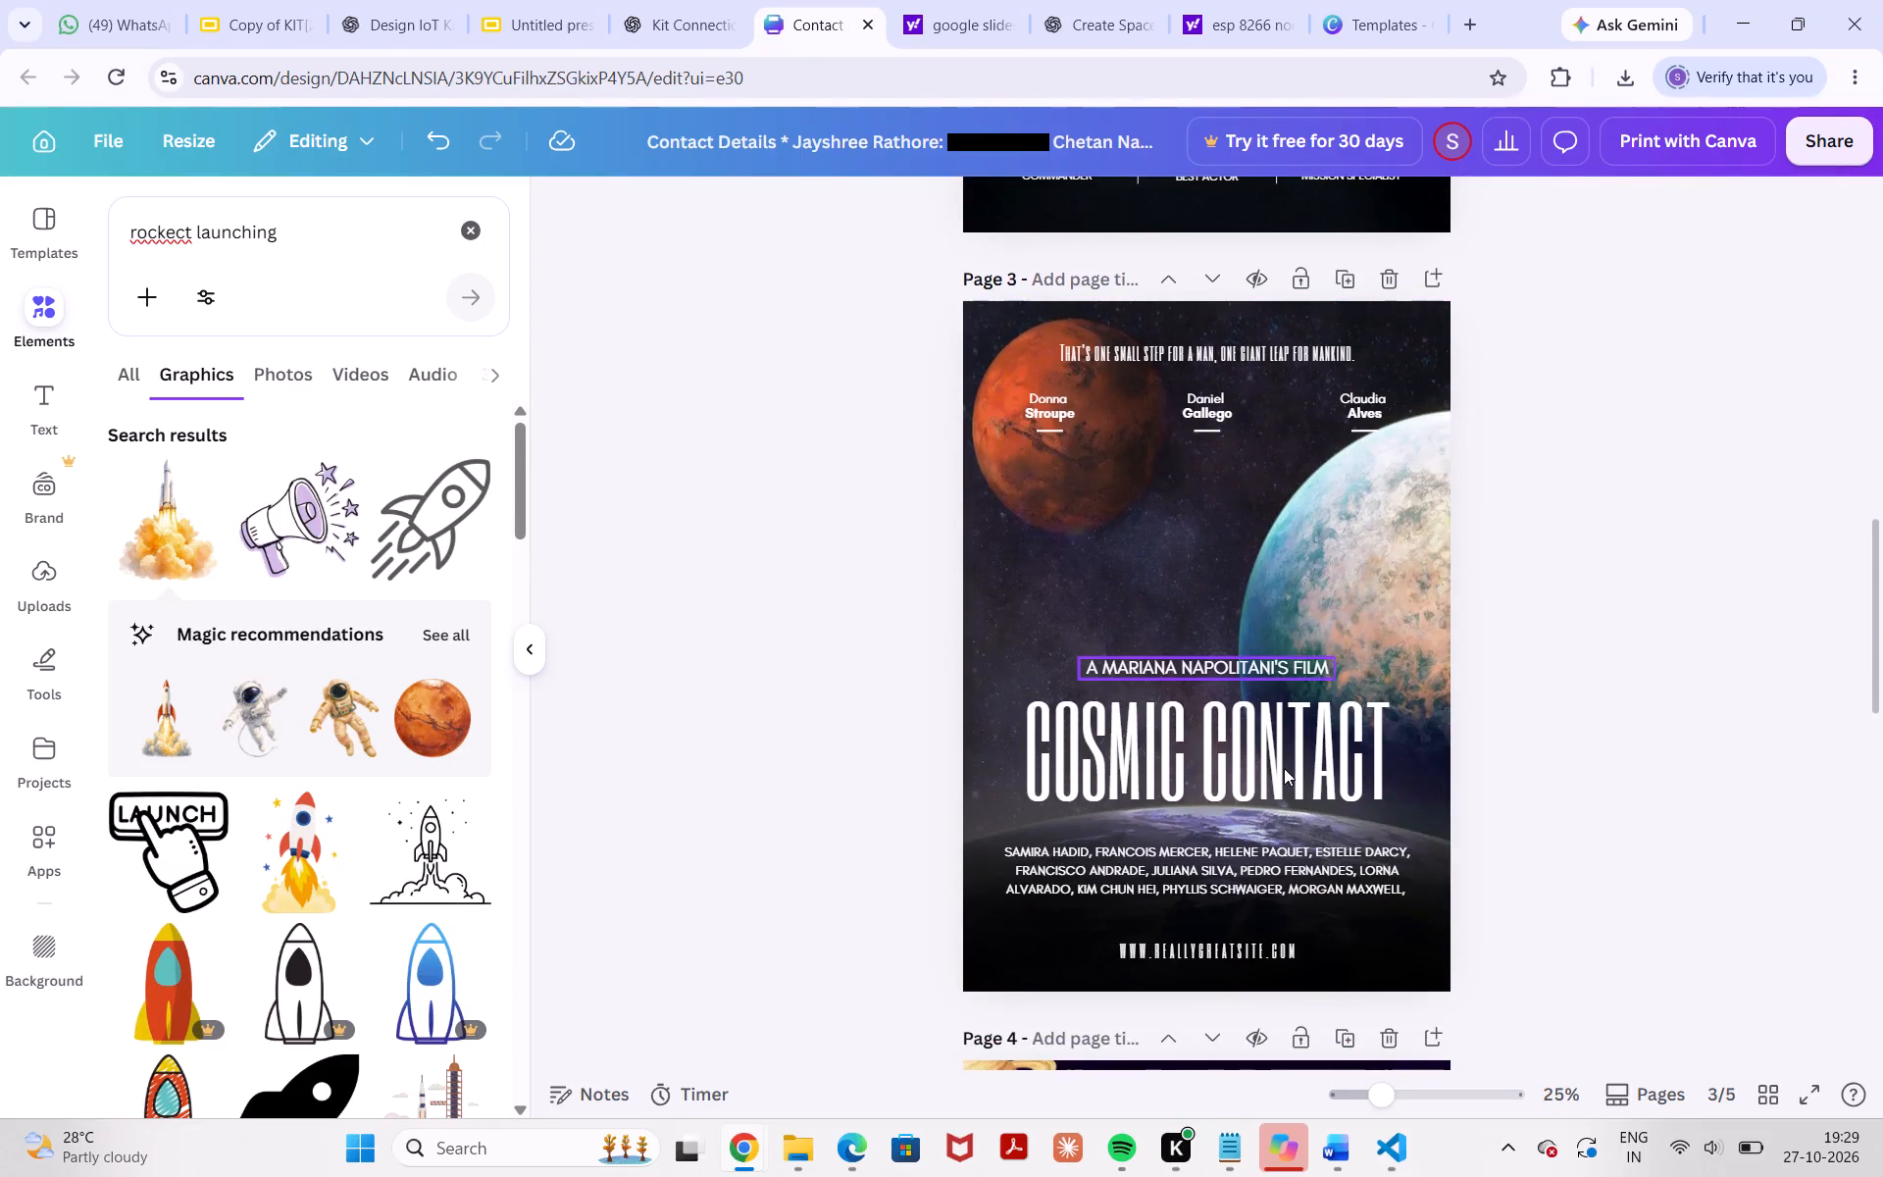
scroll(1284, 768, "down", 7)
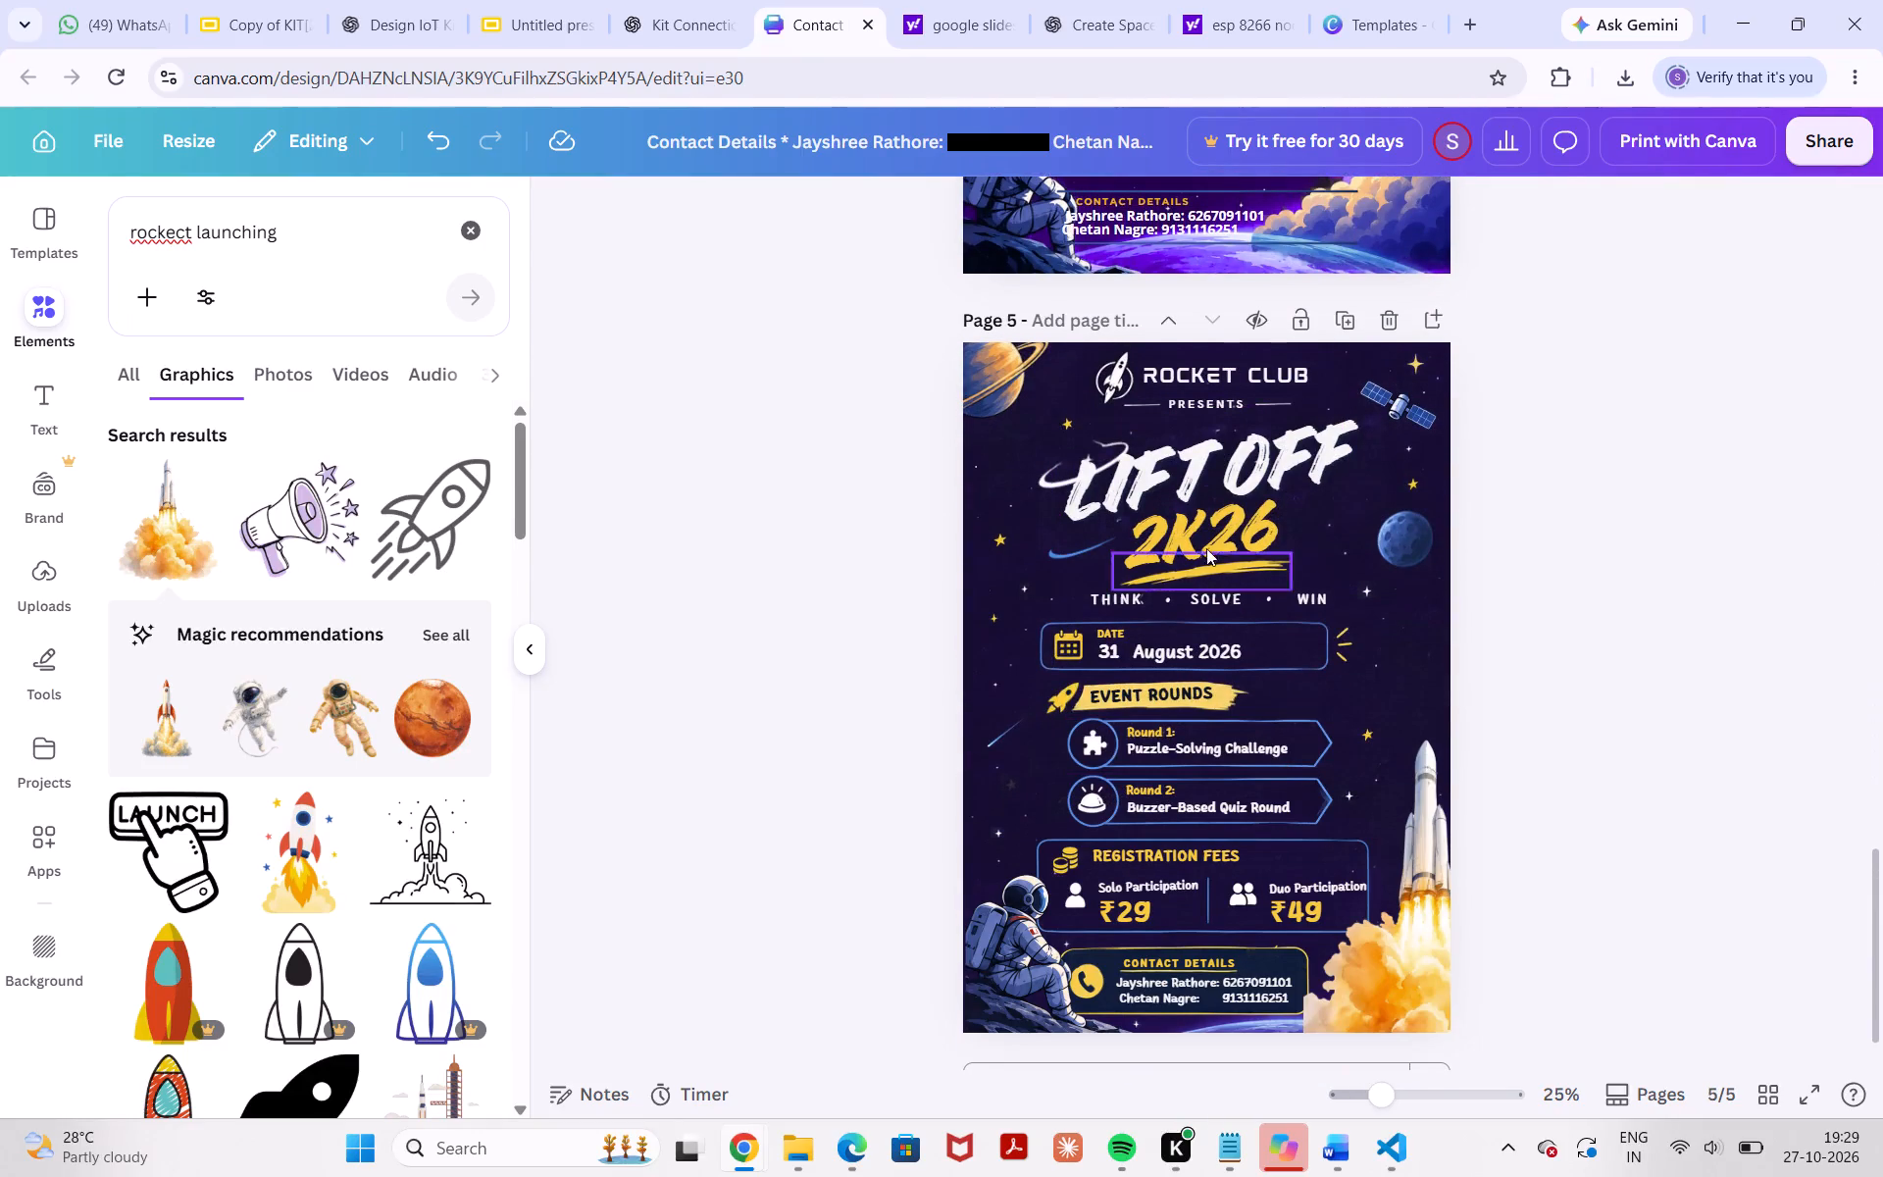
Group the LIFT OFF title, the yellow 2K26 text and the white swoosh graphic on page 5.
left_click(1204, 541)
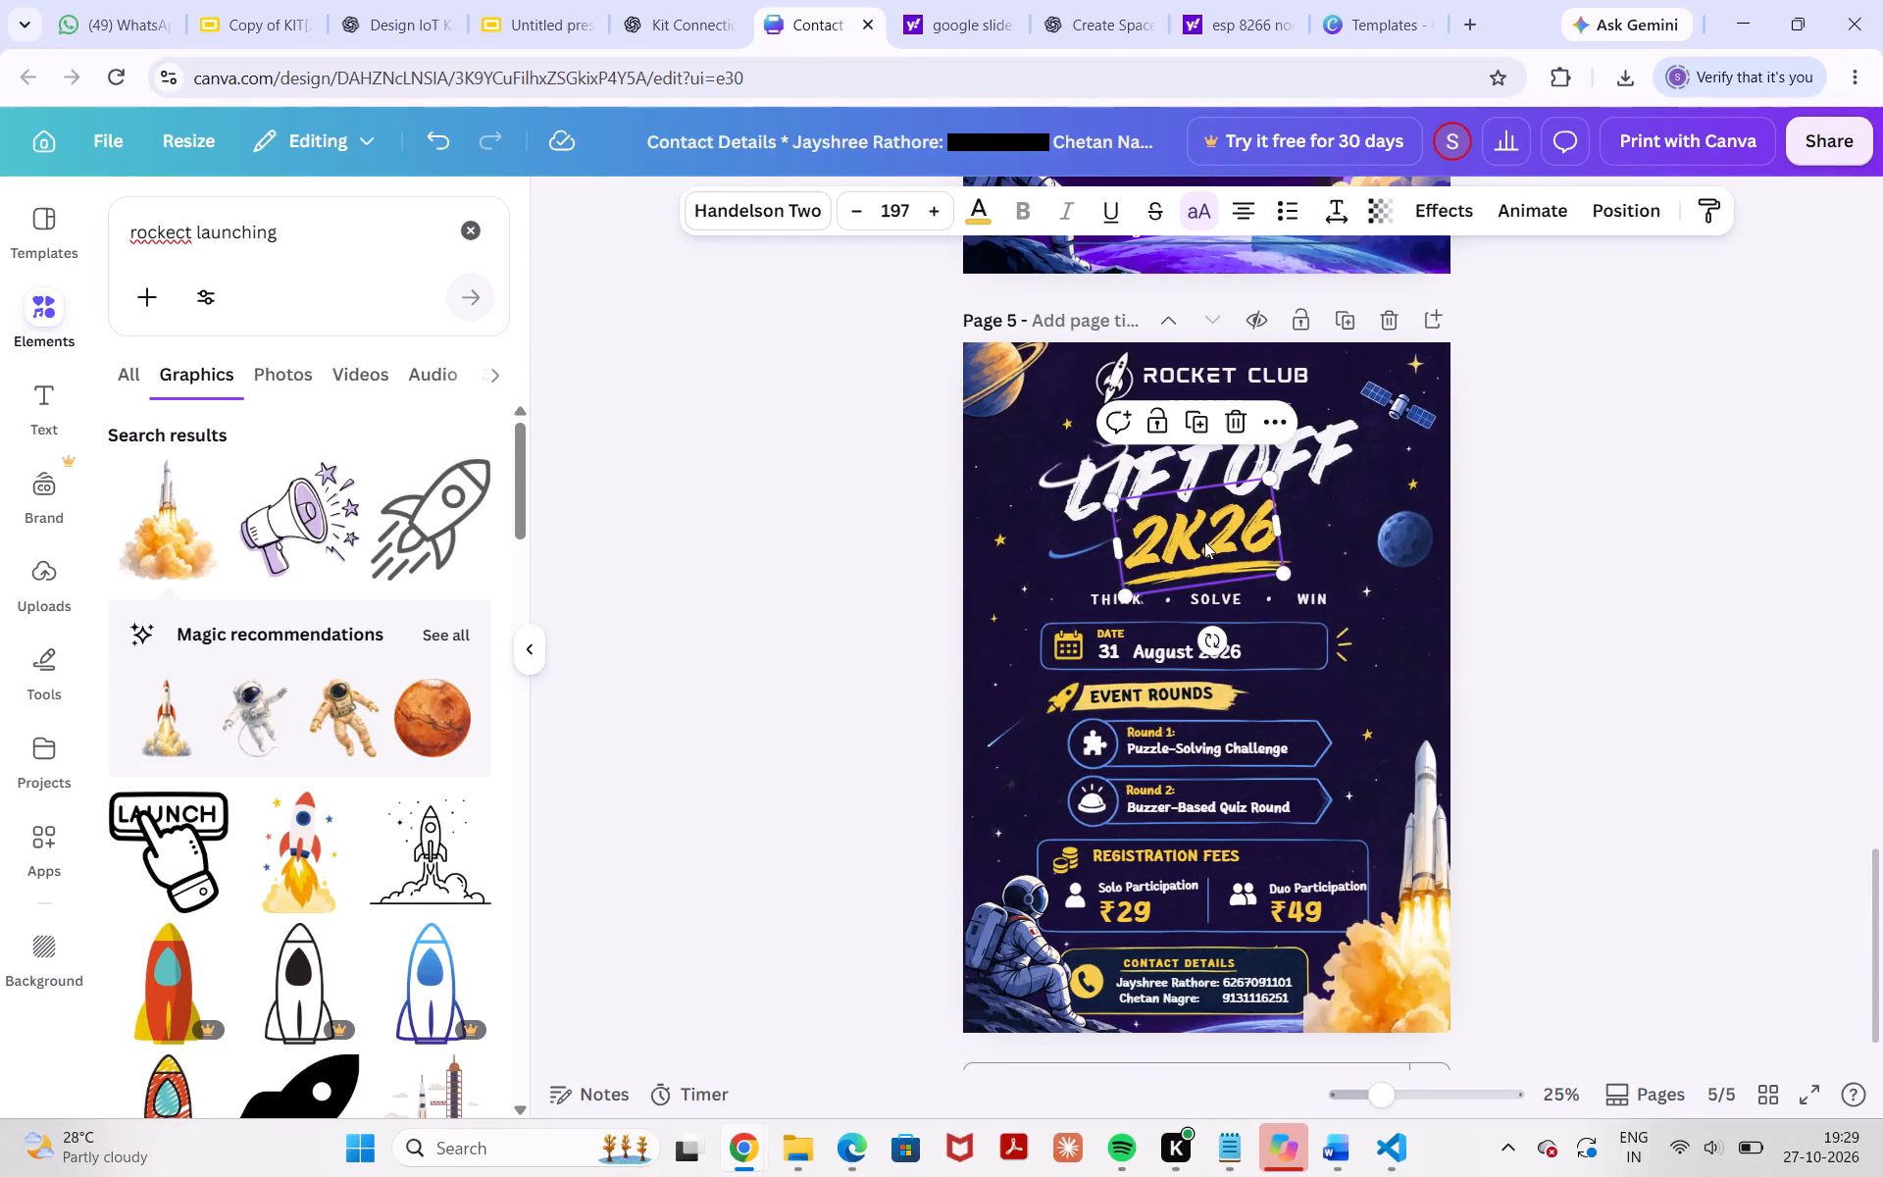
left_click(1173, 479, "shift")
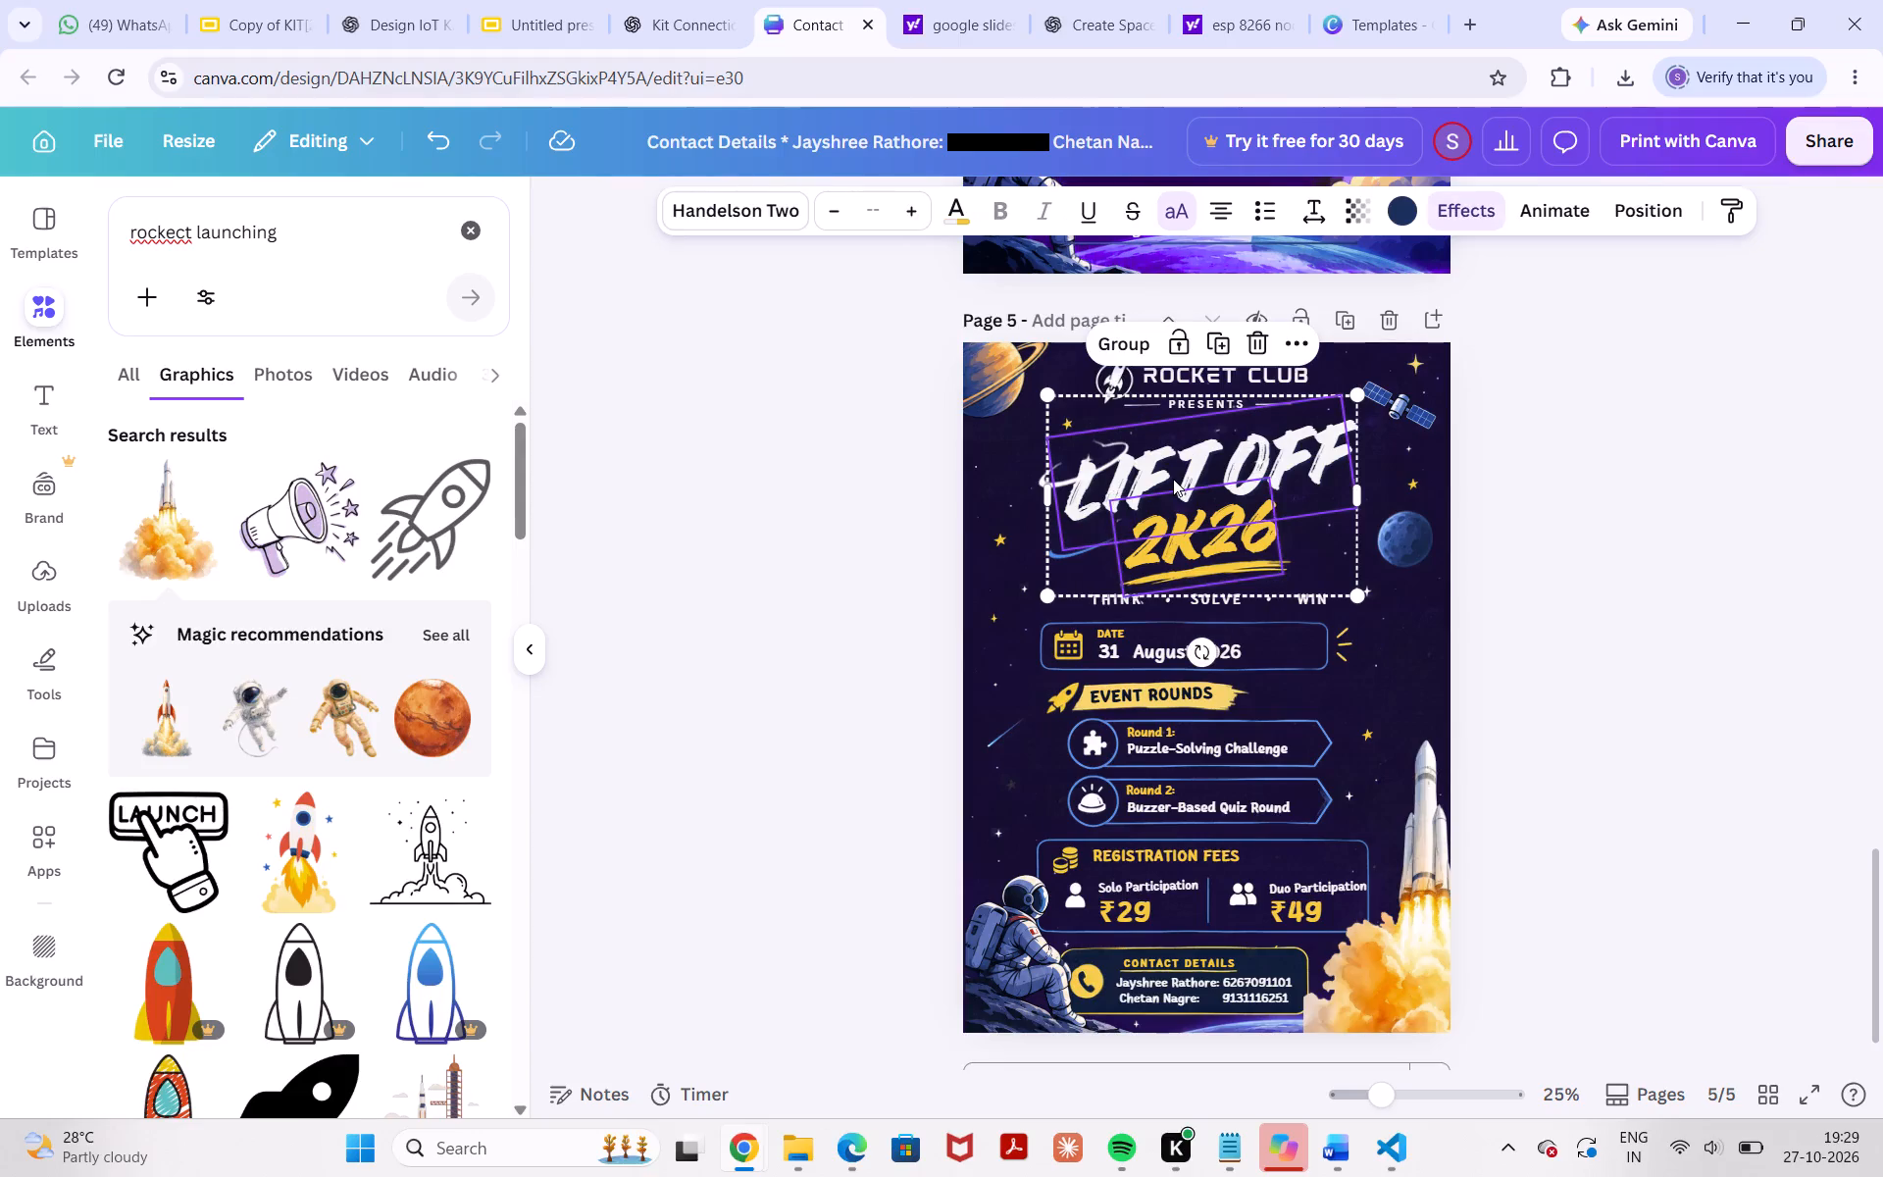
left_click(1066, 456, "shift")
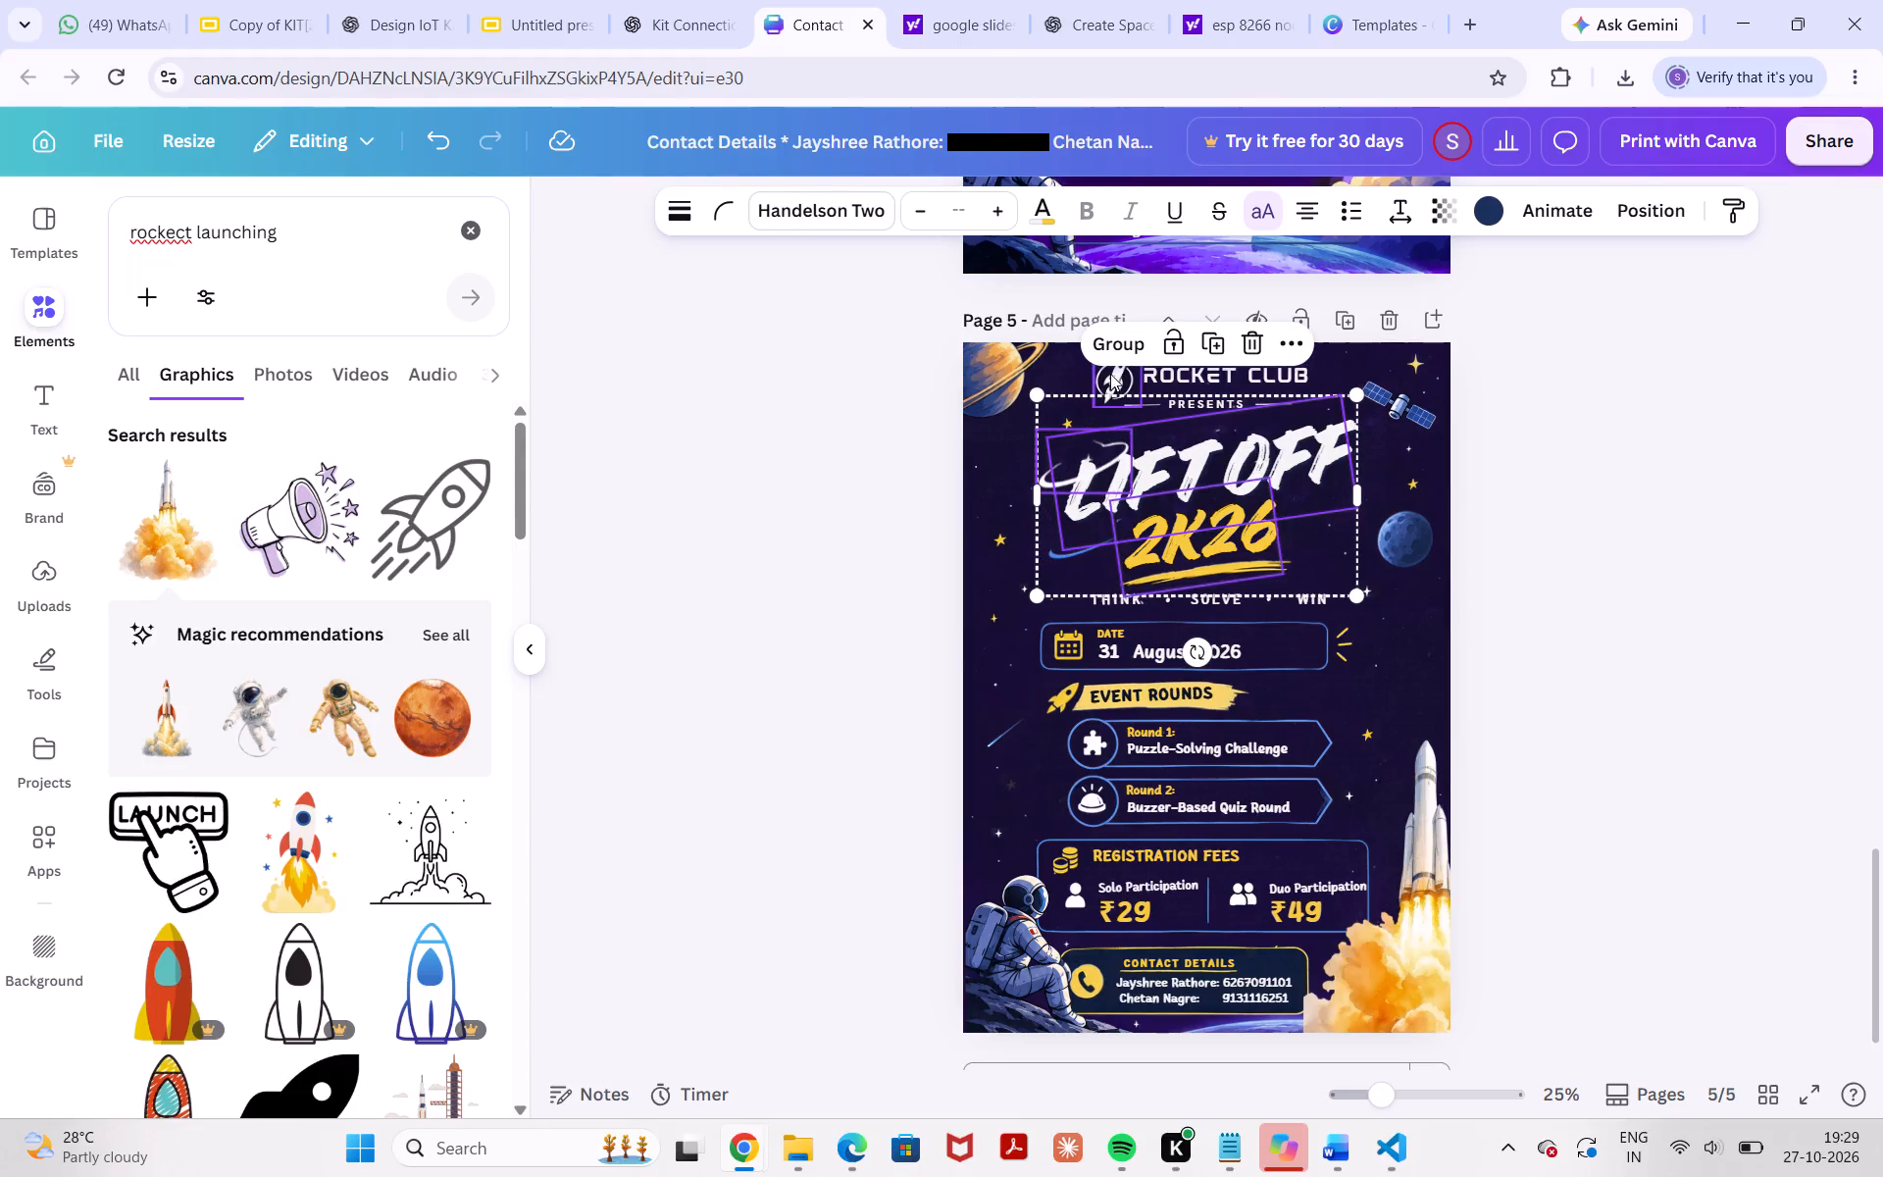
left_click(1122, 344)
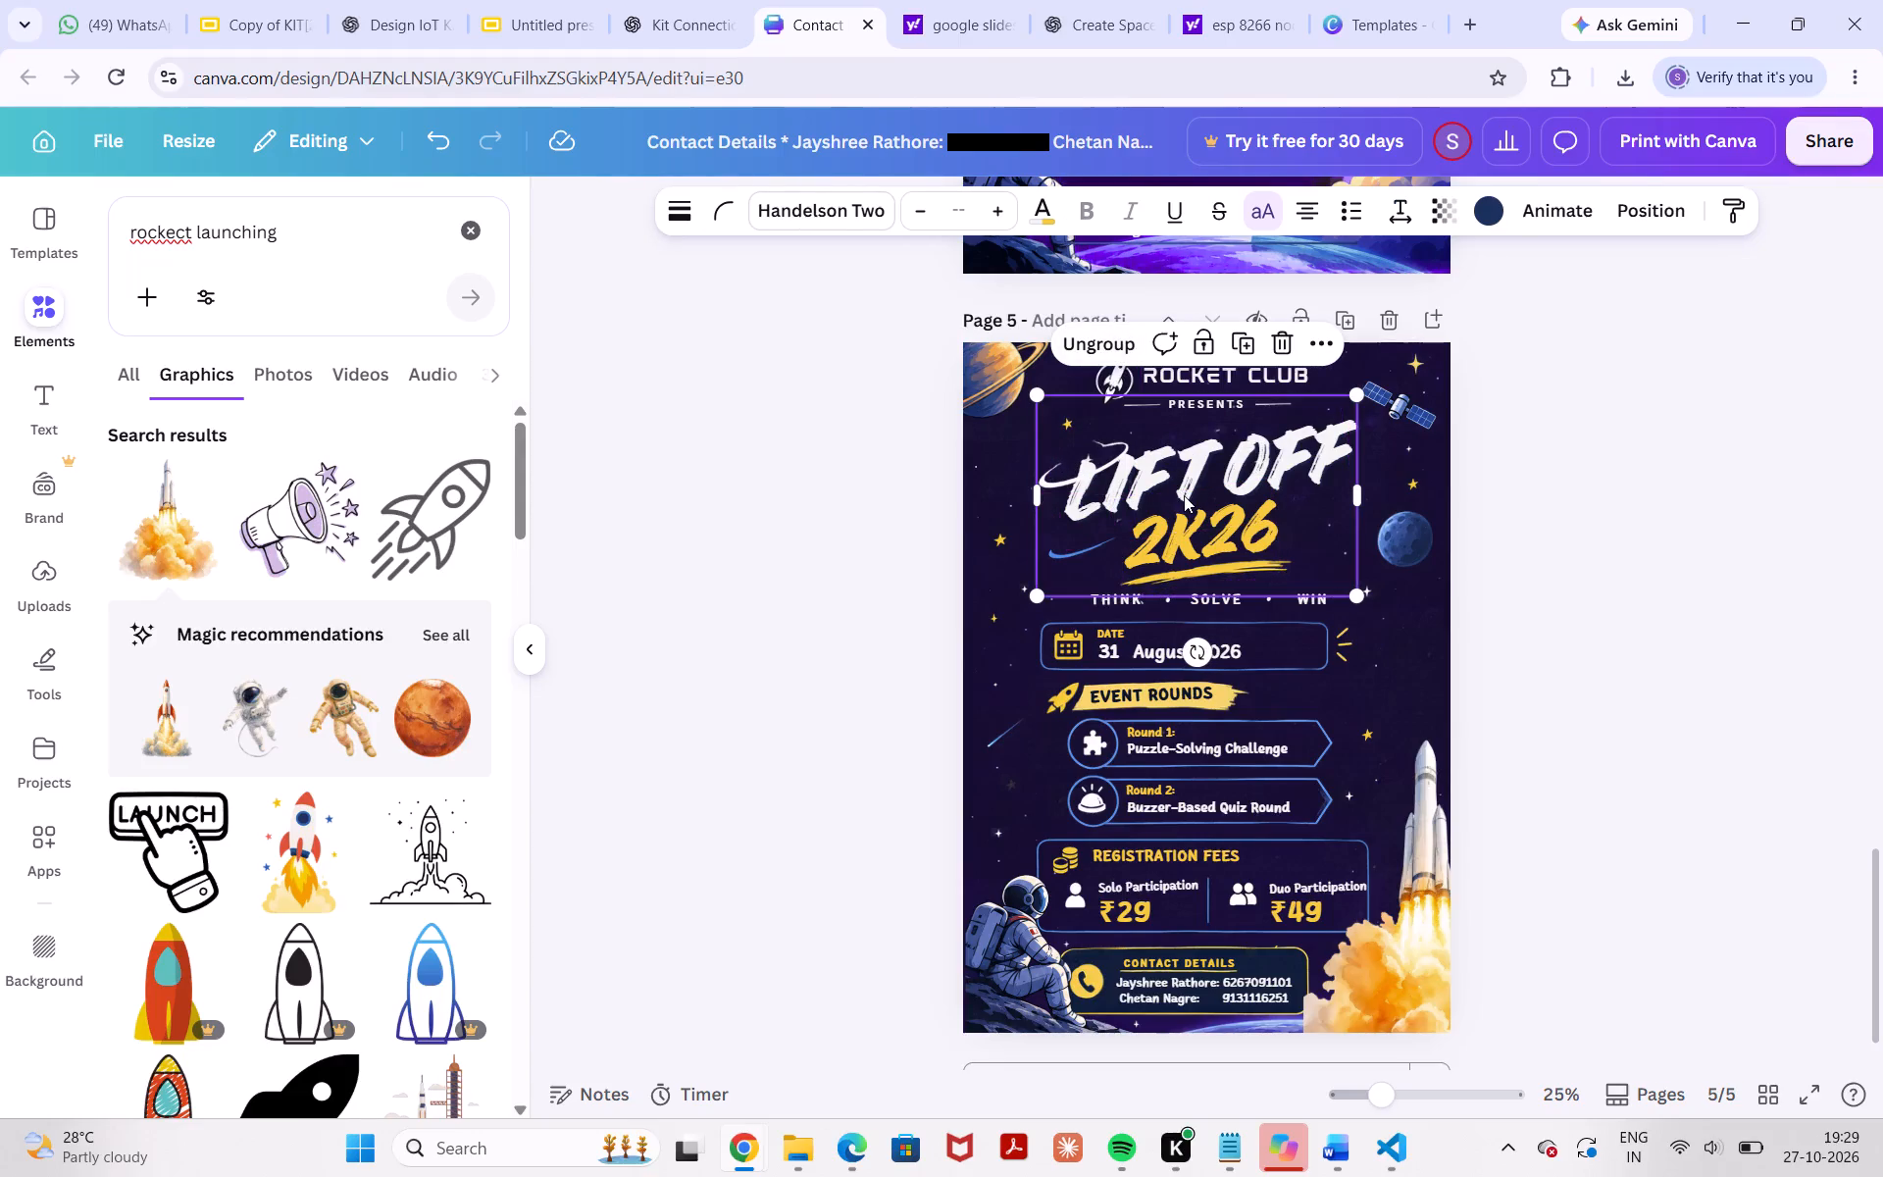
Copy the LIFT OFF 2K26 title group onto page 3's Cosmic Contact poster, placing it between the actor names and the film credit line.
key("ctrl+c")
scroll(1184, 495, "up", 7)
scroll(1184, 495, "down", 3)
scroll(1184, 495, "up", 2)
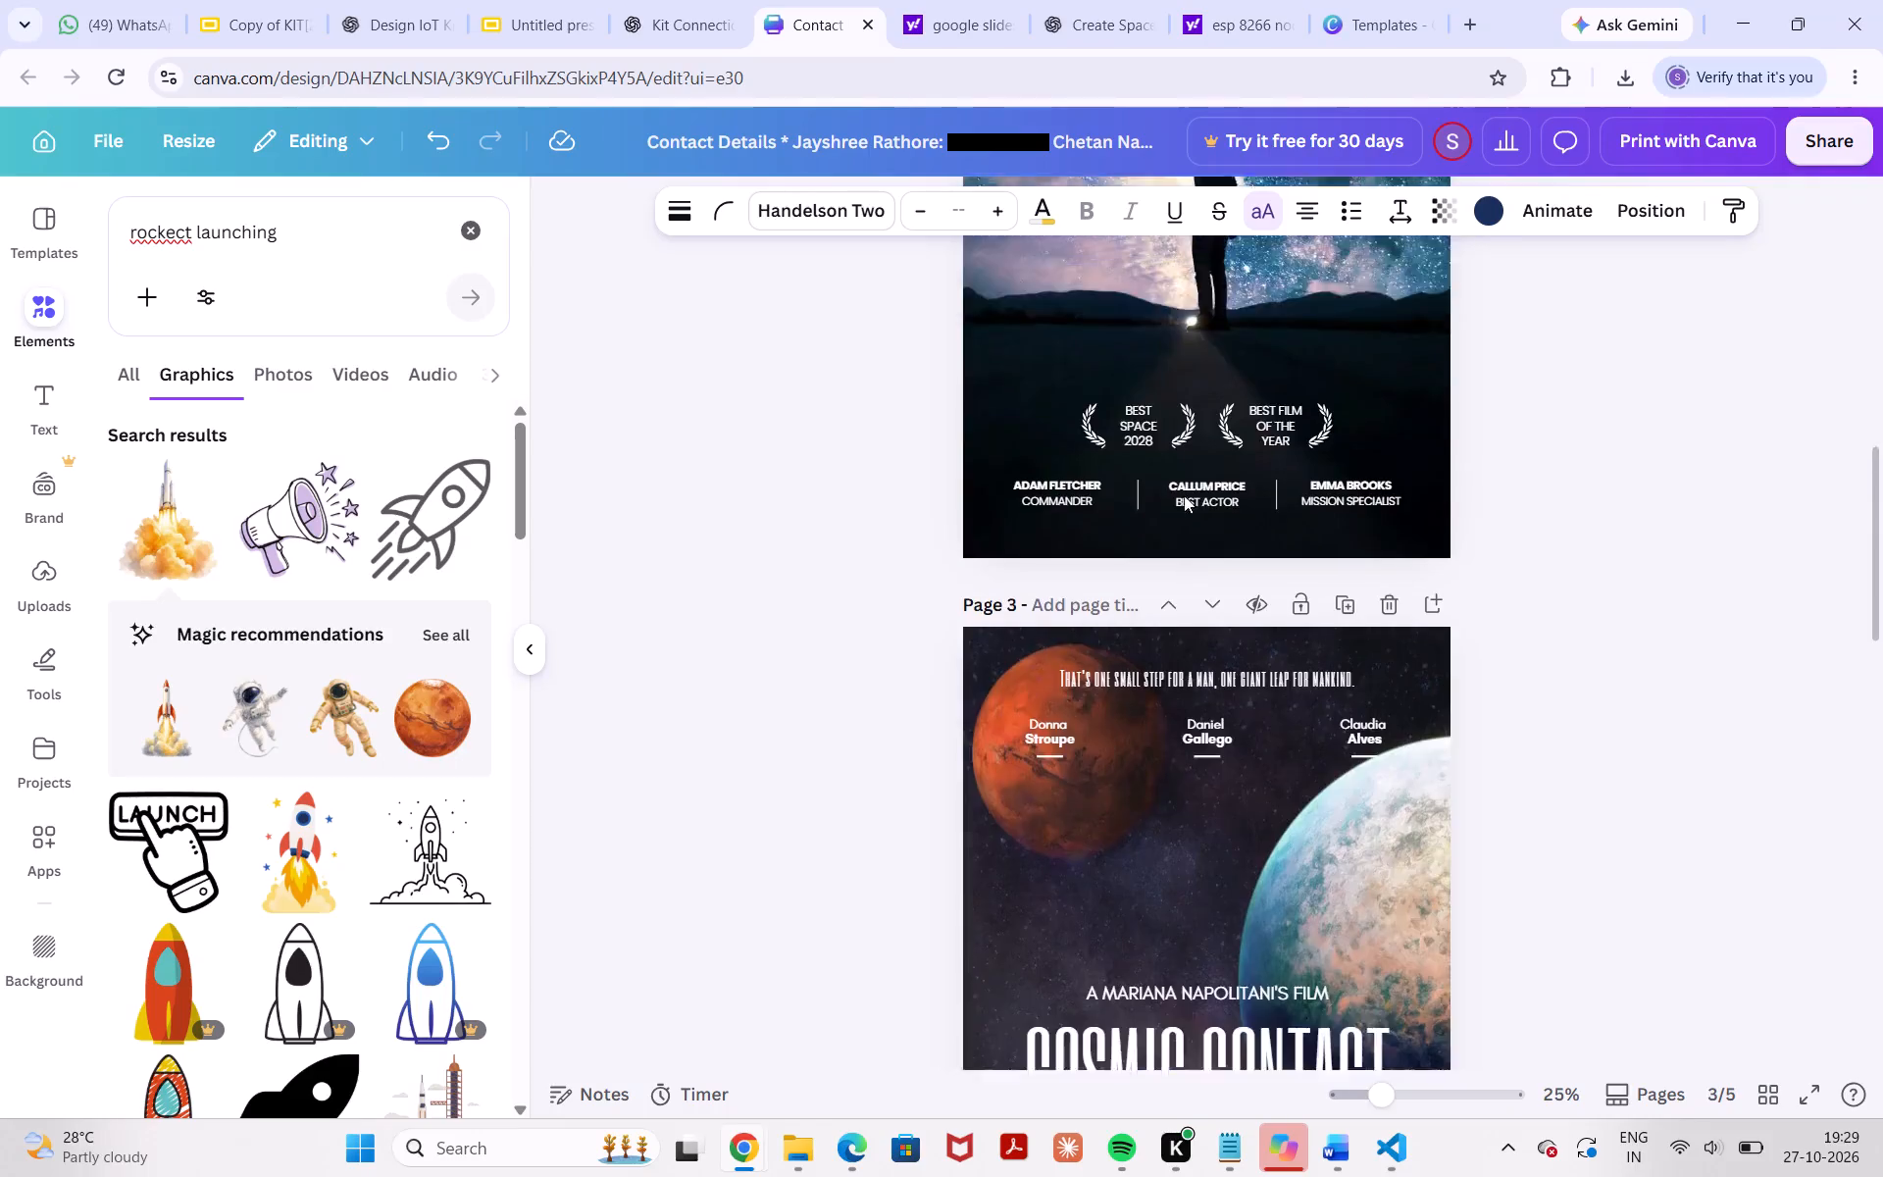
scroll(1184, 495, "up", 2)
scroll(1184, 495, "down", 1)
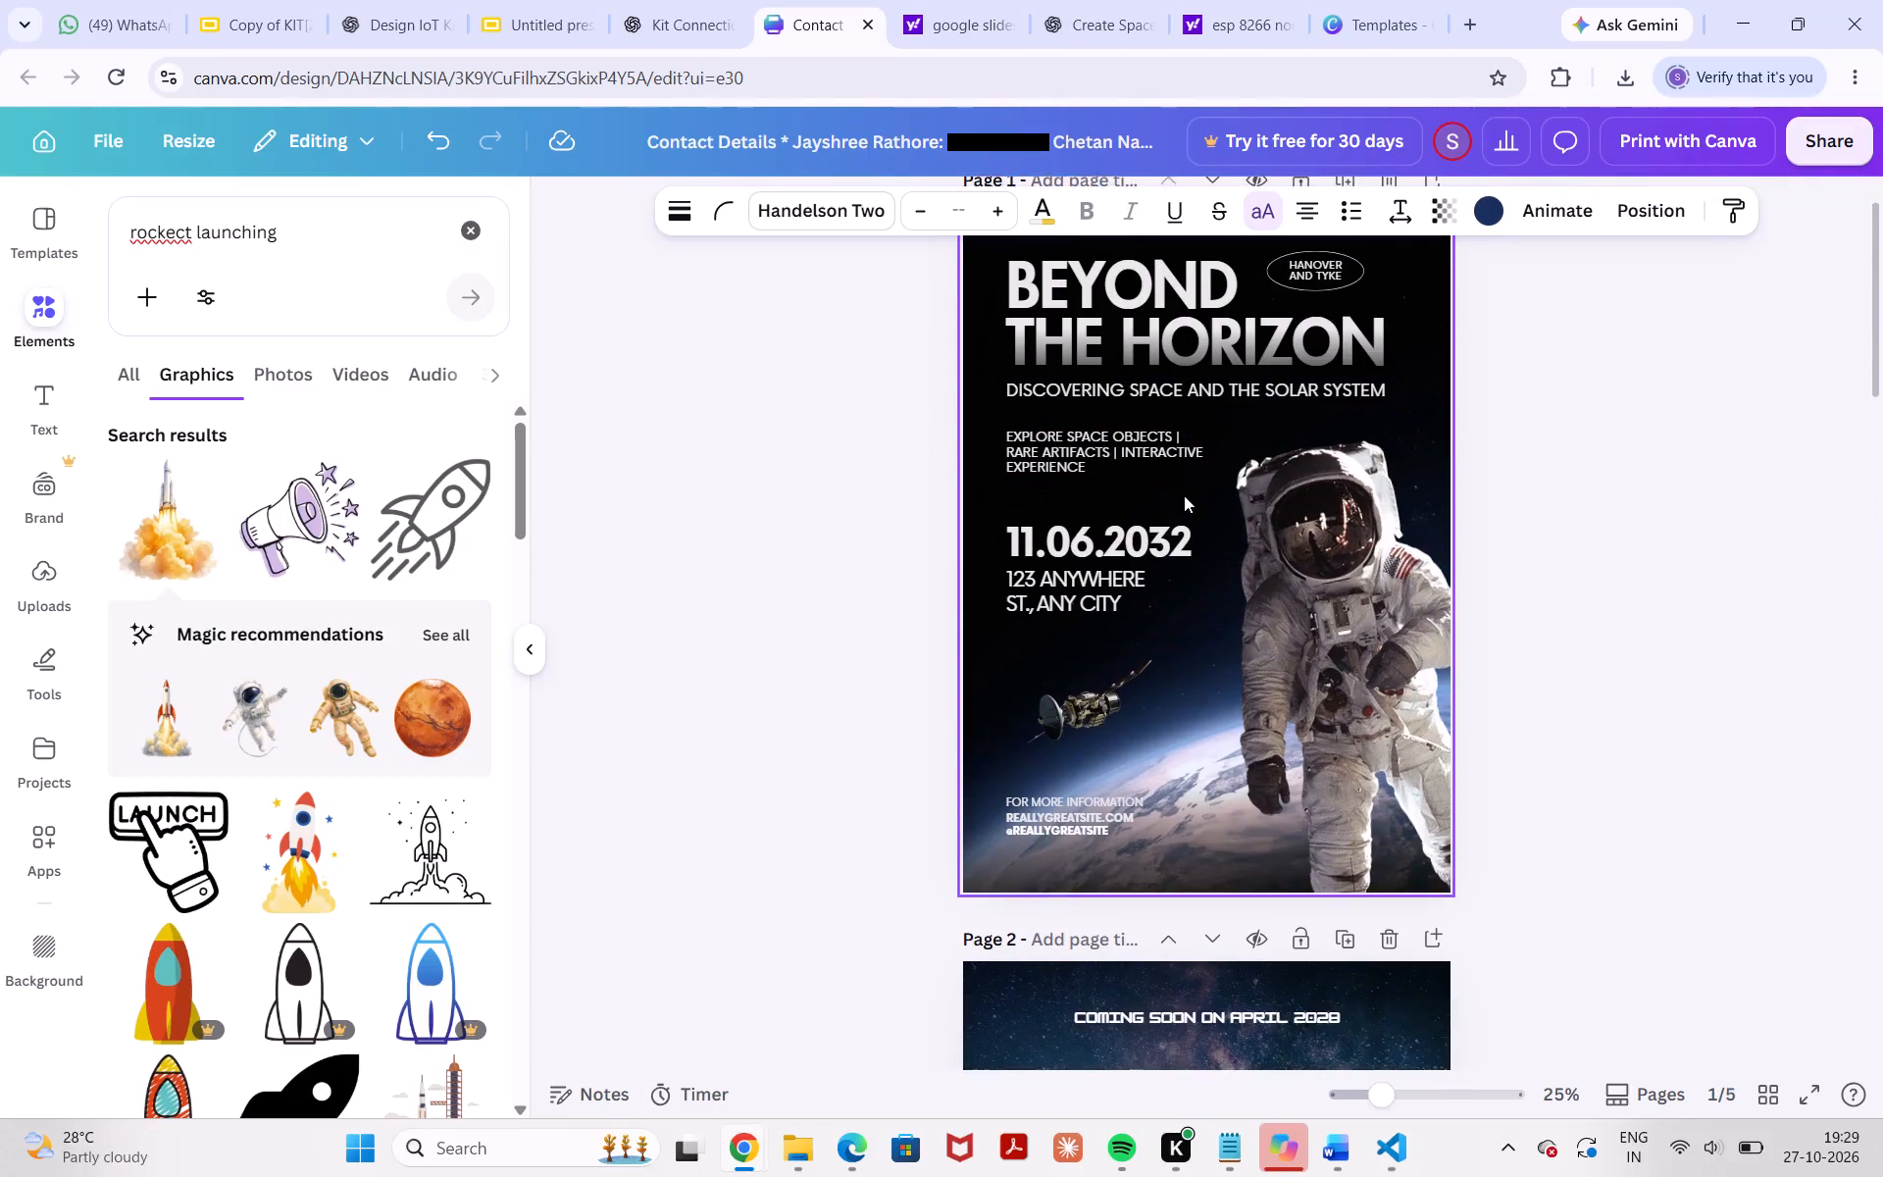
scroll(1184, 495, "down", 1)
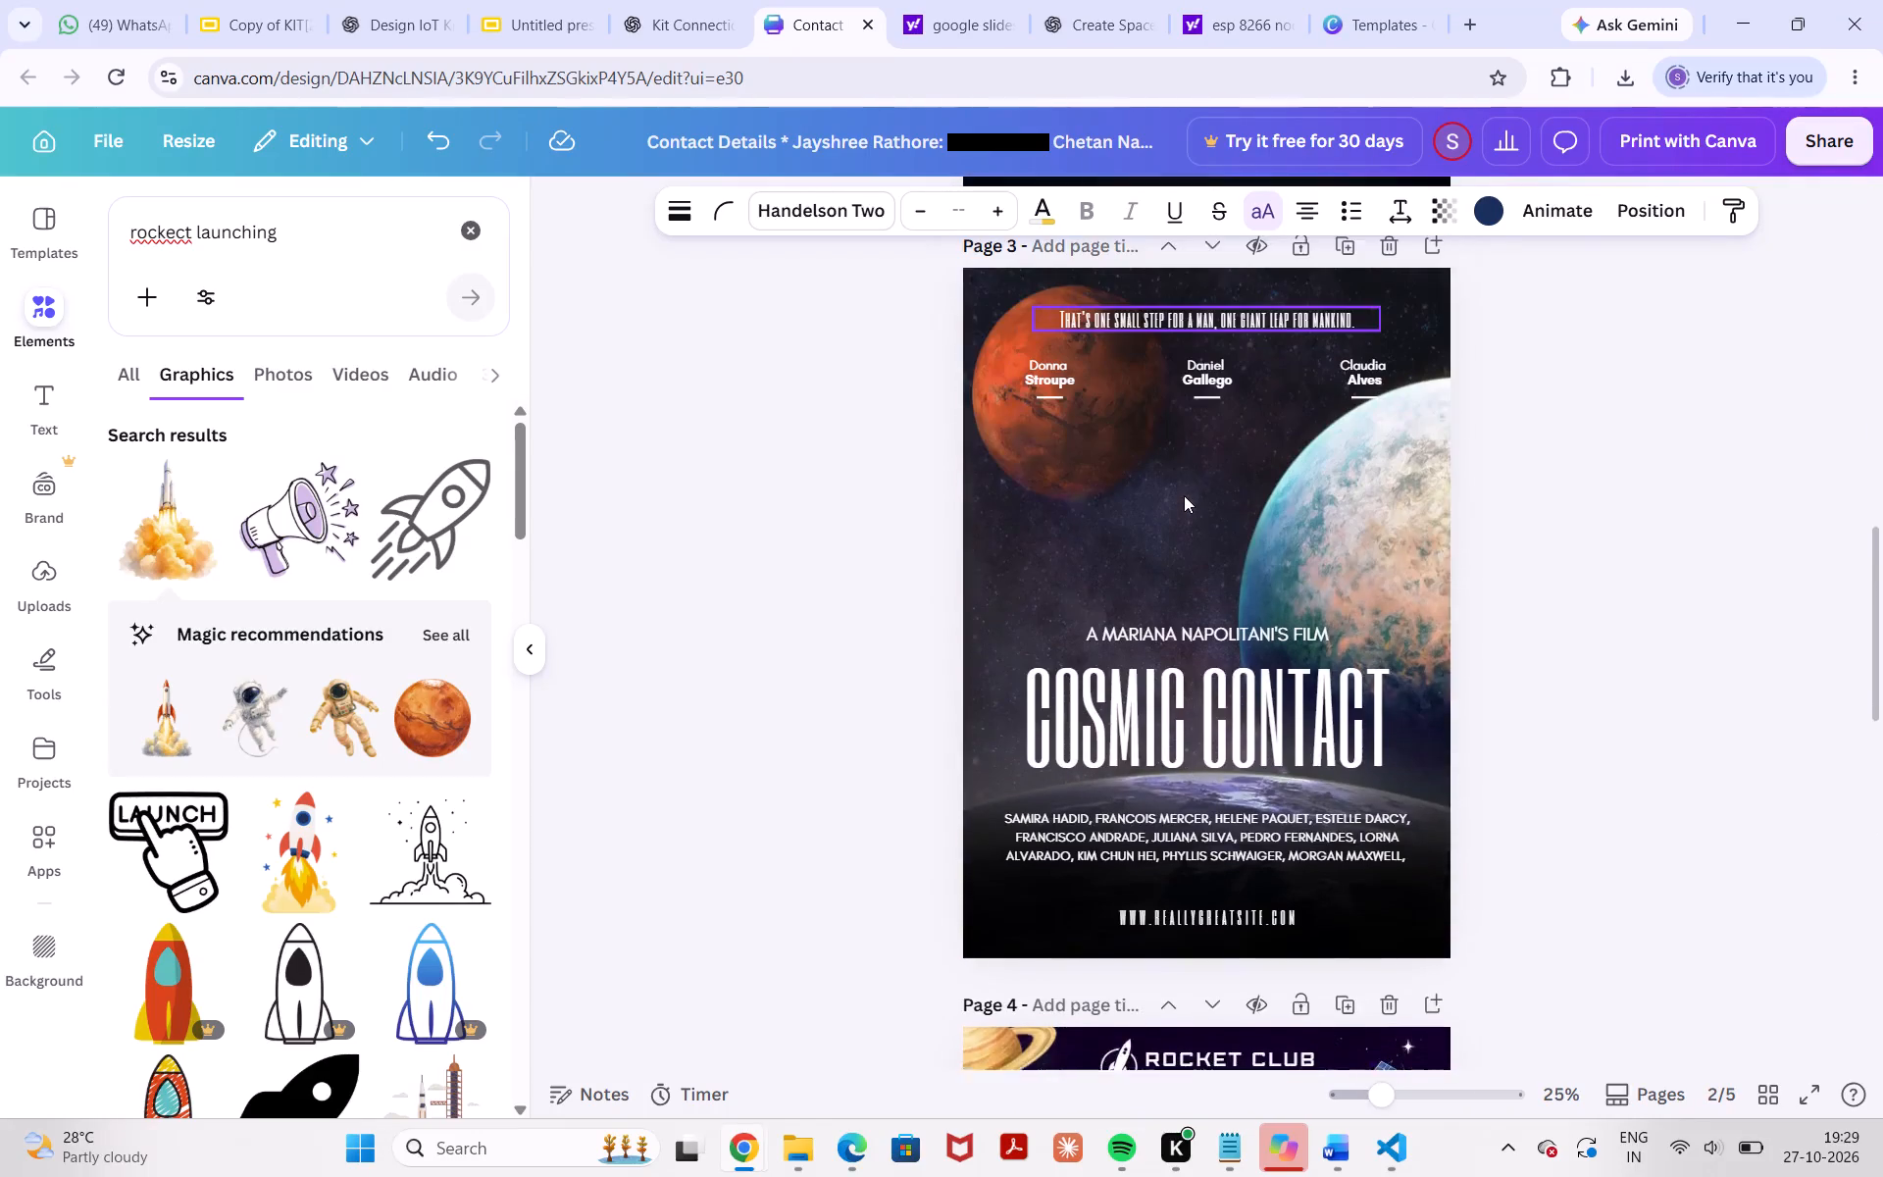
scroll(1184, 495, "down", 1)
left_click(1184, 495)
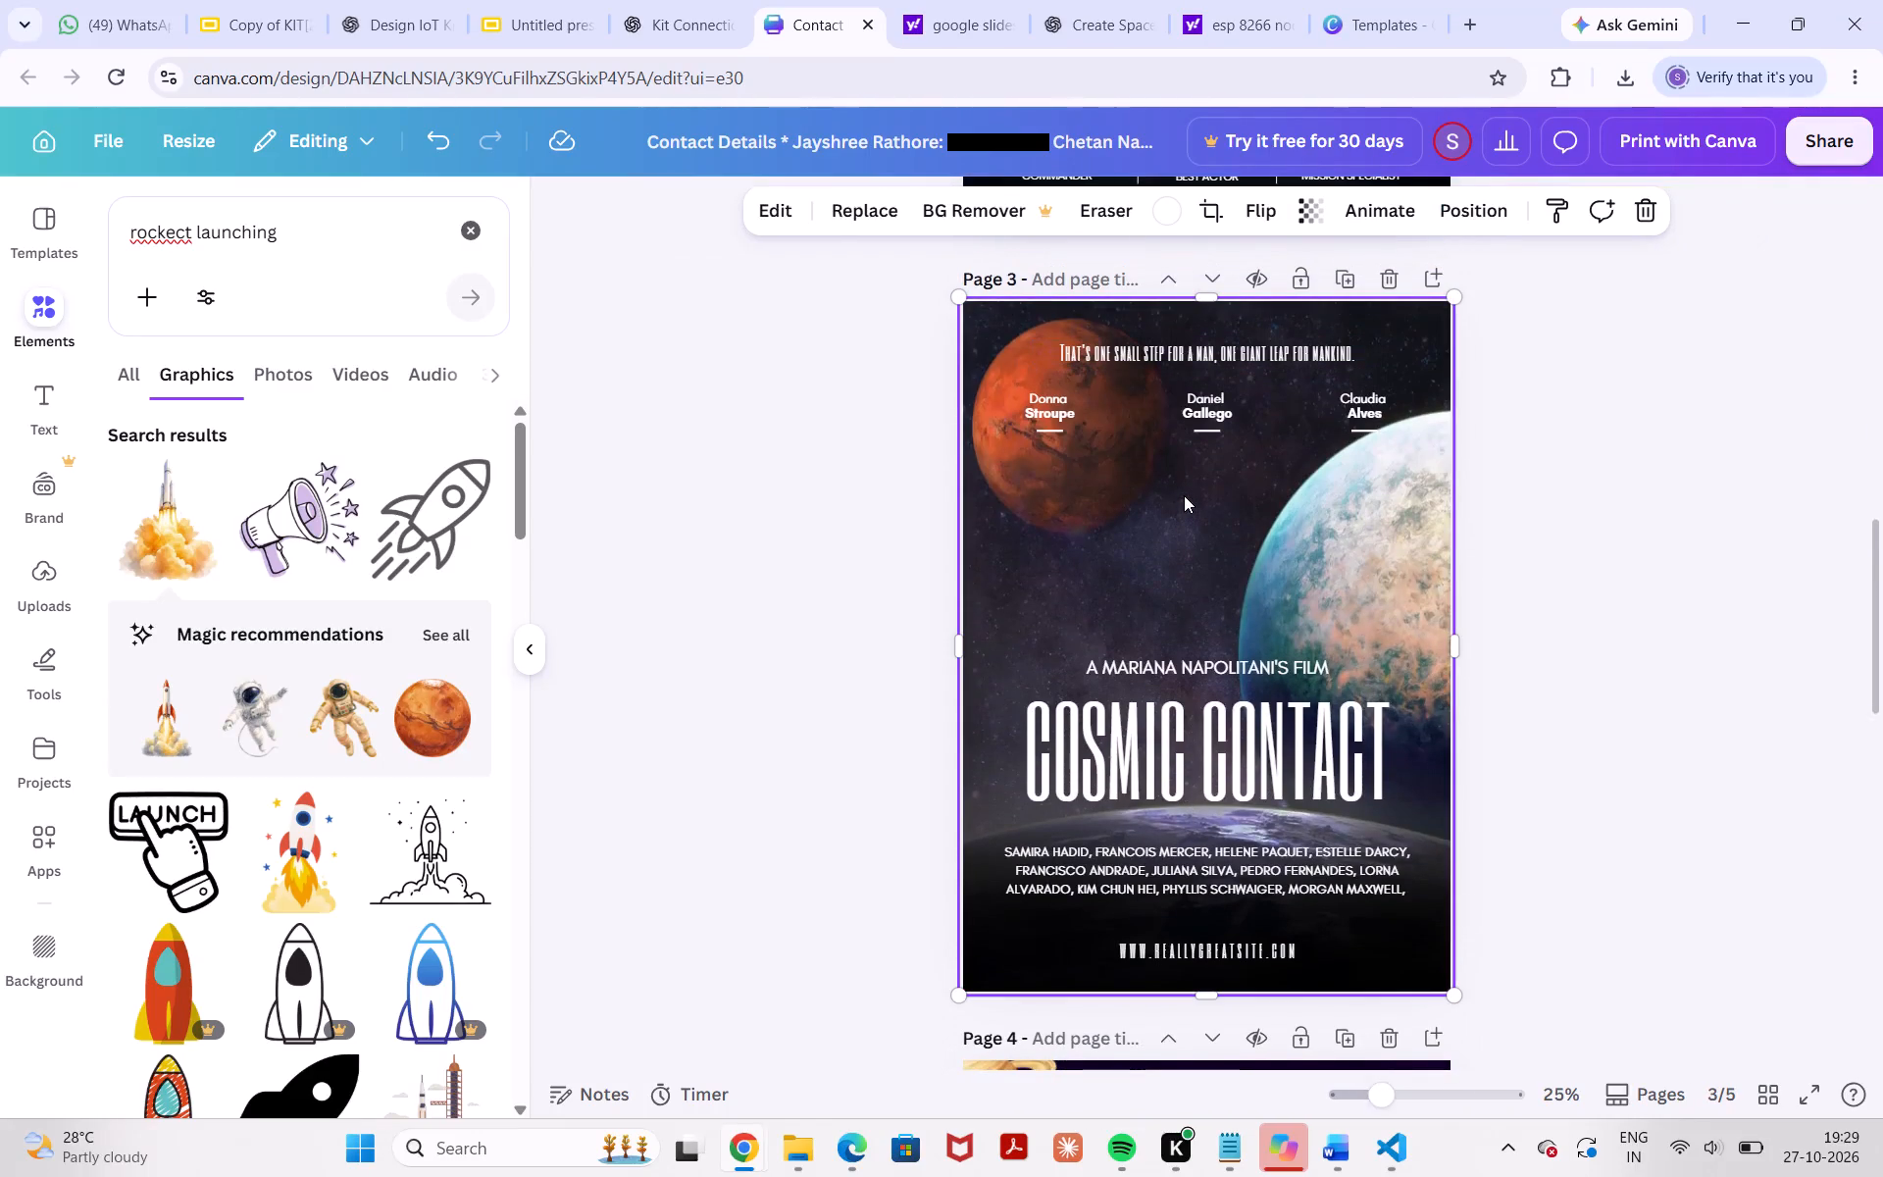
key("ctrl+v")
left_click_drag(1237, 468, 1236, 531)
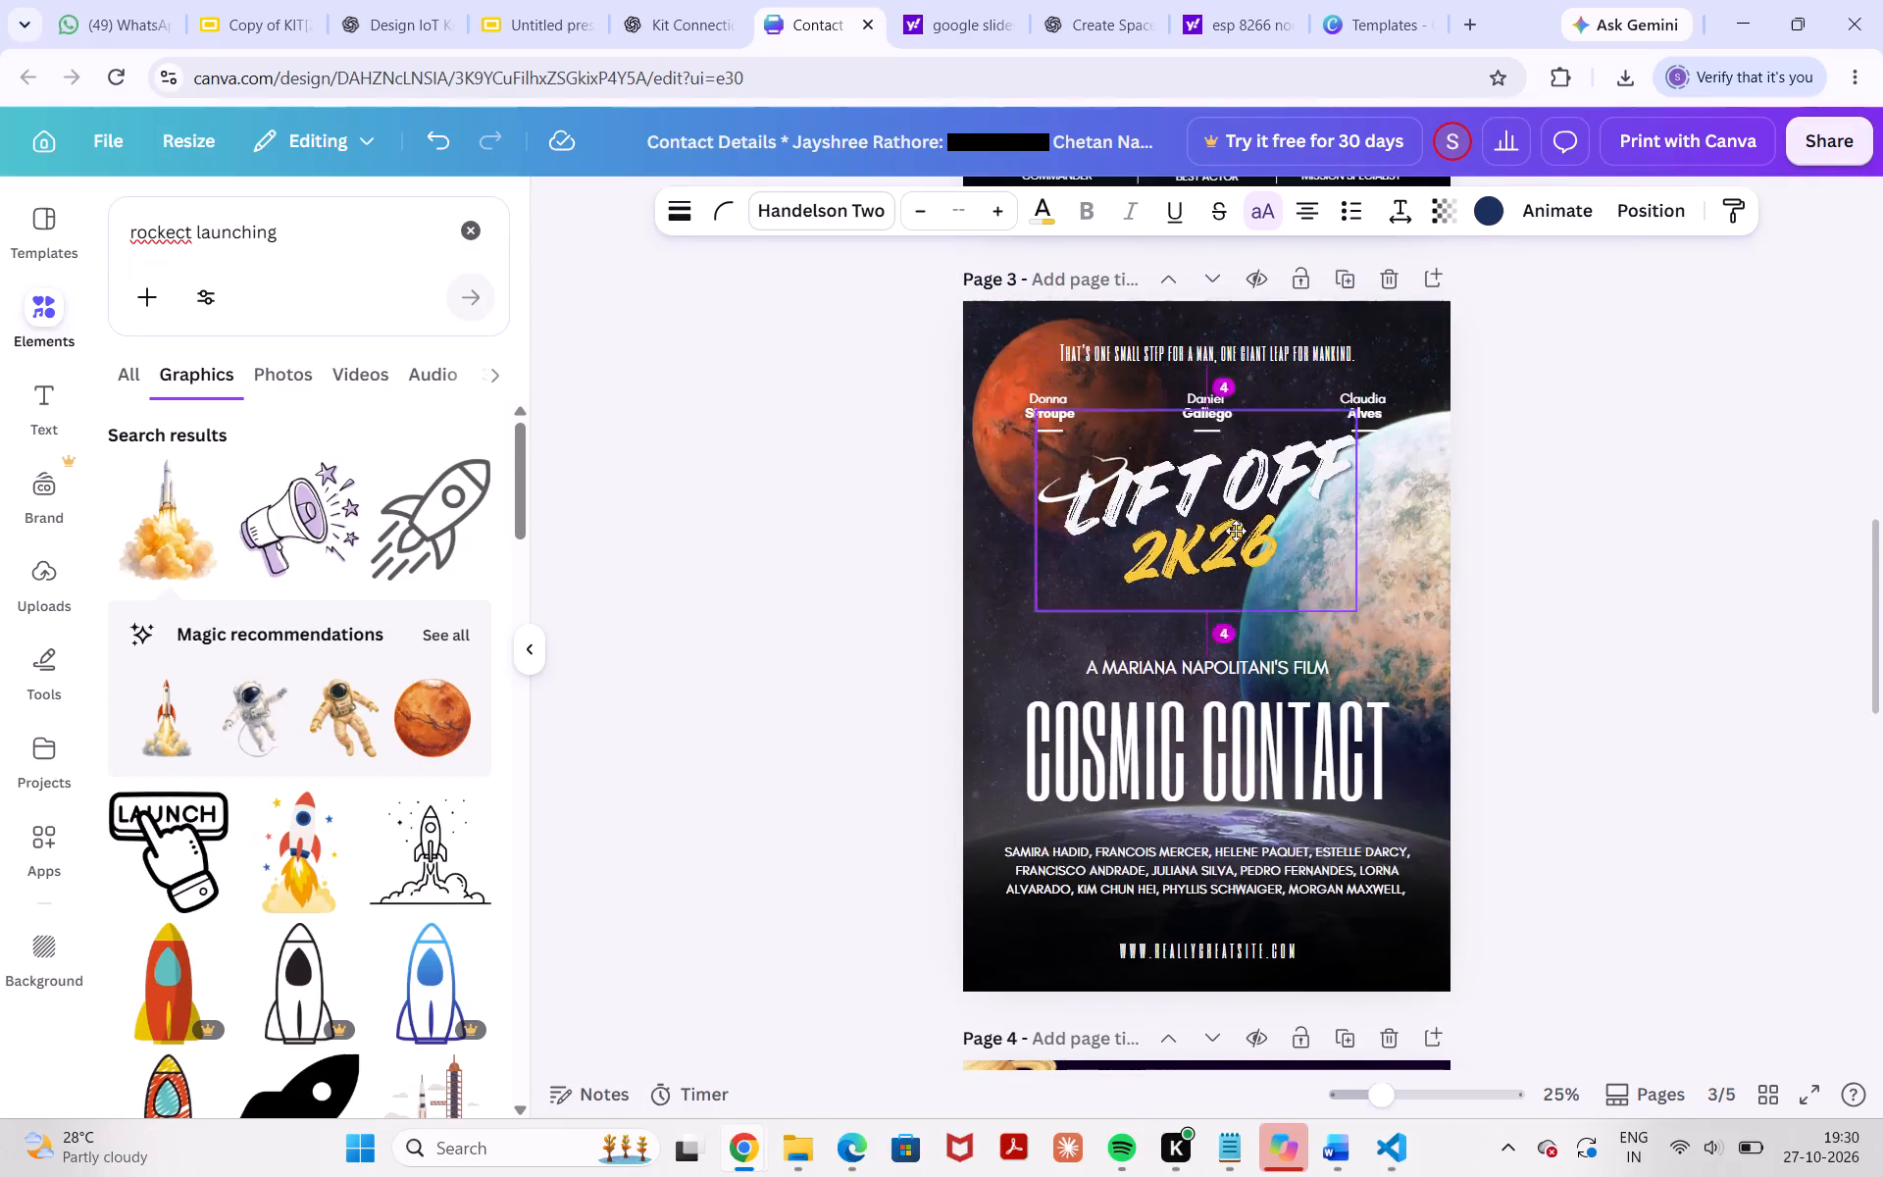
left_click_drag(1236, 531, 1236, 534)
Delete page 3's top tagline, the three actor names and the short divider line beneath the rightmost name.
left_click(1354, 352)
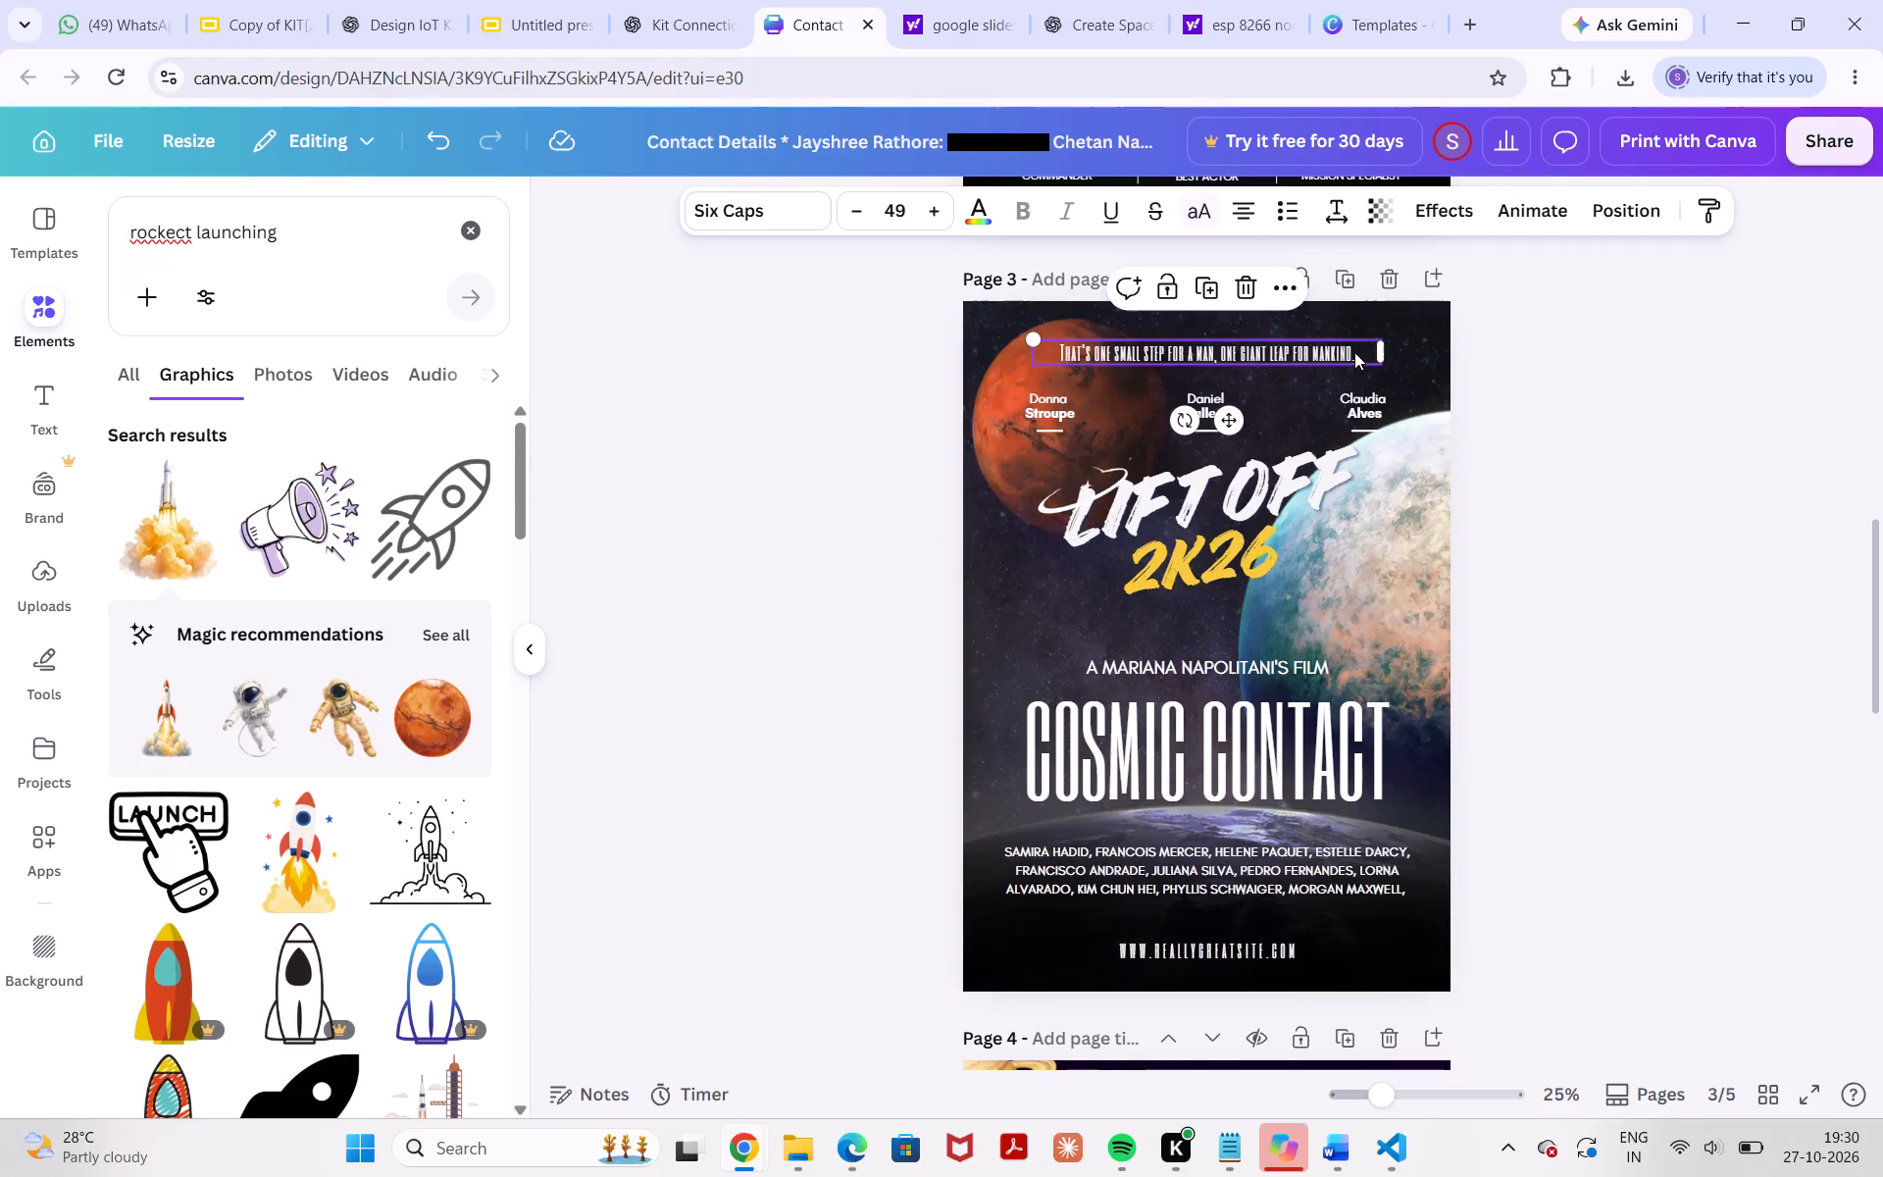
key("Delete")
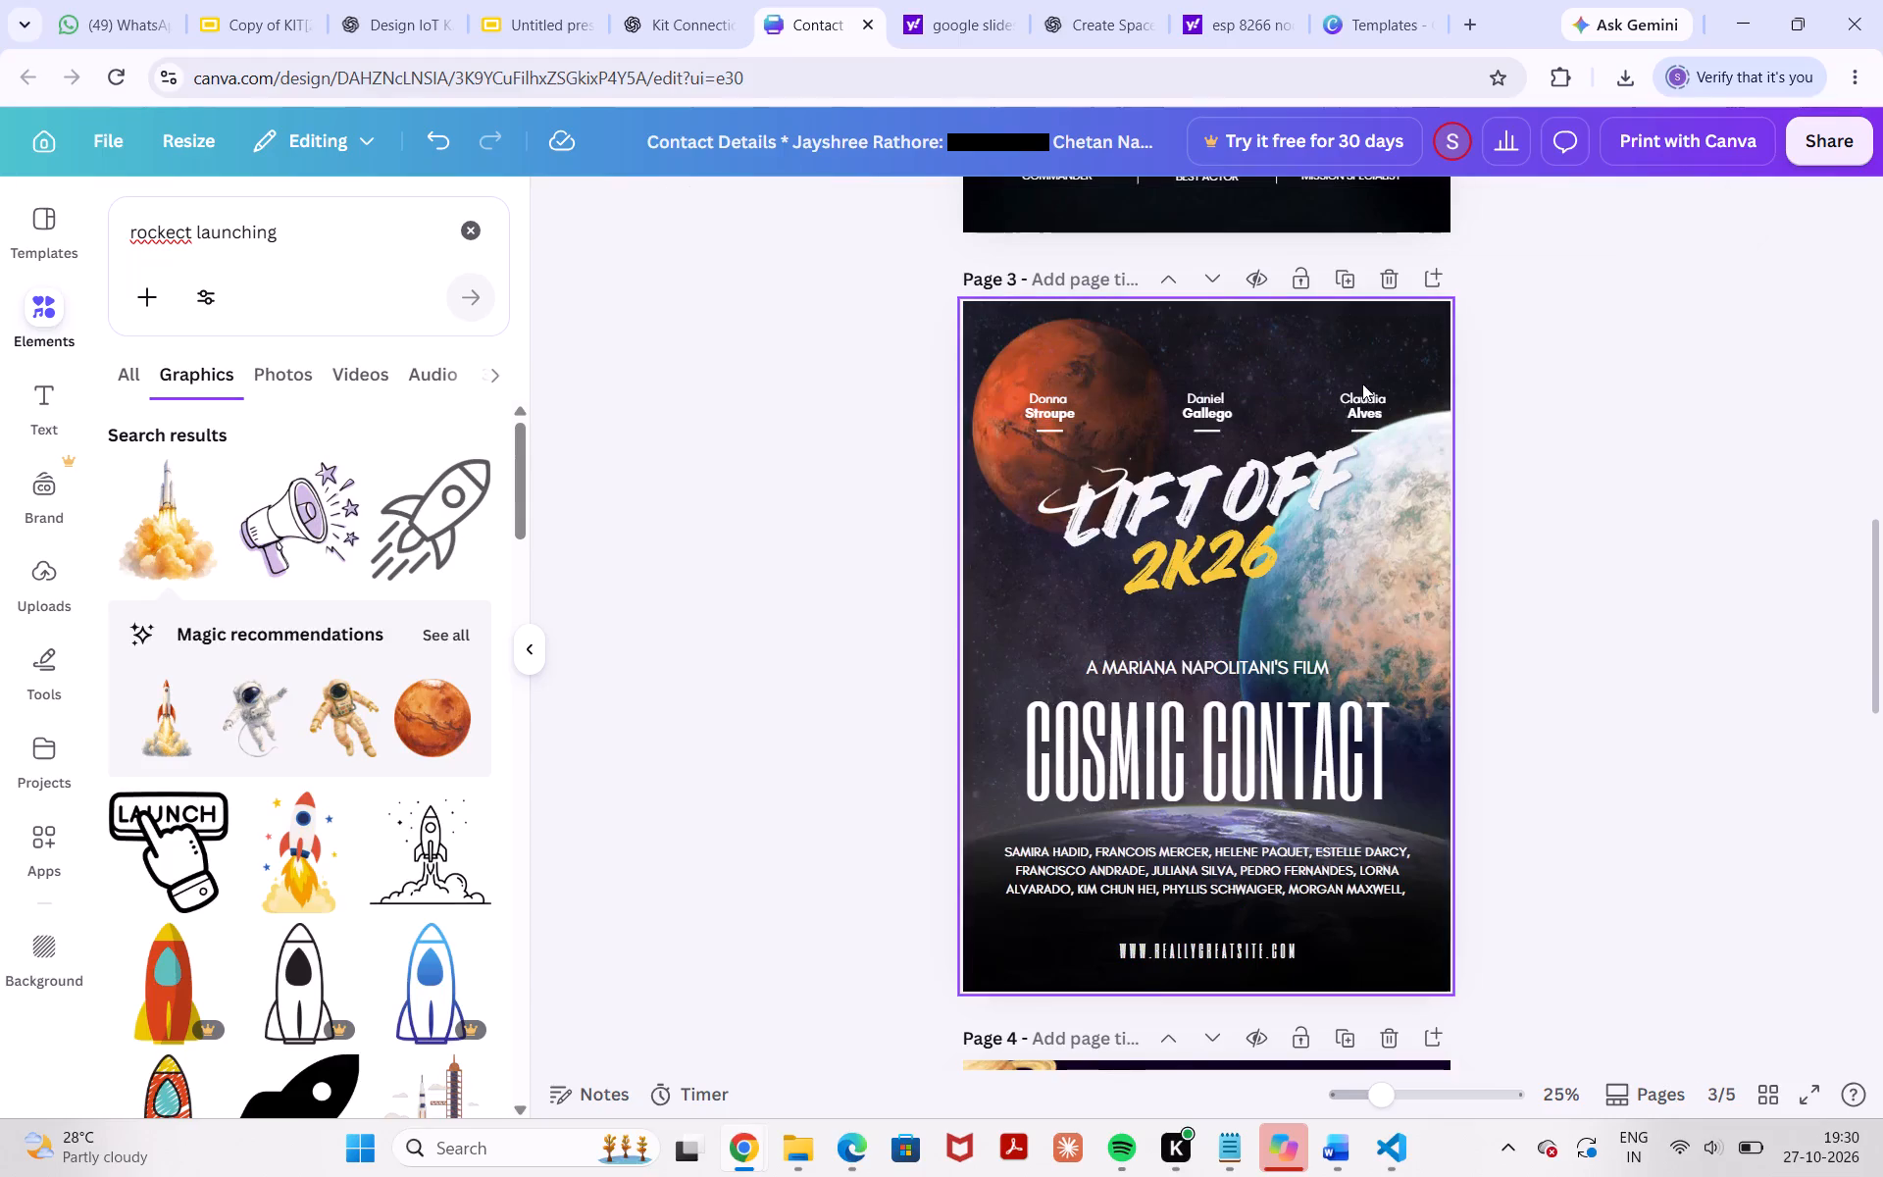
left_click(1363, 413)
key("Delete")
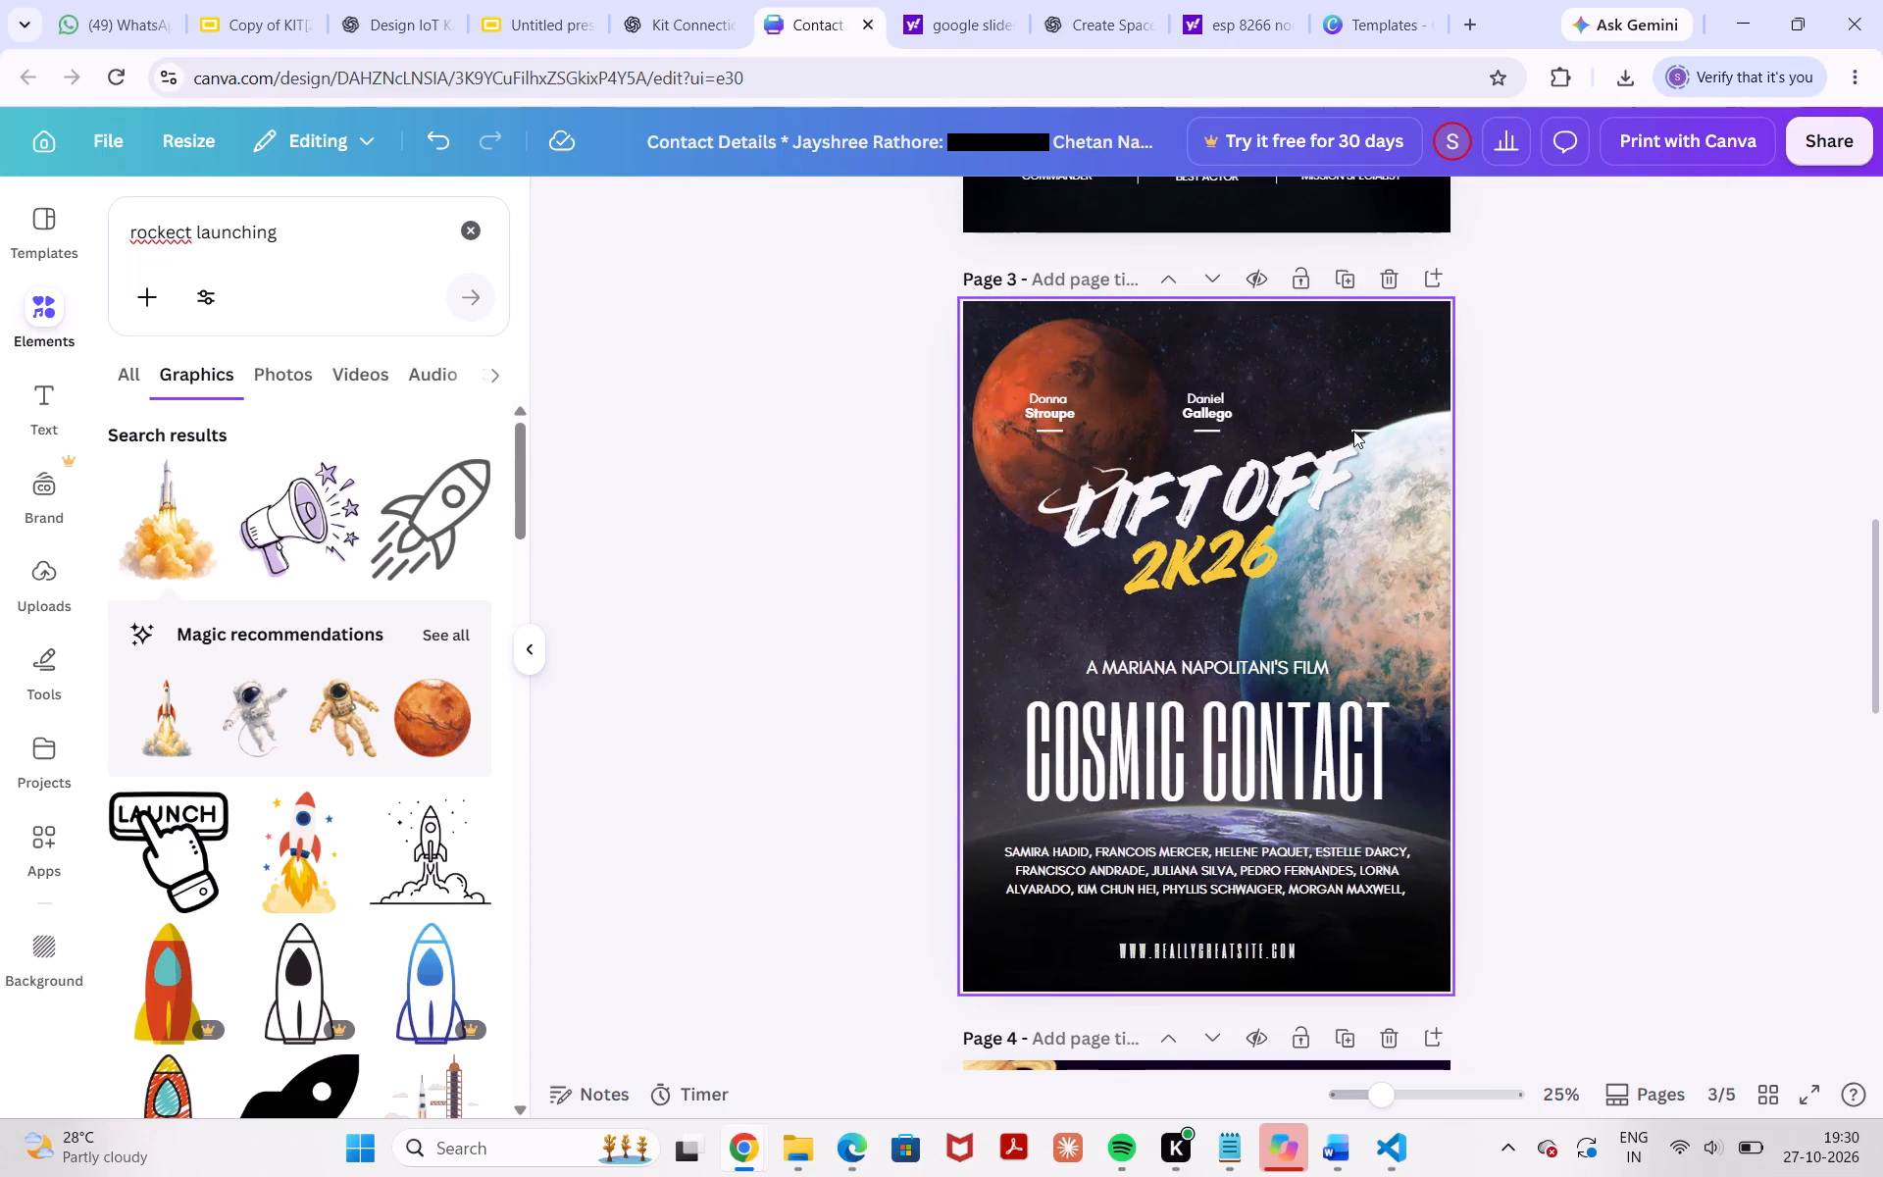
left_click(1370, 431)
key("Delete")
left_click(1211, 411)
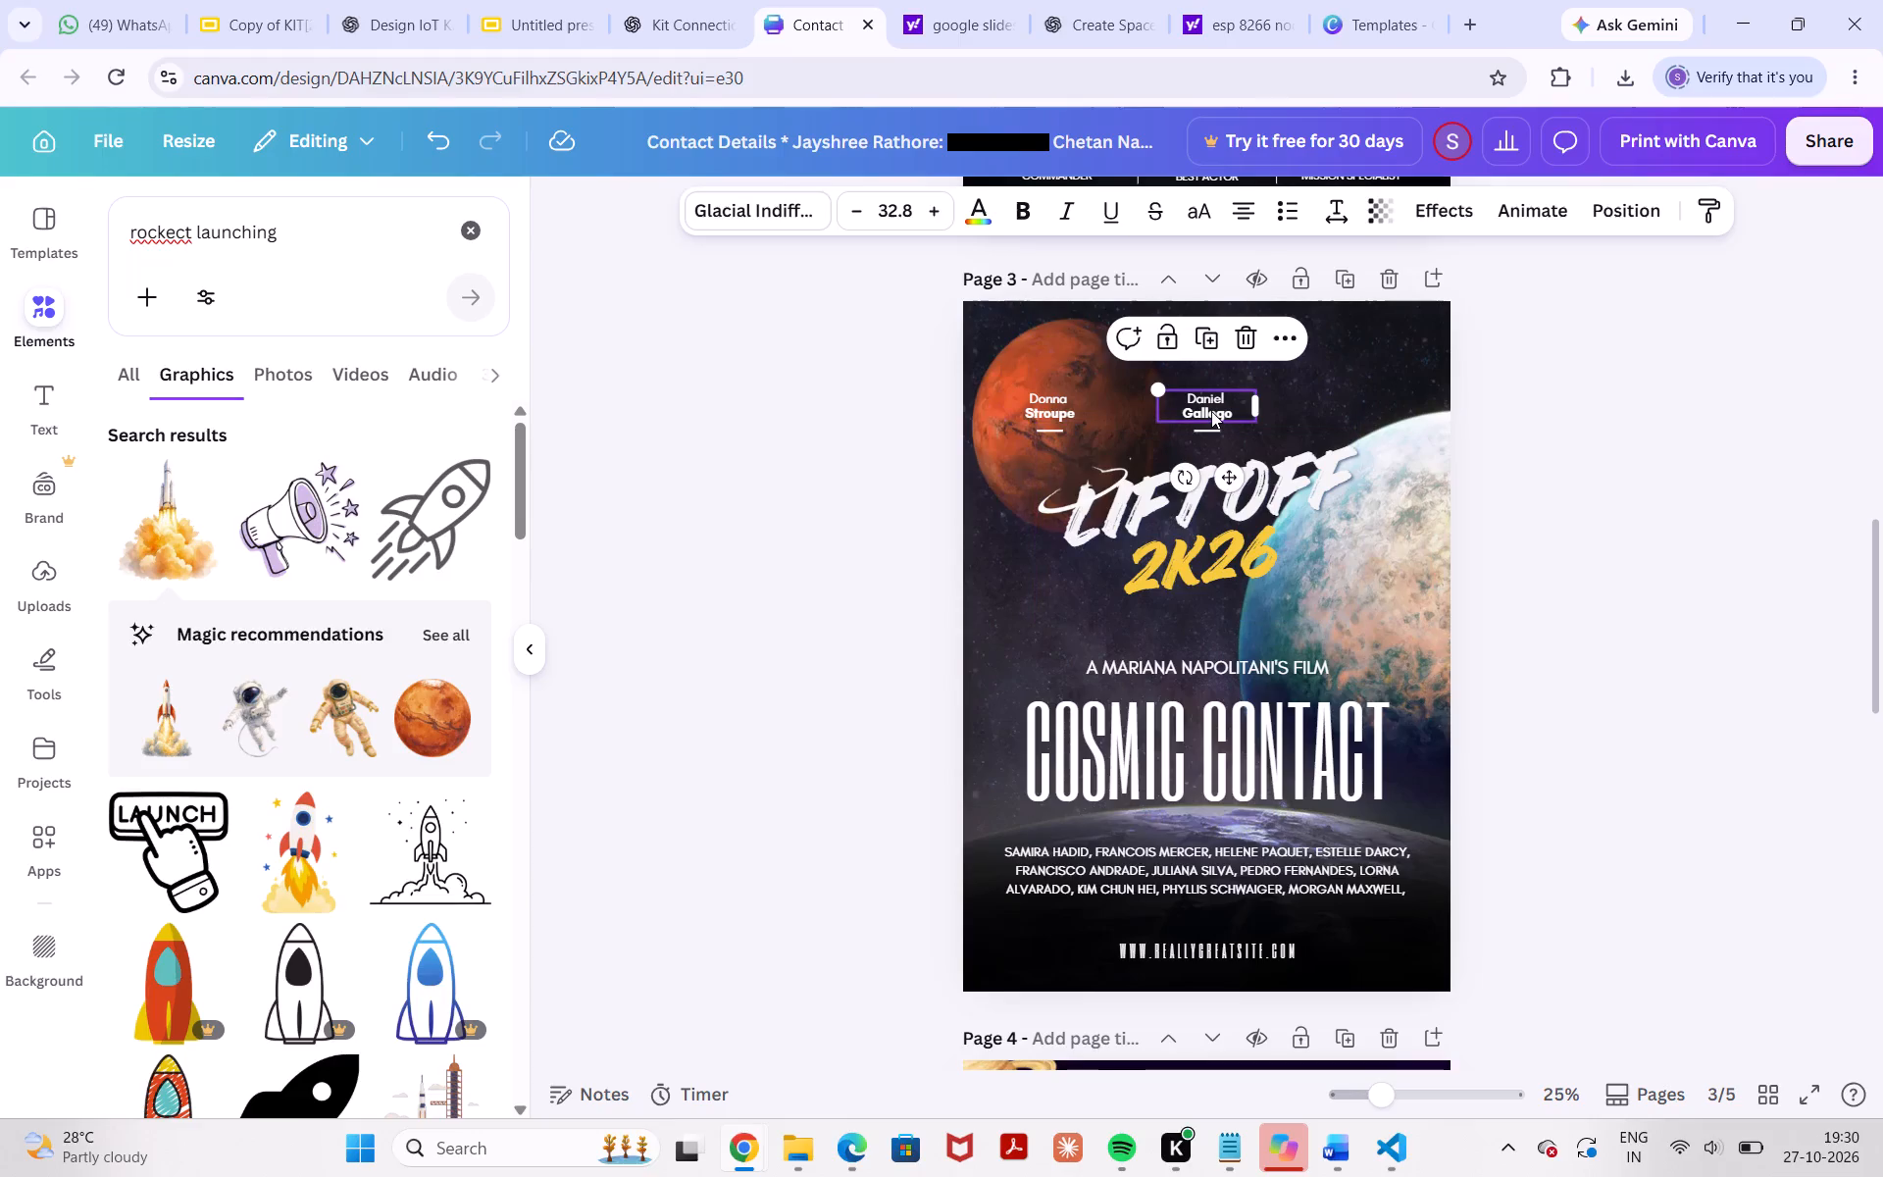
key("Delete")
left_click(1051, 396)
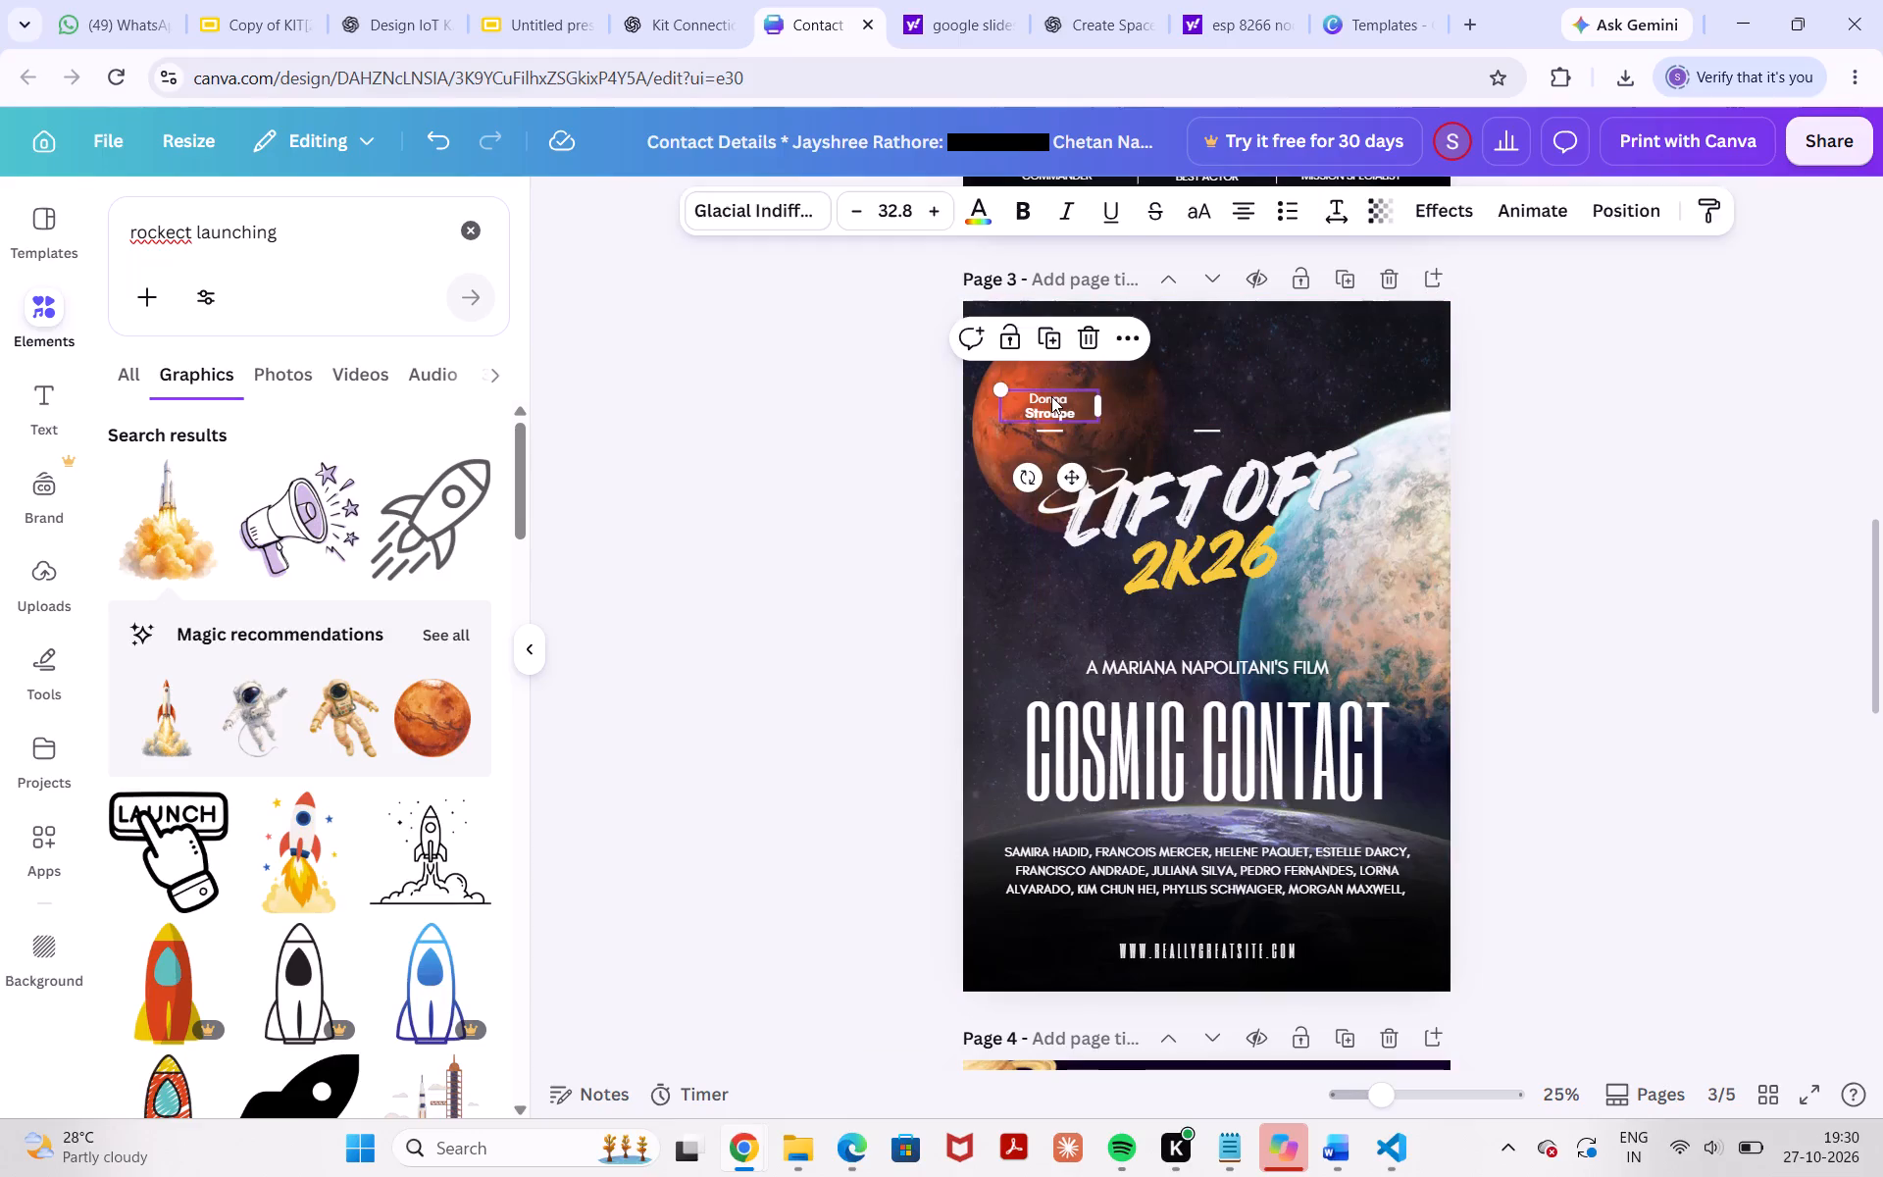
key("Delete")
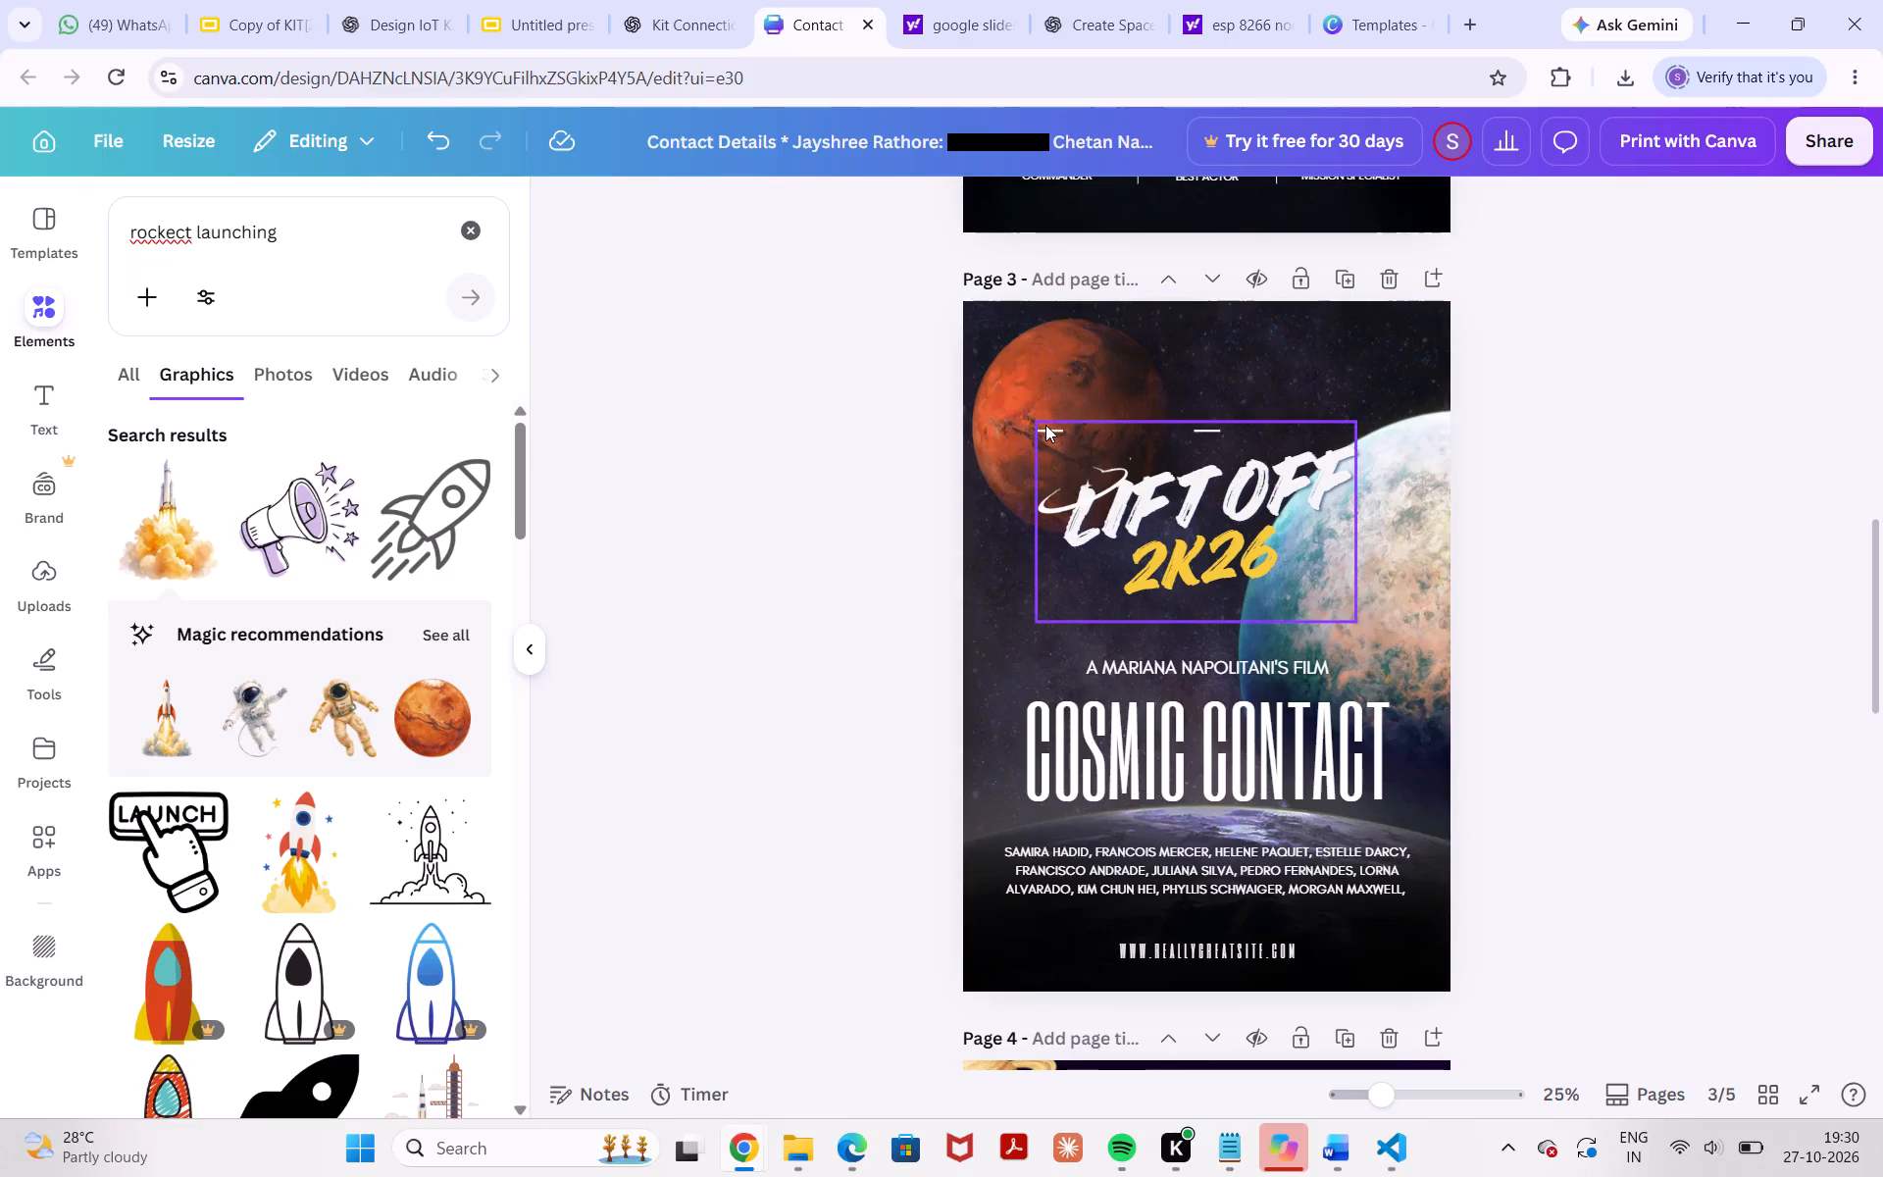
Shift the title group down just above COSMIC CONTACT and delete the two remaining short divider lines on page 3.
left_click_drag(1066, 445, 1082, 502)
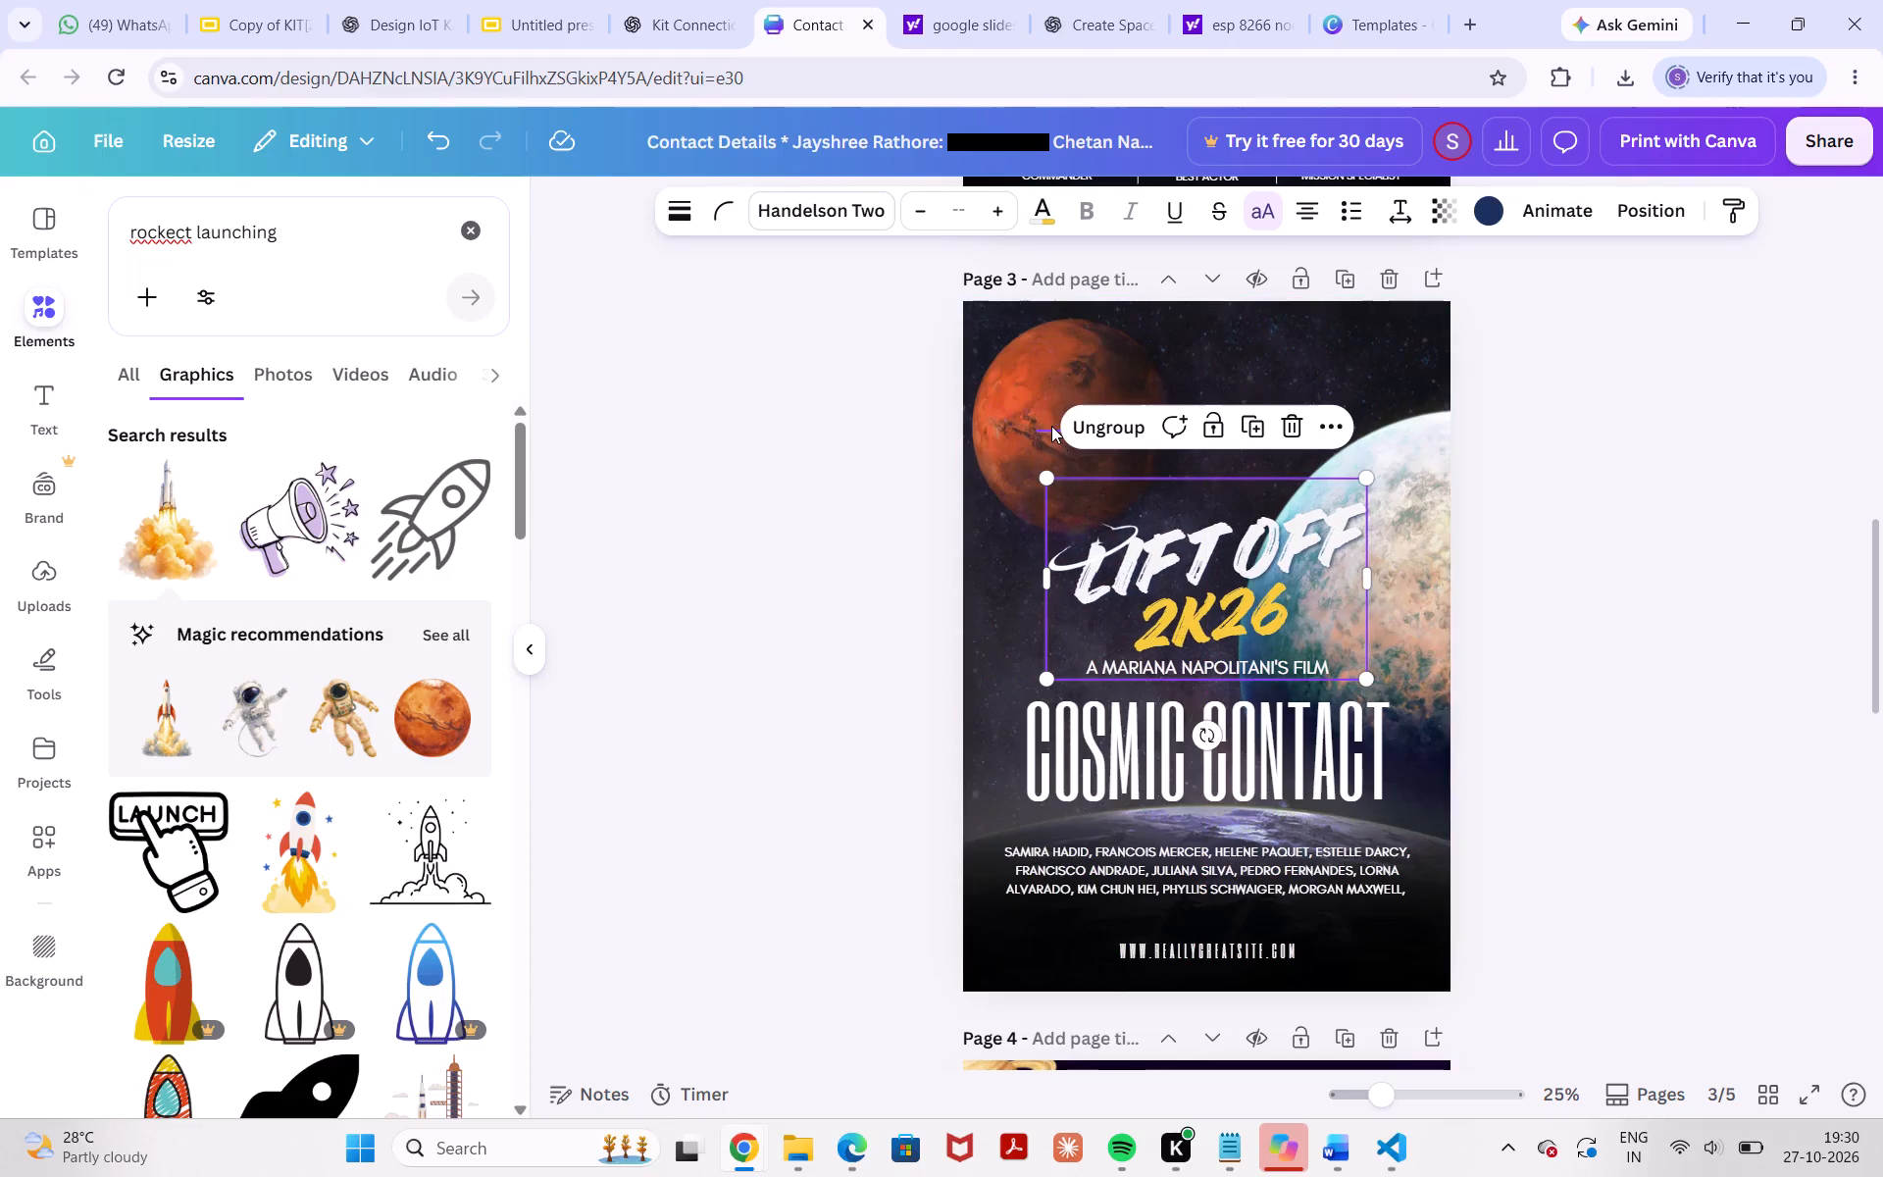
left_click(1051, 426)
key("Delete")
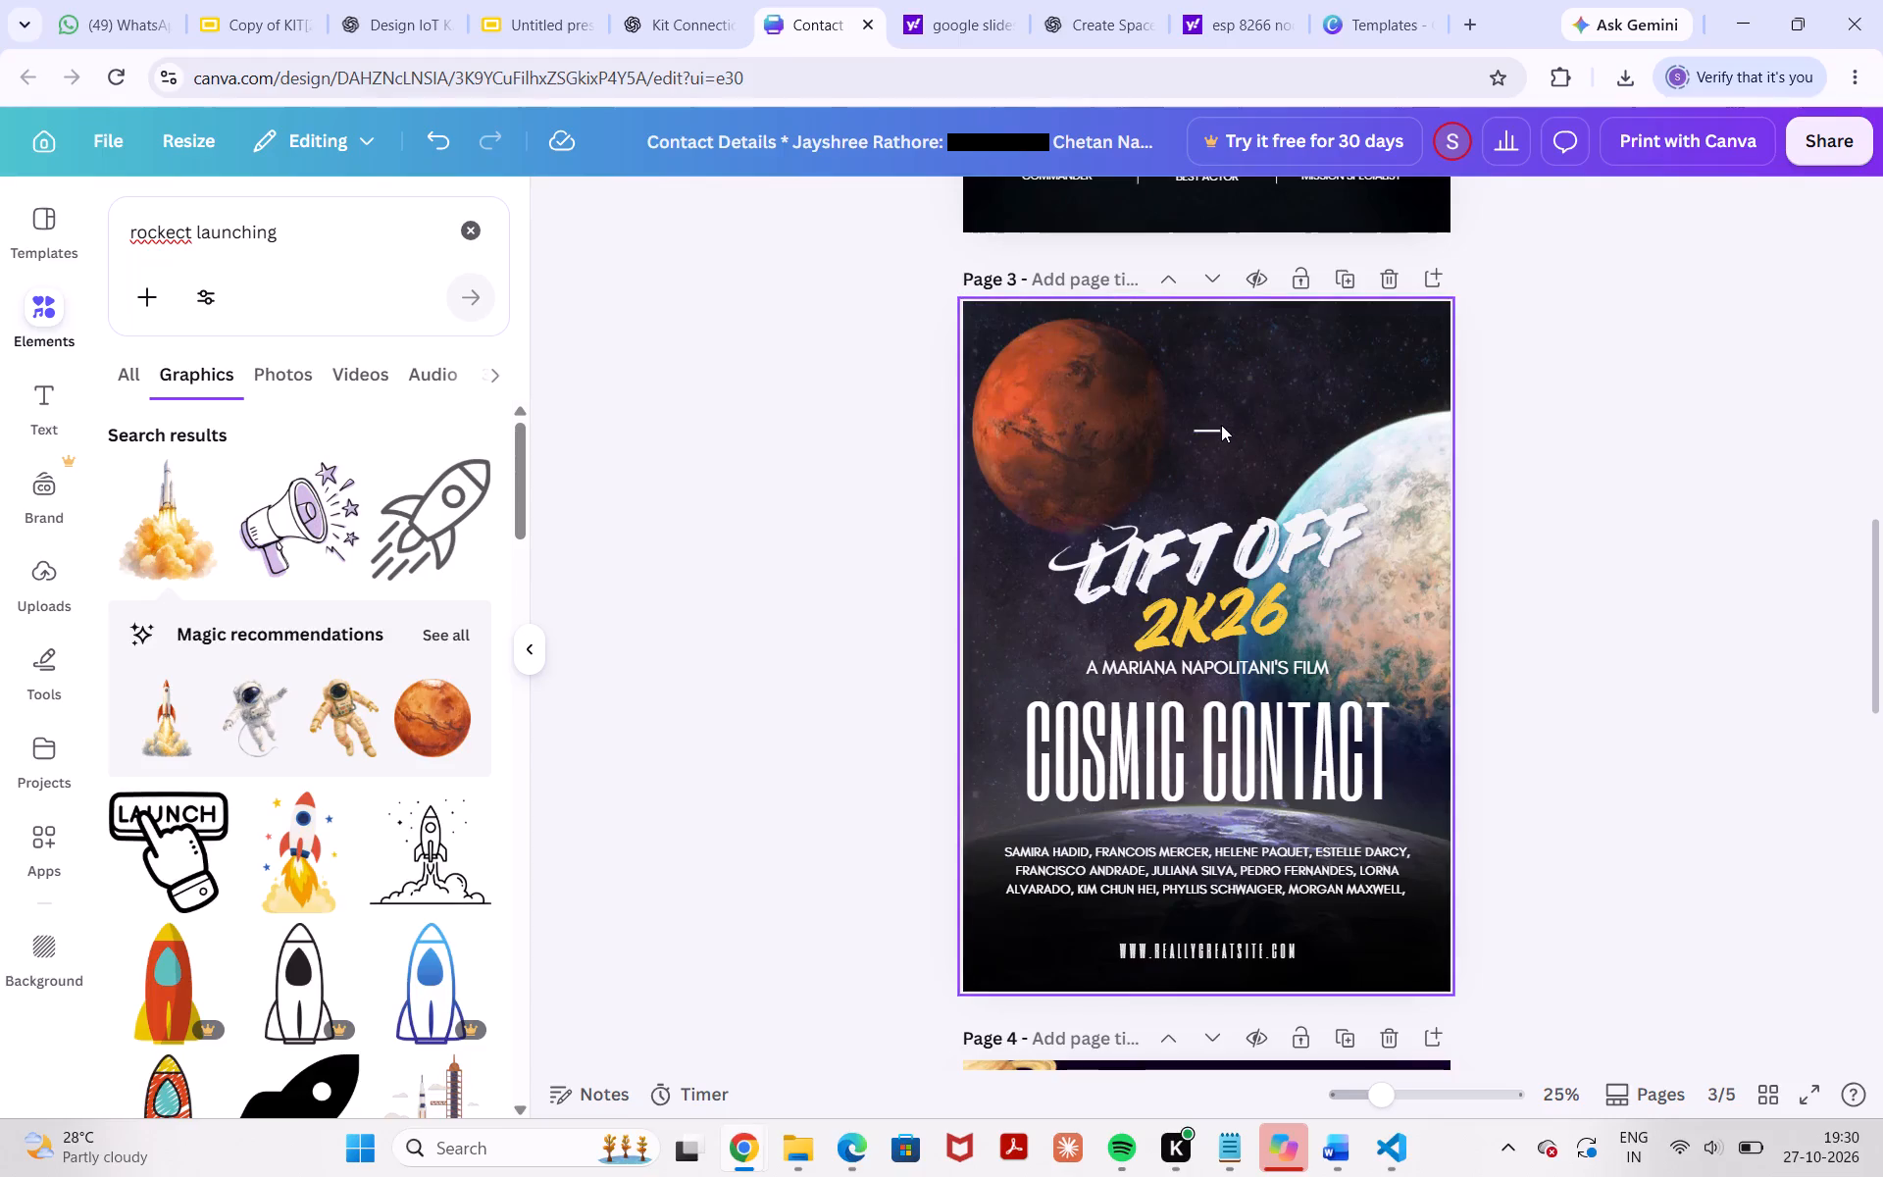
left_click(1215, 432)
key("Delete")
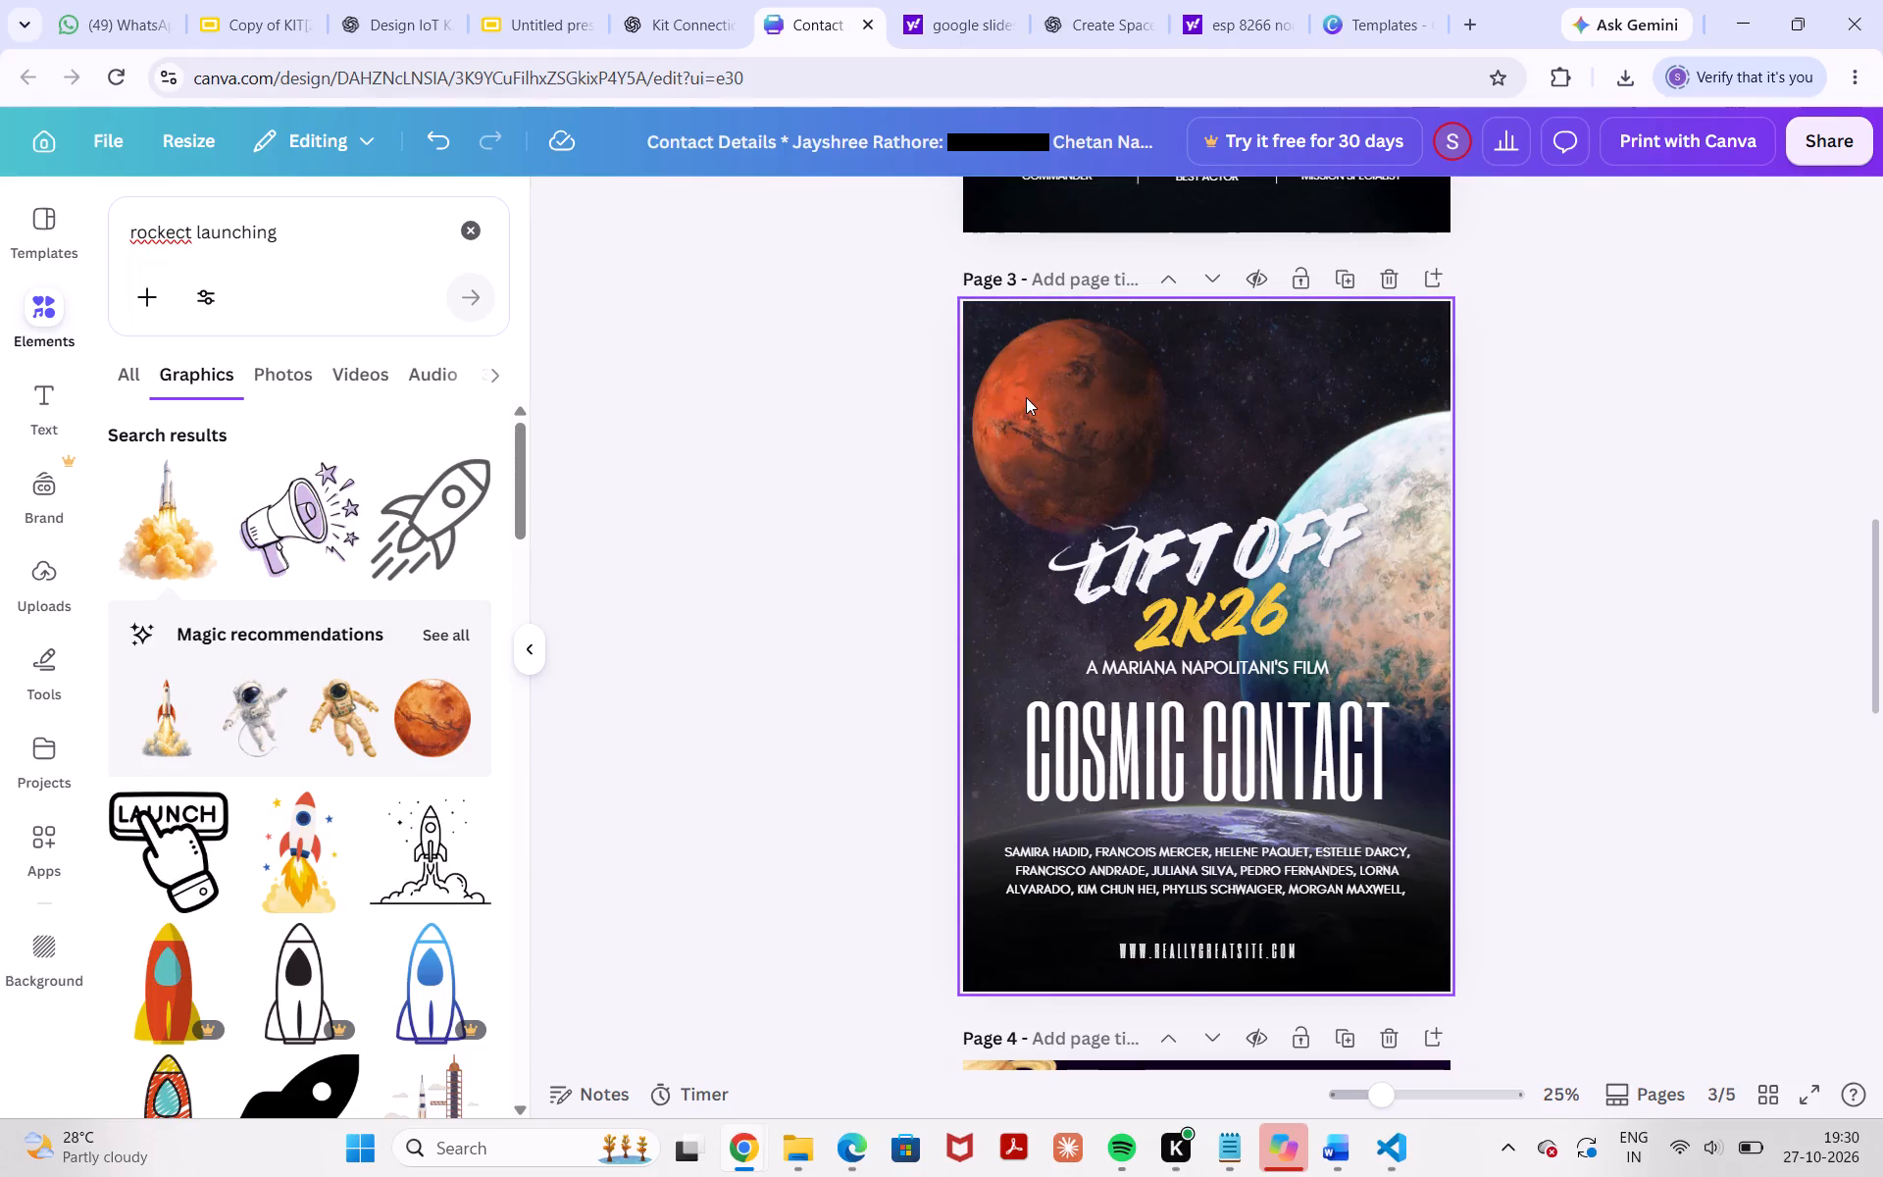
Move the LIFT OFF 2K26 title group up near the top of page 3, overlapping the red planet.
left_click(1026, 397)
left_click_drag(1210, 623, 1196, 478)
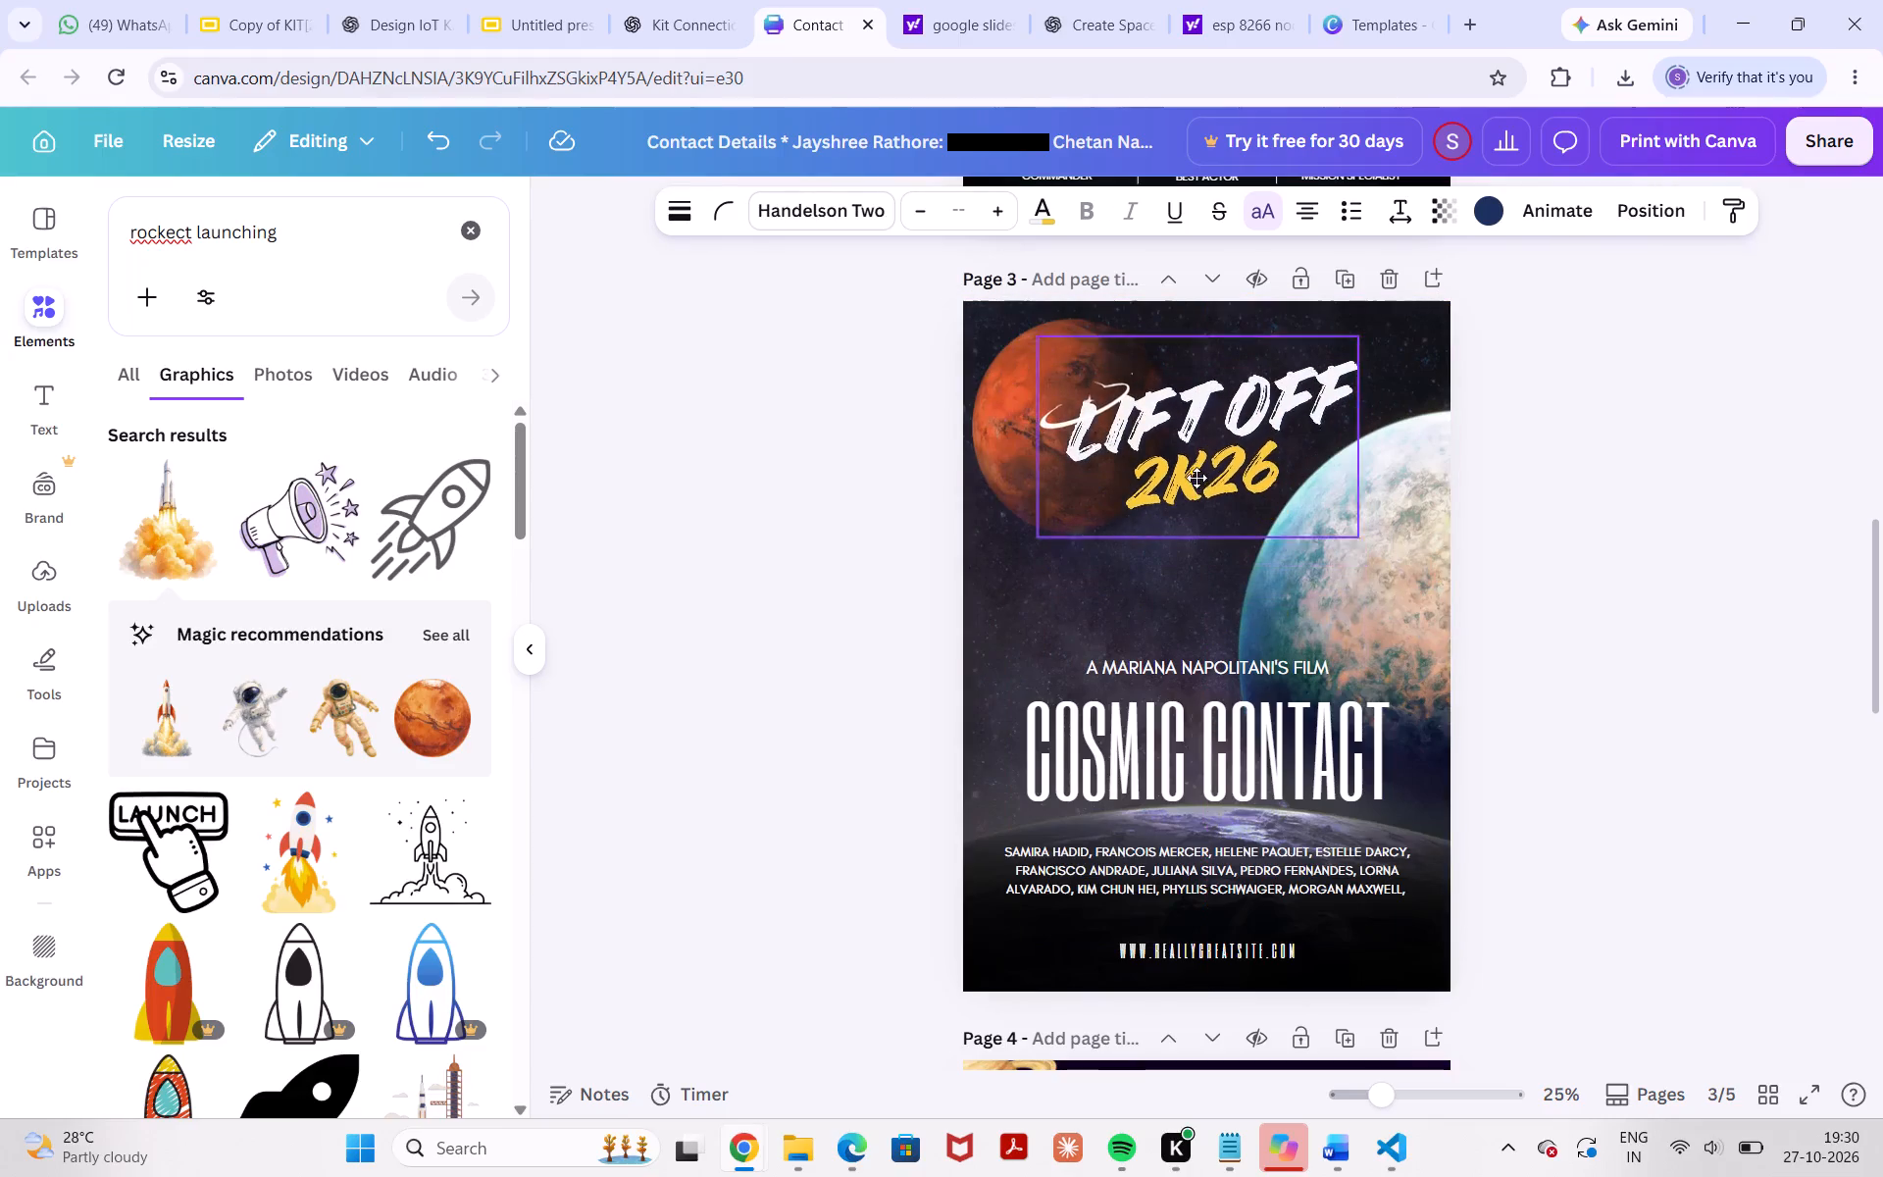
left_click_drag(1196, 478, 1194, 482)
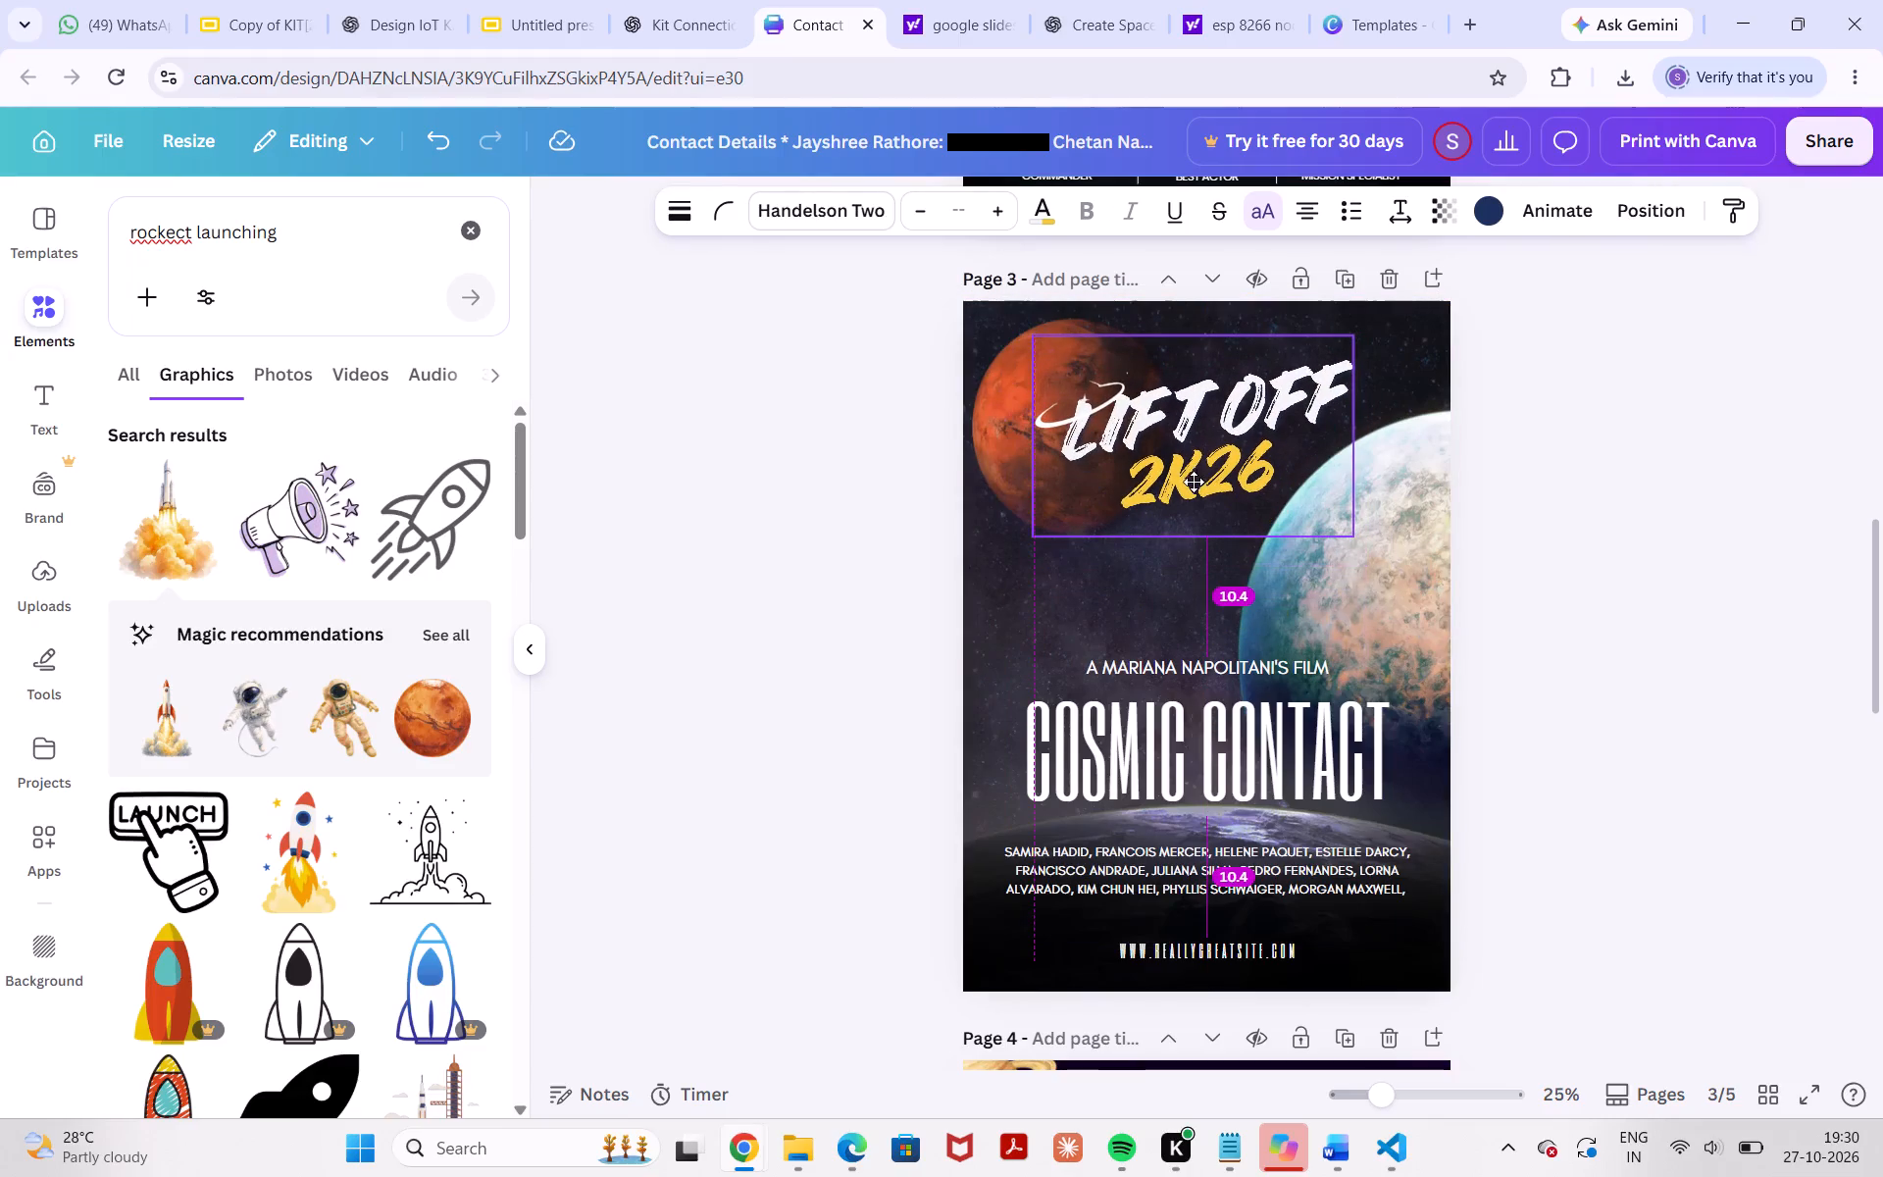
left_click_drag(1194, 482, 1195, 484)
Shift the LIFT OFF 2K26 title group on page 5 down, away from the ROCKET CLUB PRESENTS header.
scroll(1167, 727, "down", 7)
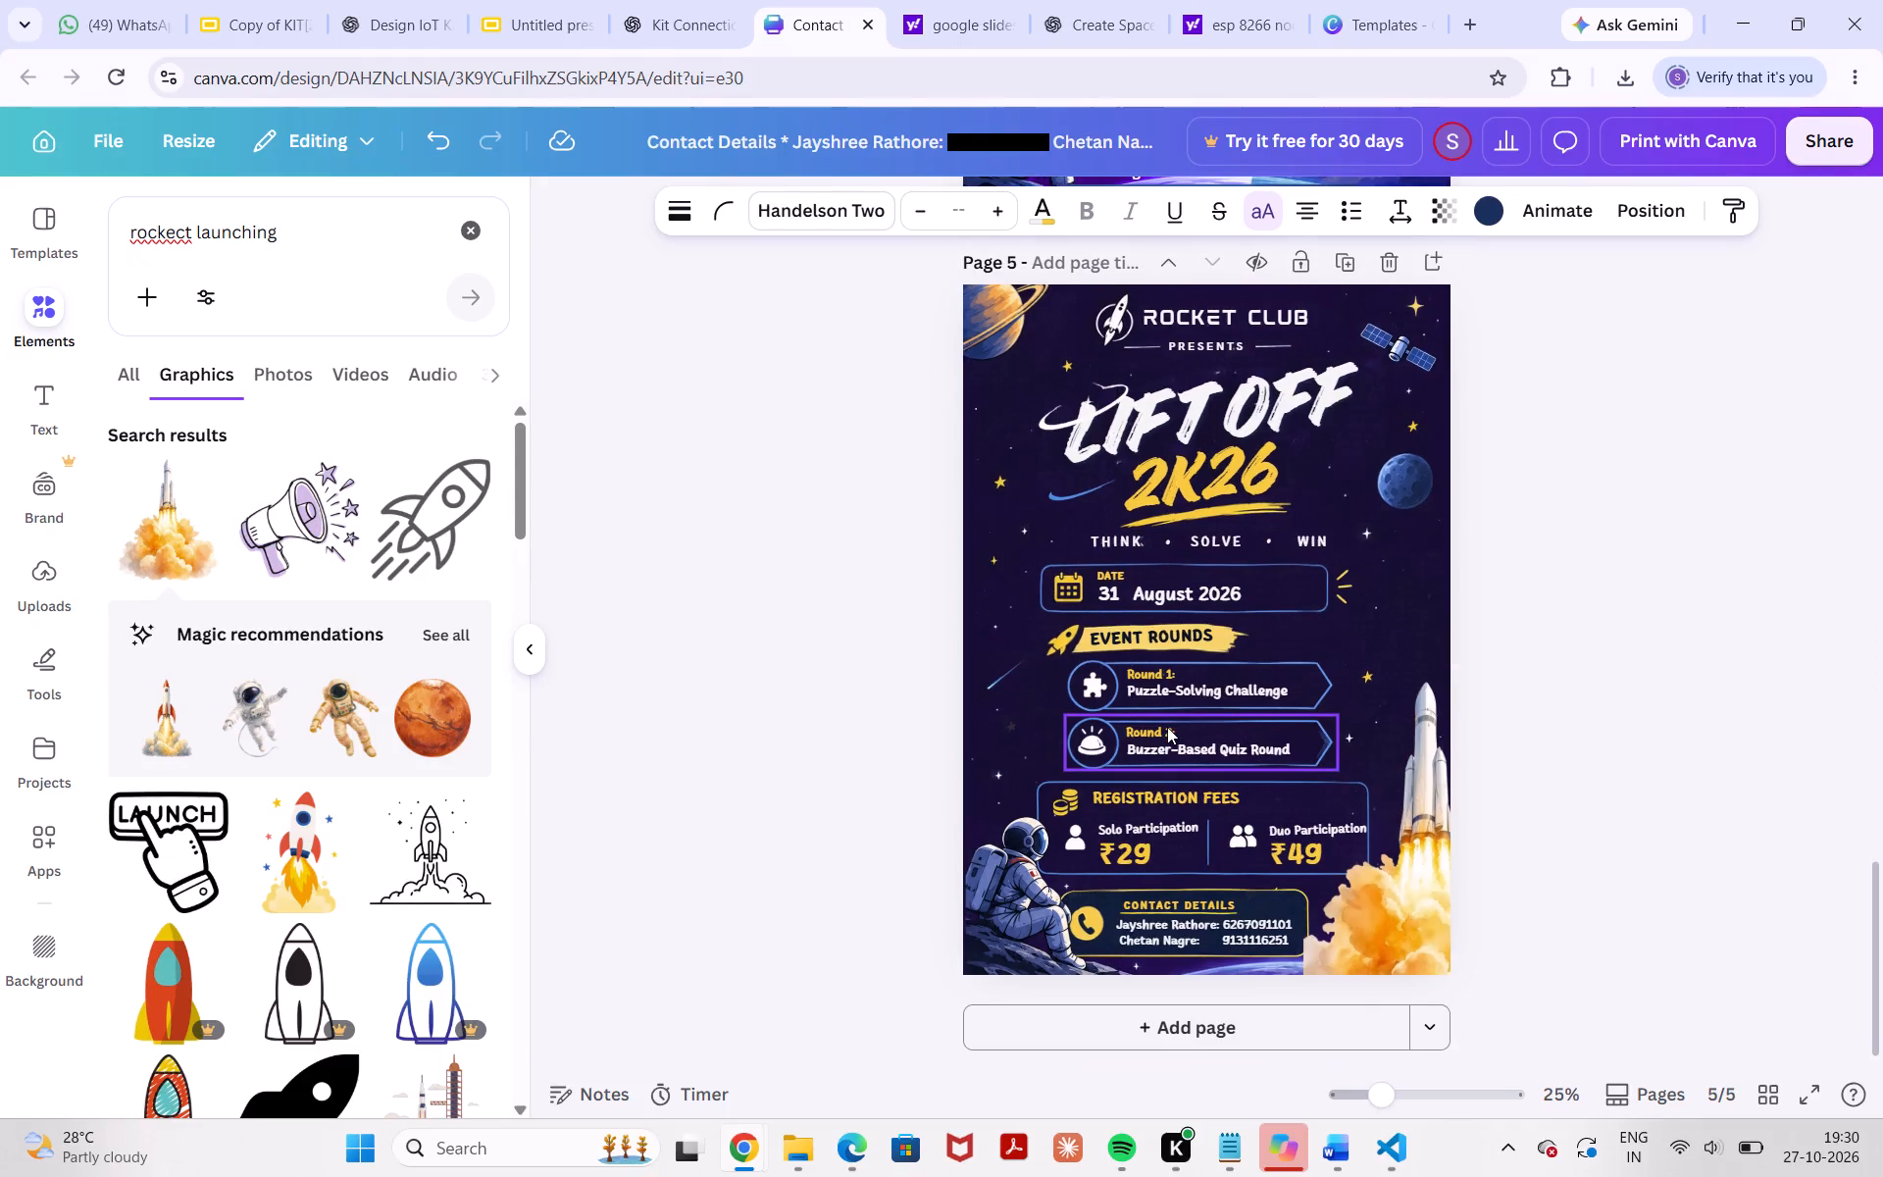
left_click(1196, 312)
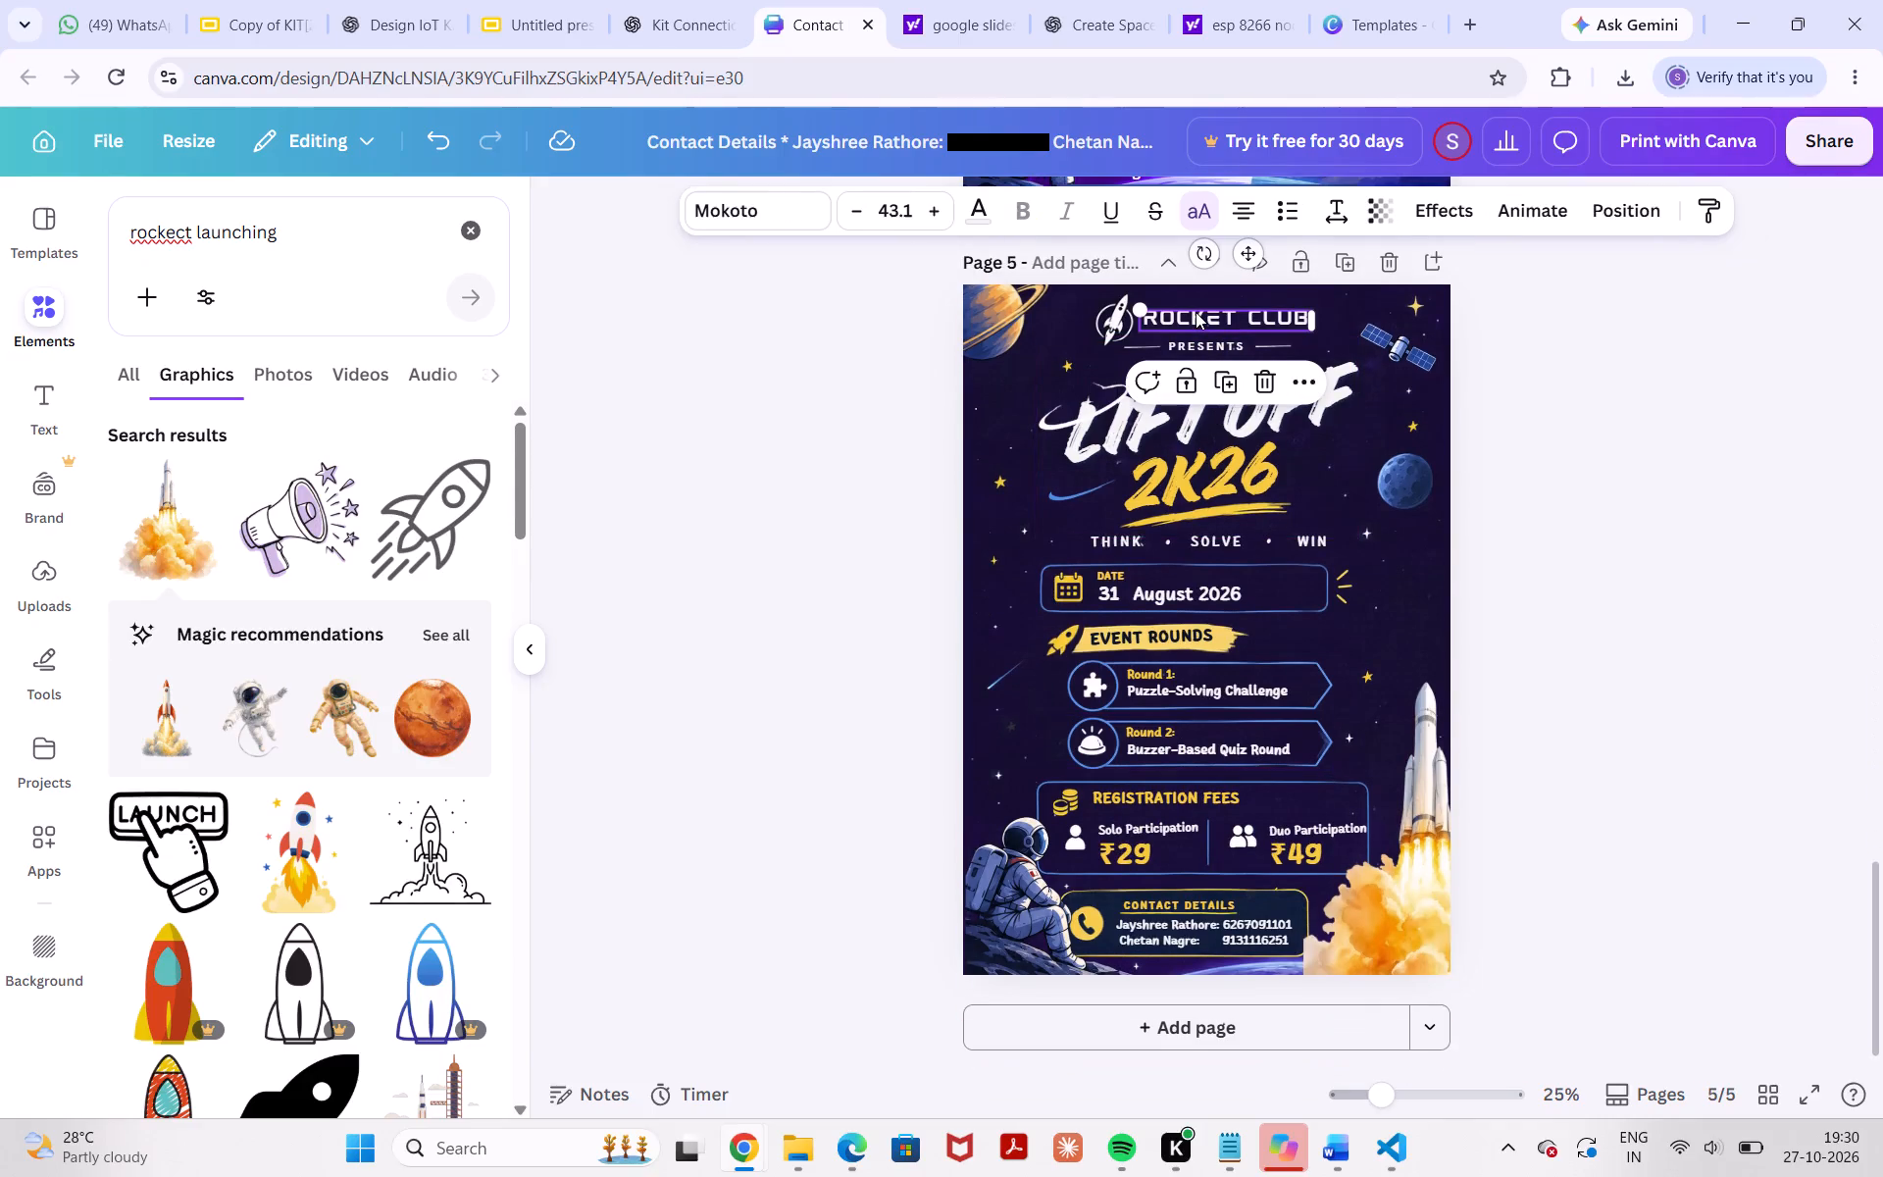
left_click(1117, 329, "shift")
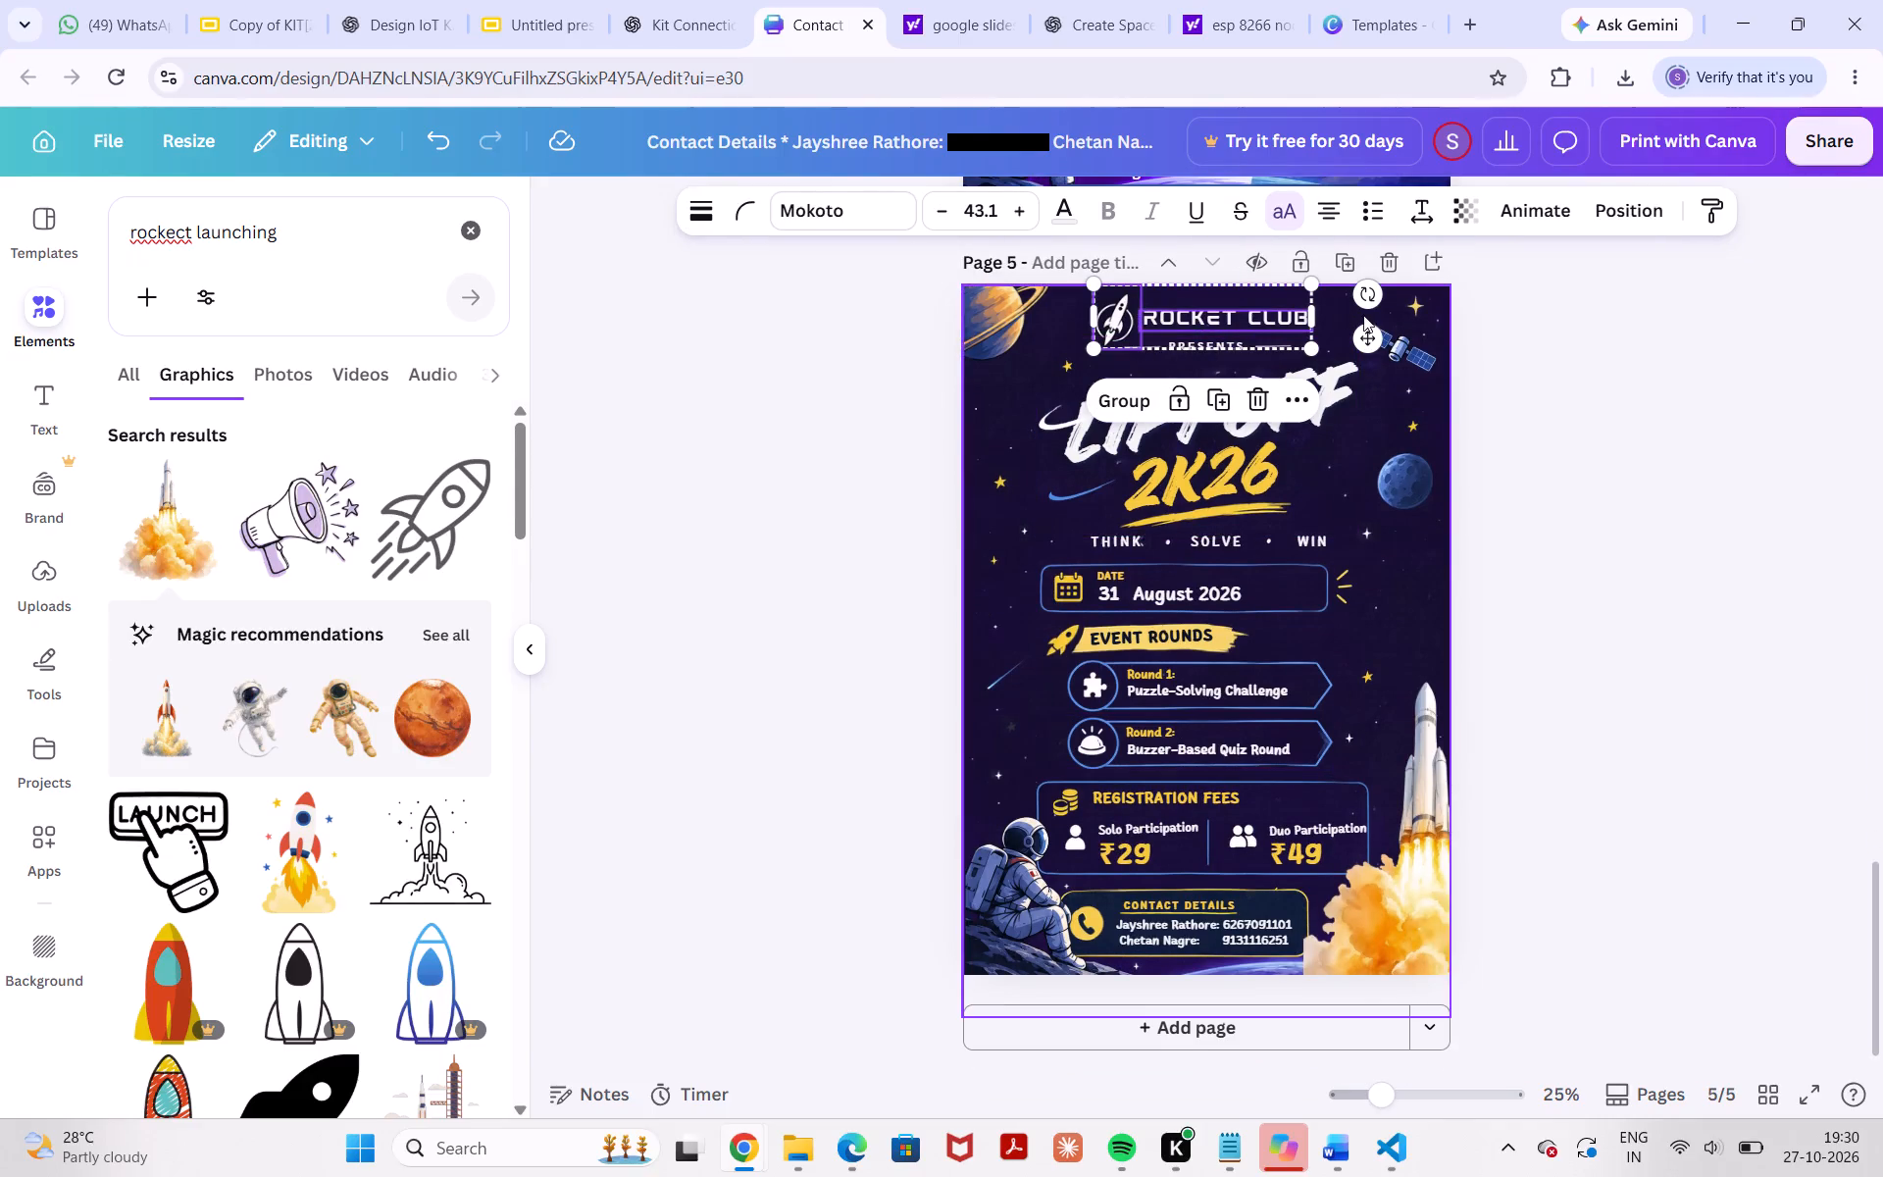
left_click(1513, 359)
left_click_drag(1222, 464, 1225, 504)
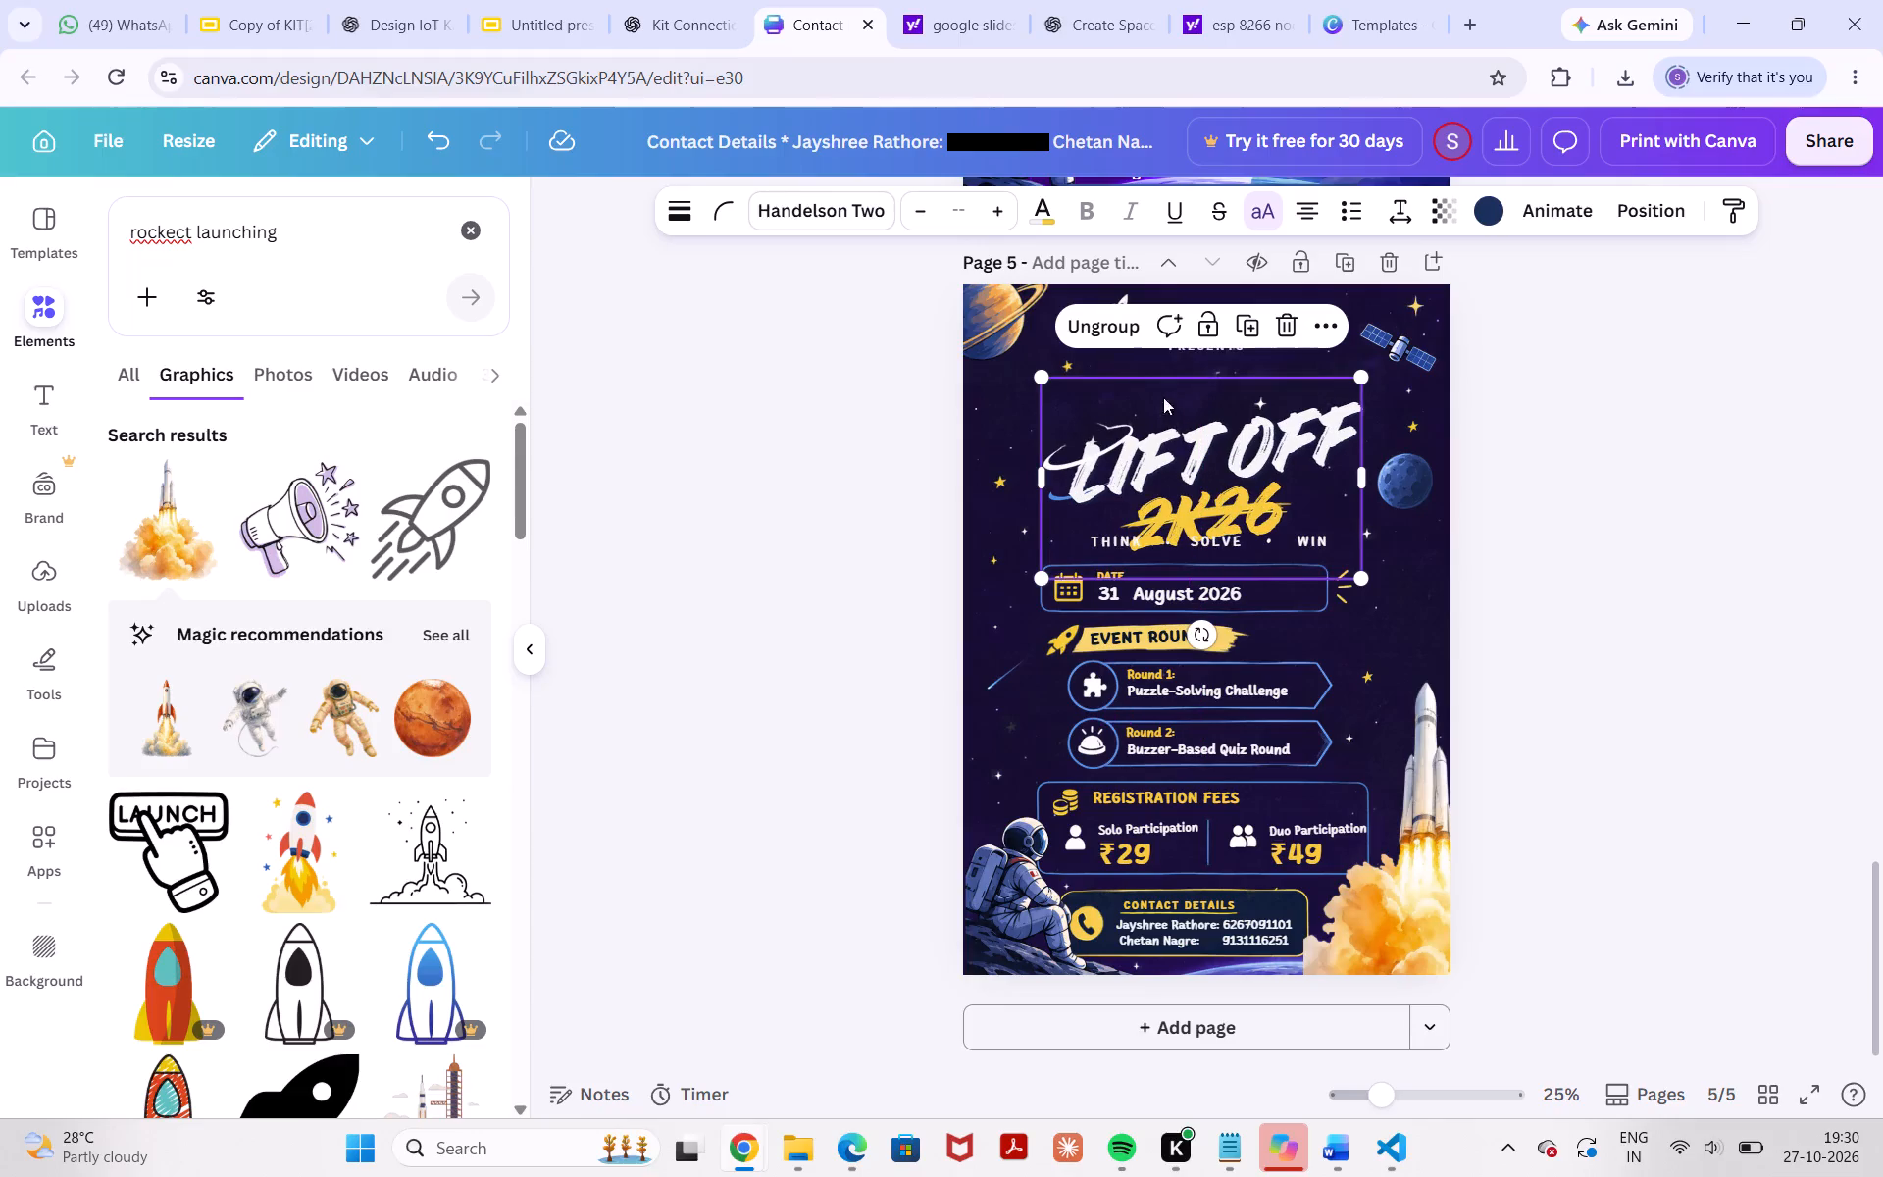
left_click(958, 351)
Group page 5's rocket logo, ROCKET CLUB, PRESENTS and the two short lines beside PRESENTS.
left_click(1208, 321)
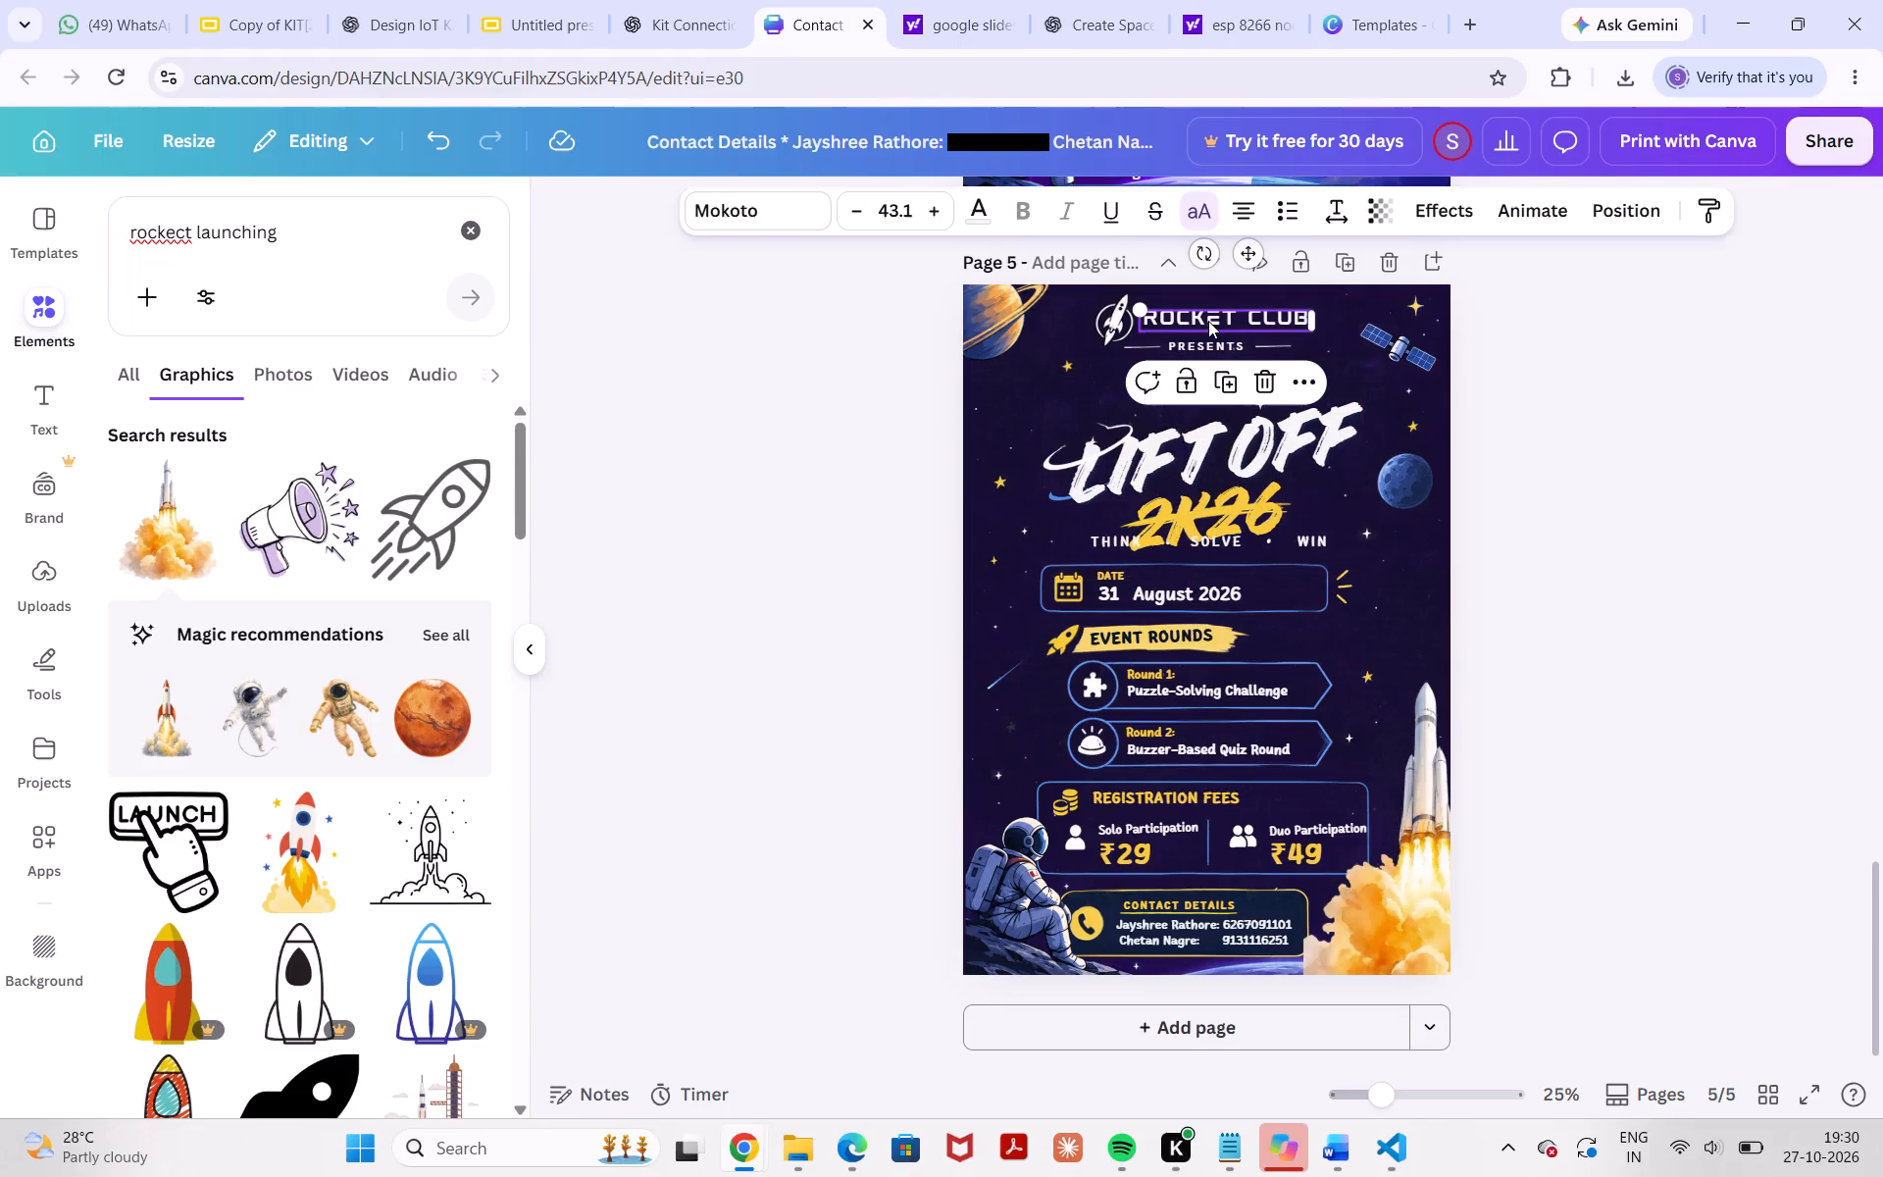
left_click(1201, 346, "shift")
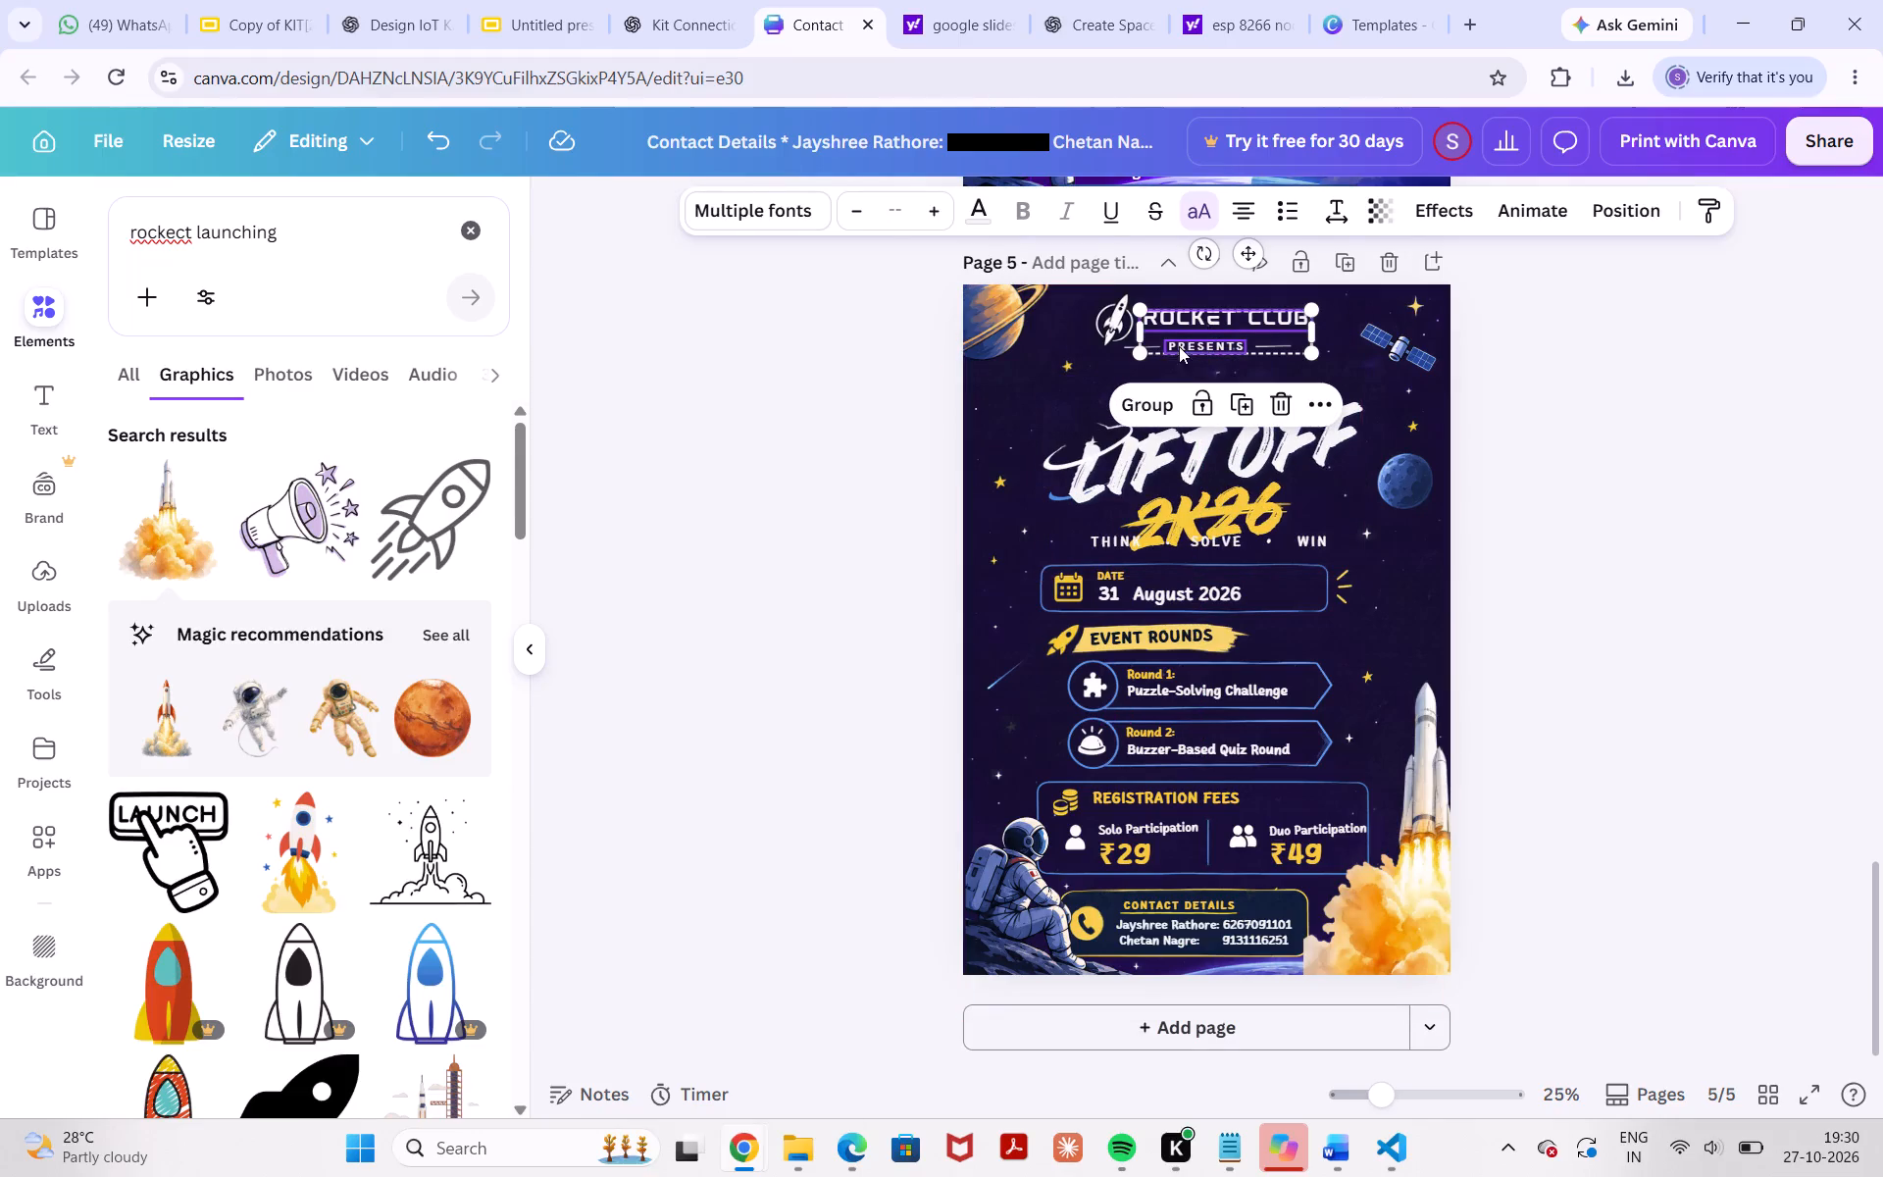
left_click(1155, 346, "shift")
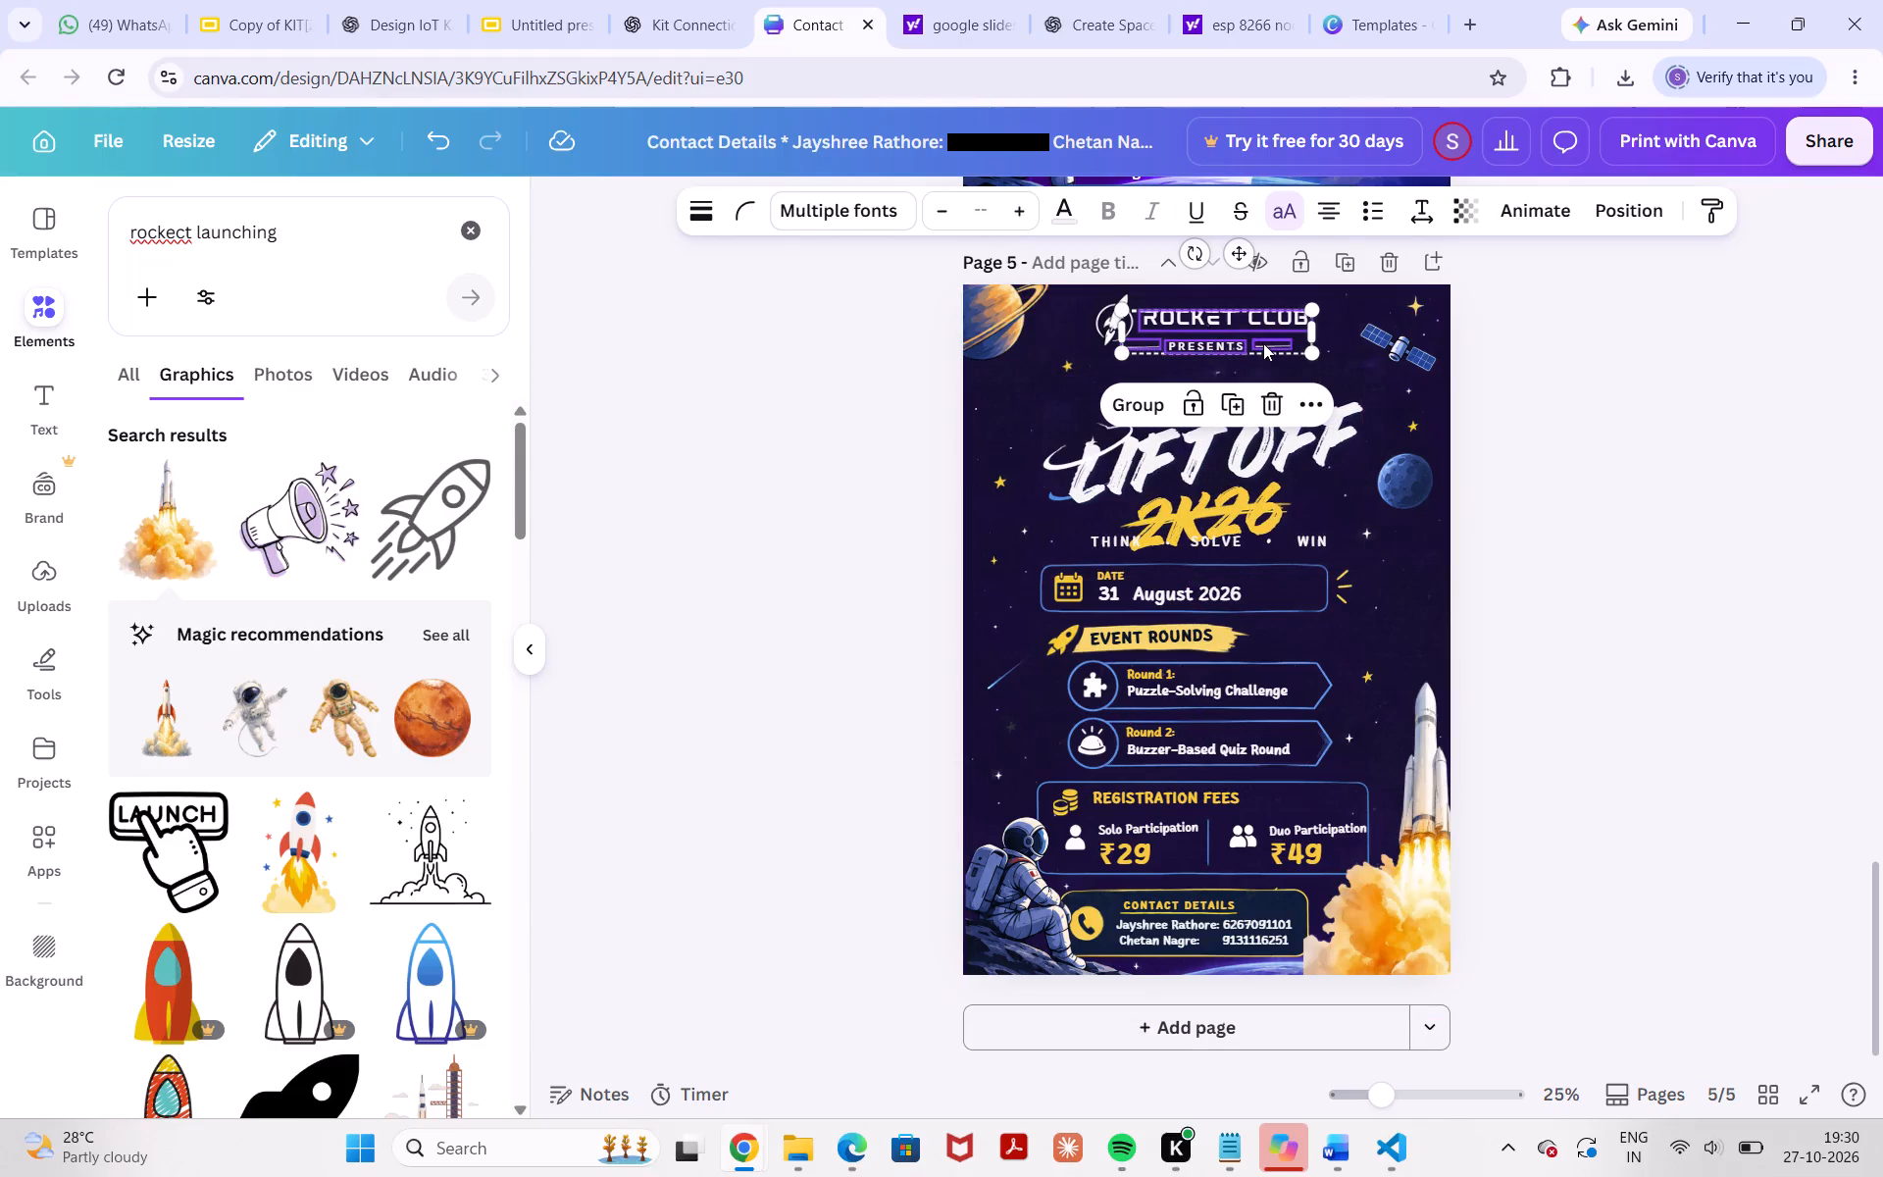
left_click(1263, 343, "shift")
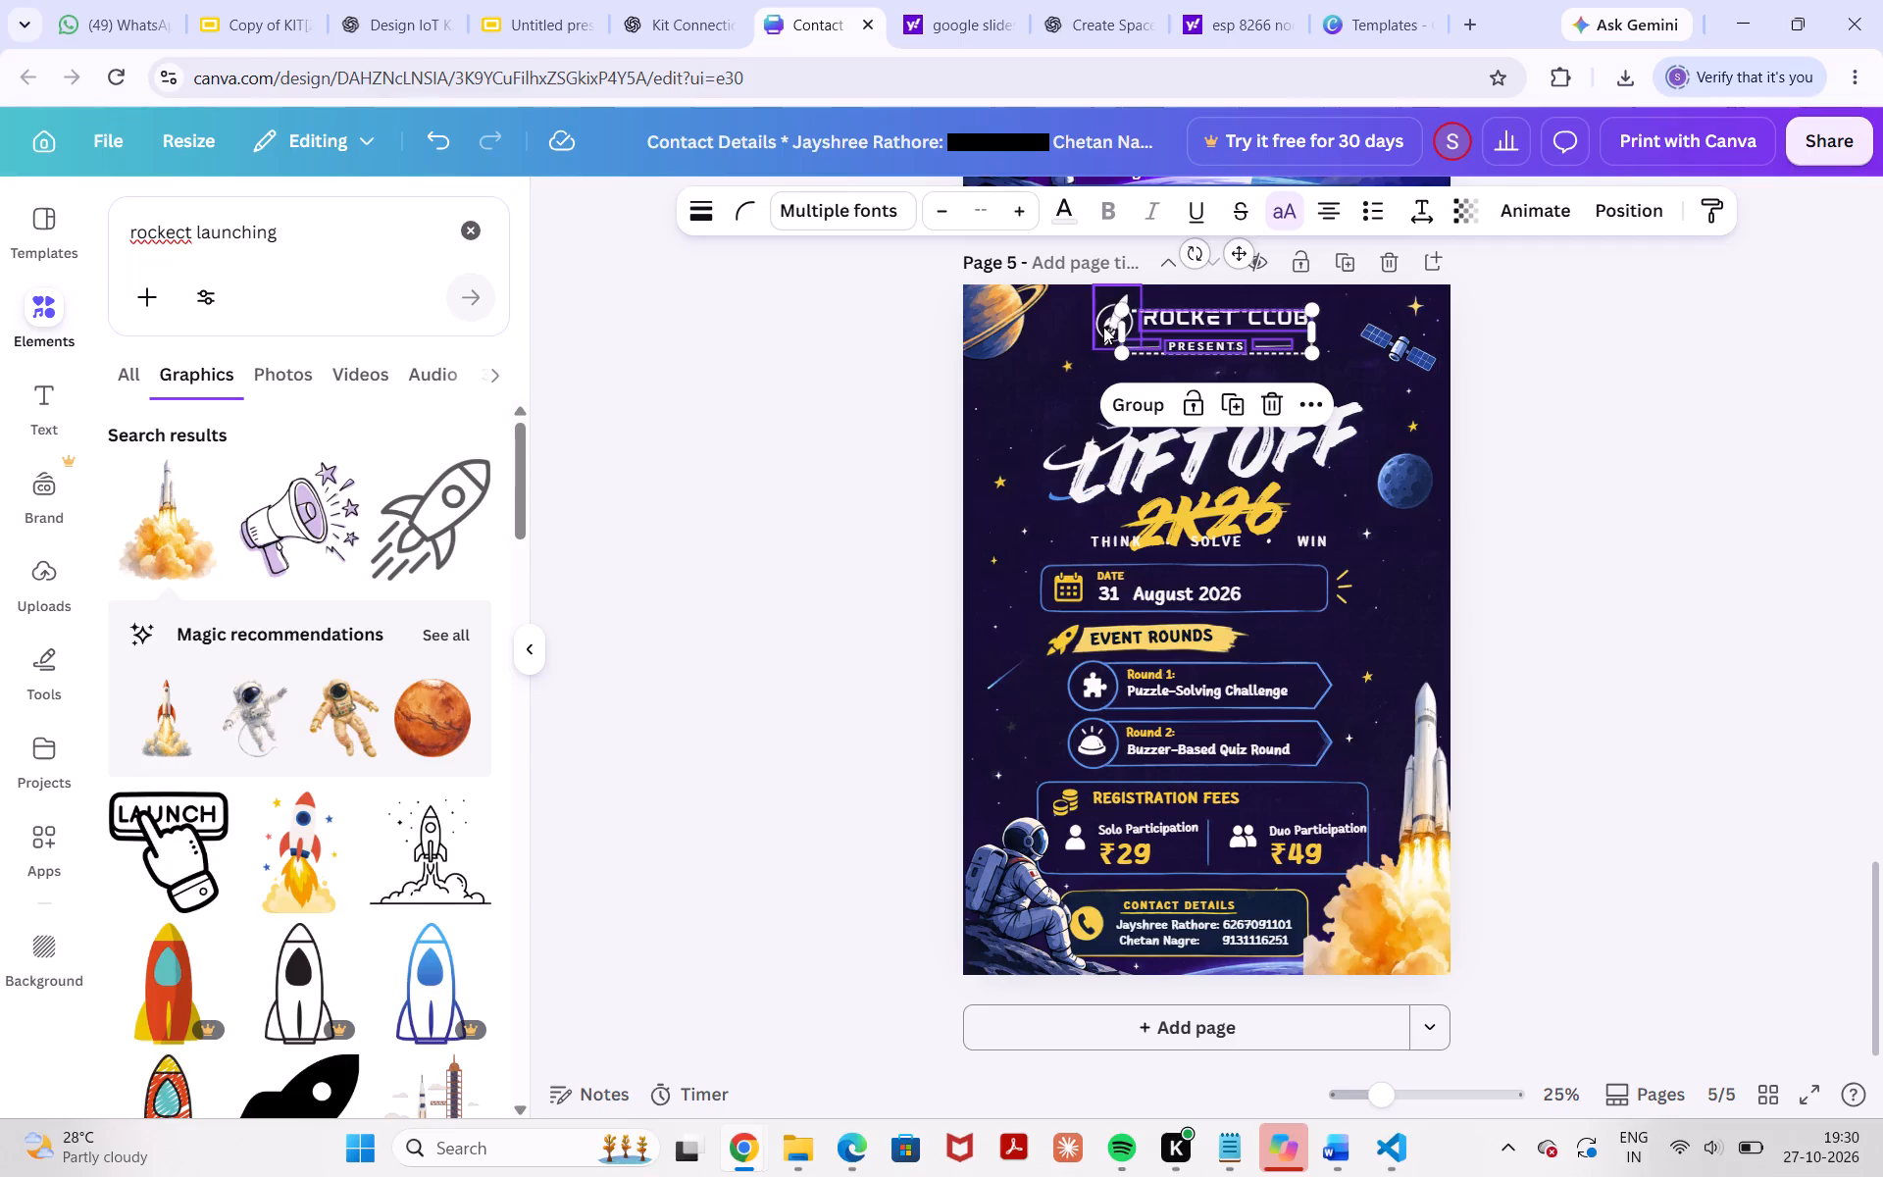
left_click(1103, 327, "shift")
left_click(1135, 402)
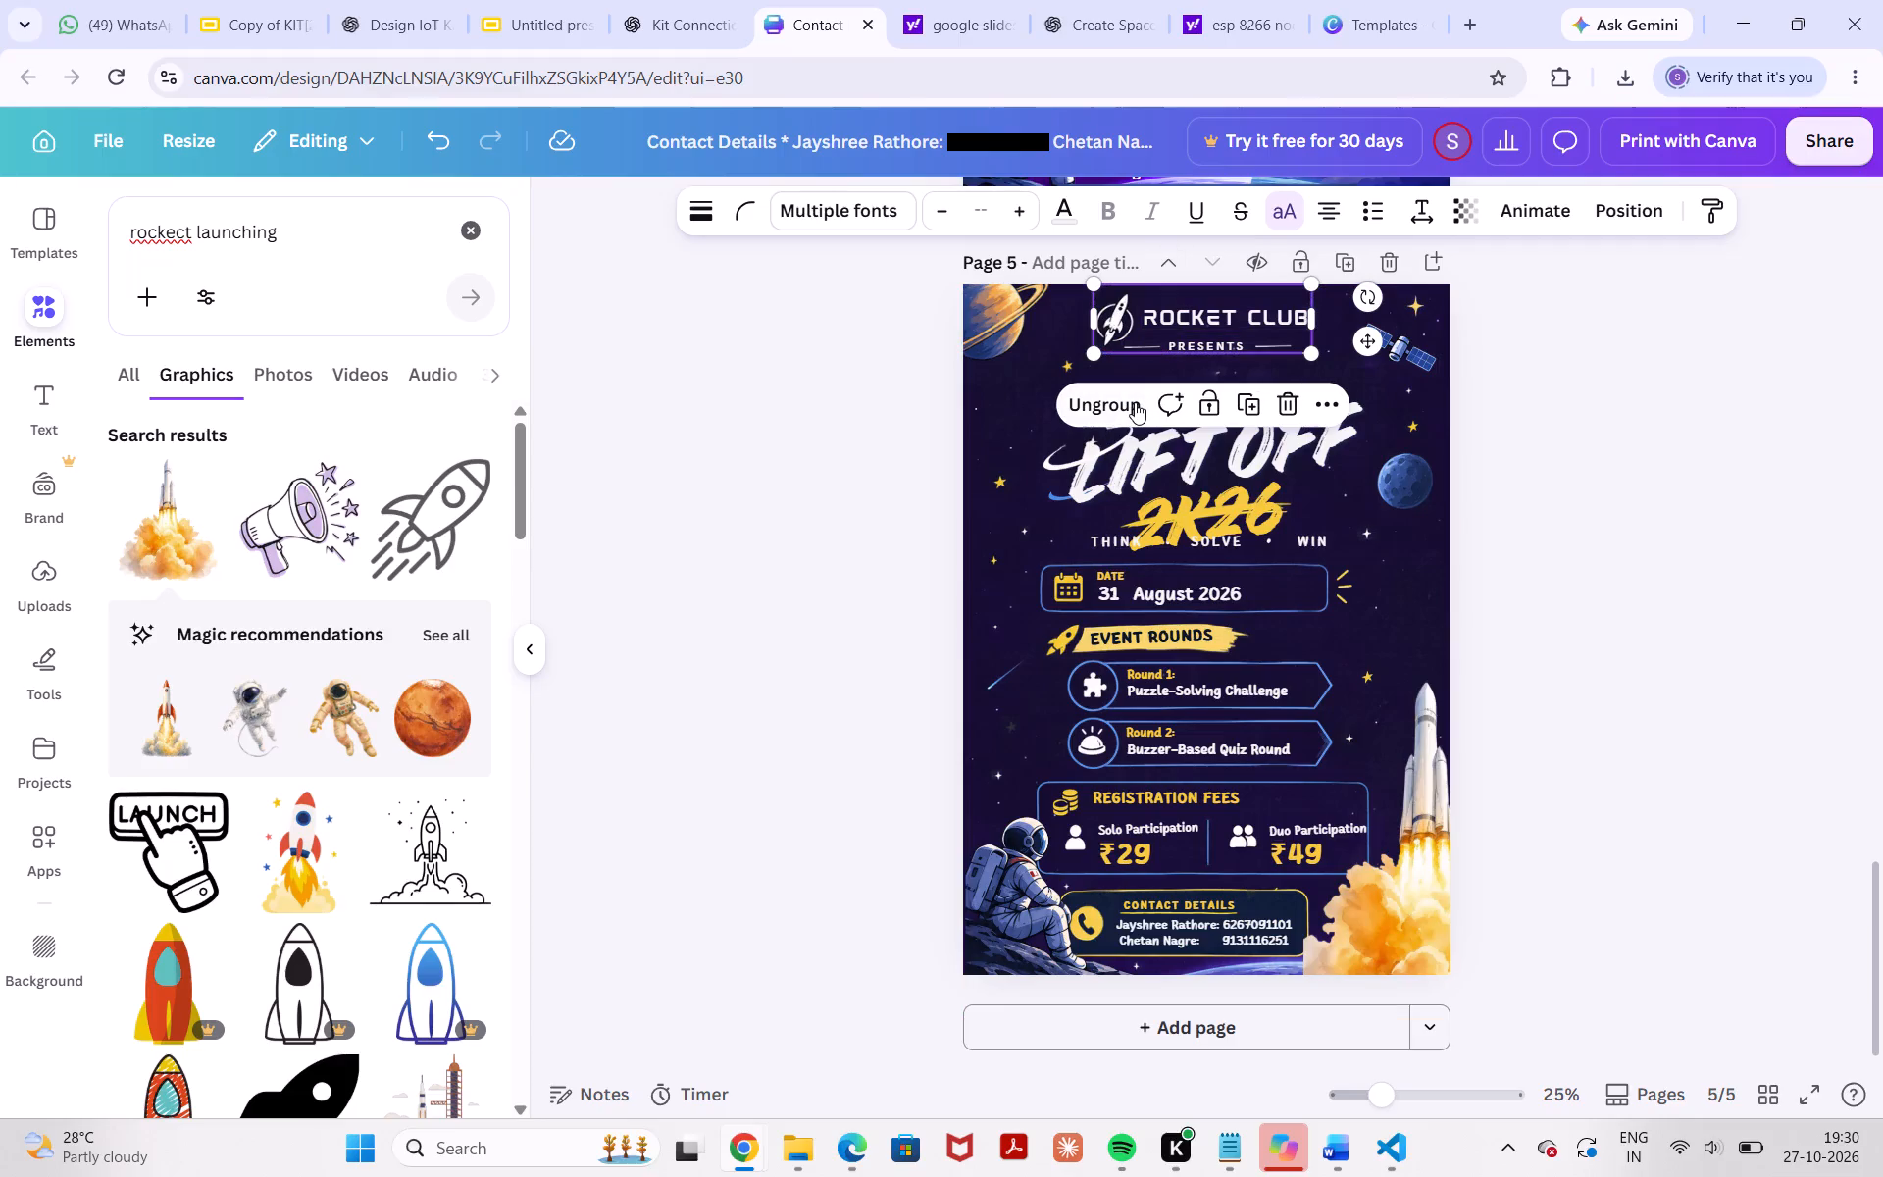
Copy the grouped ROCKET CLUB PRESENTS header from page 5 to the top of page 3.
key("ctrl+c")
scroll(1135, 402, "up", 3)
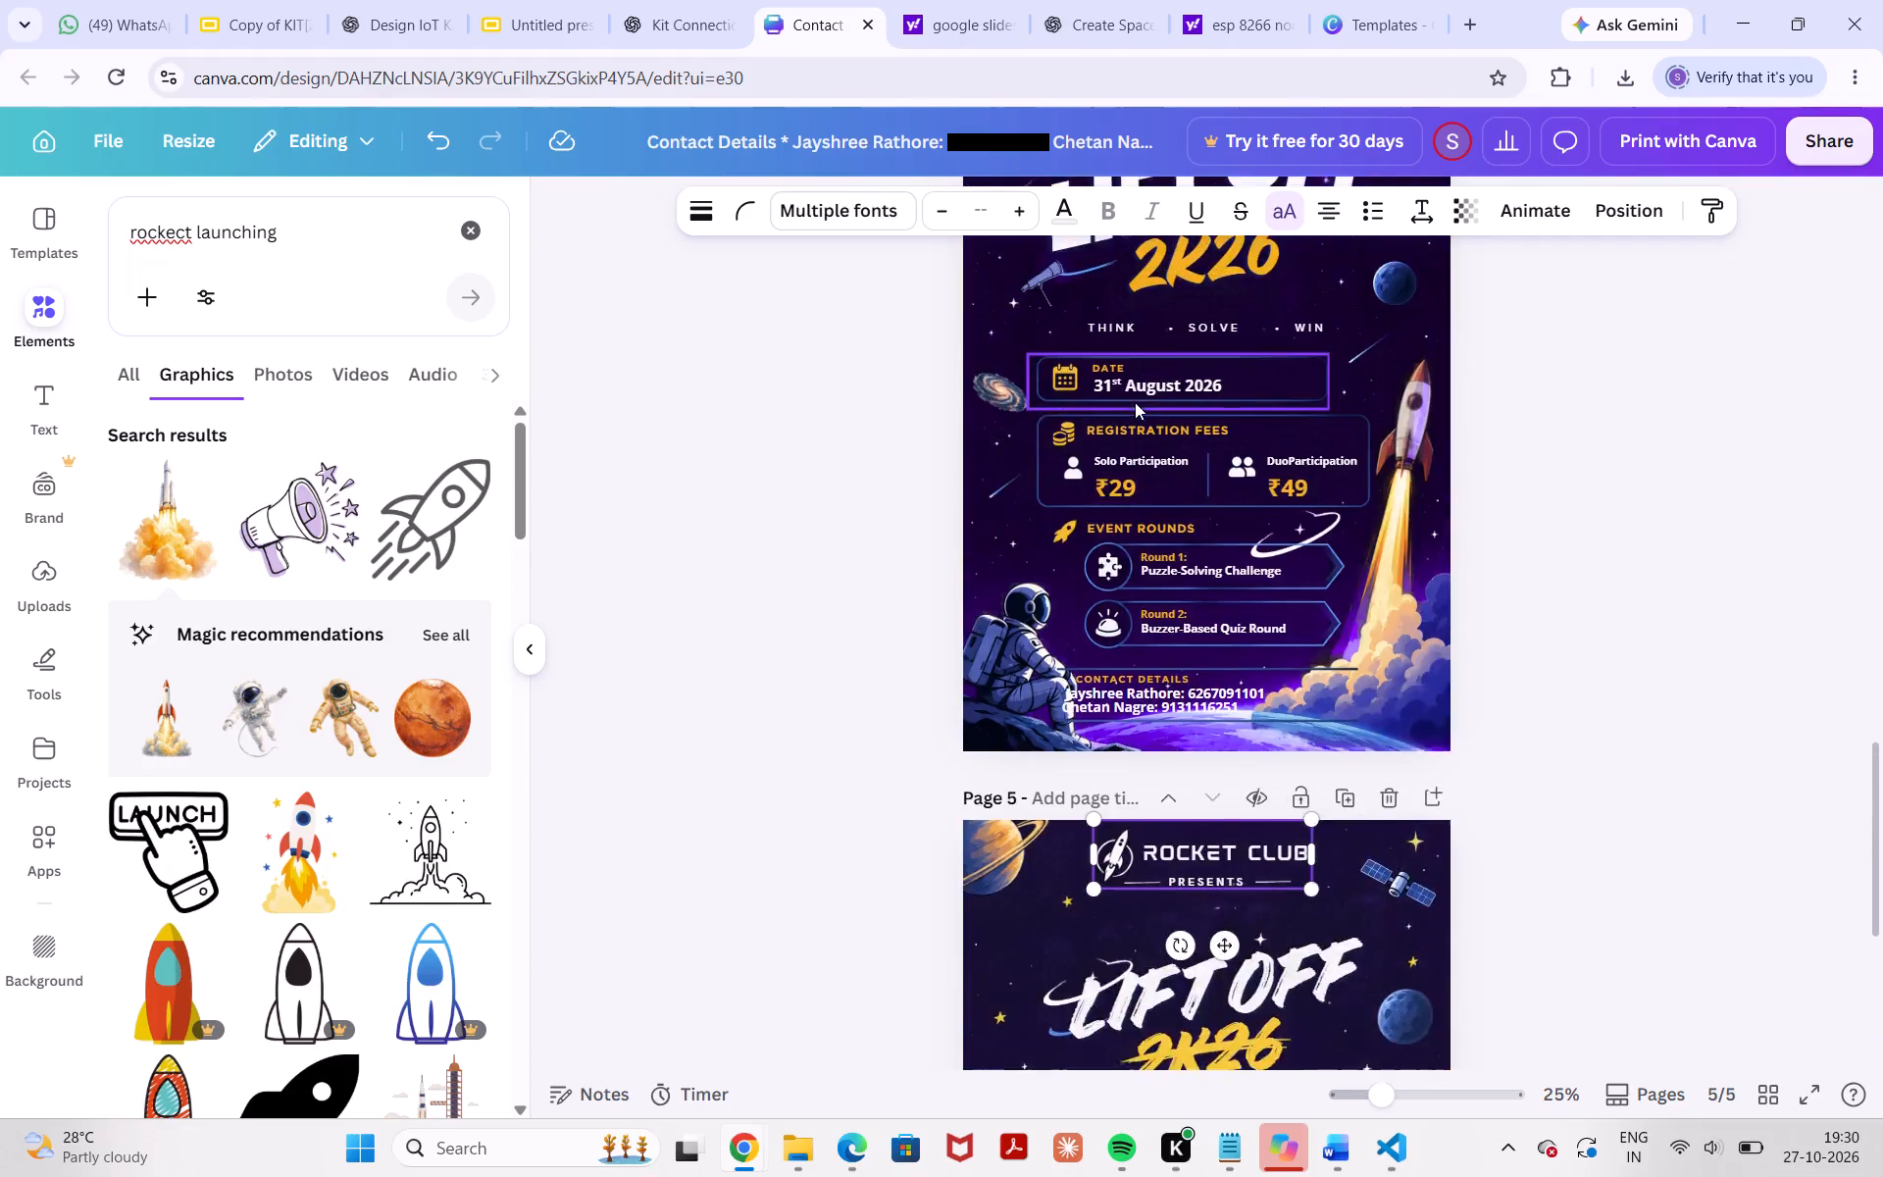
scroll(1135, 402, "up", 7)
scroll(1142, 724, "down", 2)
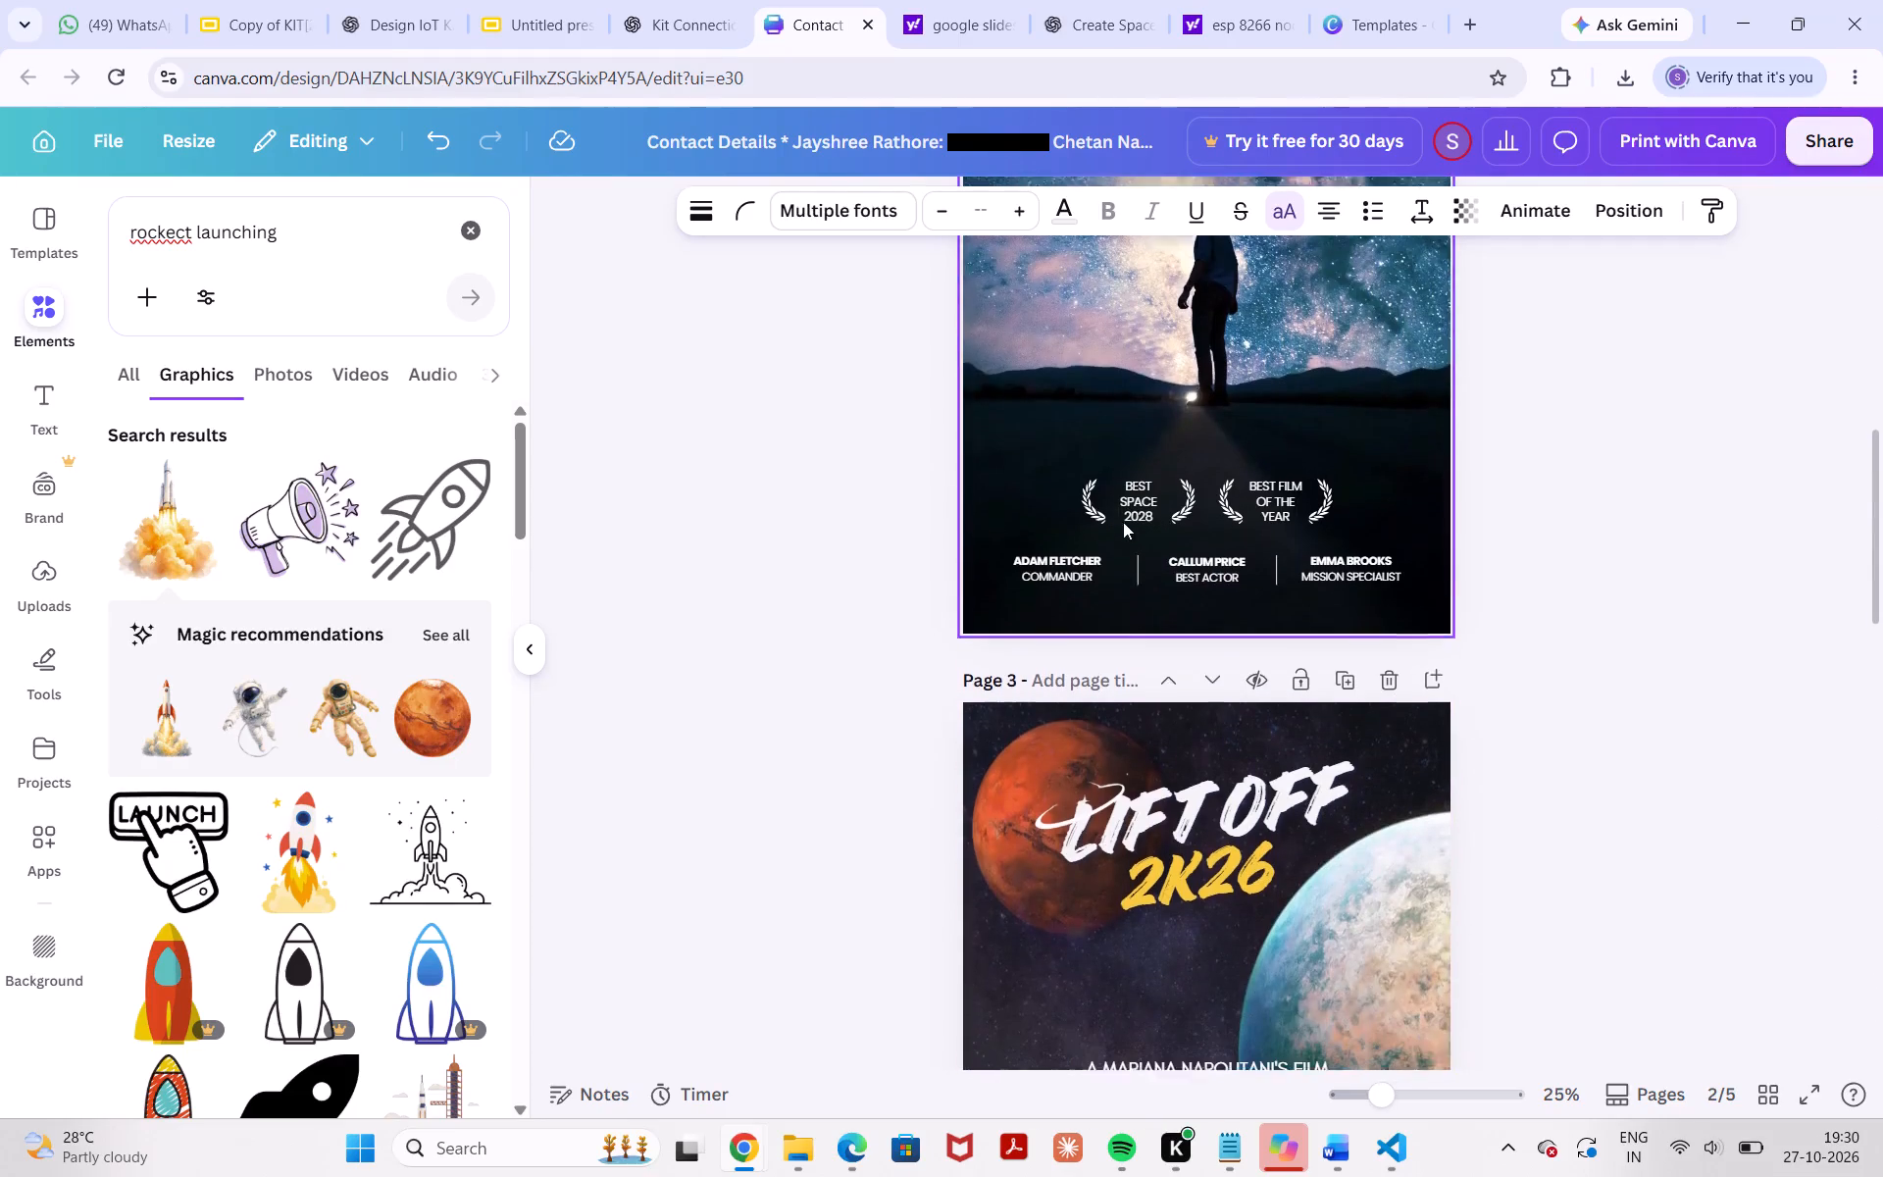
scroll(1123, 522, "down", 3)
left_click(1133, 660)
key("ctrl+v")
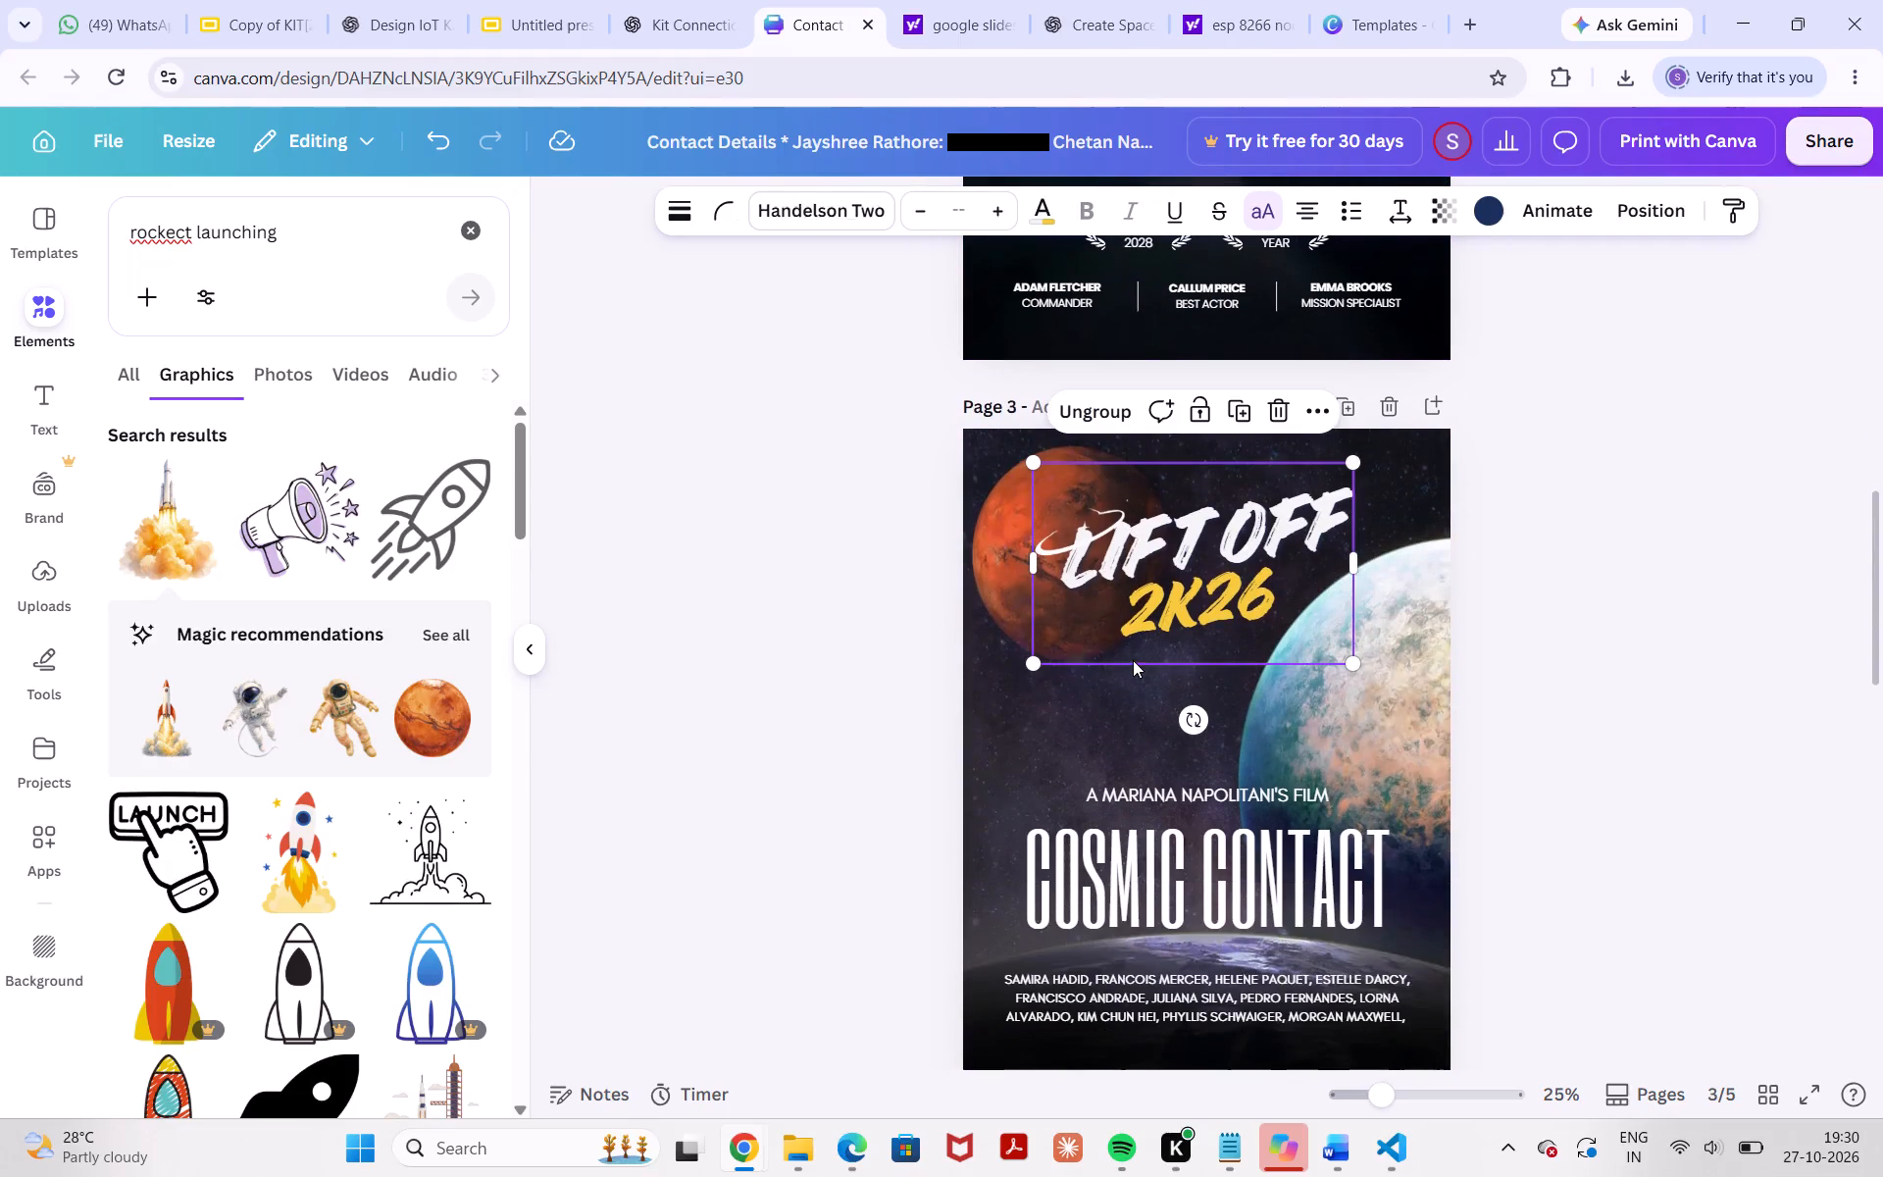
left_click(682, 797)
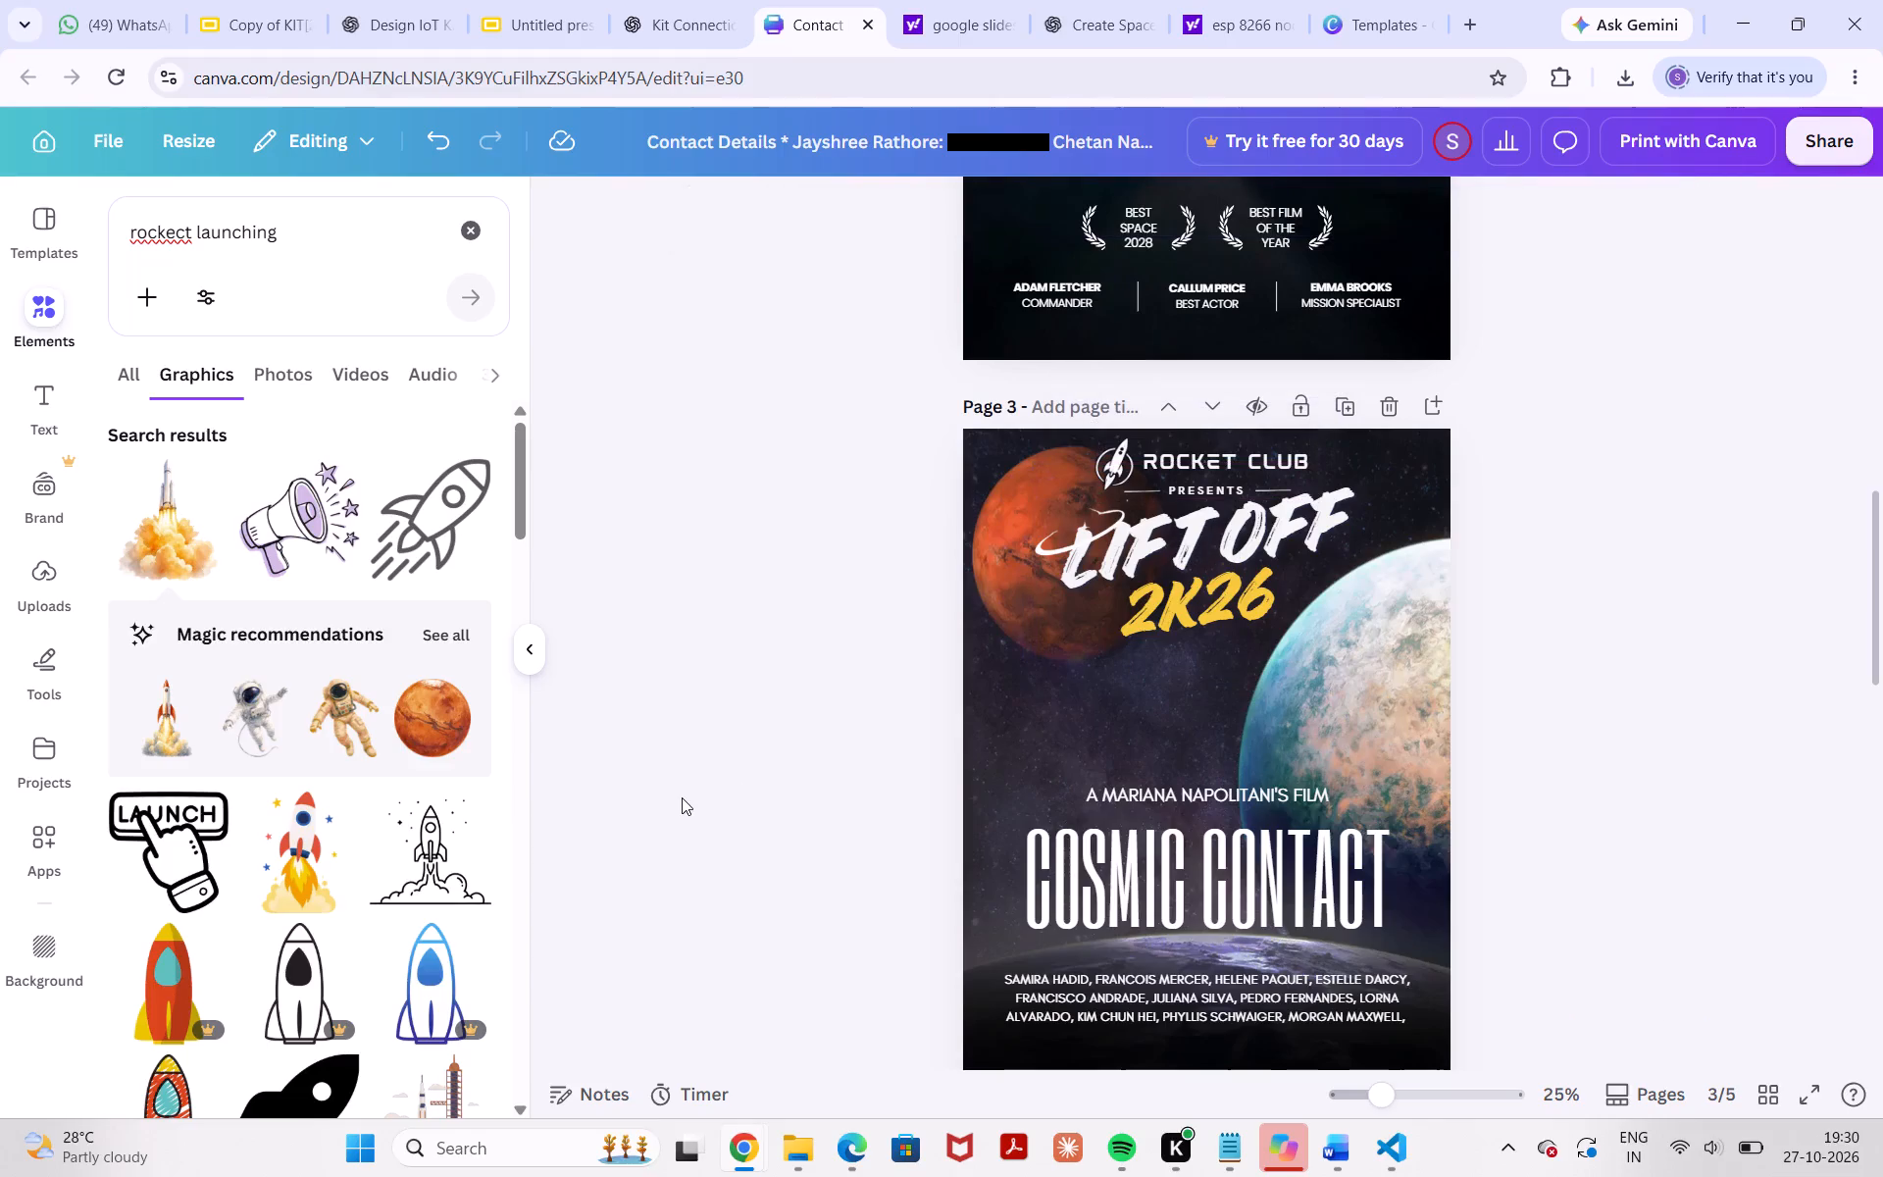
Move page 3's LIFT OFF 2K26 title group slightly down, roughly centred just below the PRESENTS line.
left_click_drag(1133, 594, 1140, 627)
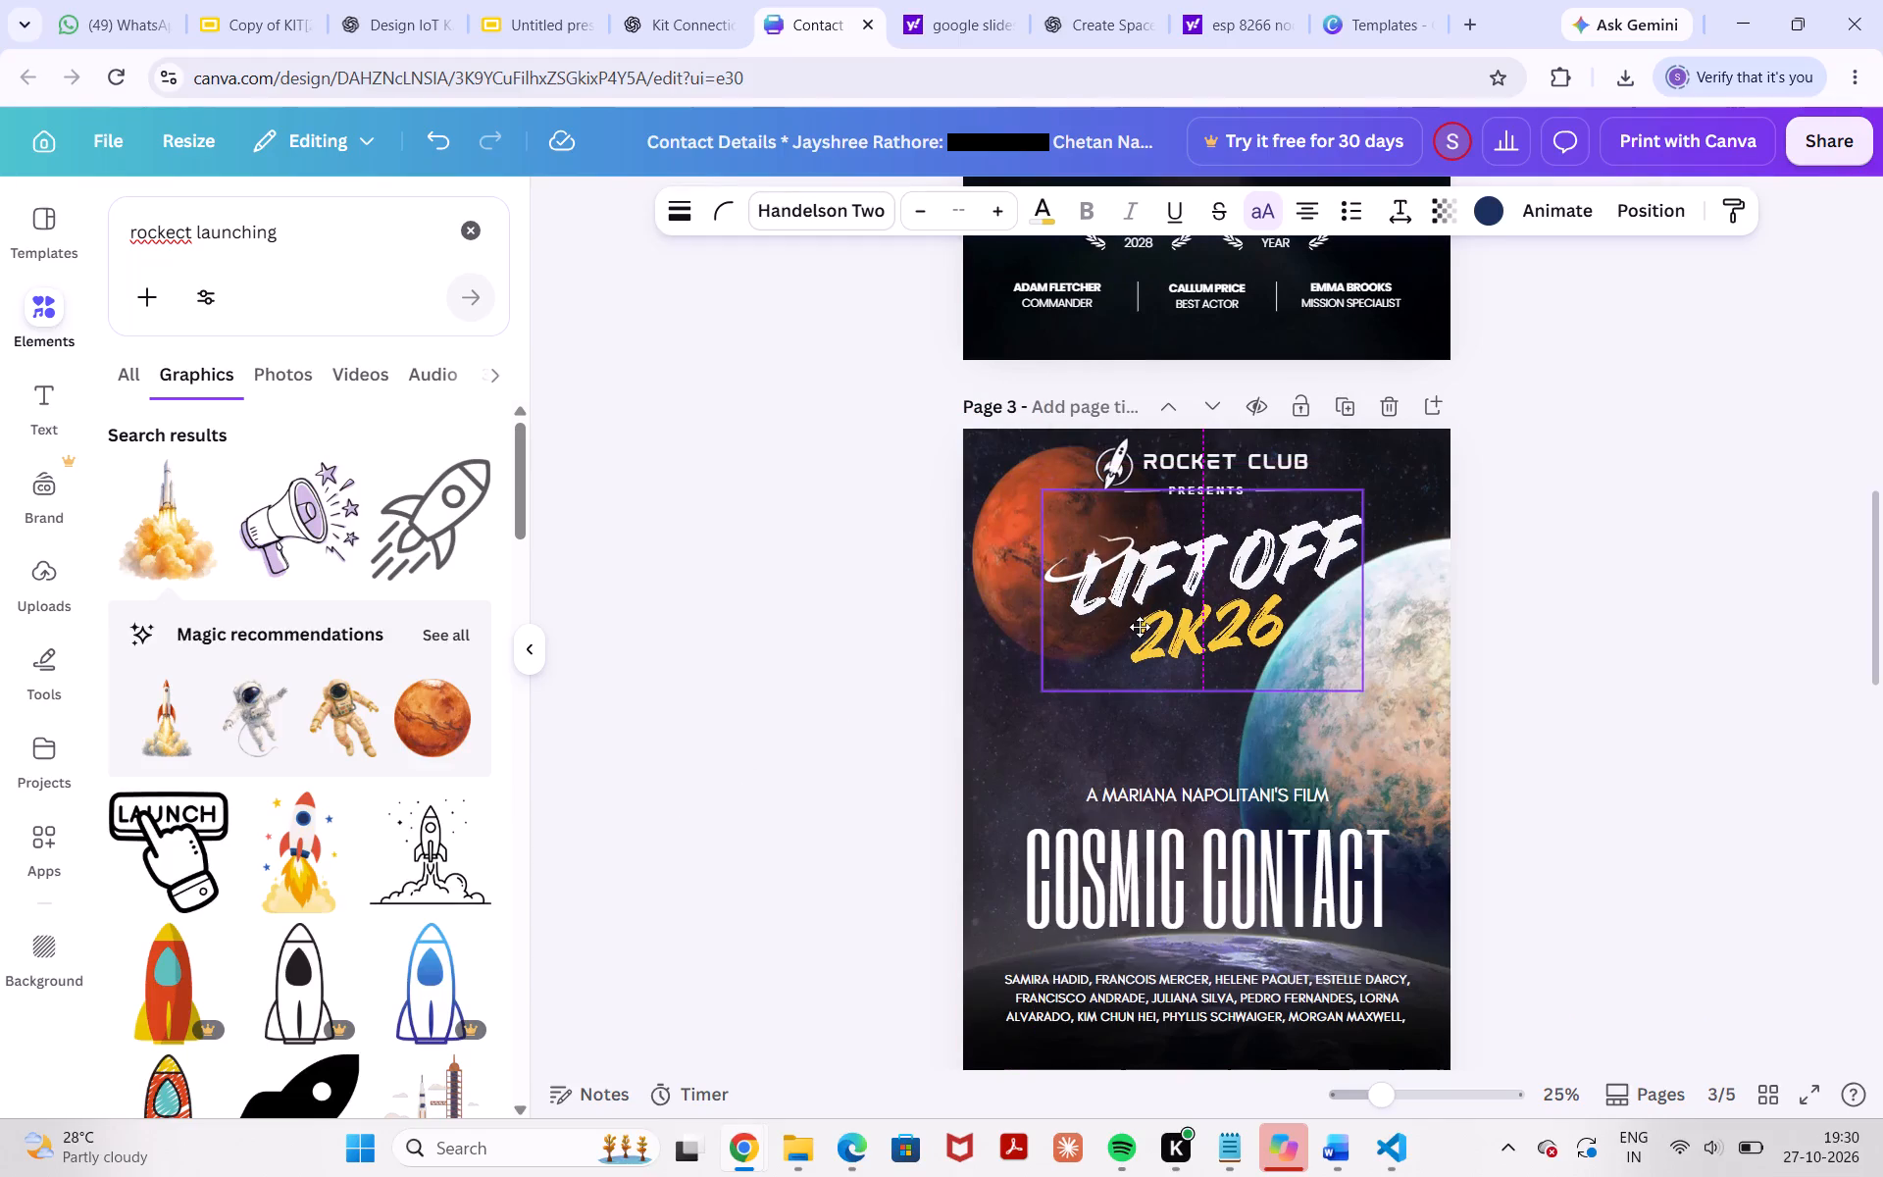
left_click_drag(1140, 627, 1145, 623)
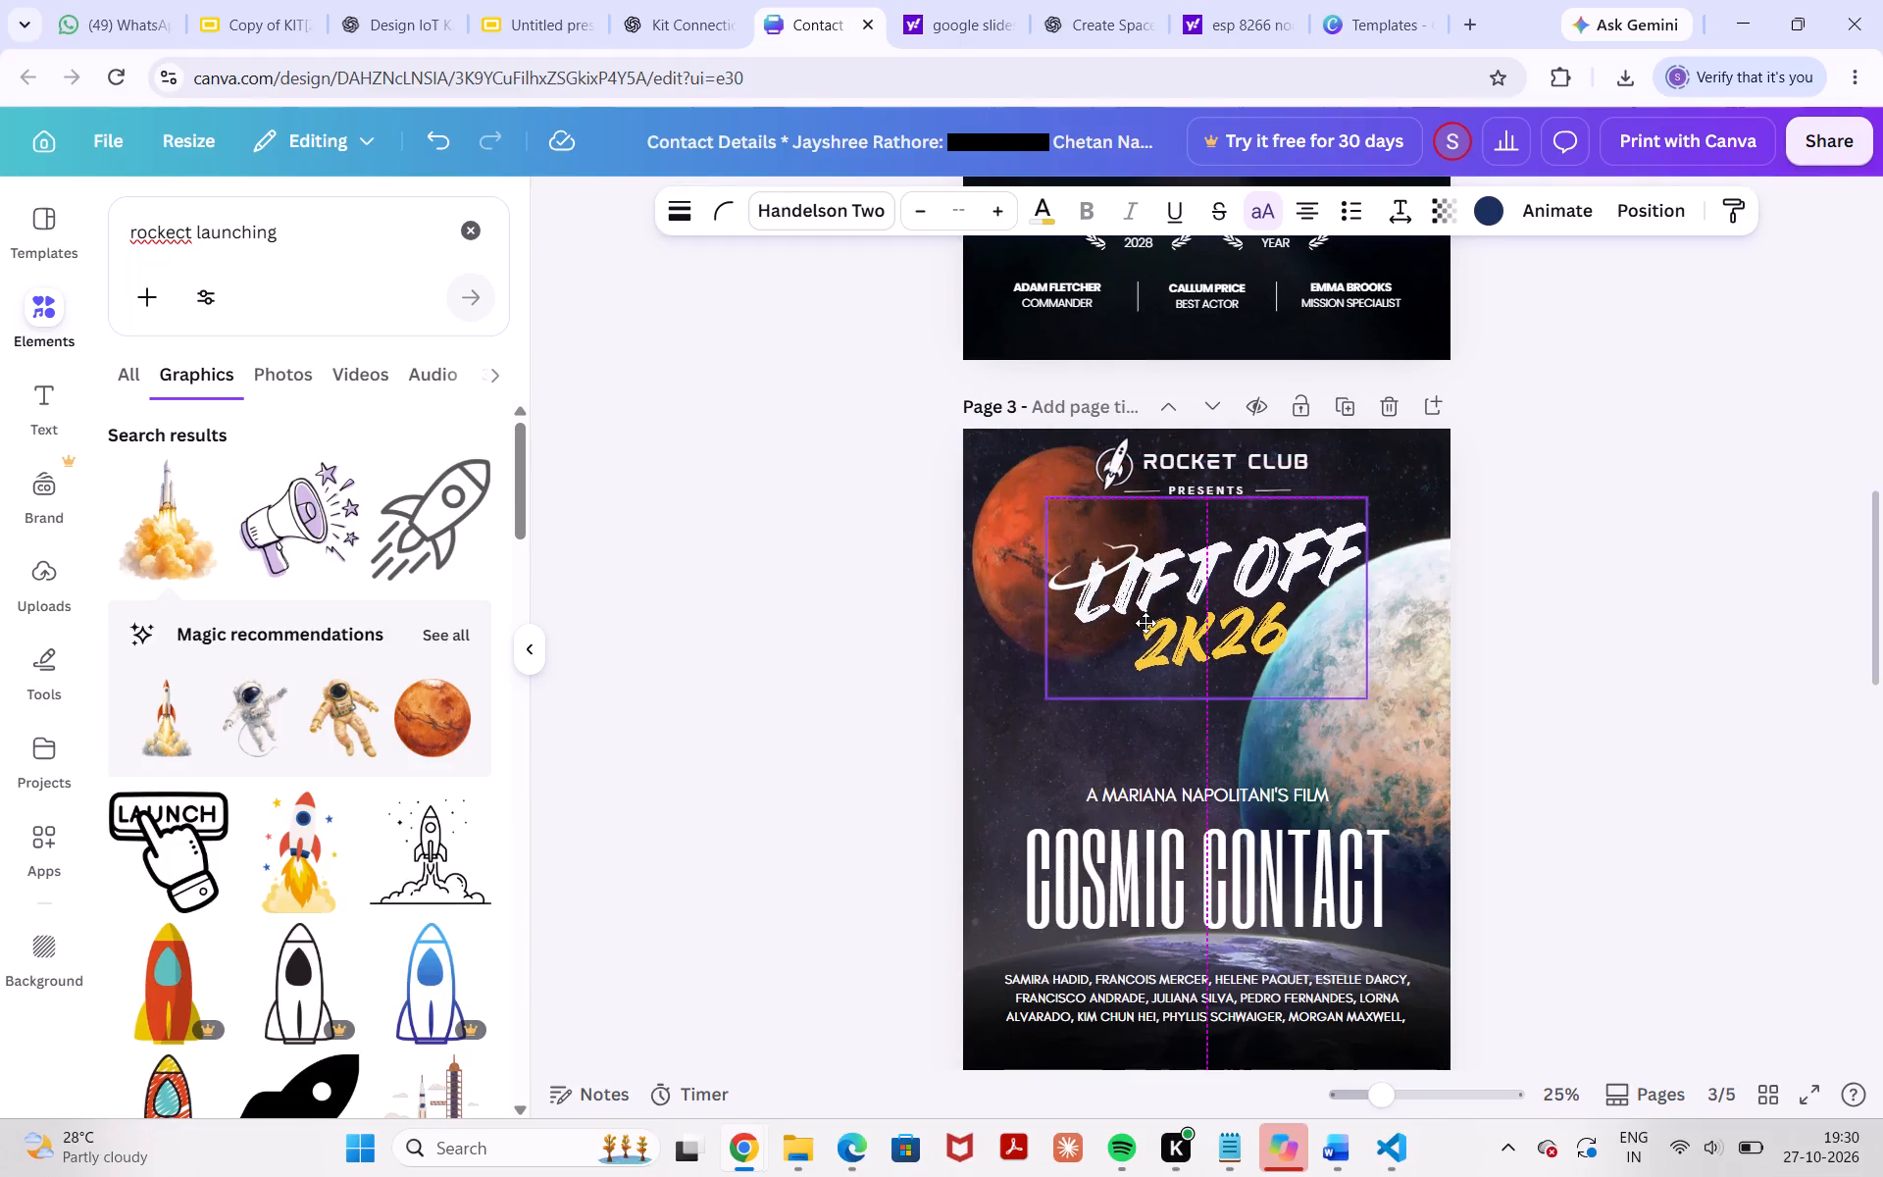
left_click_drag(1145, 623, 1142, 613)
left_click(1688, 592)
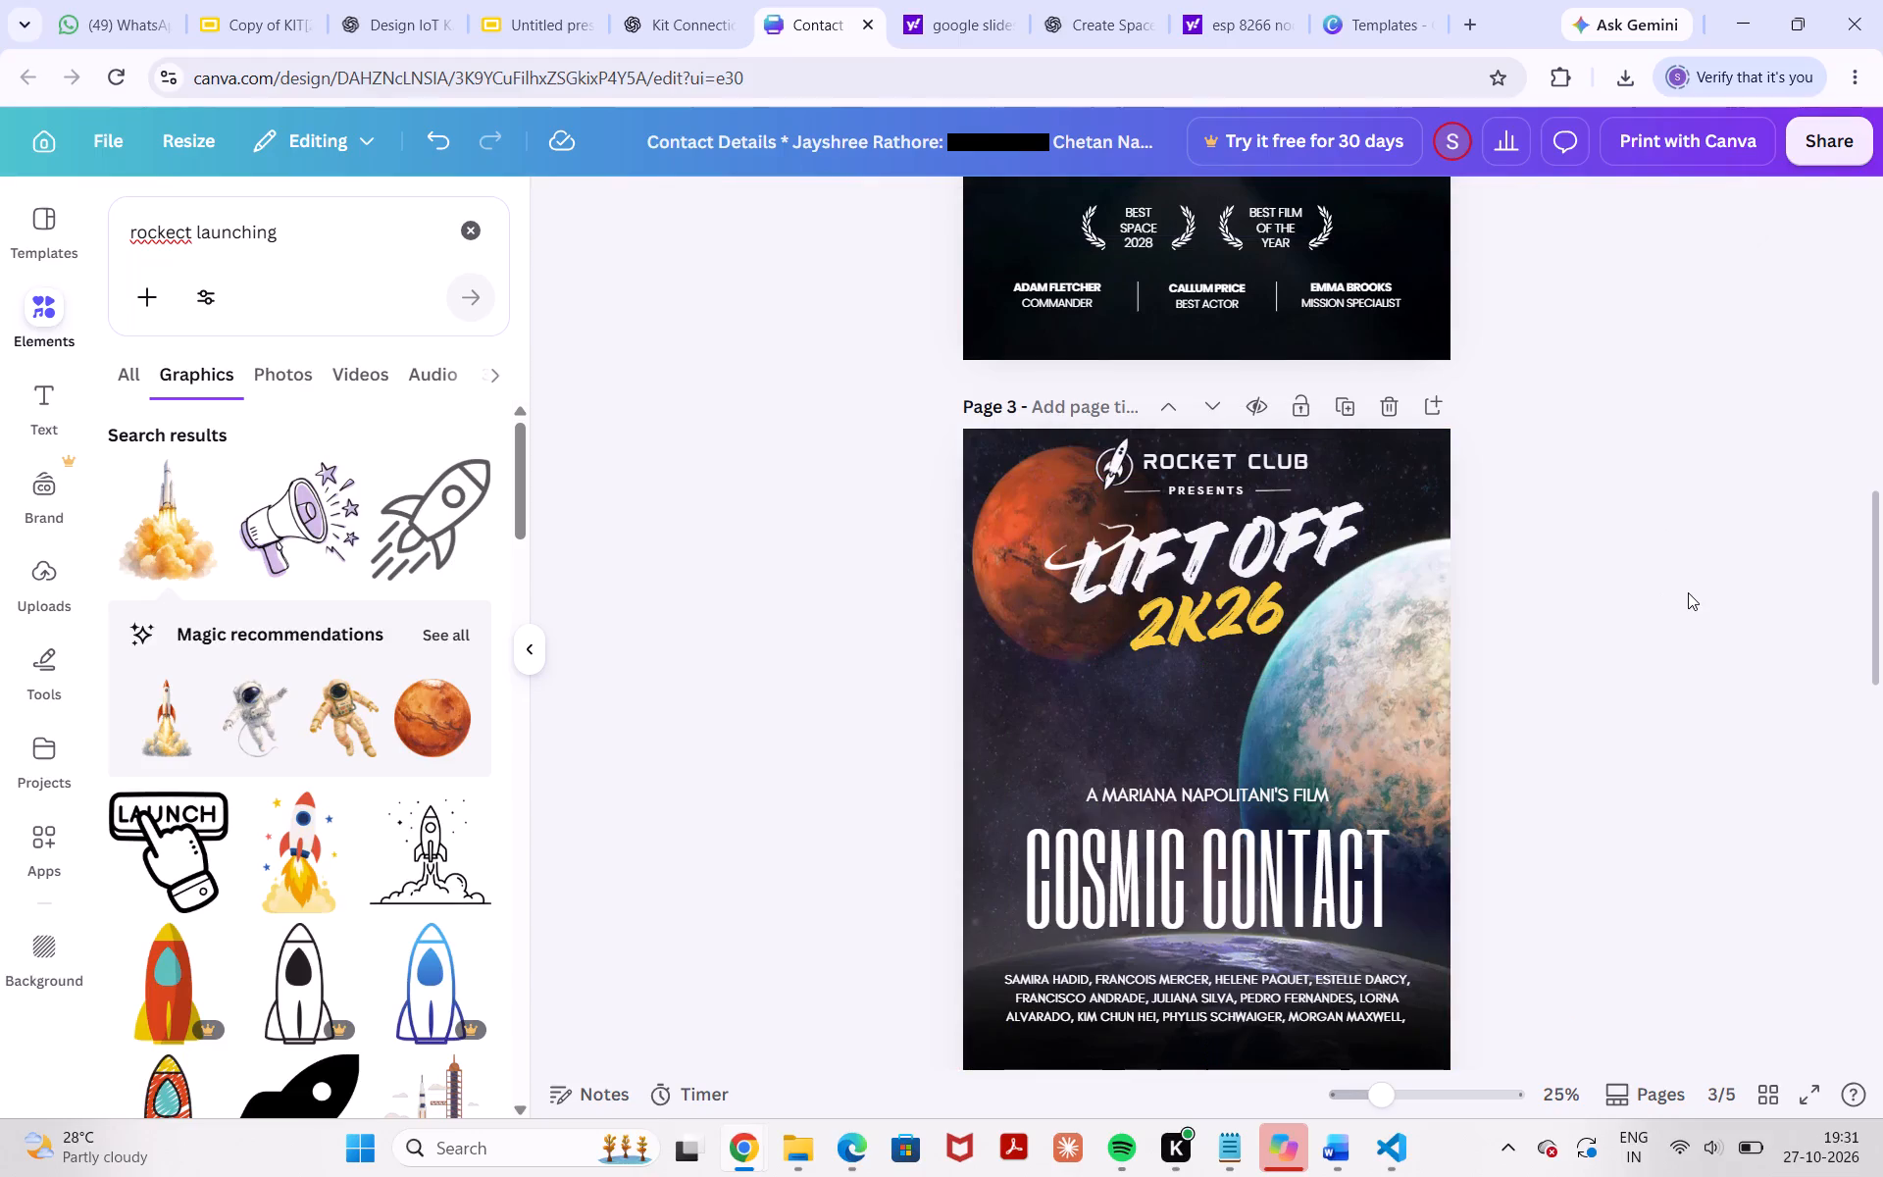
Move page 5's LIFT OFF 2K26 title group back up between the PRESENTS line and the THINK, SOLVE, WIN row.
left_click(1381, 710)
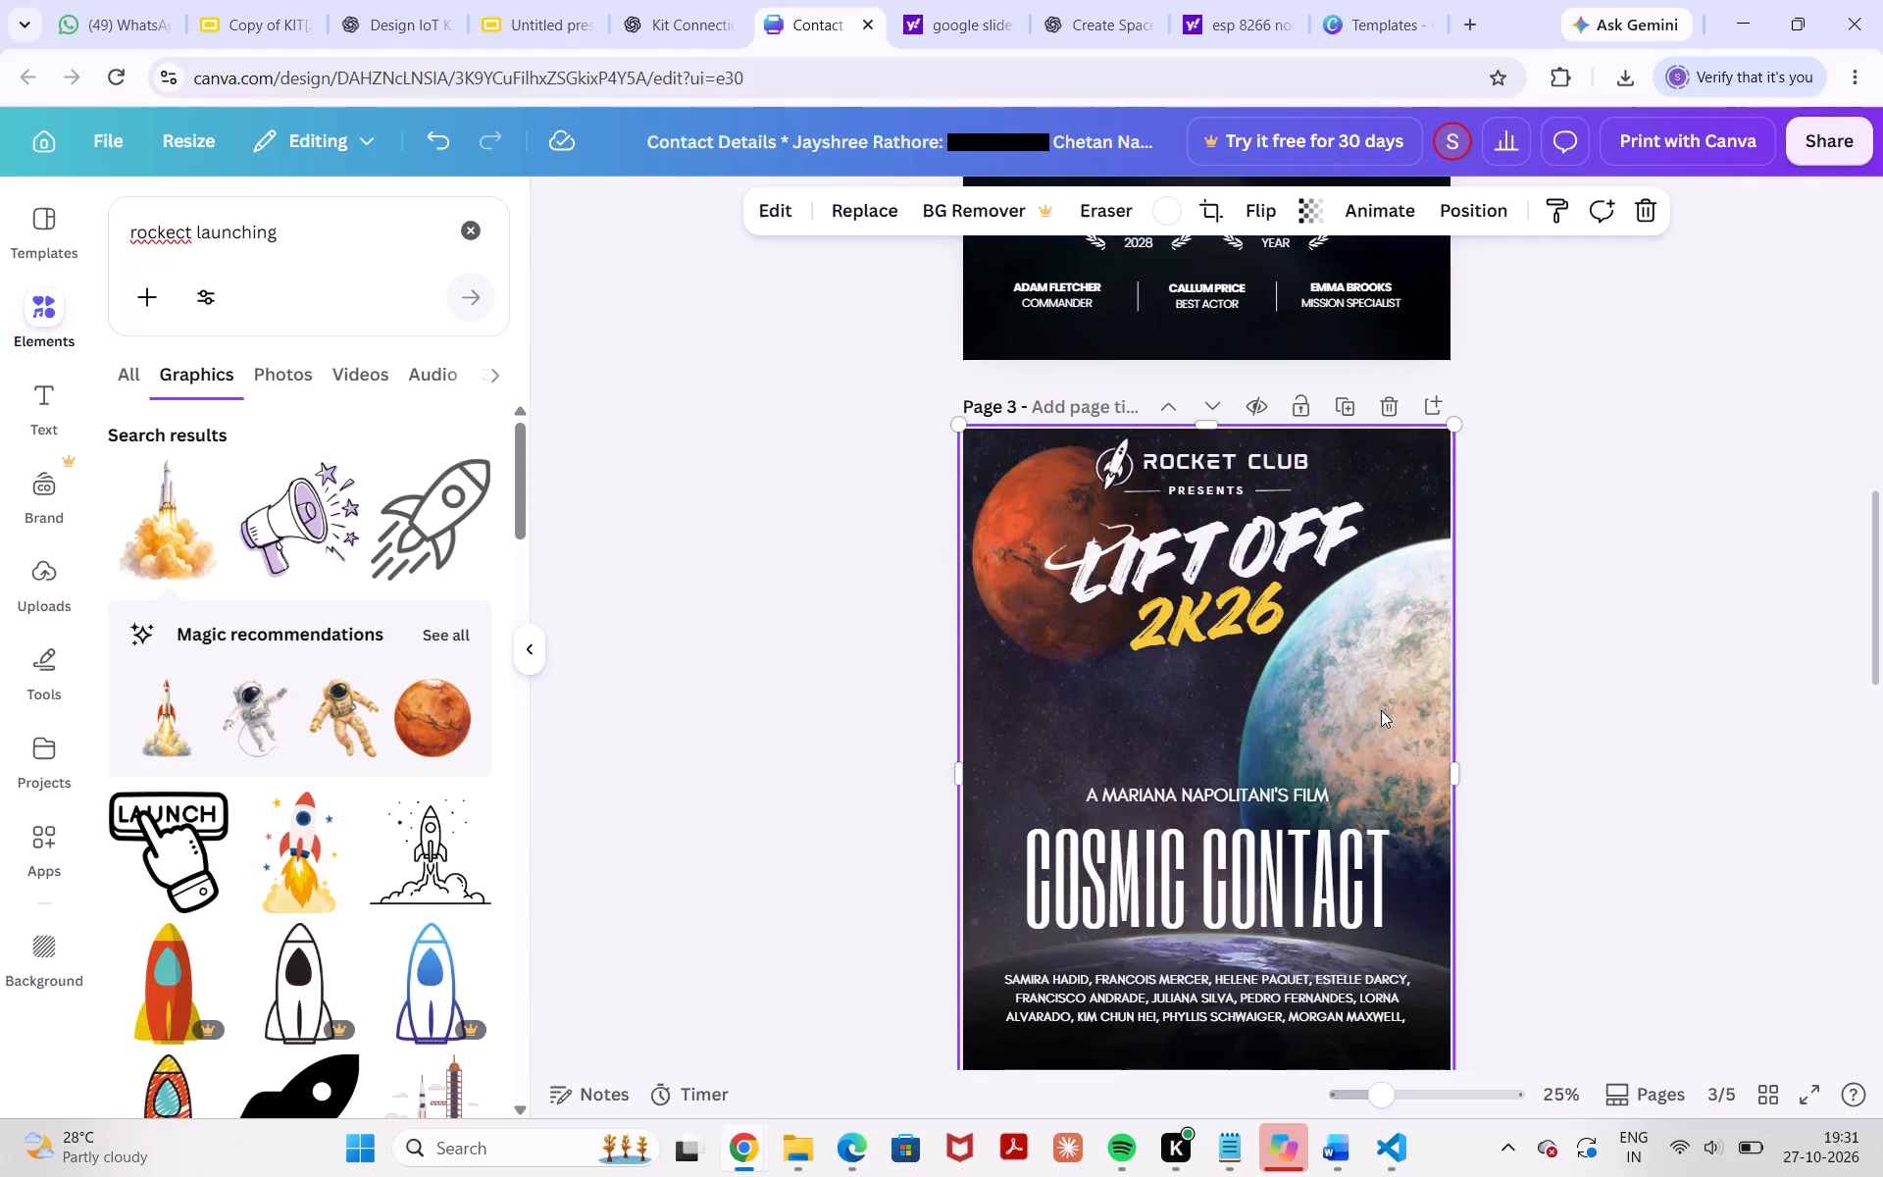
scroll(1381, 710, "down", 5)
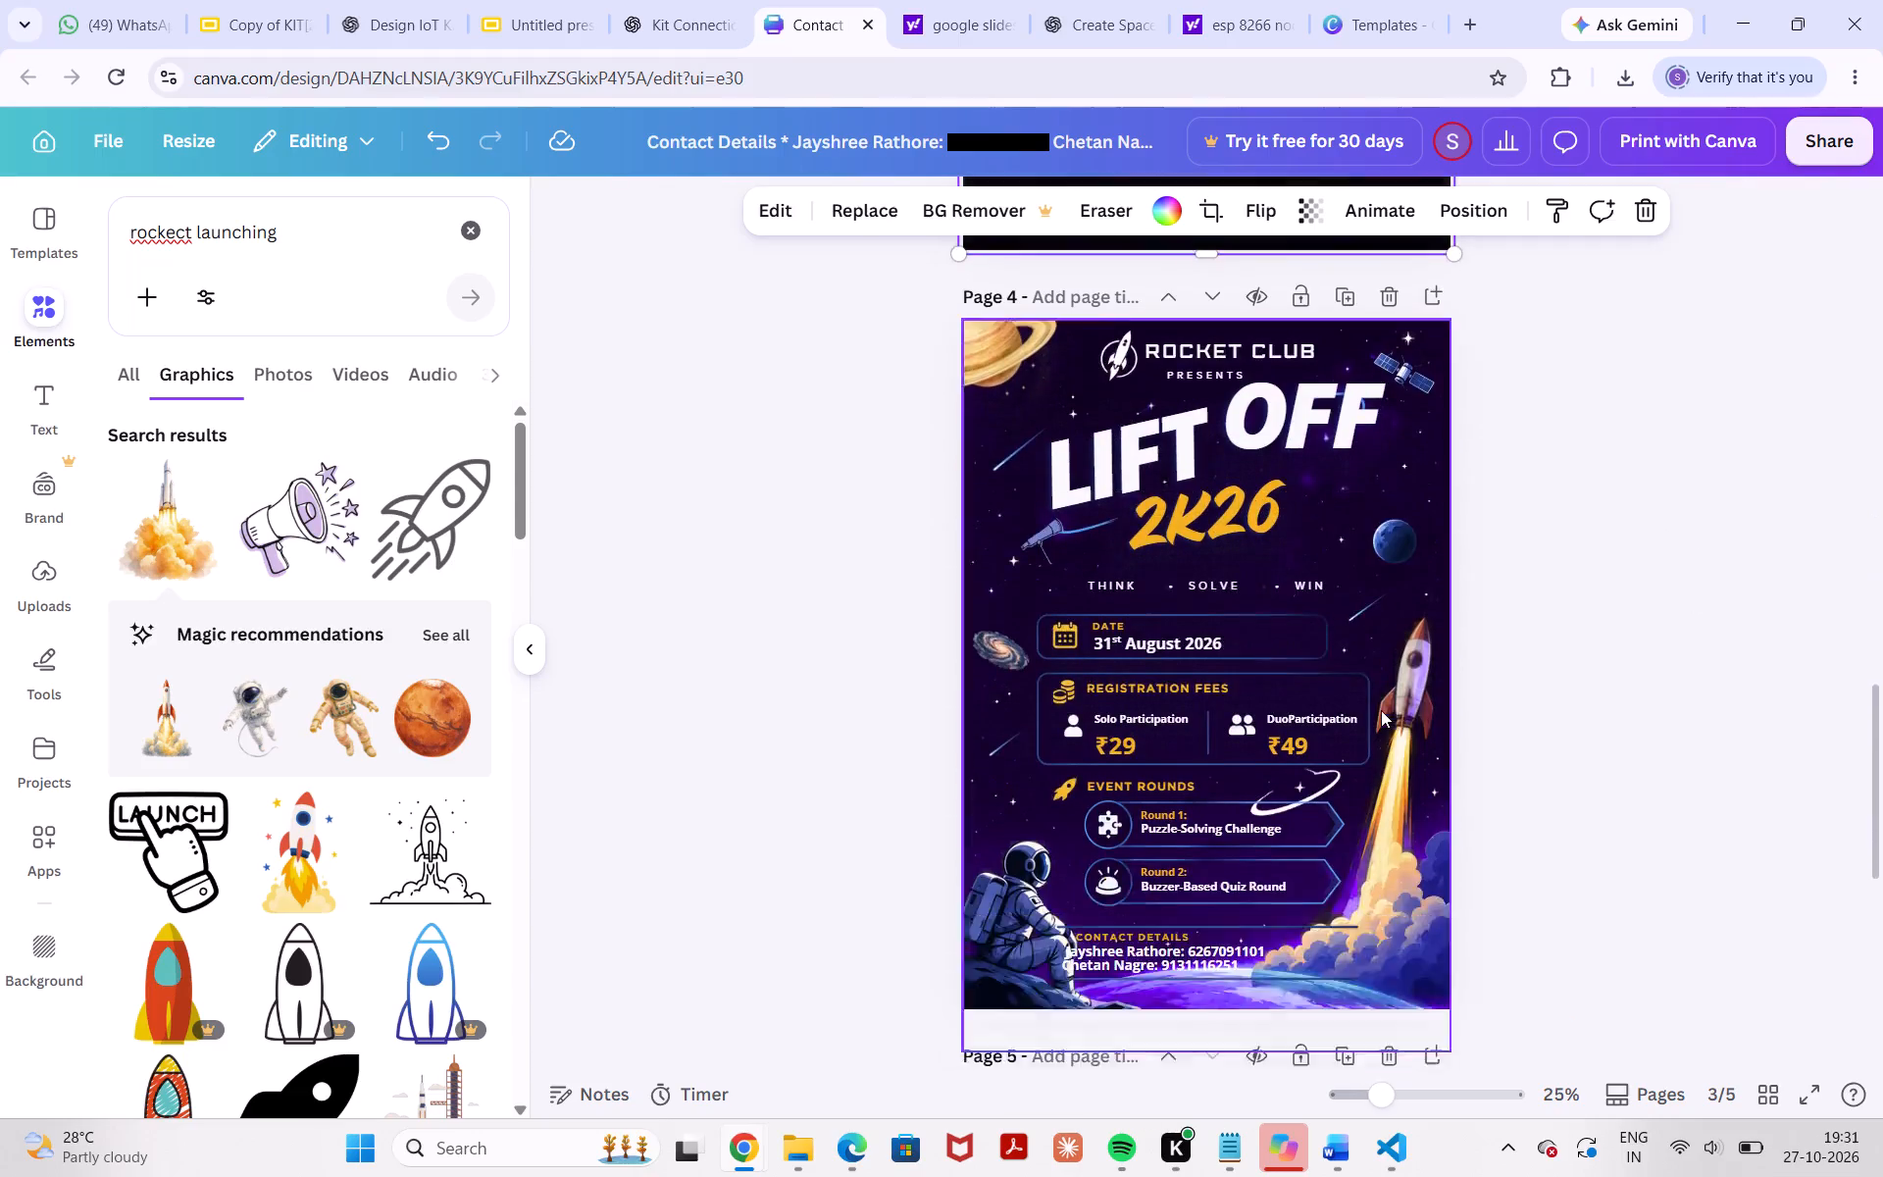
scroll(1381, 710, "down", 5)
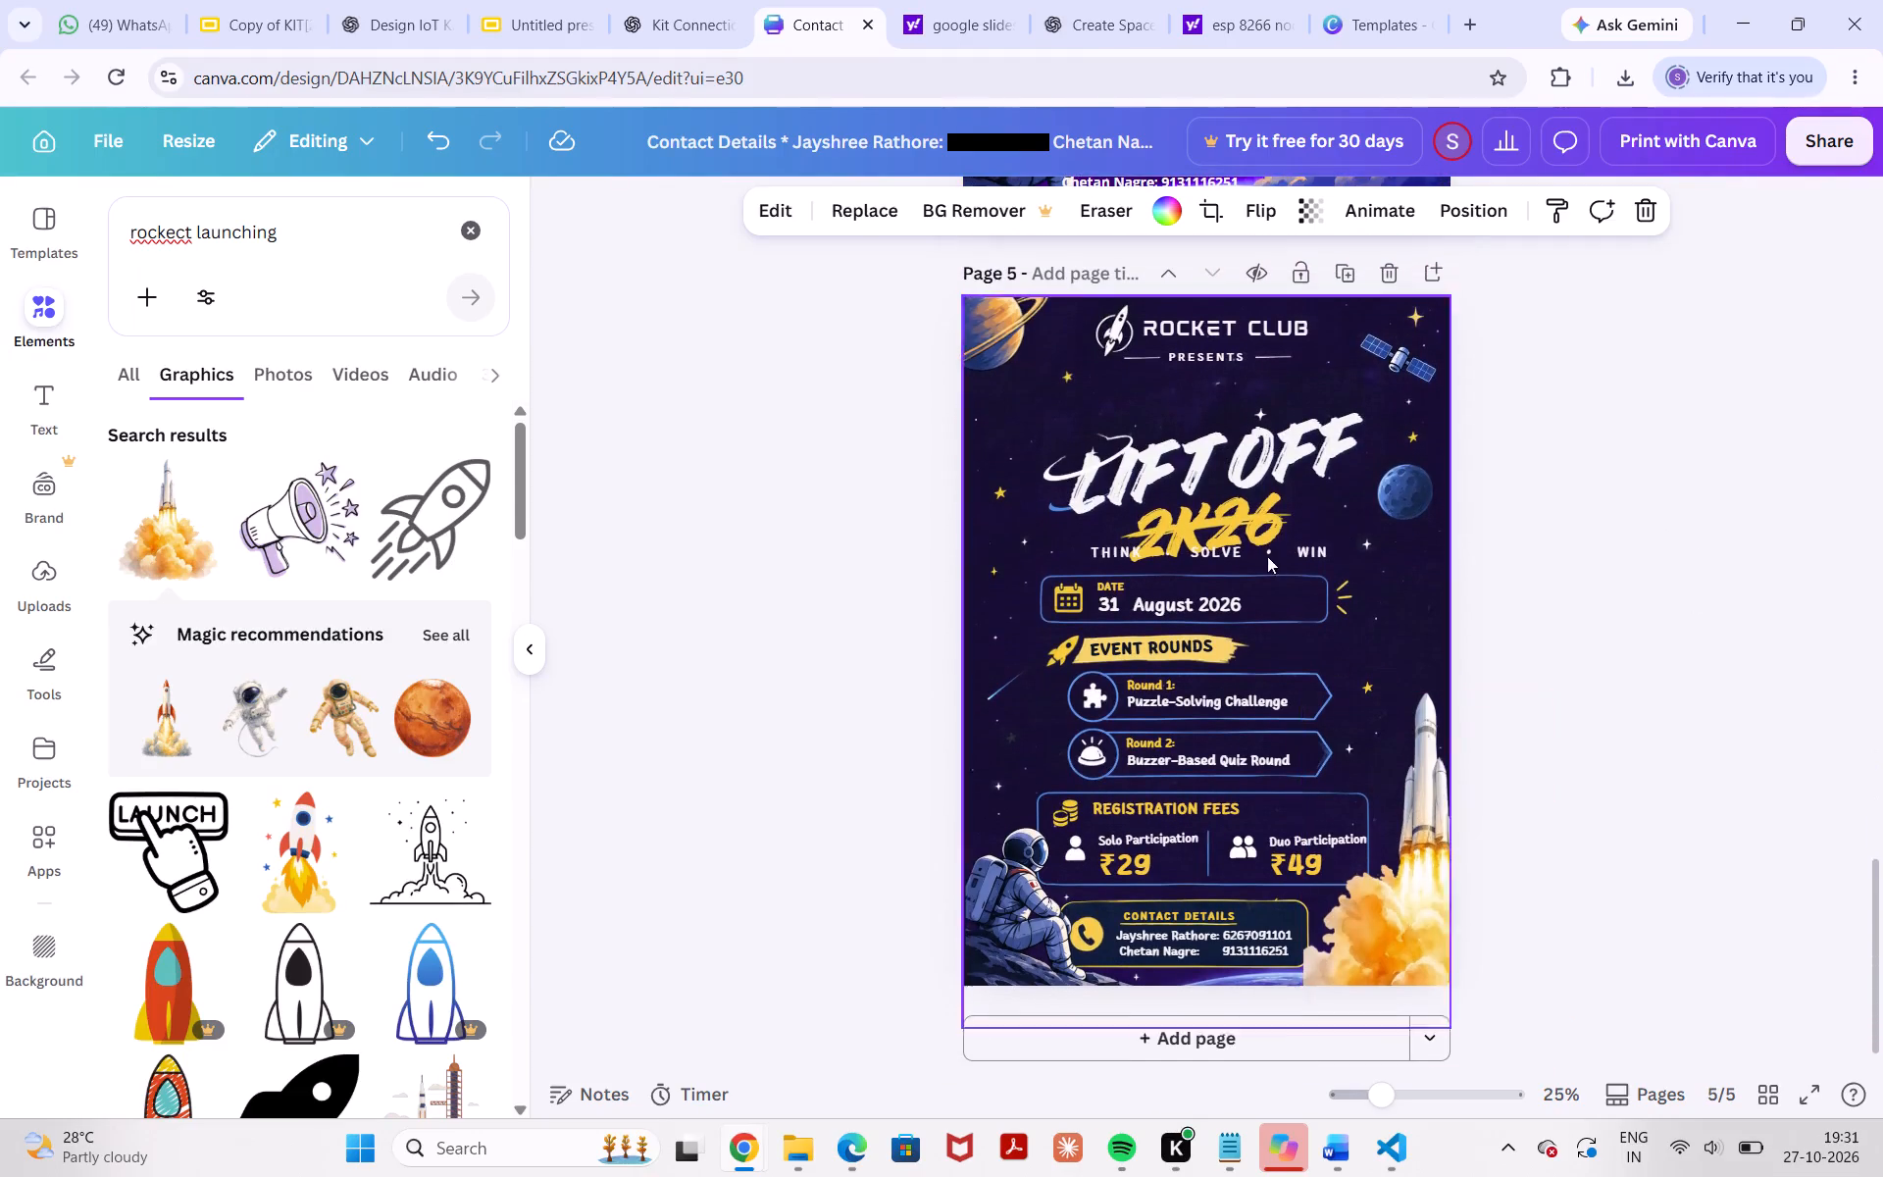
left_click_drag(1233, 499, 1236, 461)
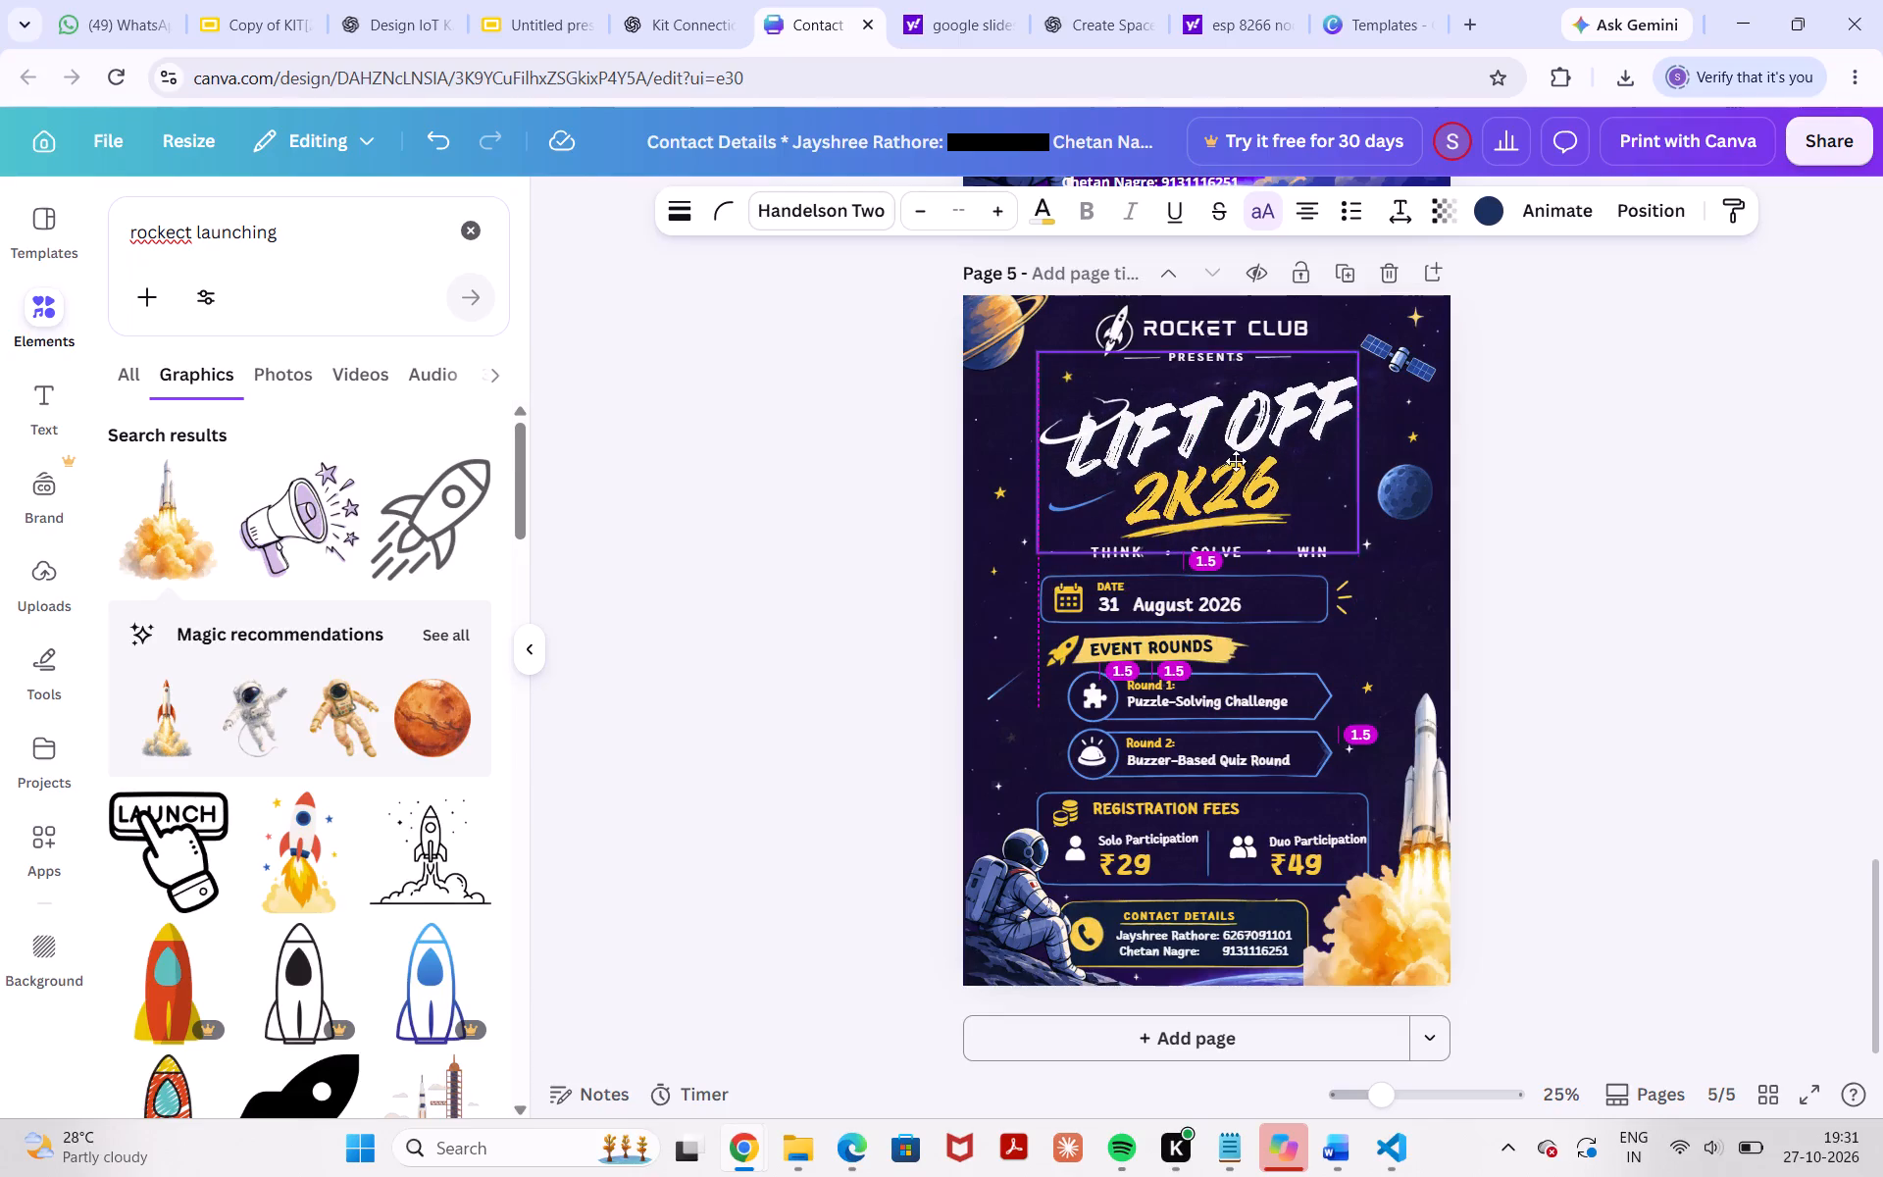
left_click_drag(1236, 461, 1237, 454)
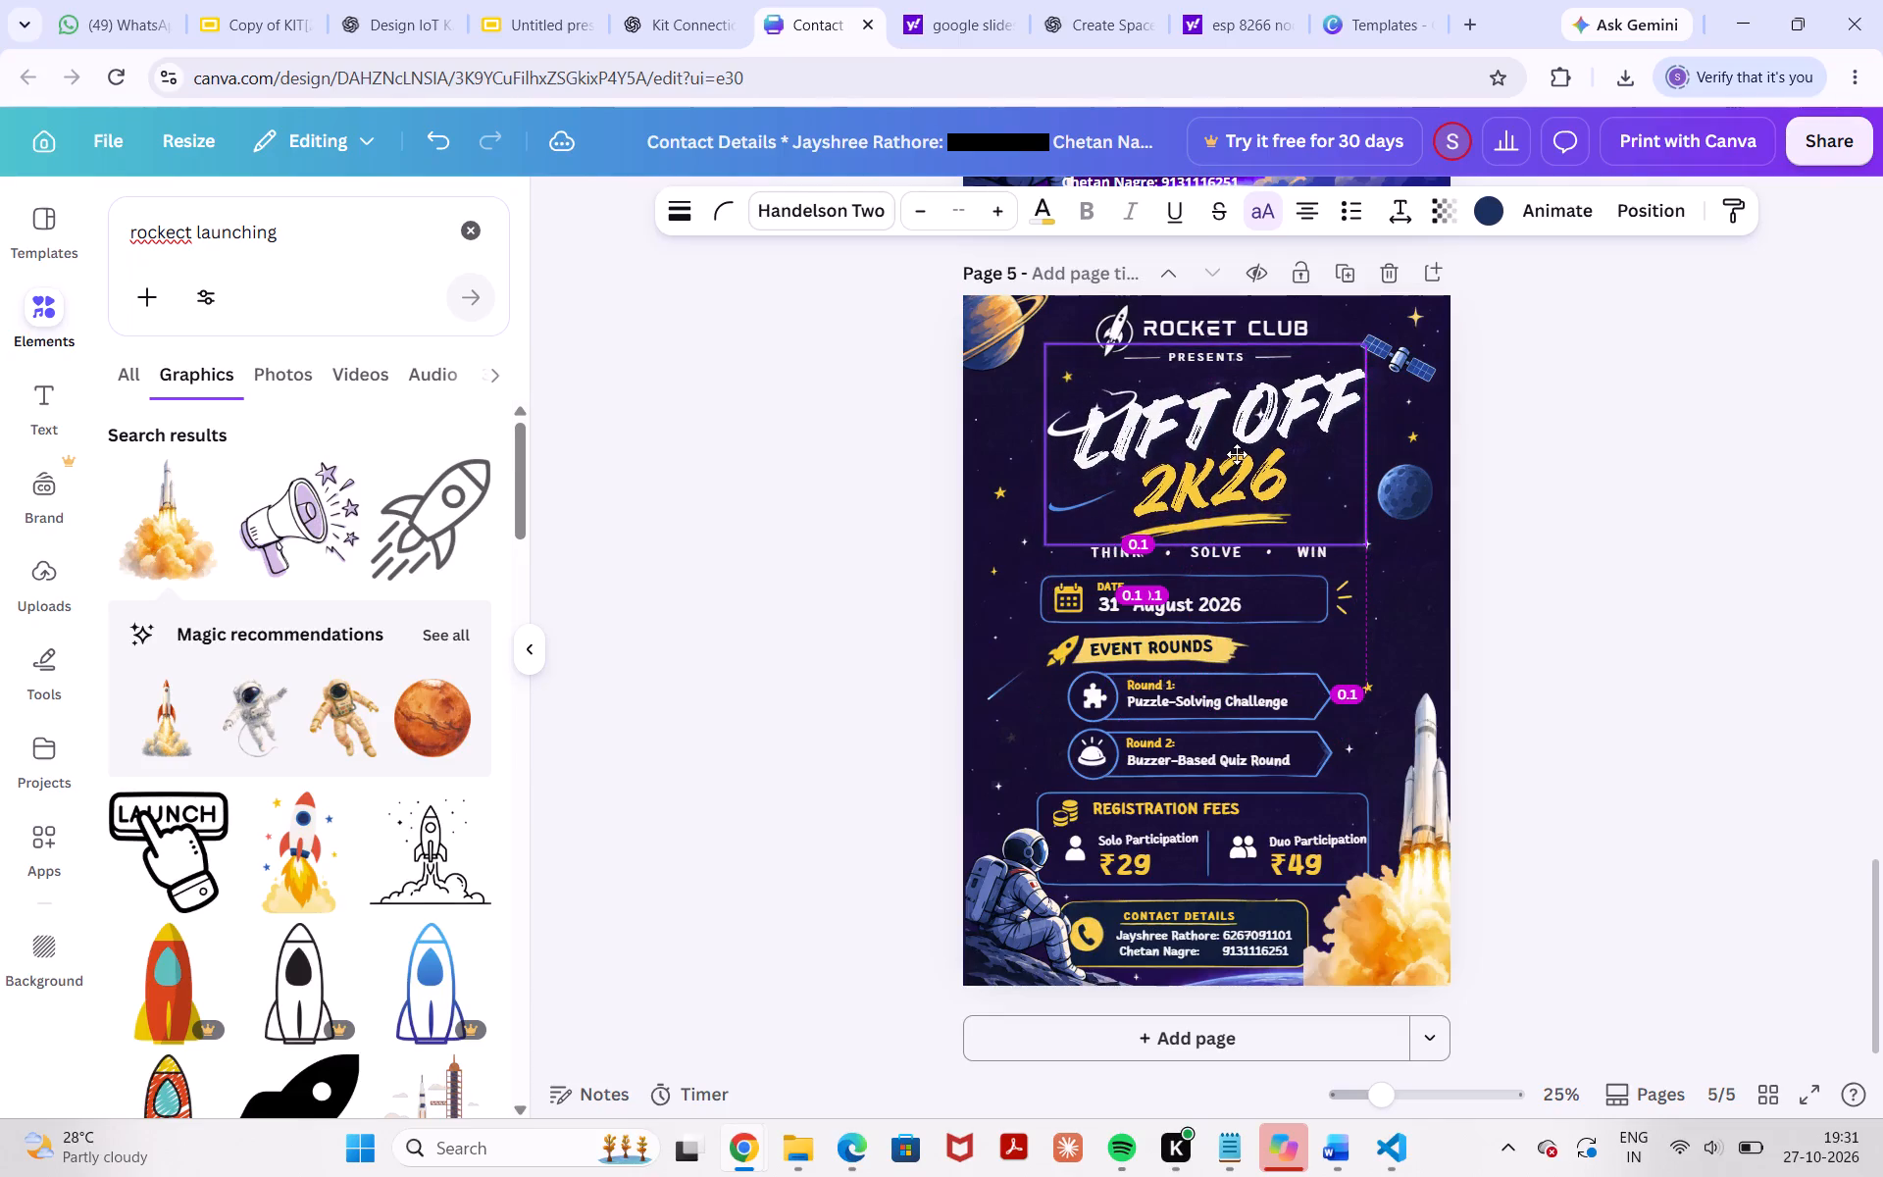
left_click_drag(1237, 454, 1231, 454)
left_click(1660, 550)
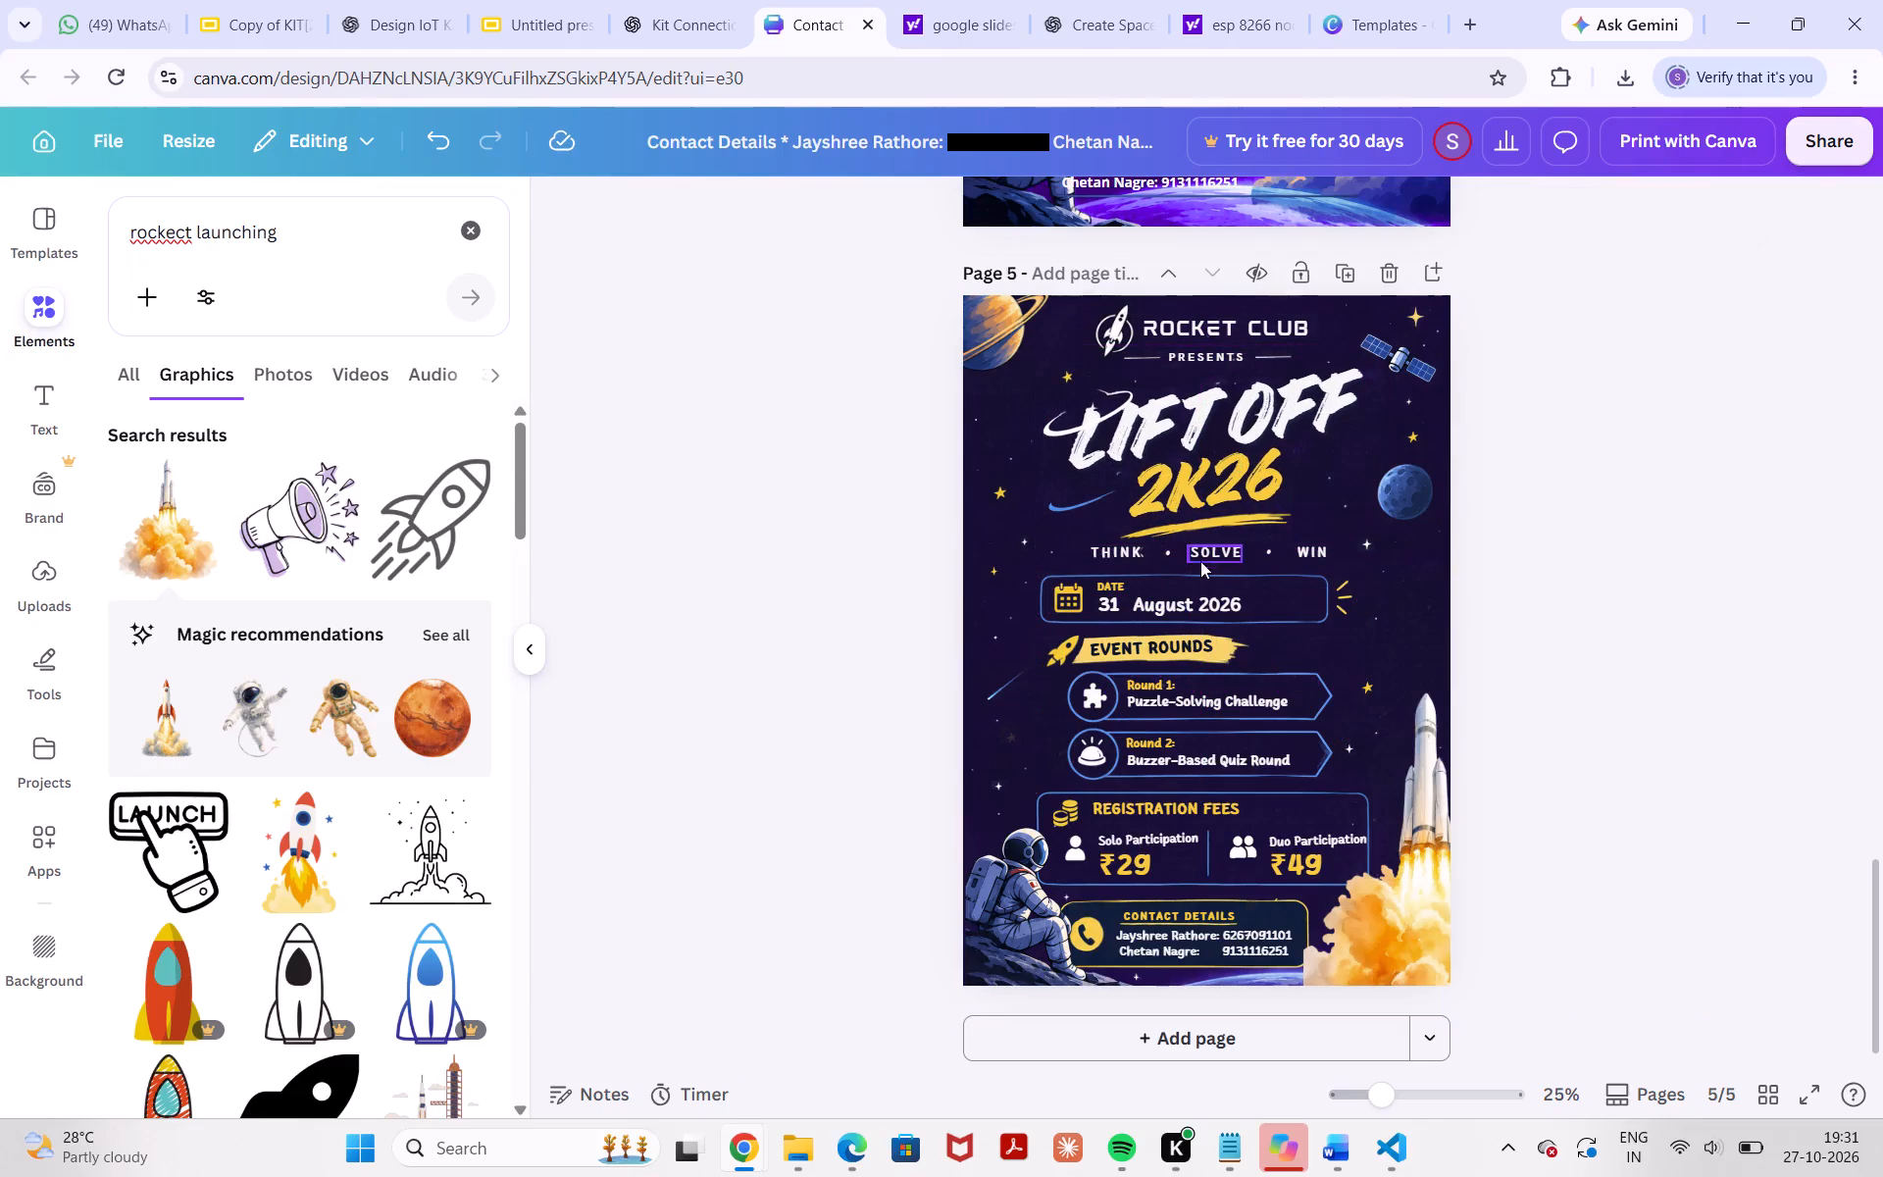
Copy the THINK, SOLVE and WIN texts from page 5 onto page 3, just below the LIFT OFF 2K26 title.
left_click(1129, 548)
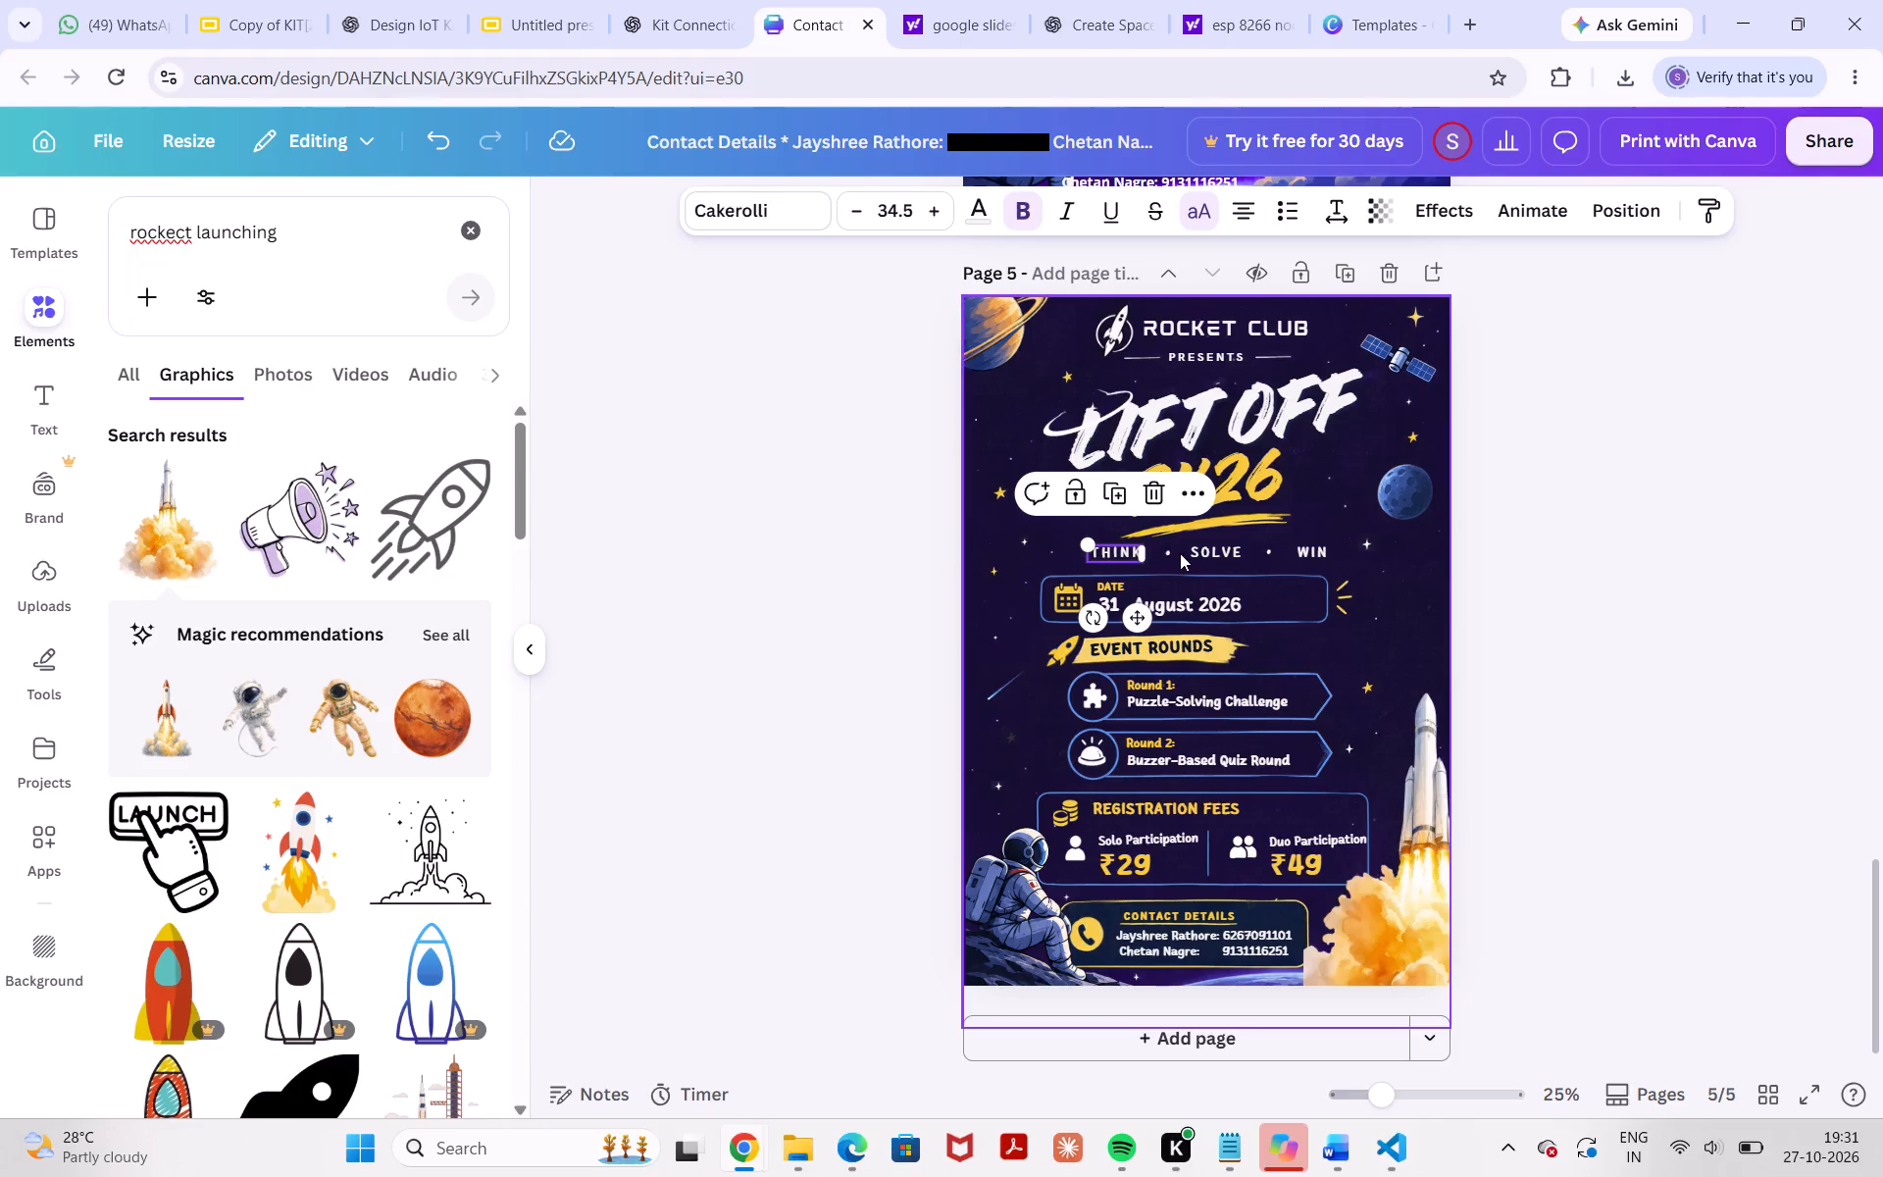
left_click(1211, 555, "shift")
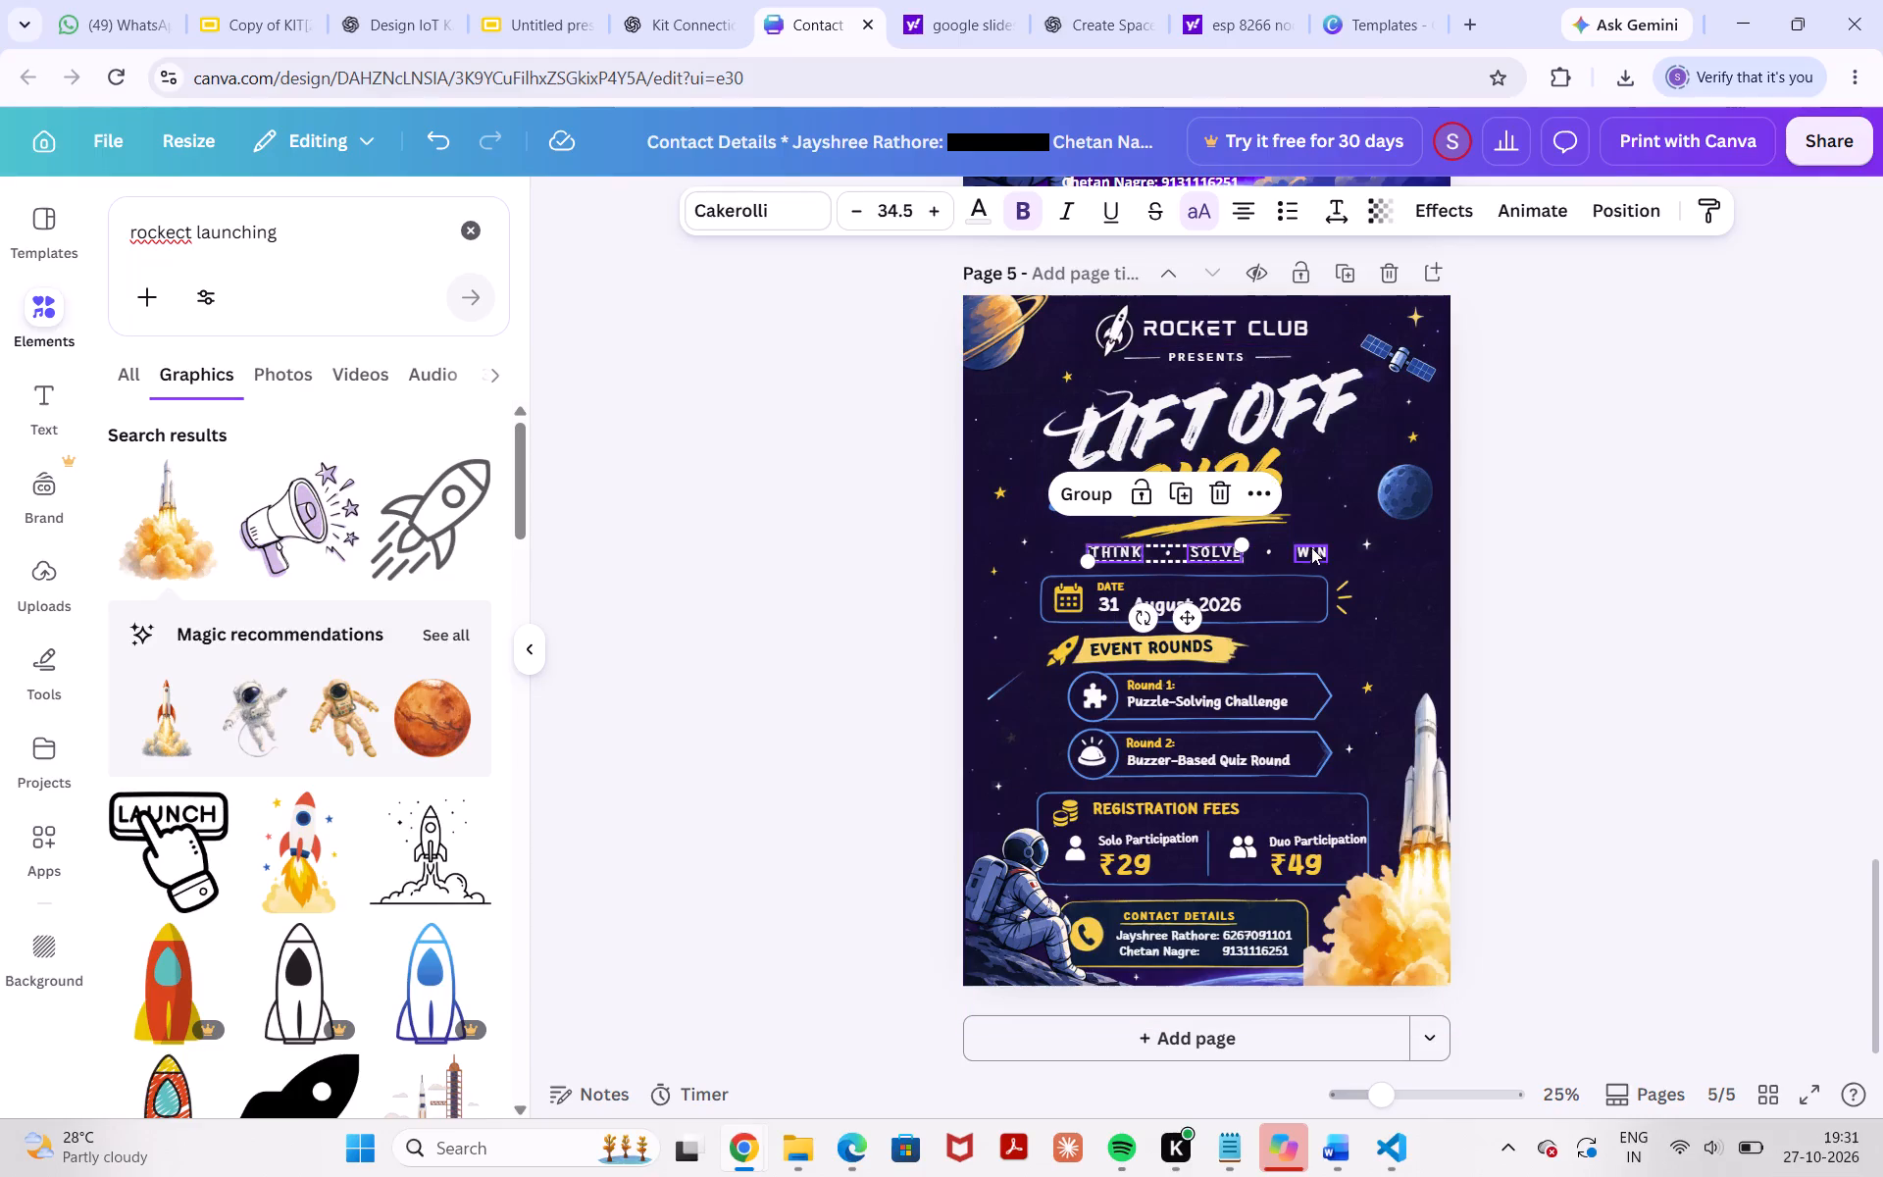
left_click(1309, 555, "shift")
key("ctrl+c")
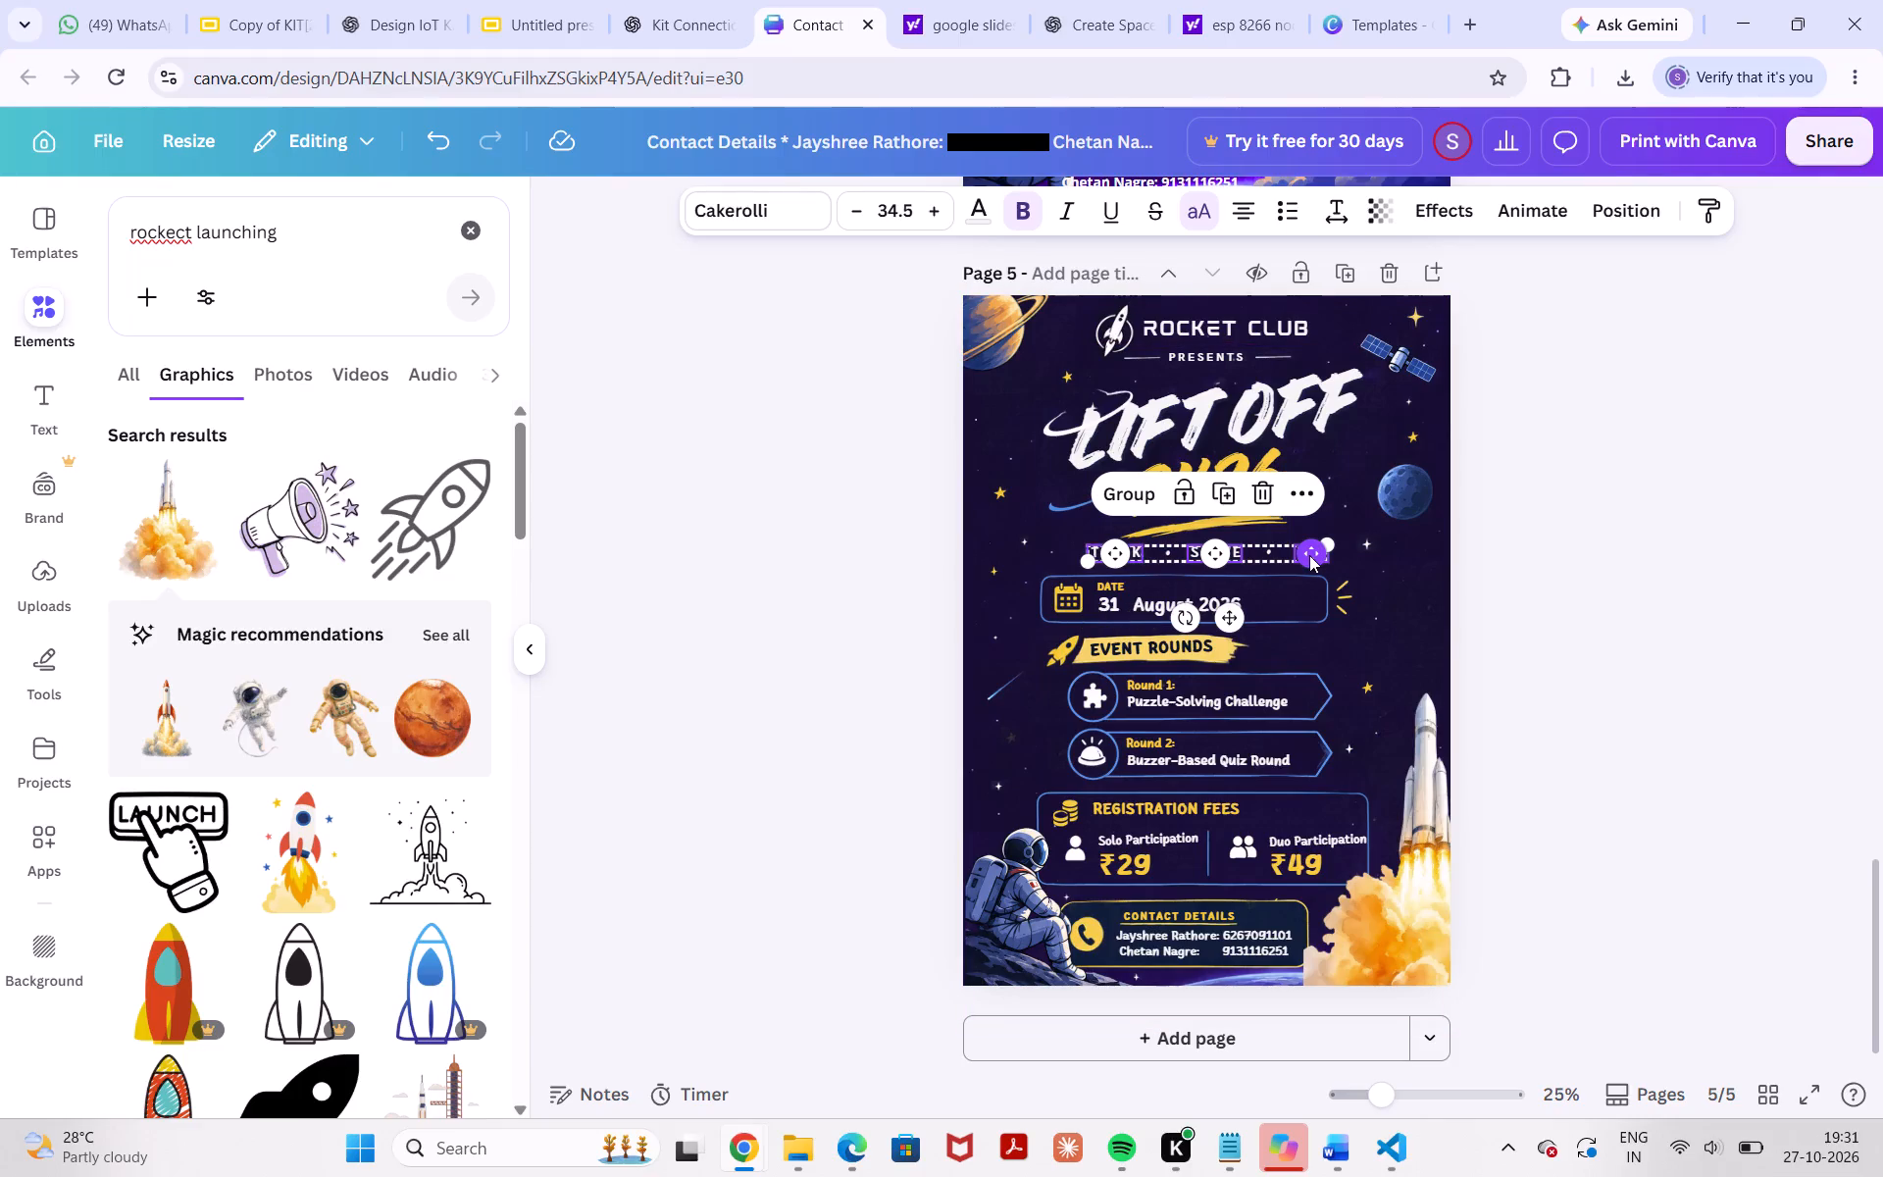
scroll(1309, 555, "up", 9)
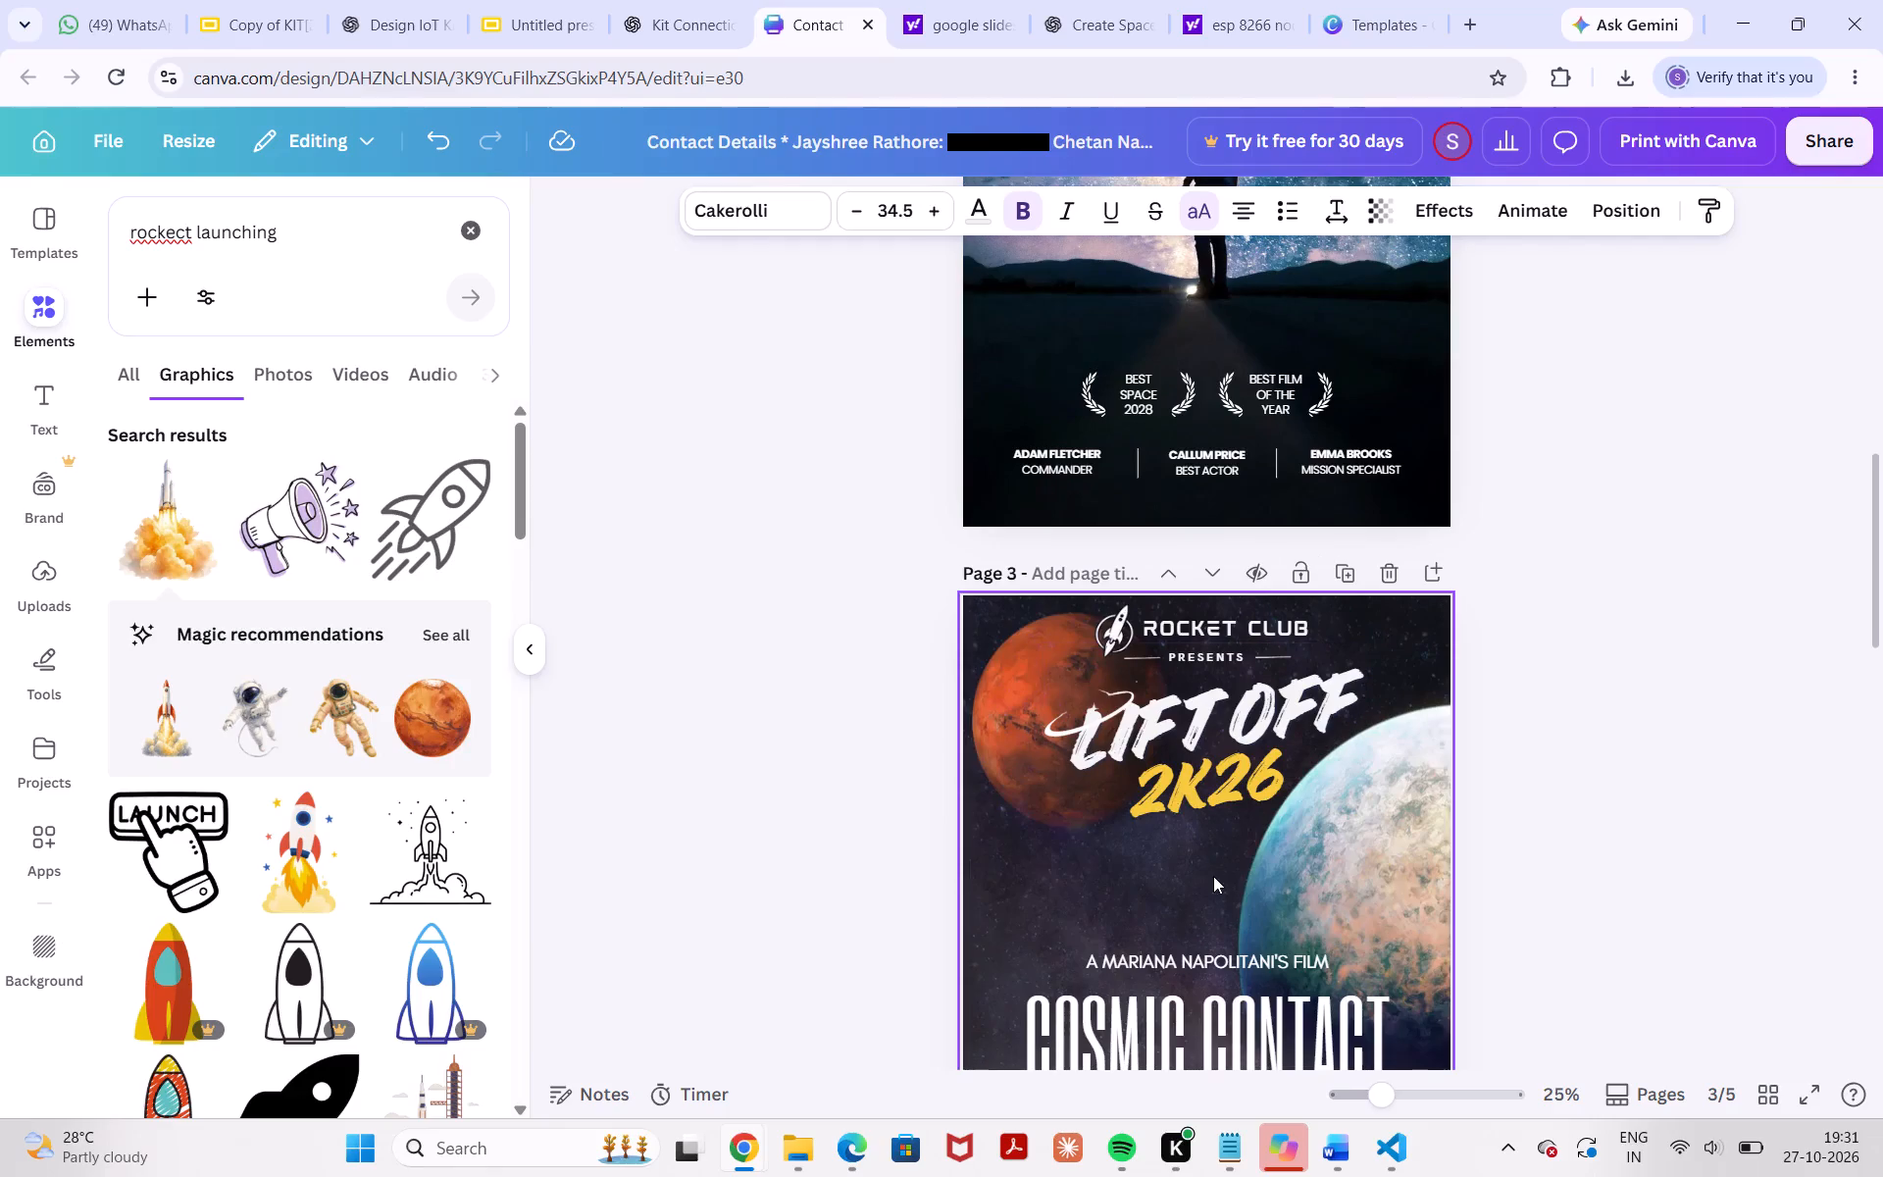
left_click(1178, 905)
key("ctrl+v")
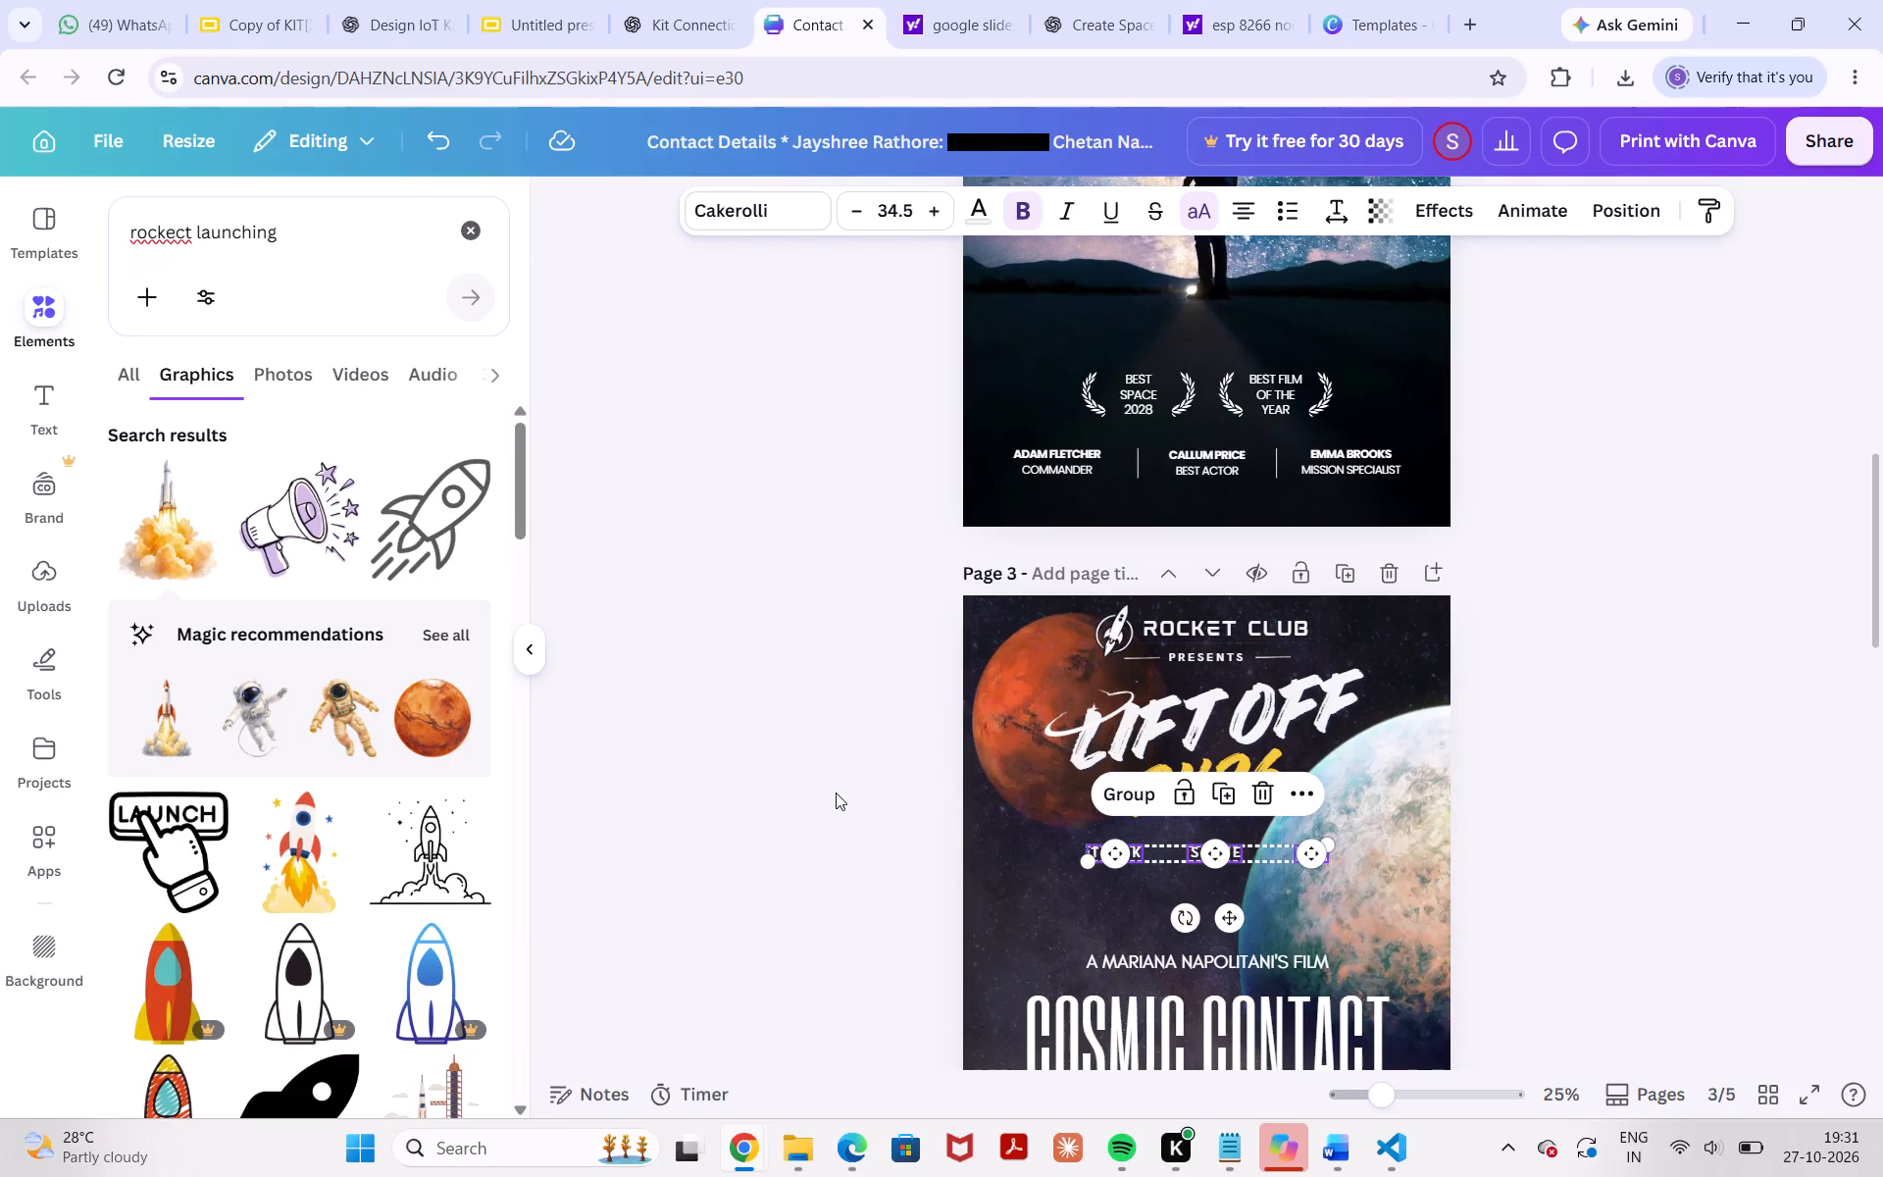
left_click(836, 793)
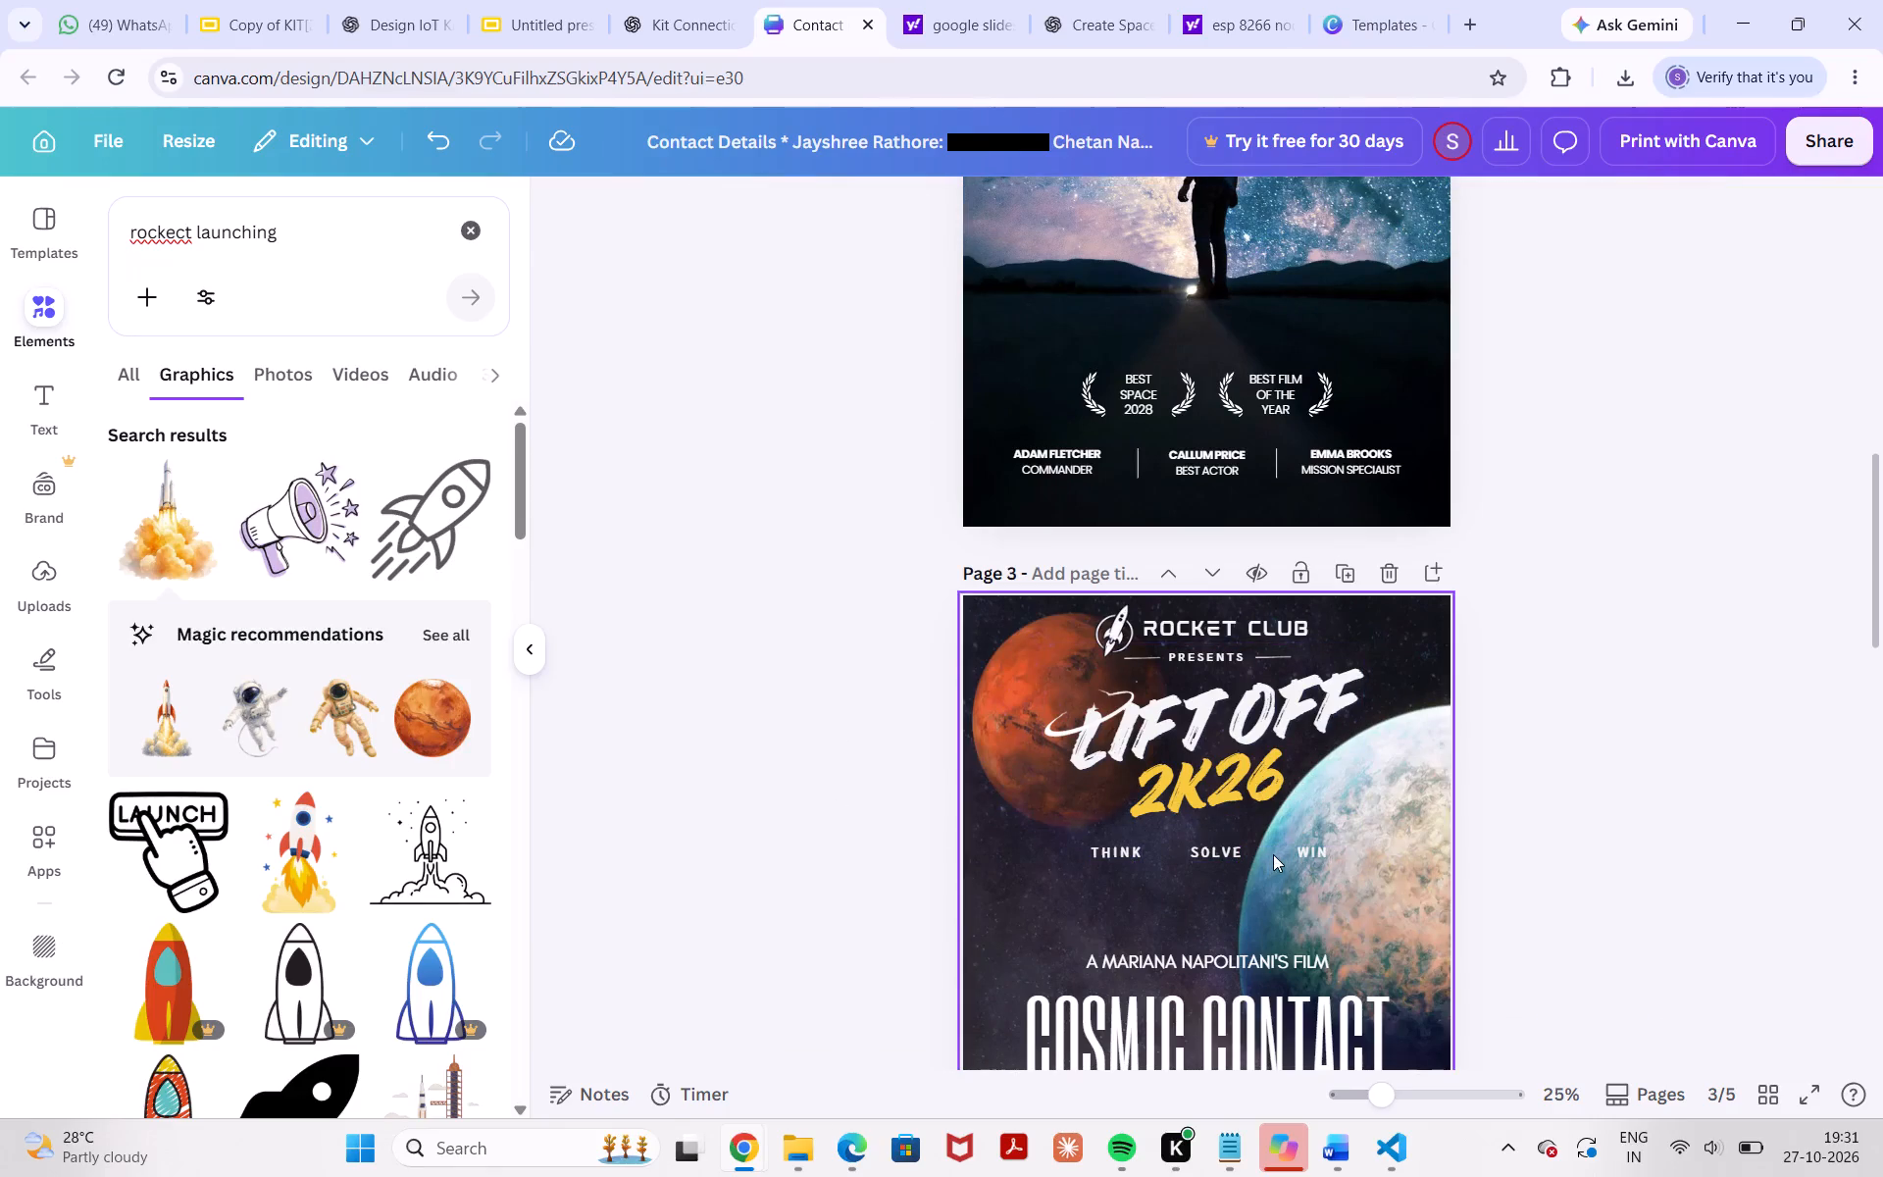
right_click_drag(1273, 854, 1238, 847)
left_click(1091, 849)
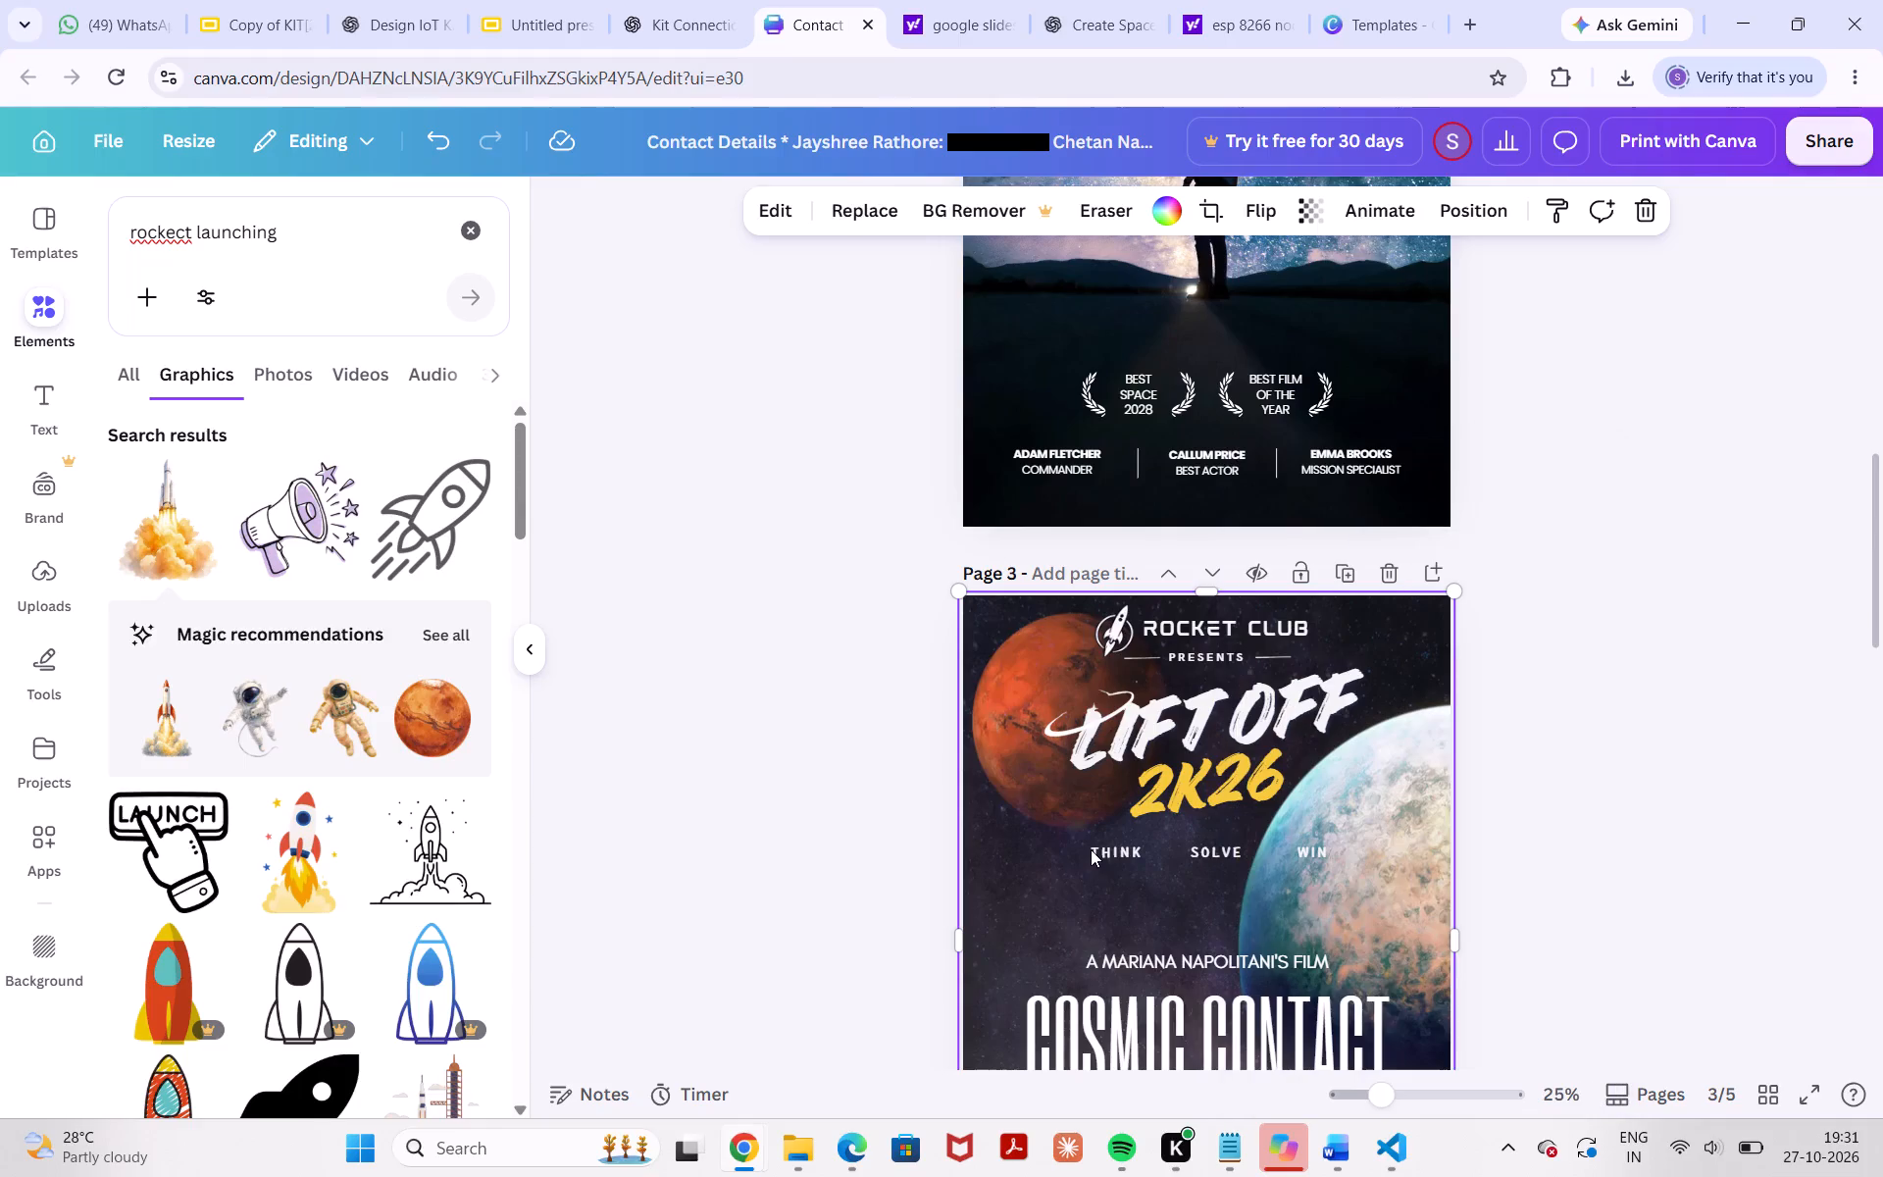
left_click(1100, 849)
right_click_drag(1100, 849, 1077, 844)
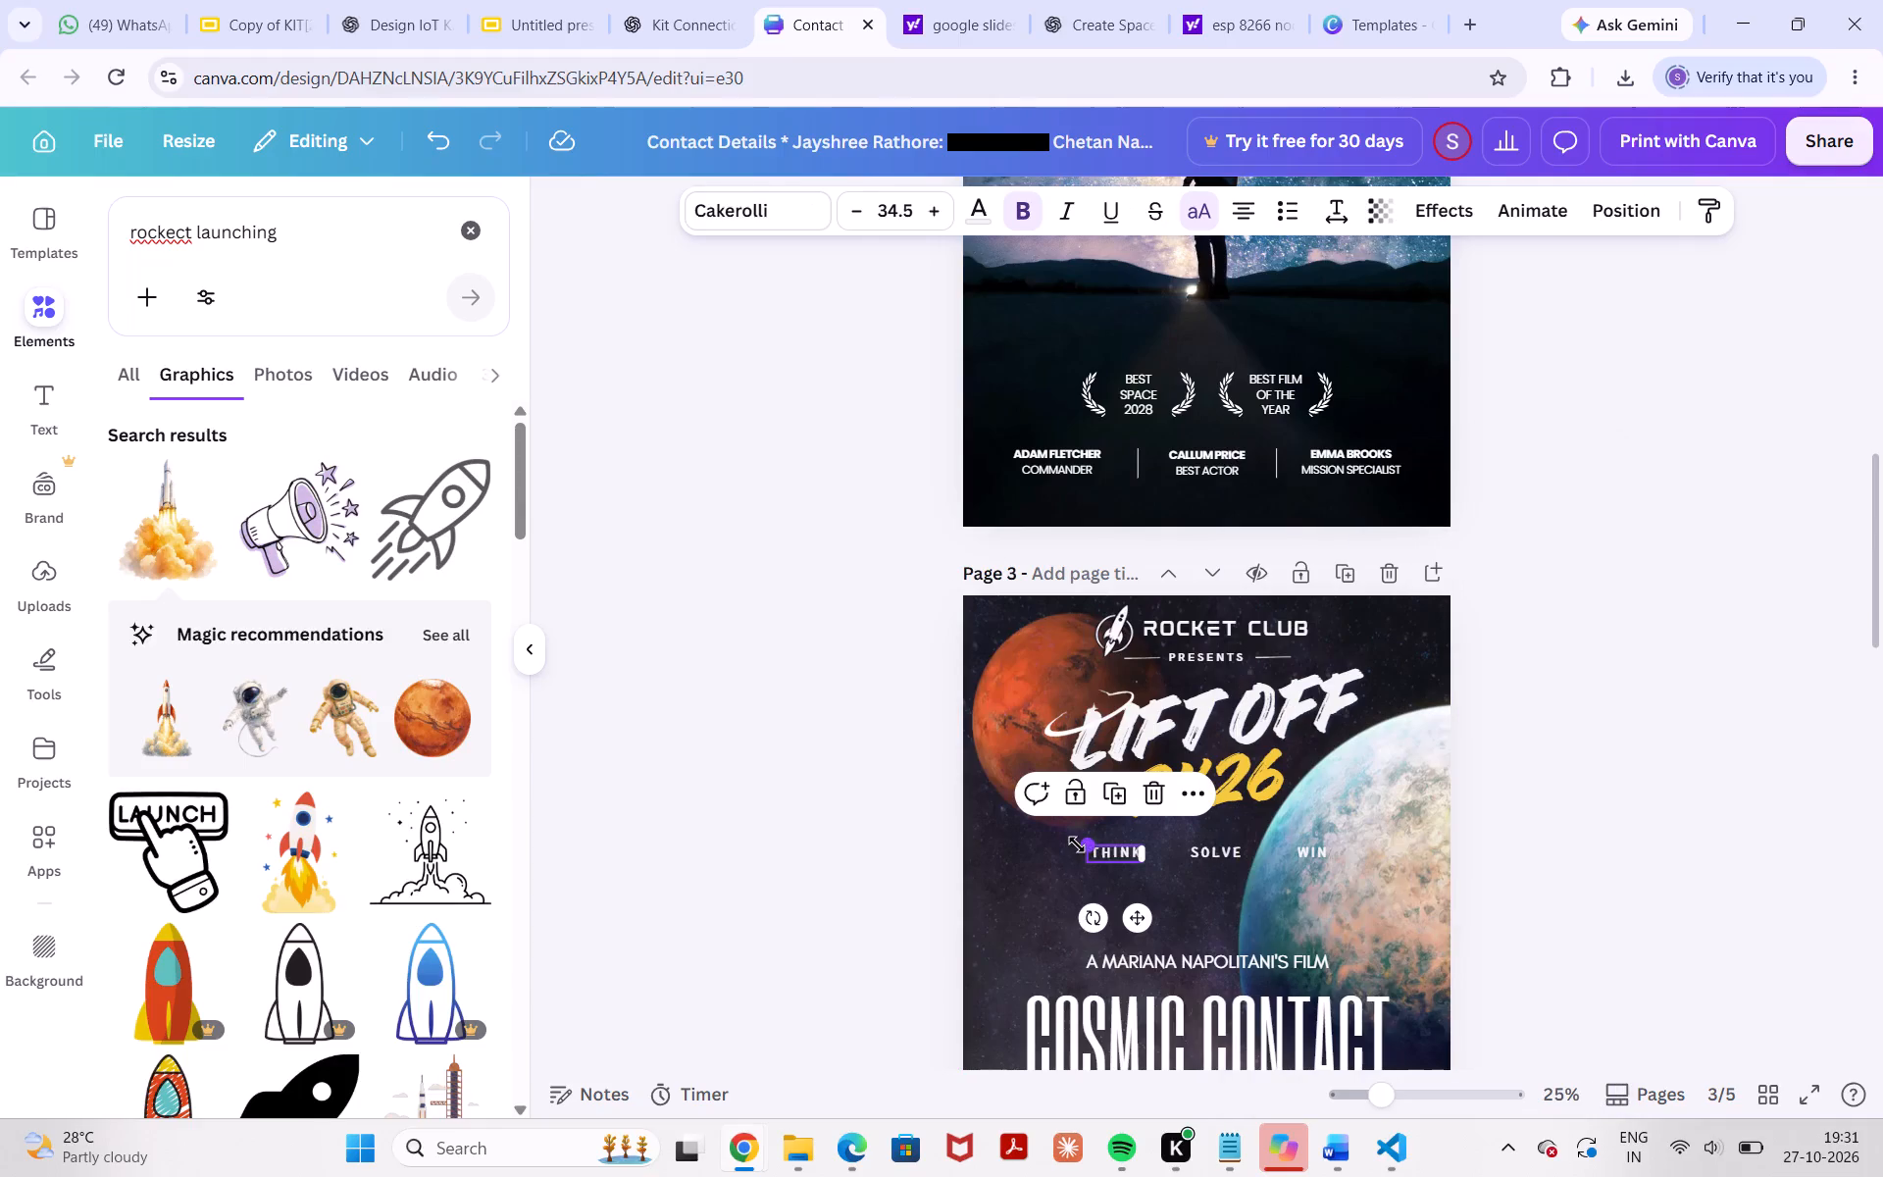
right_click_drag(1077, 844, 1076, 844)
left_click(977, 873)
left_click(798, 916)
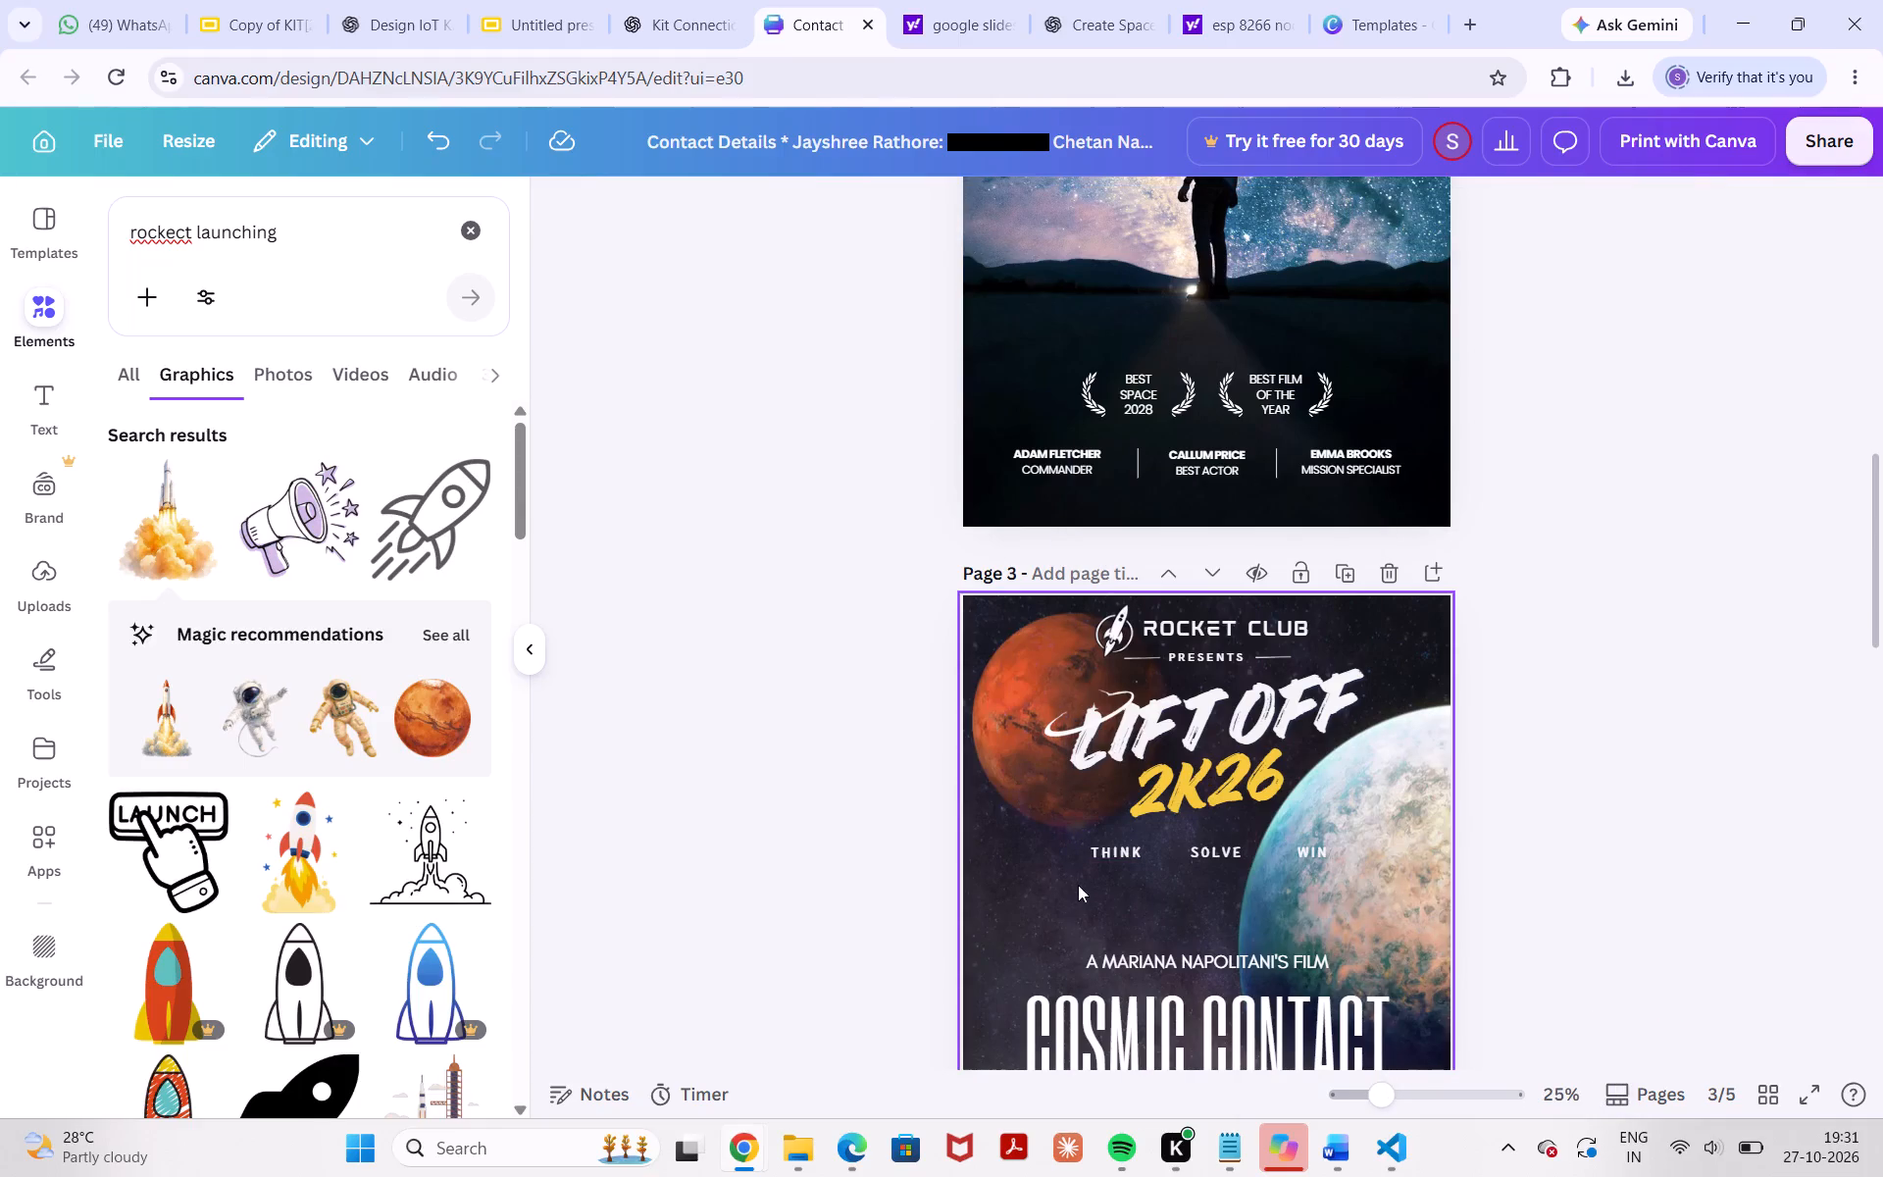
Delete page 3's COSMIC CONTACT title, the film credit line above it and the cast list below.
scroll(1014, 898, "down", 3)
left_click(1275, 728)
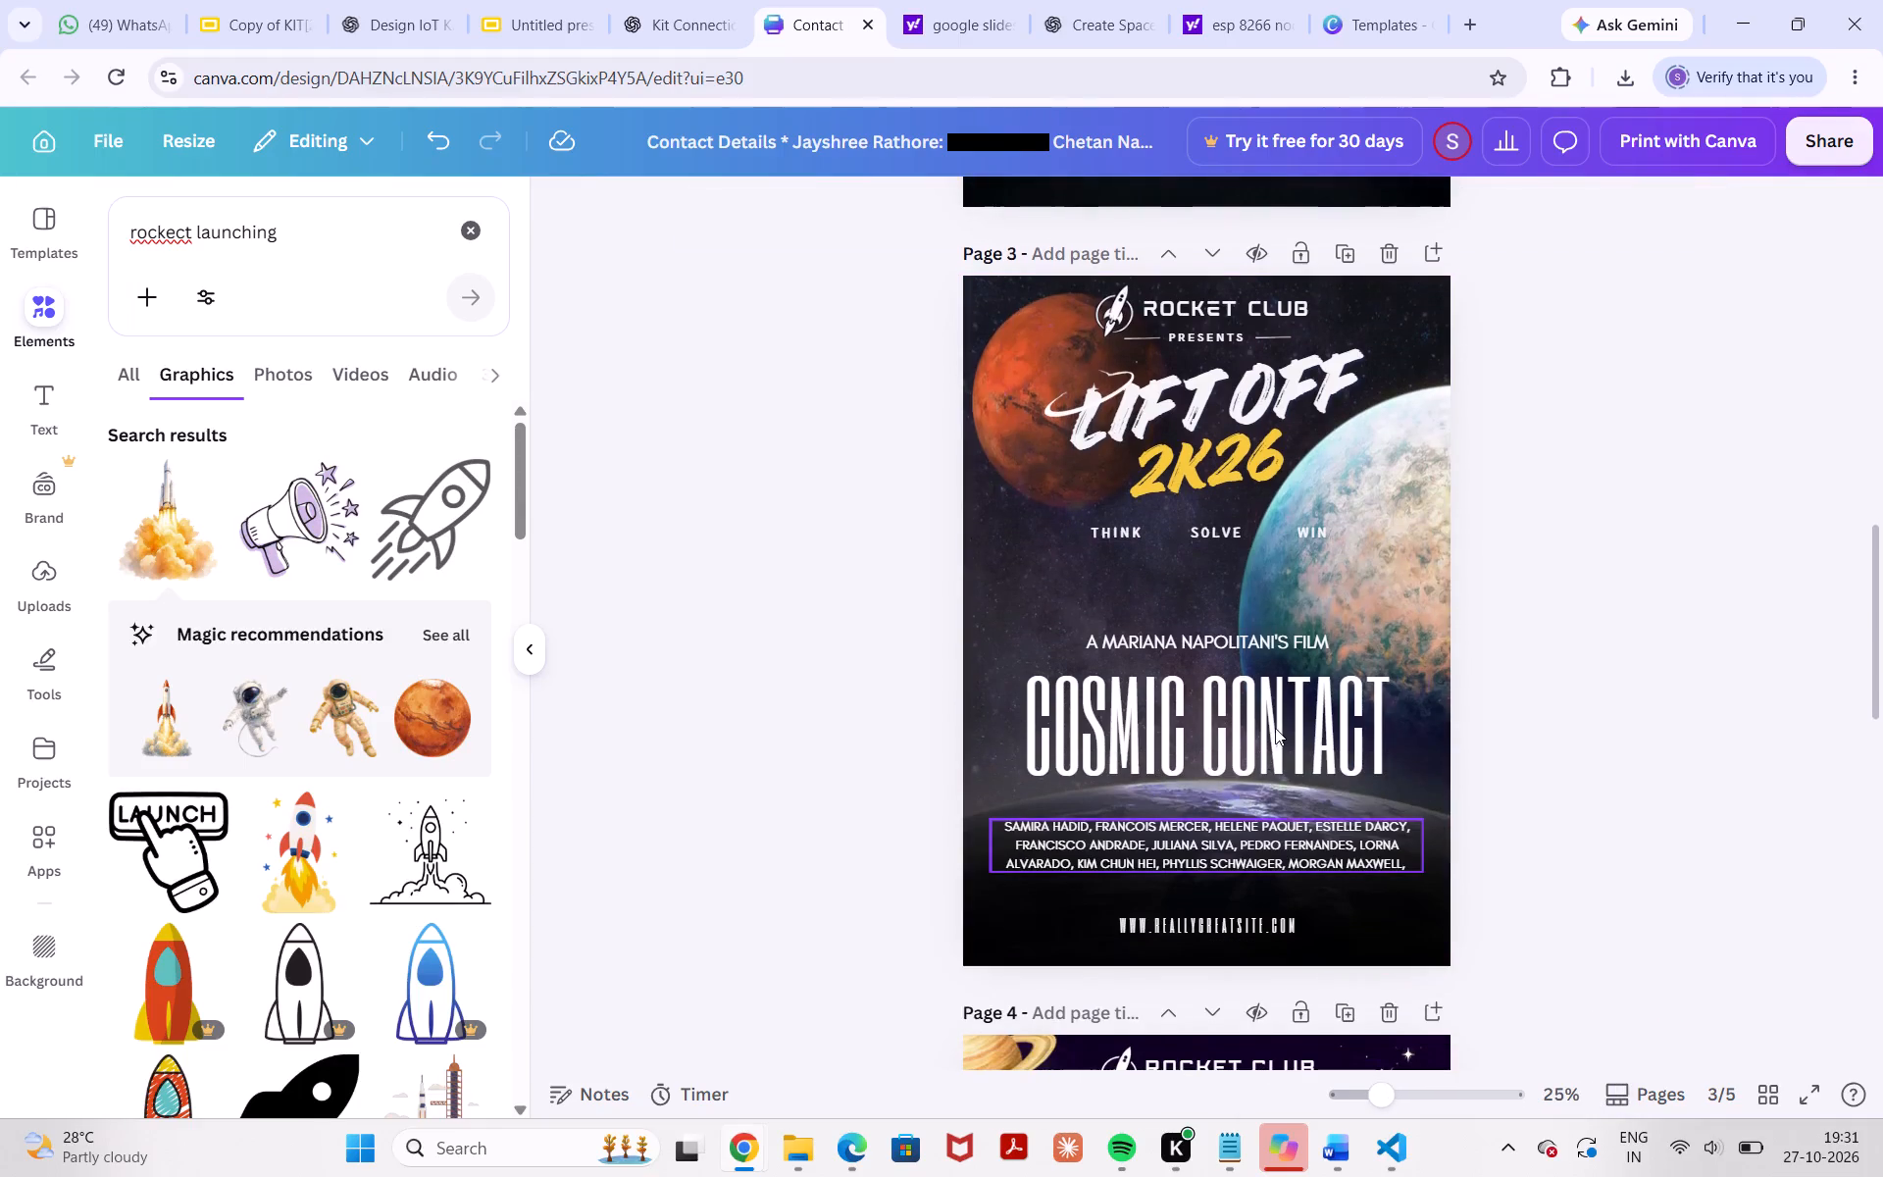
key("Delete")
left_click_drag(1275, 728, 1250, 637)
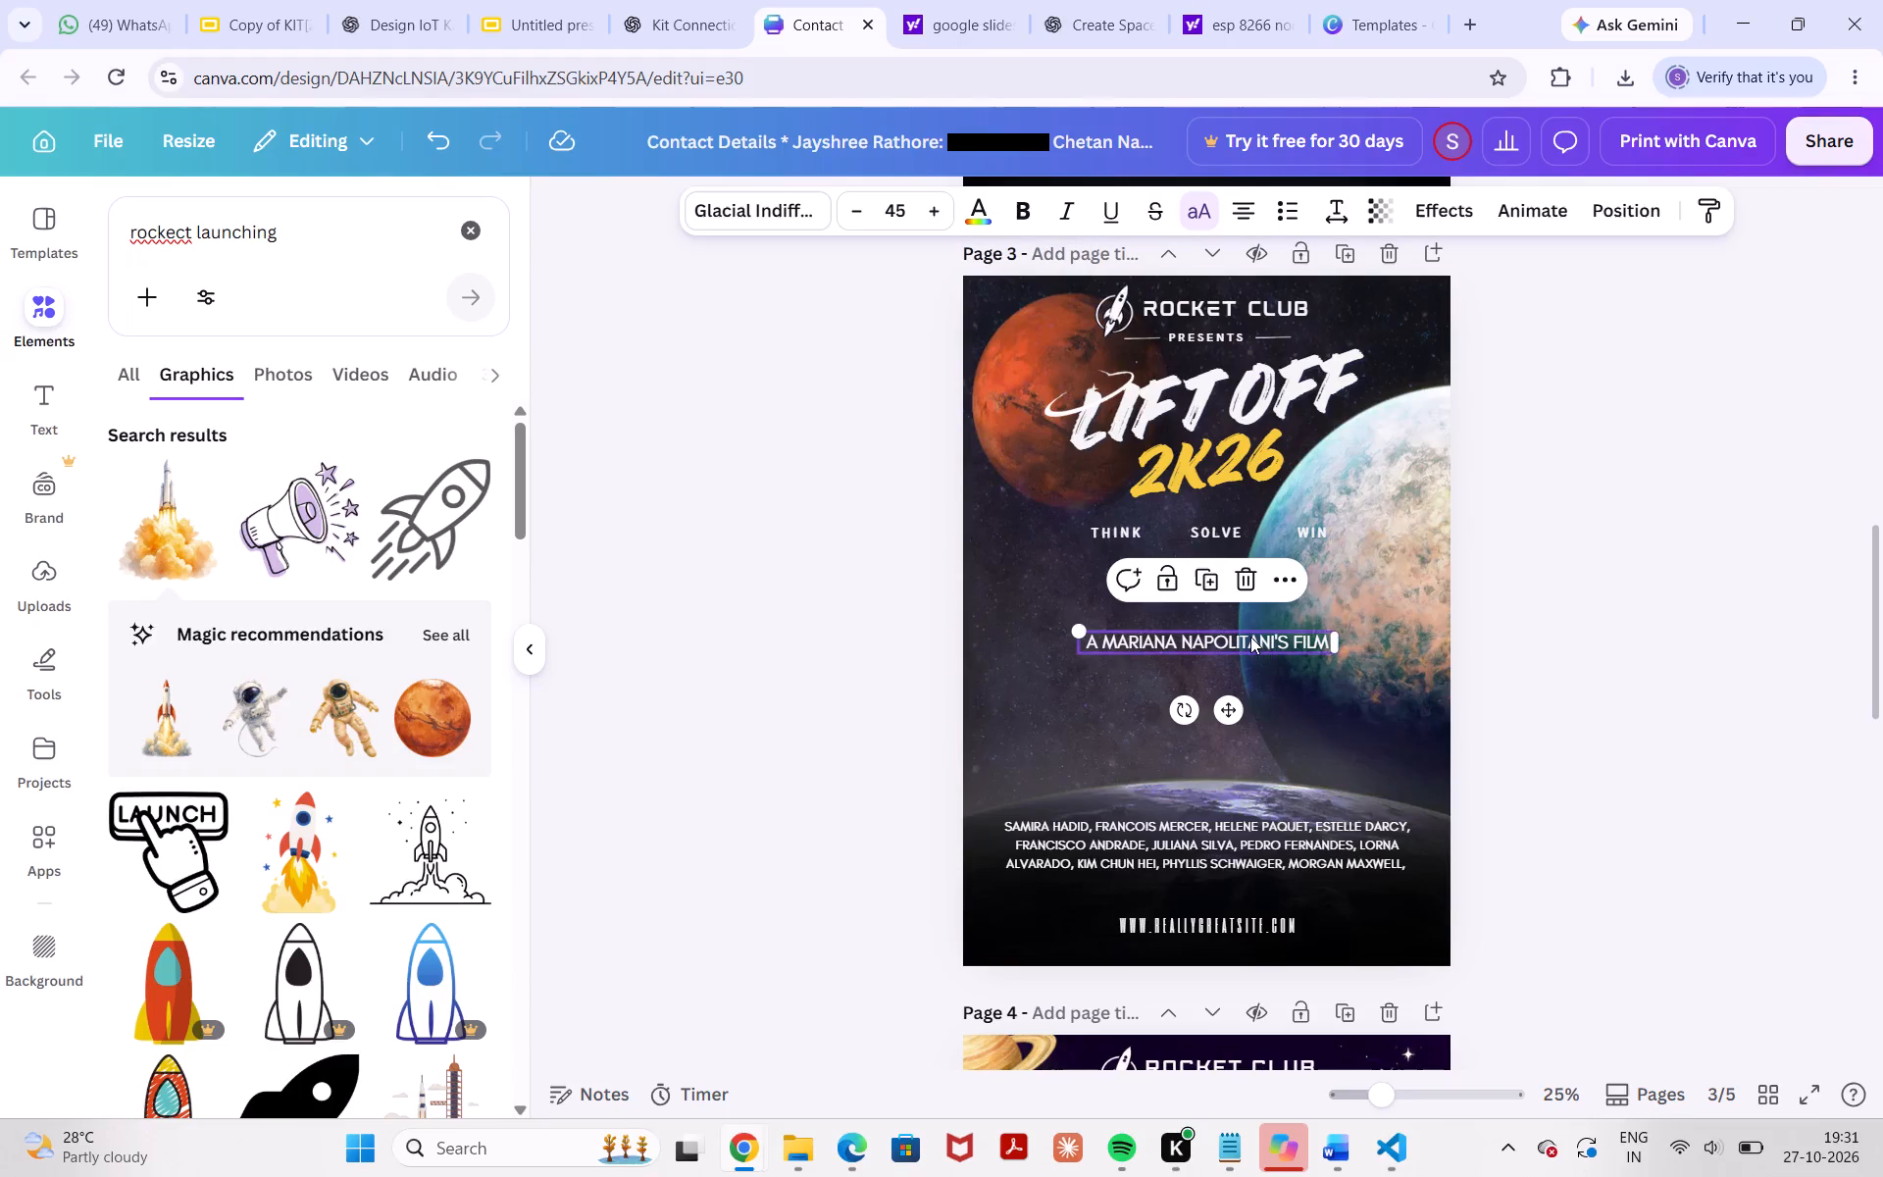
left_click(1250, 637)
key("Delete")
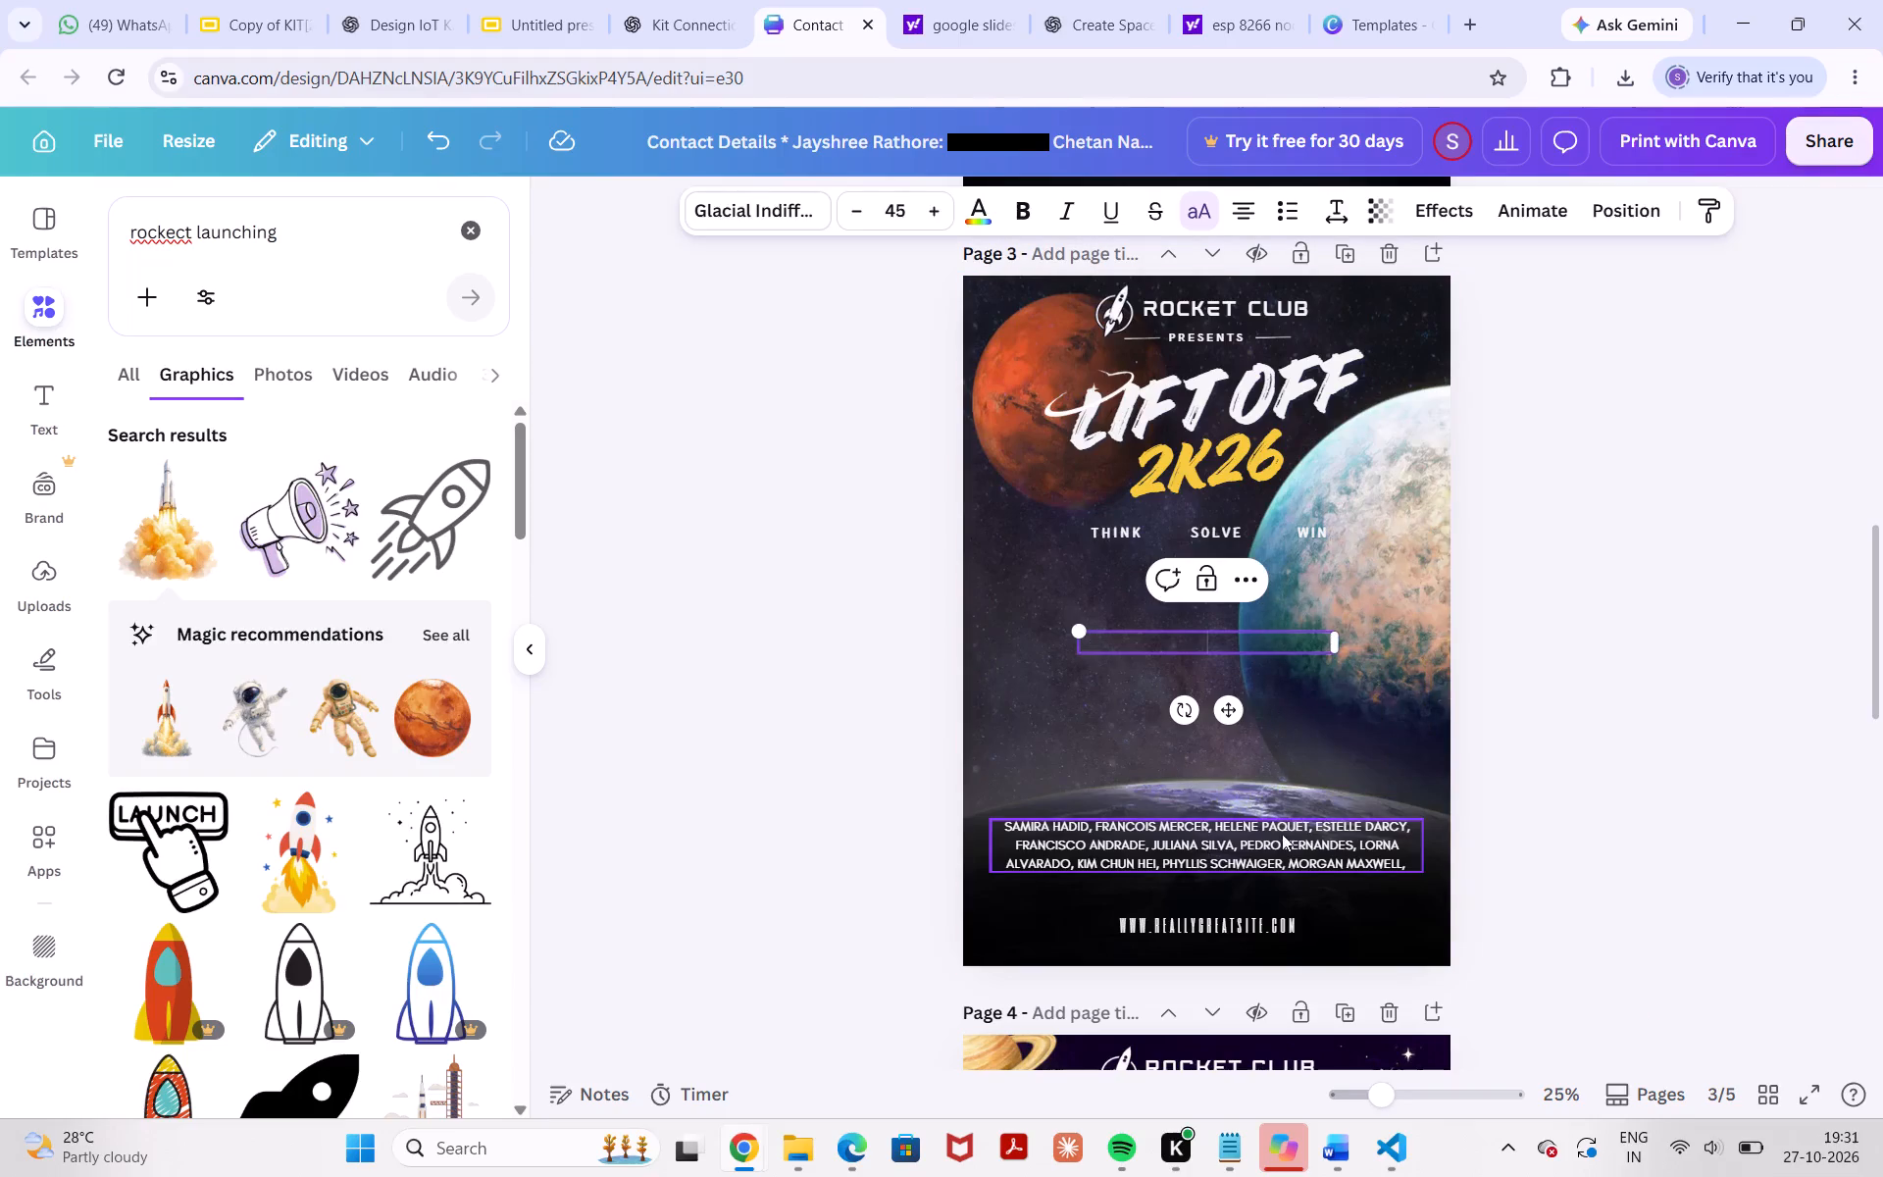
left_click(1282, 842)
key("Delete")
Delete the website address line at the bottom of page 3's poster.
left_click(1272, 930)
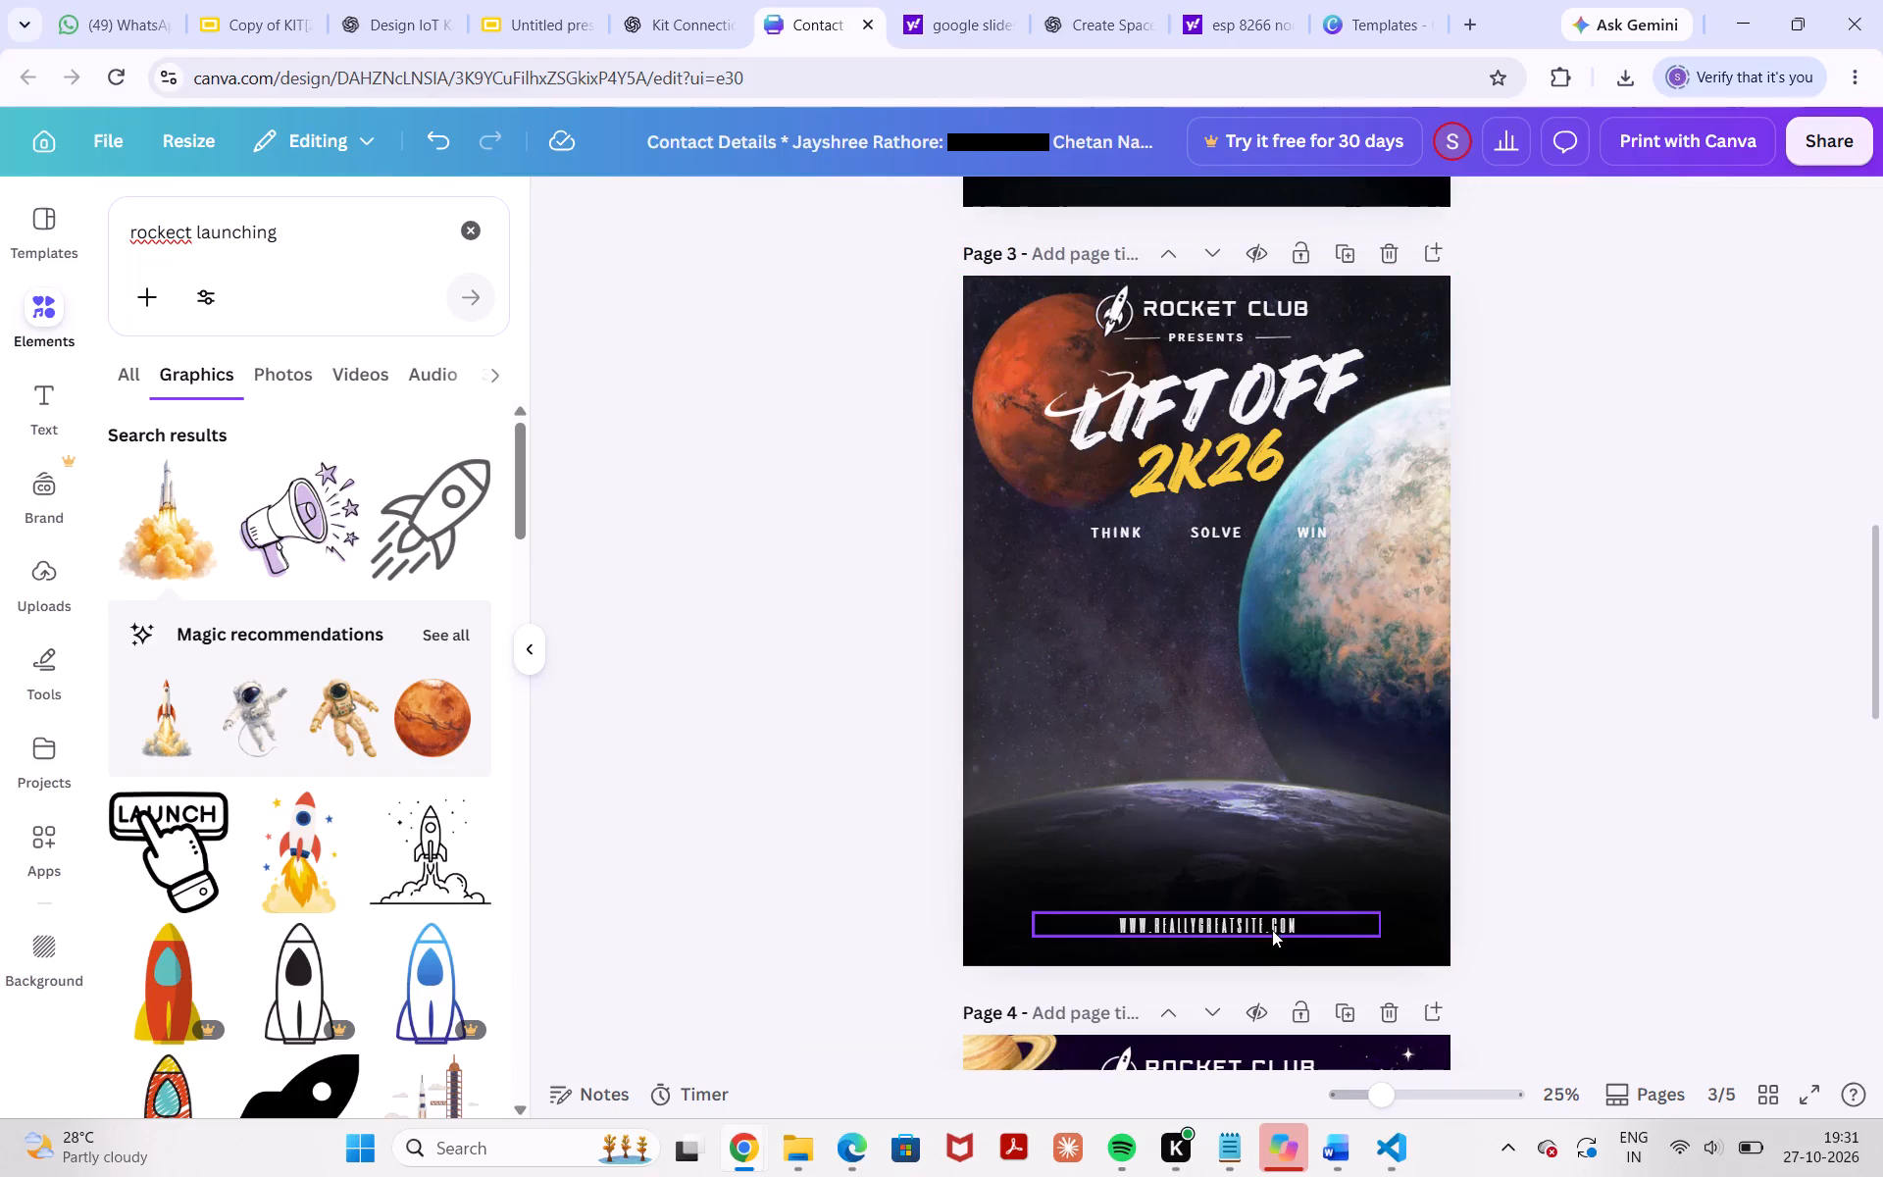
key("Delete")
Group page 5's date box frame, calendar icon, DATE label and 31 August 2026 texts.
scroll(1272, 930, "down", 9)
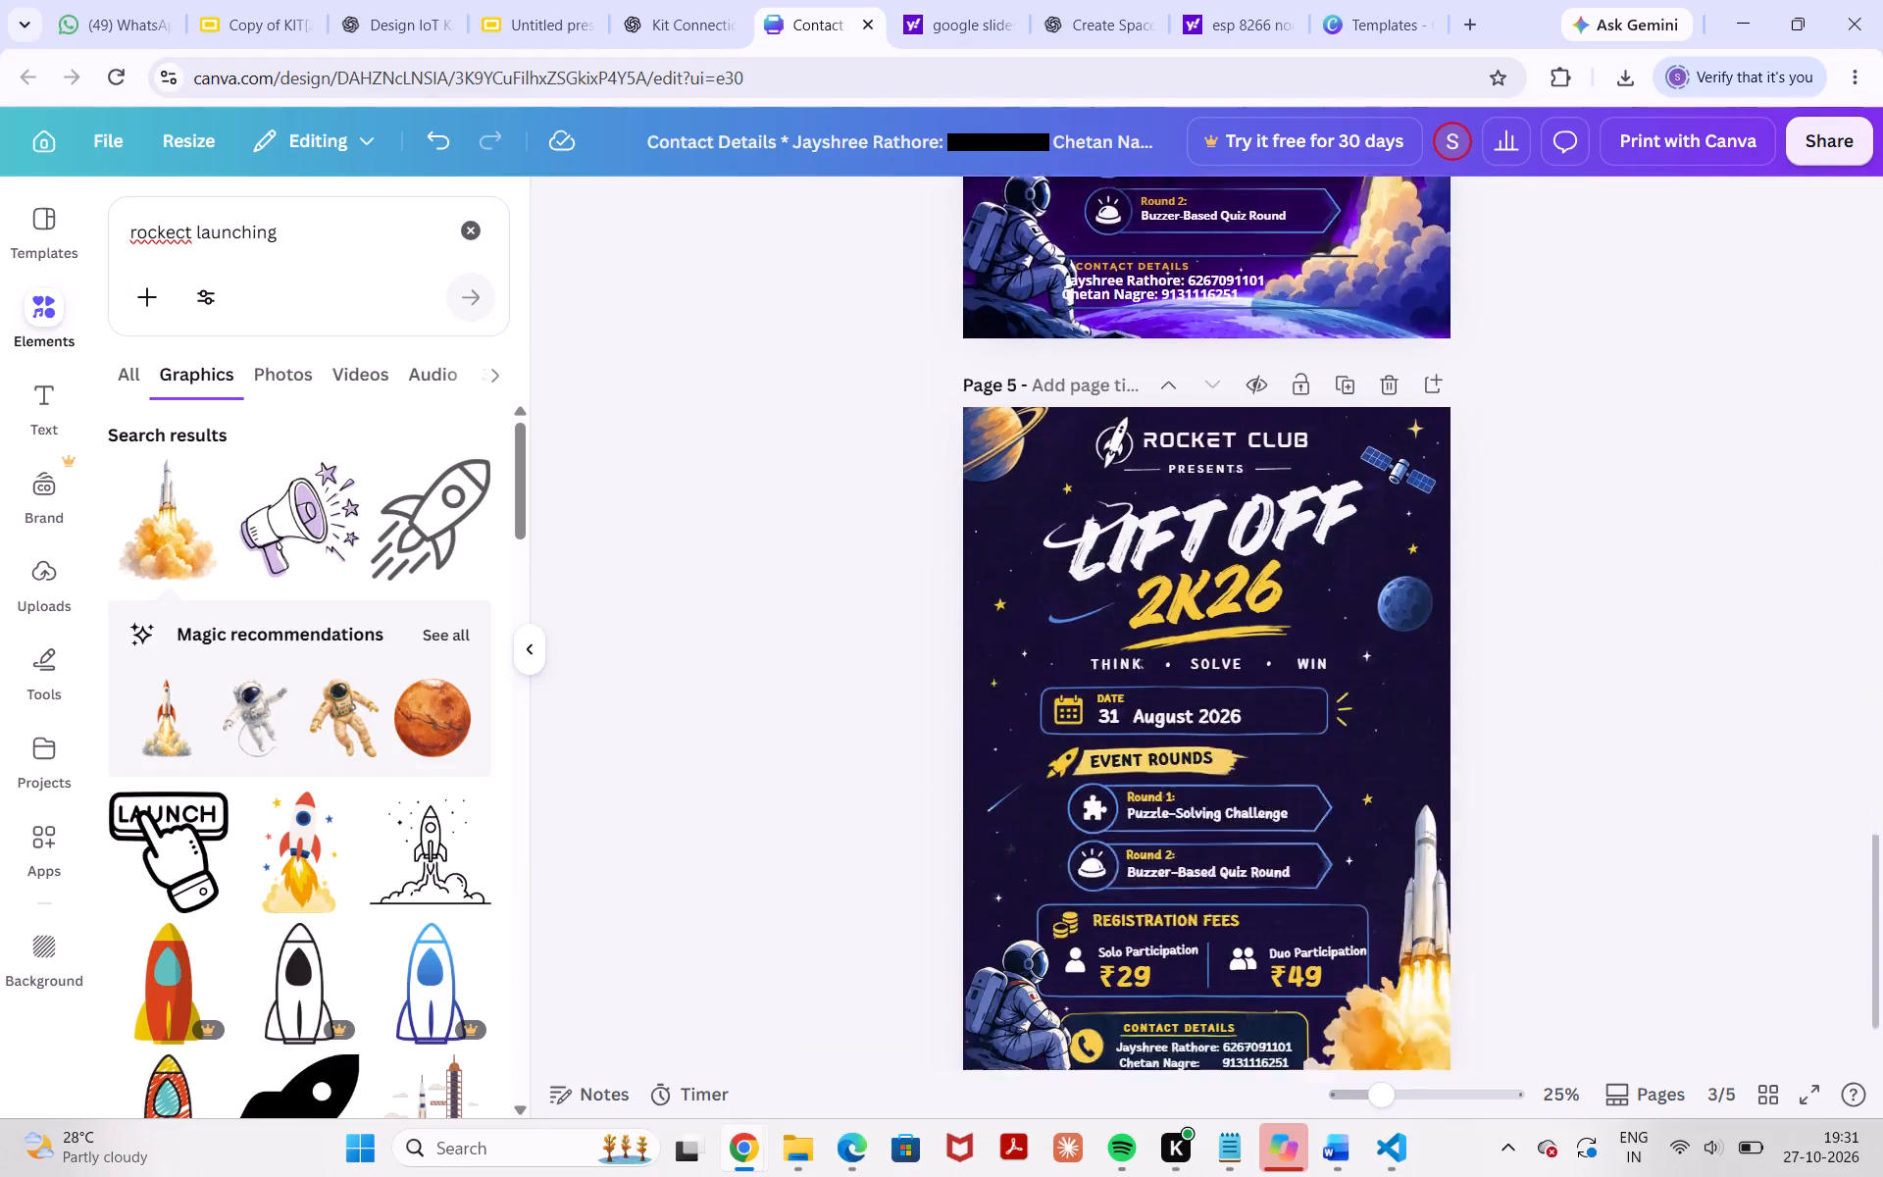
scroll(1272, 930, "down", 1)
left_click(1241, 588)
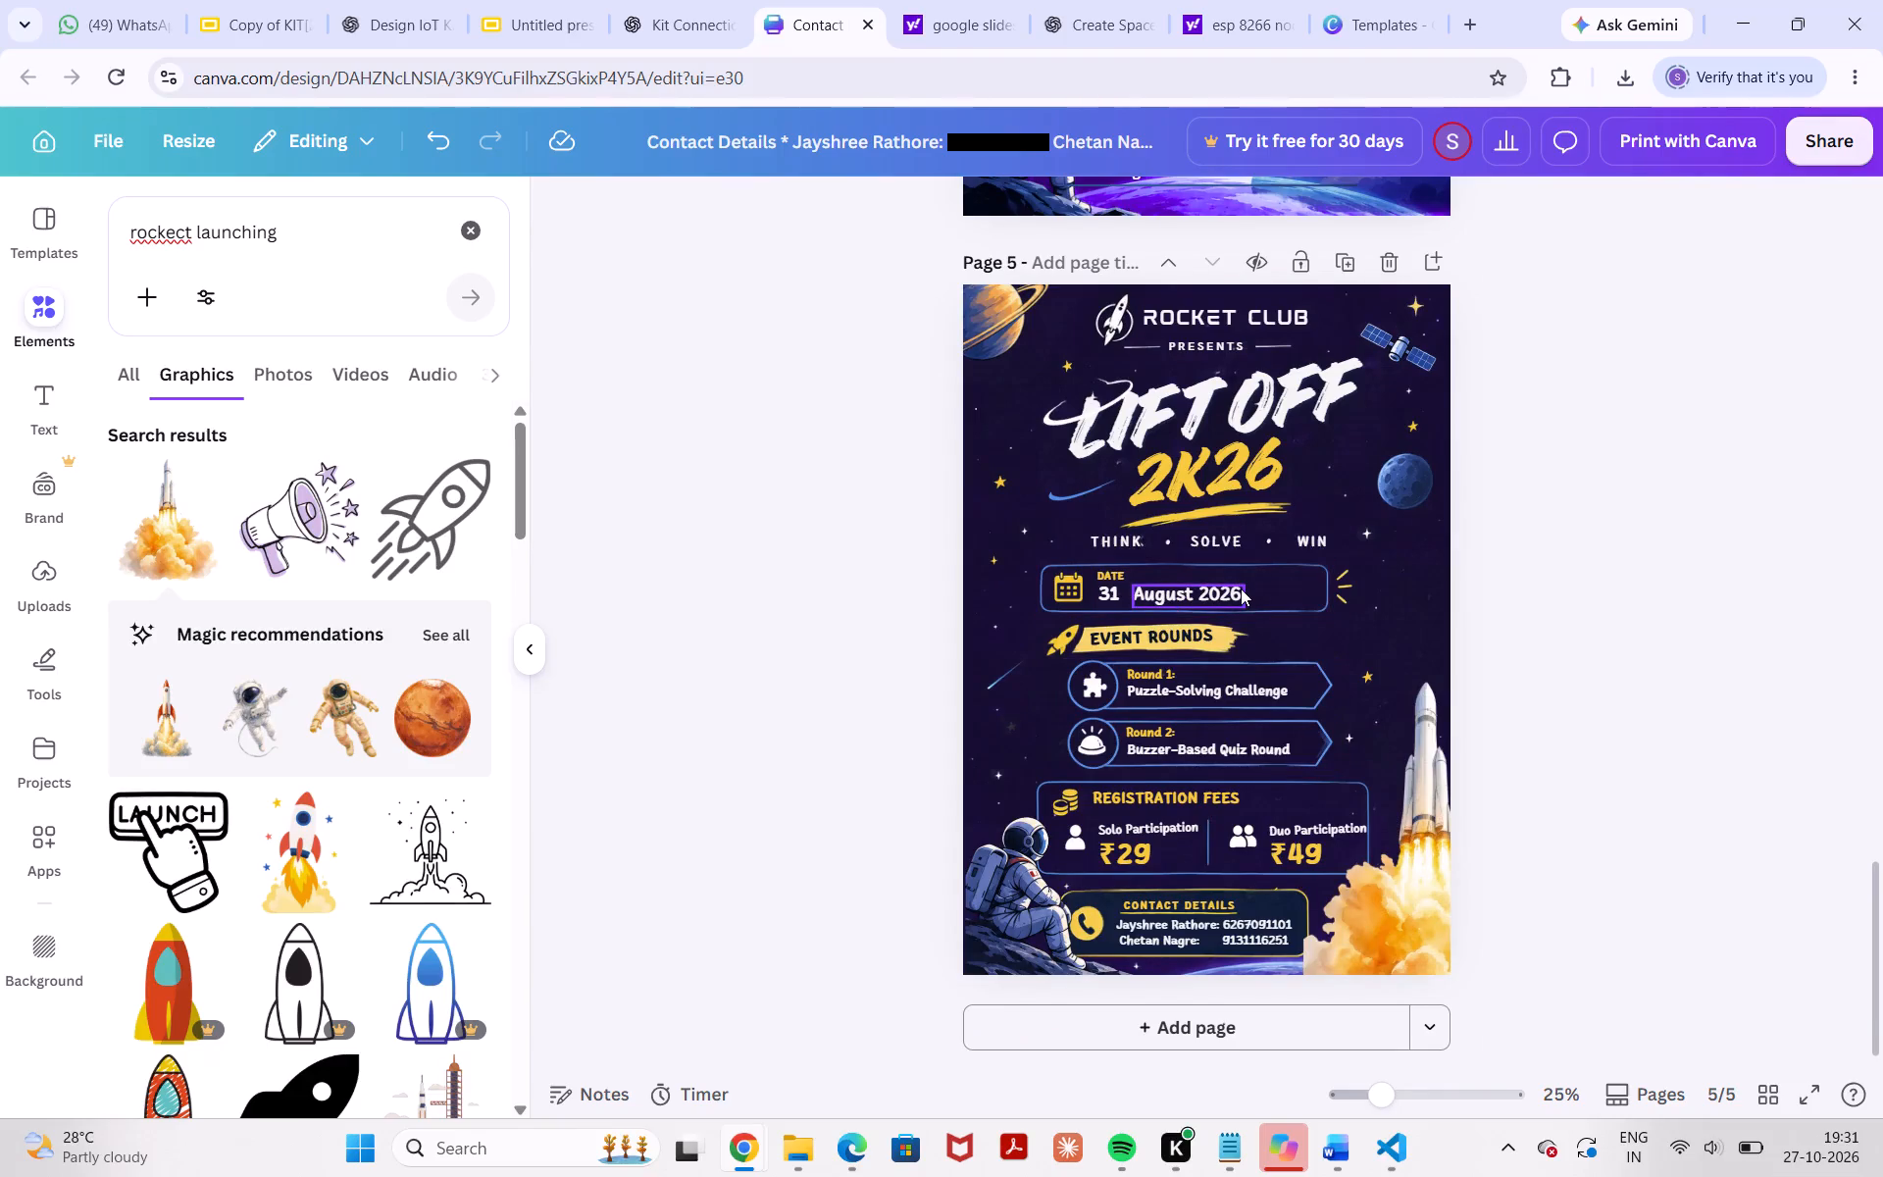
left_click(1102, 592, "shift")
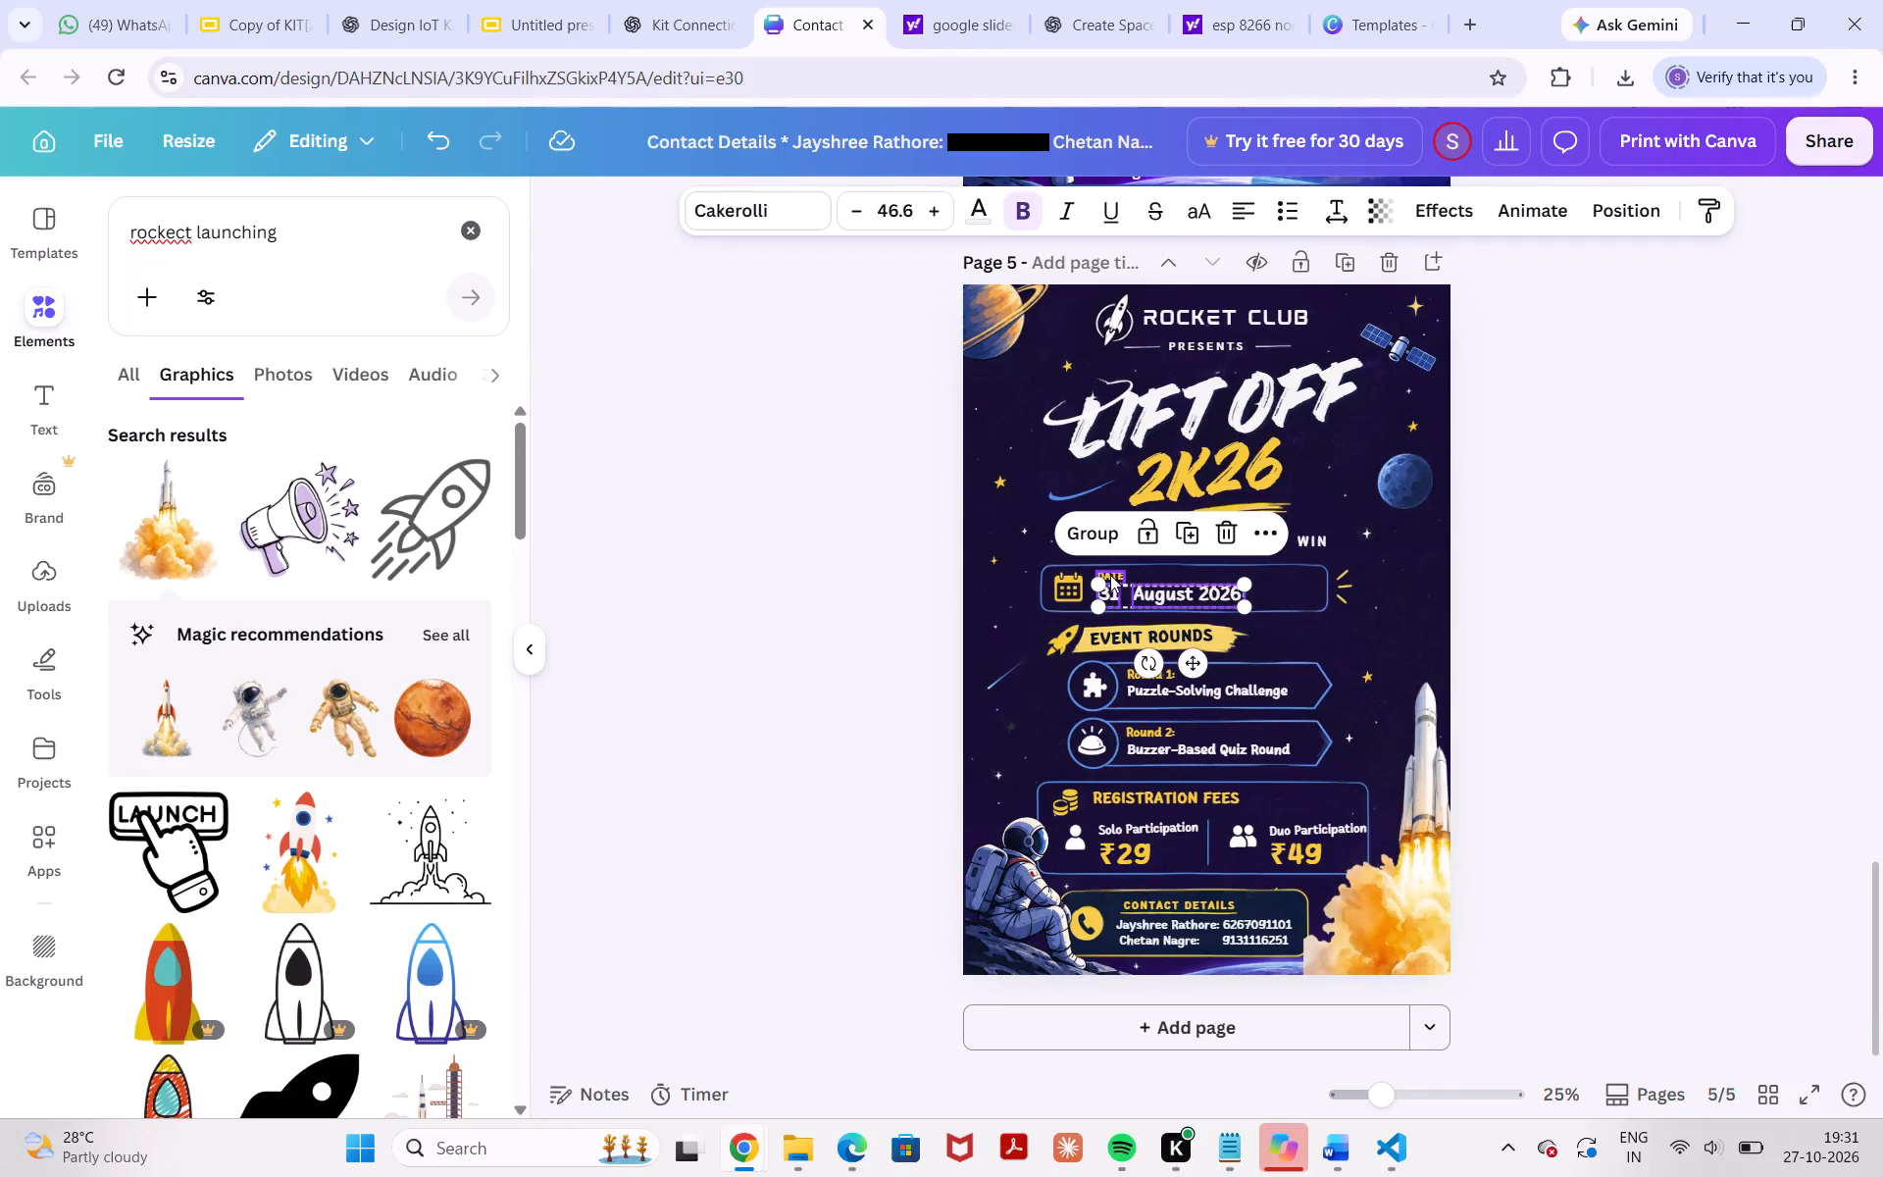
left_click(1110, 577, "shift")
left_click(1073, 582, "shift")
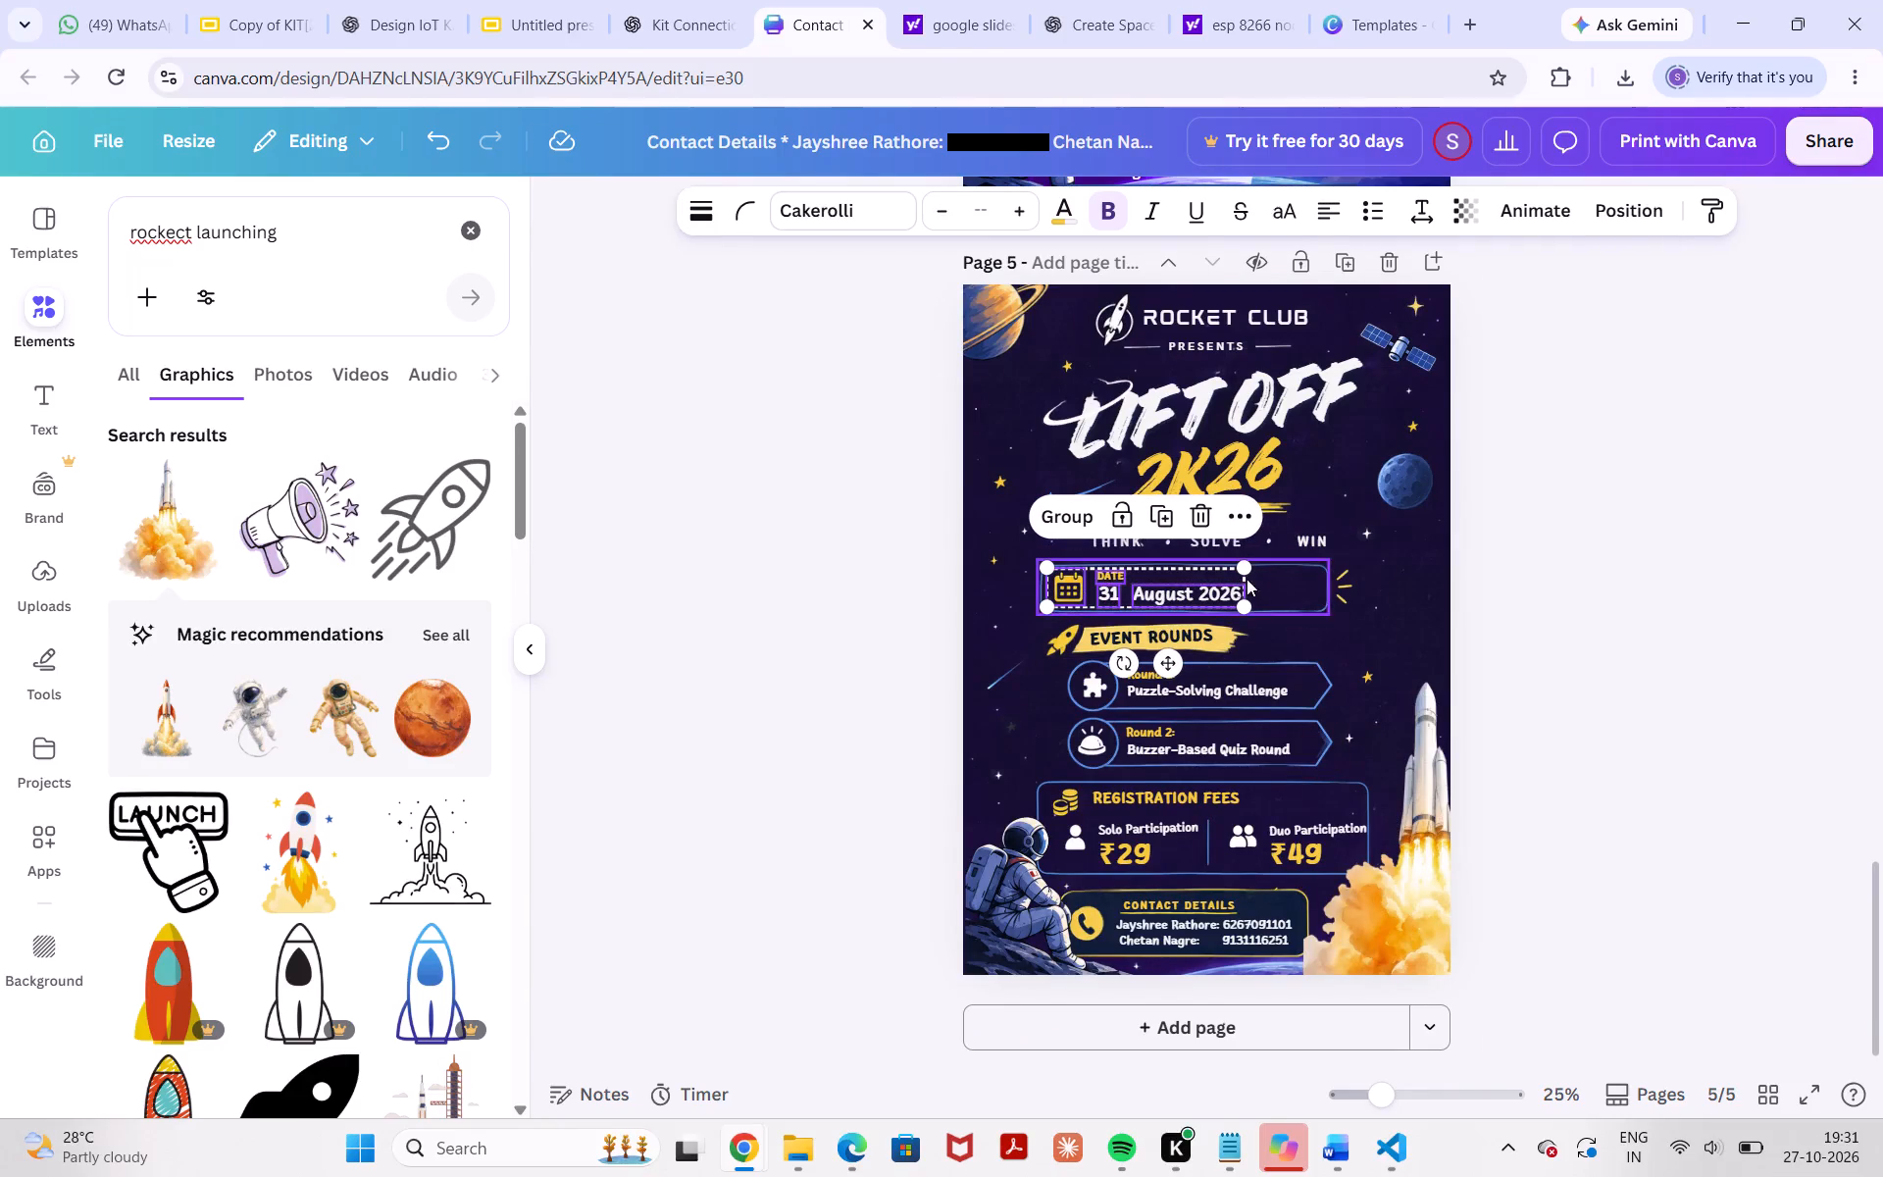
left_click(1295, 585, "shift")
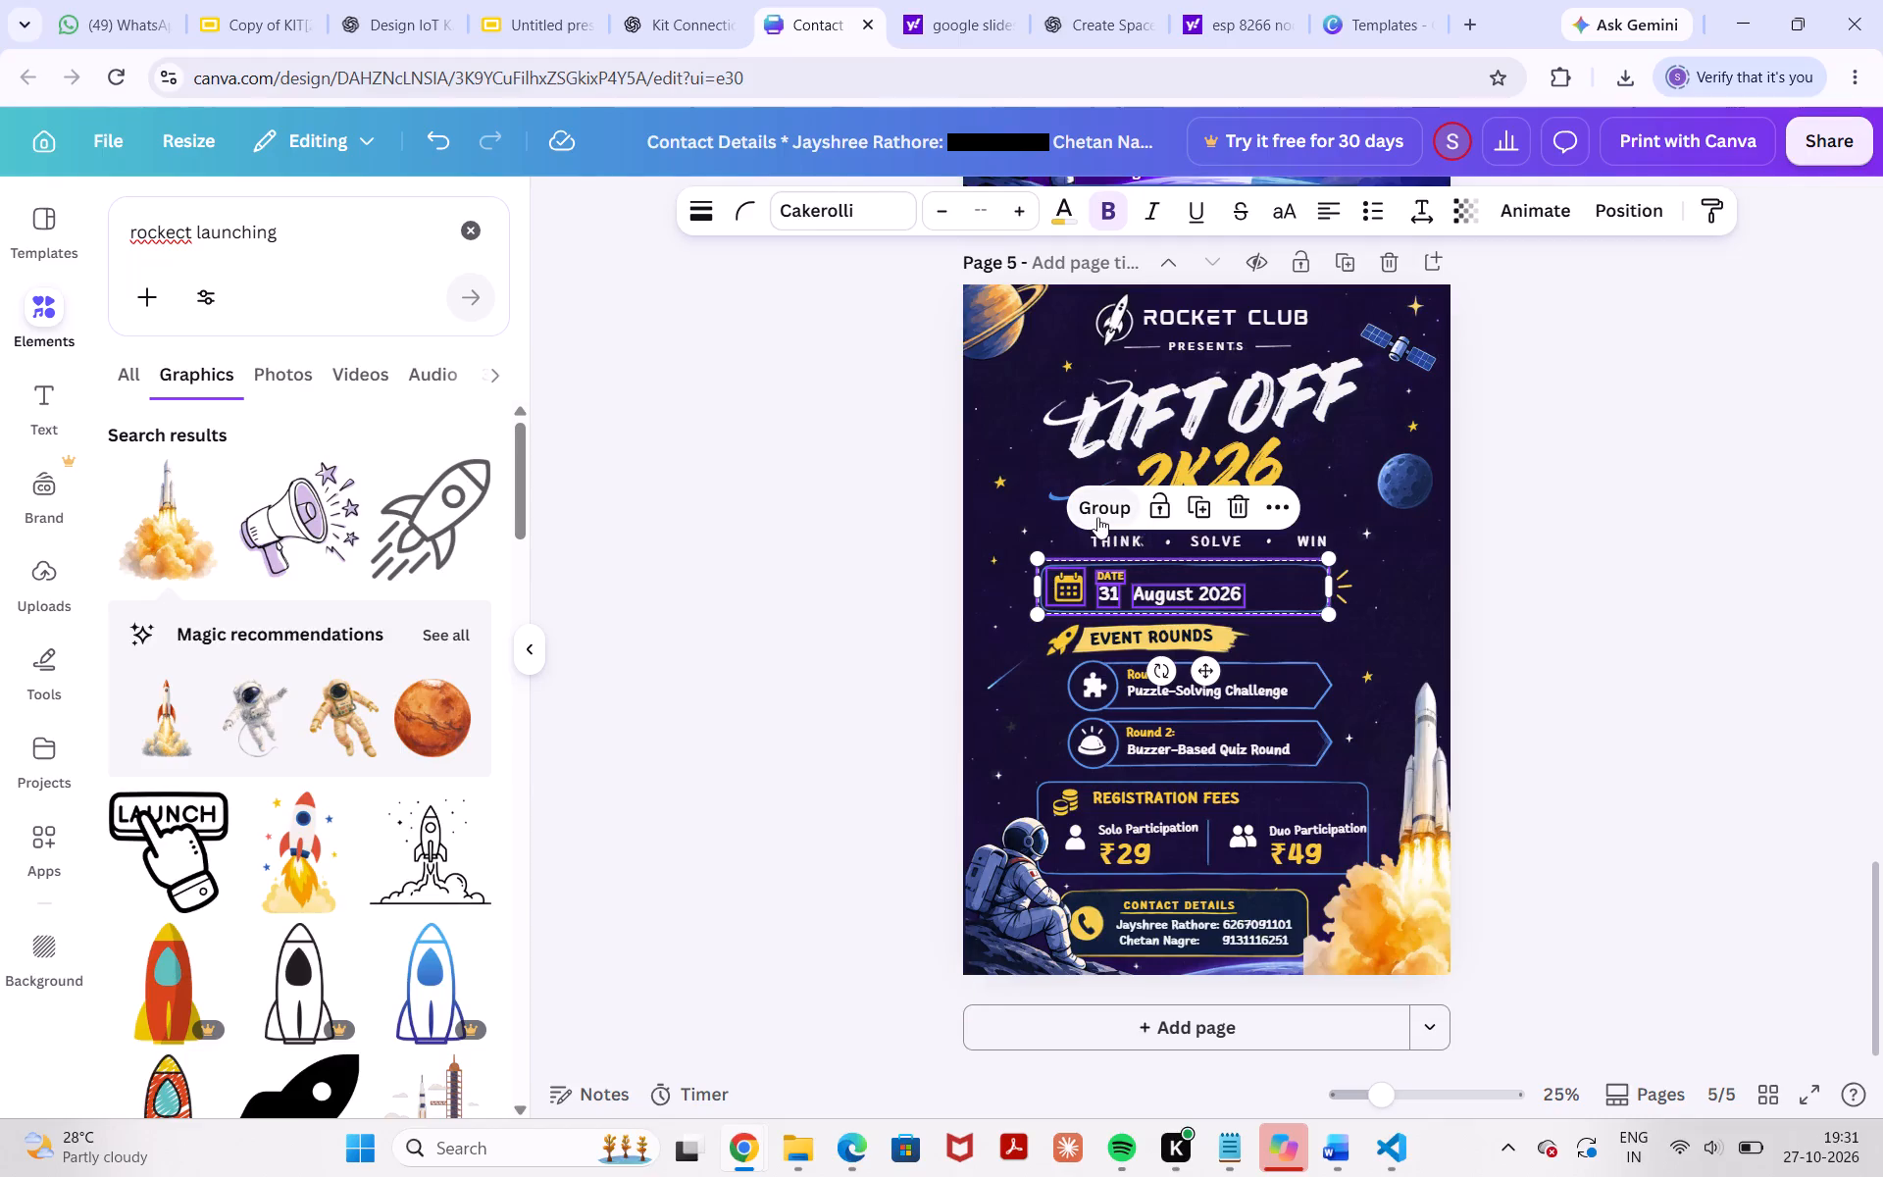
left_click(1115, 498)
Copy page 5's grouped date box onto page 3, just below the THINK, SOLVE, WIN row.
key("ctrl+c")
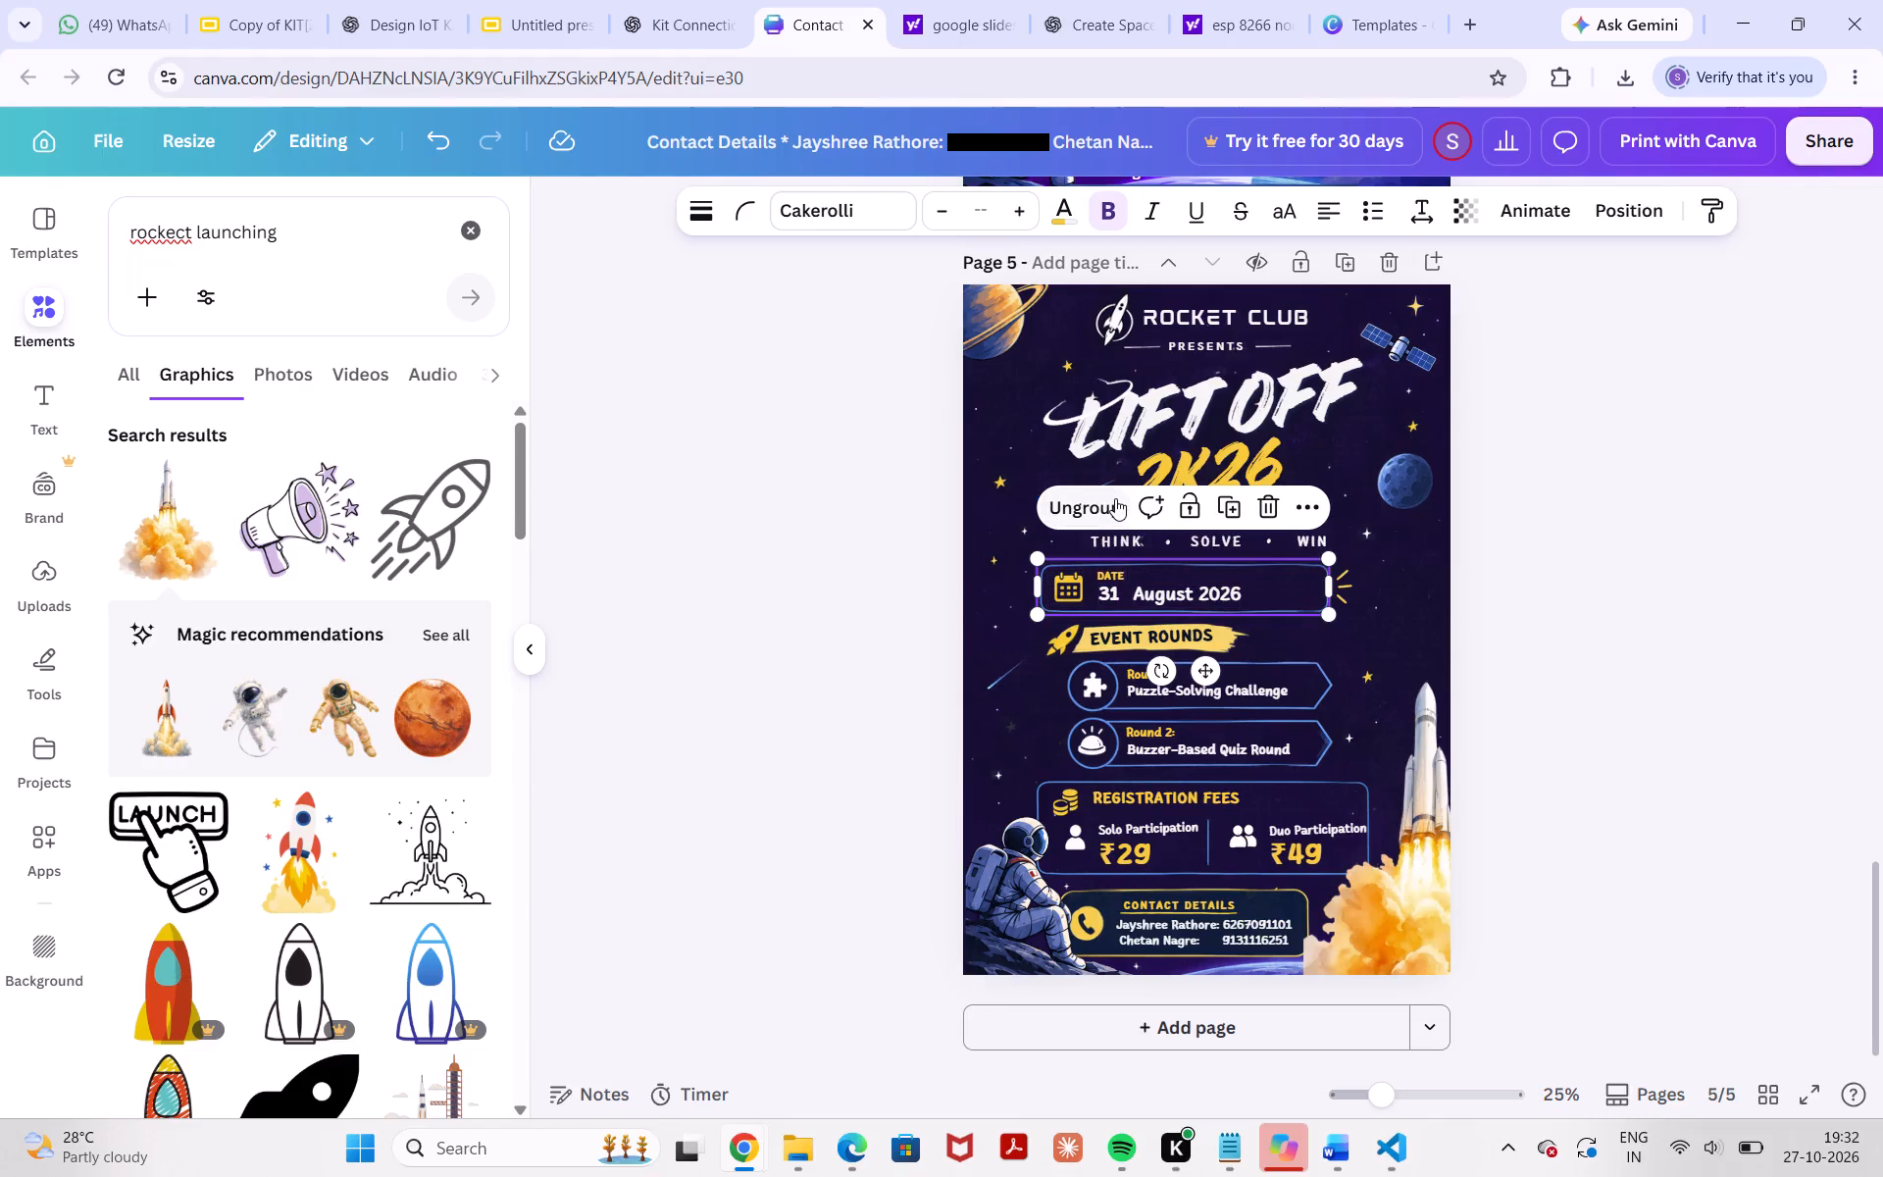
scroll(1115, 498, "up", 3)
scroll(1115, 498, "down", 1)
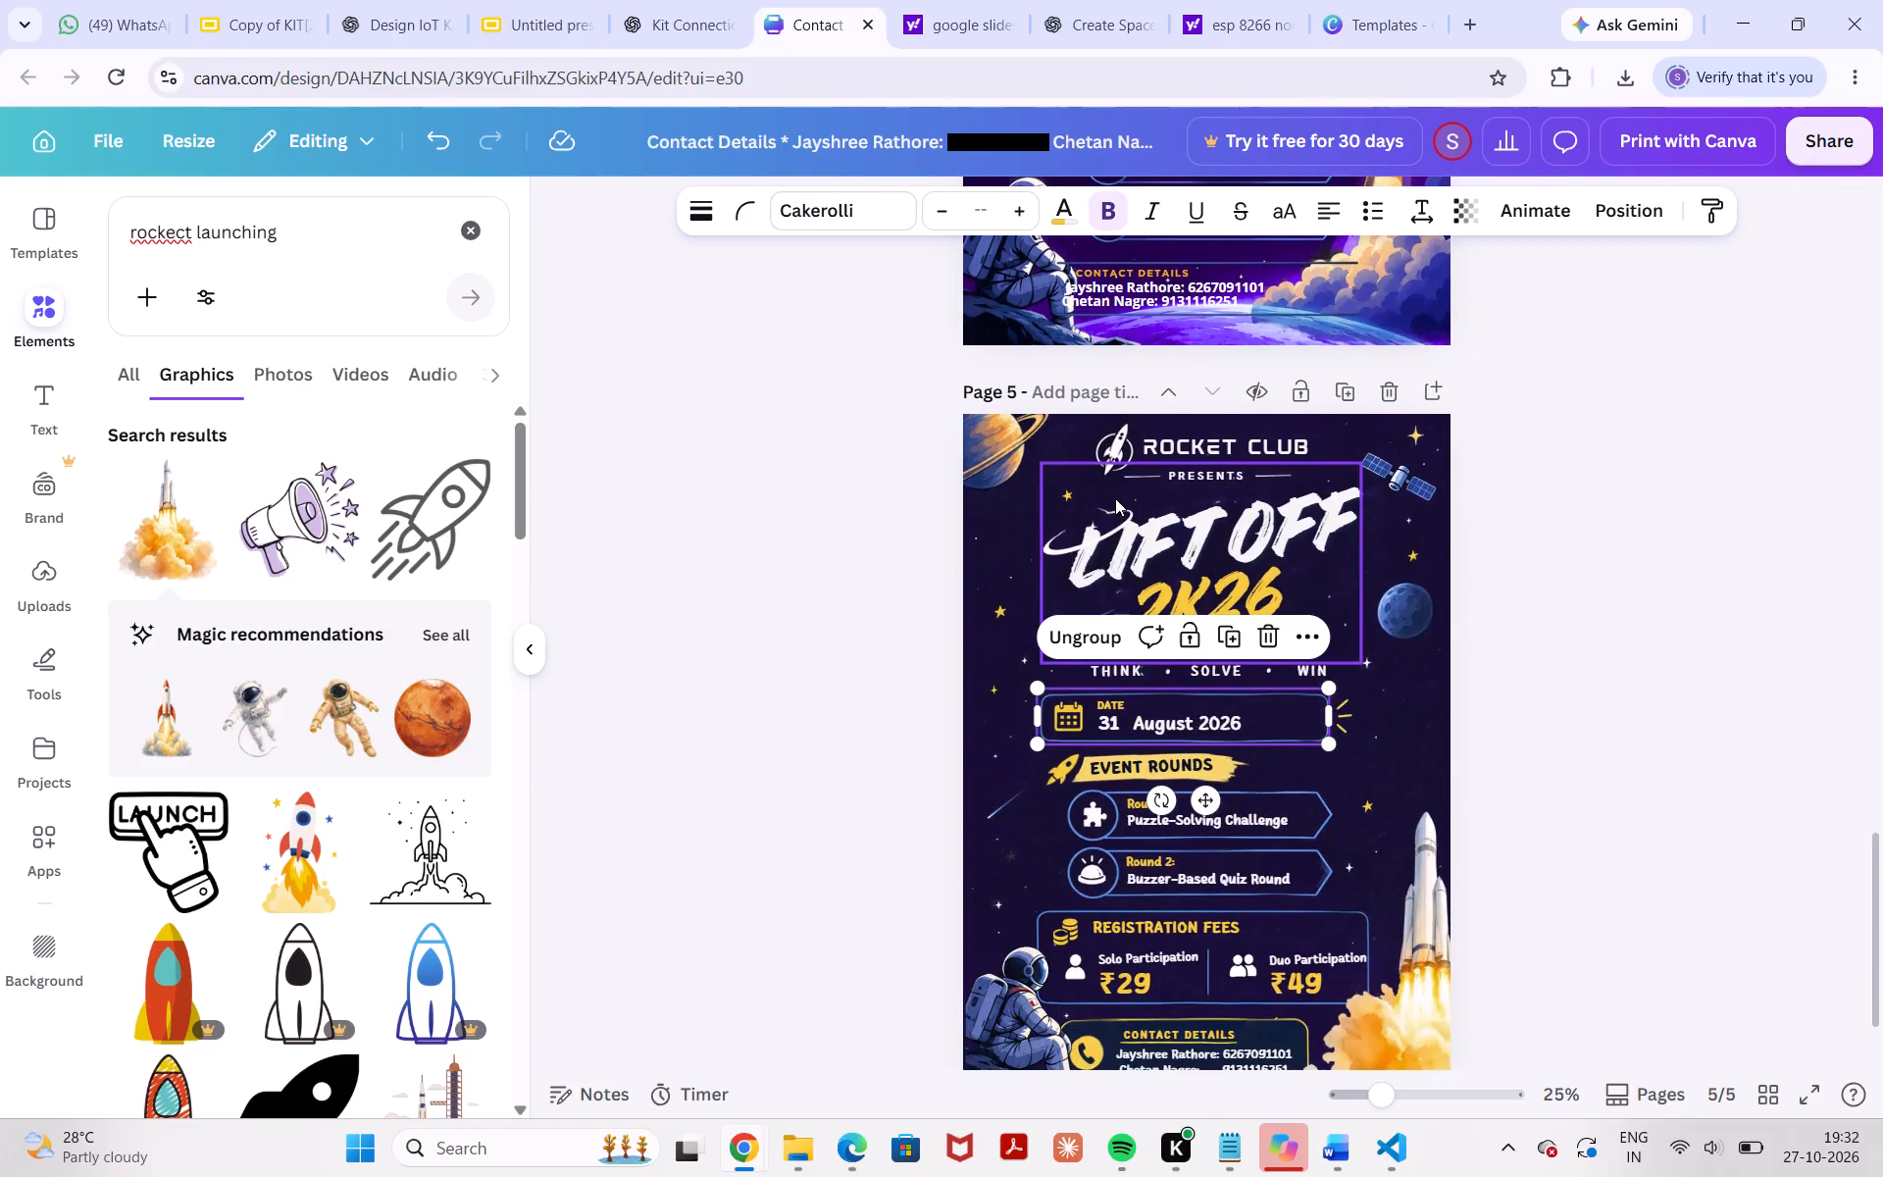
scroll(1108, 538, "up", 6)
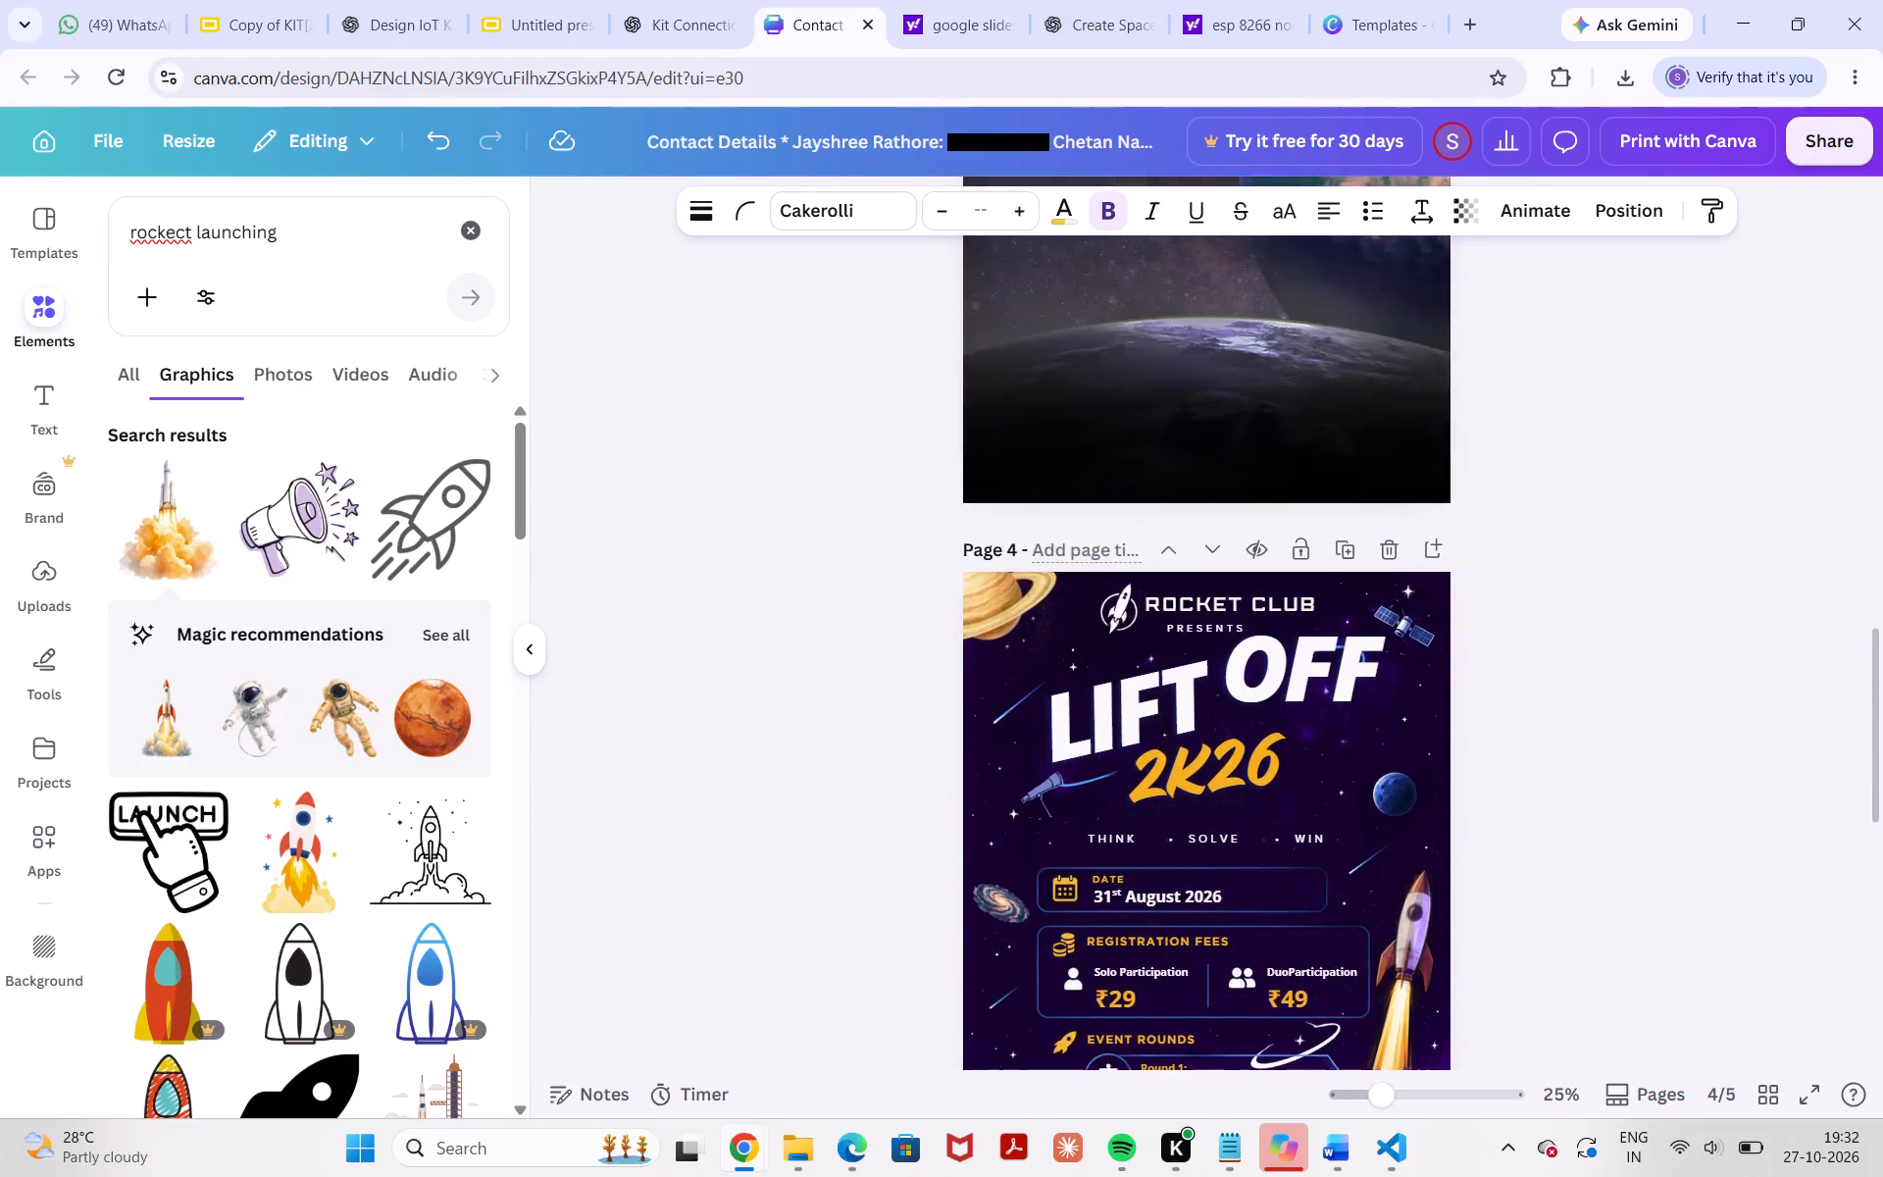
scroll(1108, 538, "up", 2)
left_click(1108, 538)
key("ctrl+v")
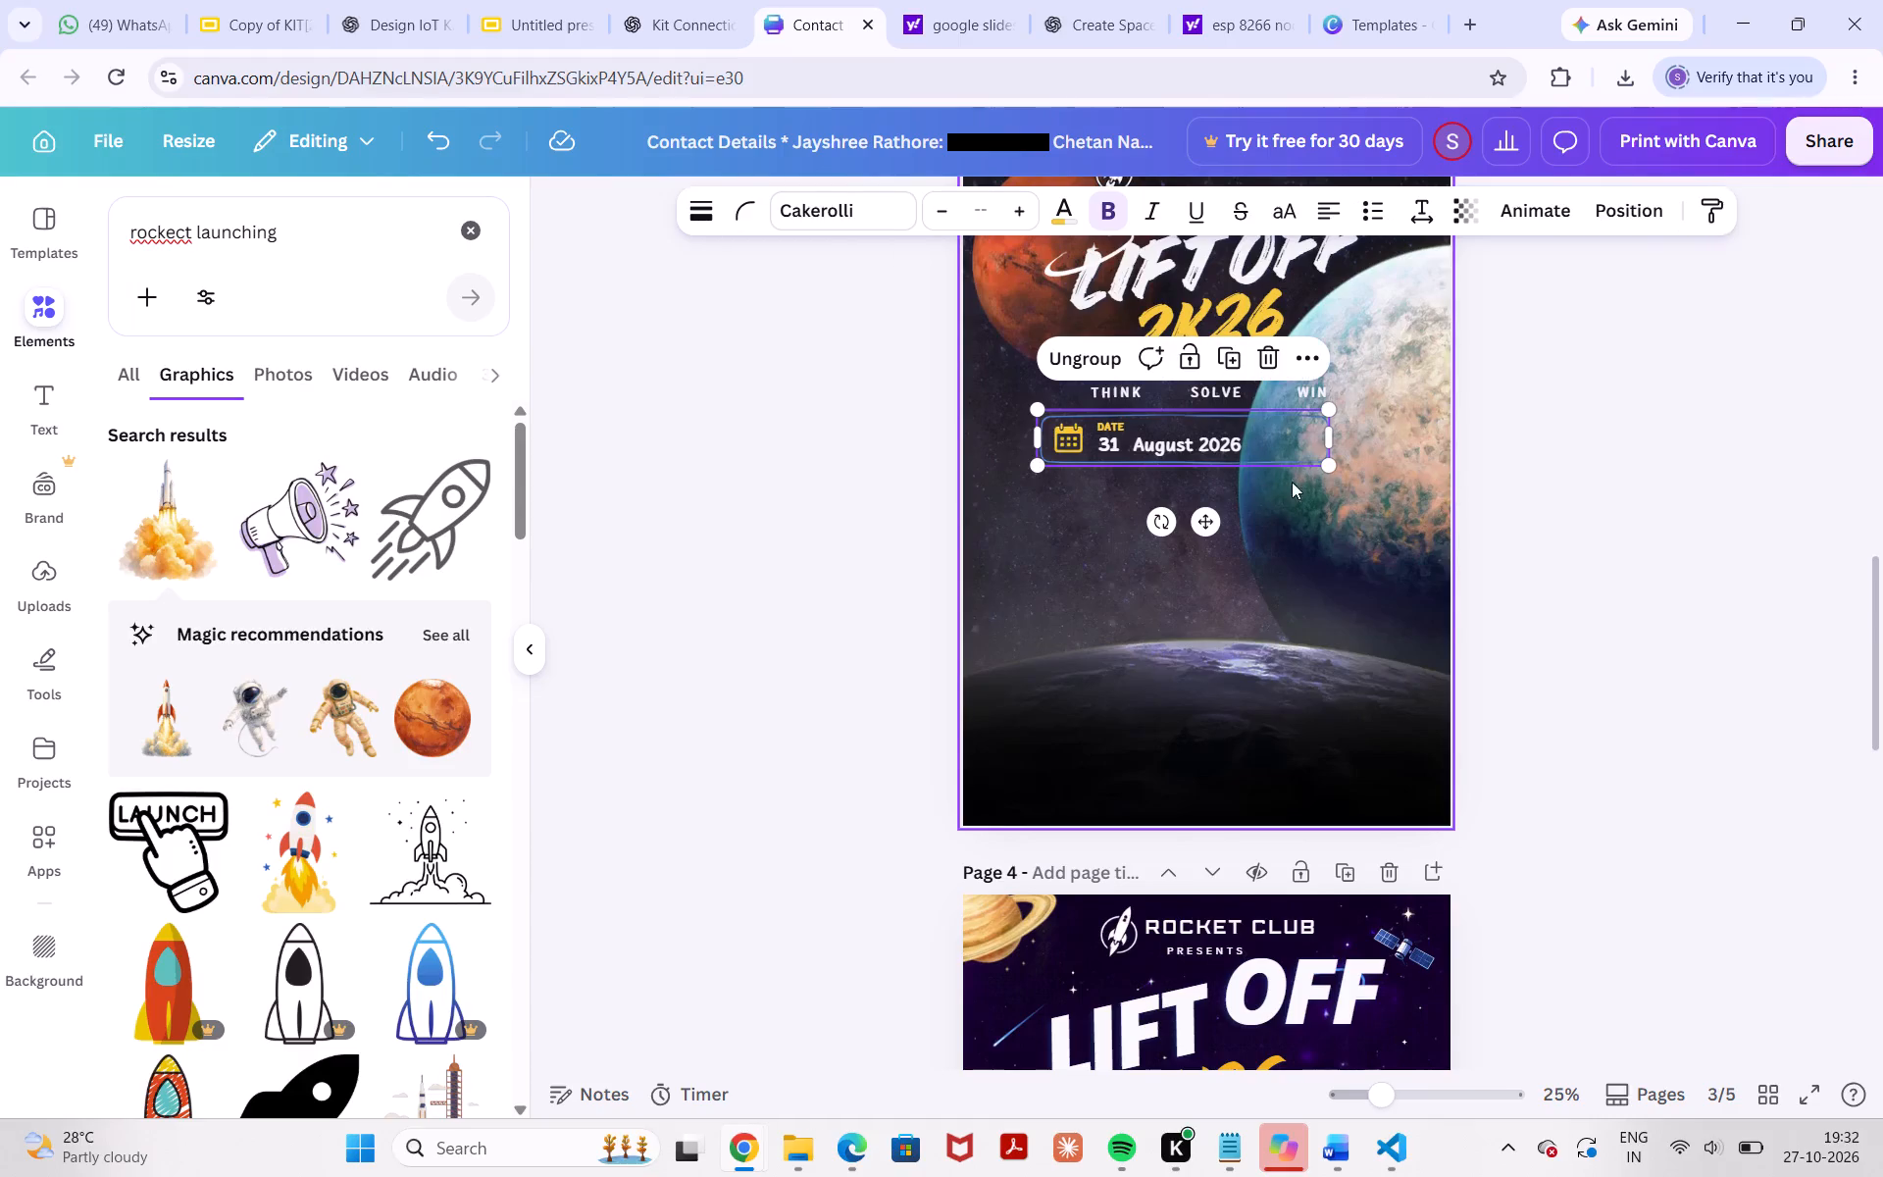
Group page 5's EVENT ROUNDS heading, its brush banner and rocket icon with the Round 1 and Round 2 frames, icons and texts.
scroll(1255, 657, "down", 9)
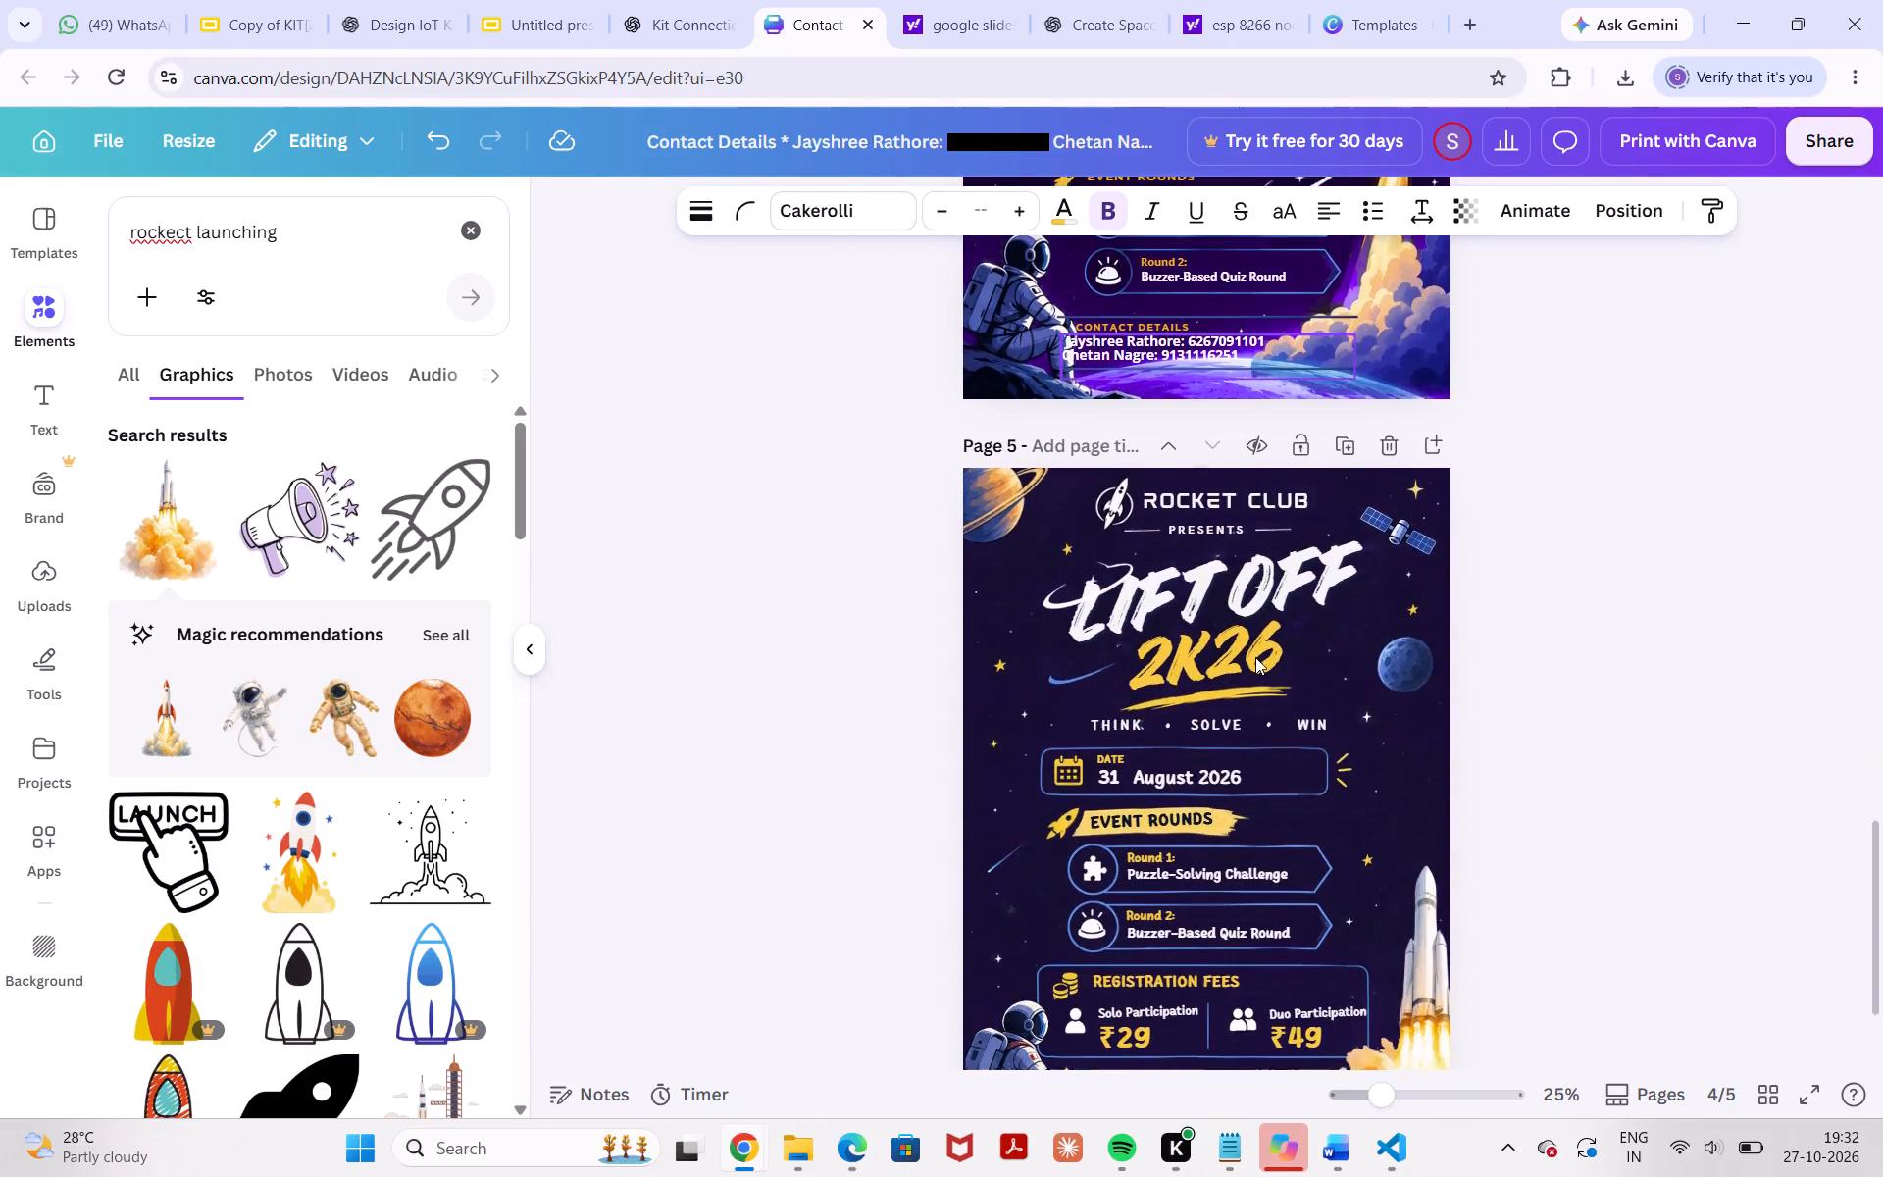
scroll(1237, 740, "down", 1)
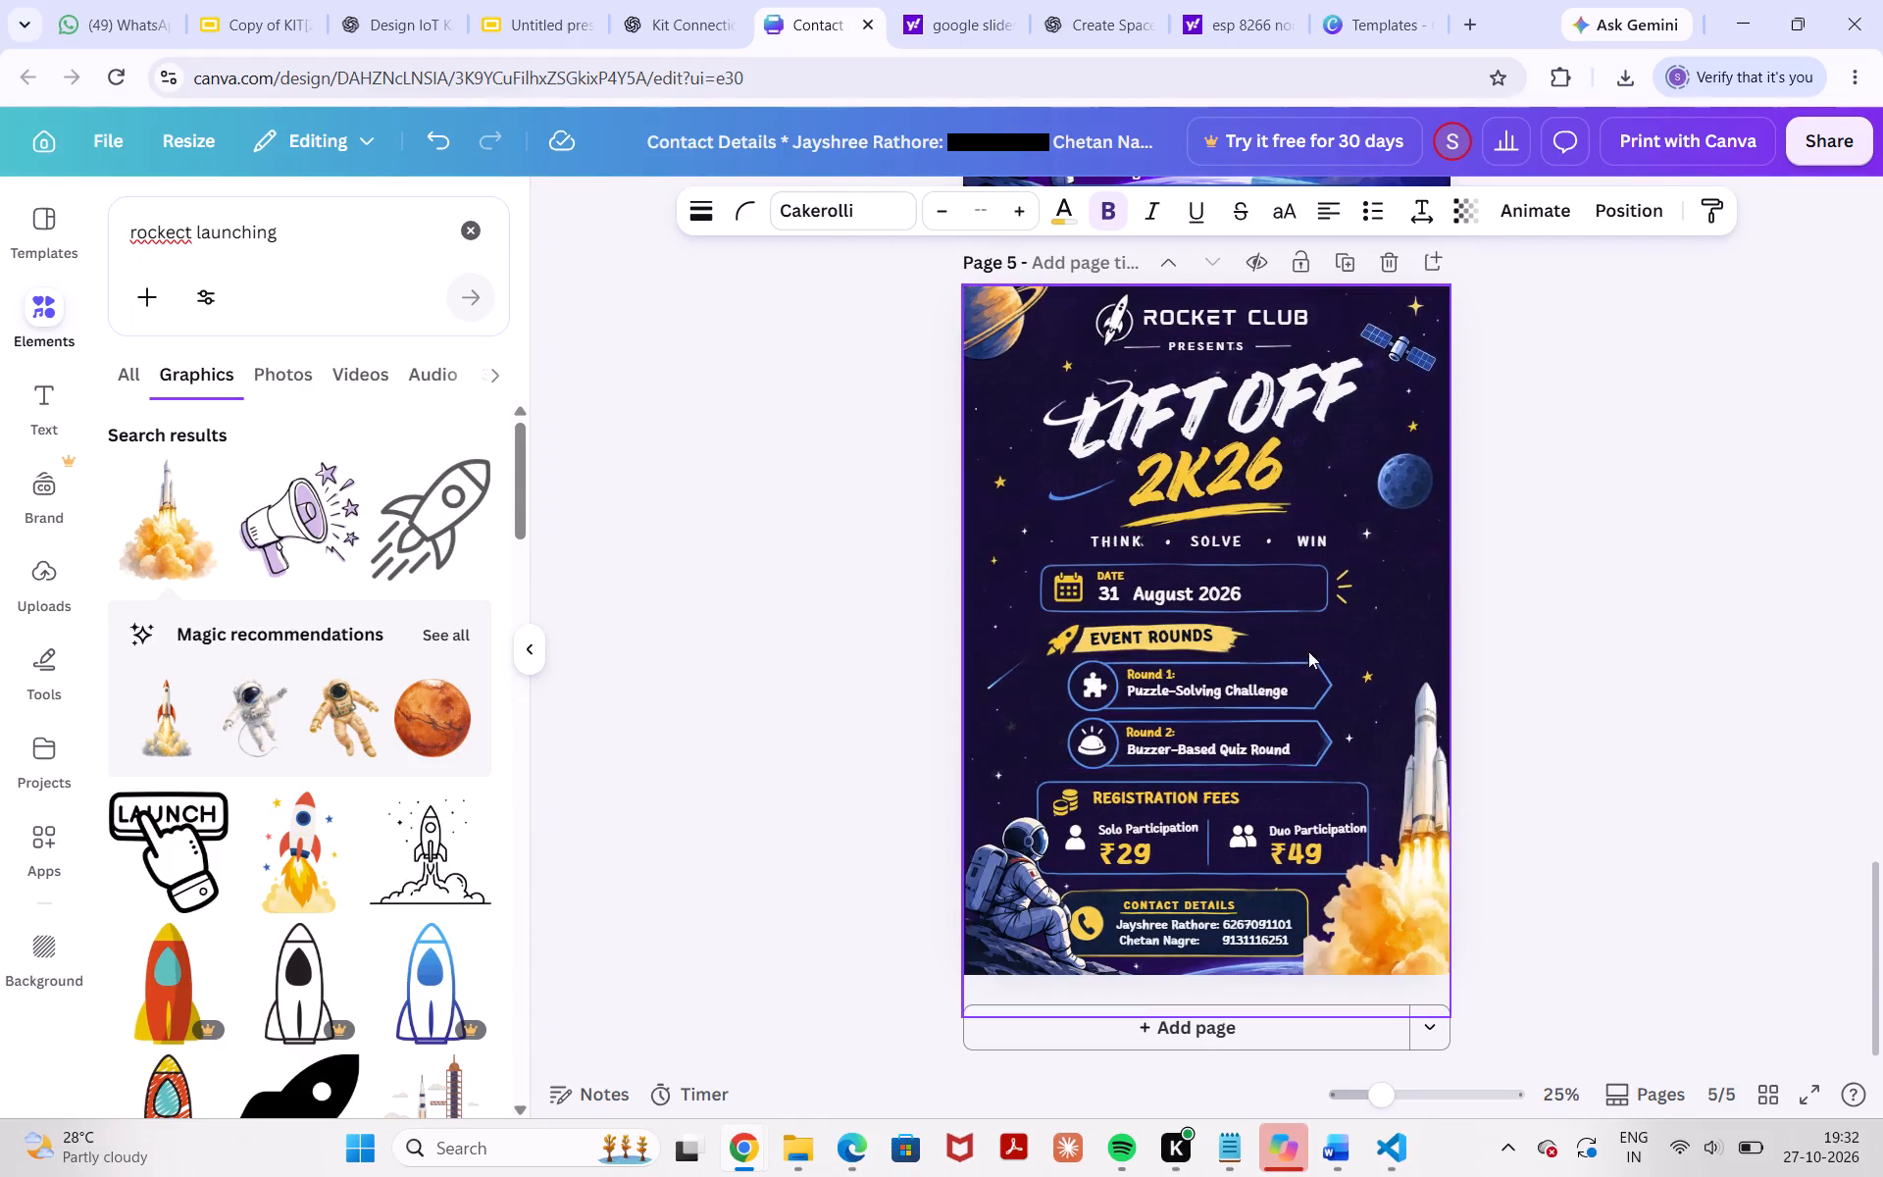
left_click(1182, 730)
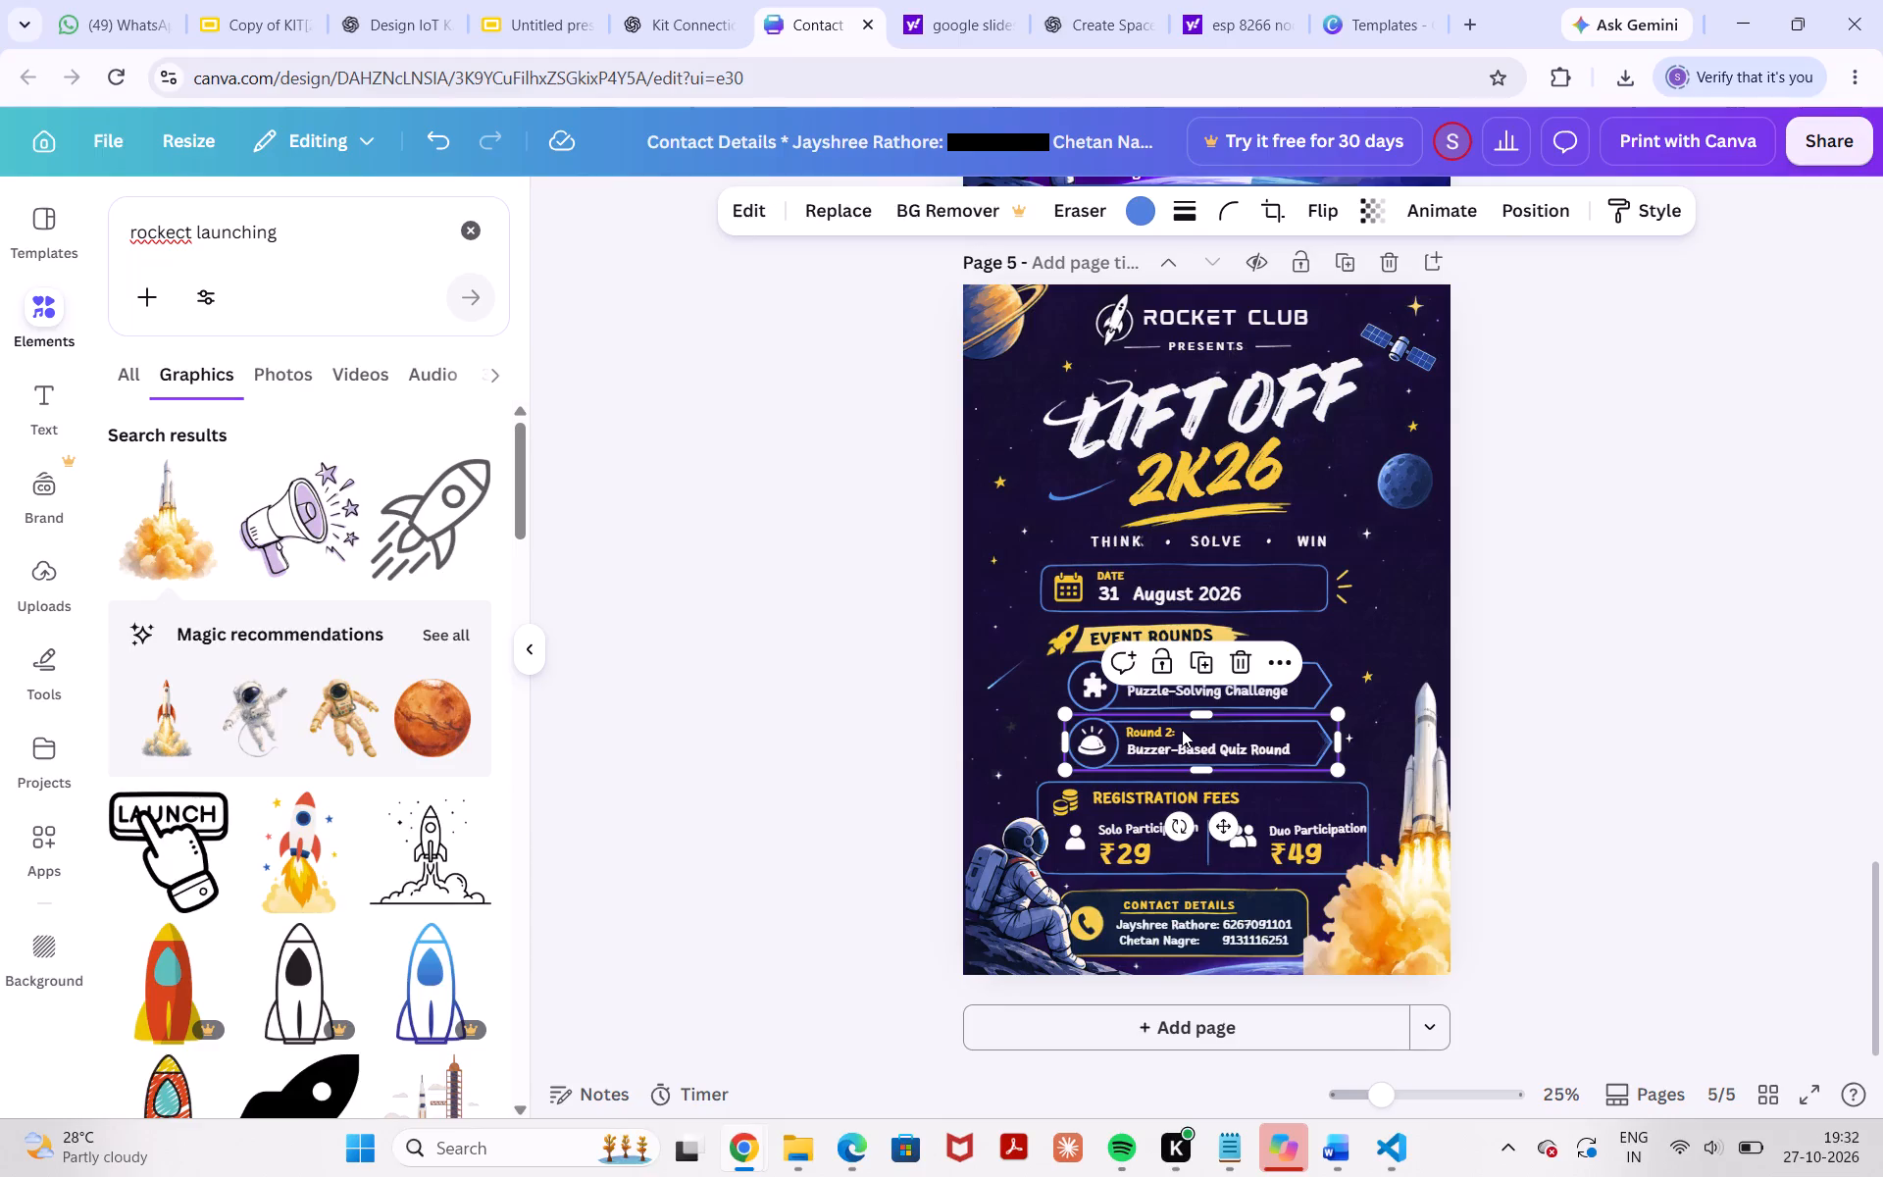
left_click(1141, 734, "shift")
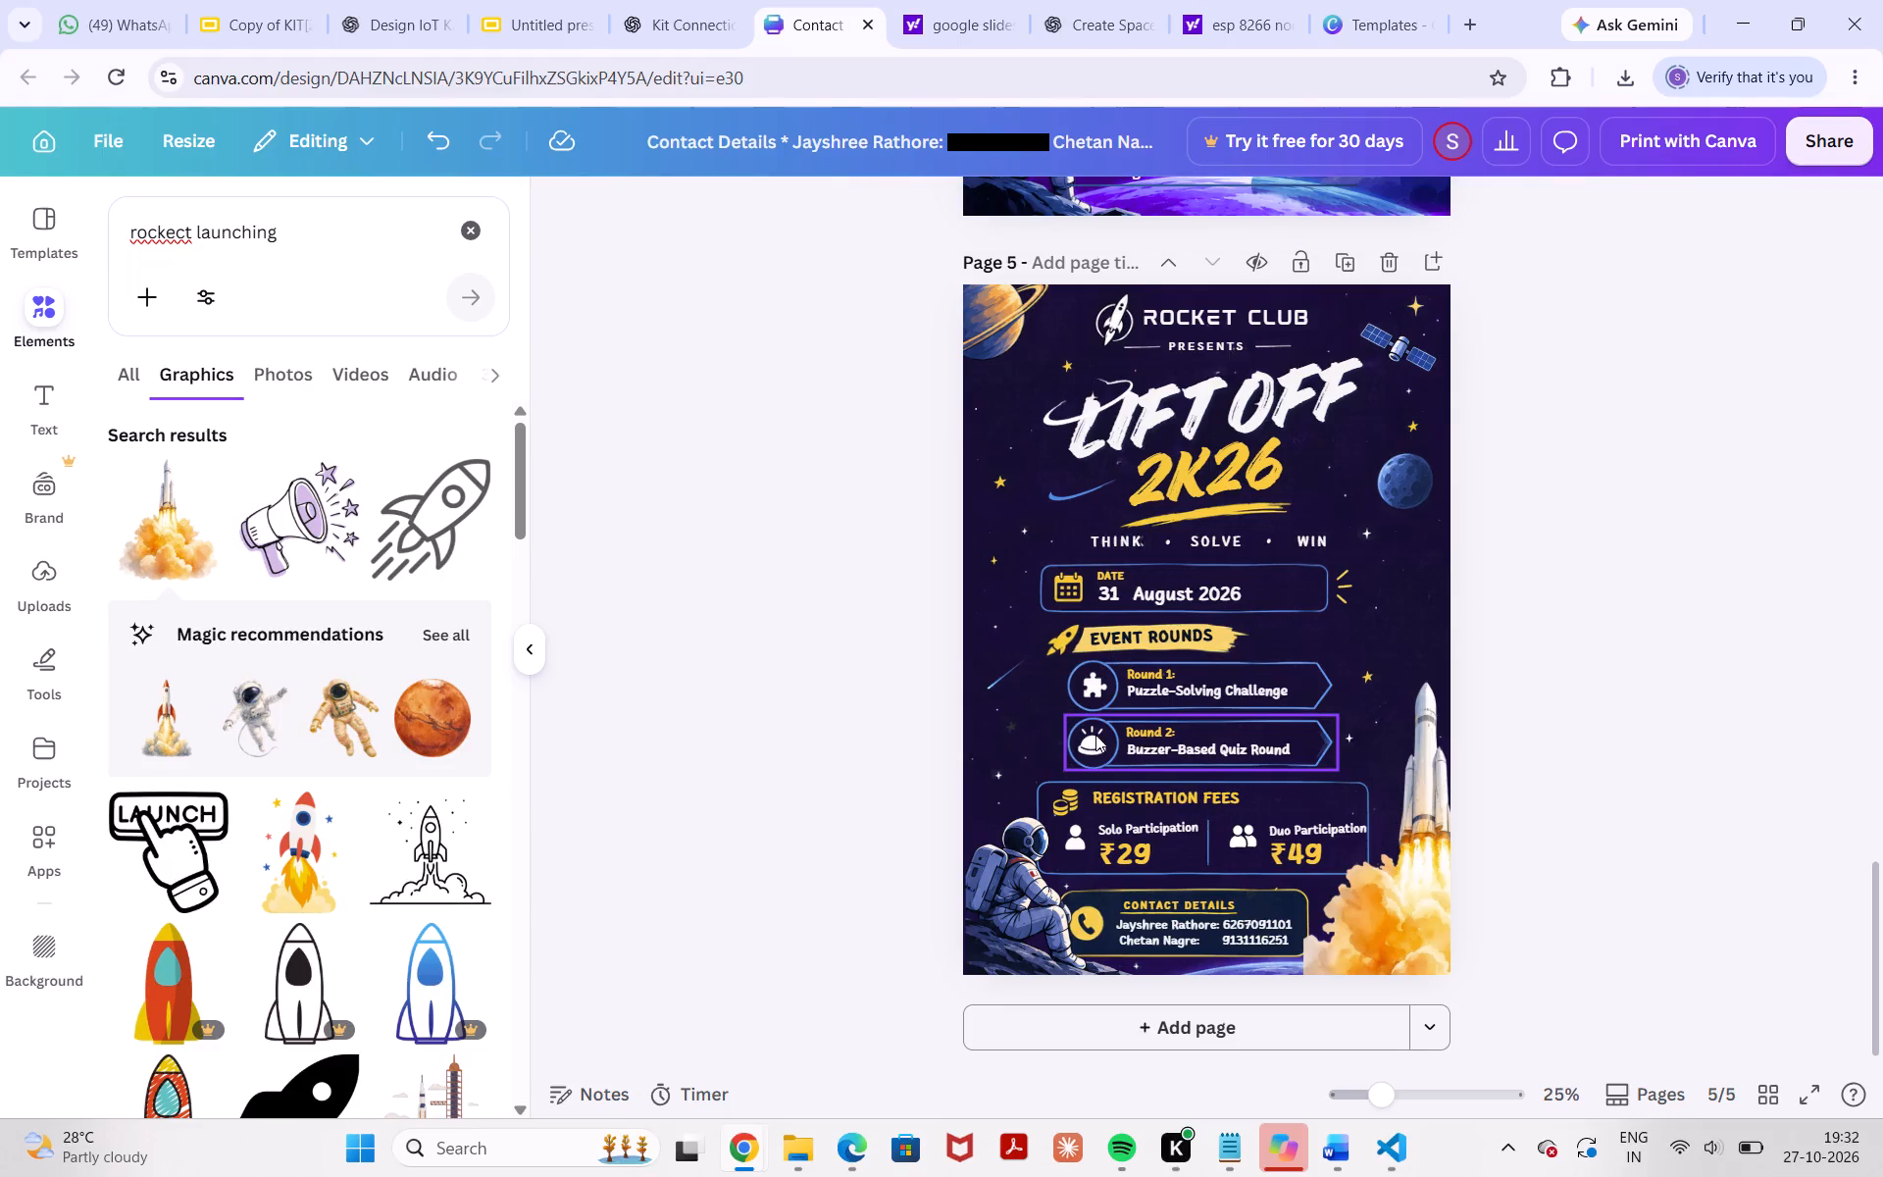
left_click(1095, 735, "shift")
left_click(1192, 747, "shift")
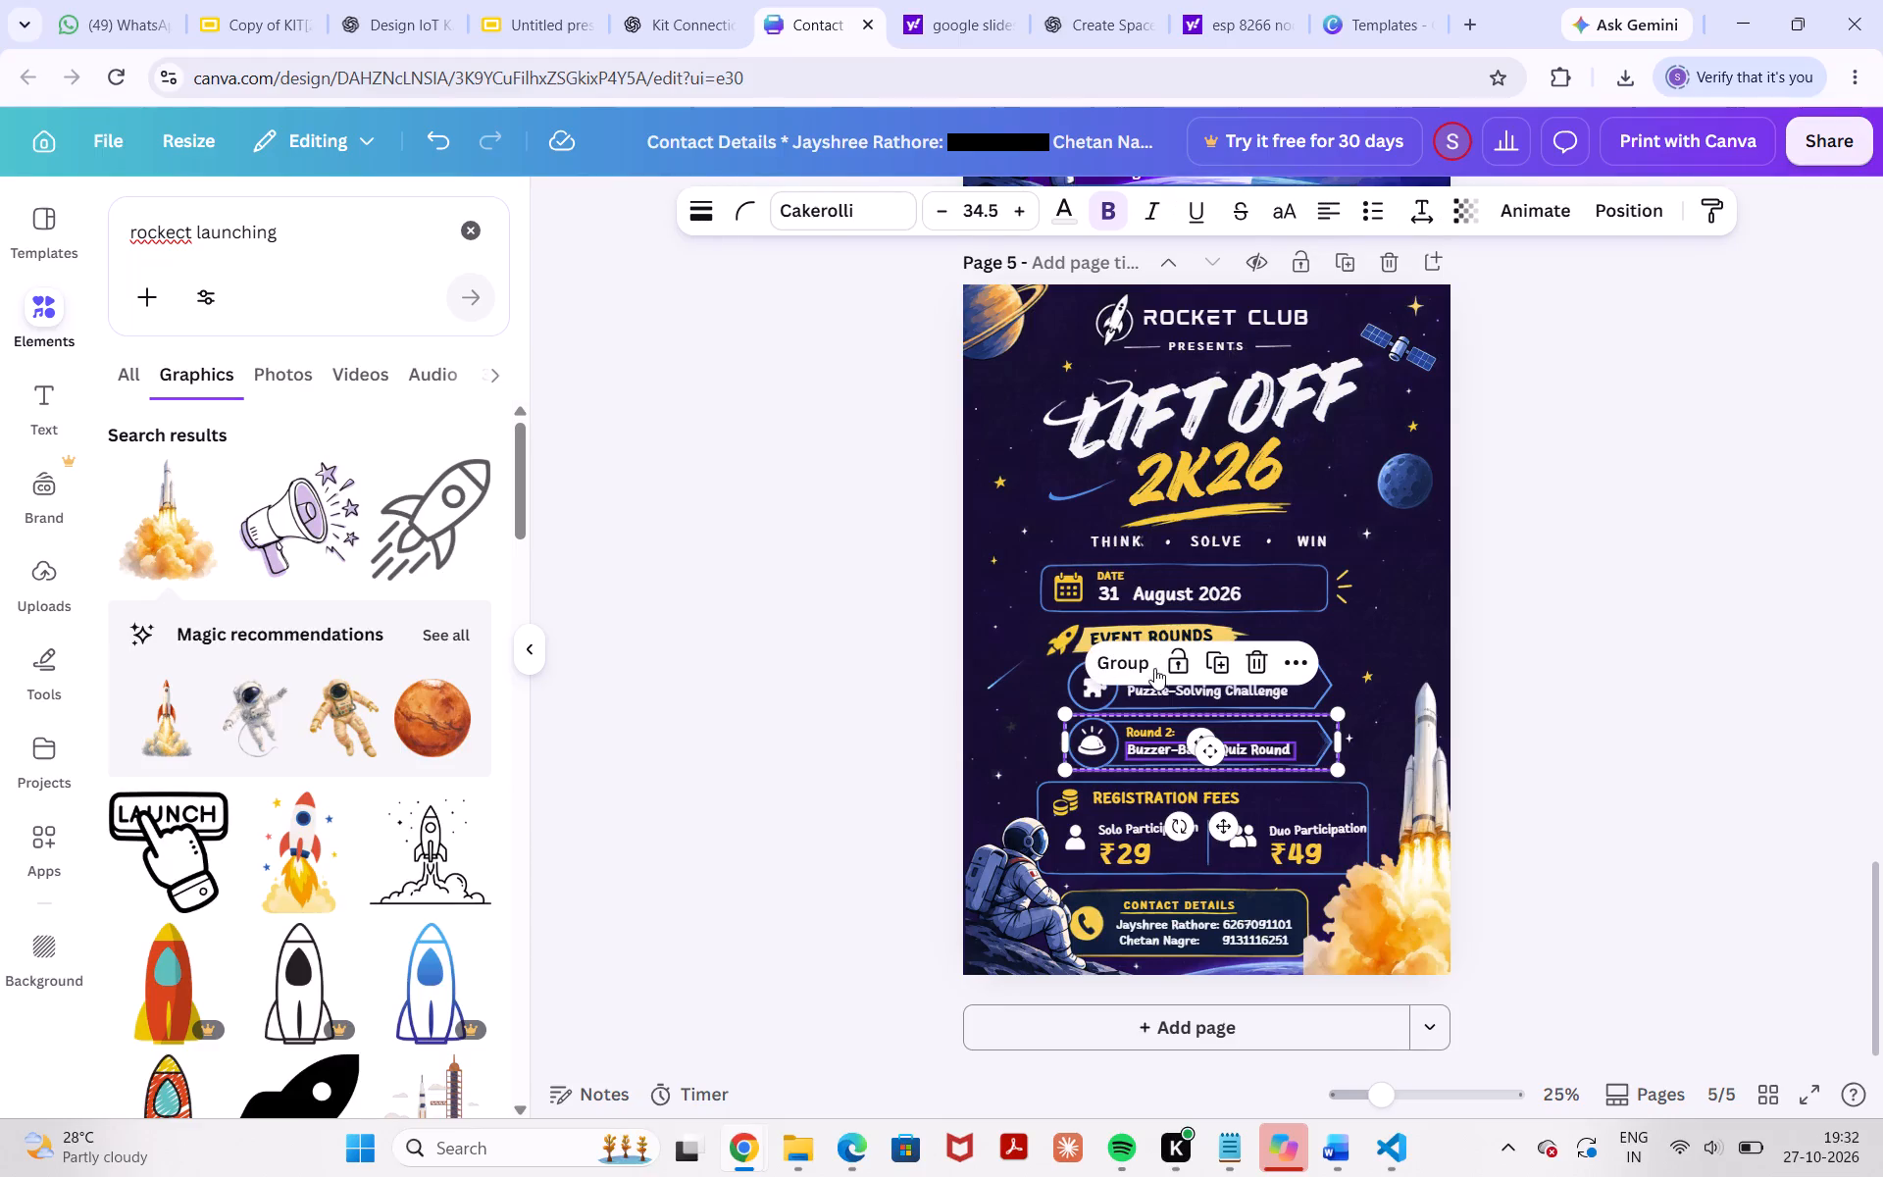
left_click(1151, 687, "shift")
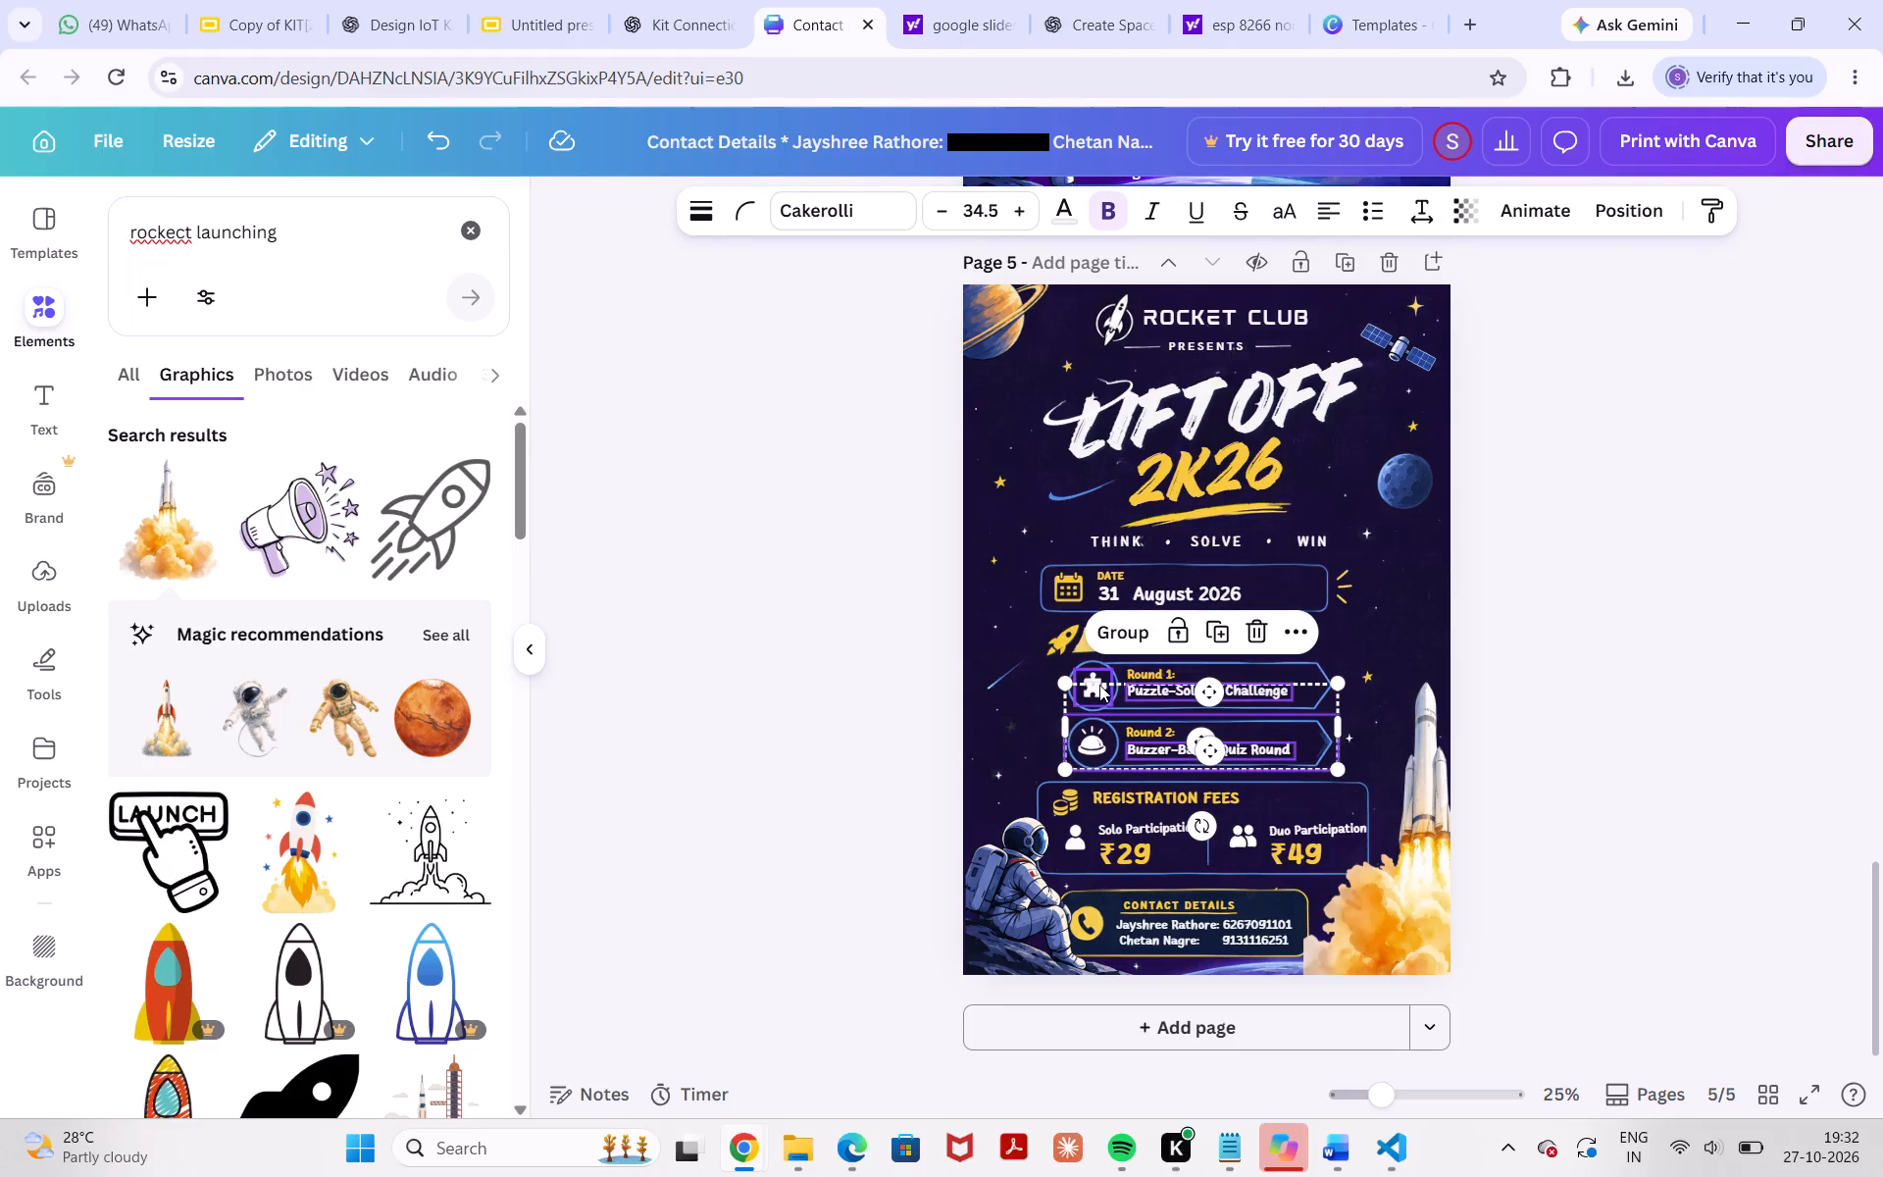
left_click(1099, 685, "shift")
left_click(1138, 677, "shift")
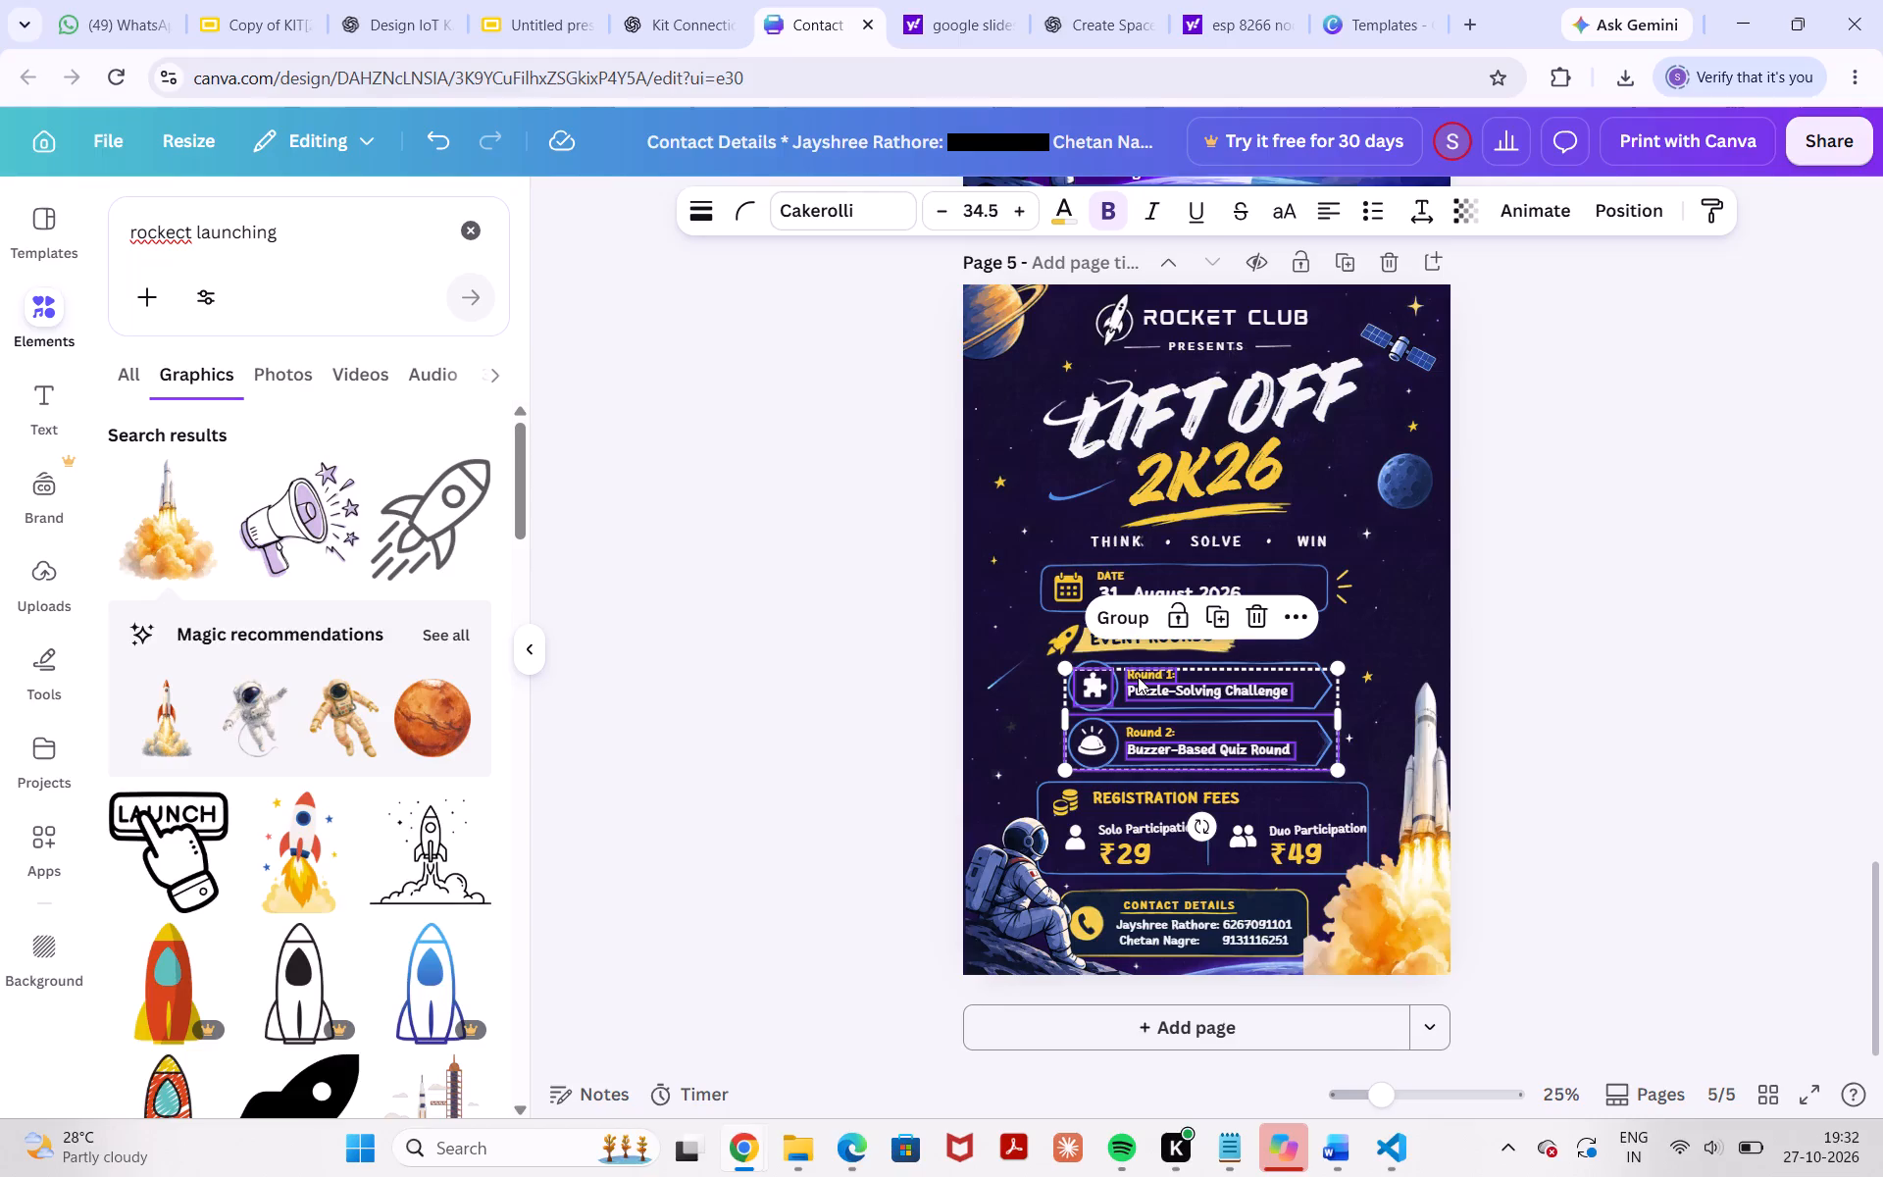
left_click(1187, 664, "shift")
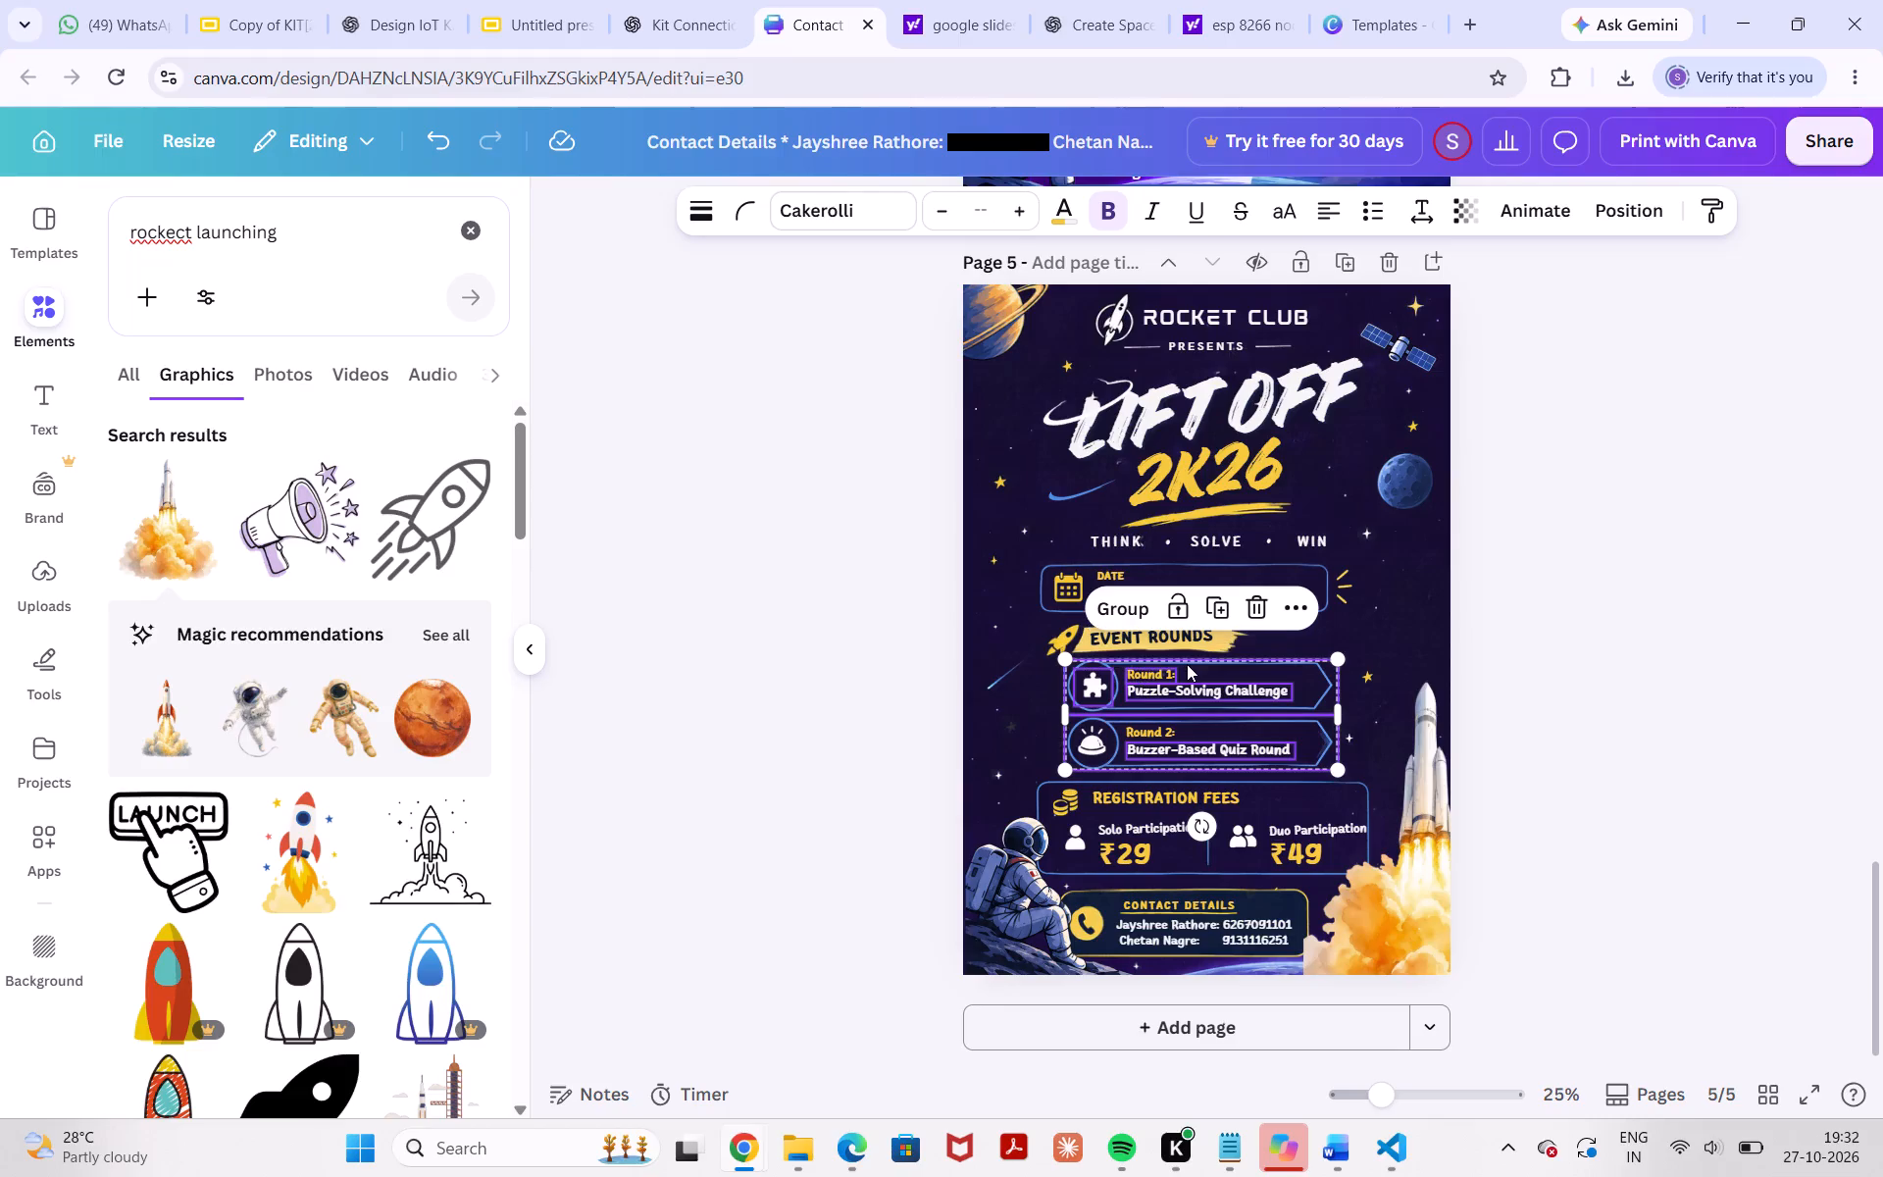
left_click(1172, 637, "shift")
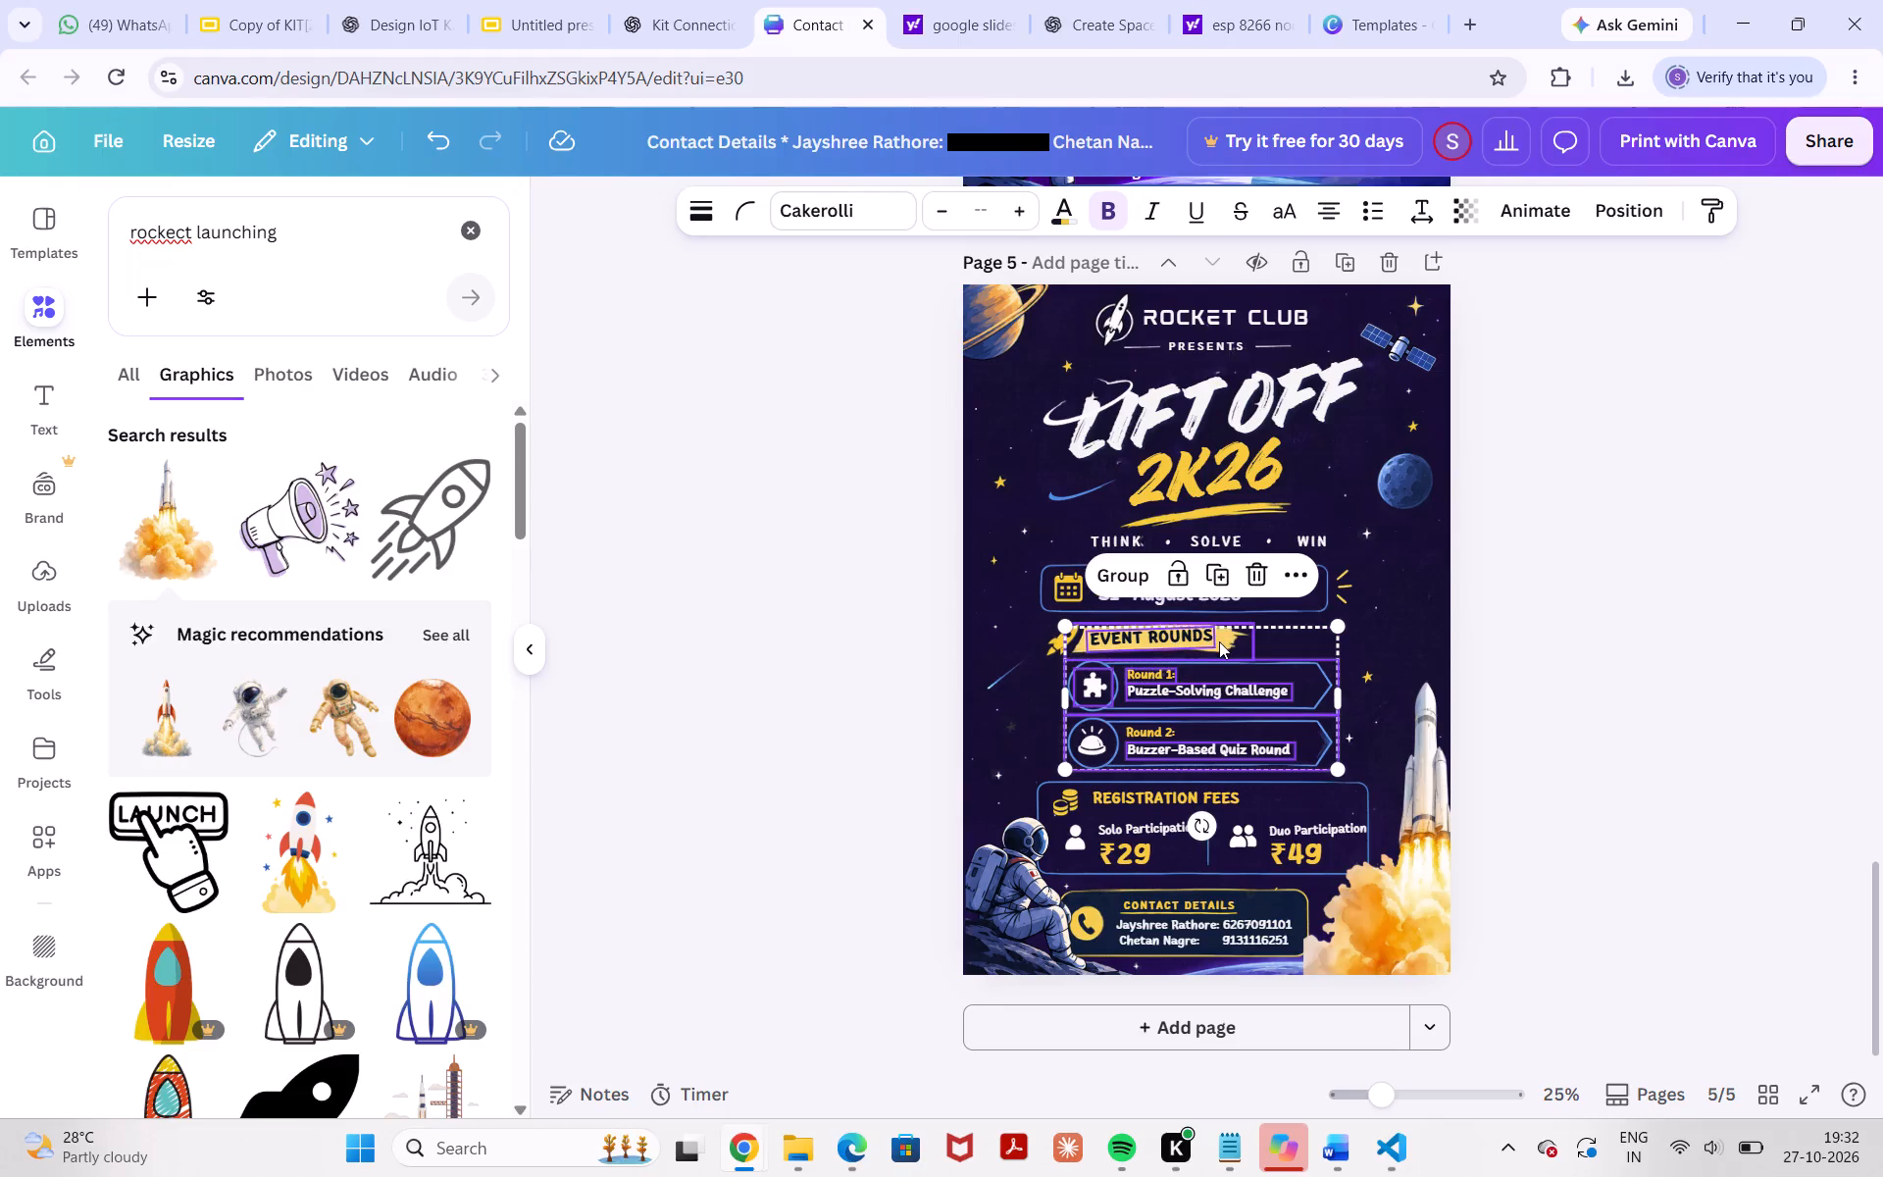
left_click(1219, 641, "shift")
left_click(1054, 644, "shift")
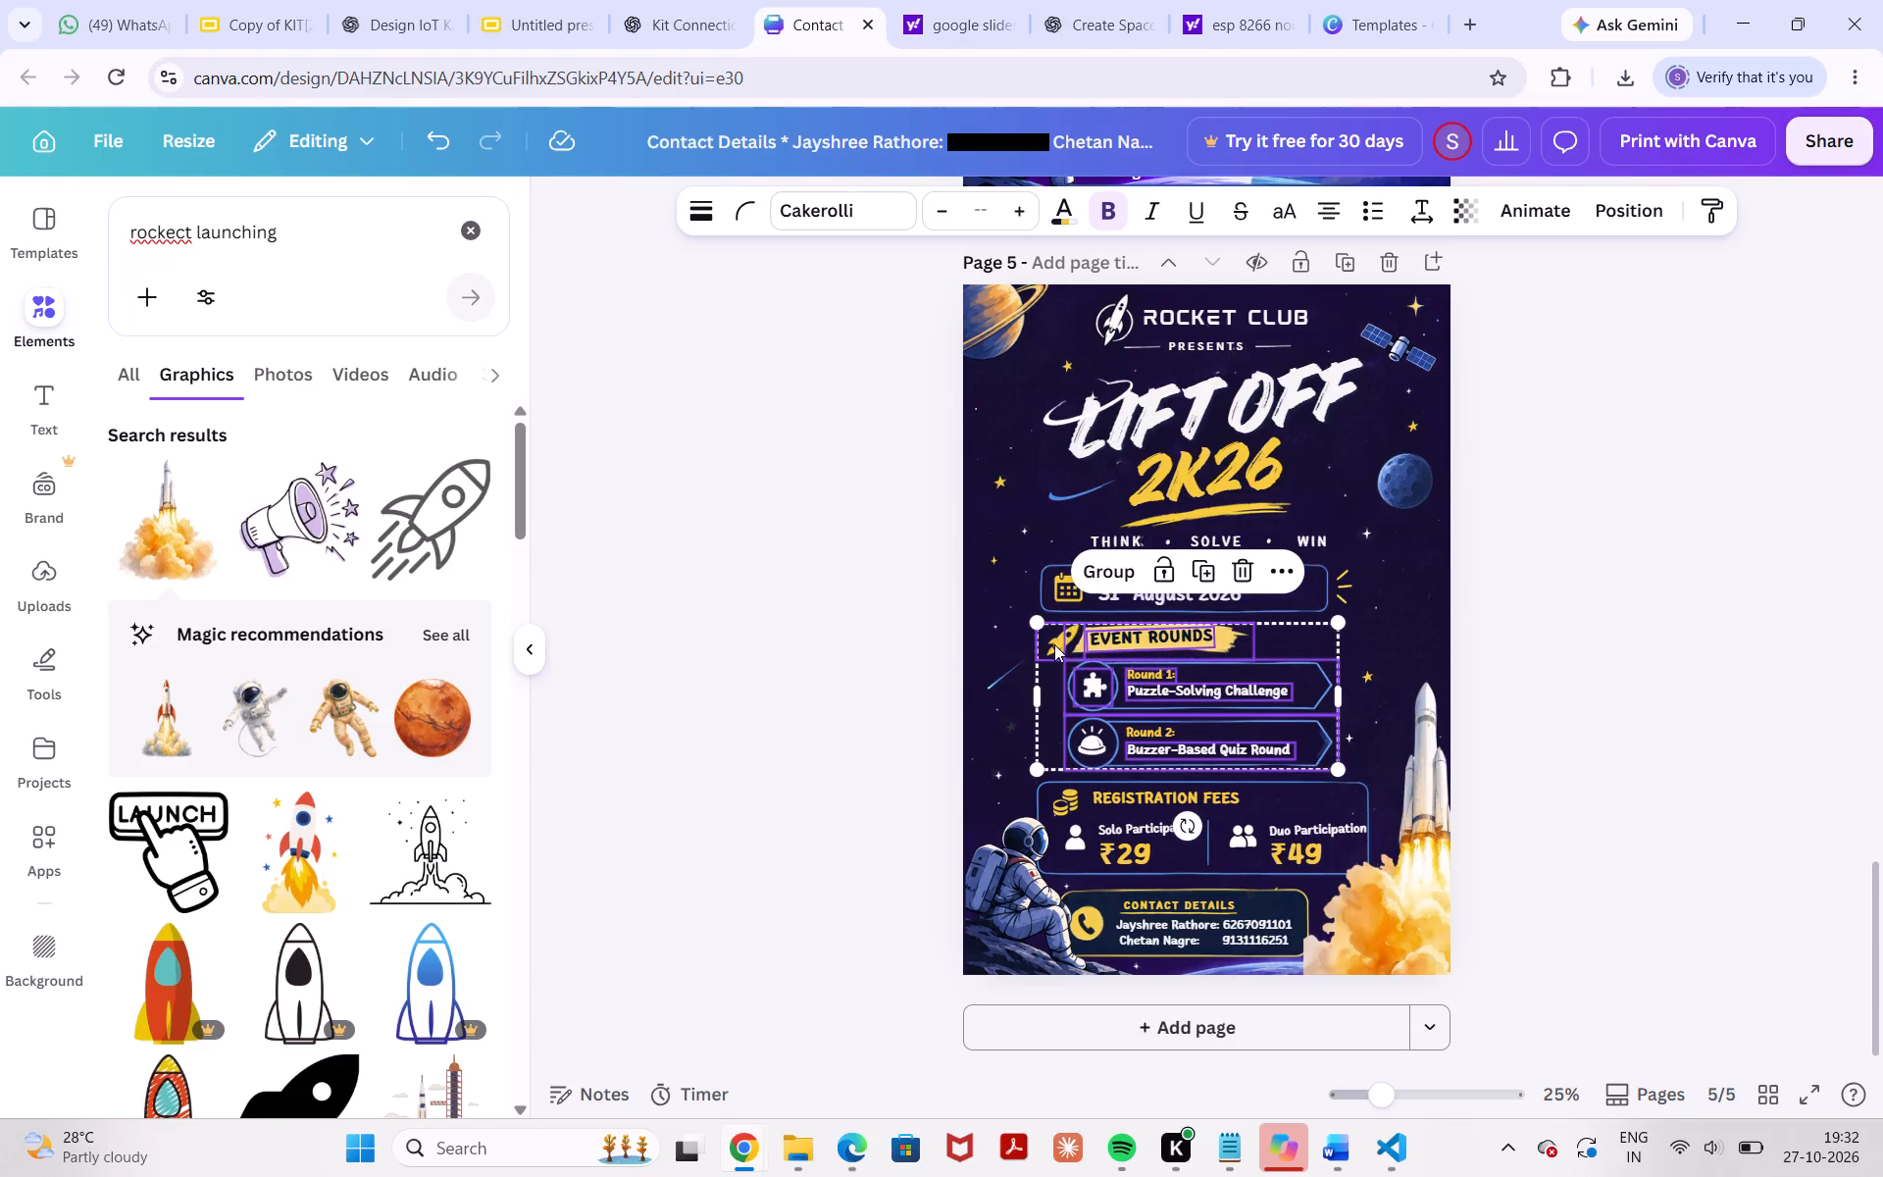
left_click(1095, 741, "shift")
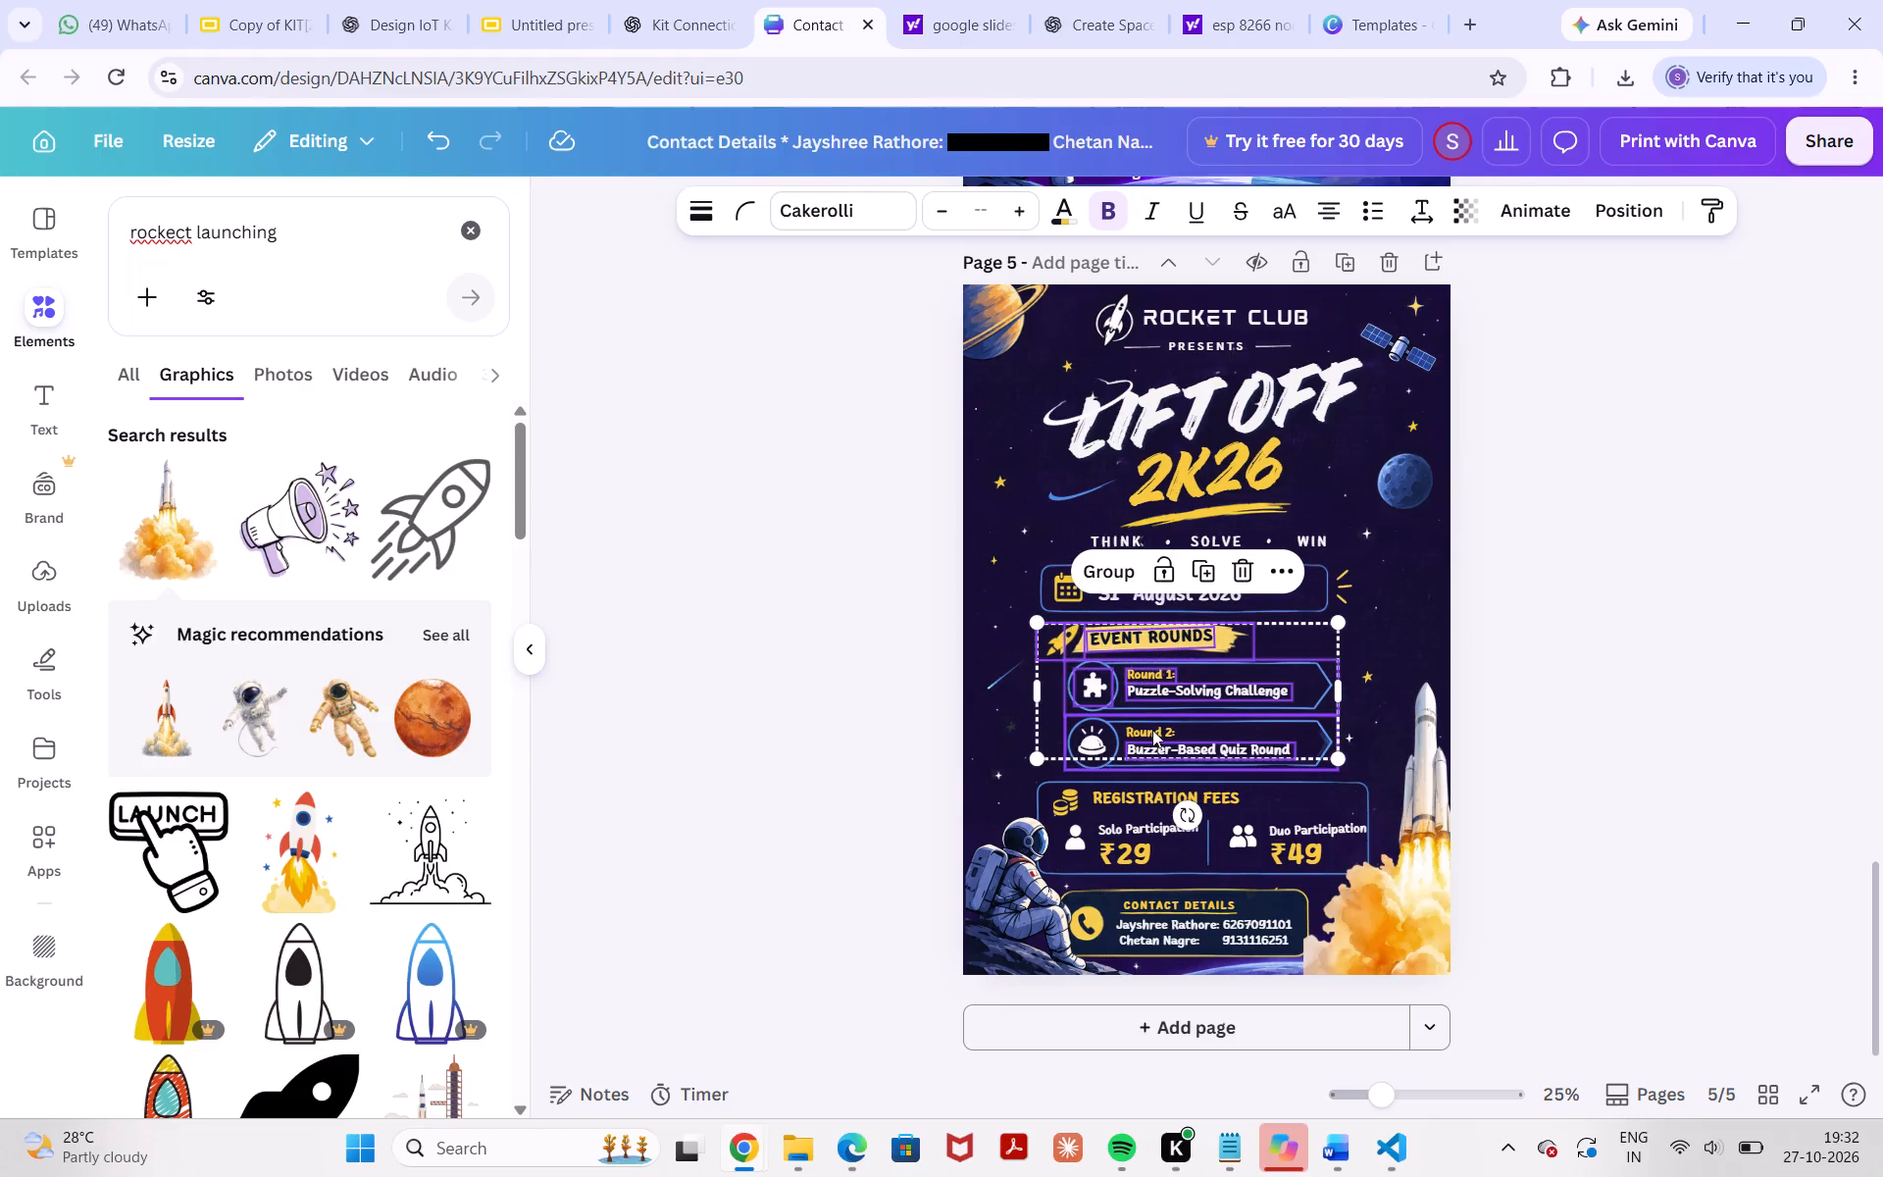
left_click(1152, 730, "shift")
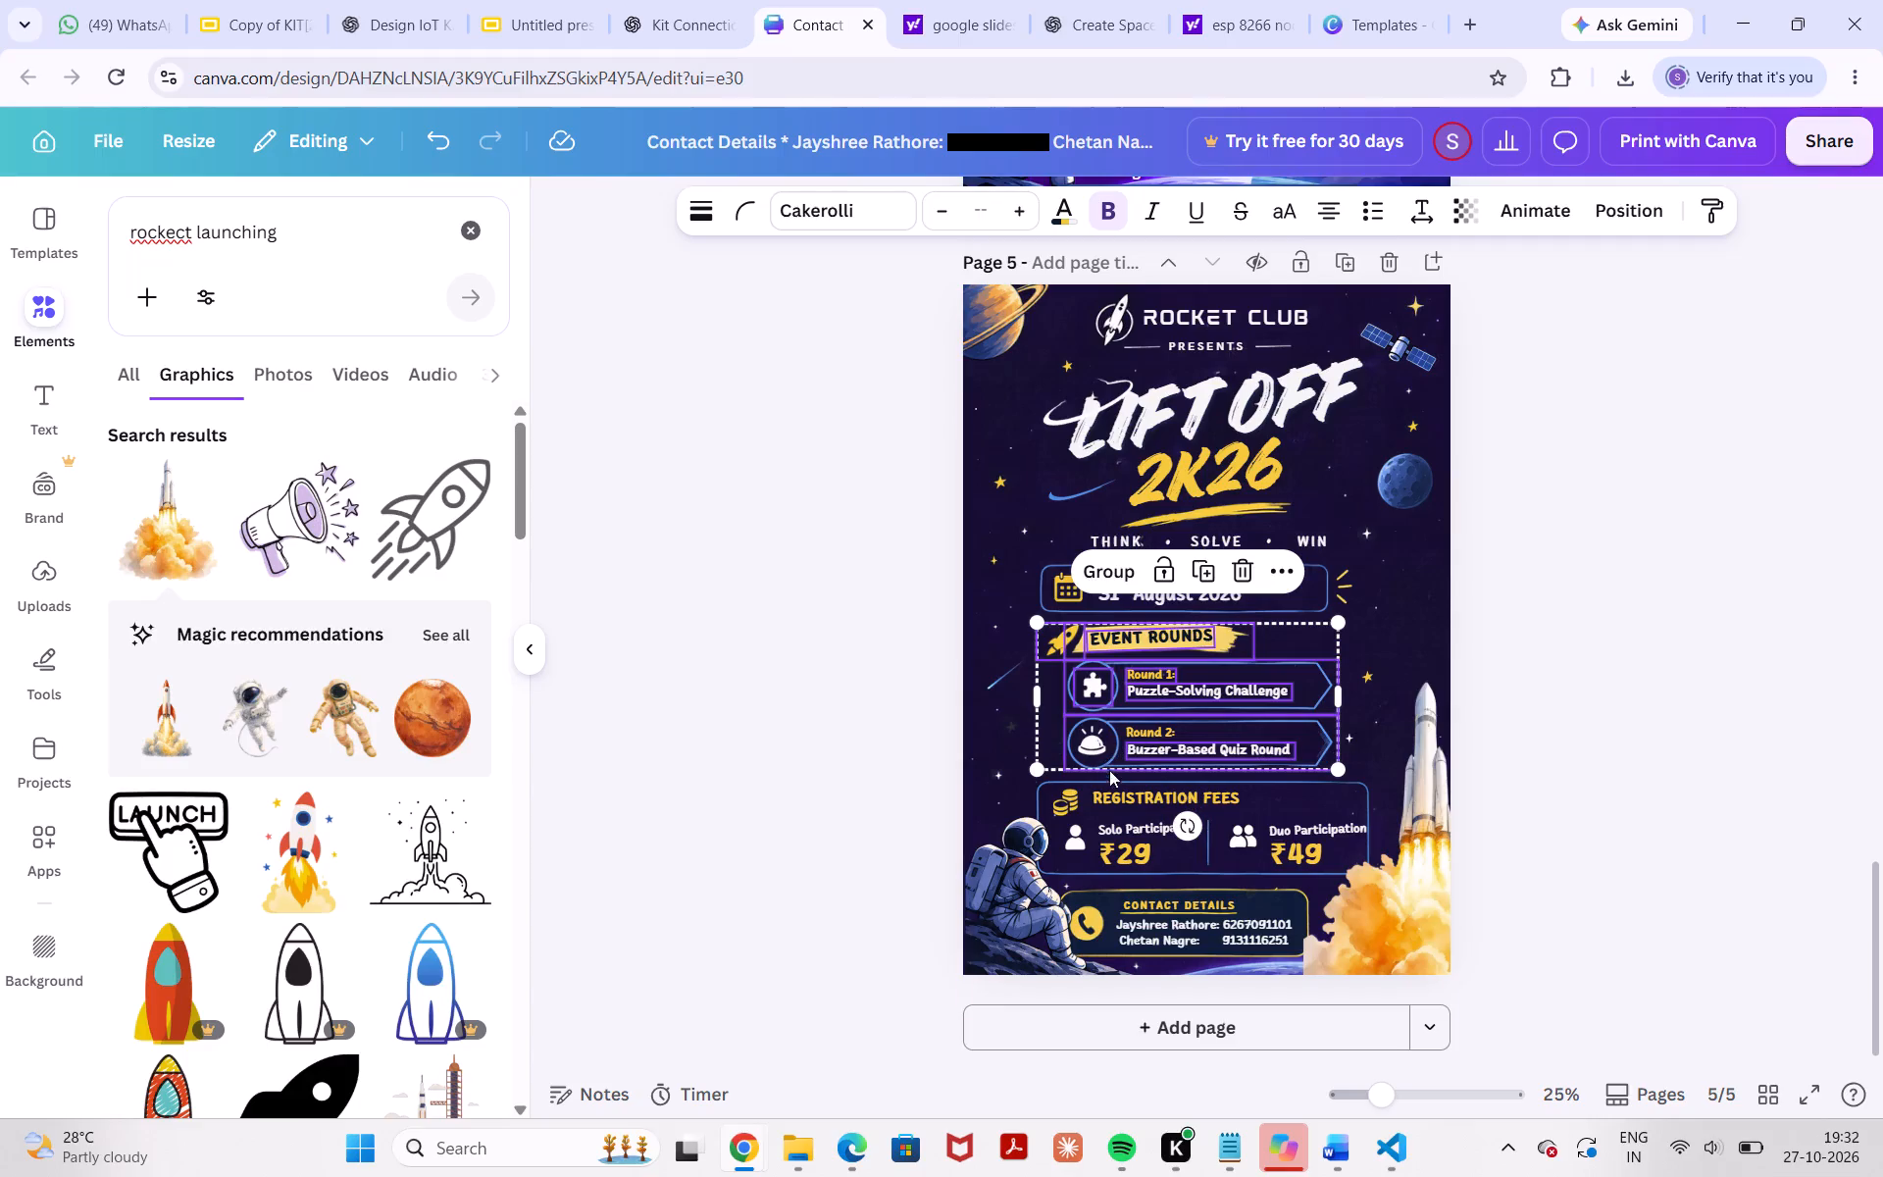
left_click(1123, 564)
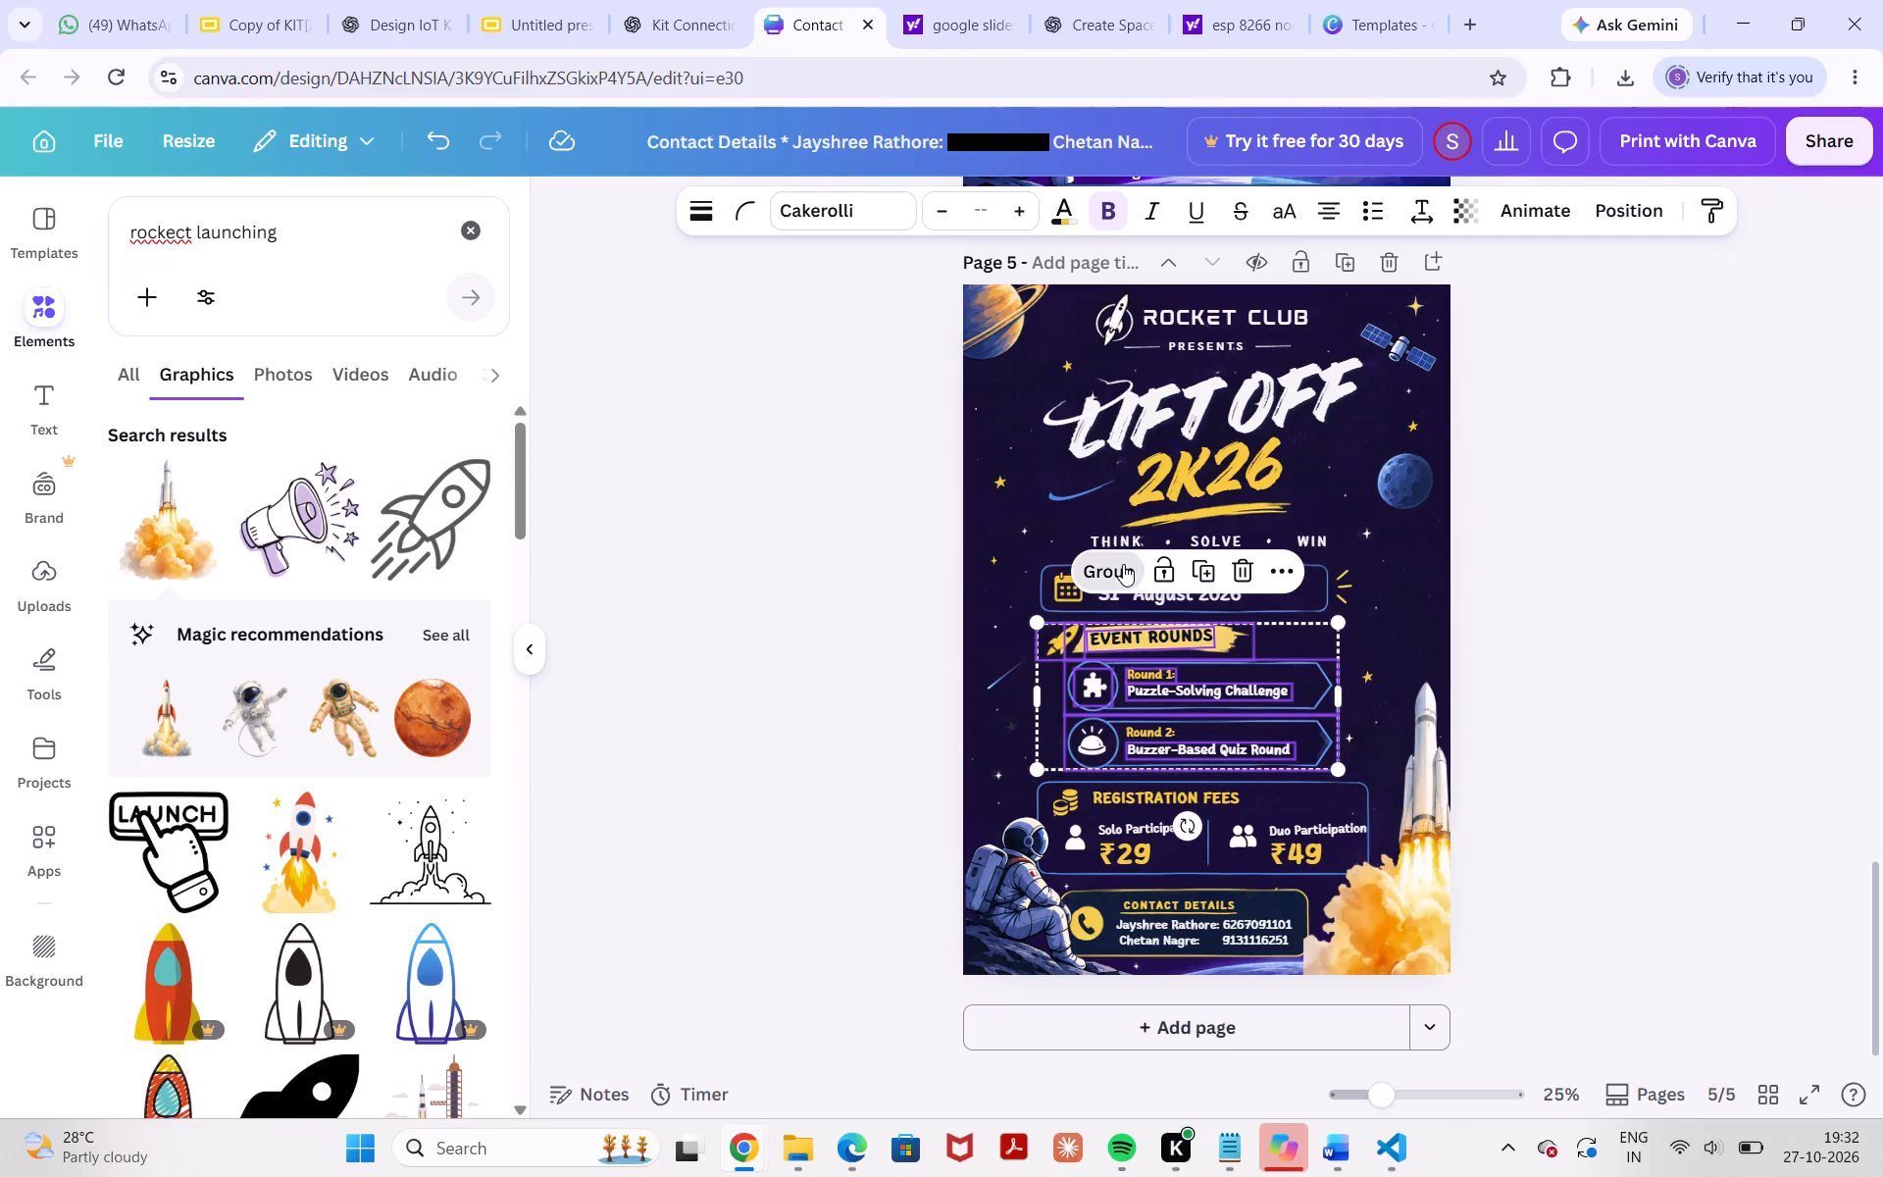
Copy page 5's event rounds group onto page 3, directly below the date box.
key("ctrl+c")
scroll(1123, 564, "up", 4)
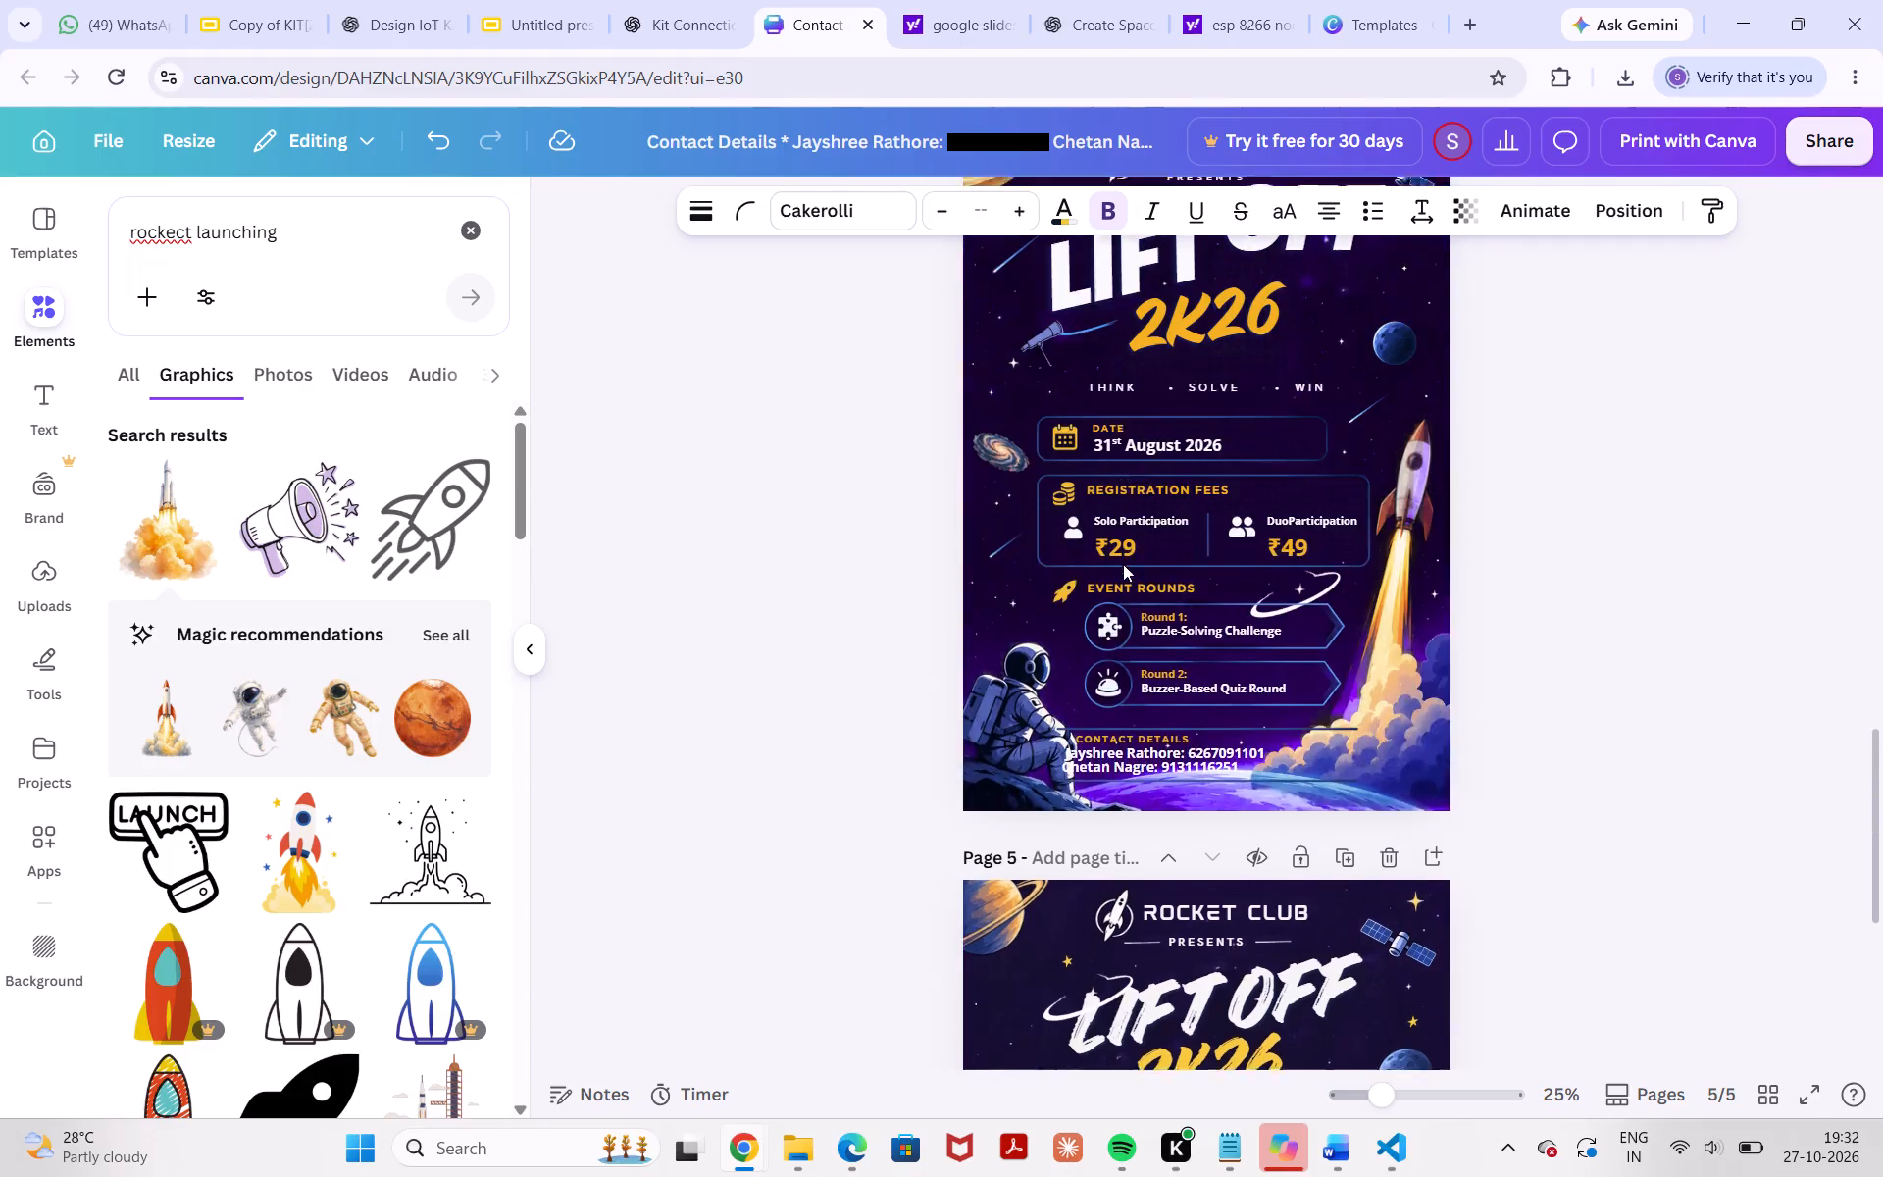
scroll(1123, 564, "up", 6)
left_click(1123, 564)
key("ctrl+v")
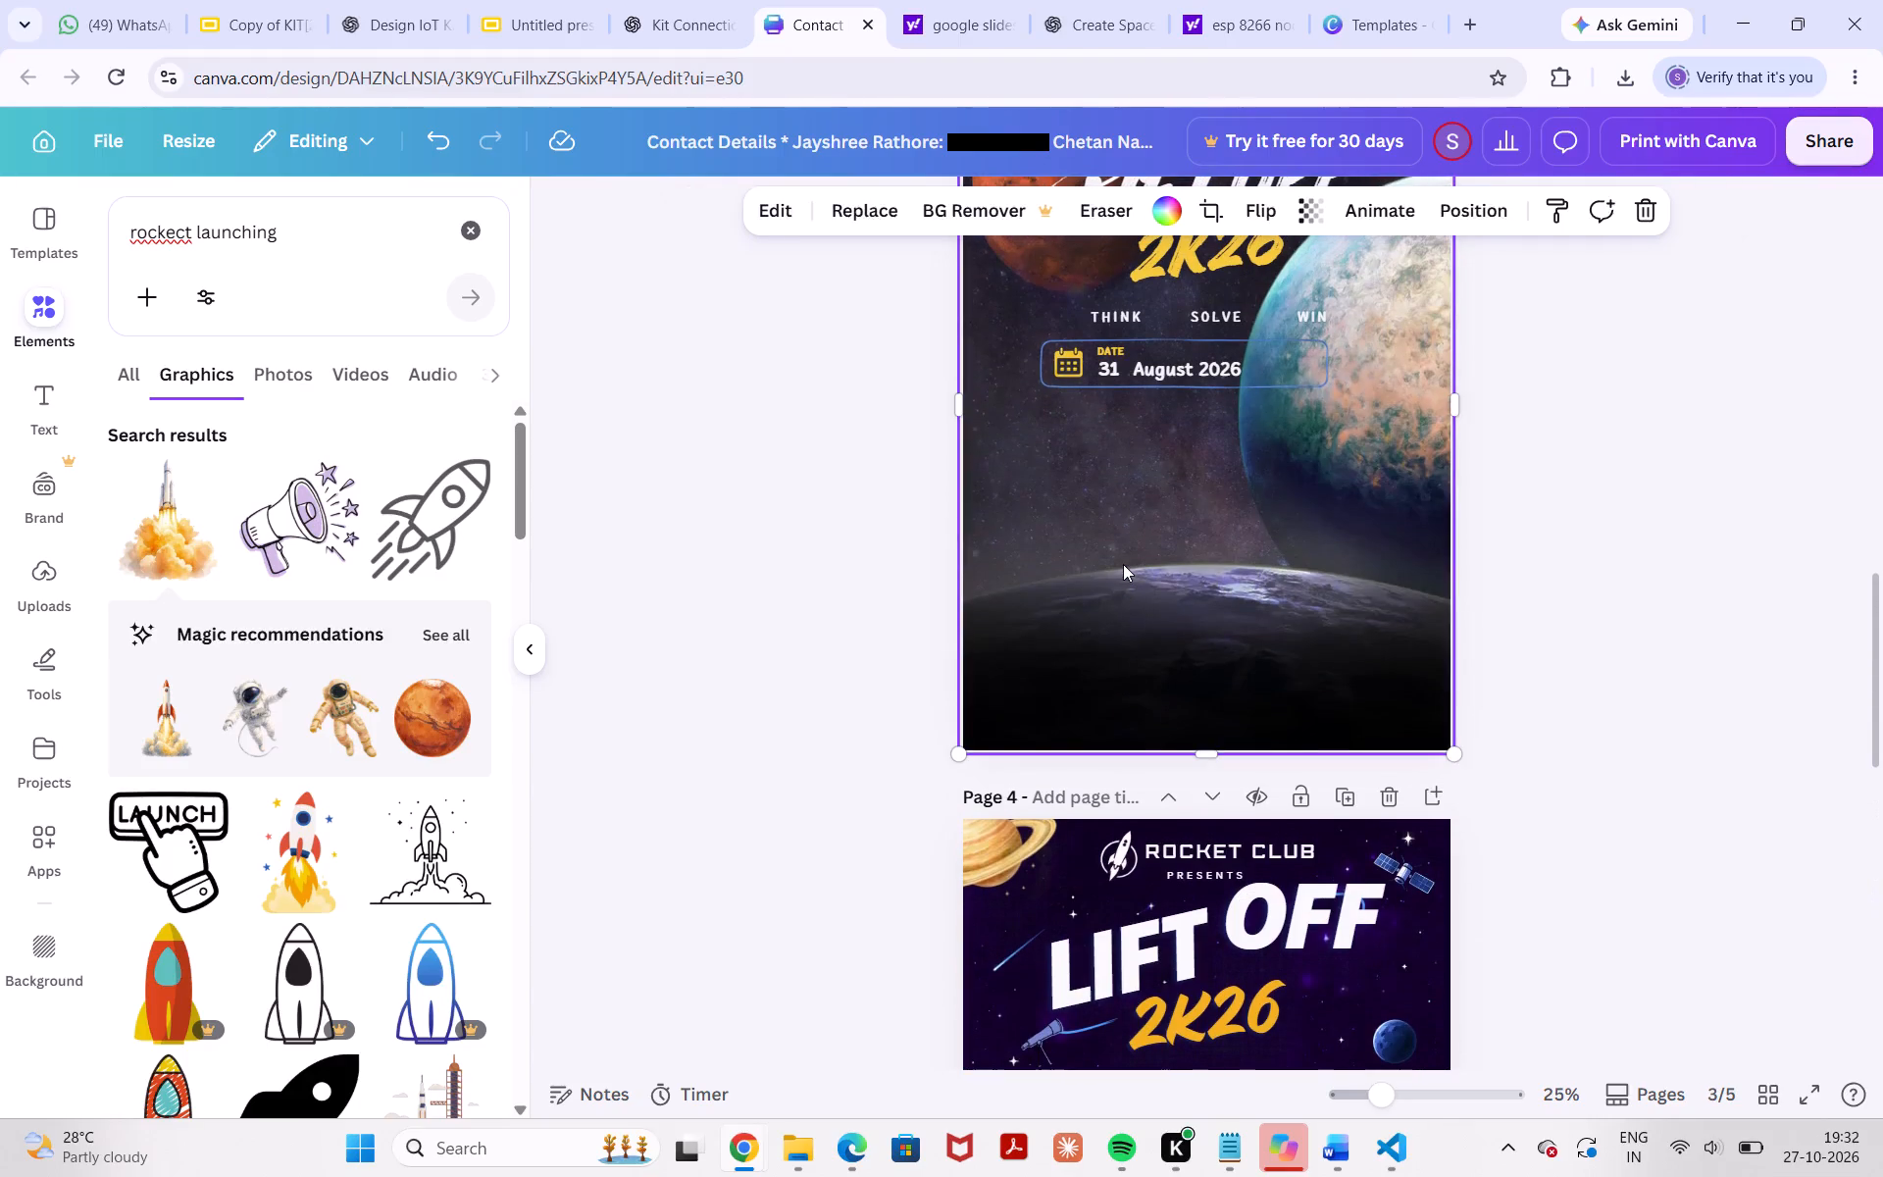
Ungroup the event rounds block on page 5.
scroll(1210, 516, "down", 7)
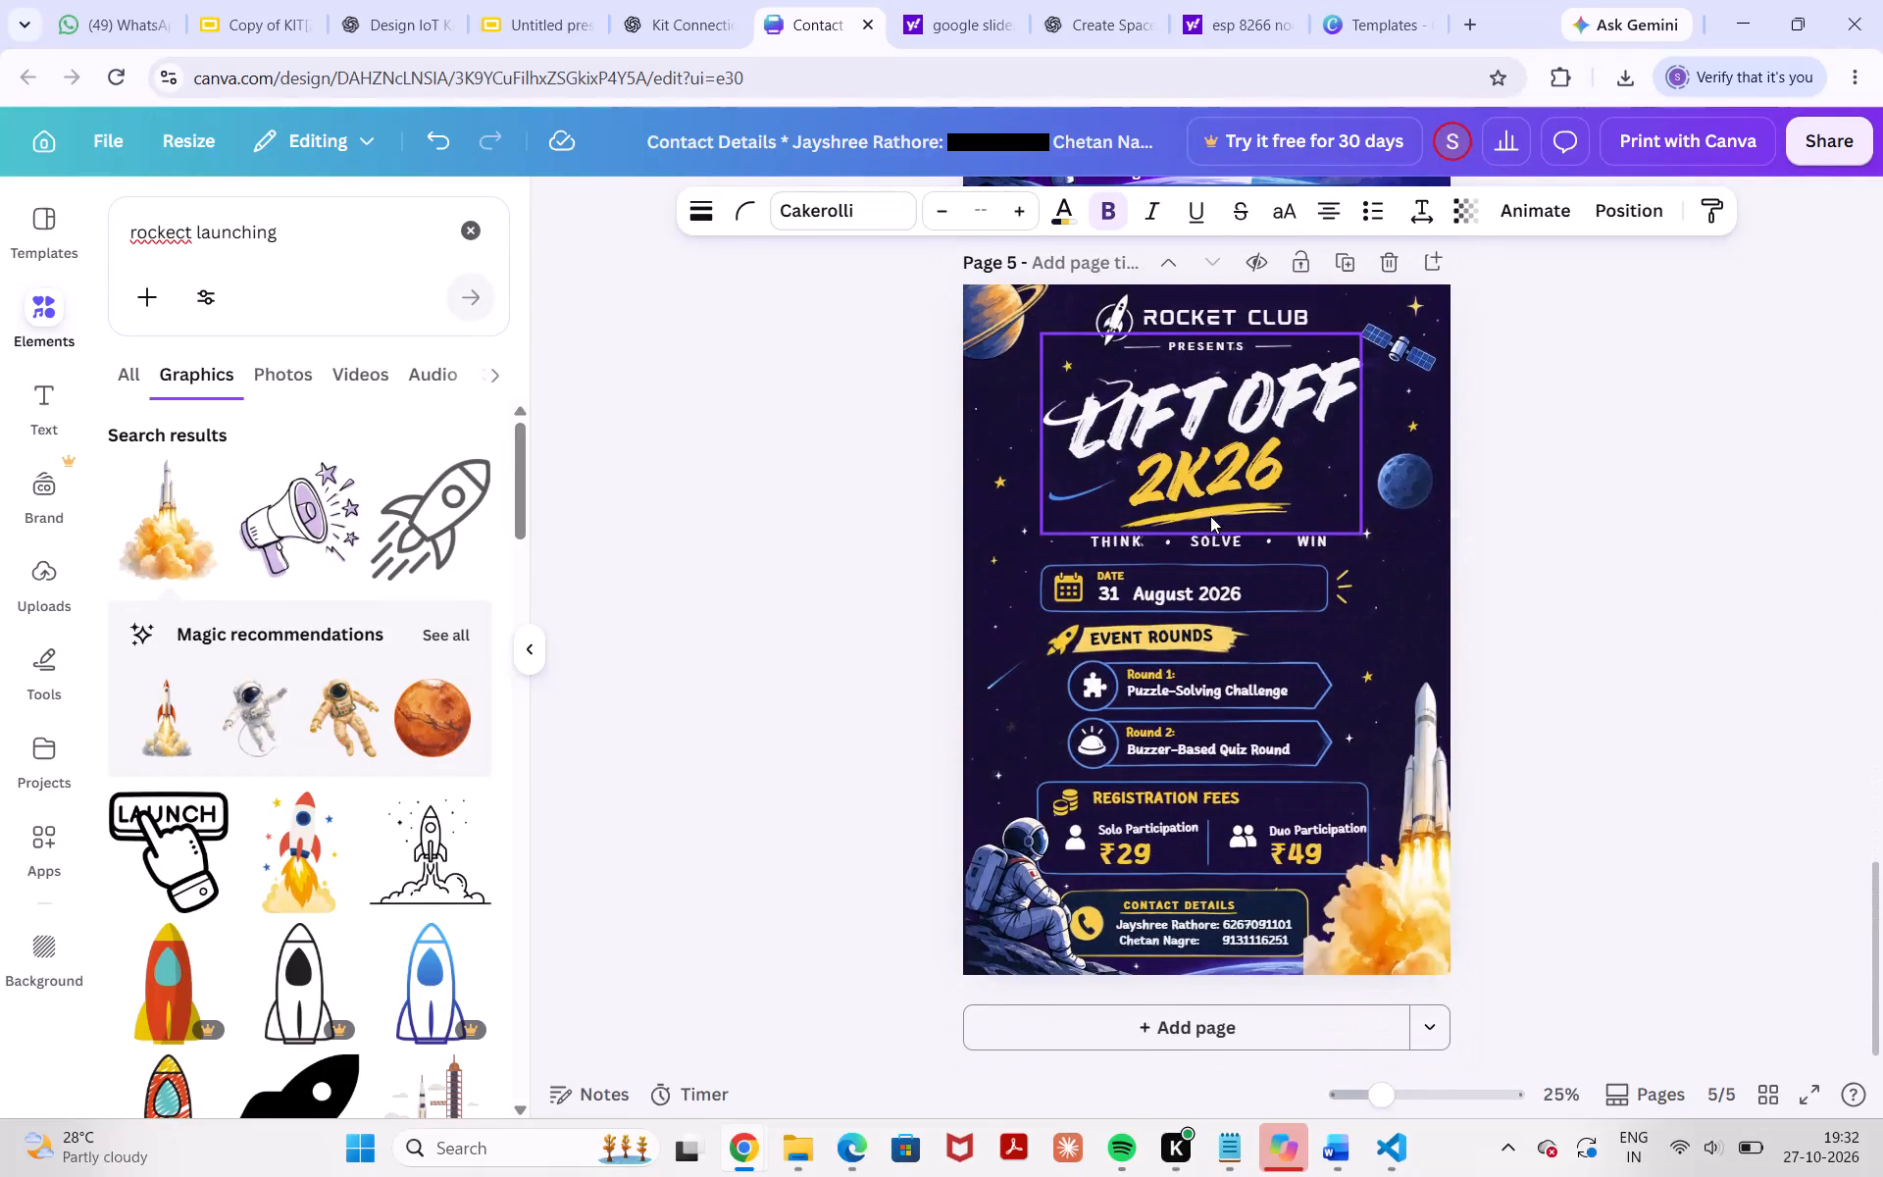
scroll(1210, 516, "down", 1)
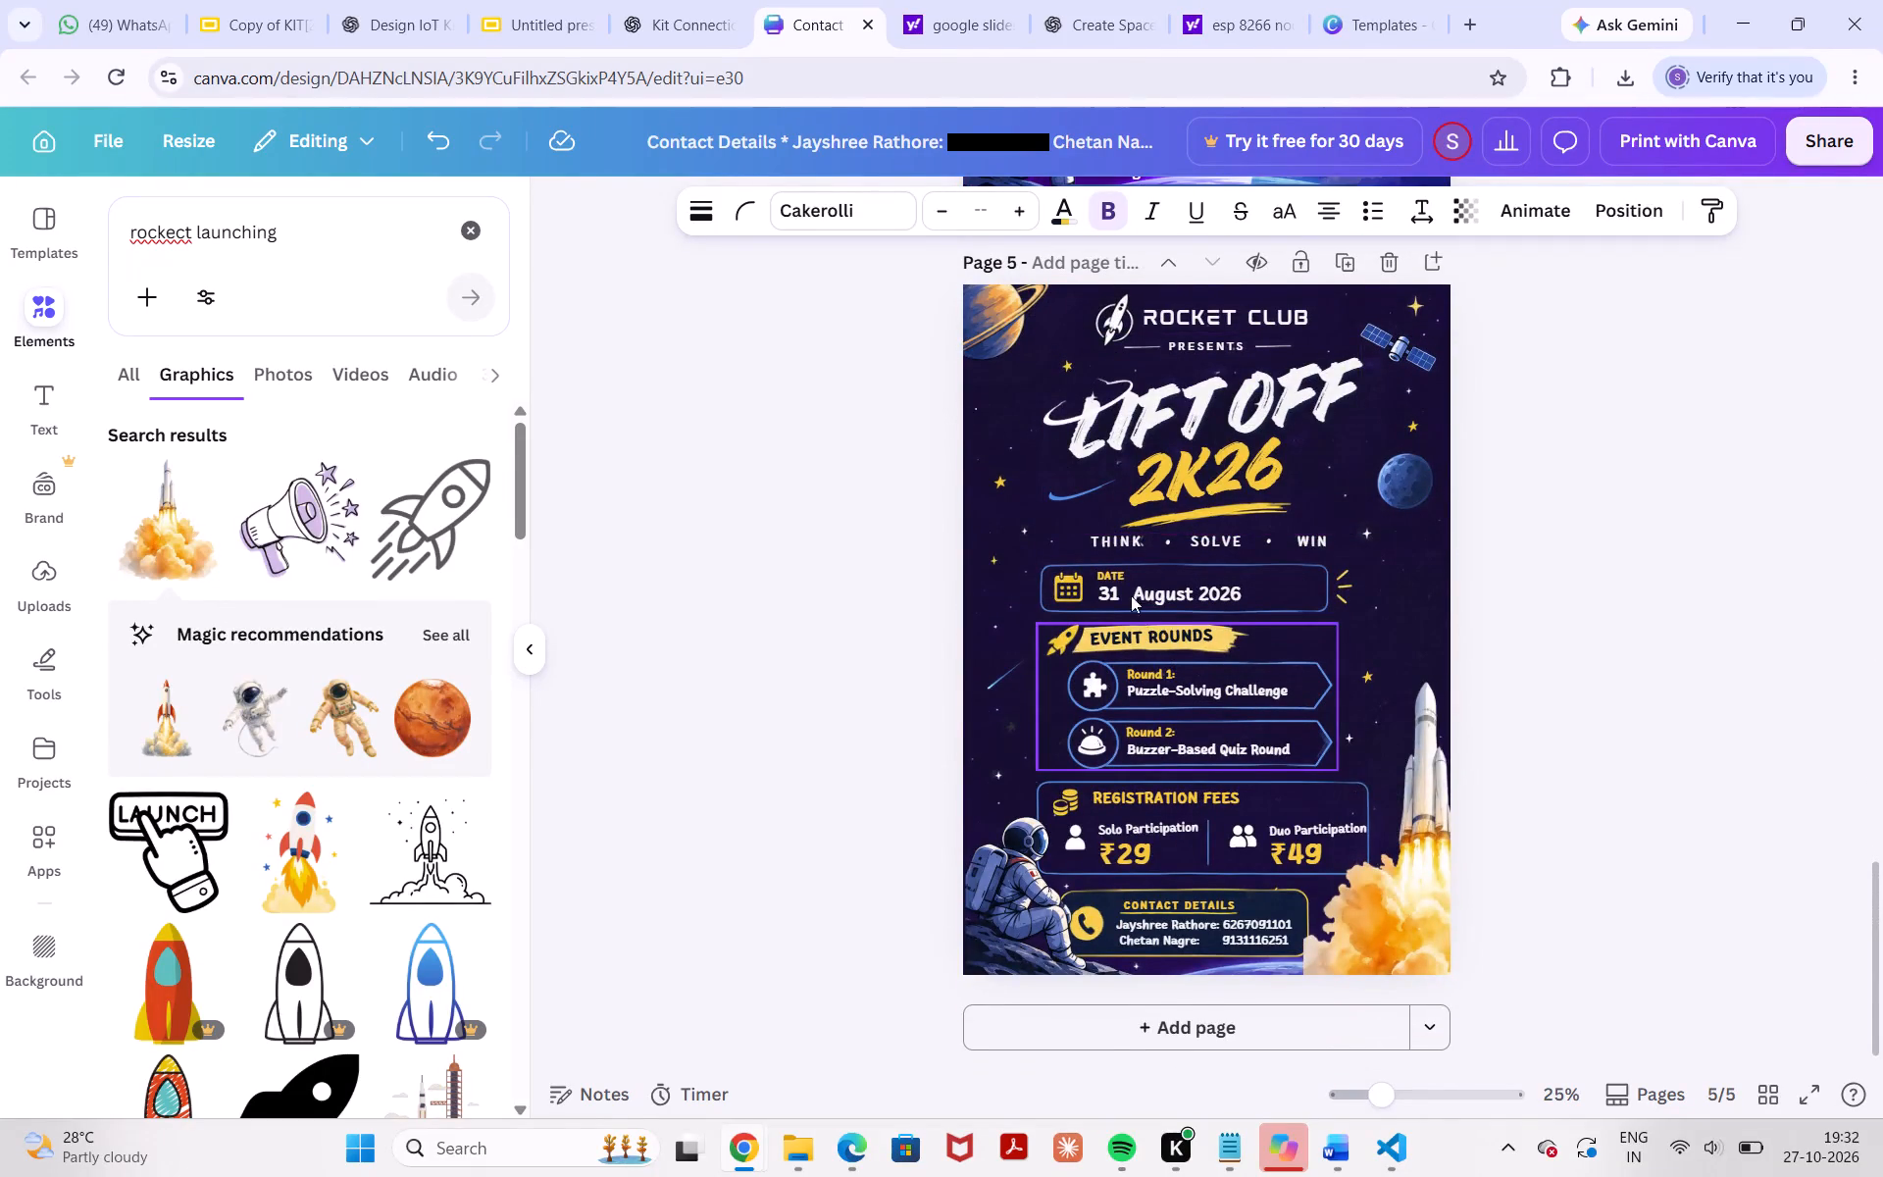
left_click(1148, 697)
left_click(1108, 577)
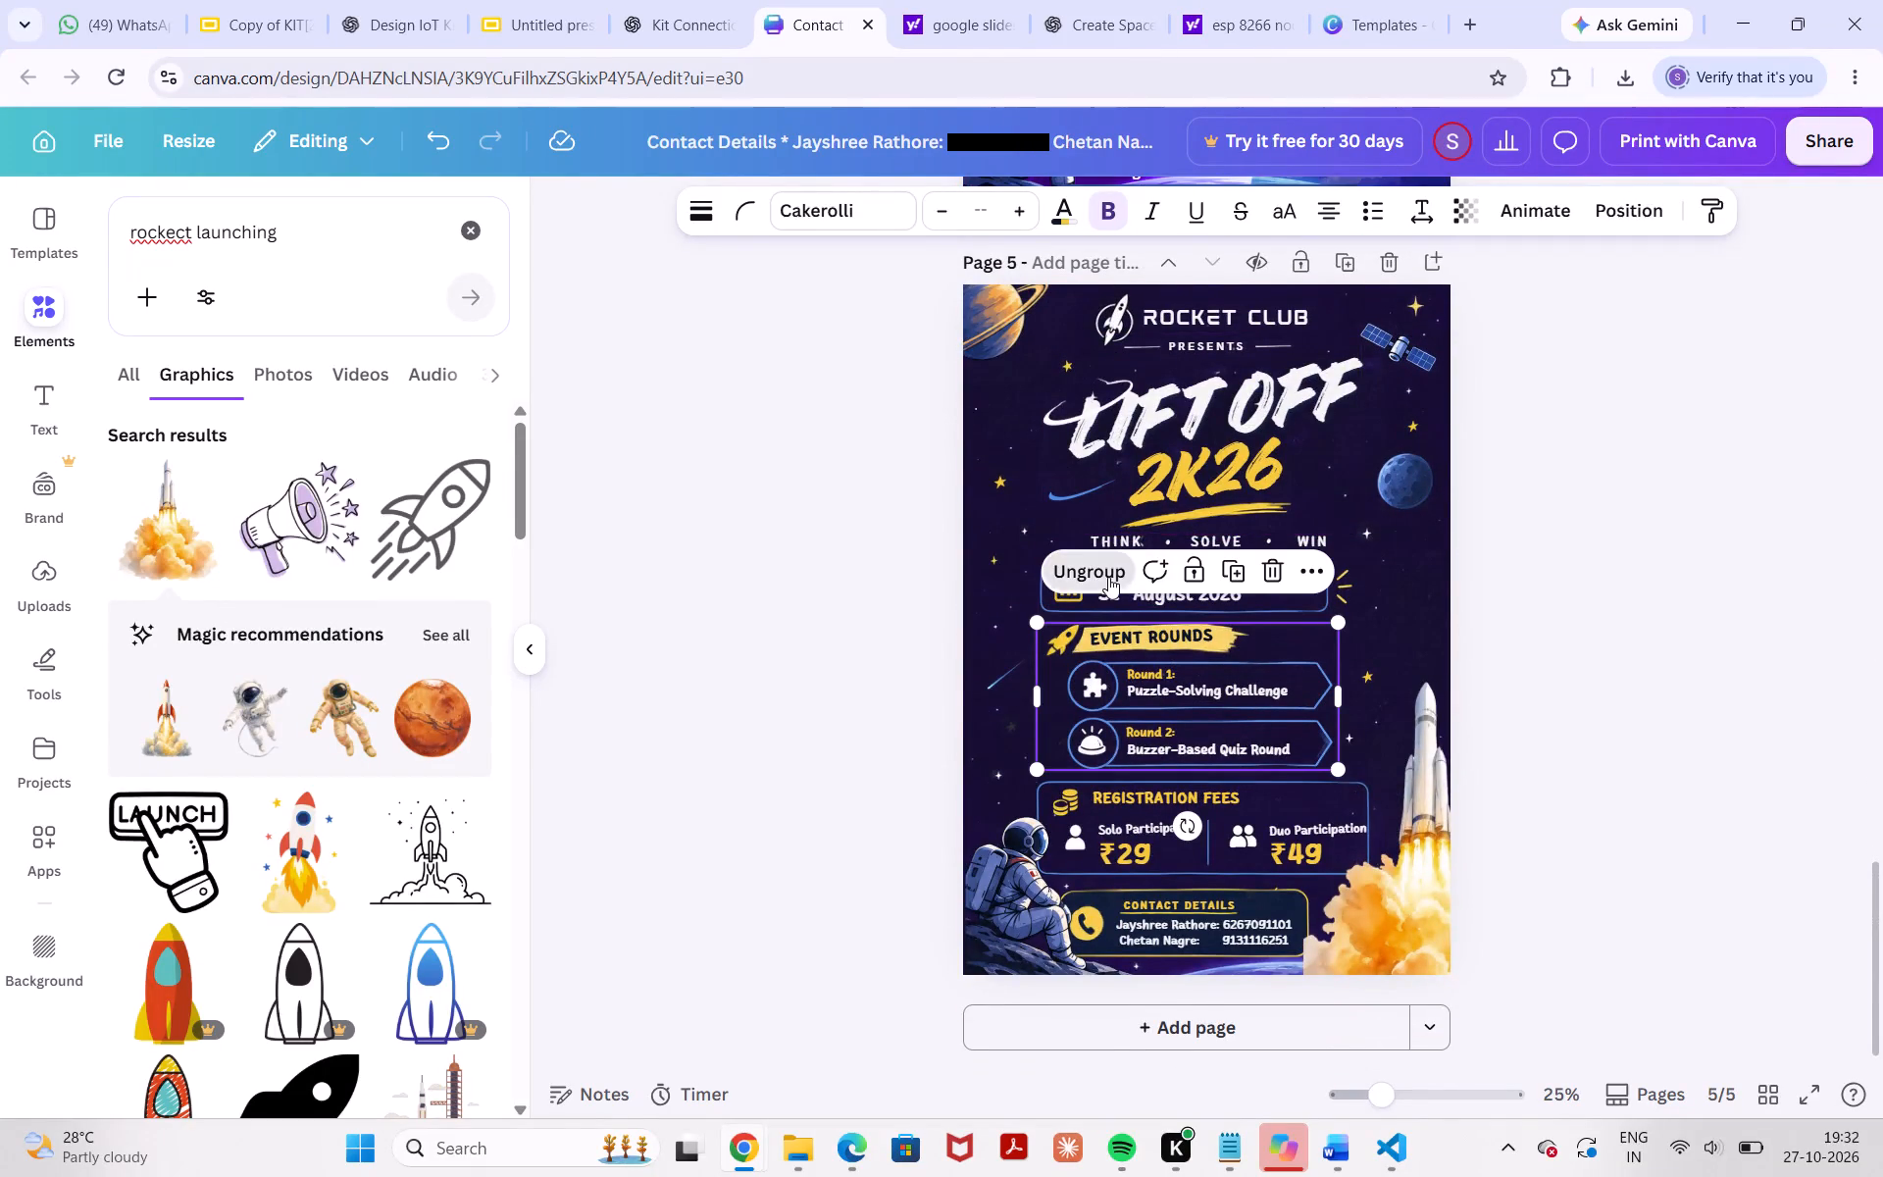
left_click(1442, 653)
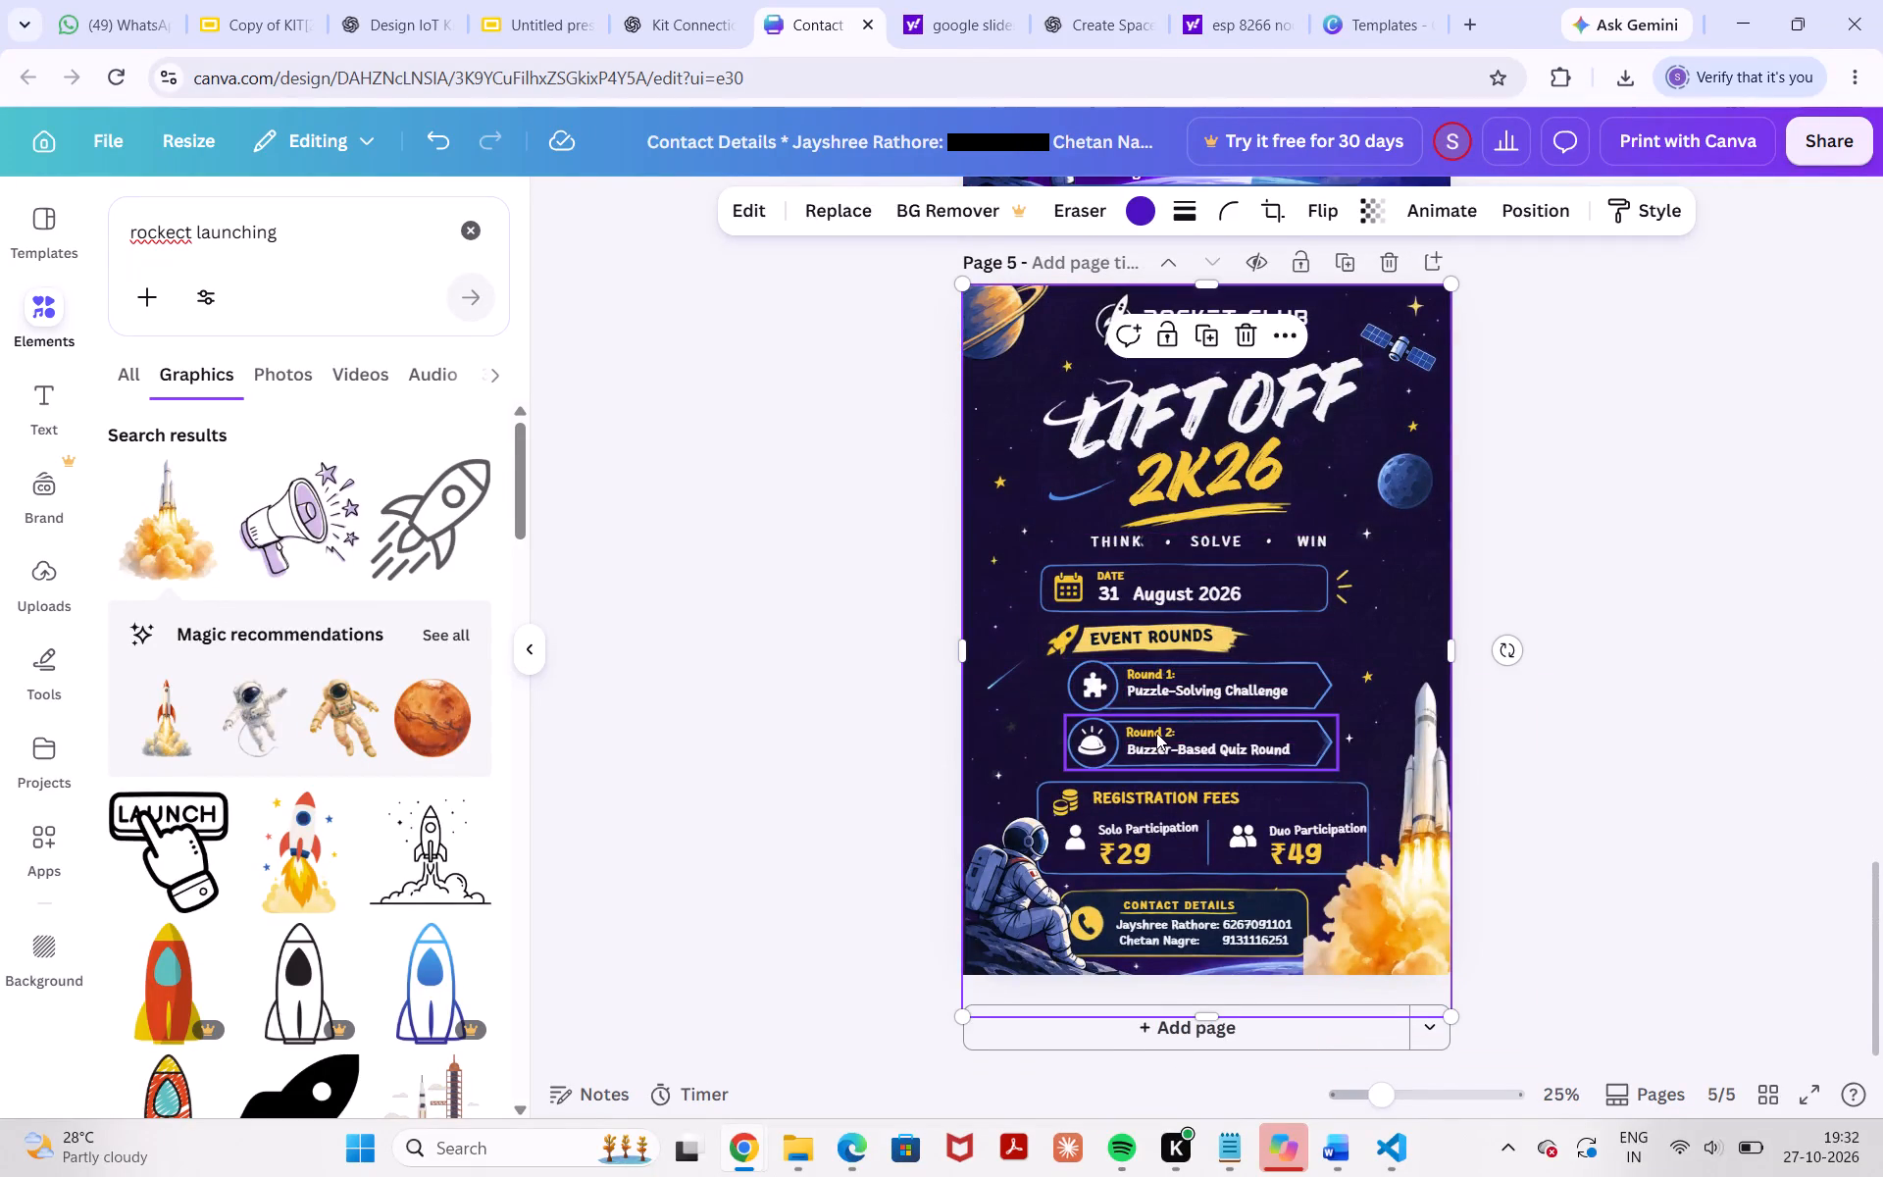
Move page 5's Round 2 frame up off its texts and copy the "Round 2:" label onto page 3, above Buzzer-Based Quiz Round.
left_click_drag(1156, 733, 1146, 635)
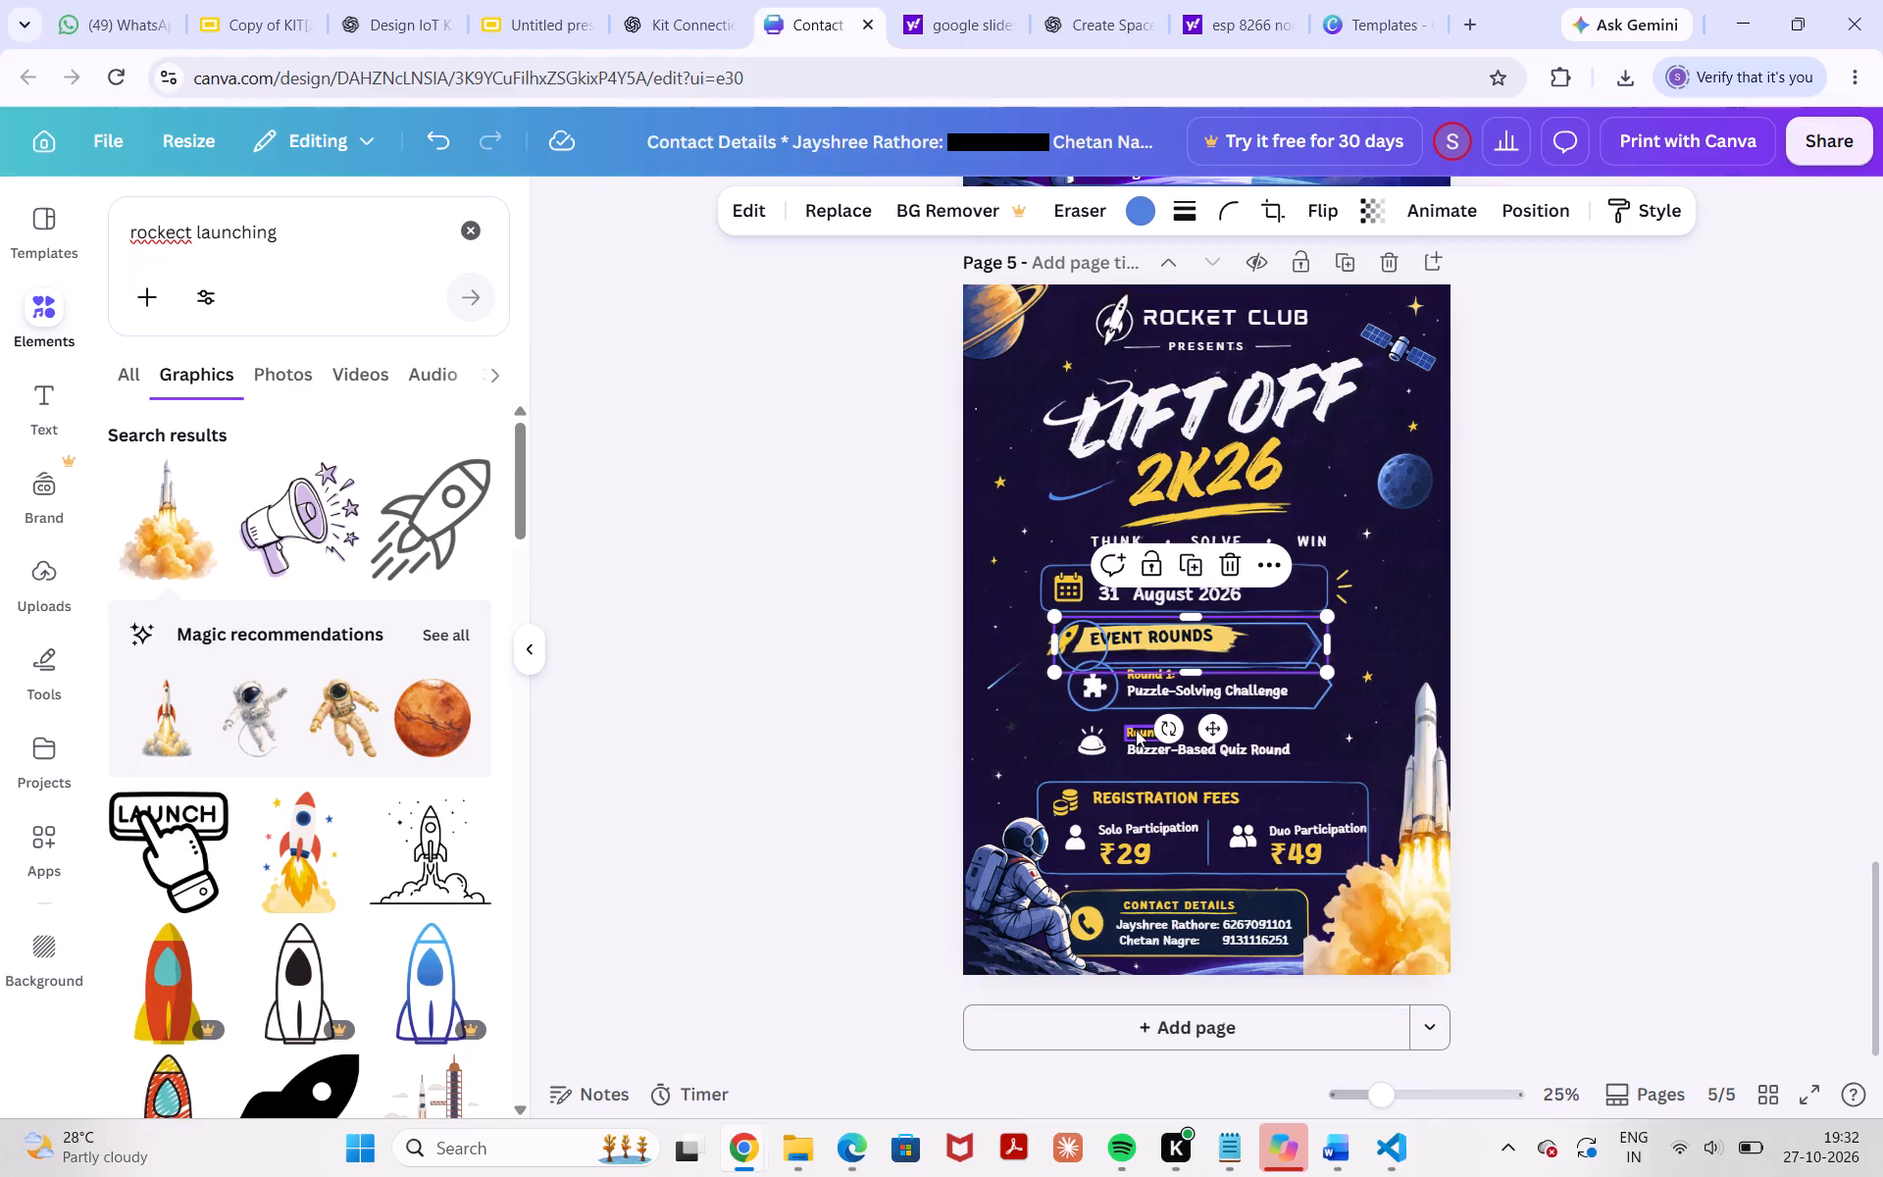
left_click(1136, 730)
key("ctrl+c")
scroll(1136, 730, "up", 2)
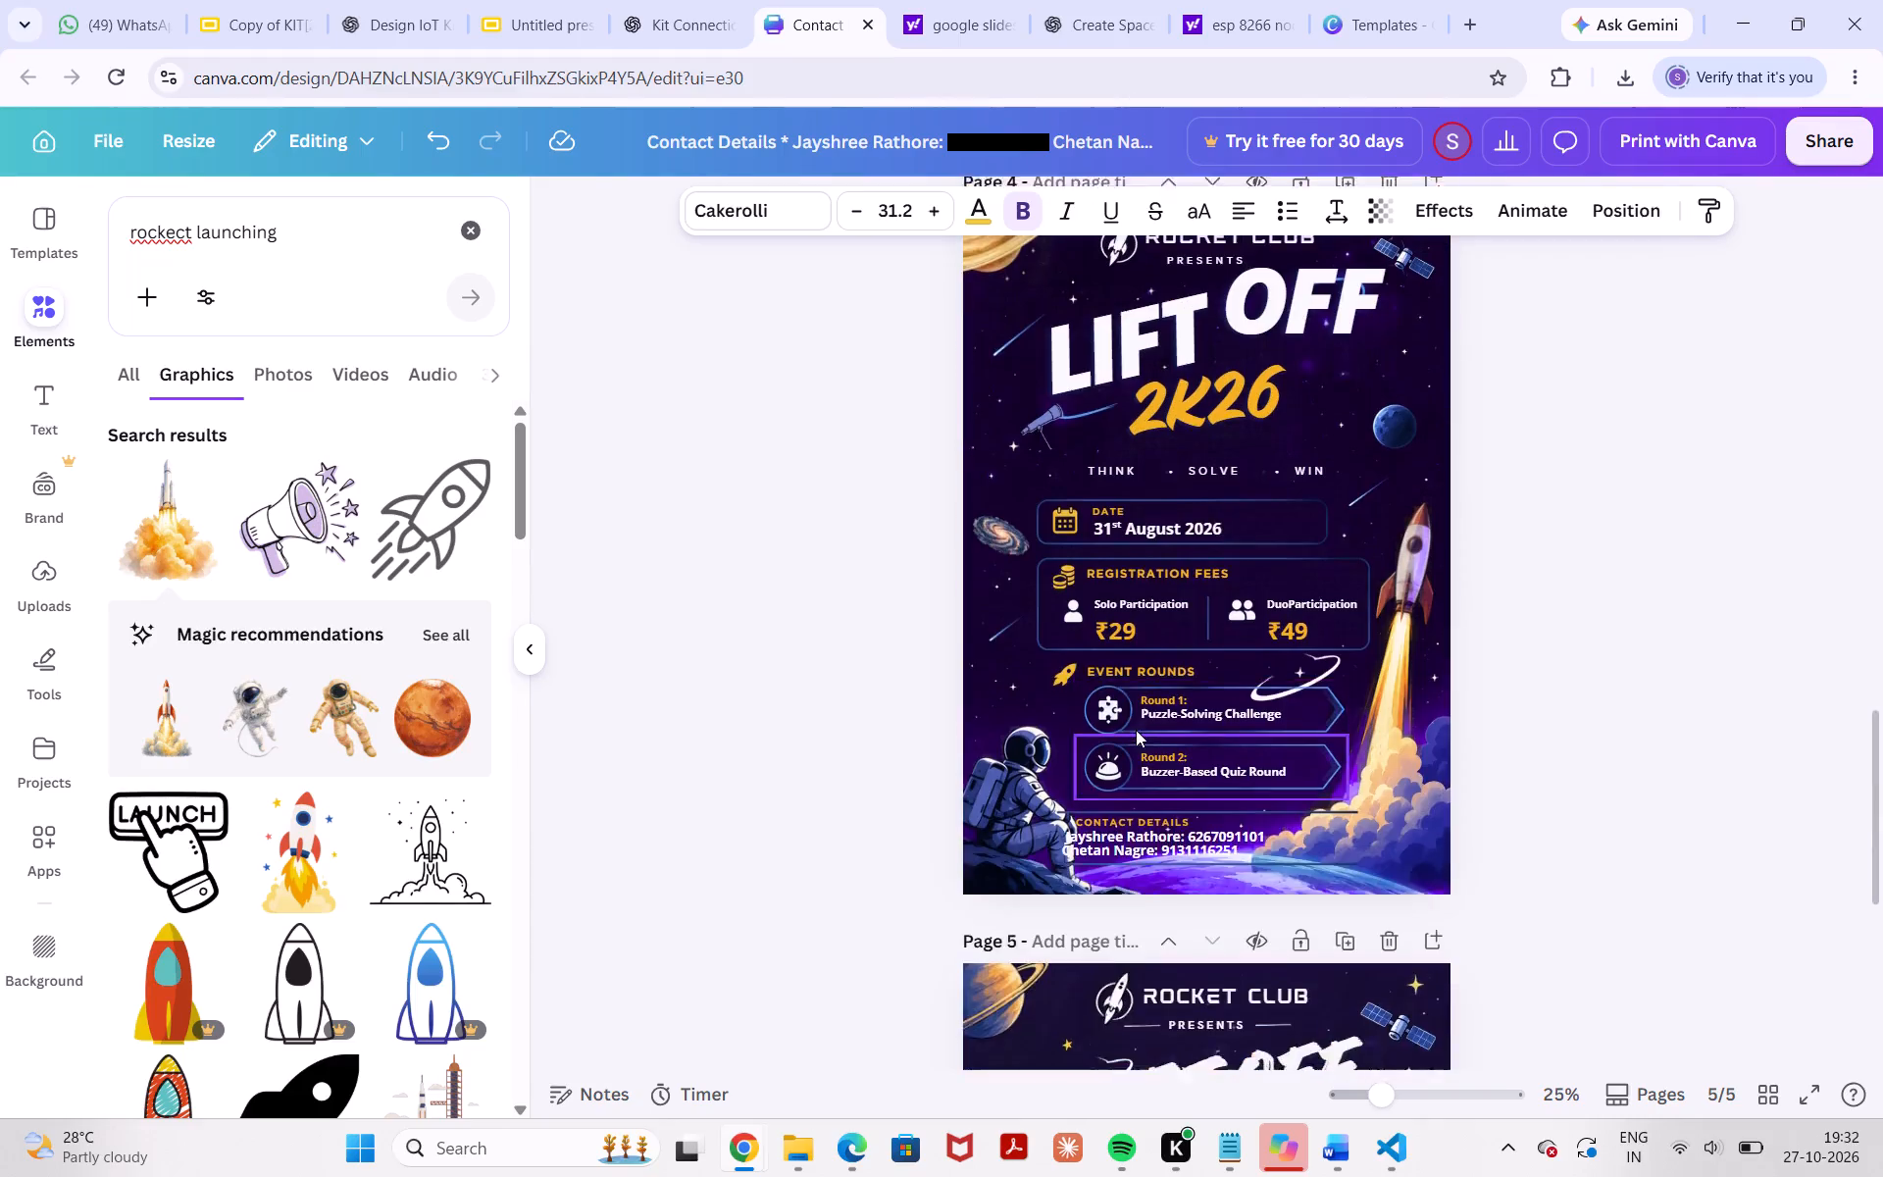
scroll(1136, 730, "up", 6)
left_click(1136, 730)
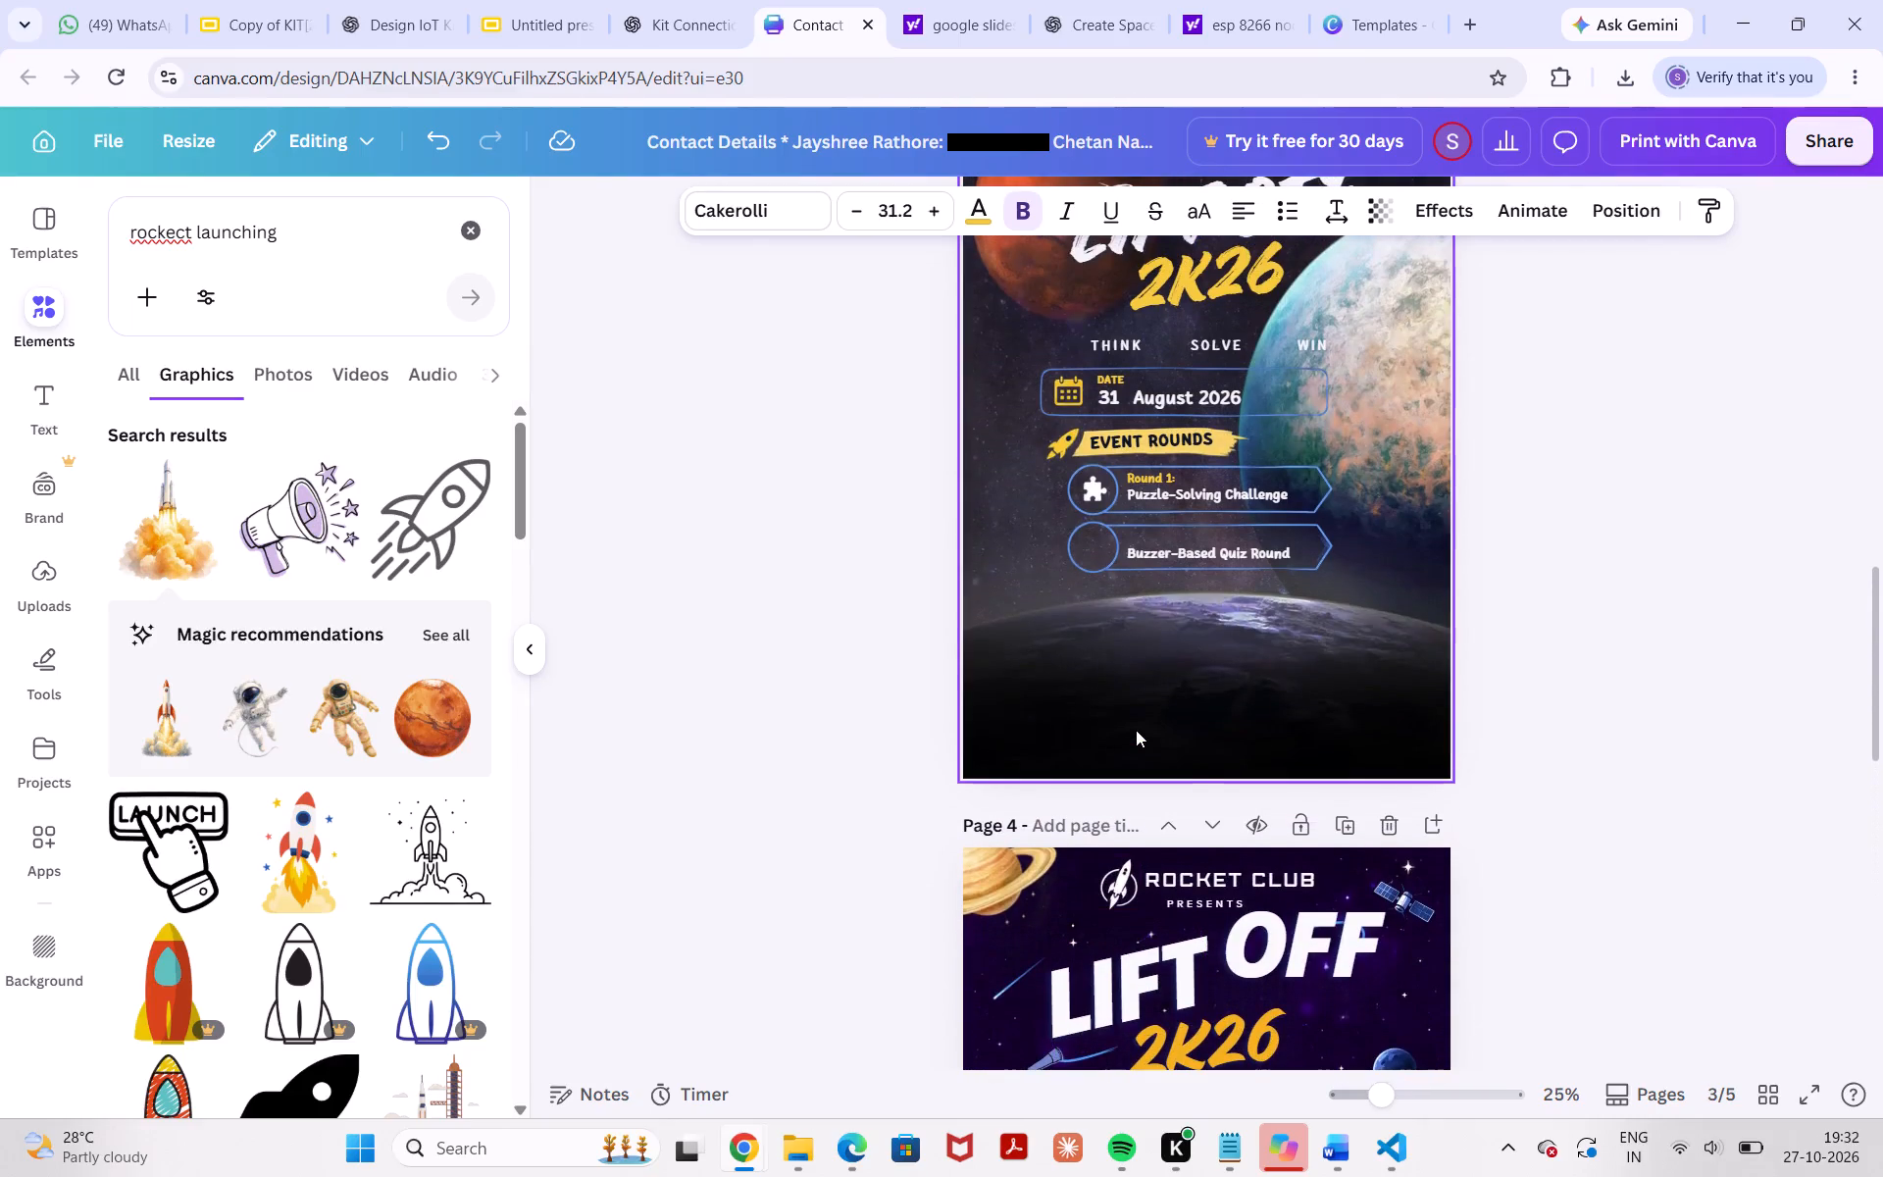
key("ctrl+v")
Copy page 5's Round 2 buzzer icon onto page 3, inside the circle of the Round 2 frame.
scroll(1136, 730, "down", 5)
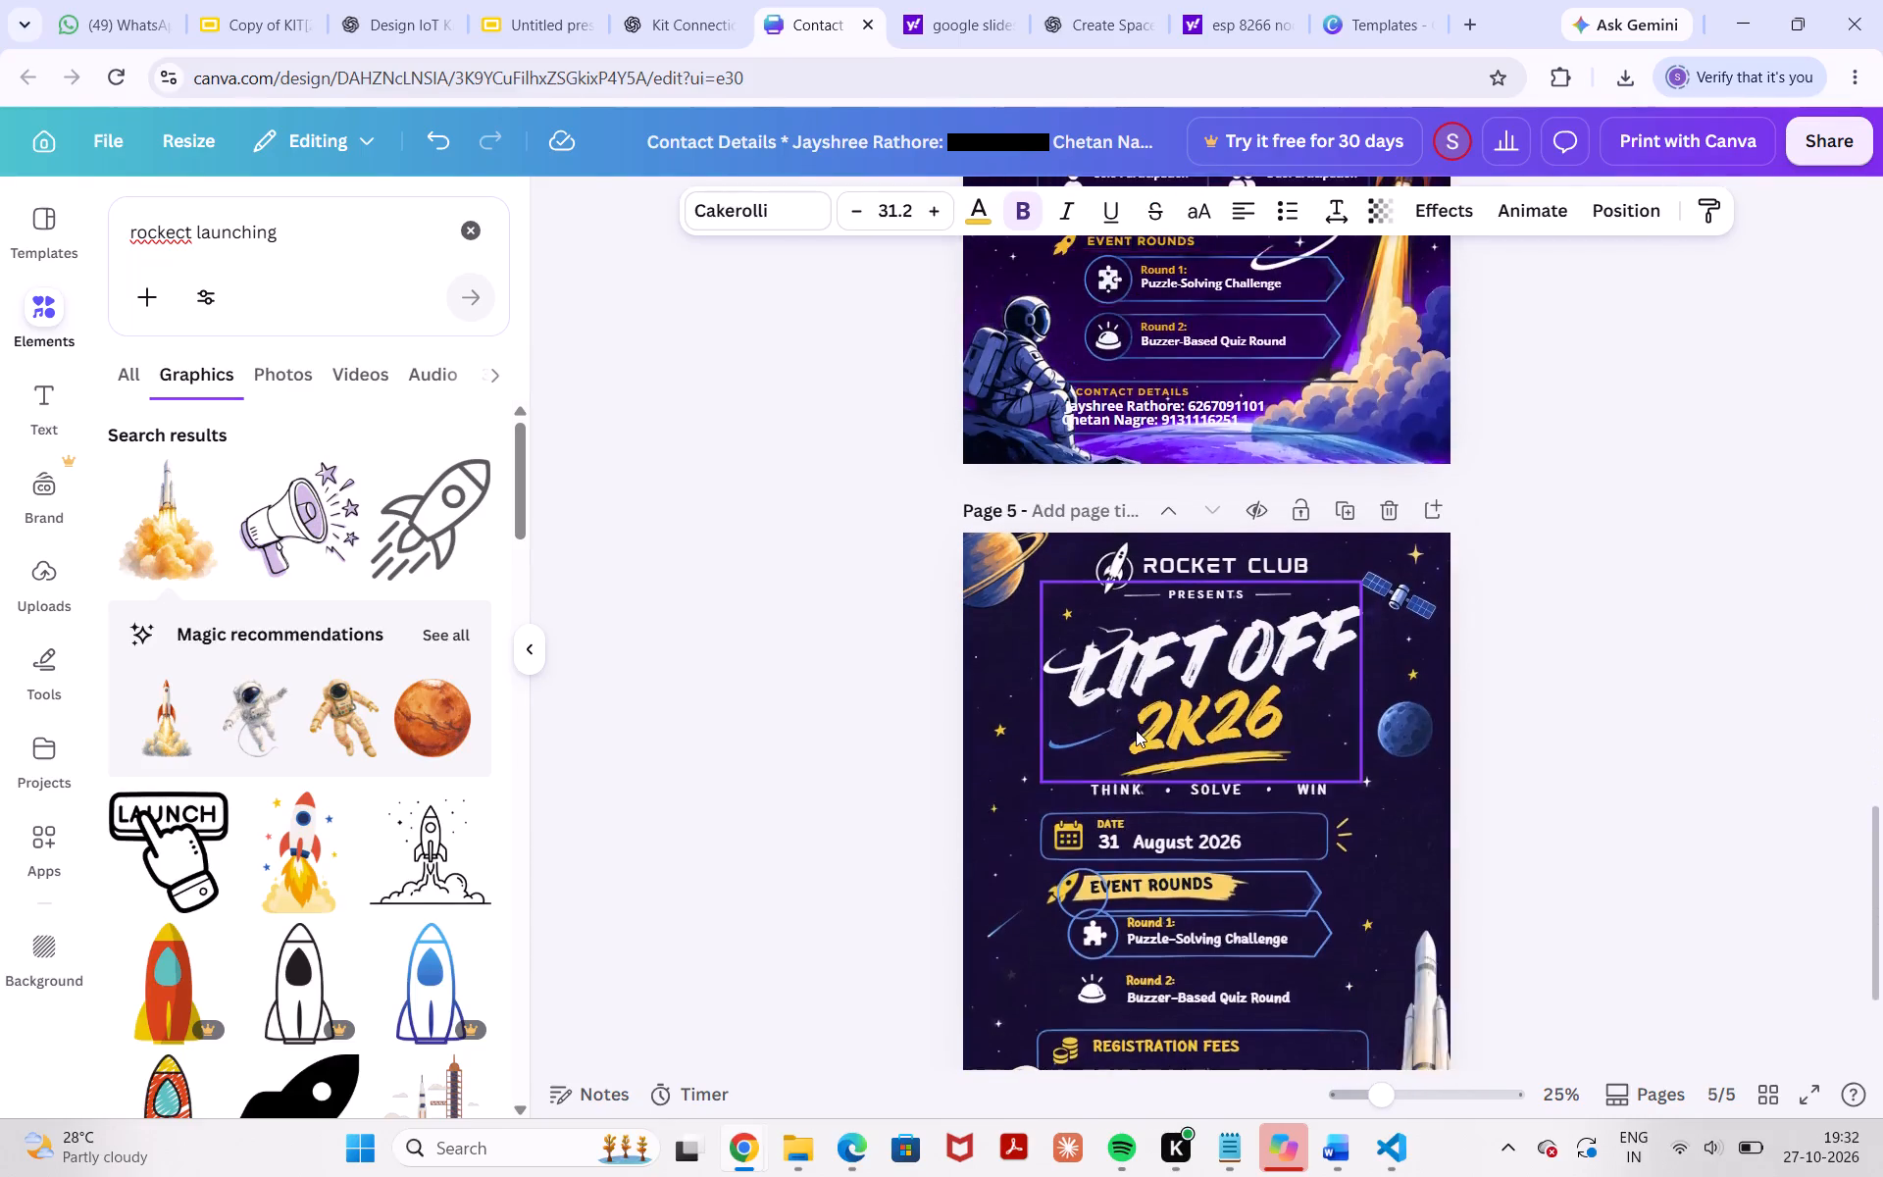
scroll(1136, 730, "down", 2)
left_click(1093, 746)
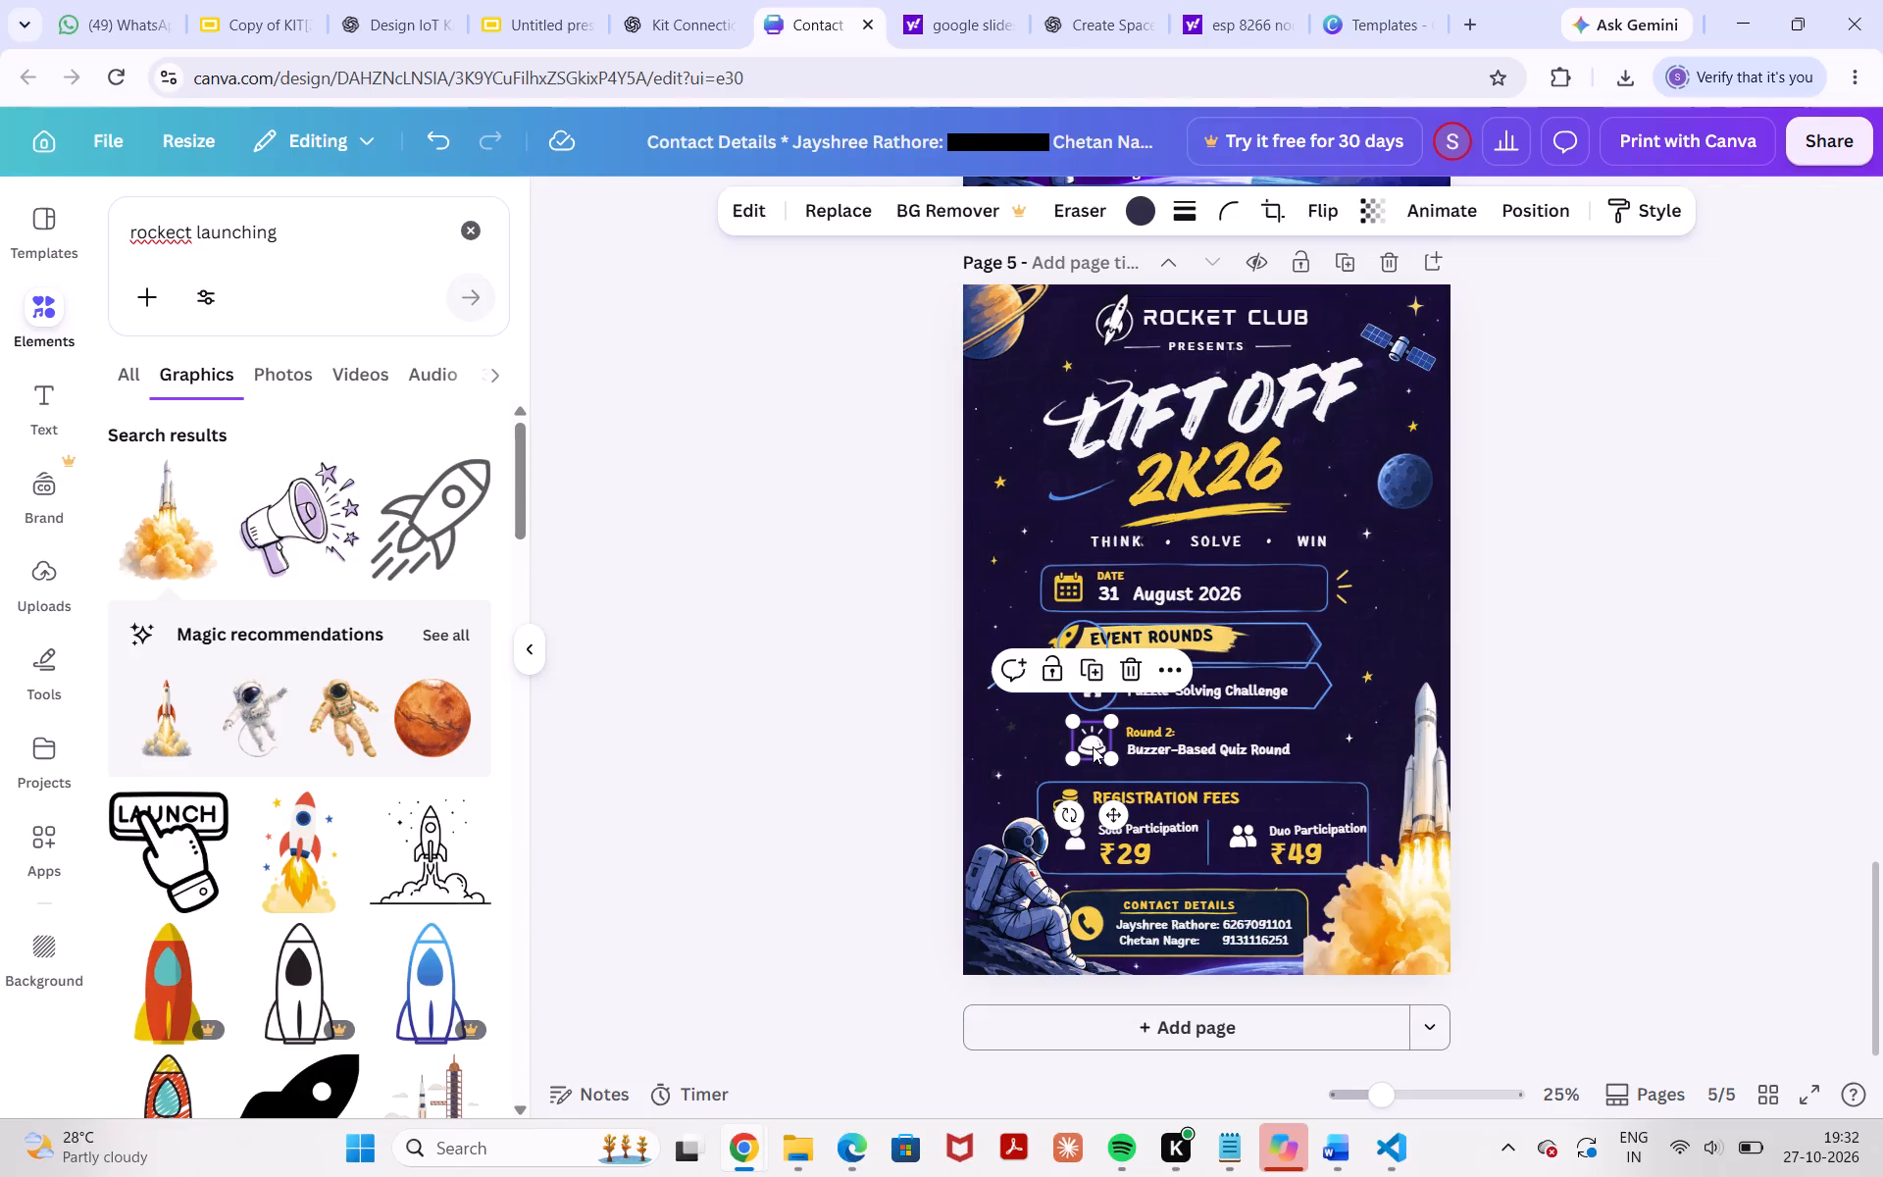
key("ctrl+c")
scroll(1093, 746, "up", 8)
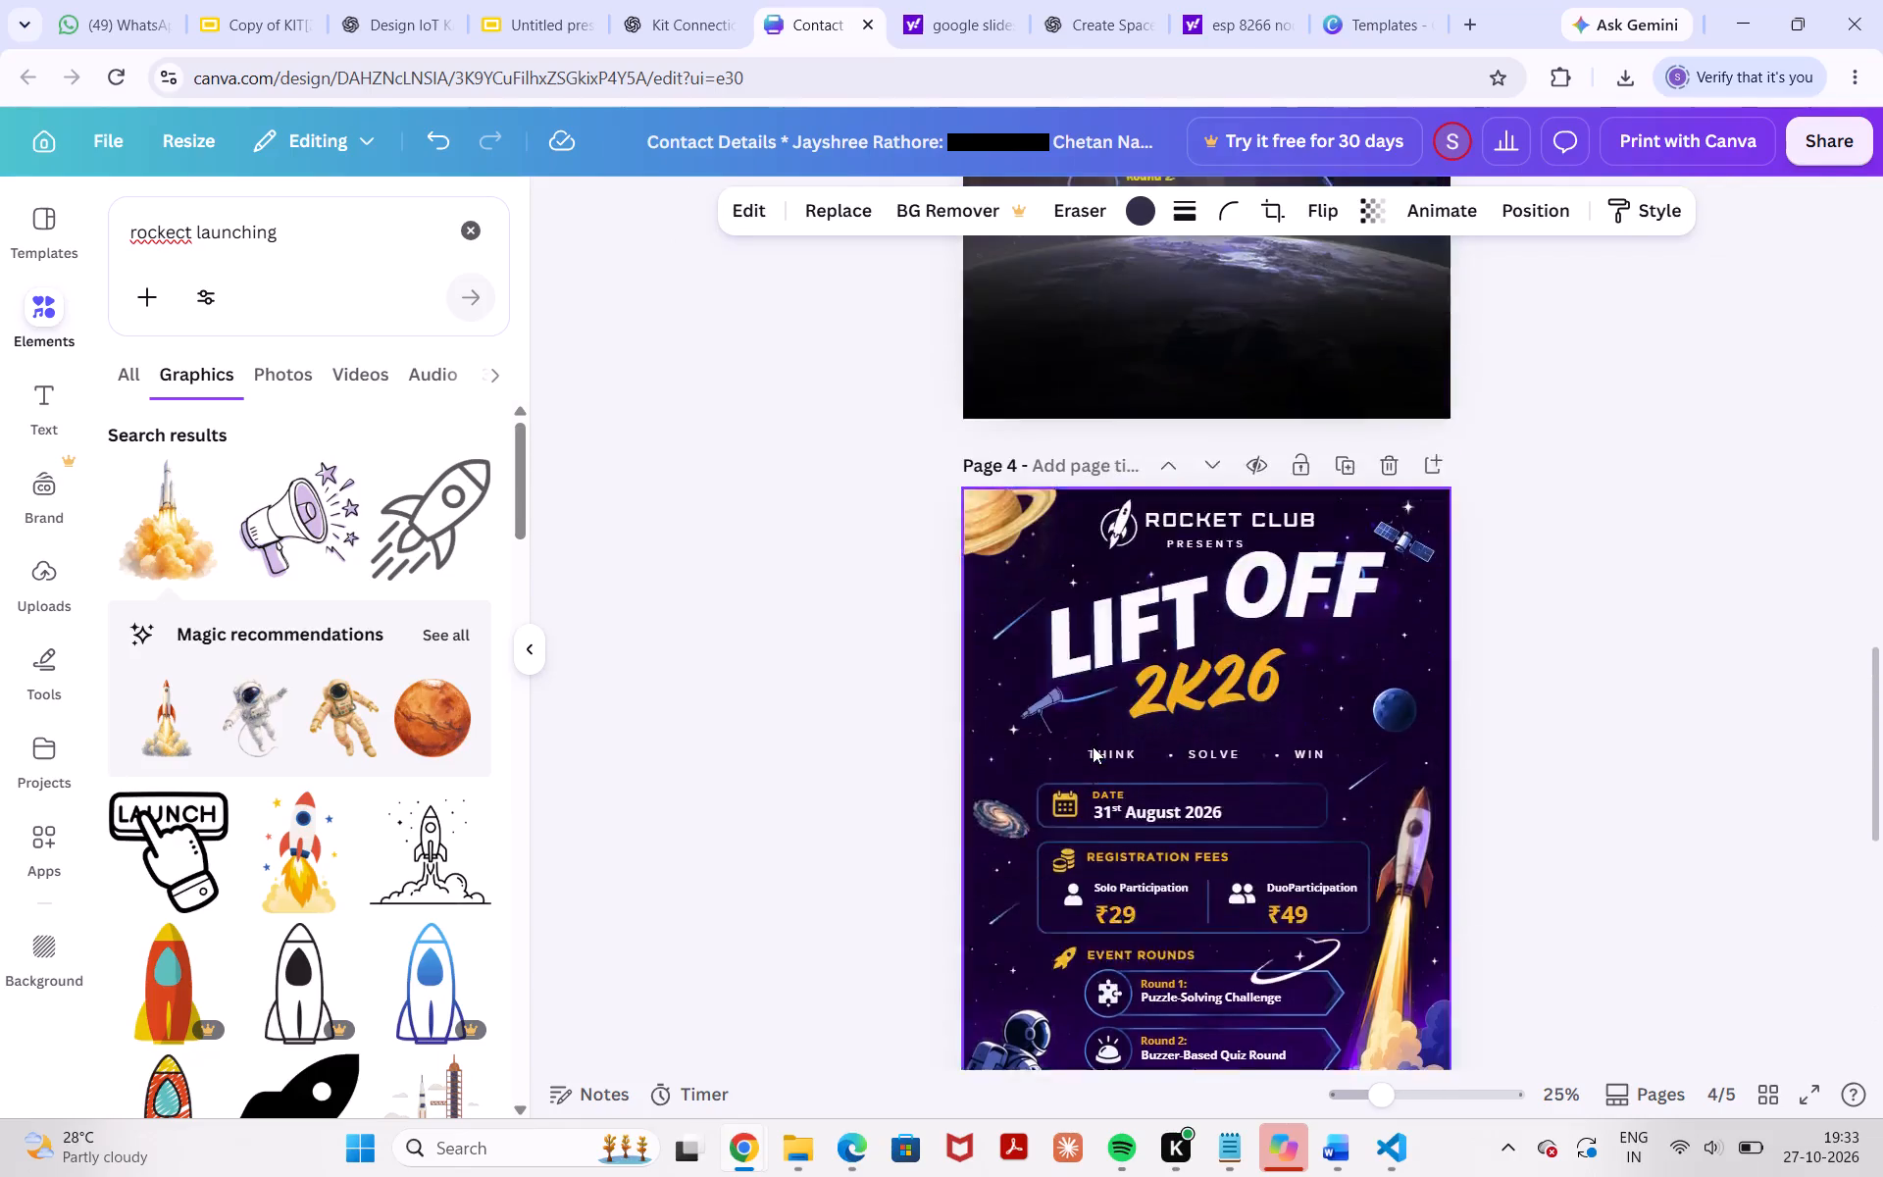
scroll(1093, 746, "up", 3)
left_click(1182, 616)
key("ctrl+v")
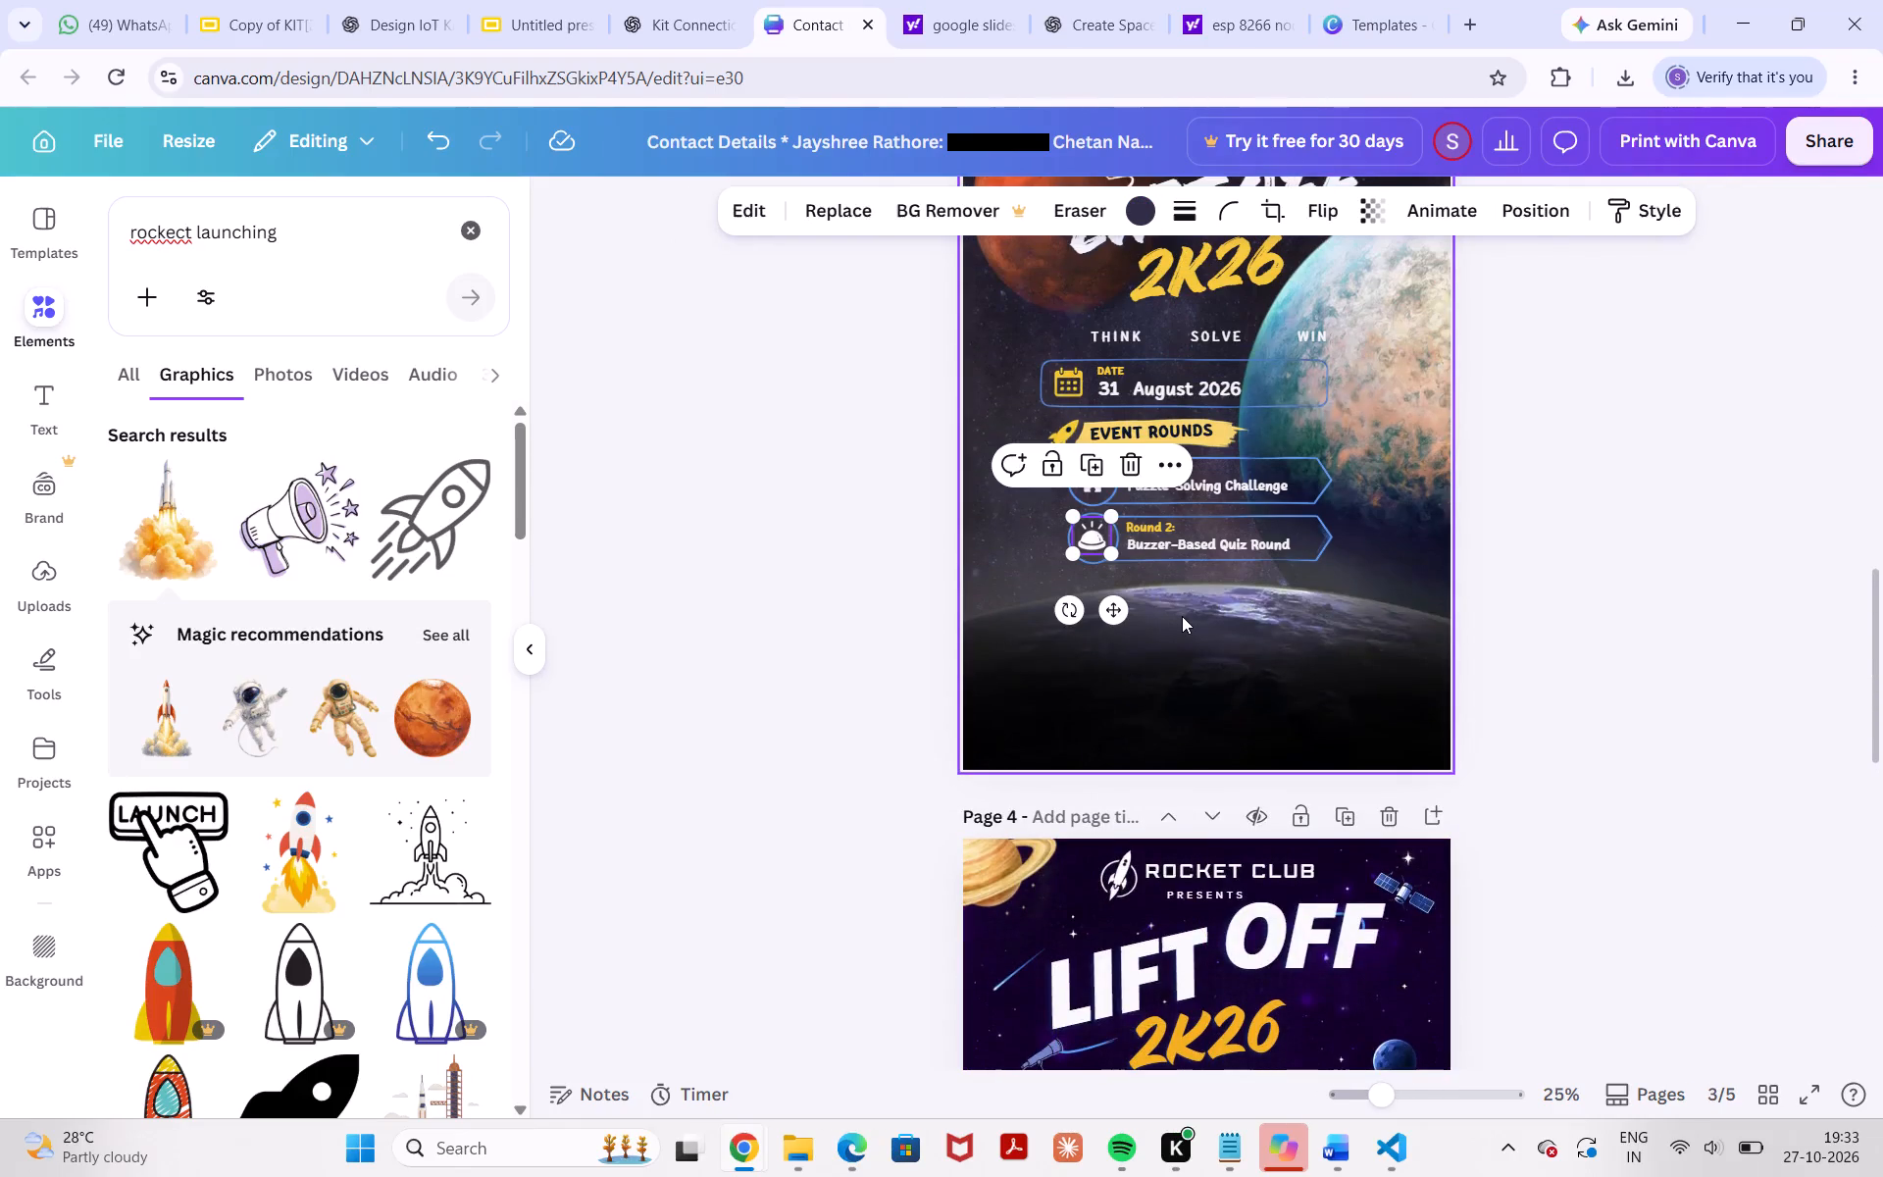
Move page 5's Round 2 frame back down around its buzzer icon and Buzzer-Based Quiz Round texts, below Round 1.
scroll(1182, 616, "down", 1)
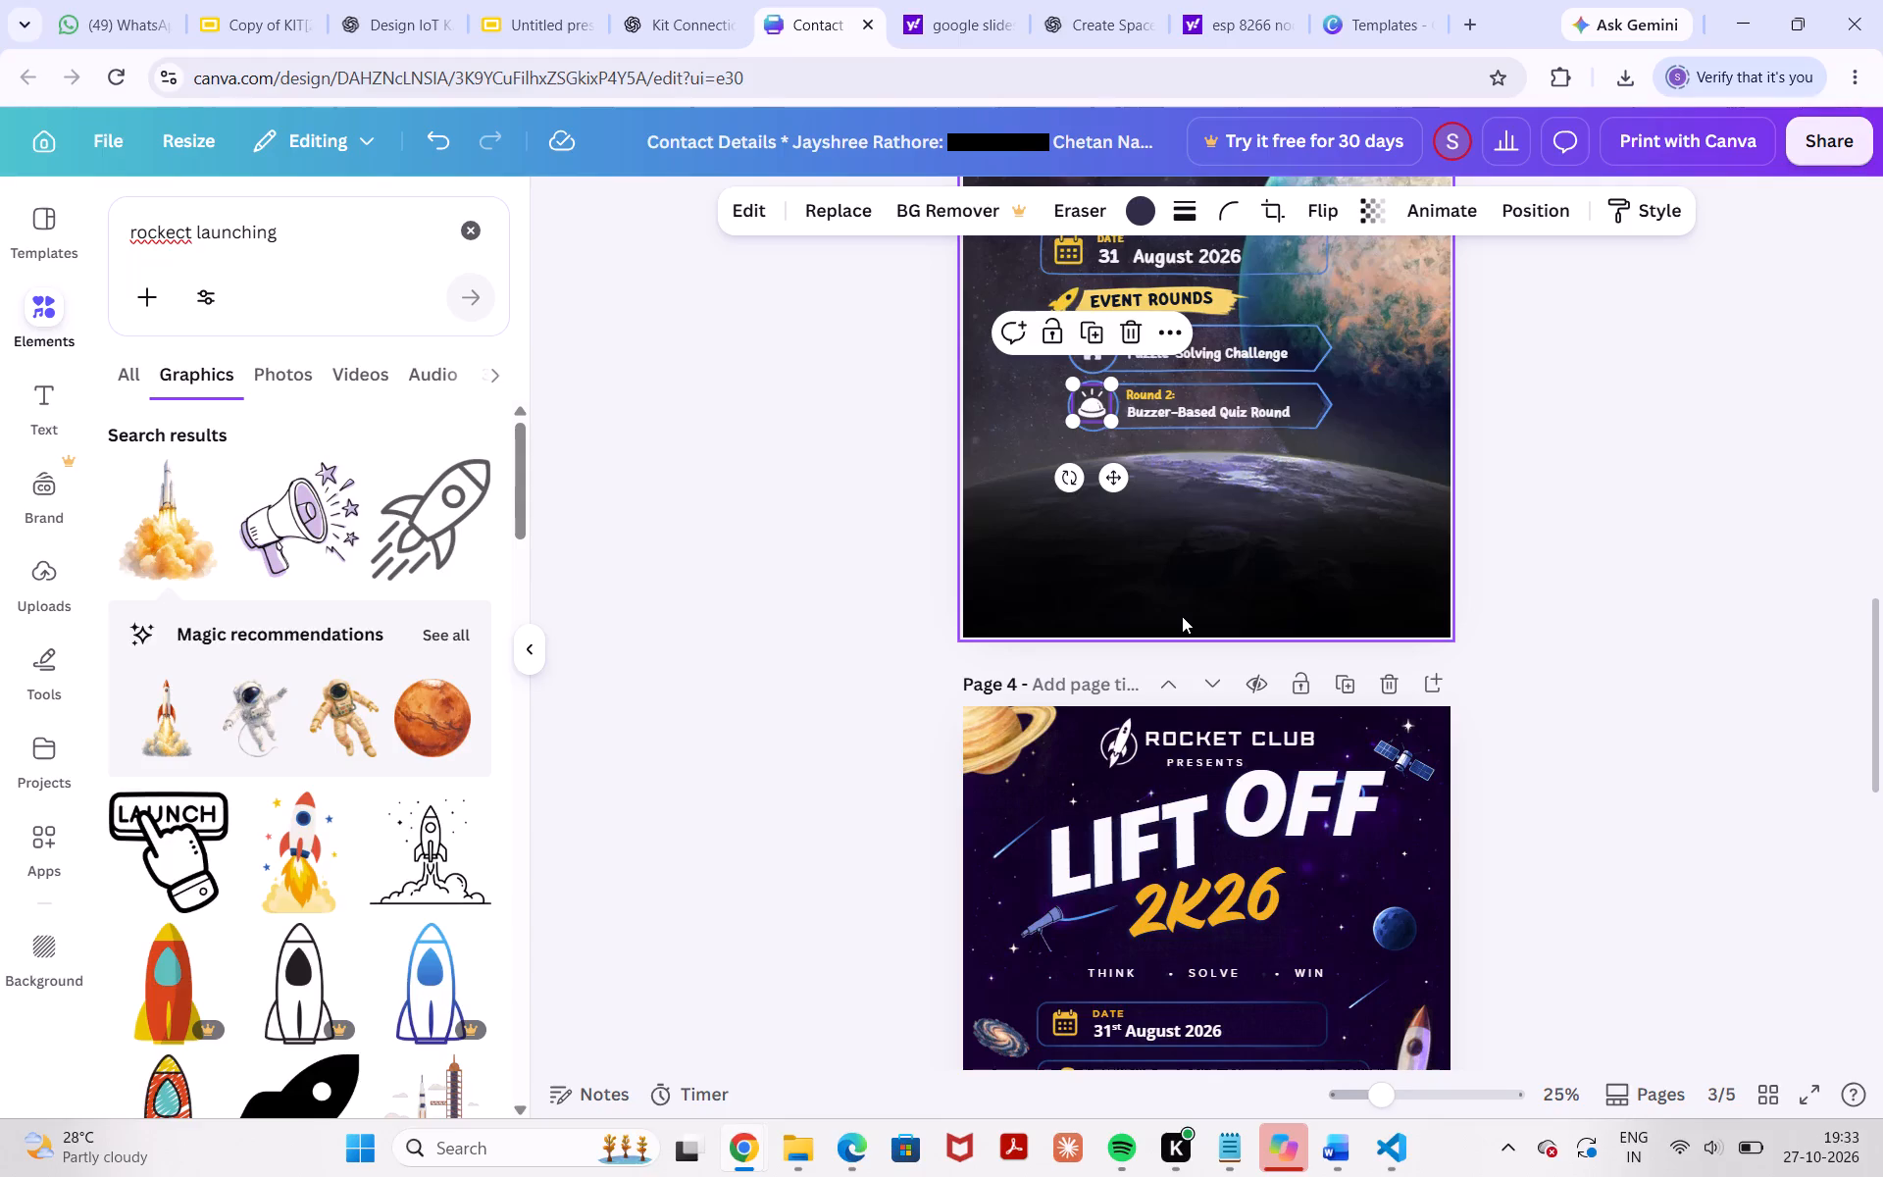
scroll(1182, 616, "down", 6)
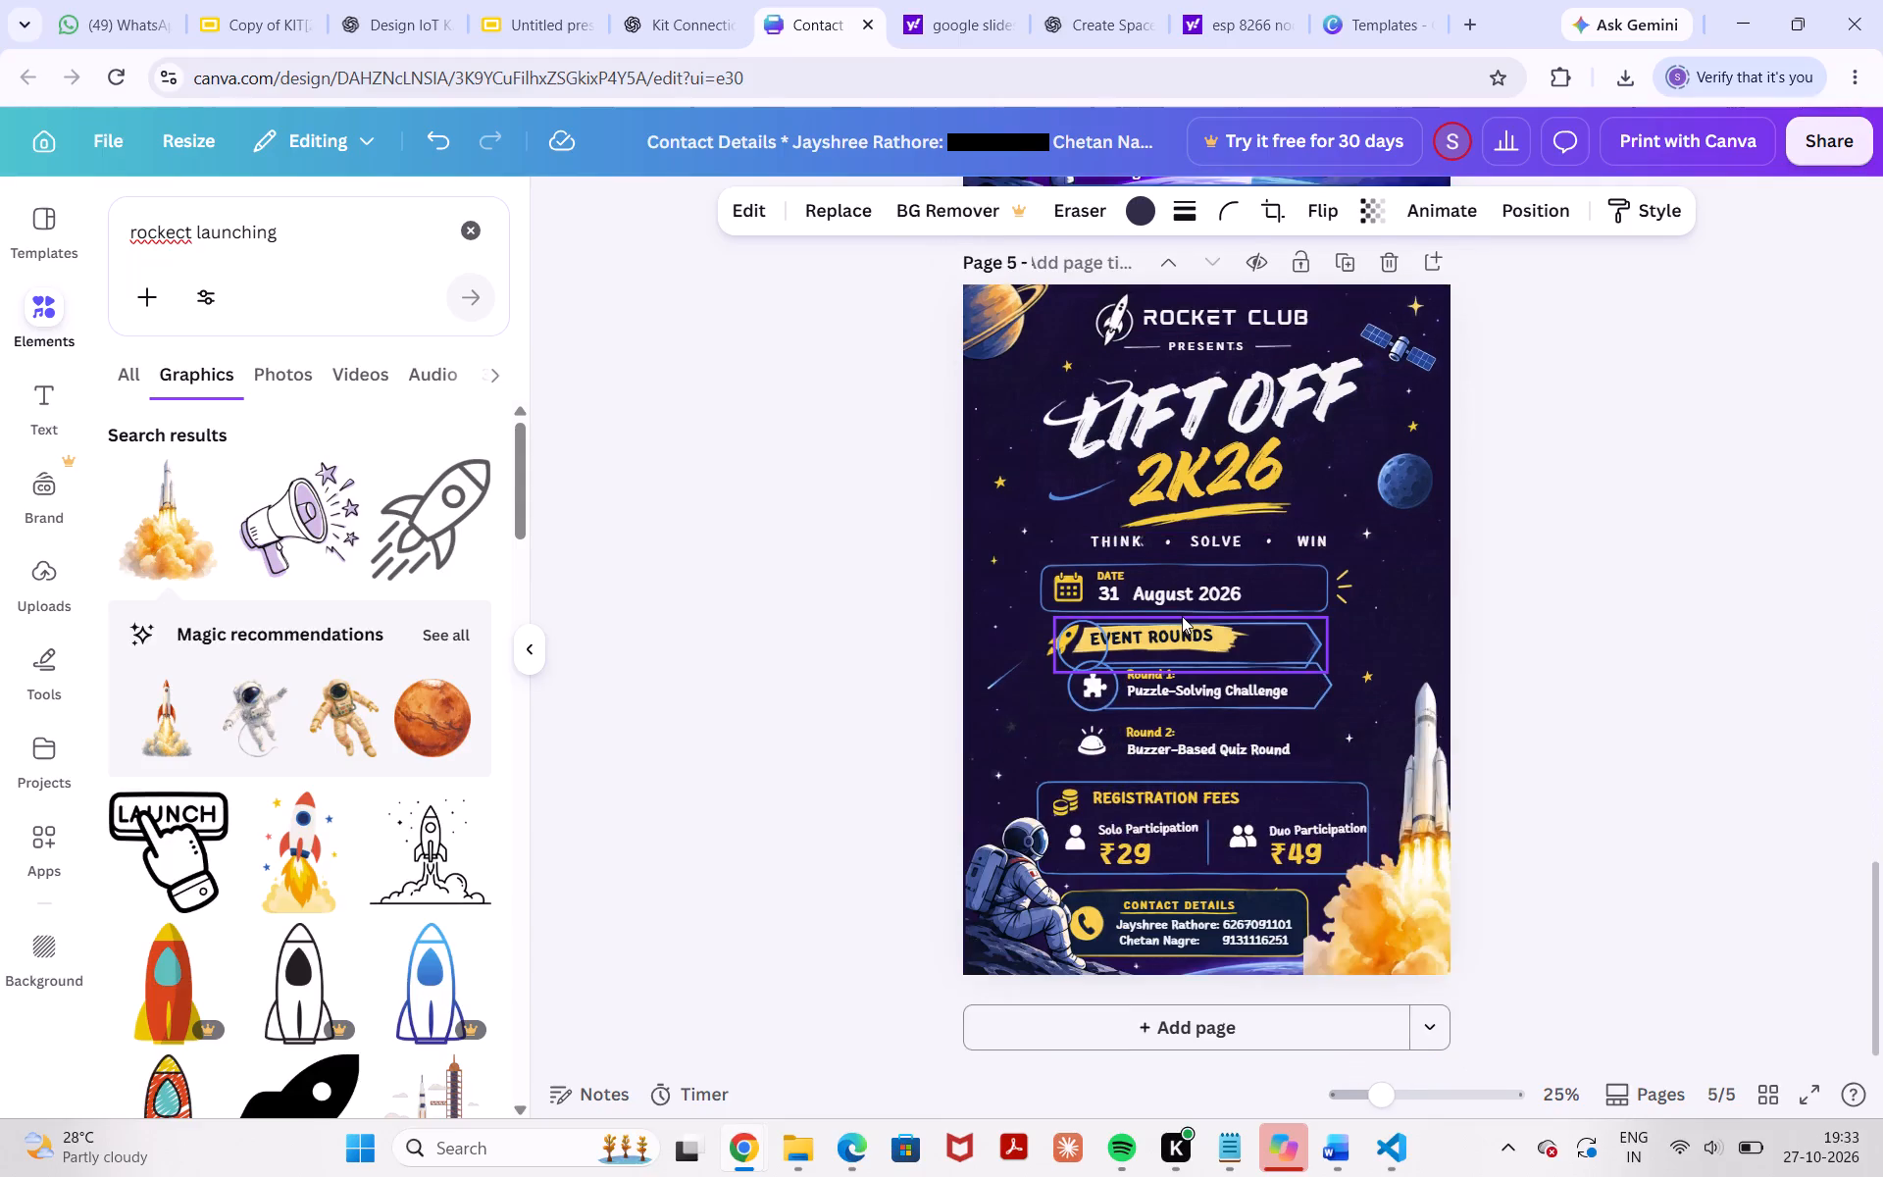
scroll(1182, 616, "up", 1)
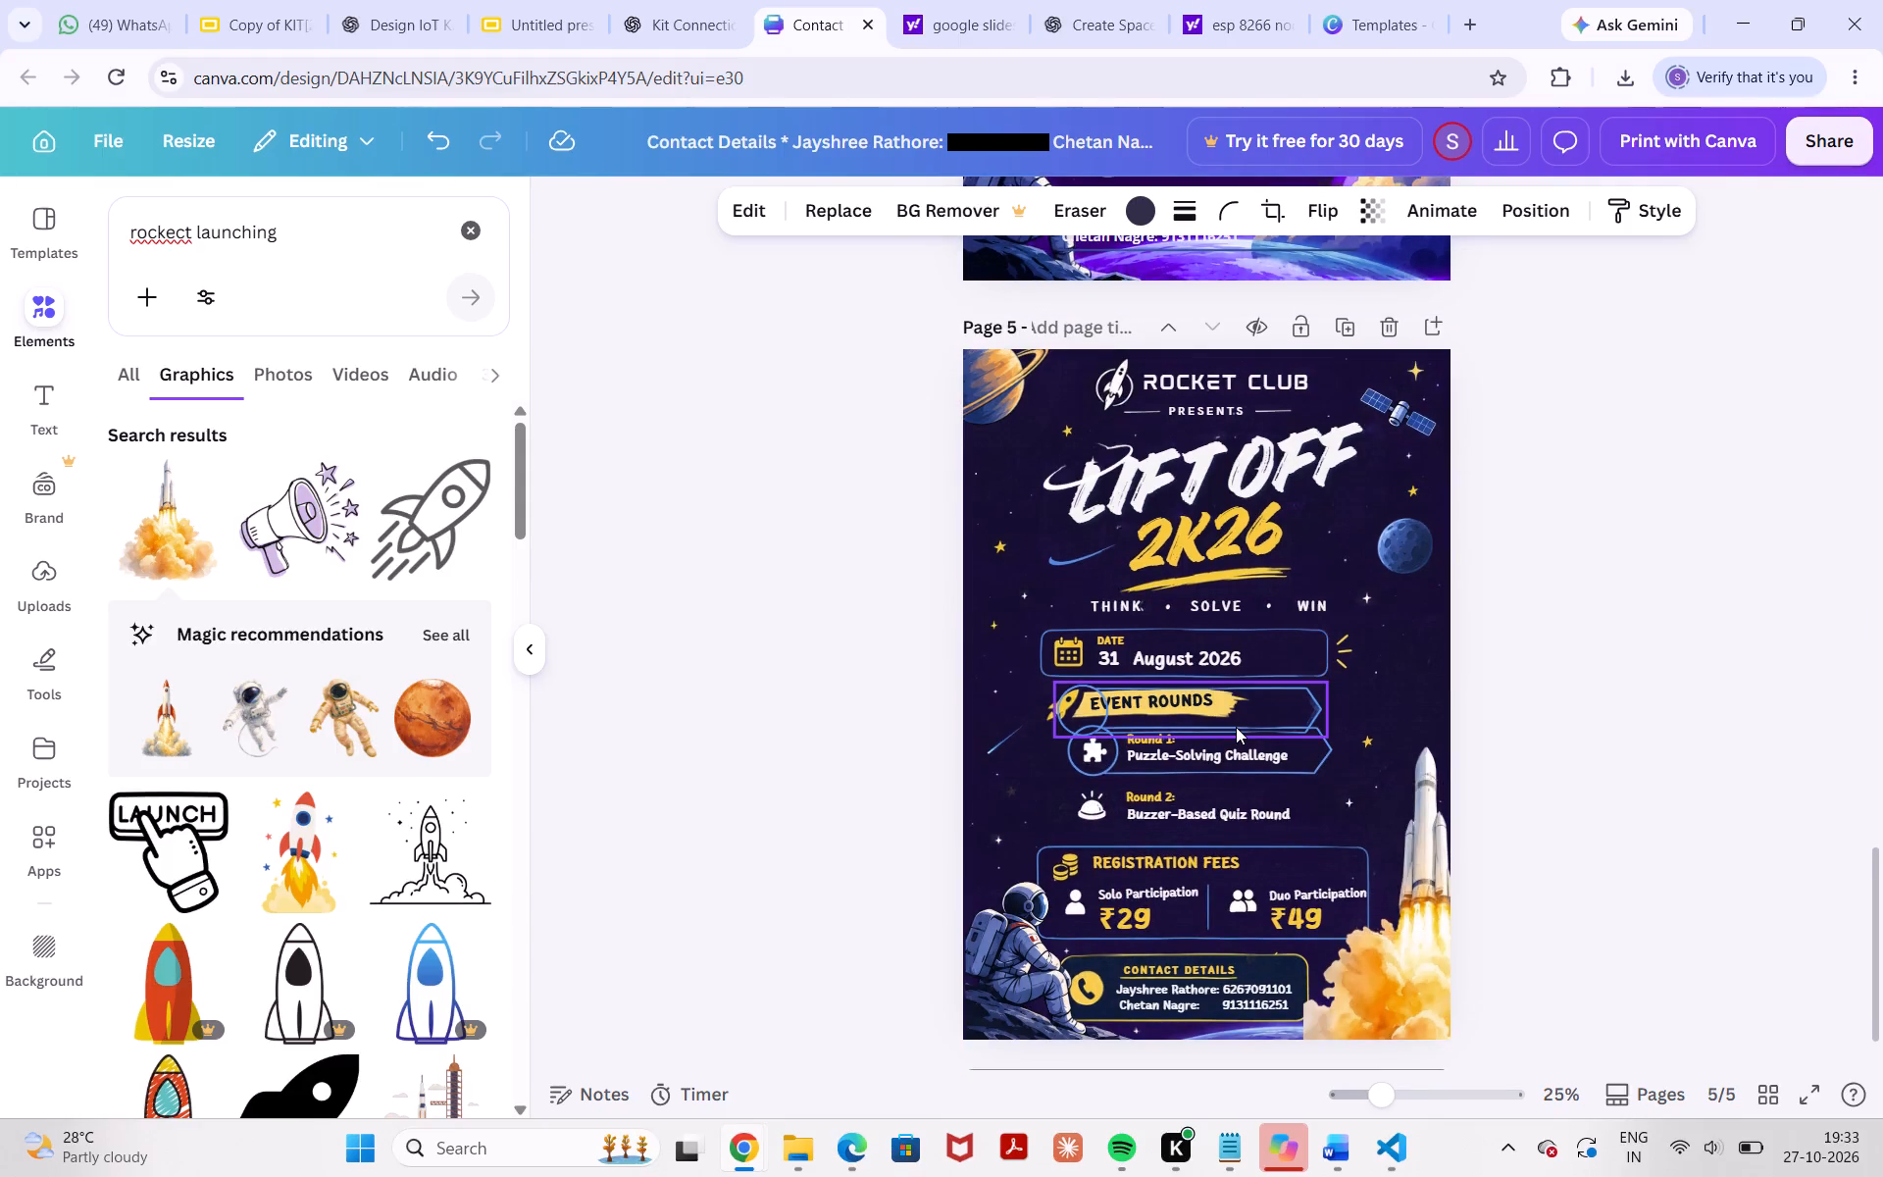
left_click(1236, 727)
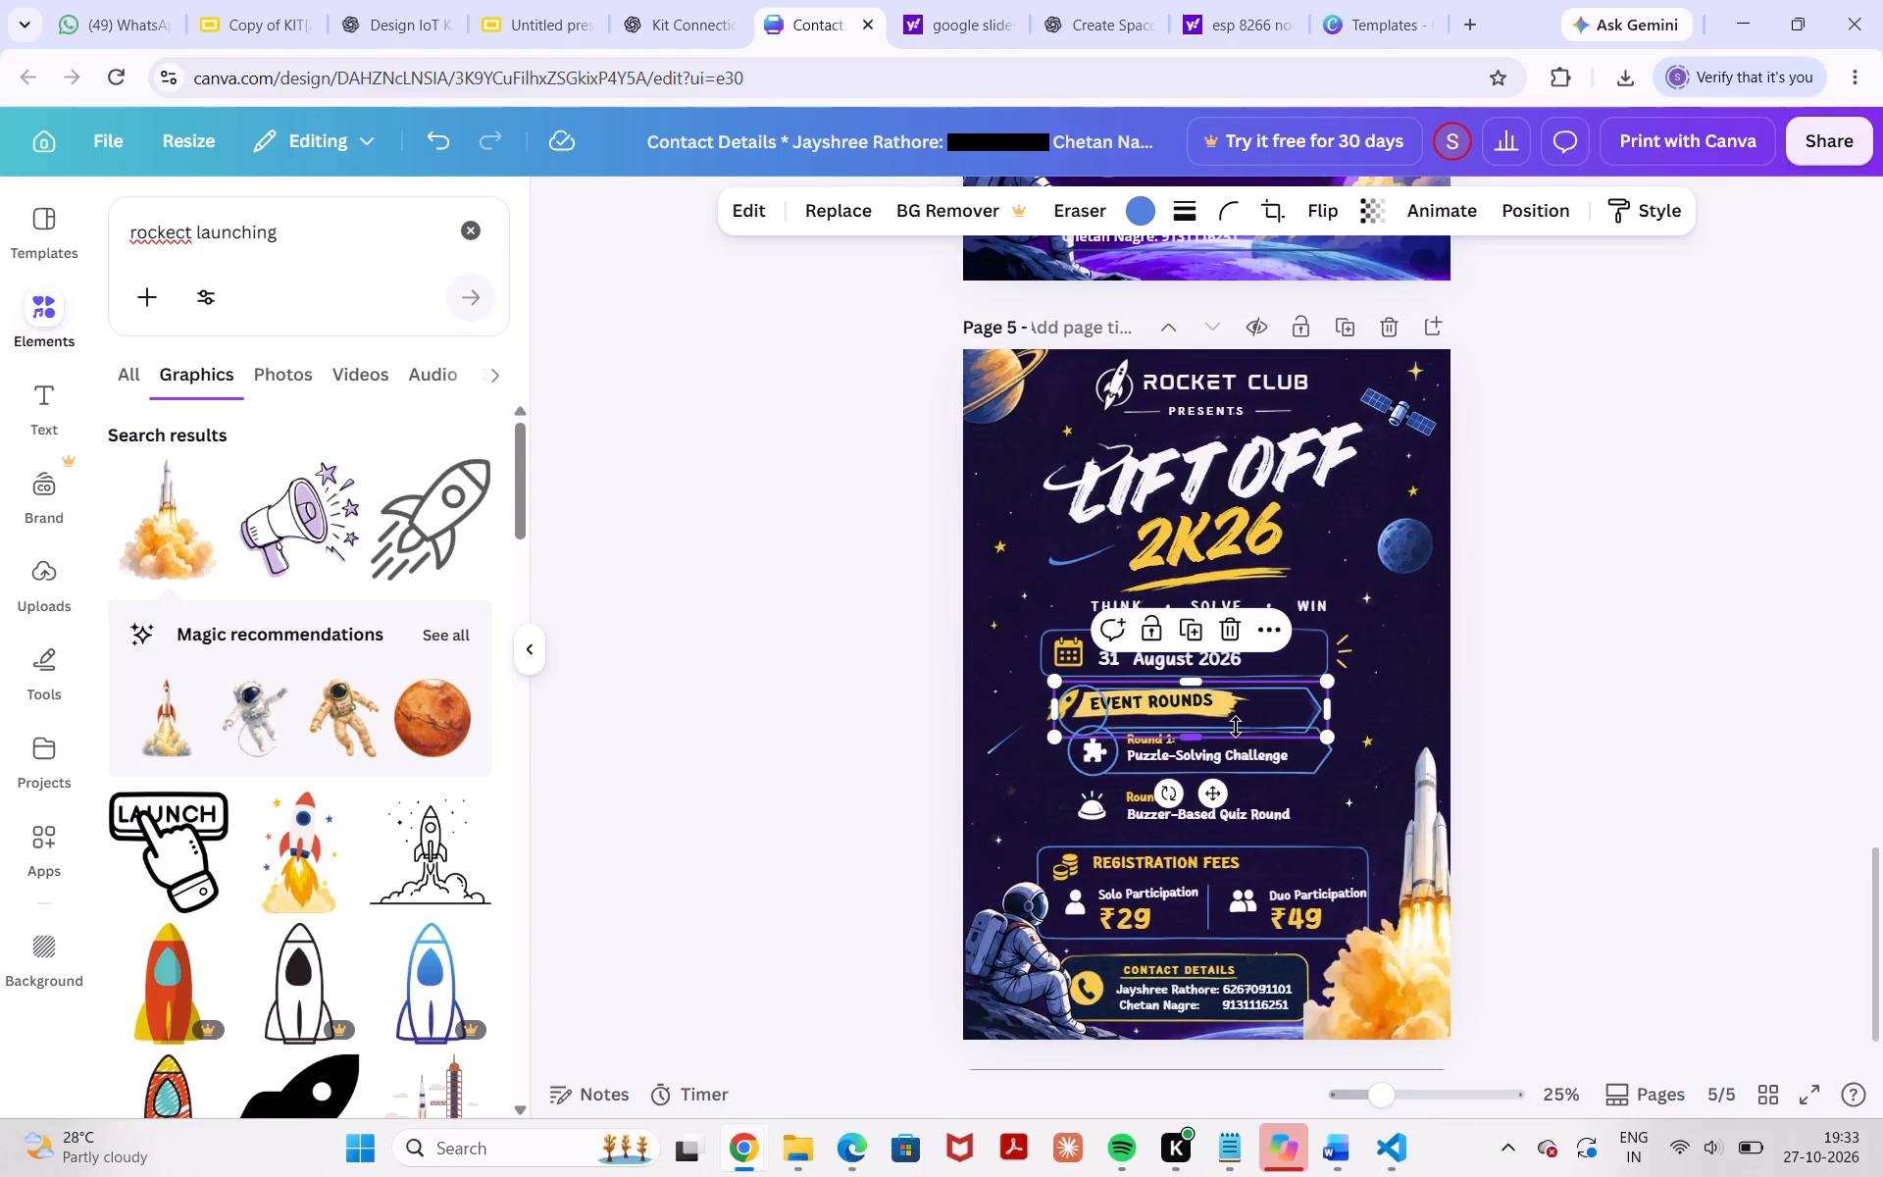
left_click_drag(1279, 700, 1285, 795)
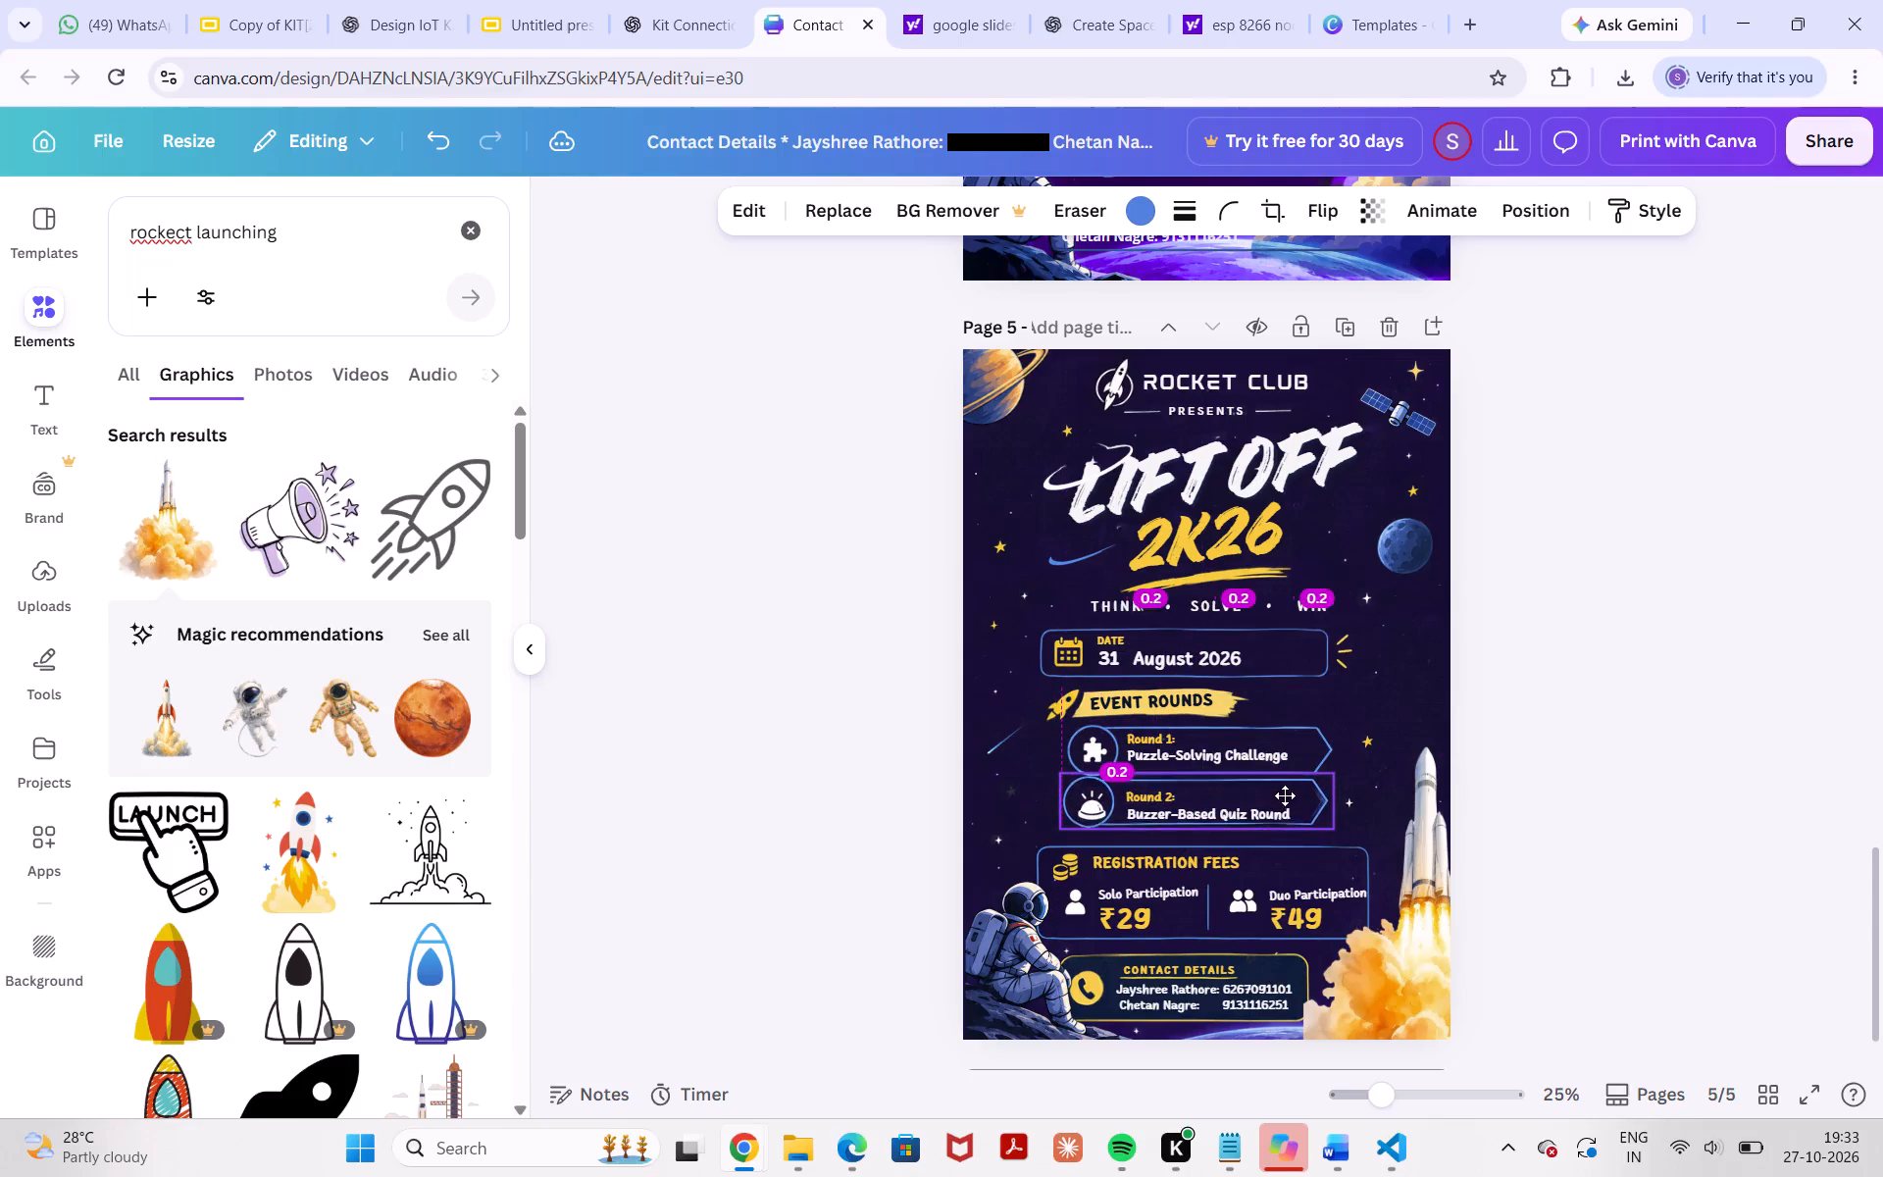
left_click_drag(1285, 795, 1289, 800)
left_click(1600, 742)
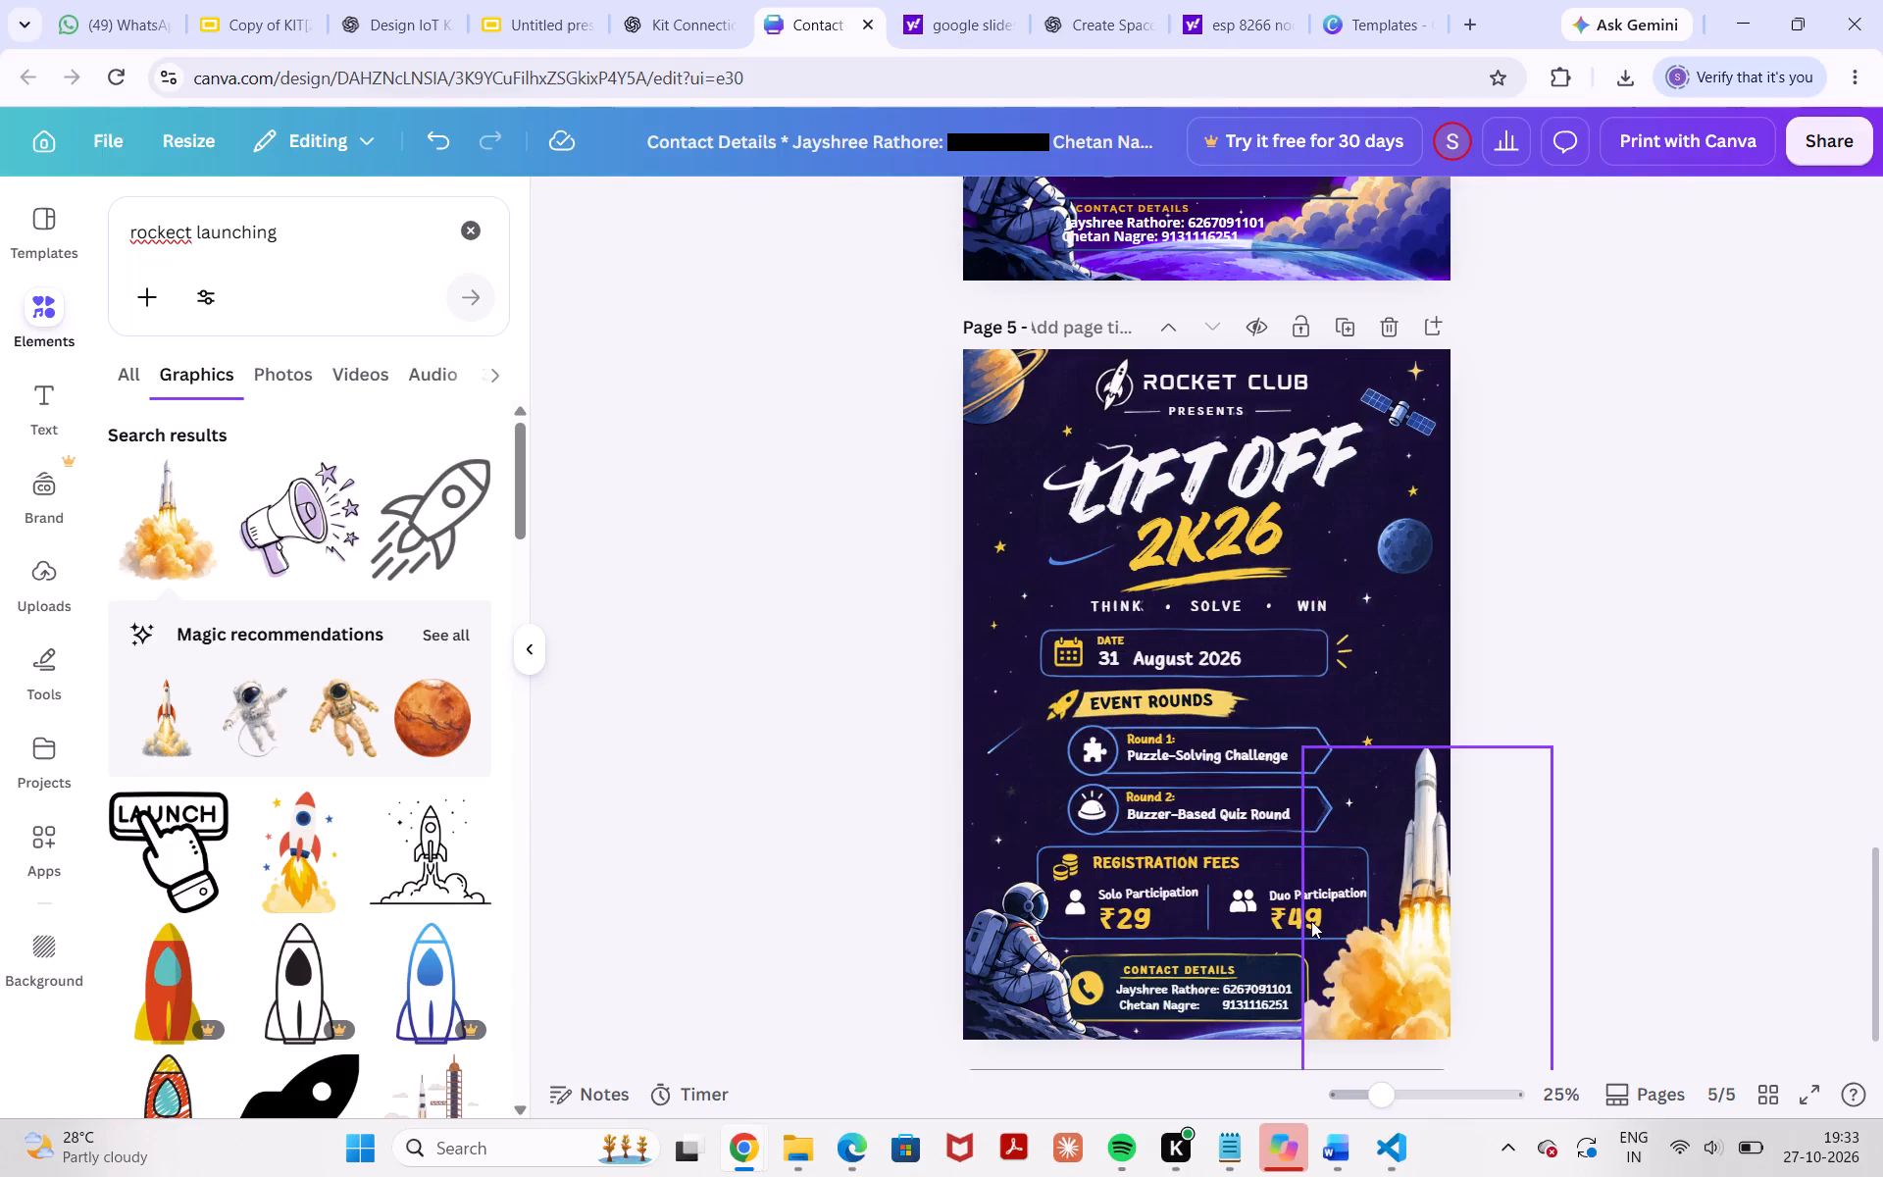
Copy page 5's REGISTRATION FEES group onto page 3, directly below the Round 2 frame.
left_click(1270, 875)
key("ctrl+c")
scroll(1270, 875, "up", 2)
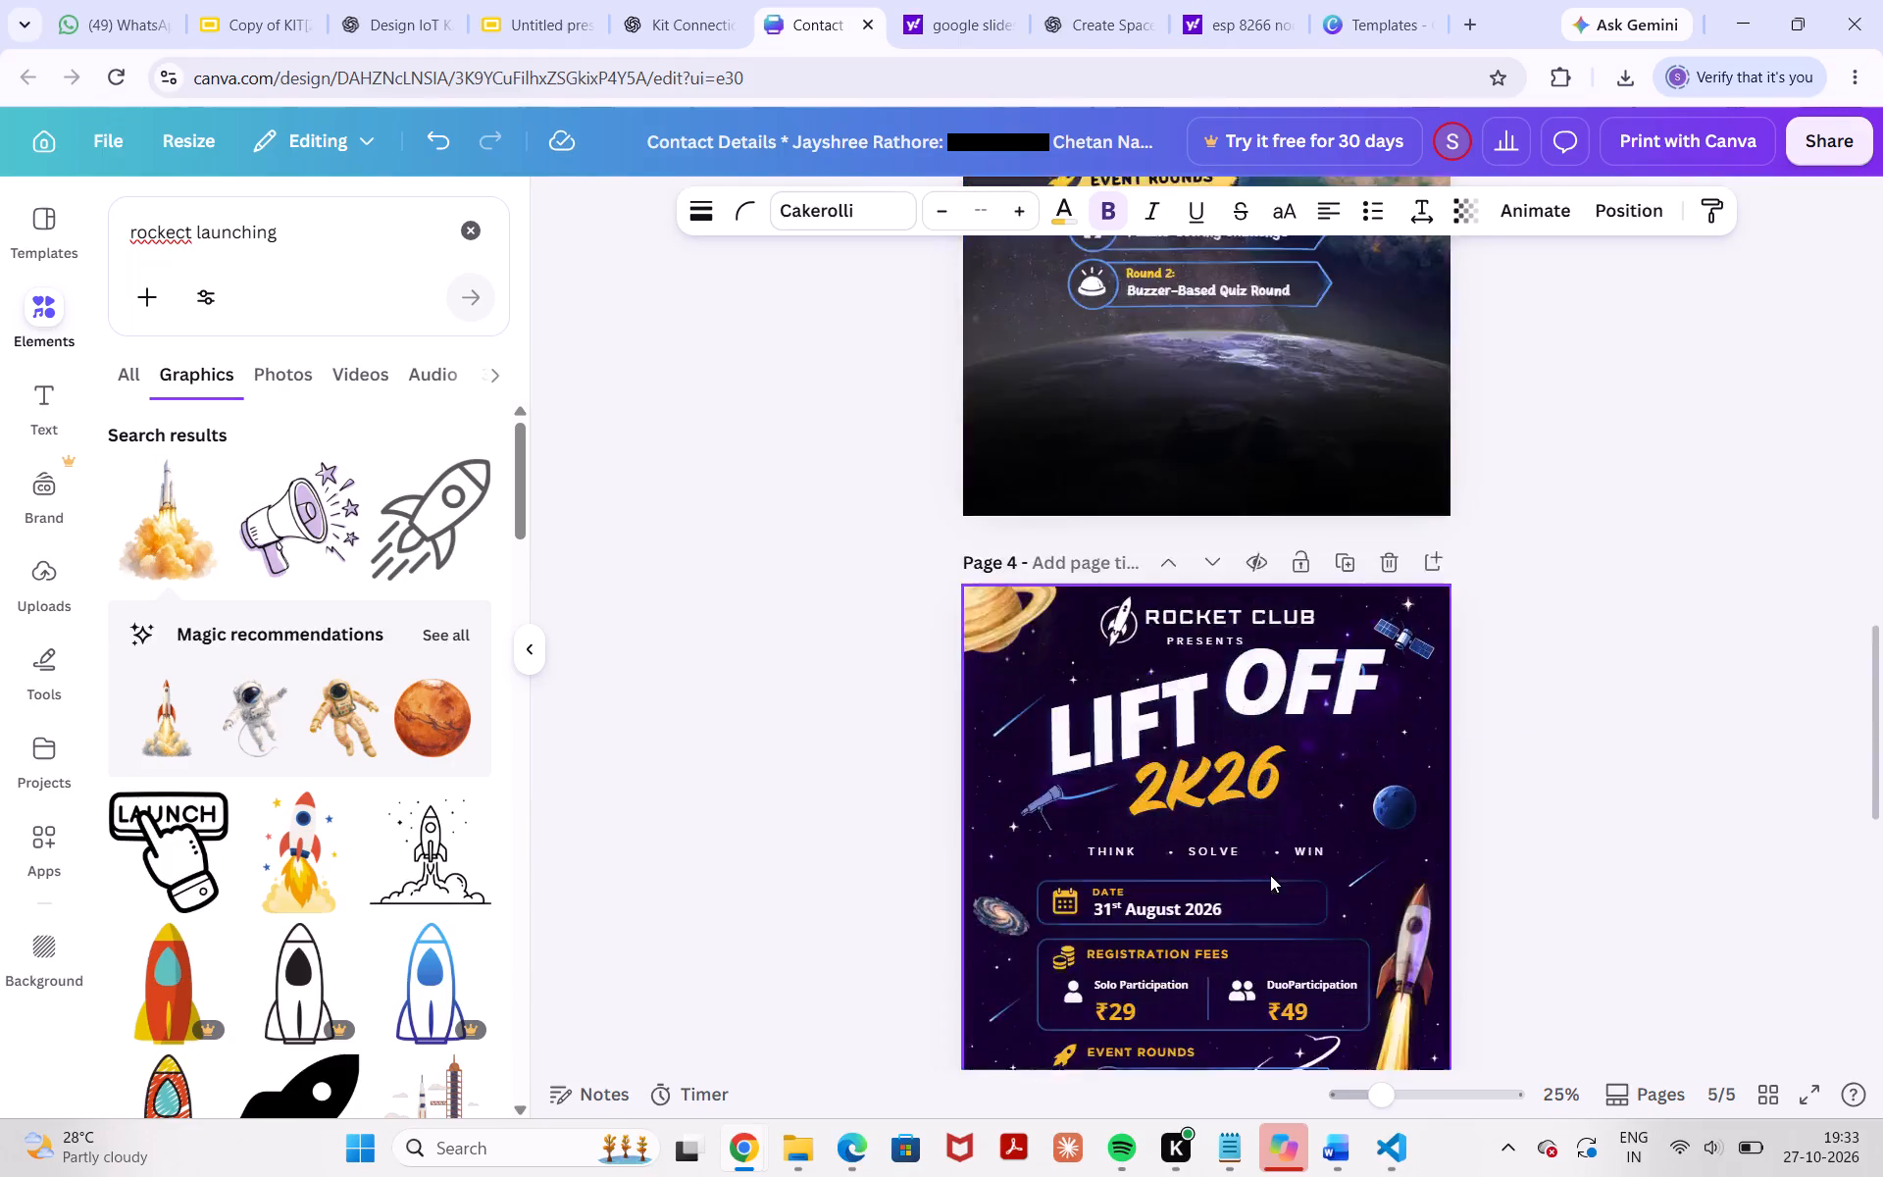
scroll(1270, 875, "up", 2)
left_click(1283, 712, "ctrl")
key("ctrl+v")
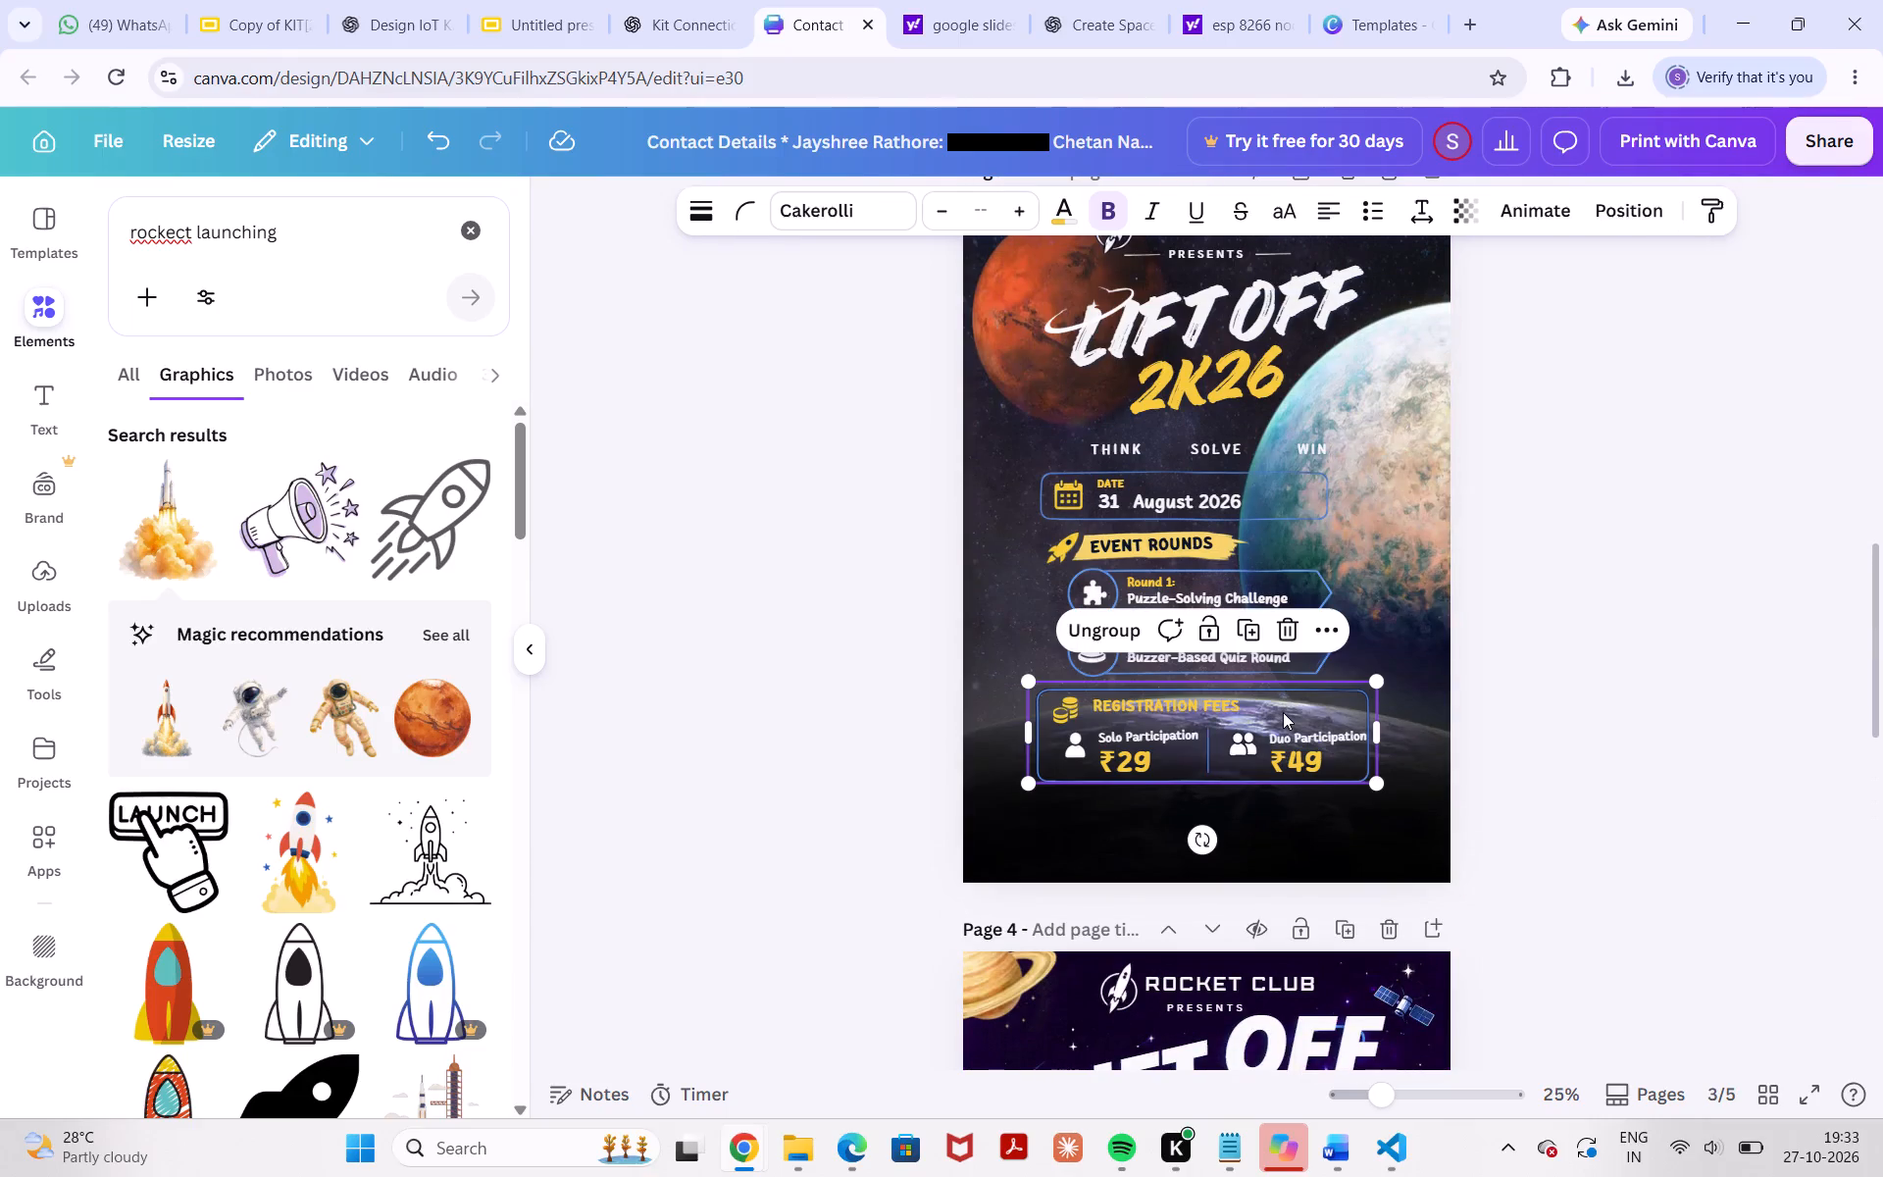
left_click(1315, 691)
left_click(1543, 547)
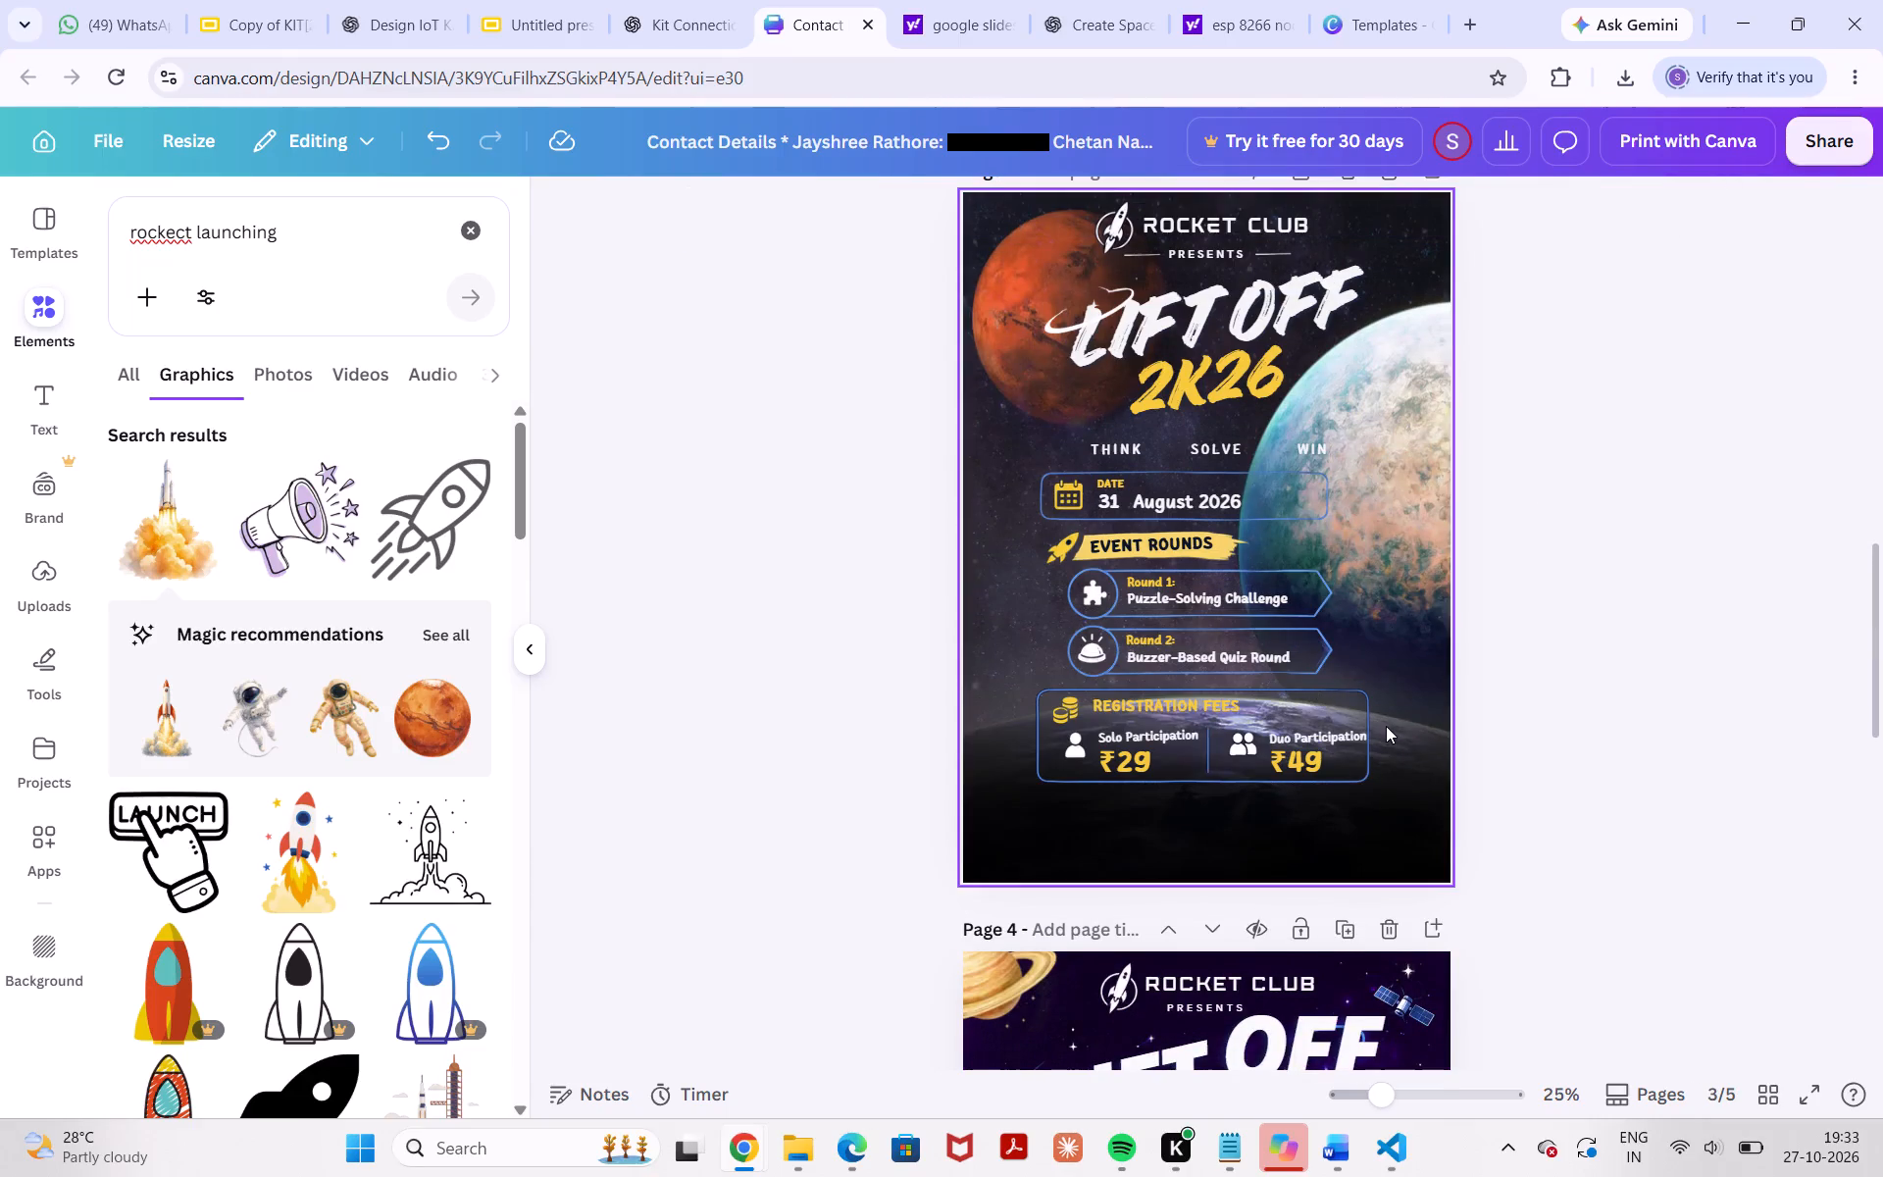
Copy page 5's CONTACT DETAILS group onto page 3, below the registration fees box.
scroll(1386, 726, "down", 5)
scroll(1300, 894, "down", 1)
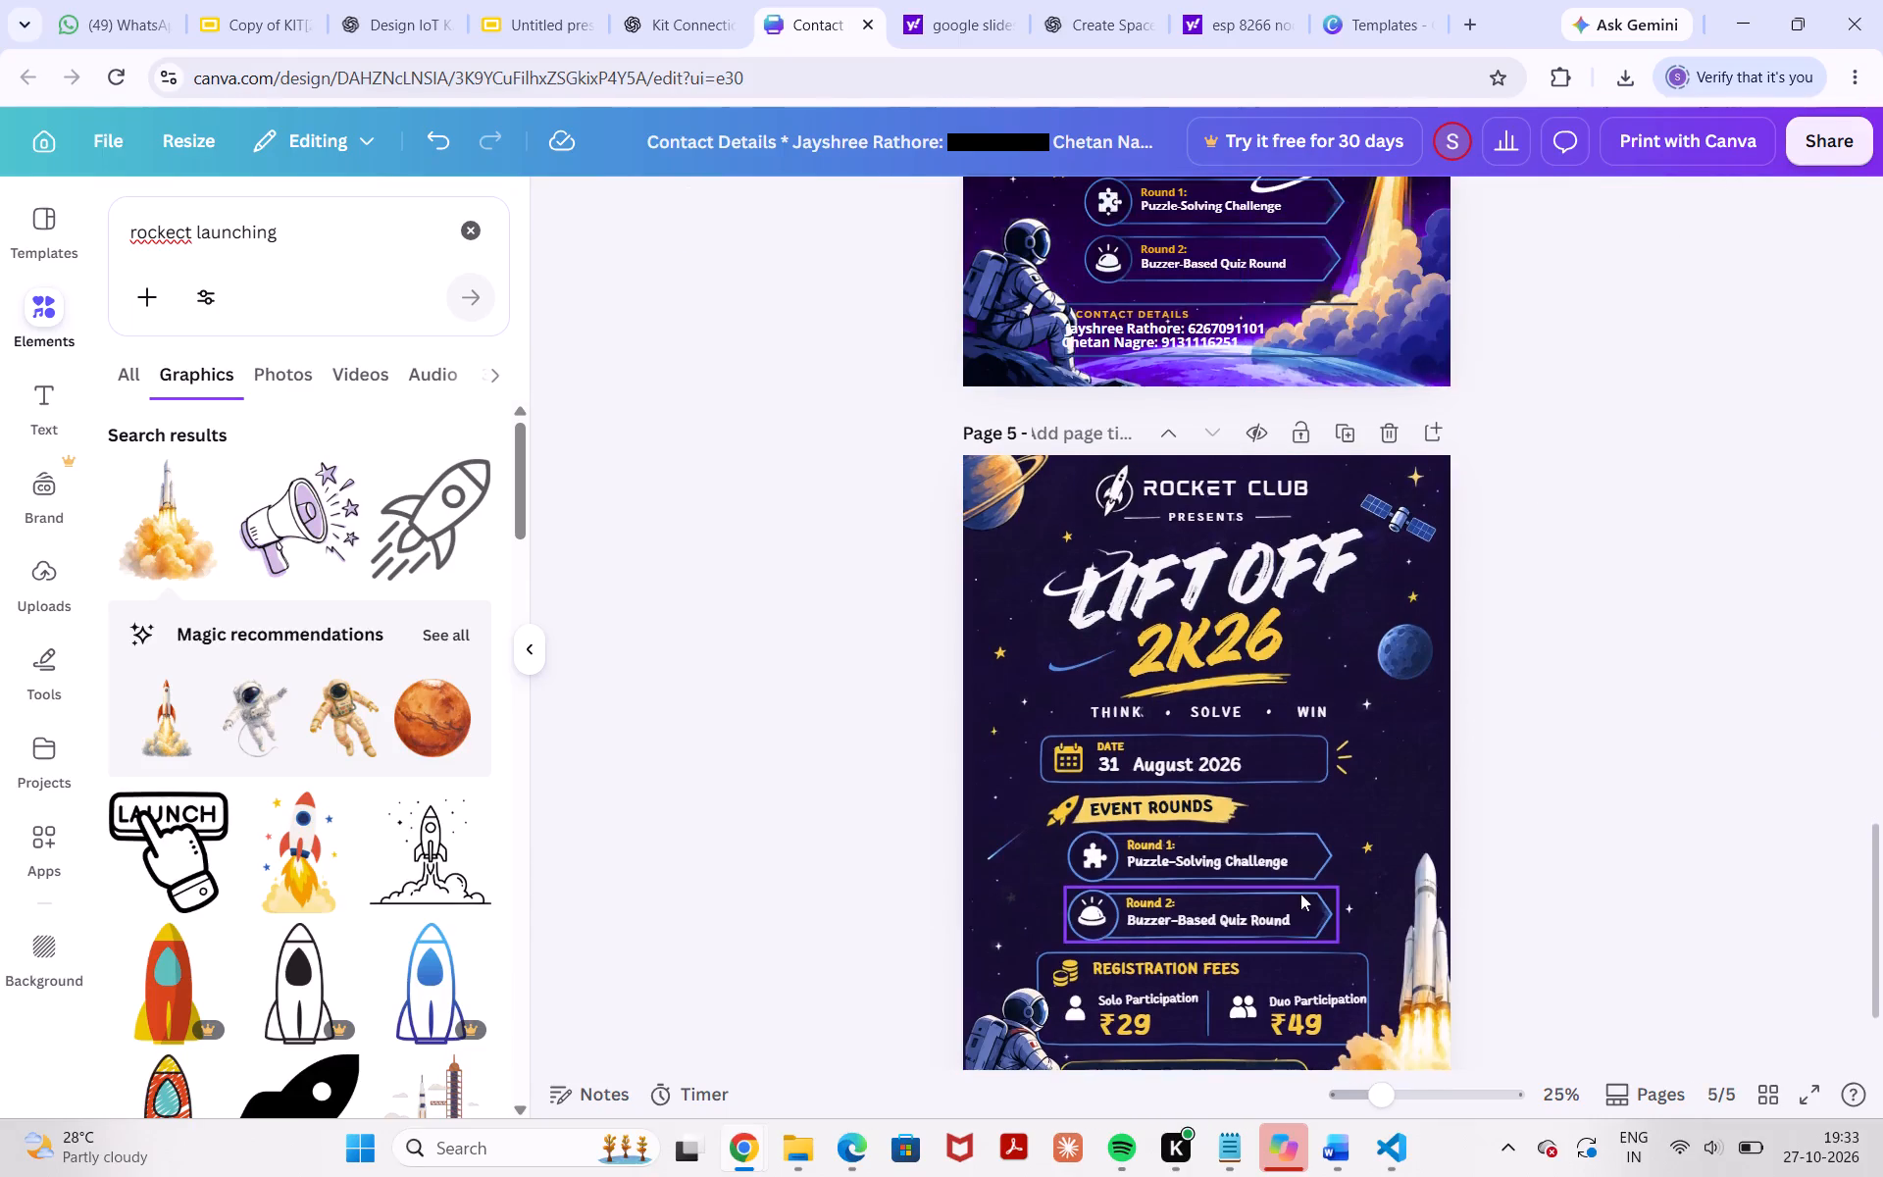
scroll(1300, 894, "down", 1)
left_click(1272, 894)
key("ctrl+c")
scroll(1272, 894, "up", 1)
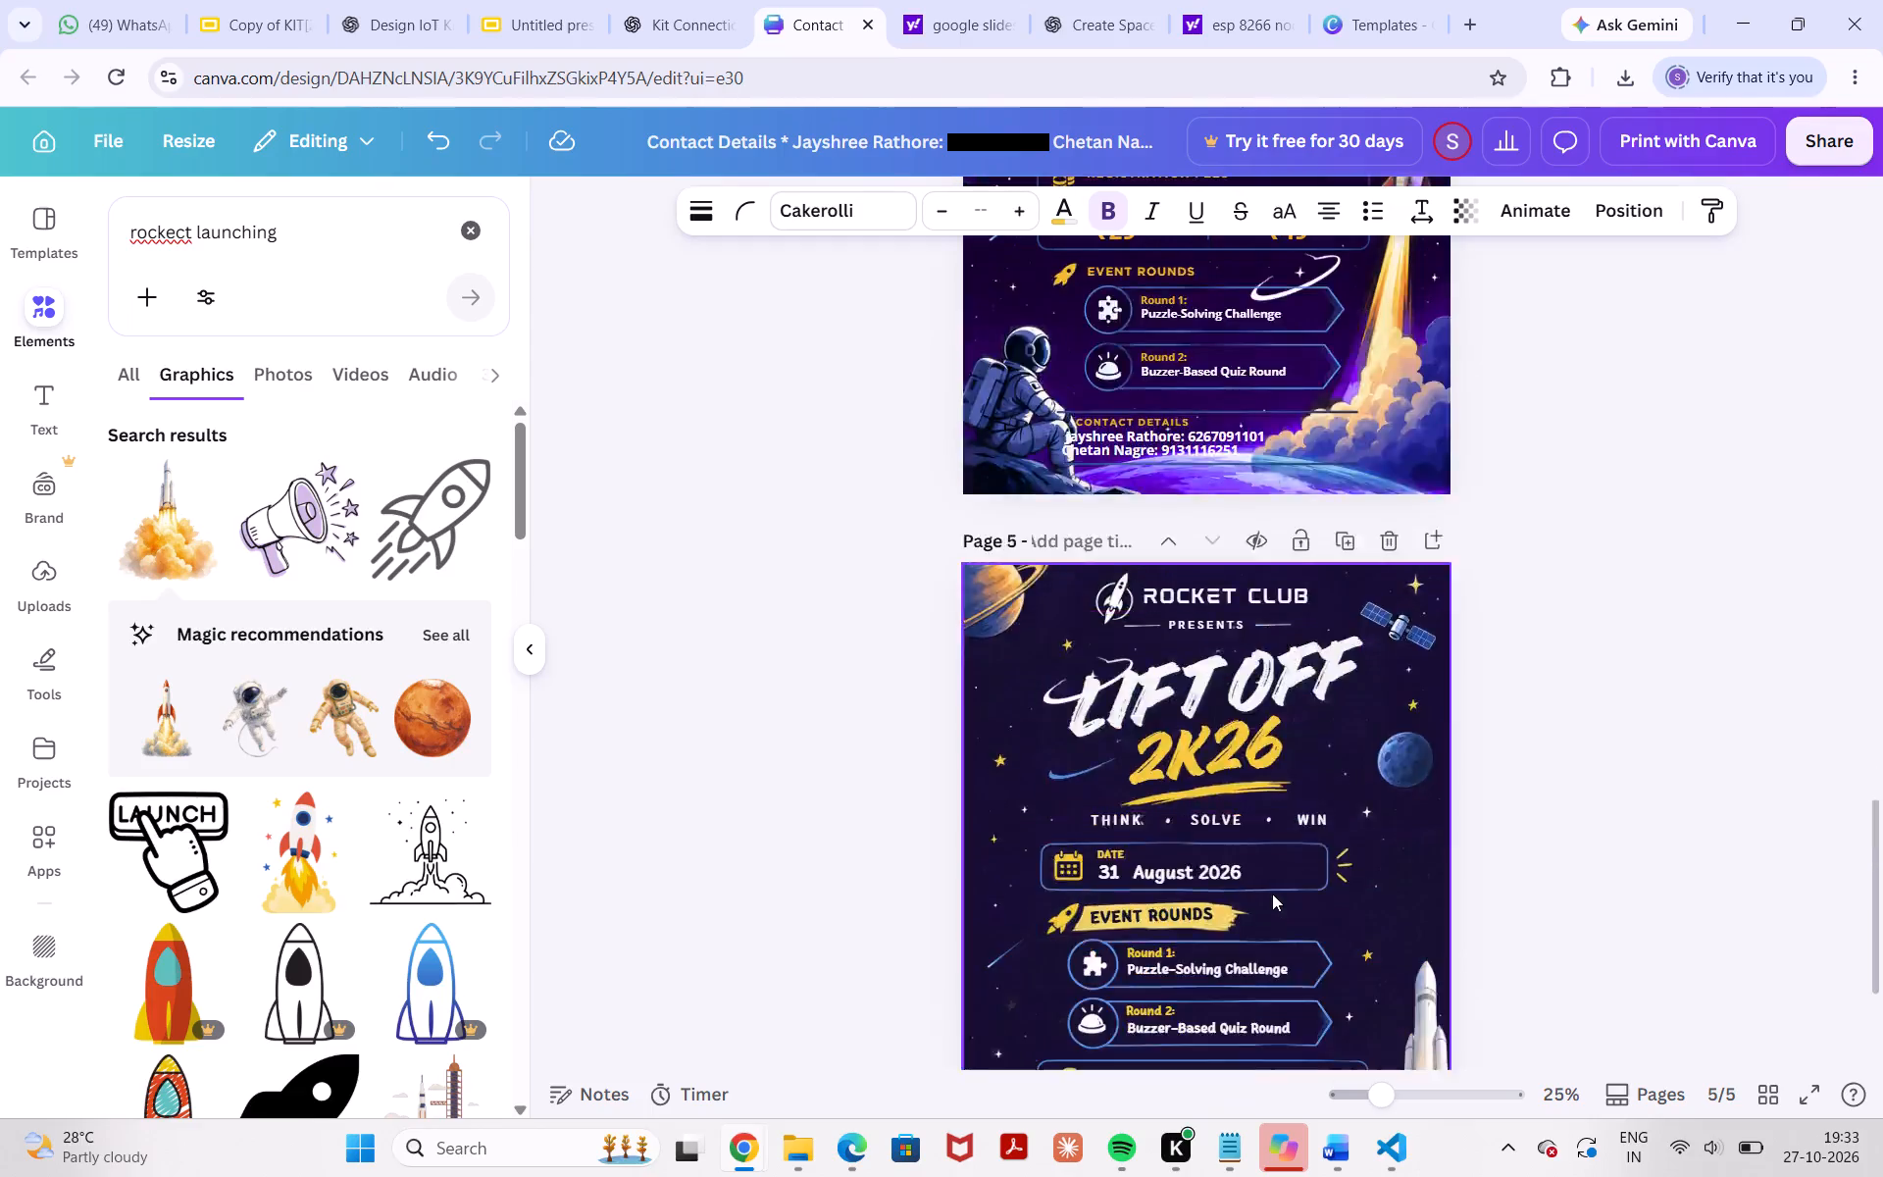
scroll(1272, 894, "up", 4)
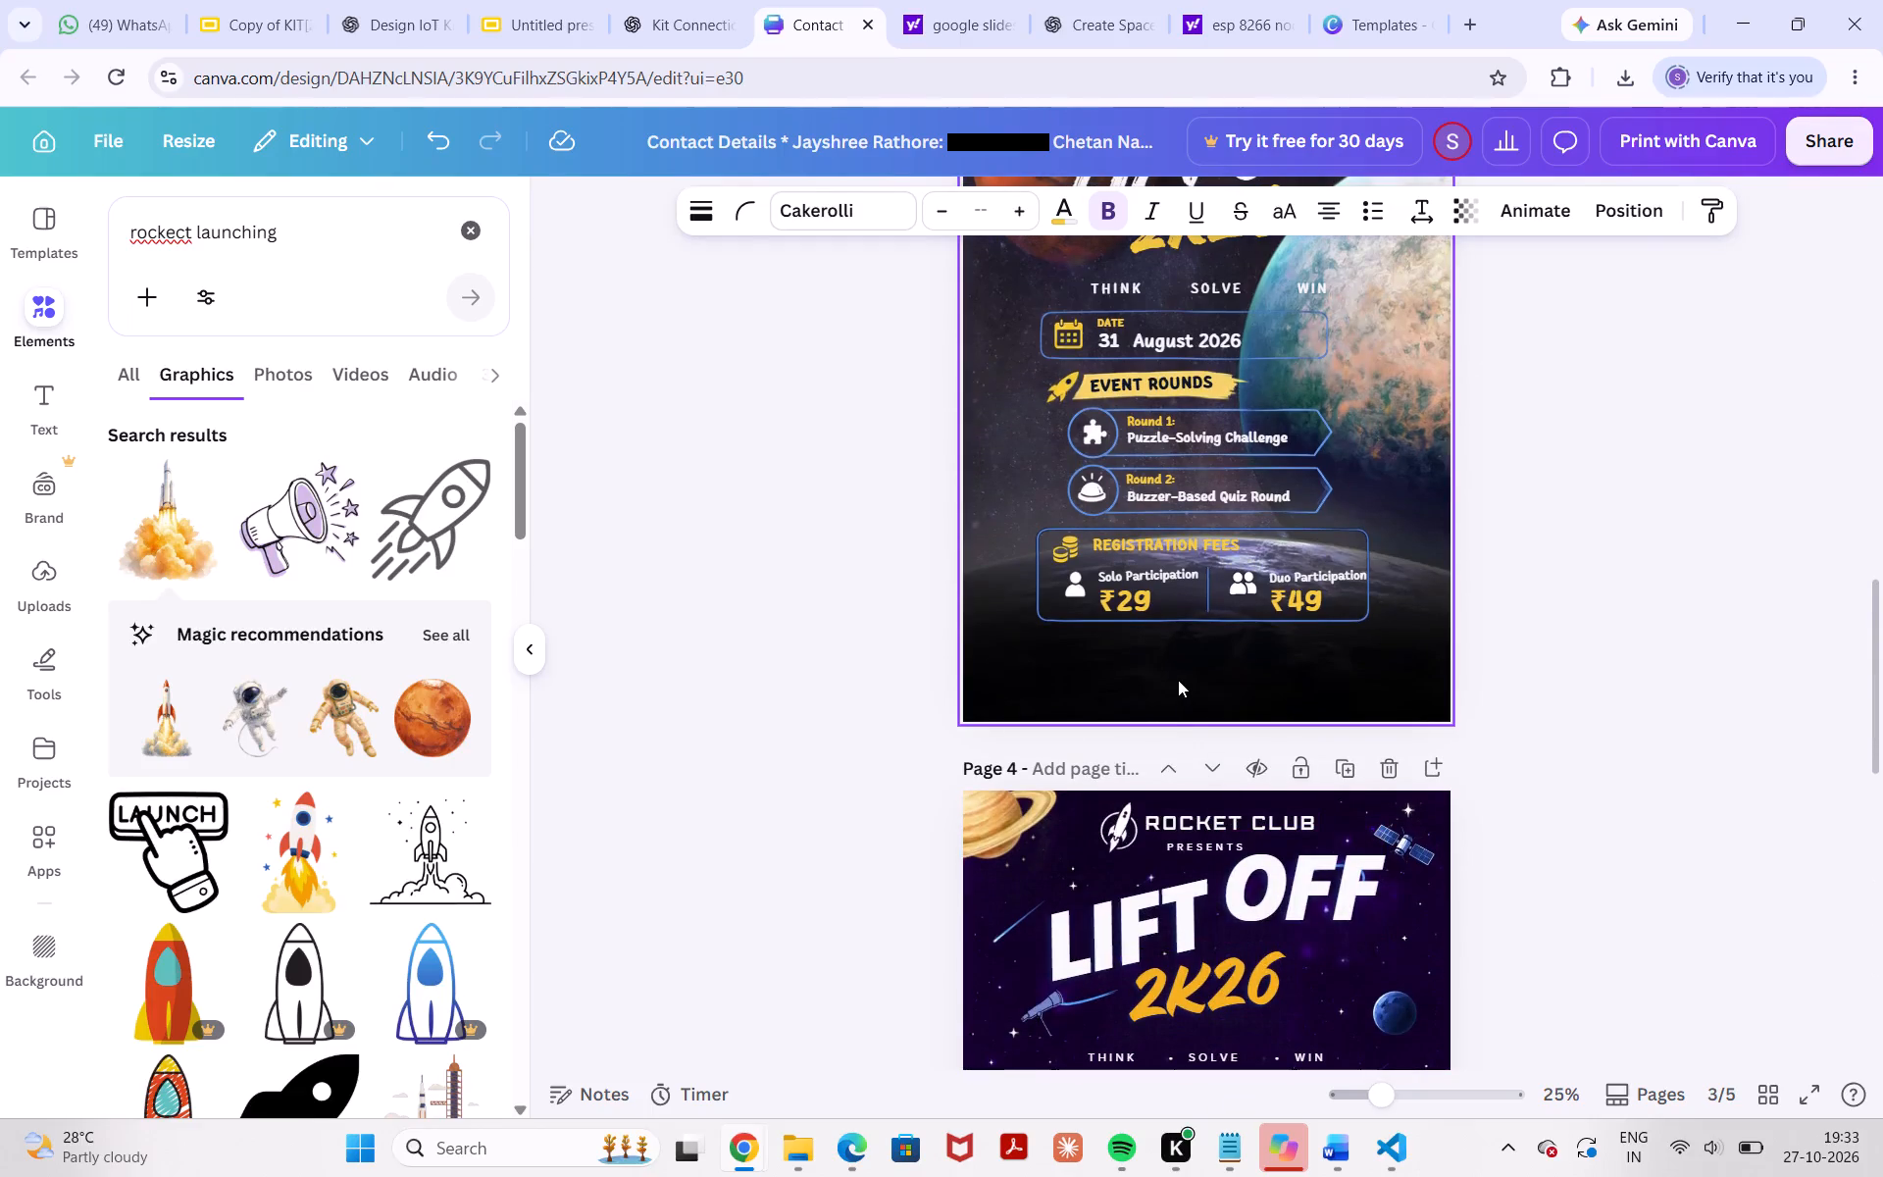
left_click(1178, 680)
key("ctrl+v")
left_click(1651, 525)
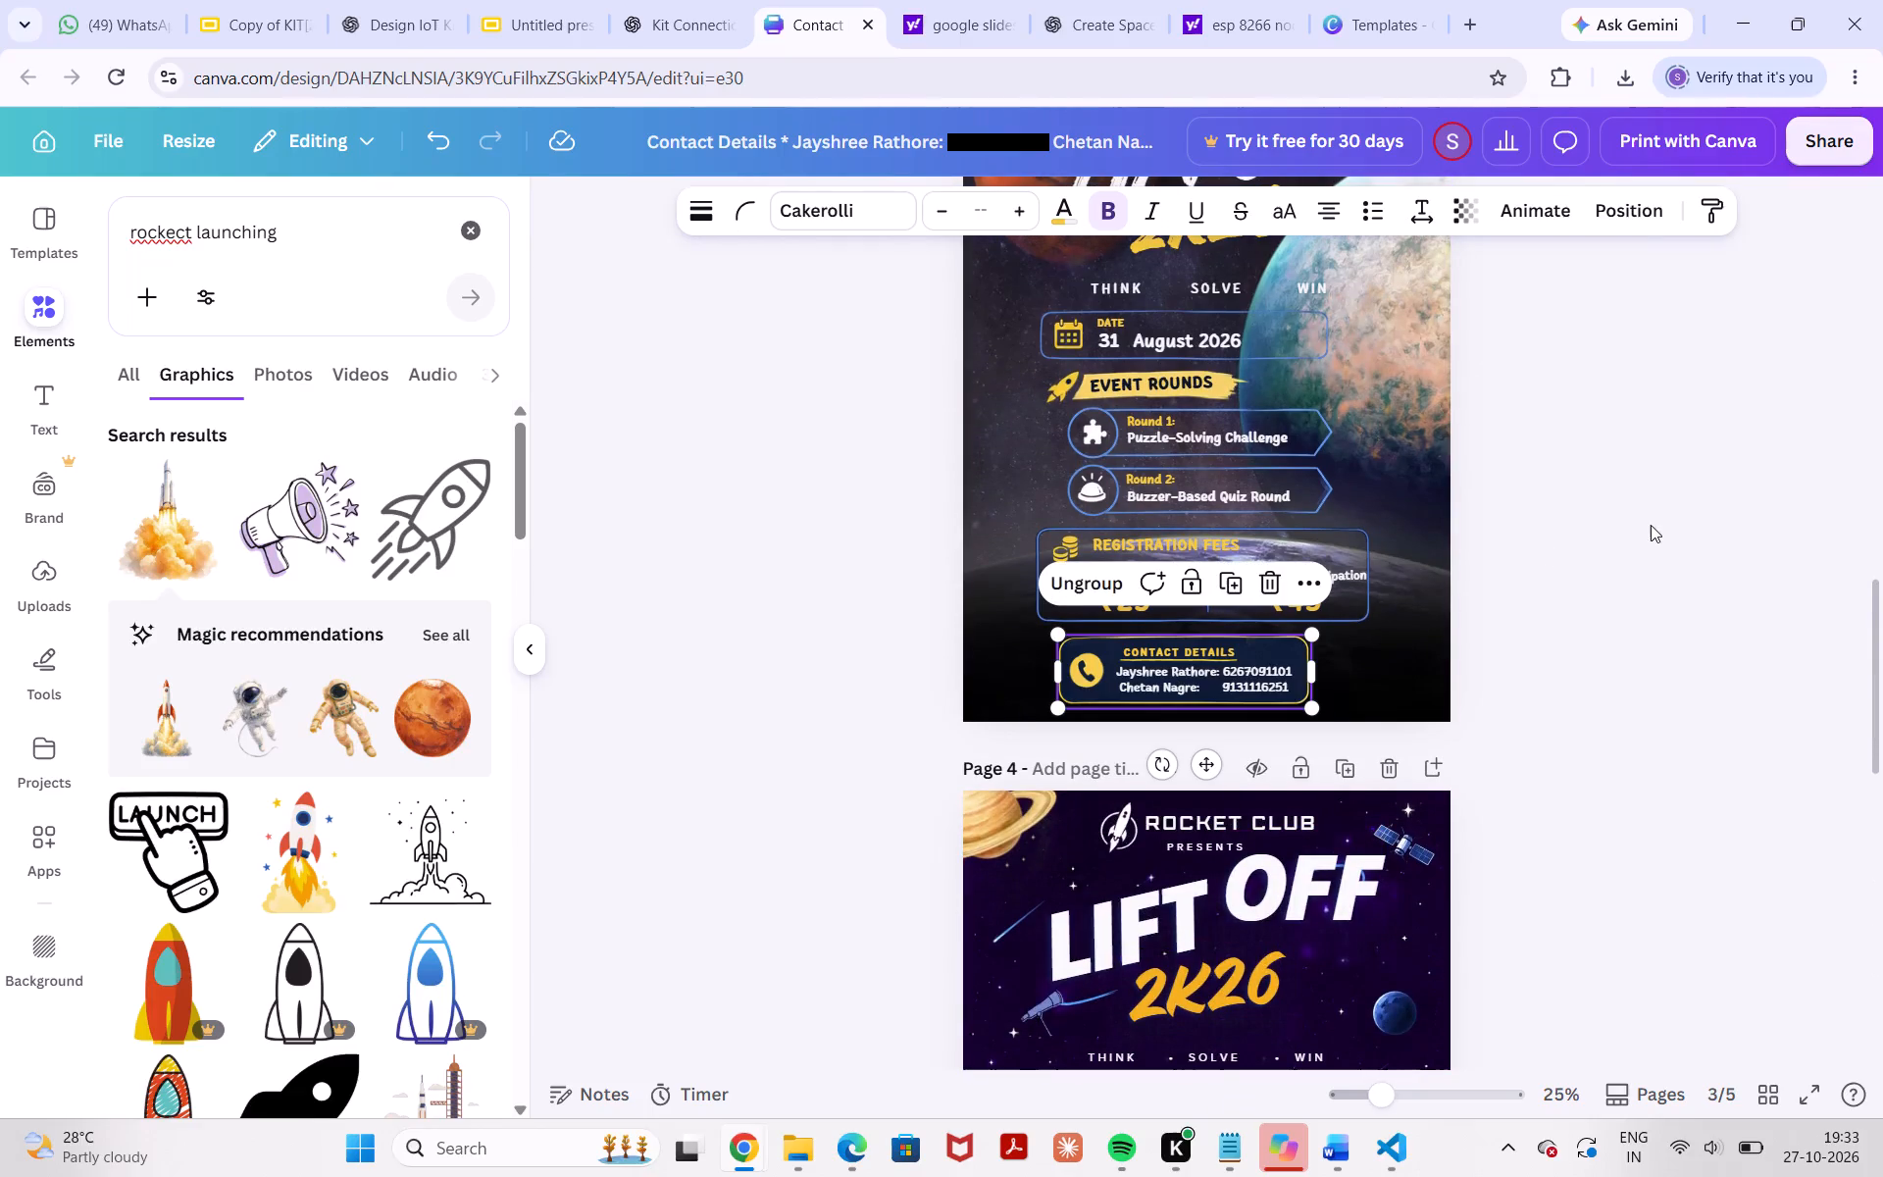
scroll(1484, 572, "up", 2)
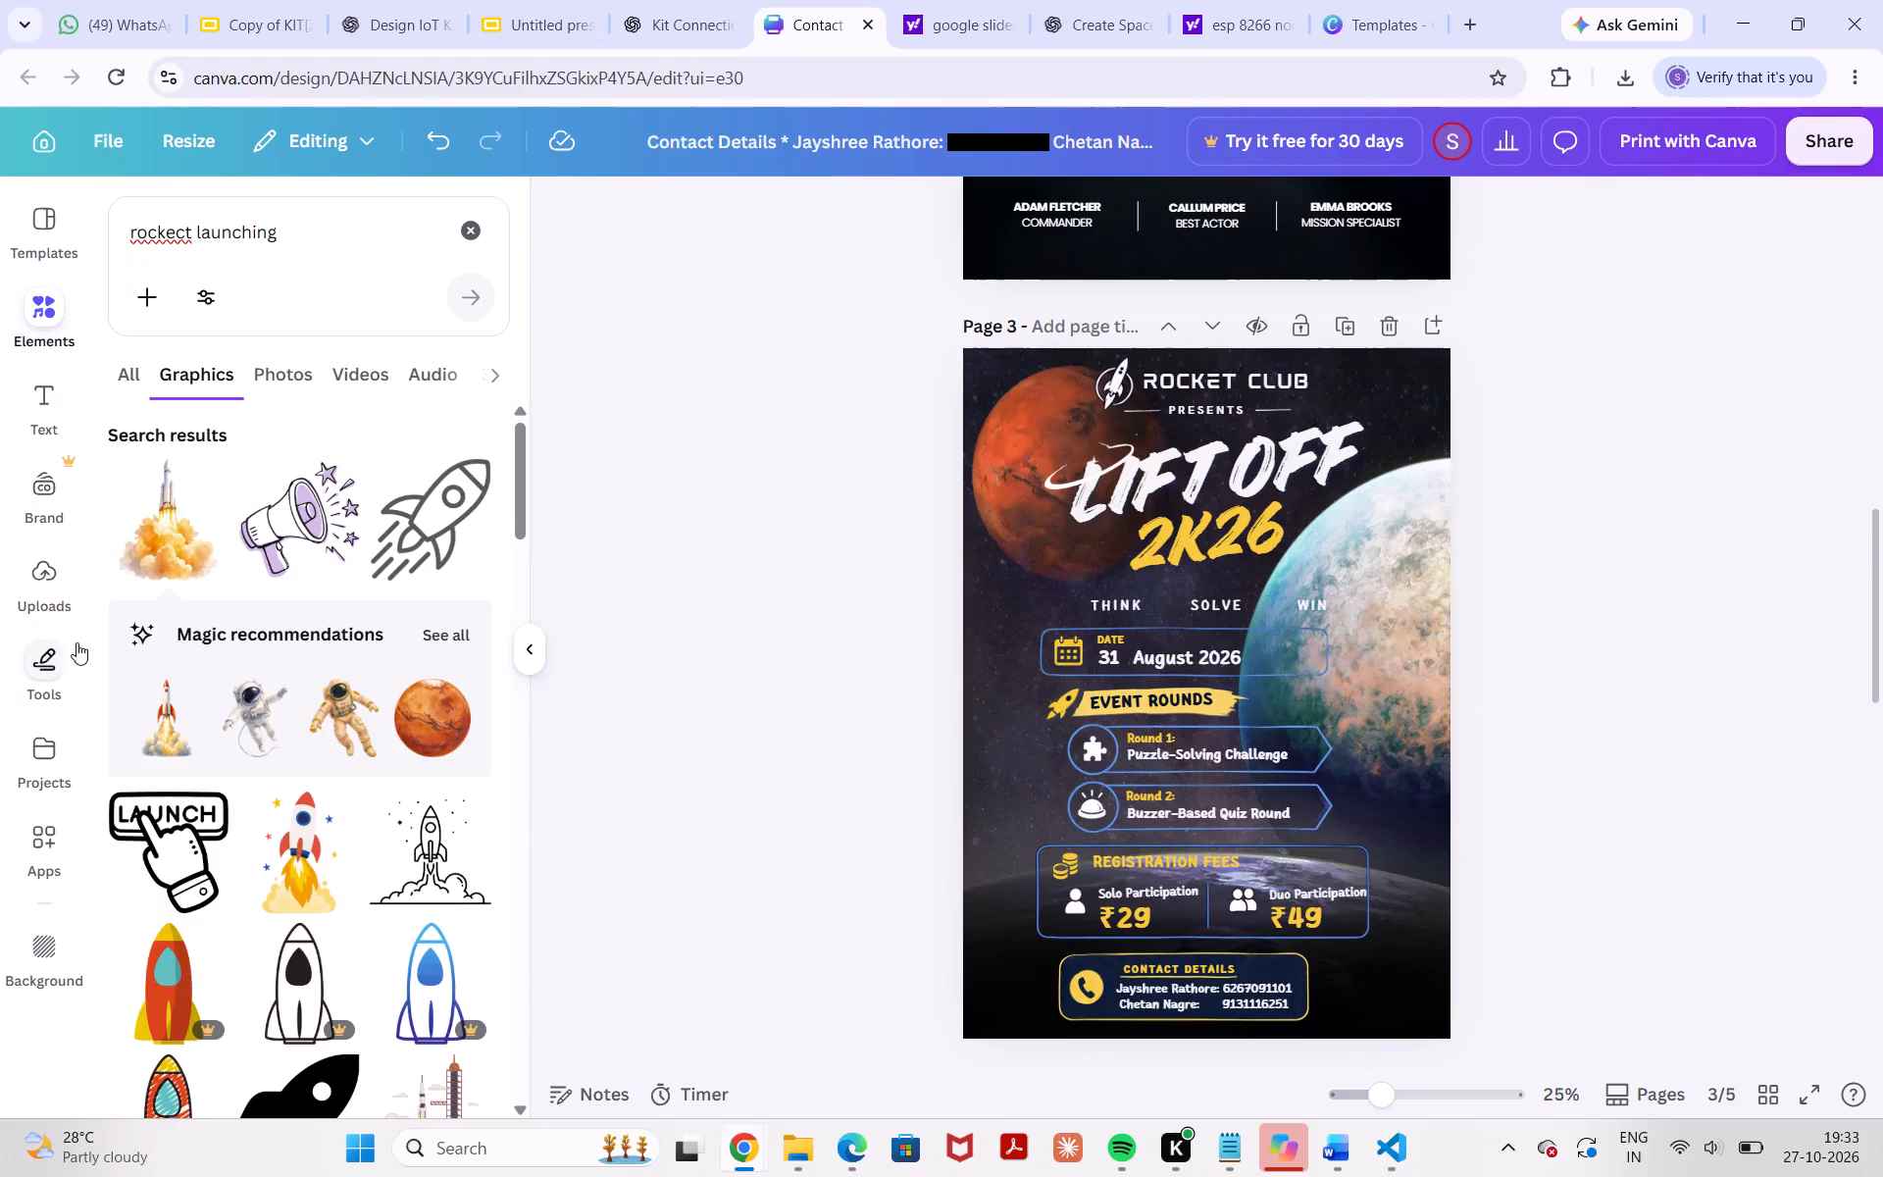
Search the templates for "space event poster".
left_click(47, 235)
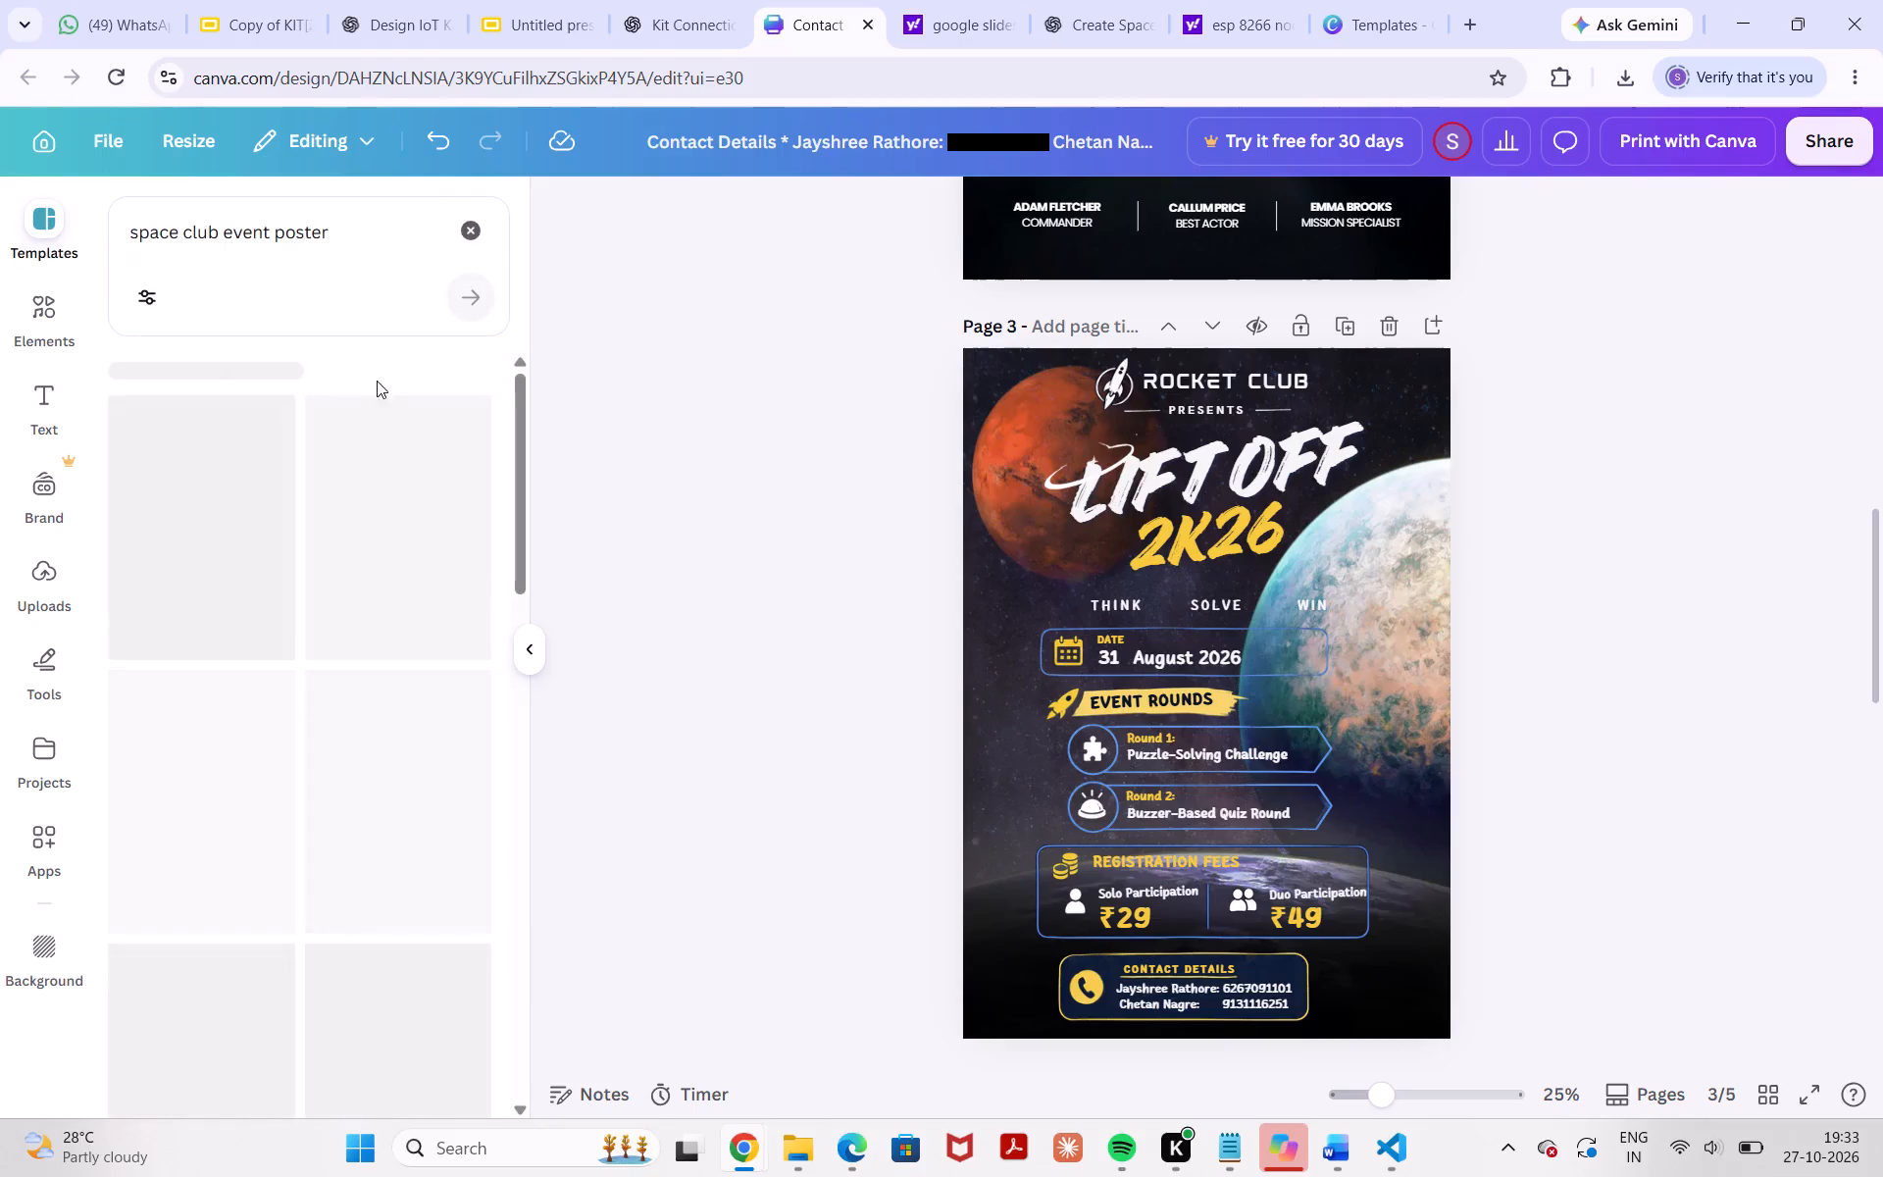
scroll(401, 431, "down", 7)
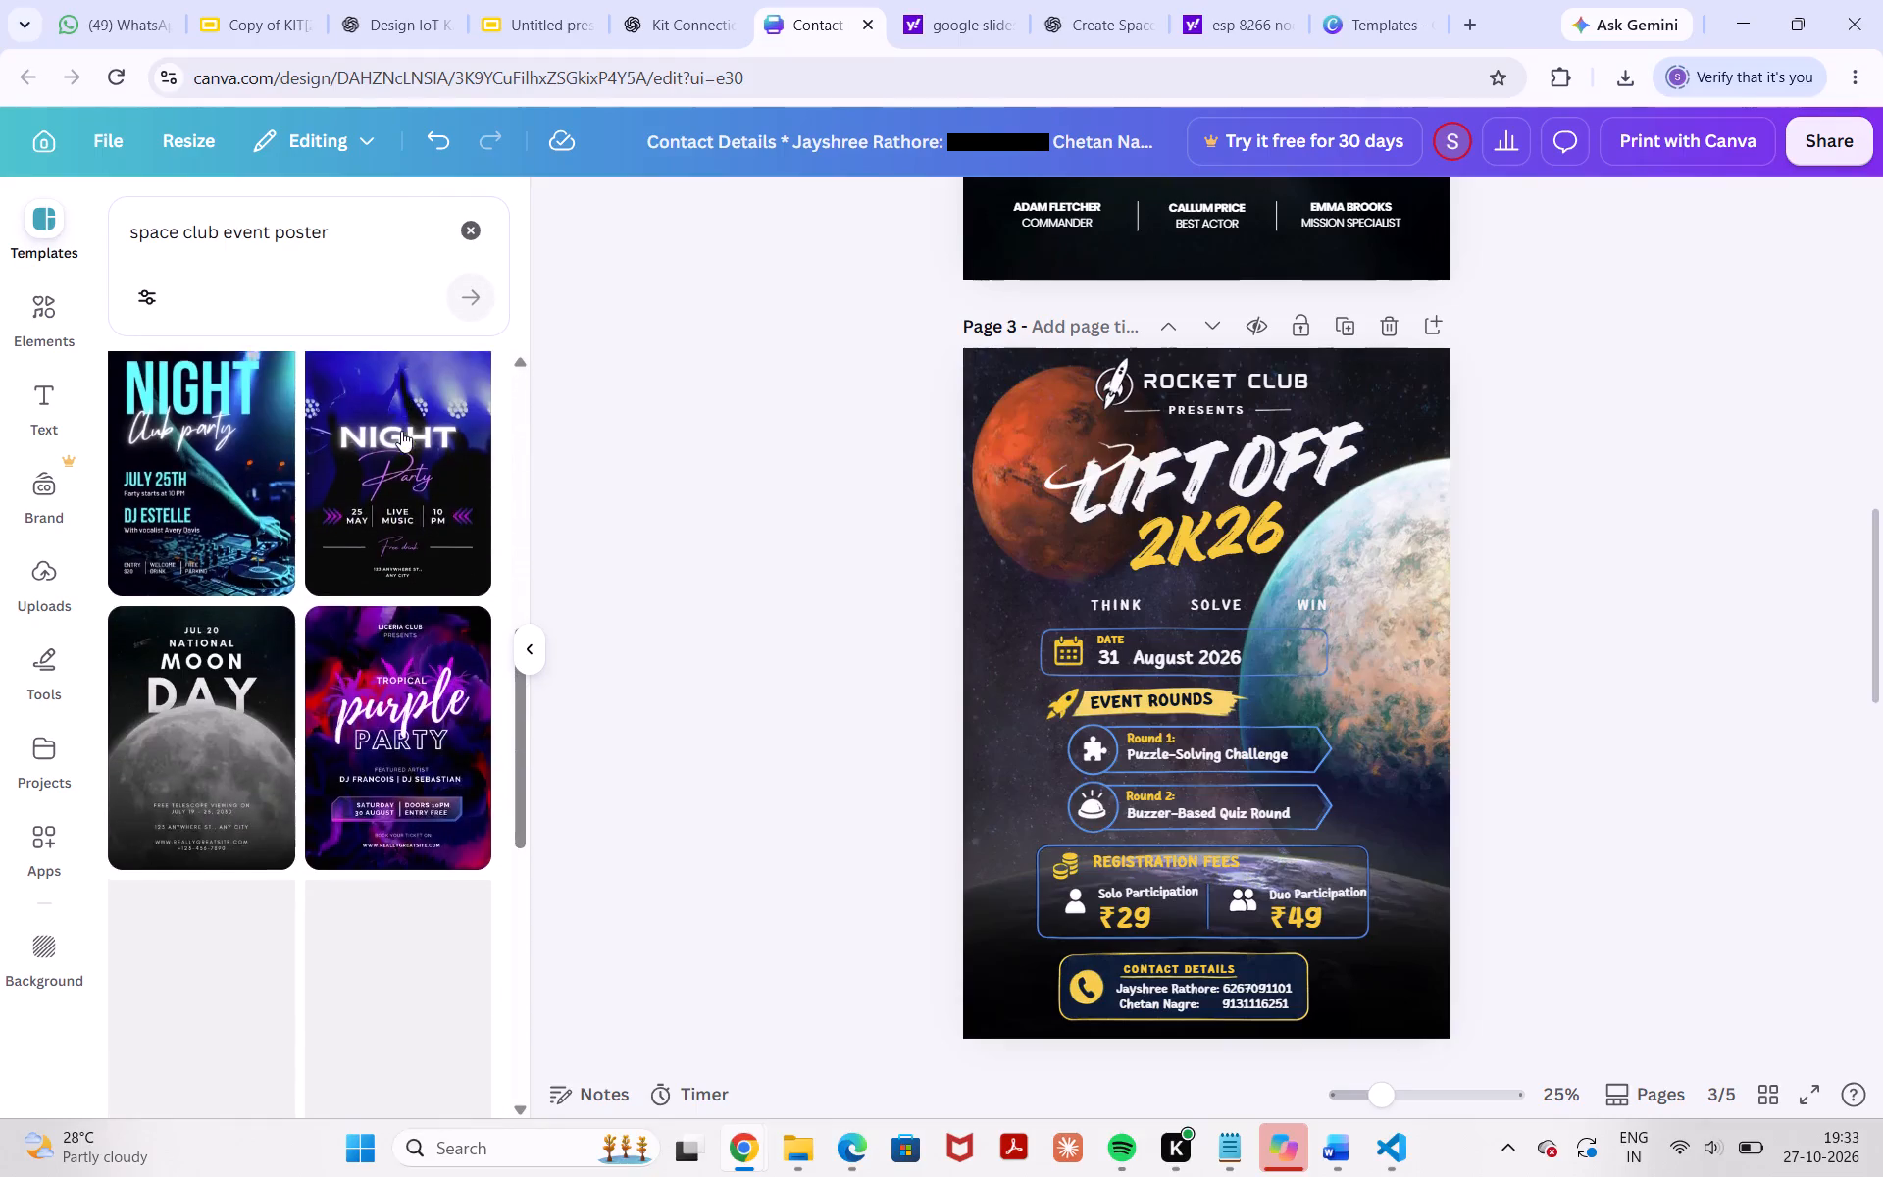
scroll(401, 431, "down", 3)
scroll(401, 431, "up", 3)
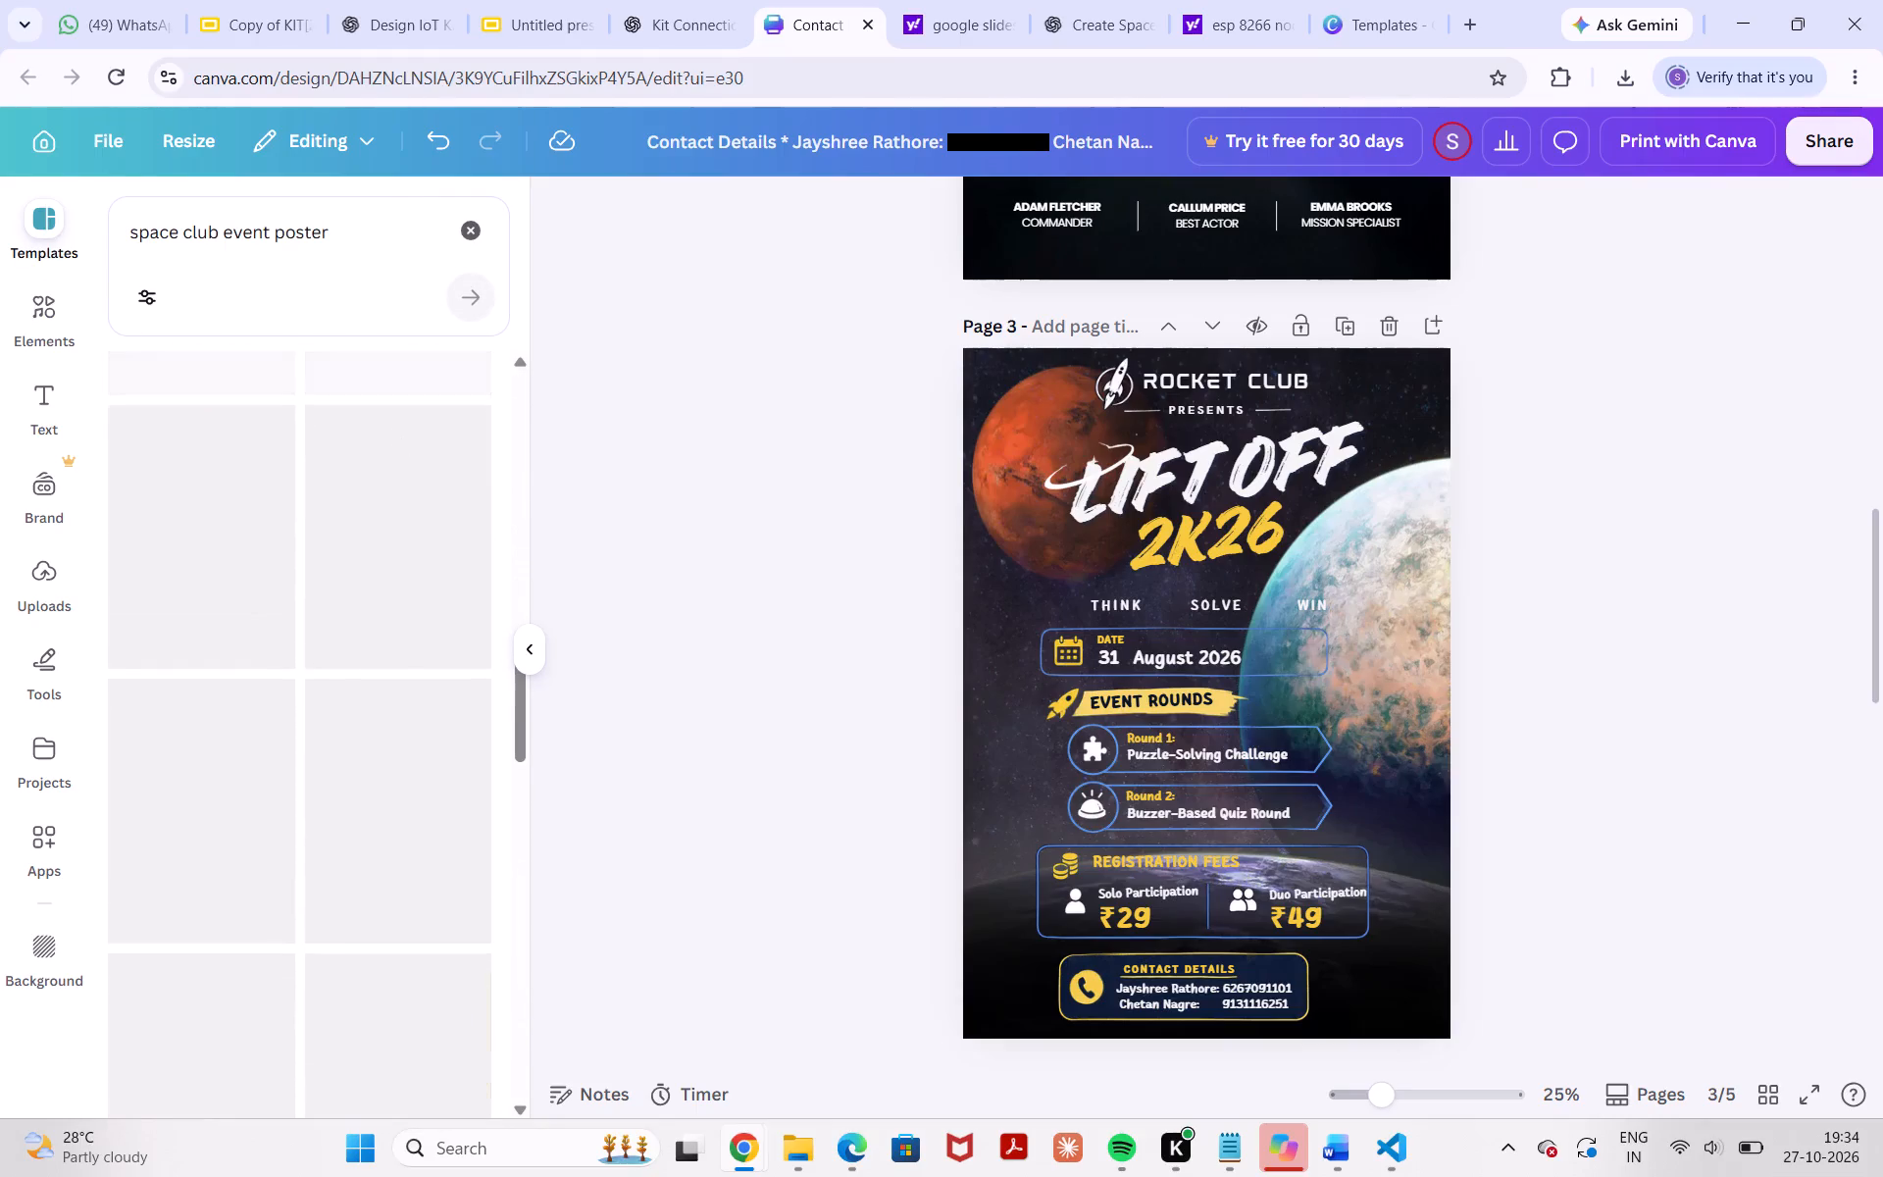
left_click(214, 233)
key("BackSpace")
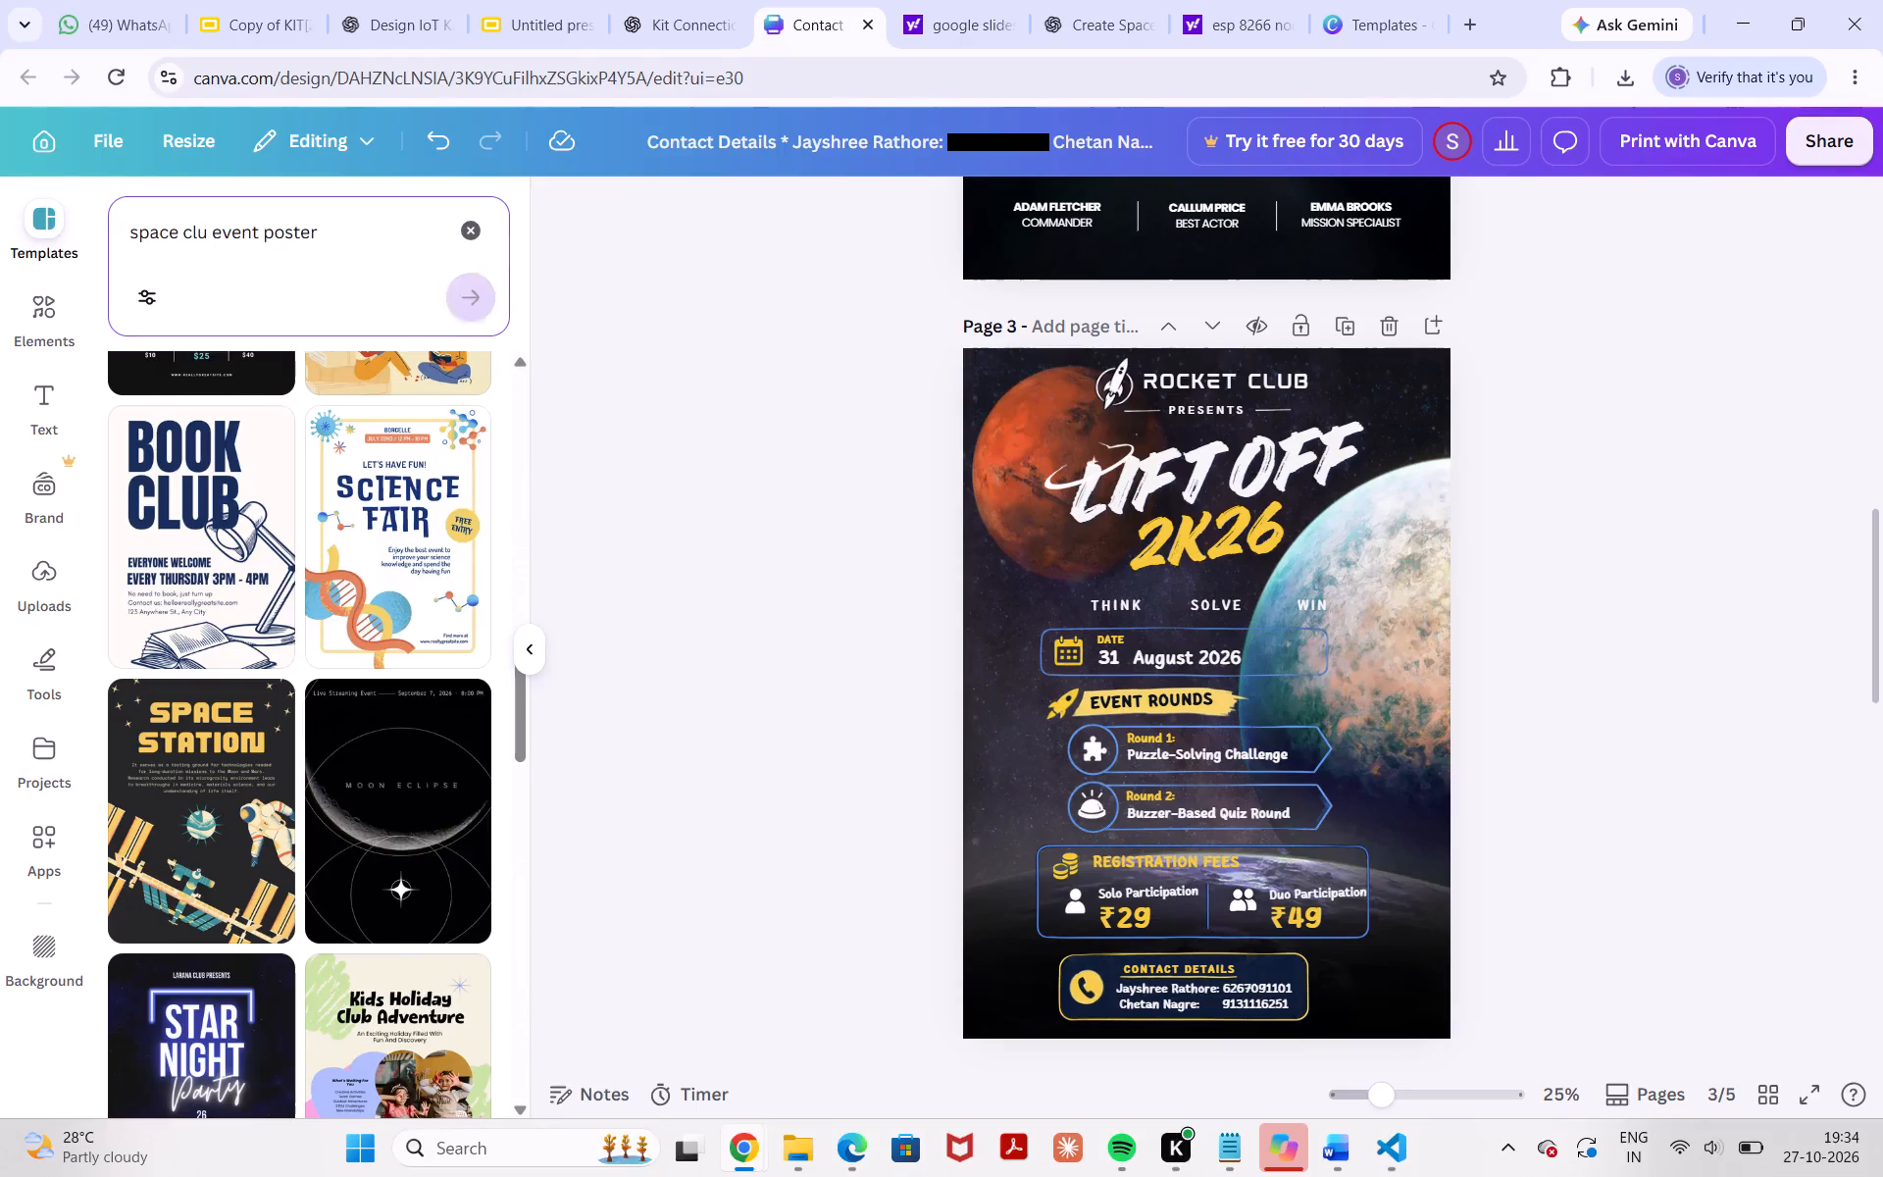
key("BackSpace")
key("BackSpace")
key("BackSpace")
key("BackSpace")
key("BackSpace")
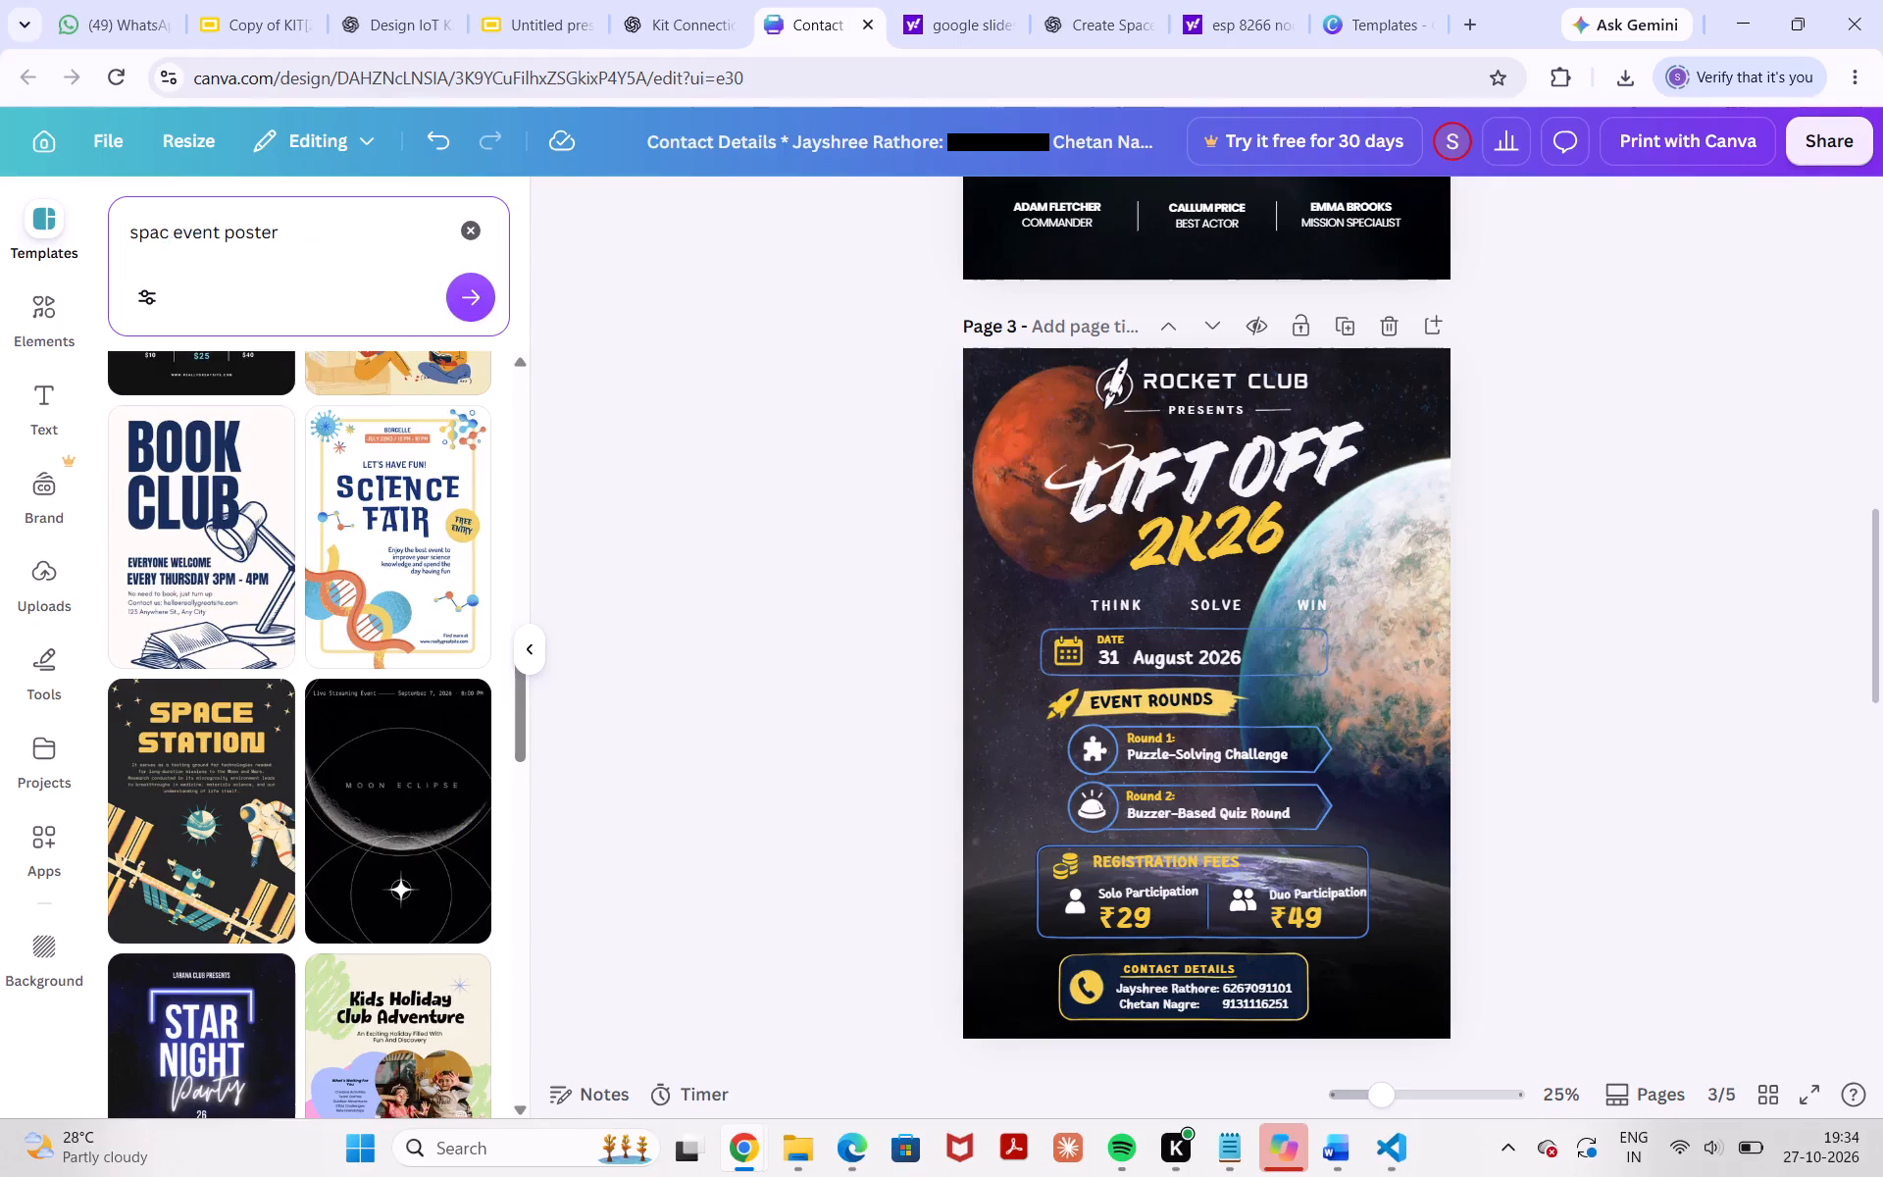
key("e")
key("Return")
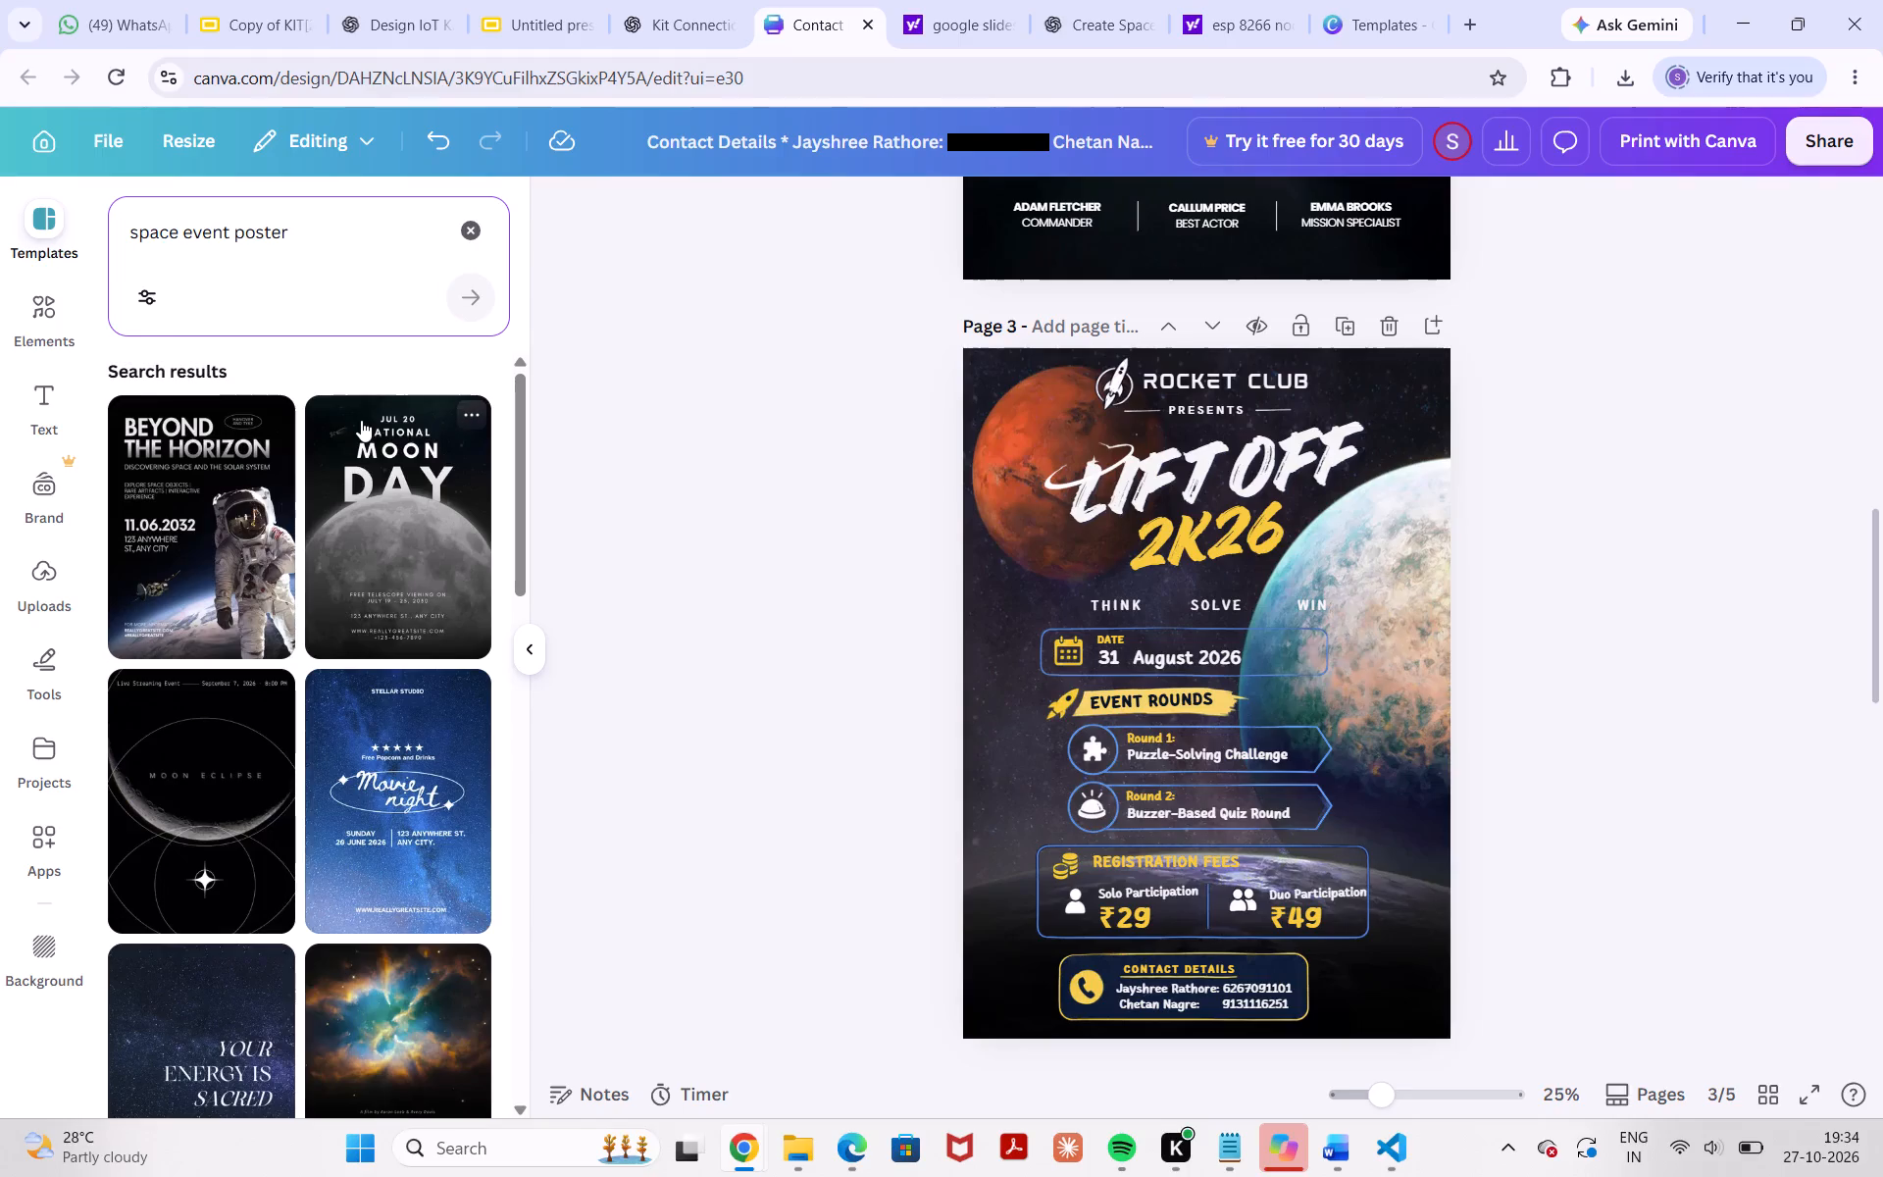
Add a page after page 5 and apply the blue starry Movie Night poster template to it.
scroll(361, 420, "down", 1)
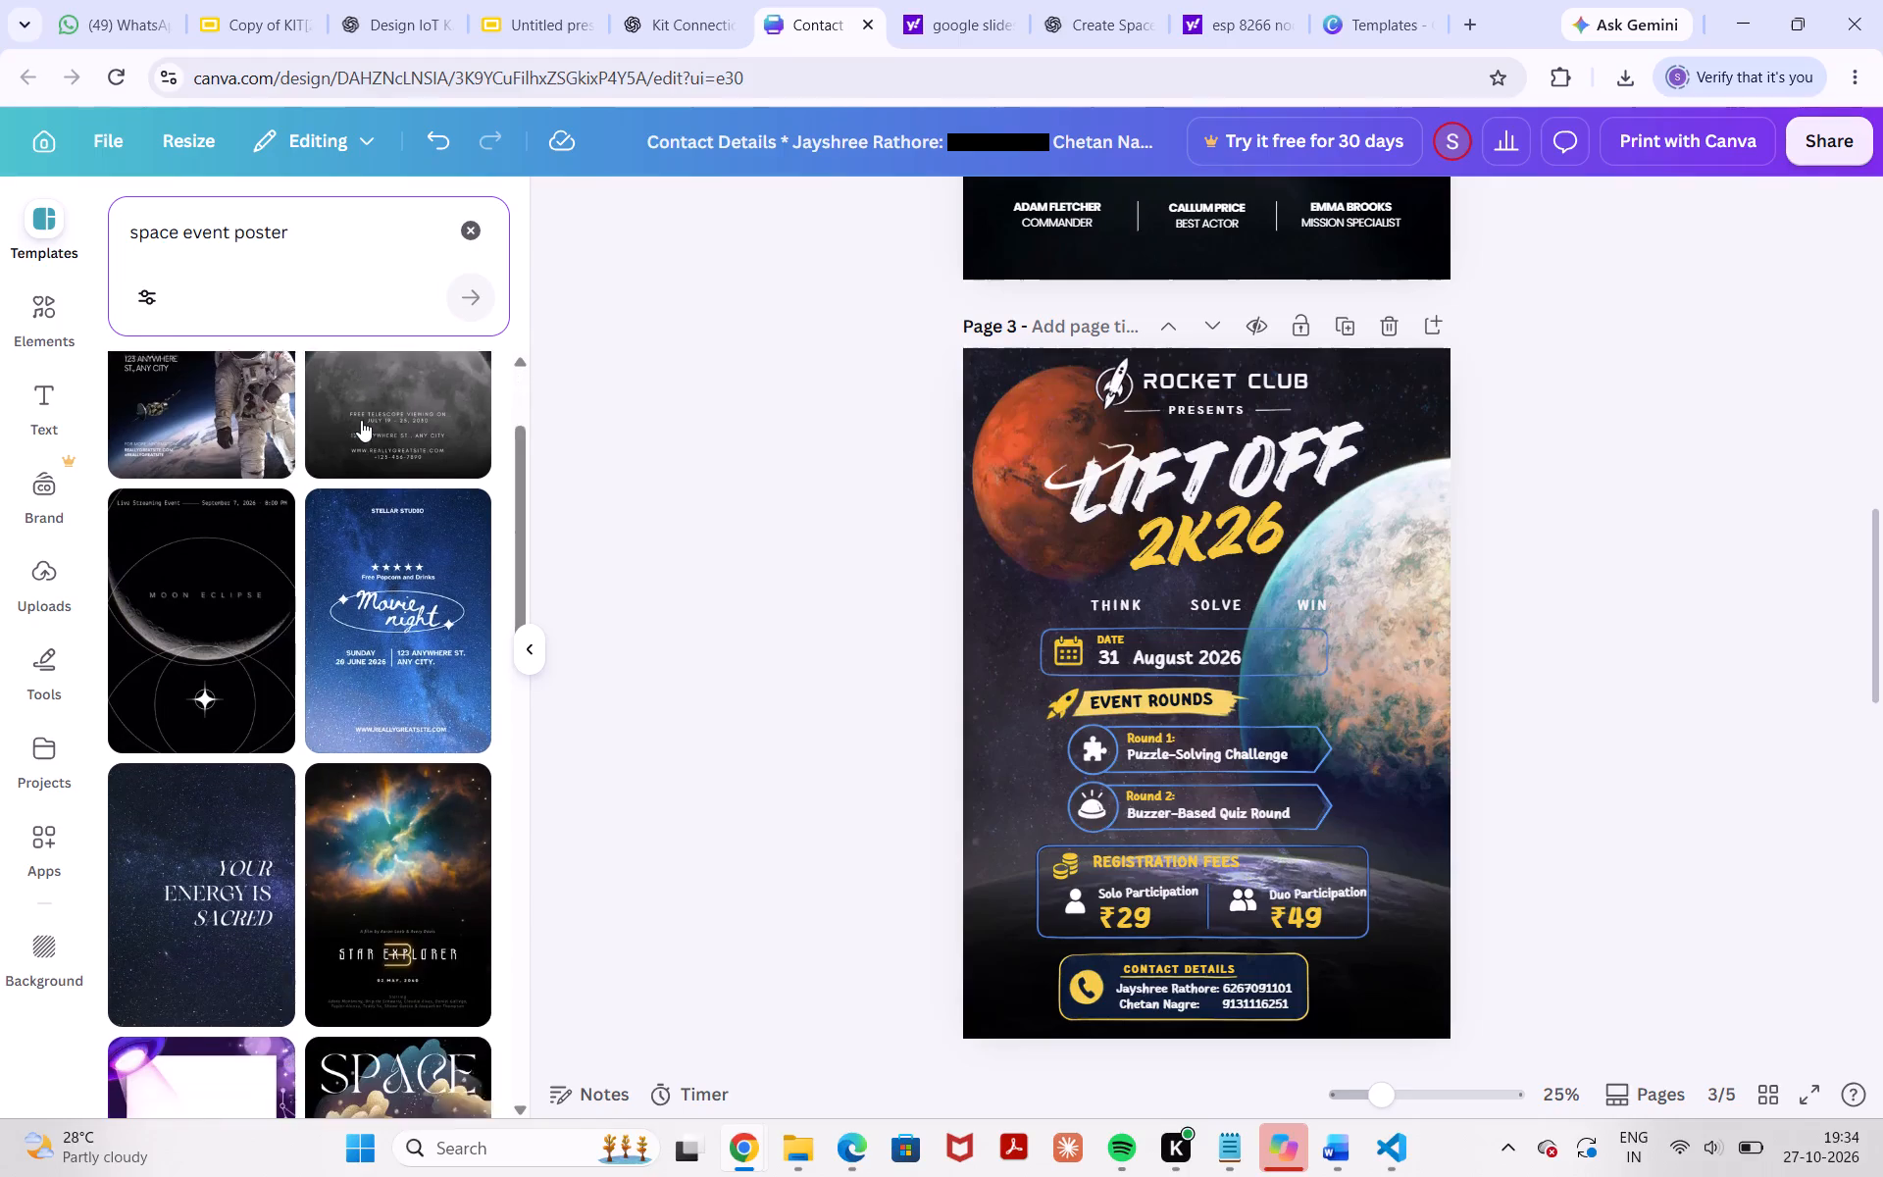
scroll(361, 420, "down", 1)
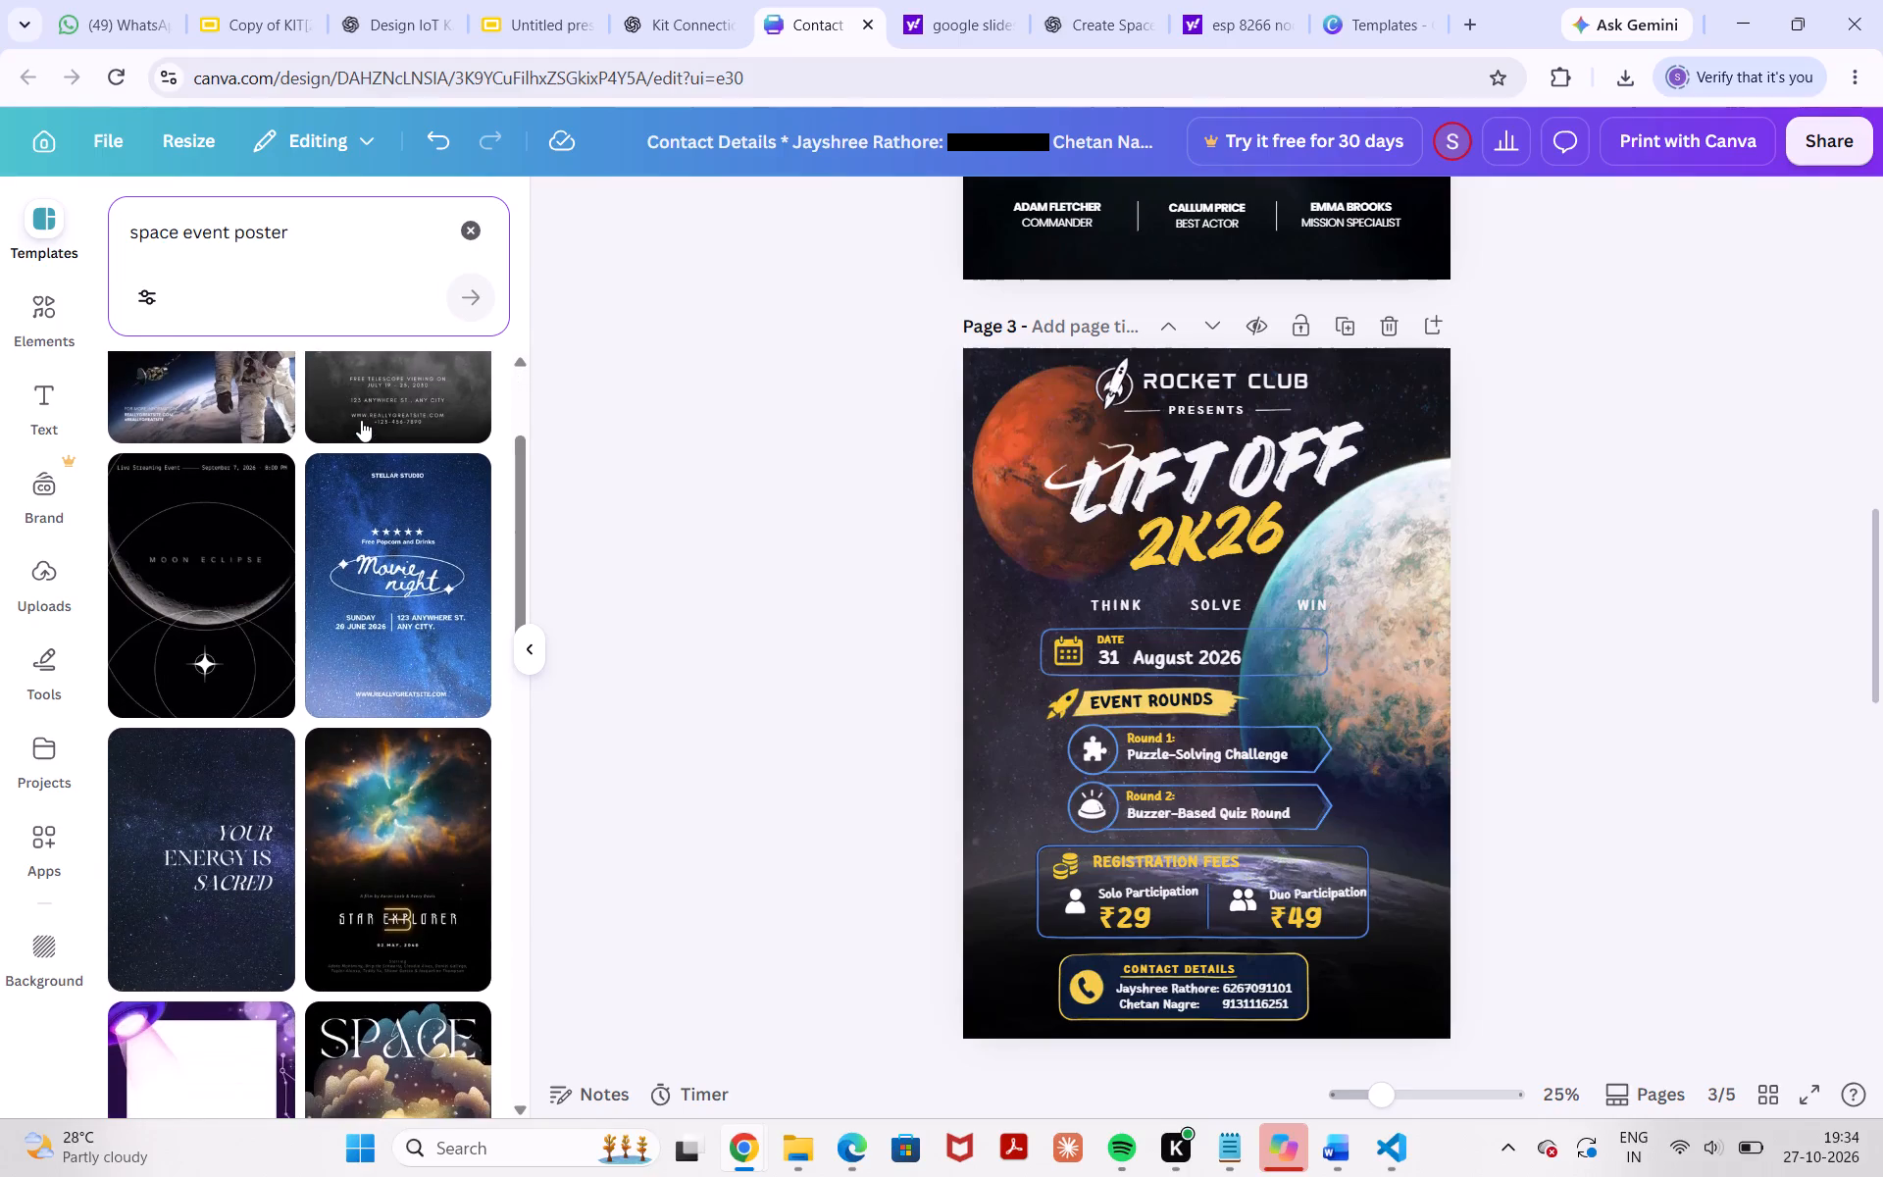
scroll(1113, 770, "down", 8)
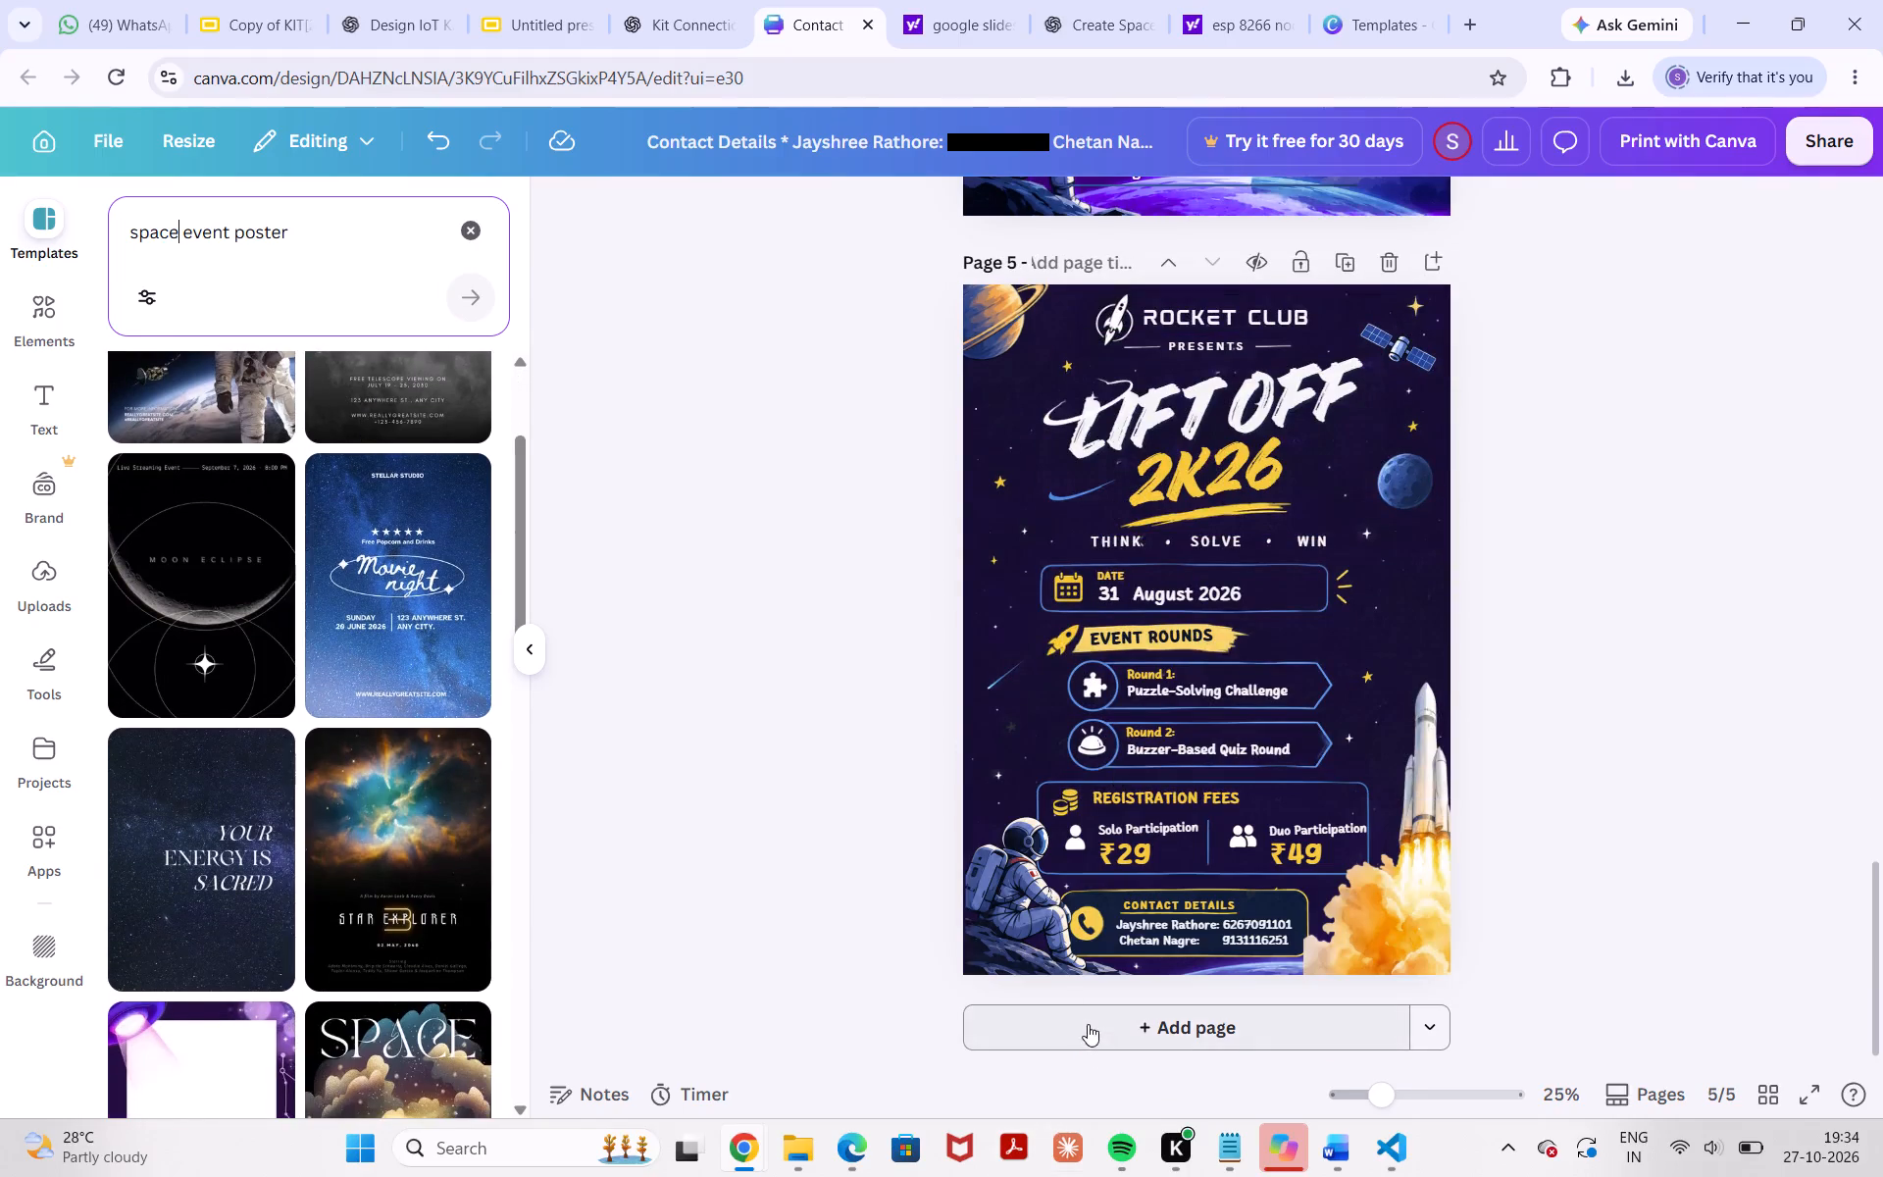
left_click(1088, 1024)
left_click(366, 633)
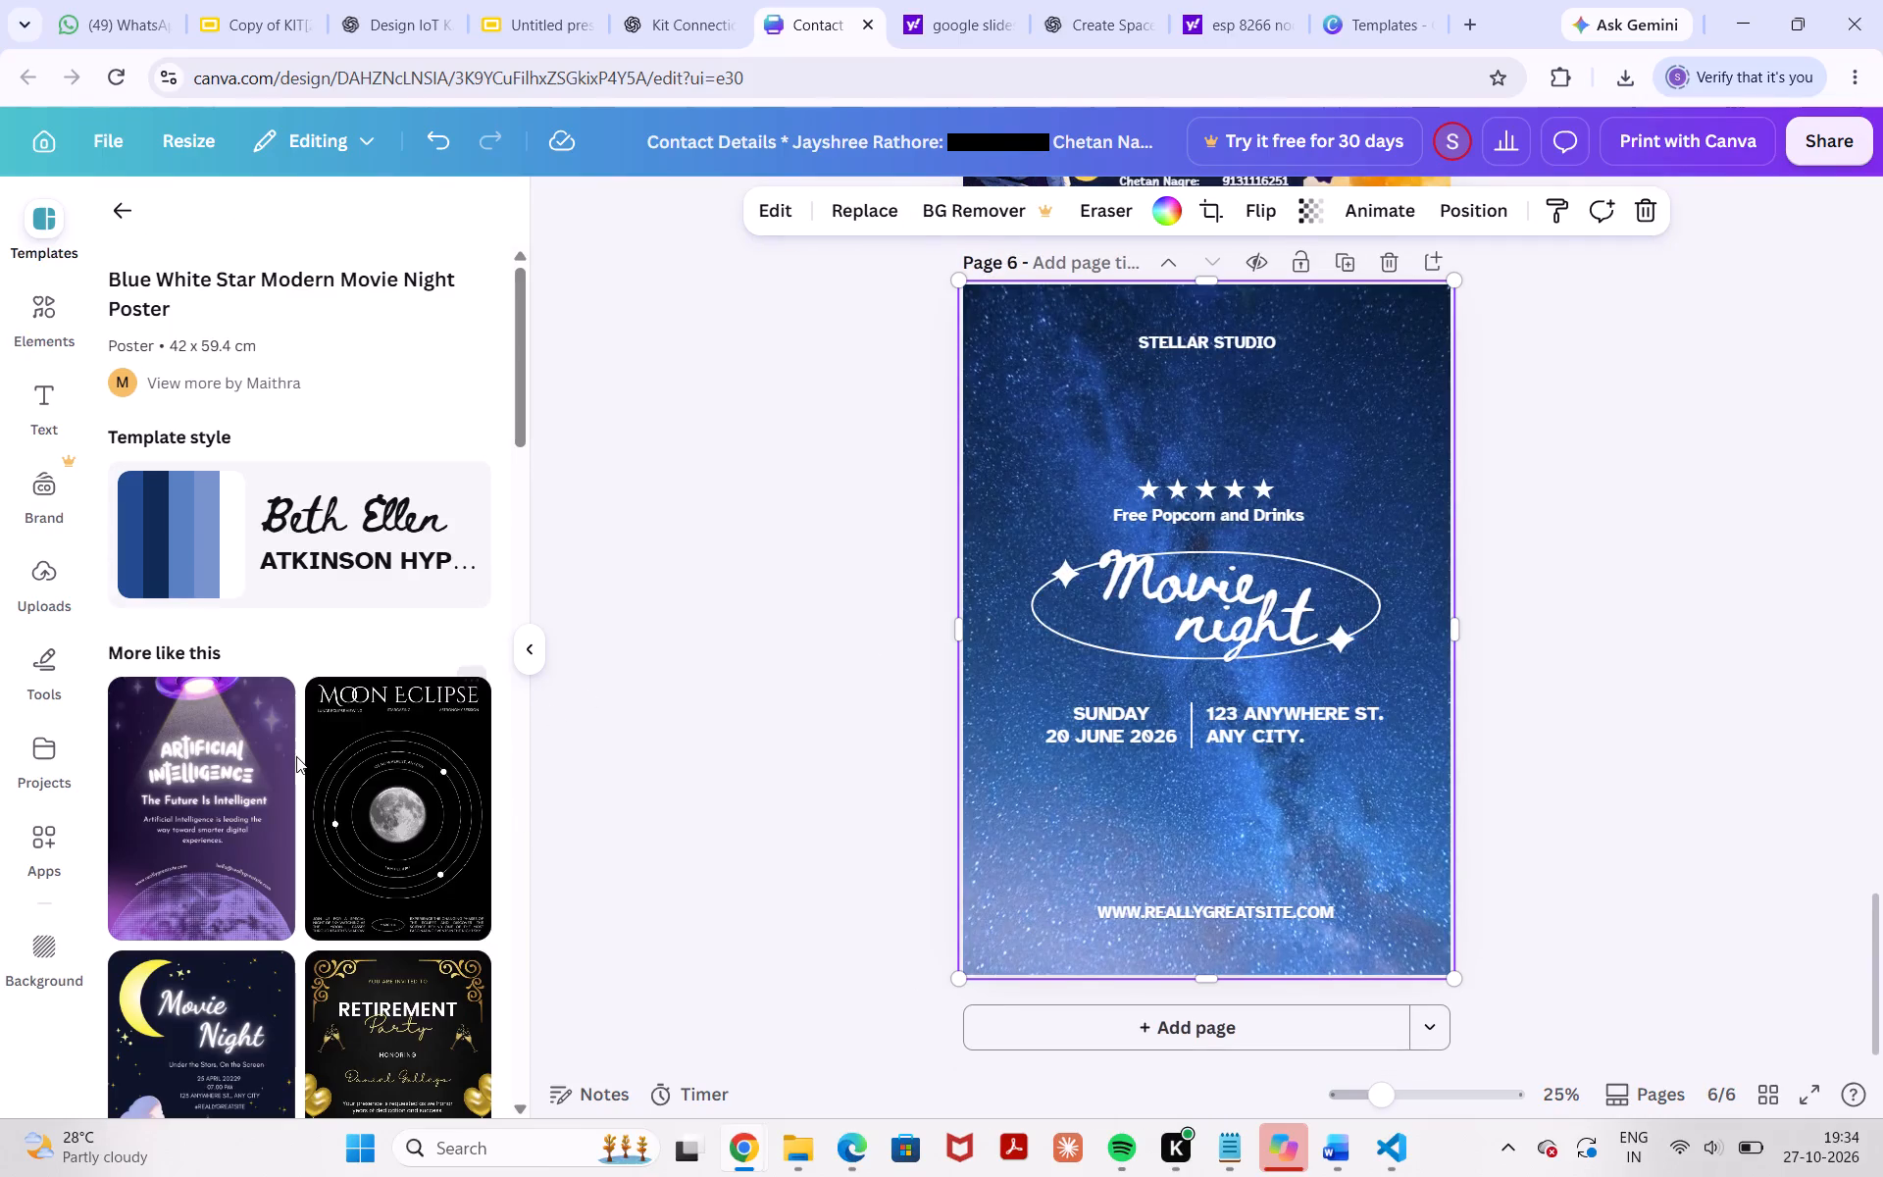
Browse the templates similar to the Movie Night poster, and return to the space event poster results.
scroll(296, 756, "down", 7)
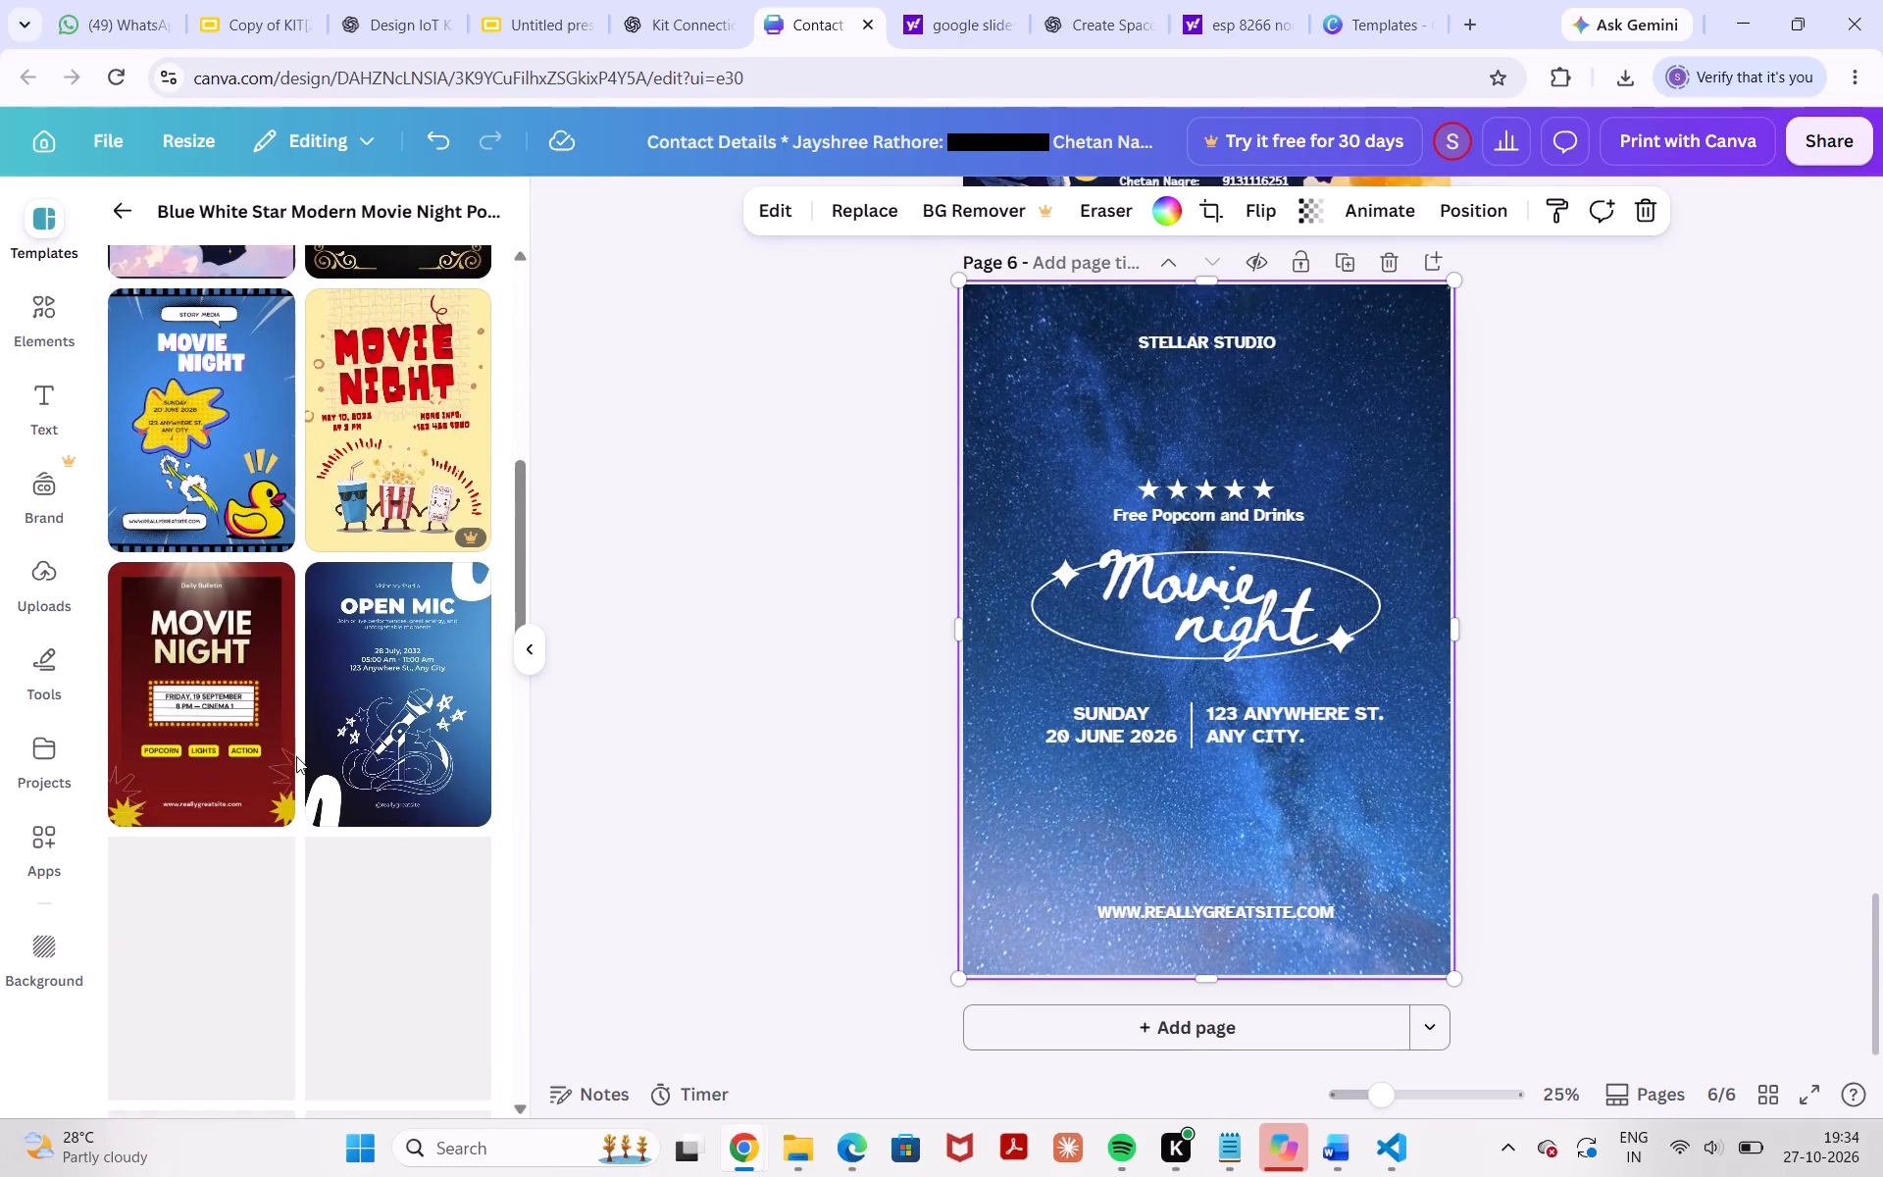
scroll(296, 756, "down", 3)
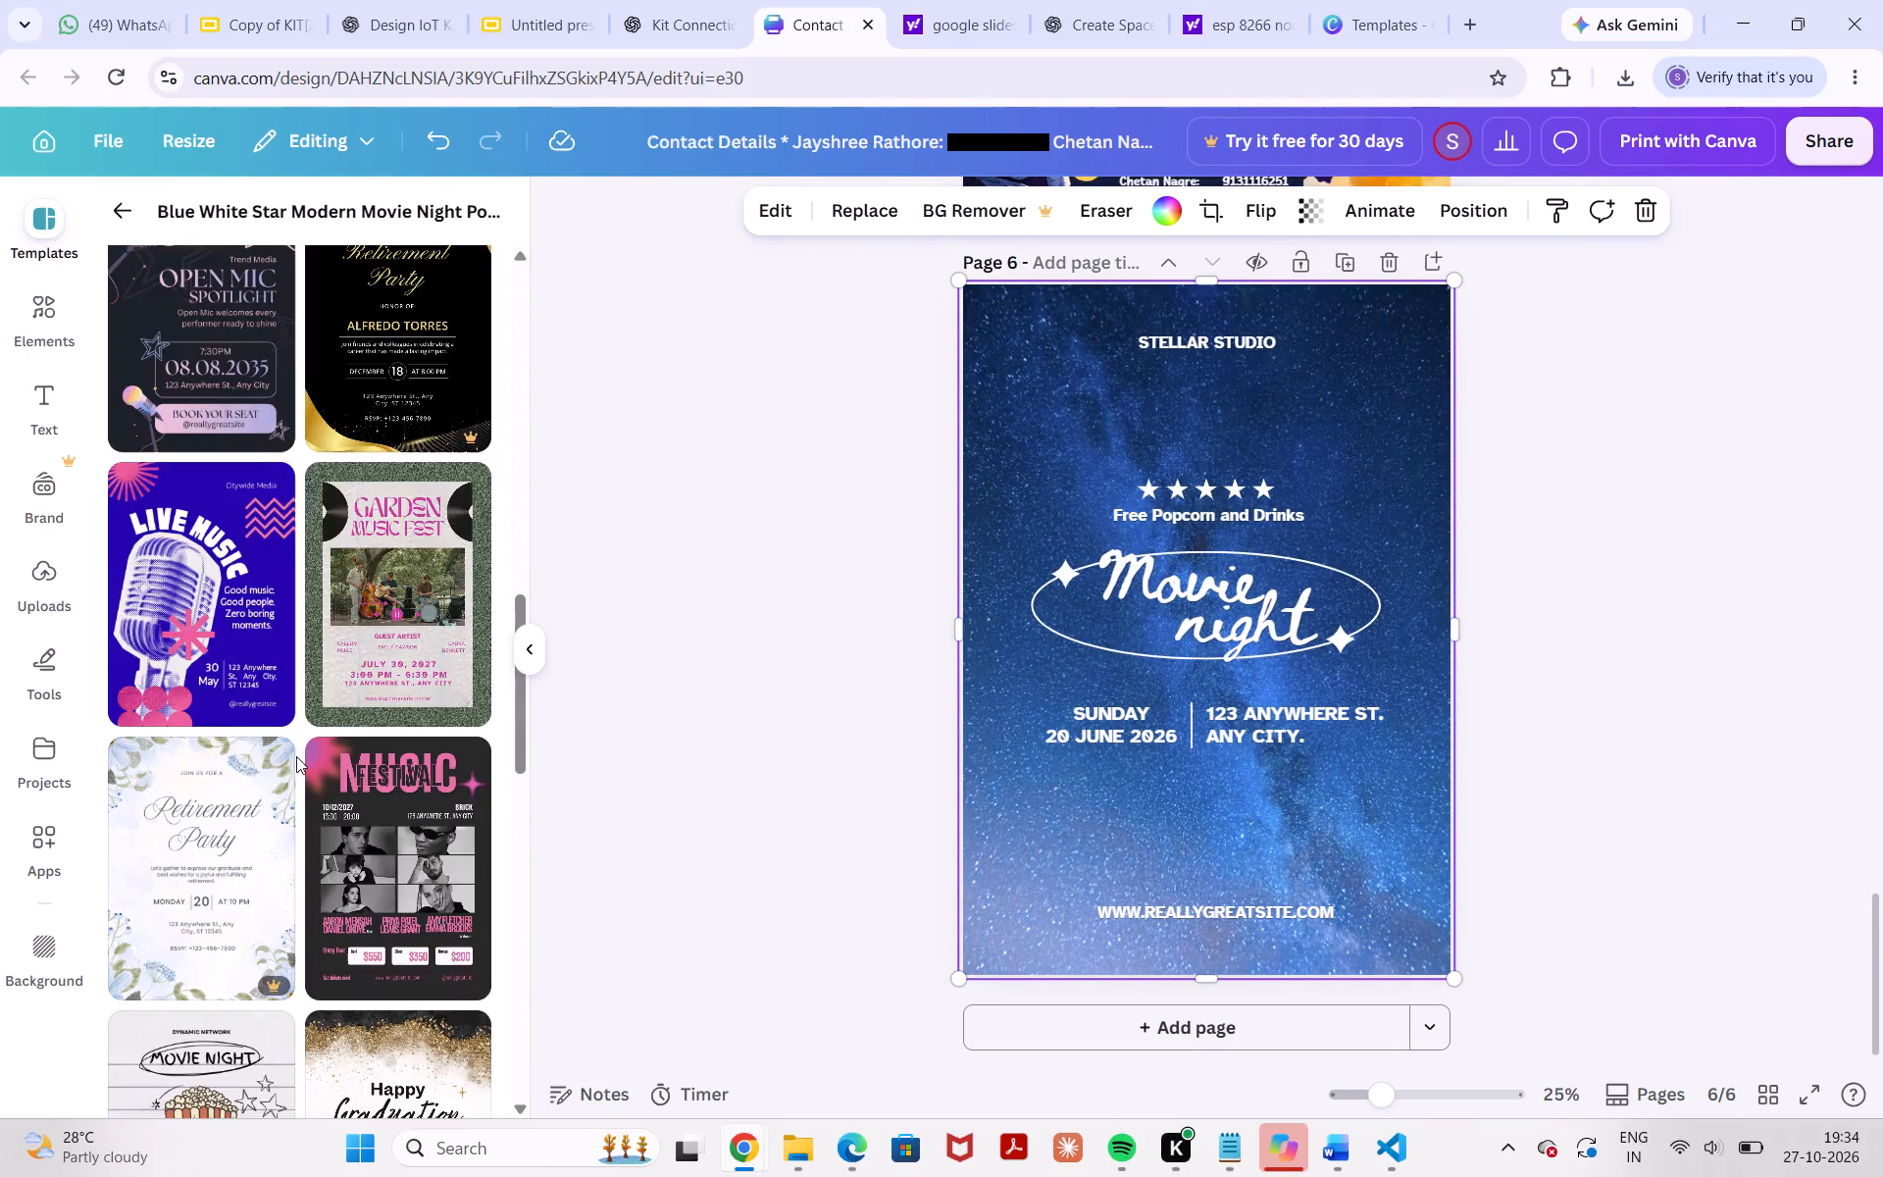
scroll(296, 756, "down", 3)
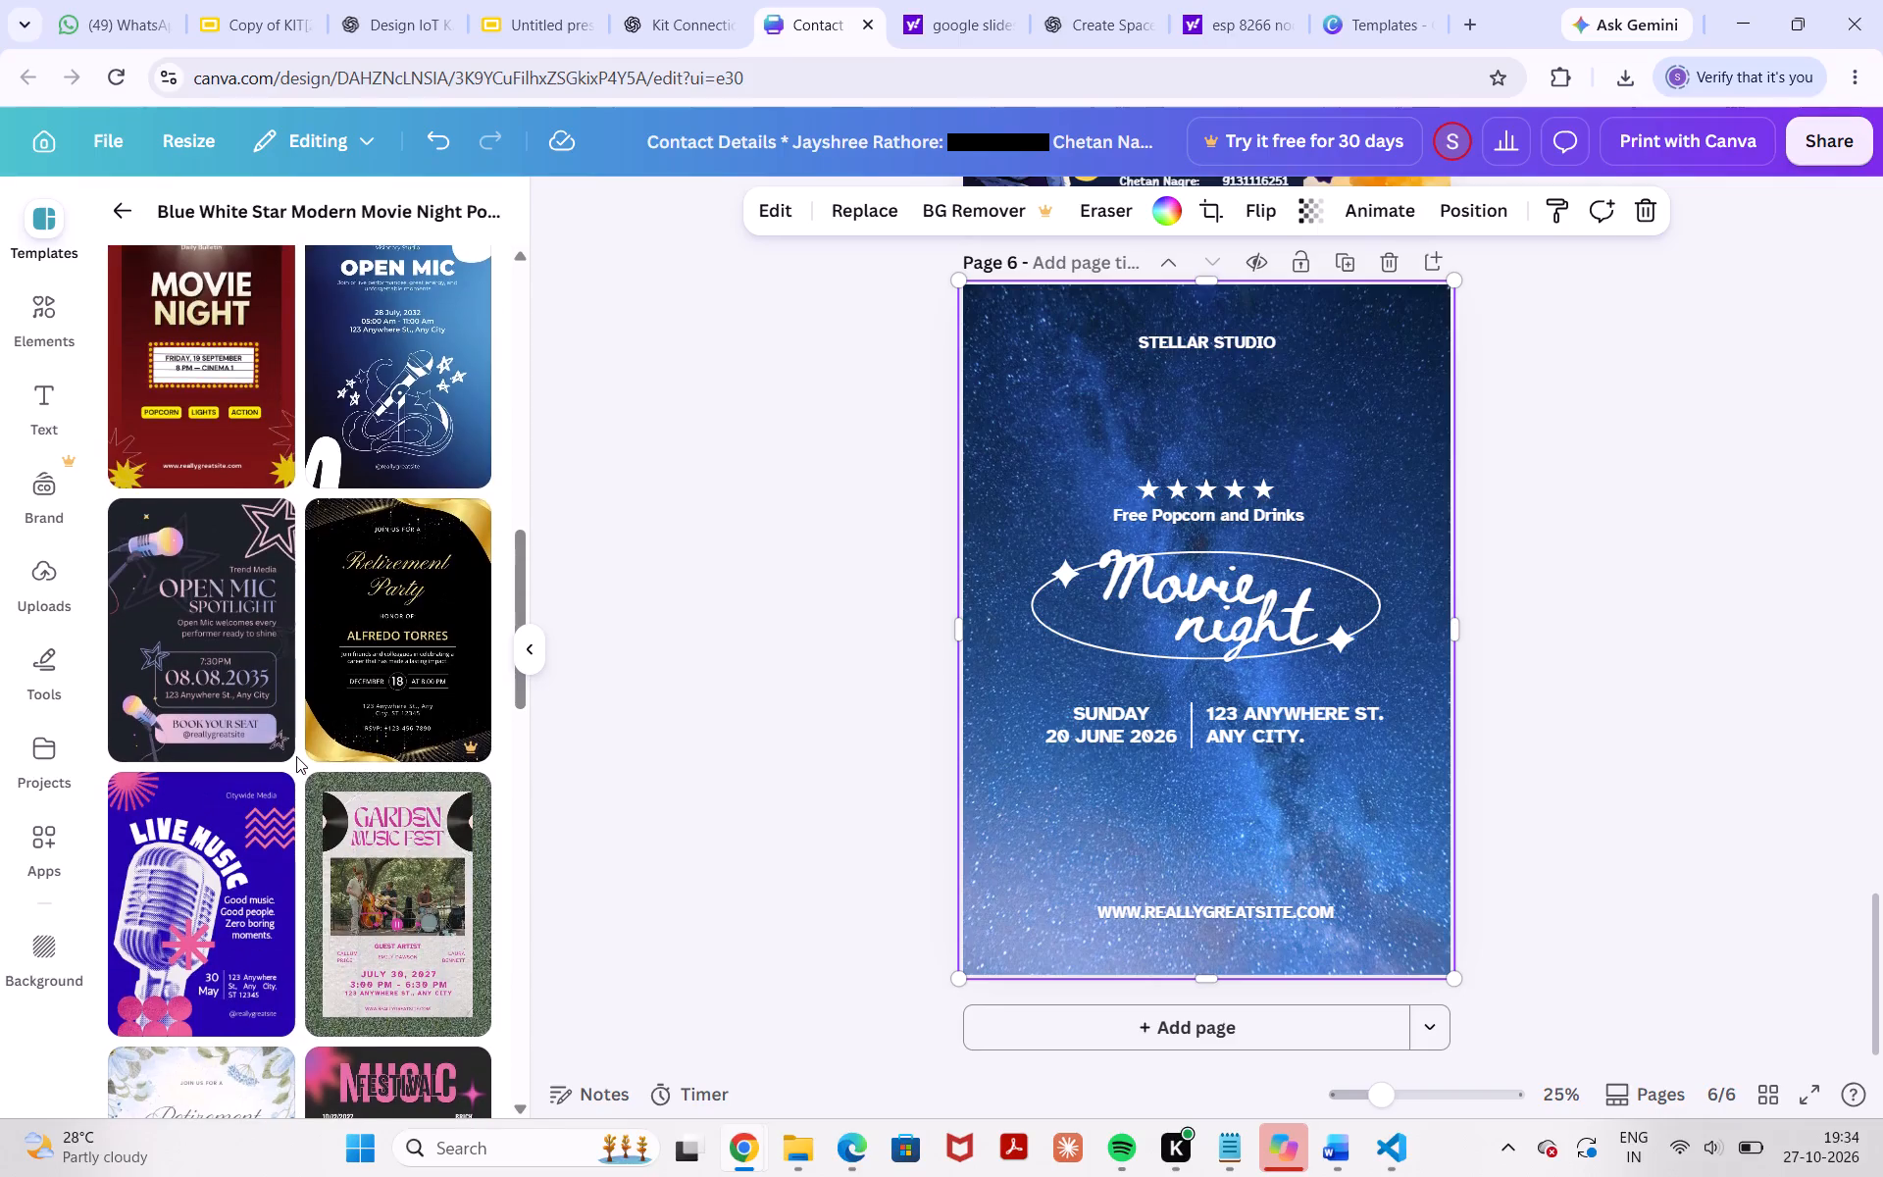
scroll(296, 756, "down", 3)
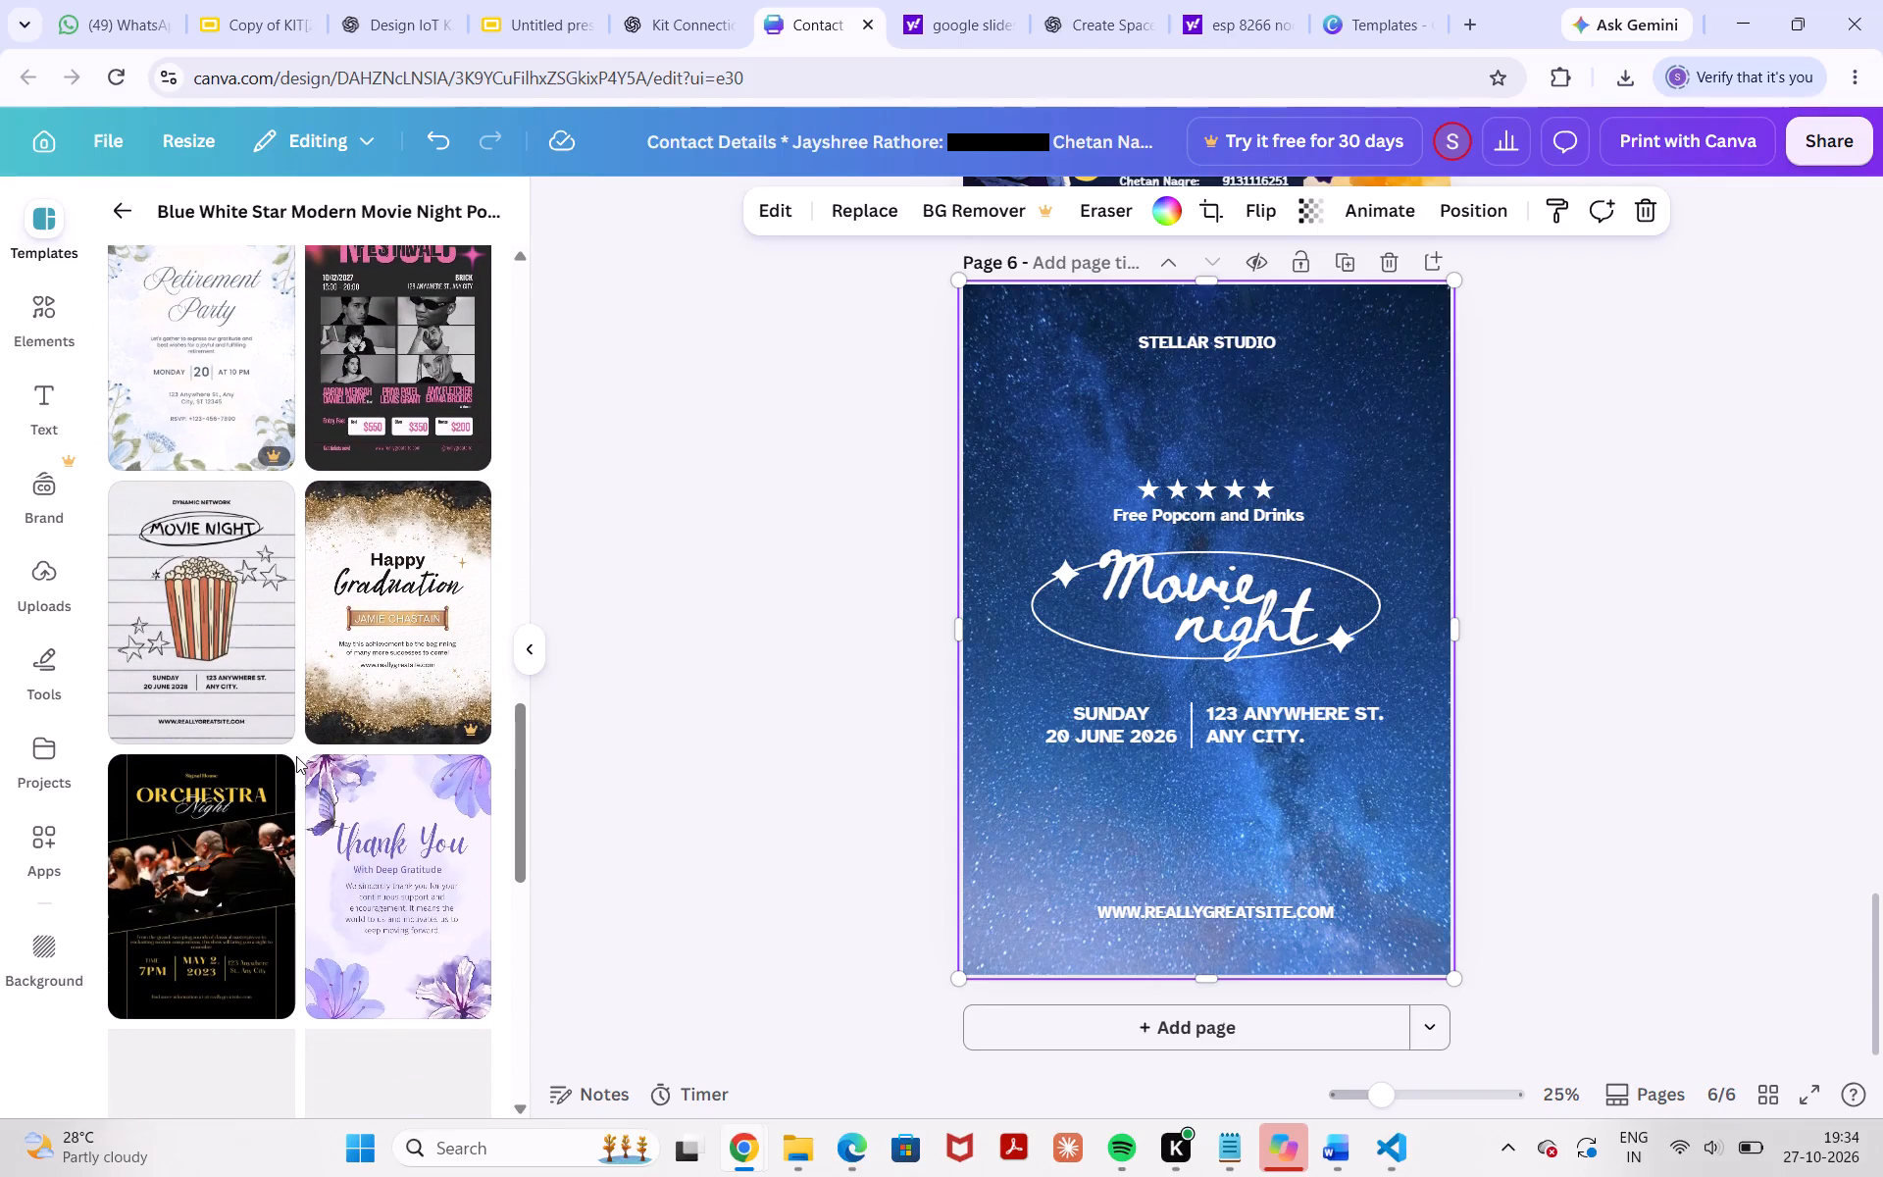
scroll(296, 756, "right", 1)
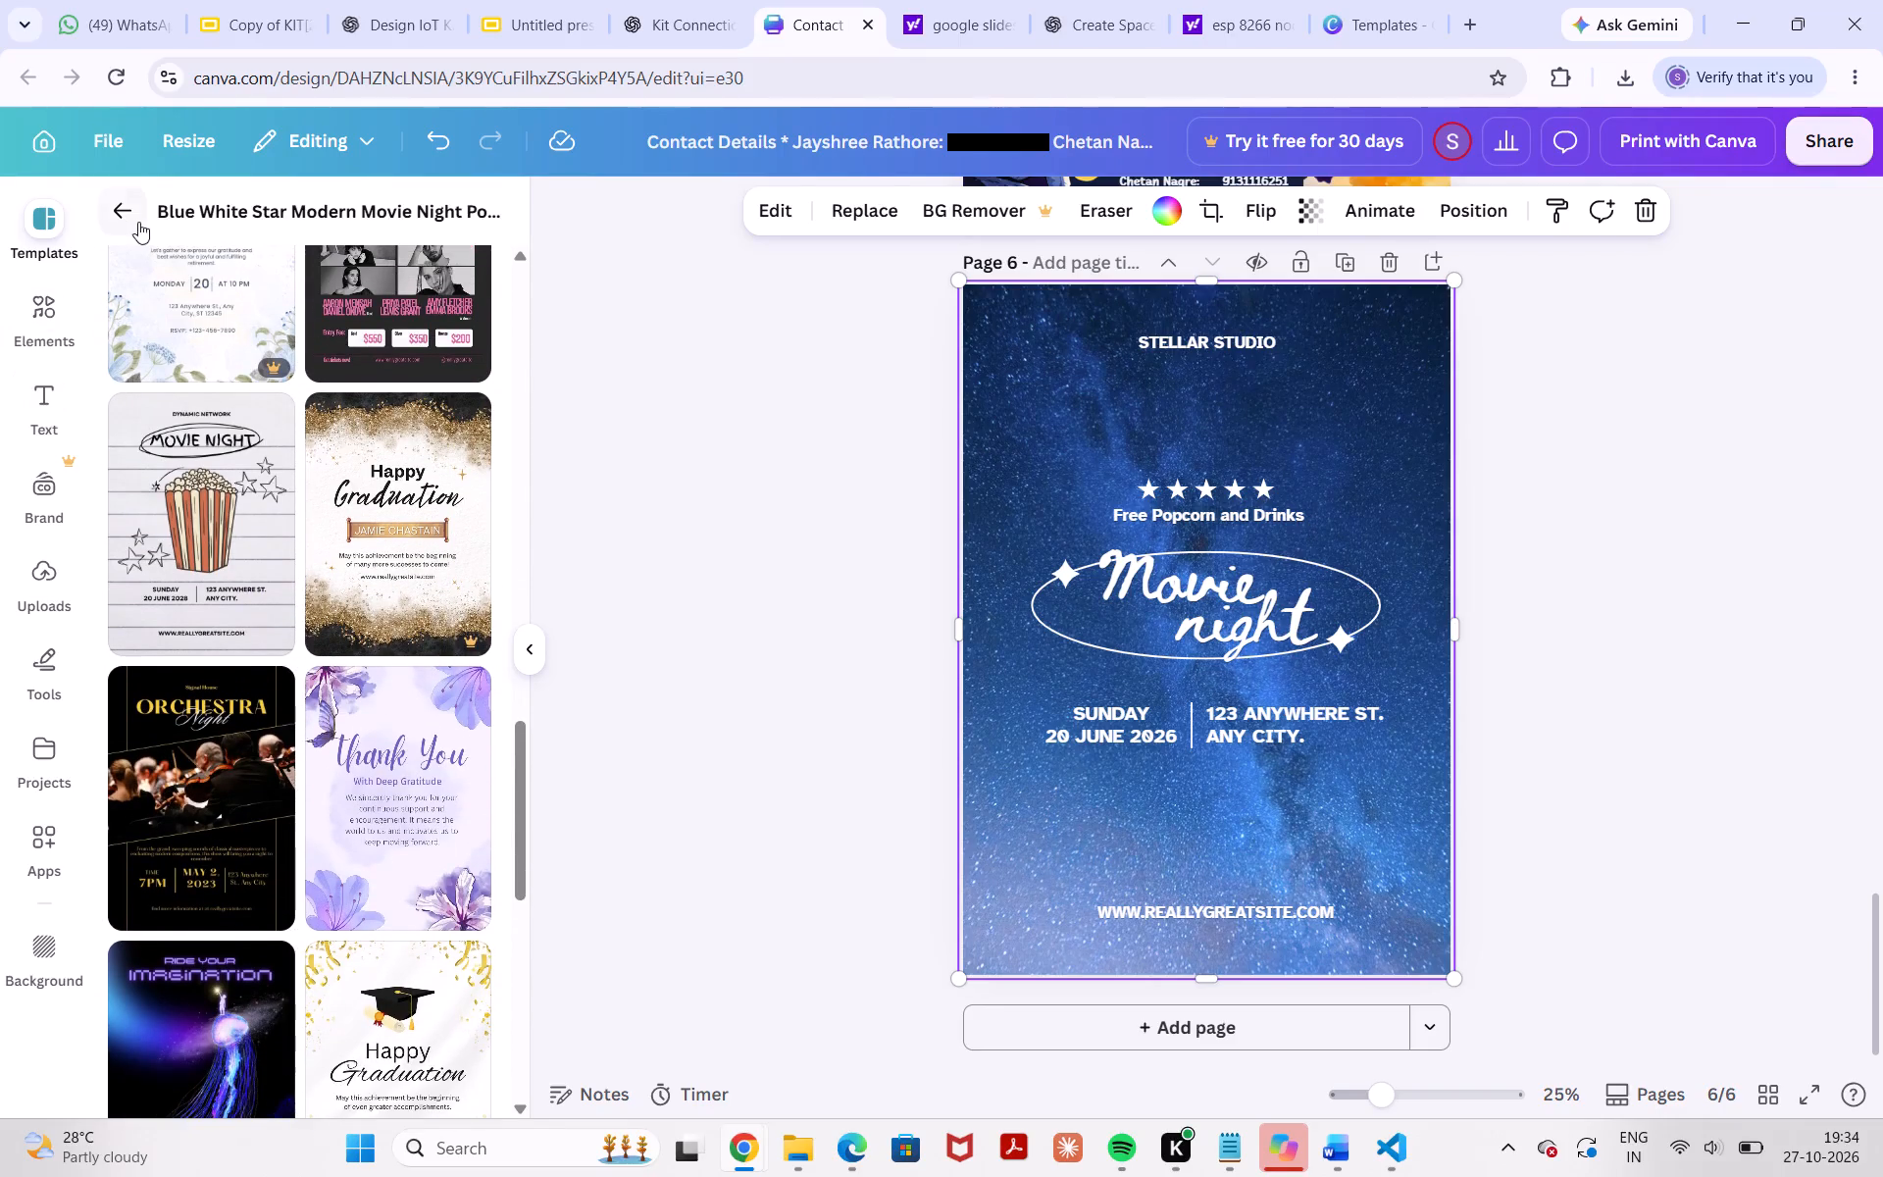
left_click(131, 218)
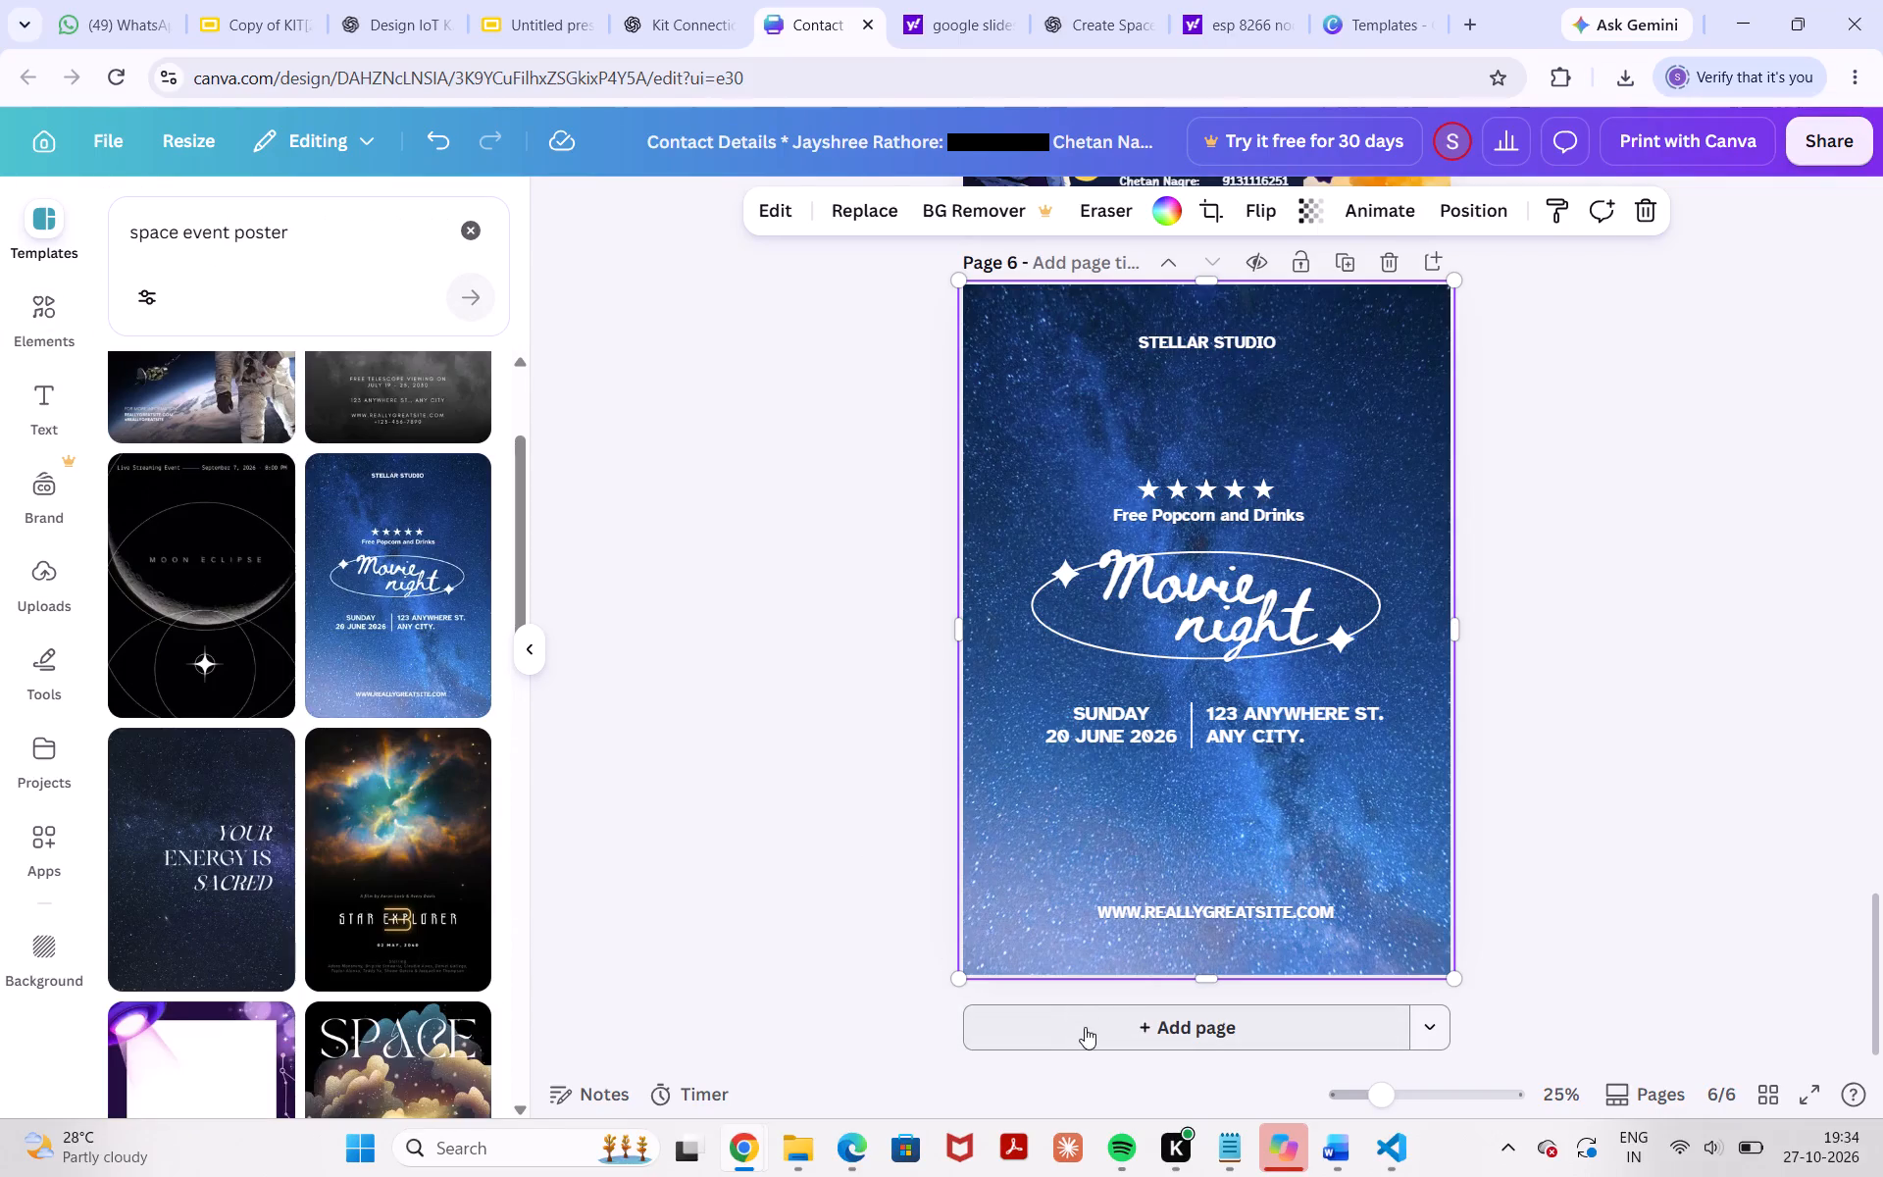
Add a page after page 6 and apply the dark starry "Your Energy Is Sacred" poster template to it.
left_click(1085, 1027)
scroll(250, 951, "down", 2)
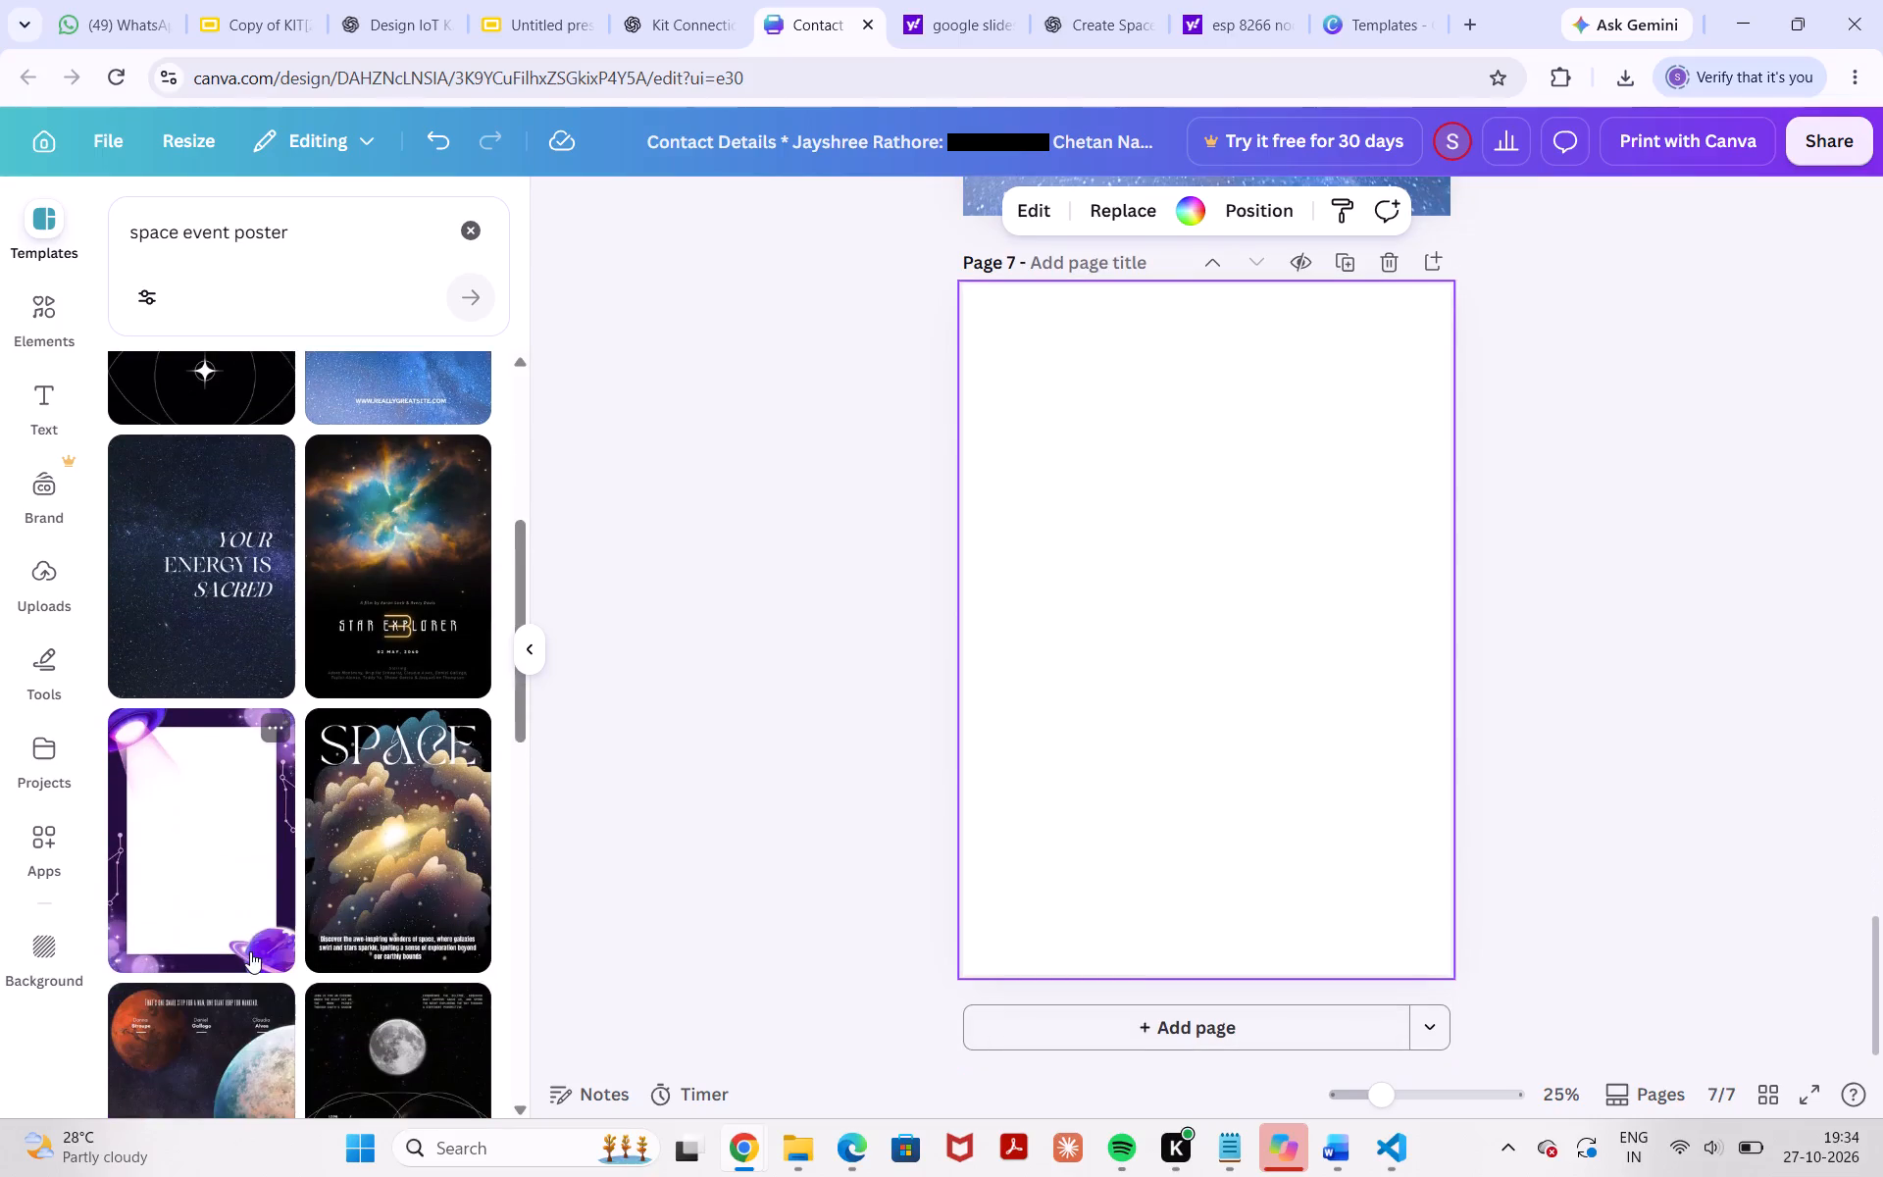
scroll(250, 951, "down", 1)
left_click(209, 562)
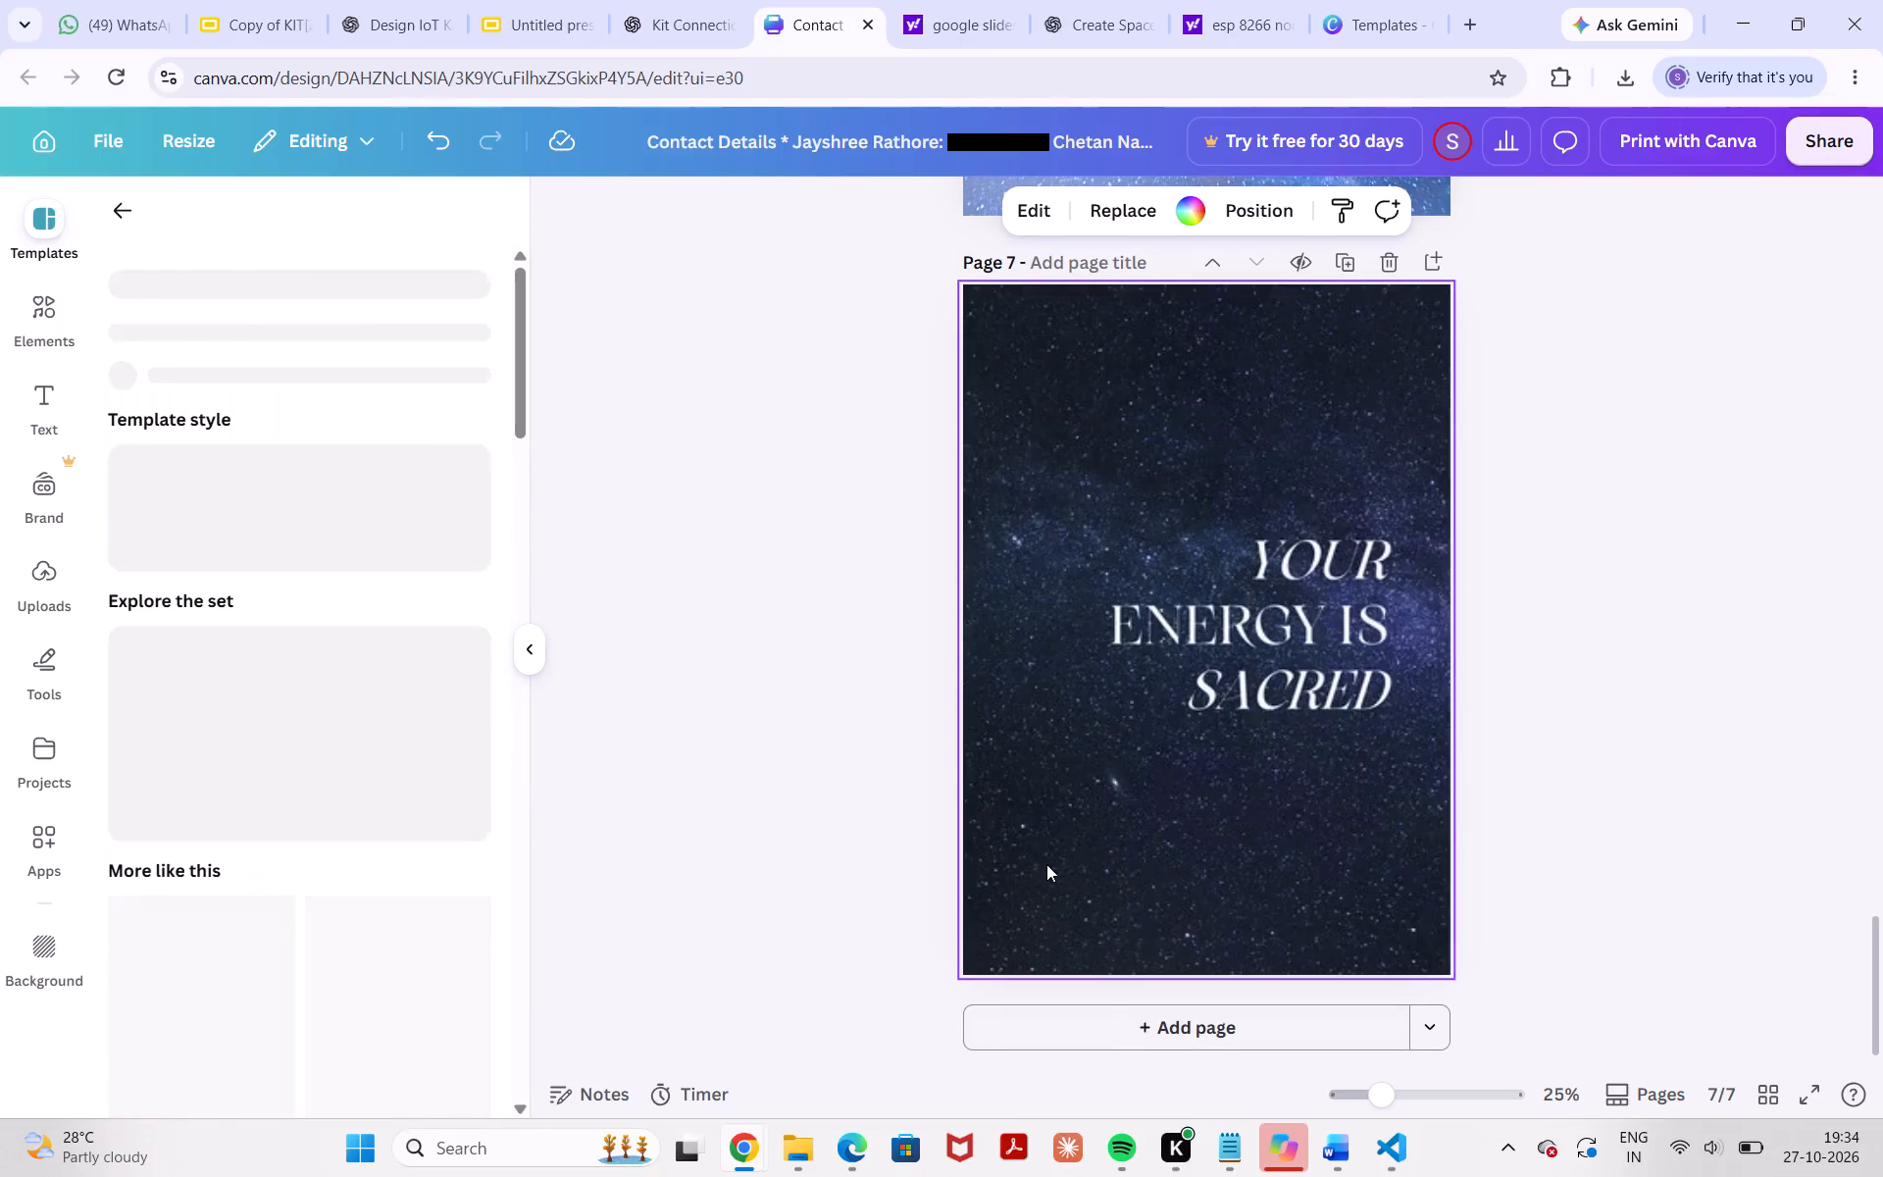
Add a blank page after page 7.
left_click(1110, 1028)
Browse the templates similar to the "Your Energy Is Sacred" poster, and return to the space event poster results.
scroll(298, 964, "down", 1)
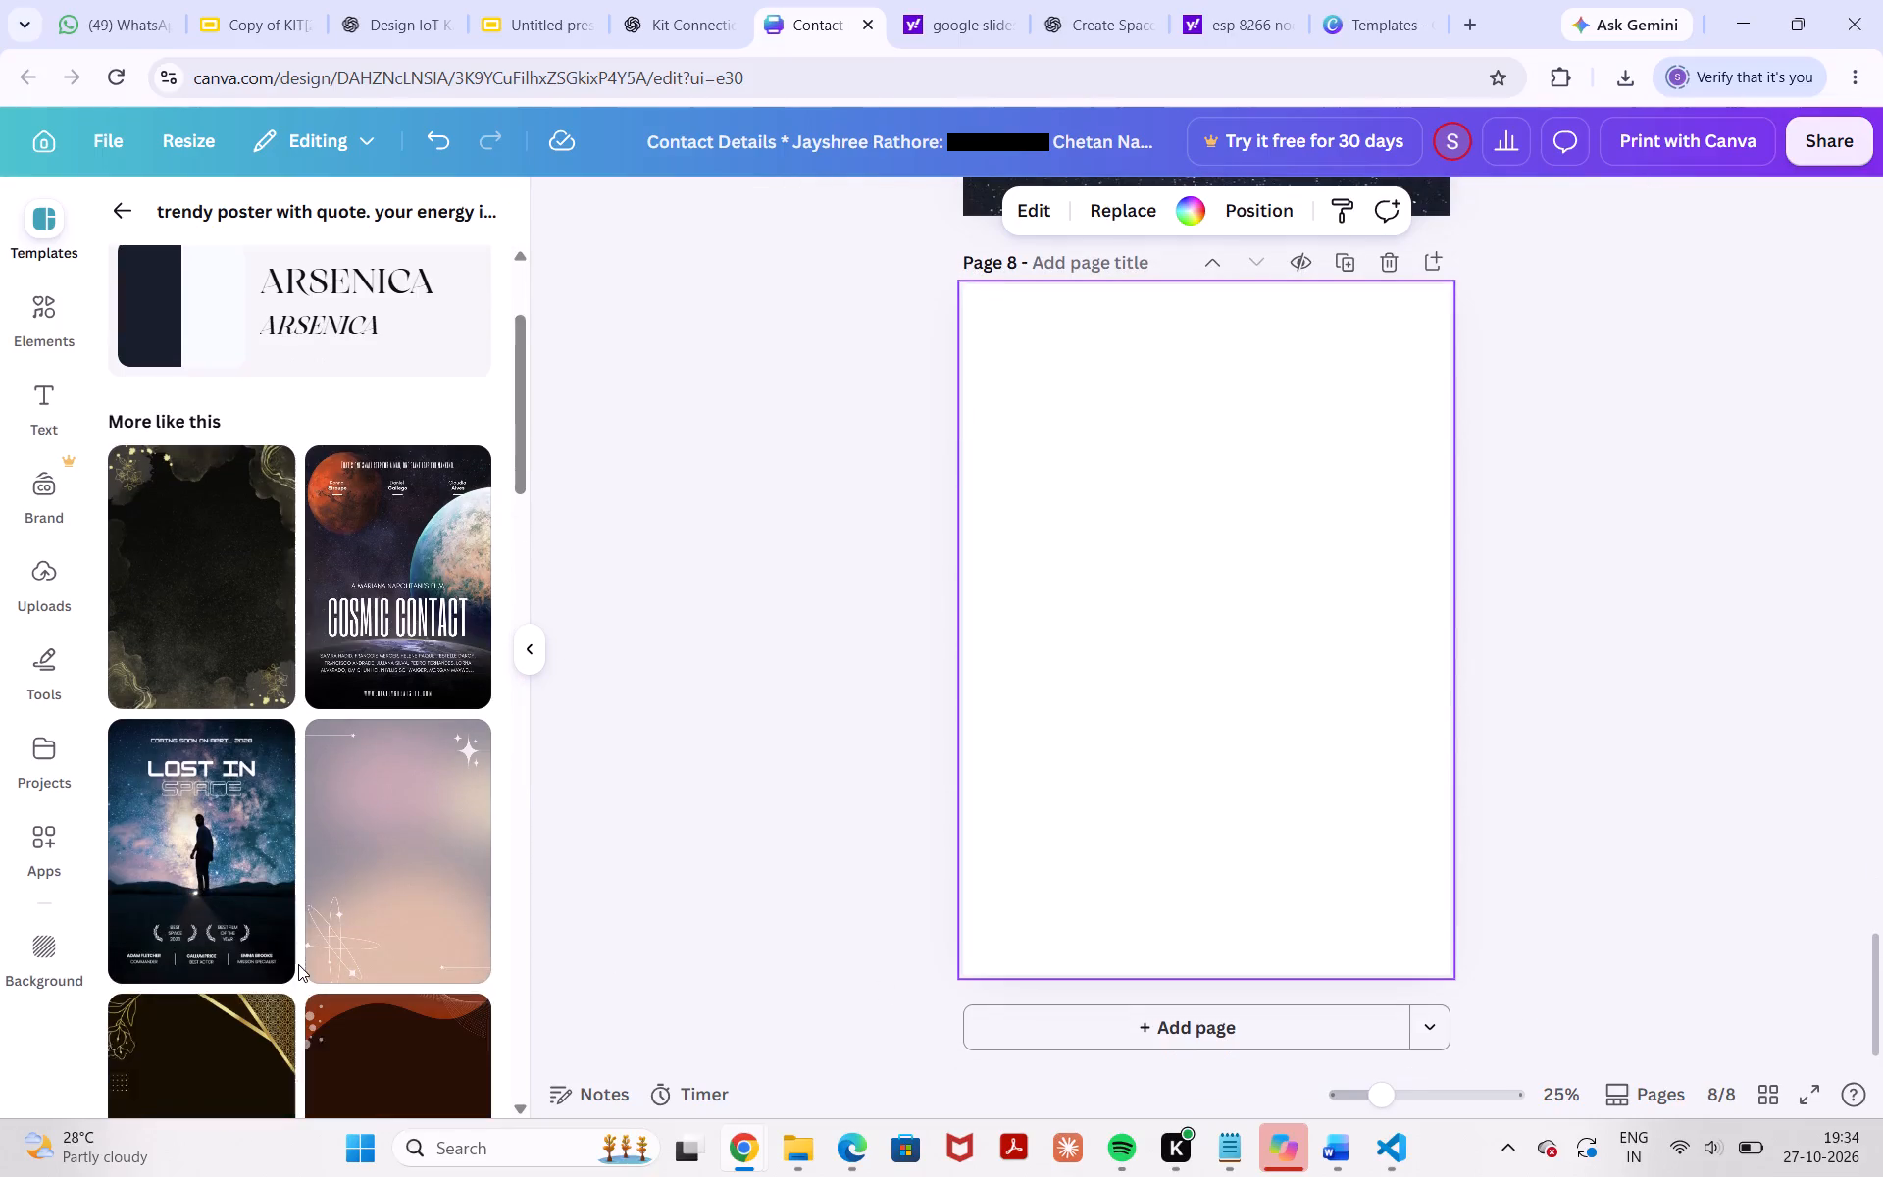
scroll(298, 964, "down", 2)
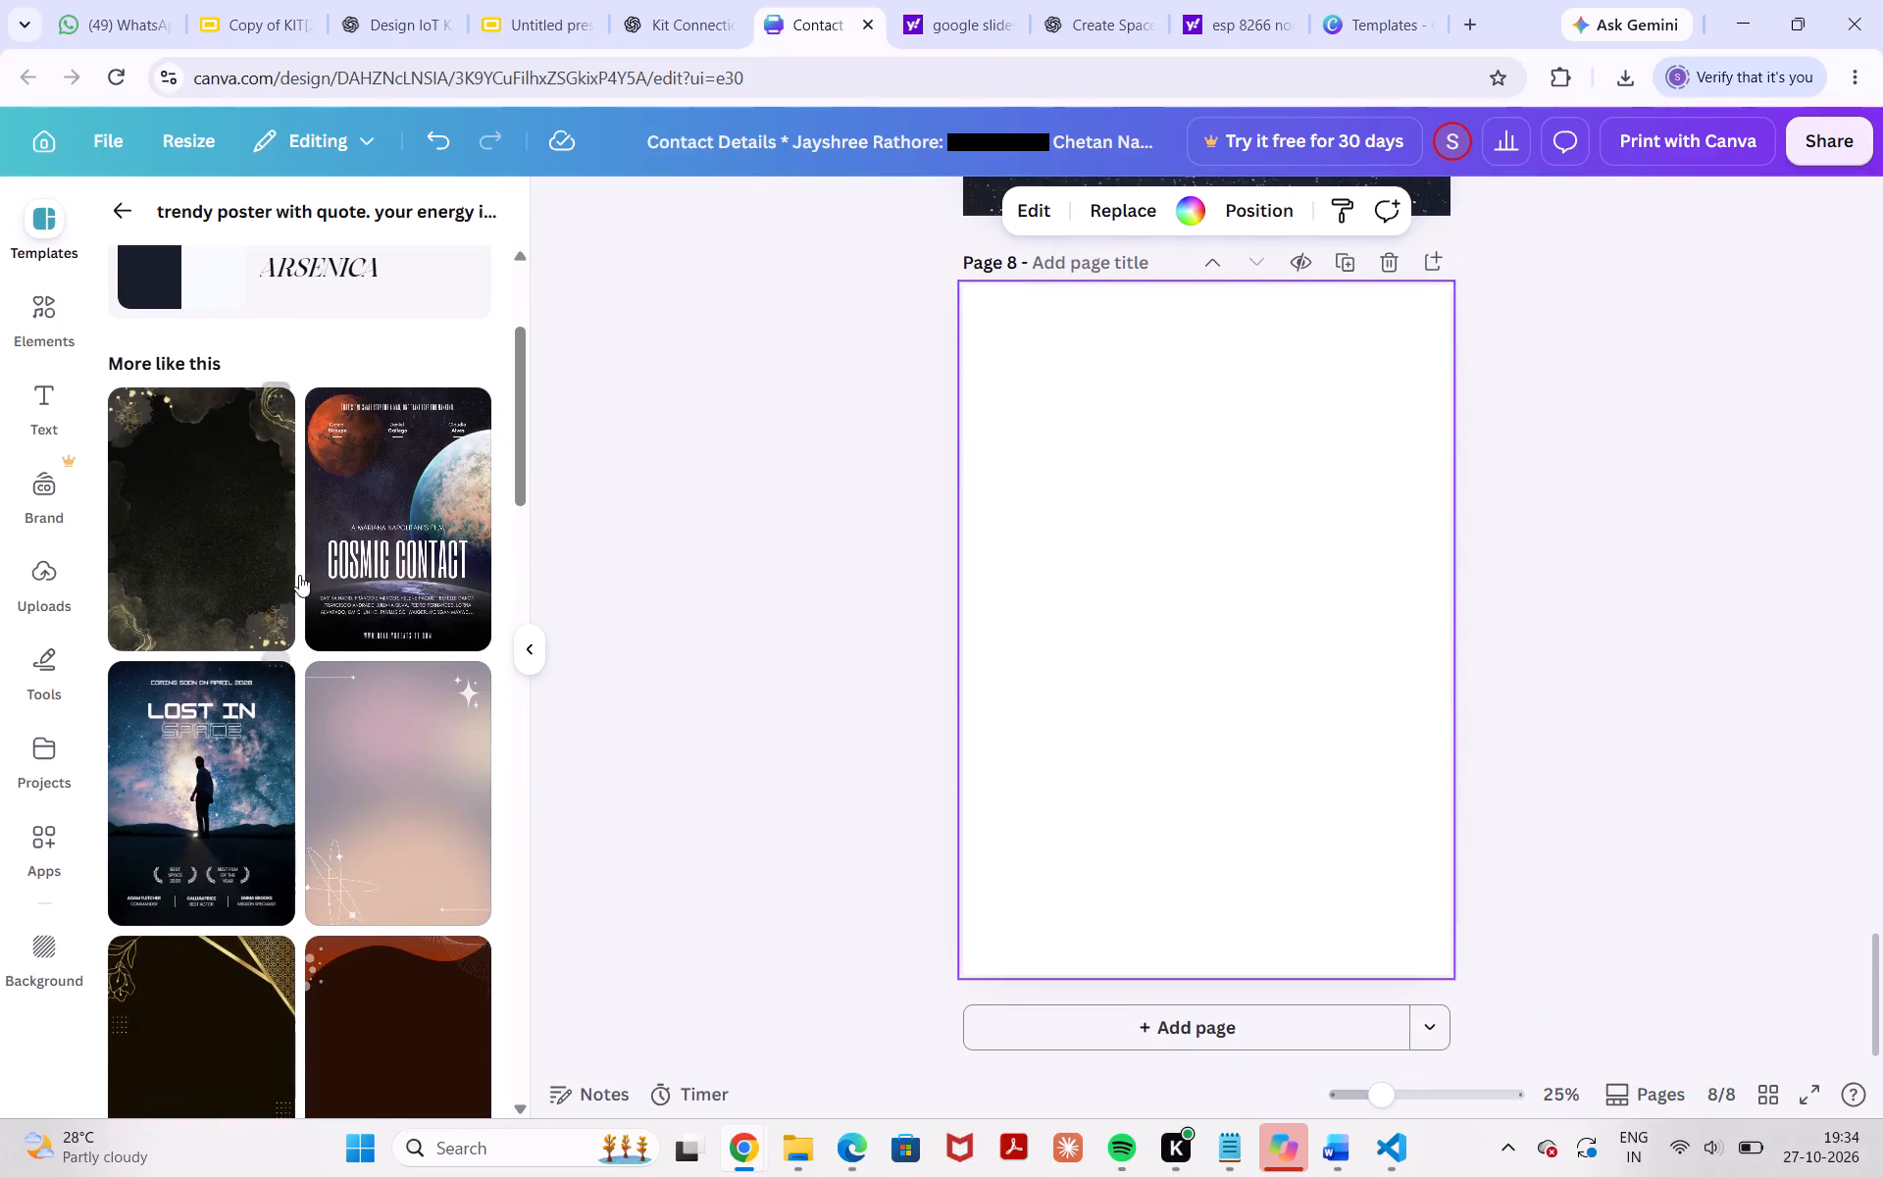
scroll(310, 764, "down", 5)
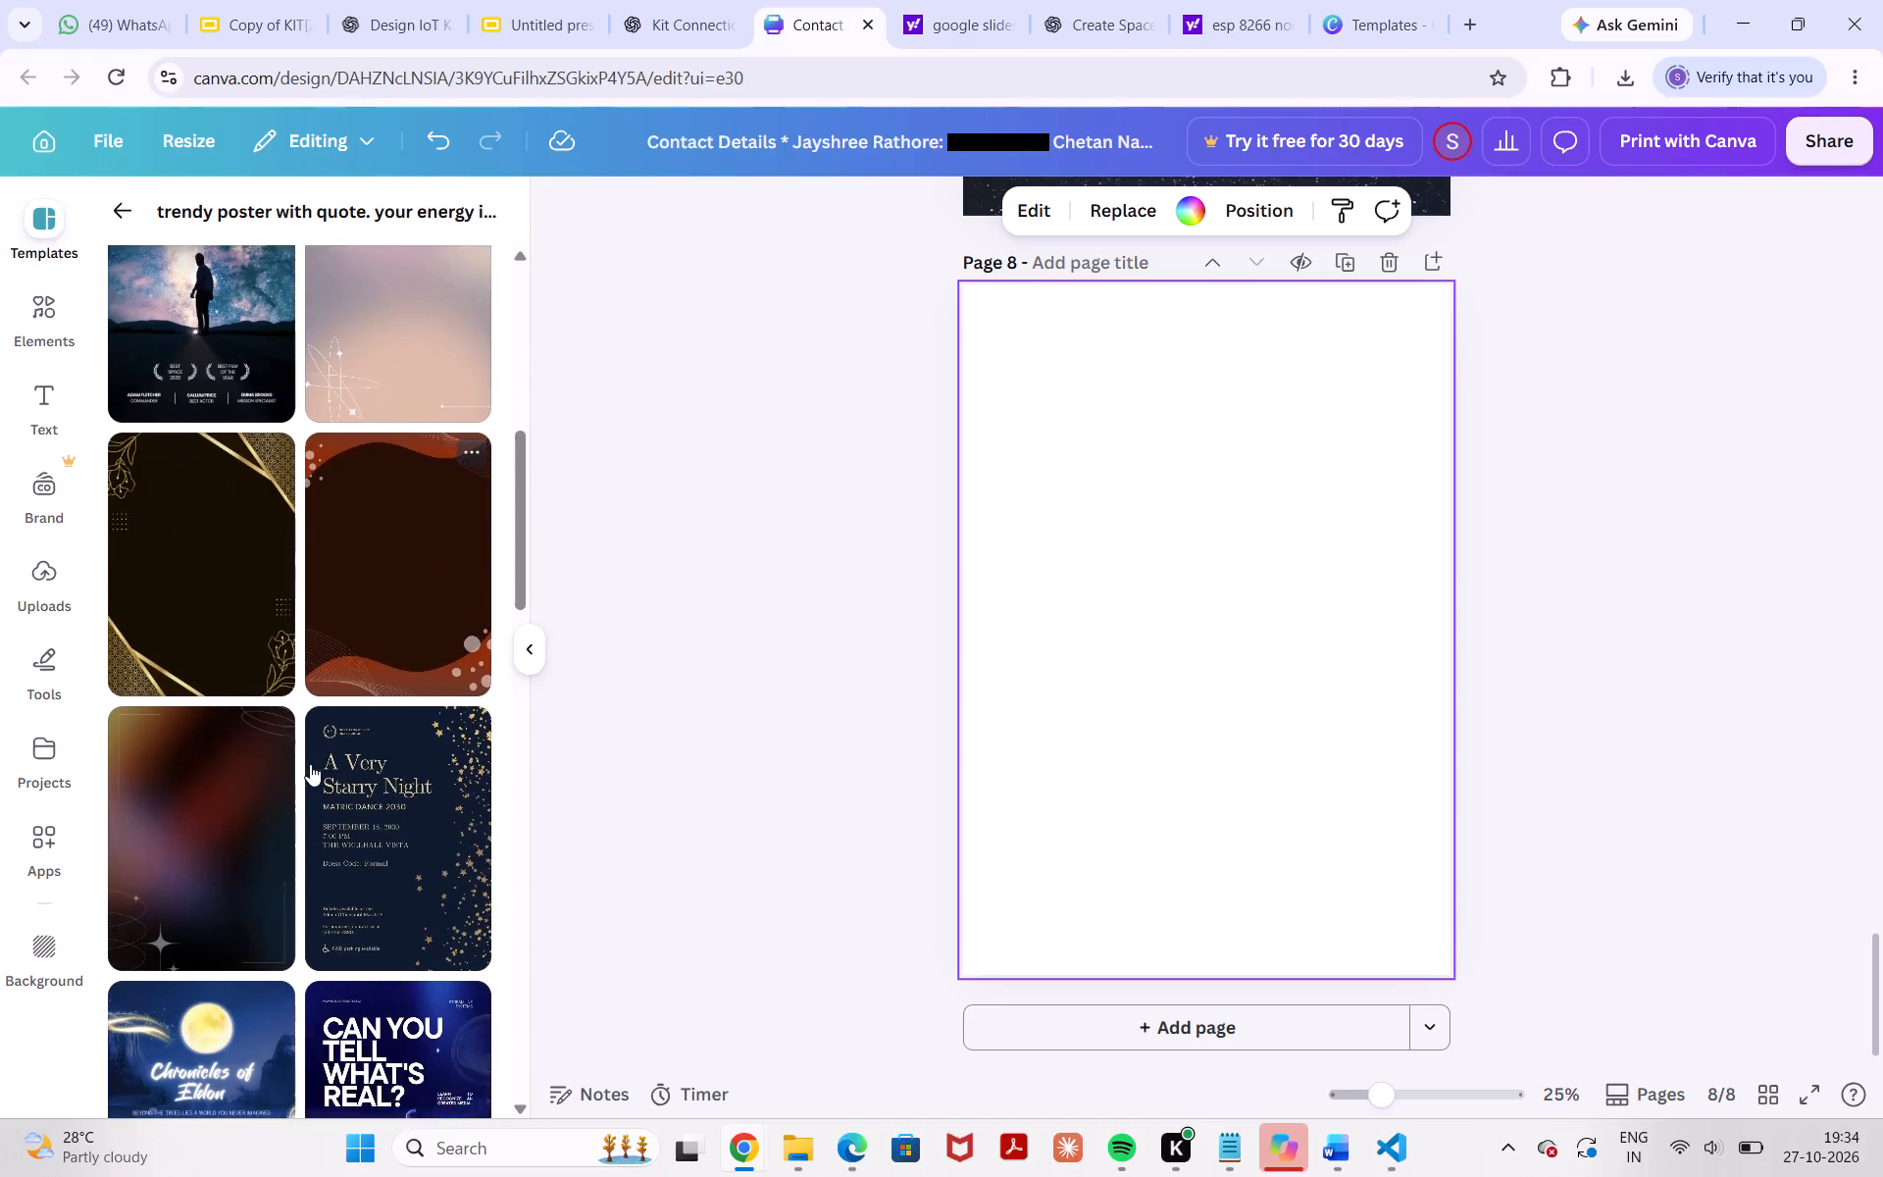
scroll(310, 764, "down", 2)
scroll(310, 764, "up", 2)
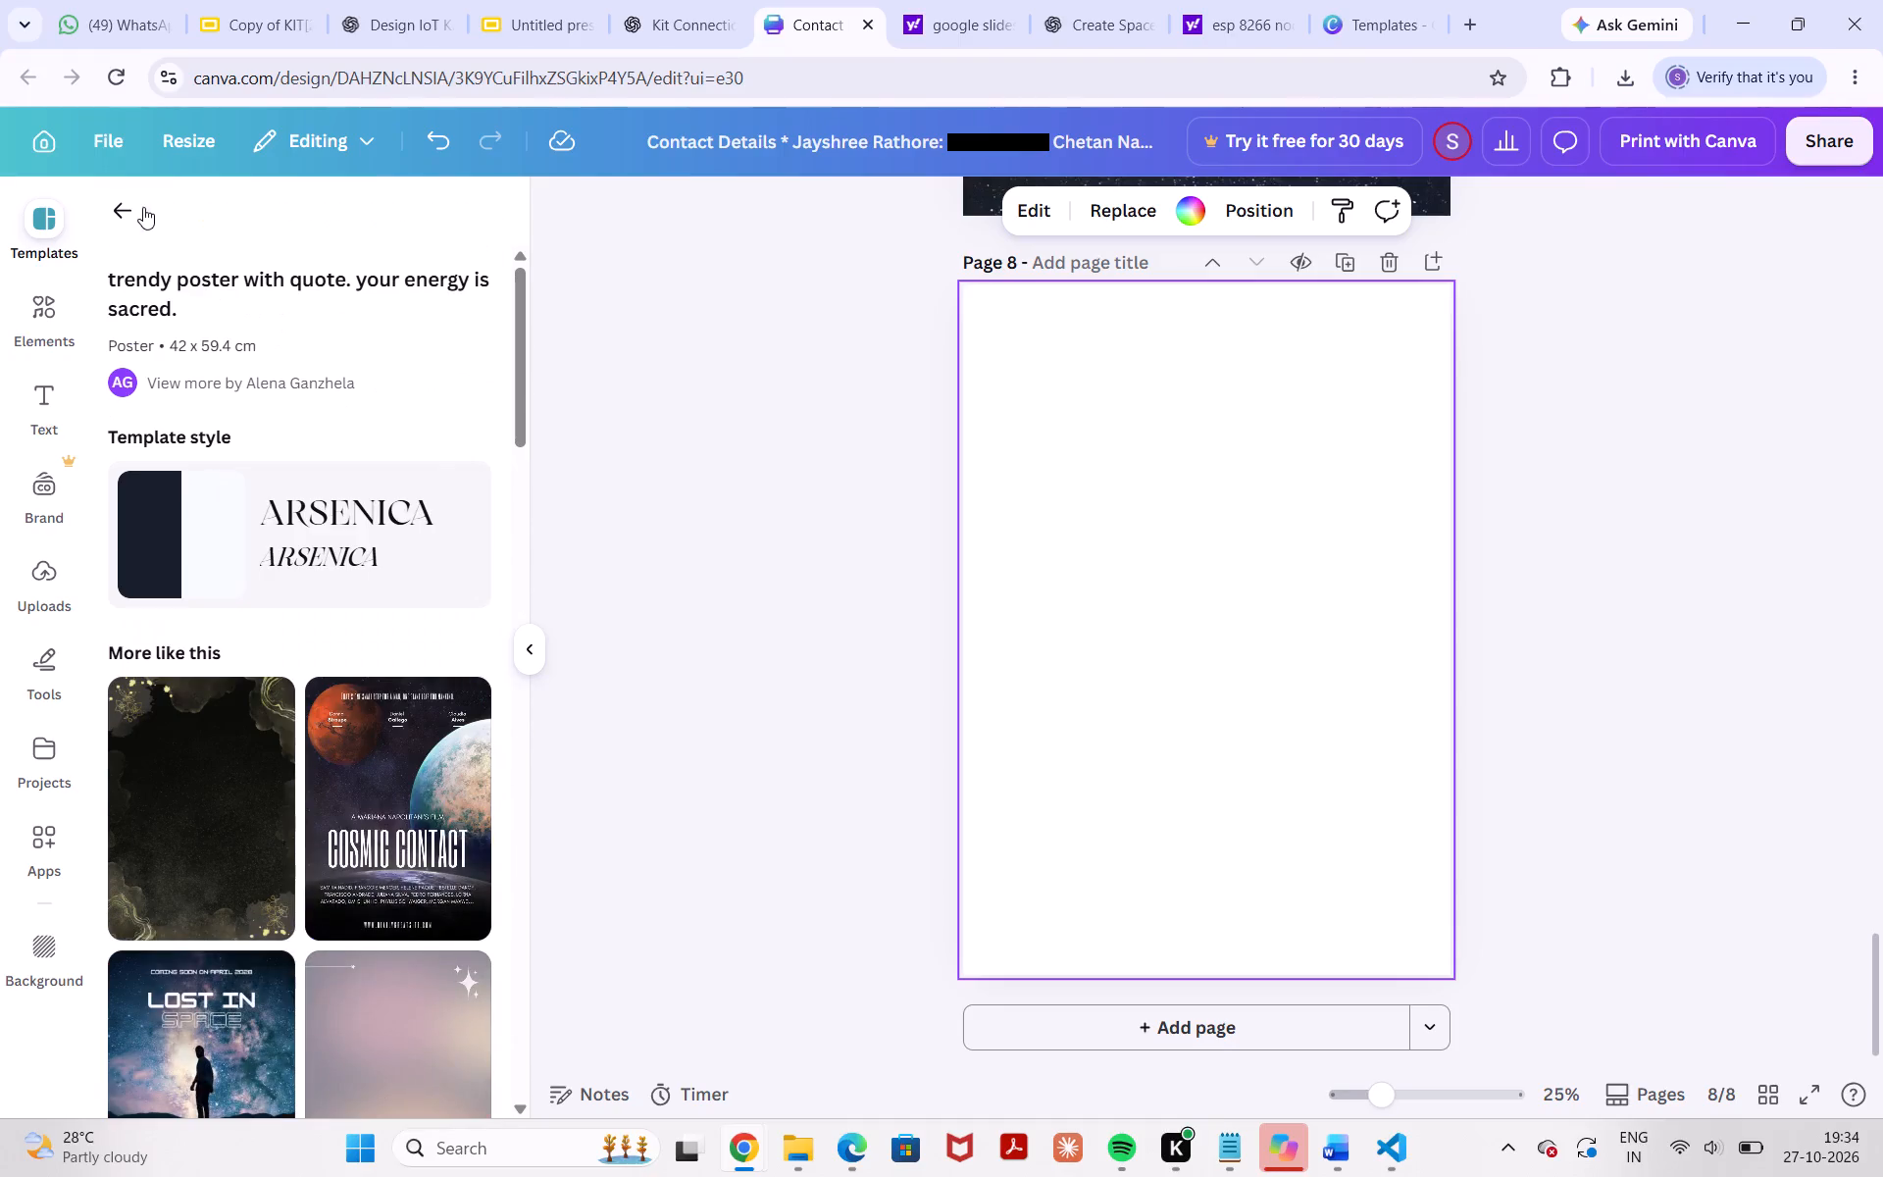
left_click(132, 207)
Look through the space event poster templates for further designs for the blank page 8.
scroll(289, 695, "down", 1)
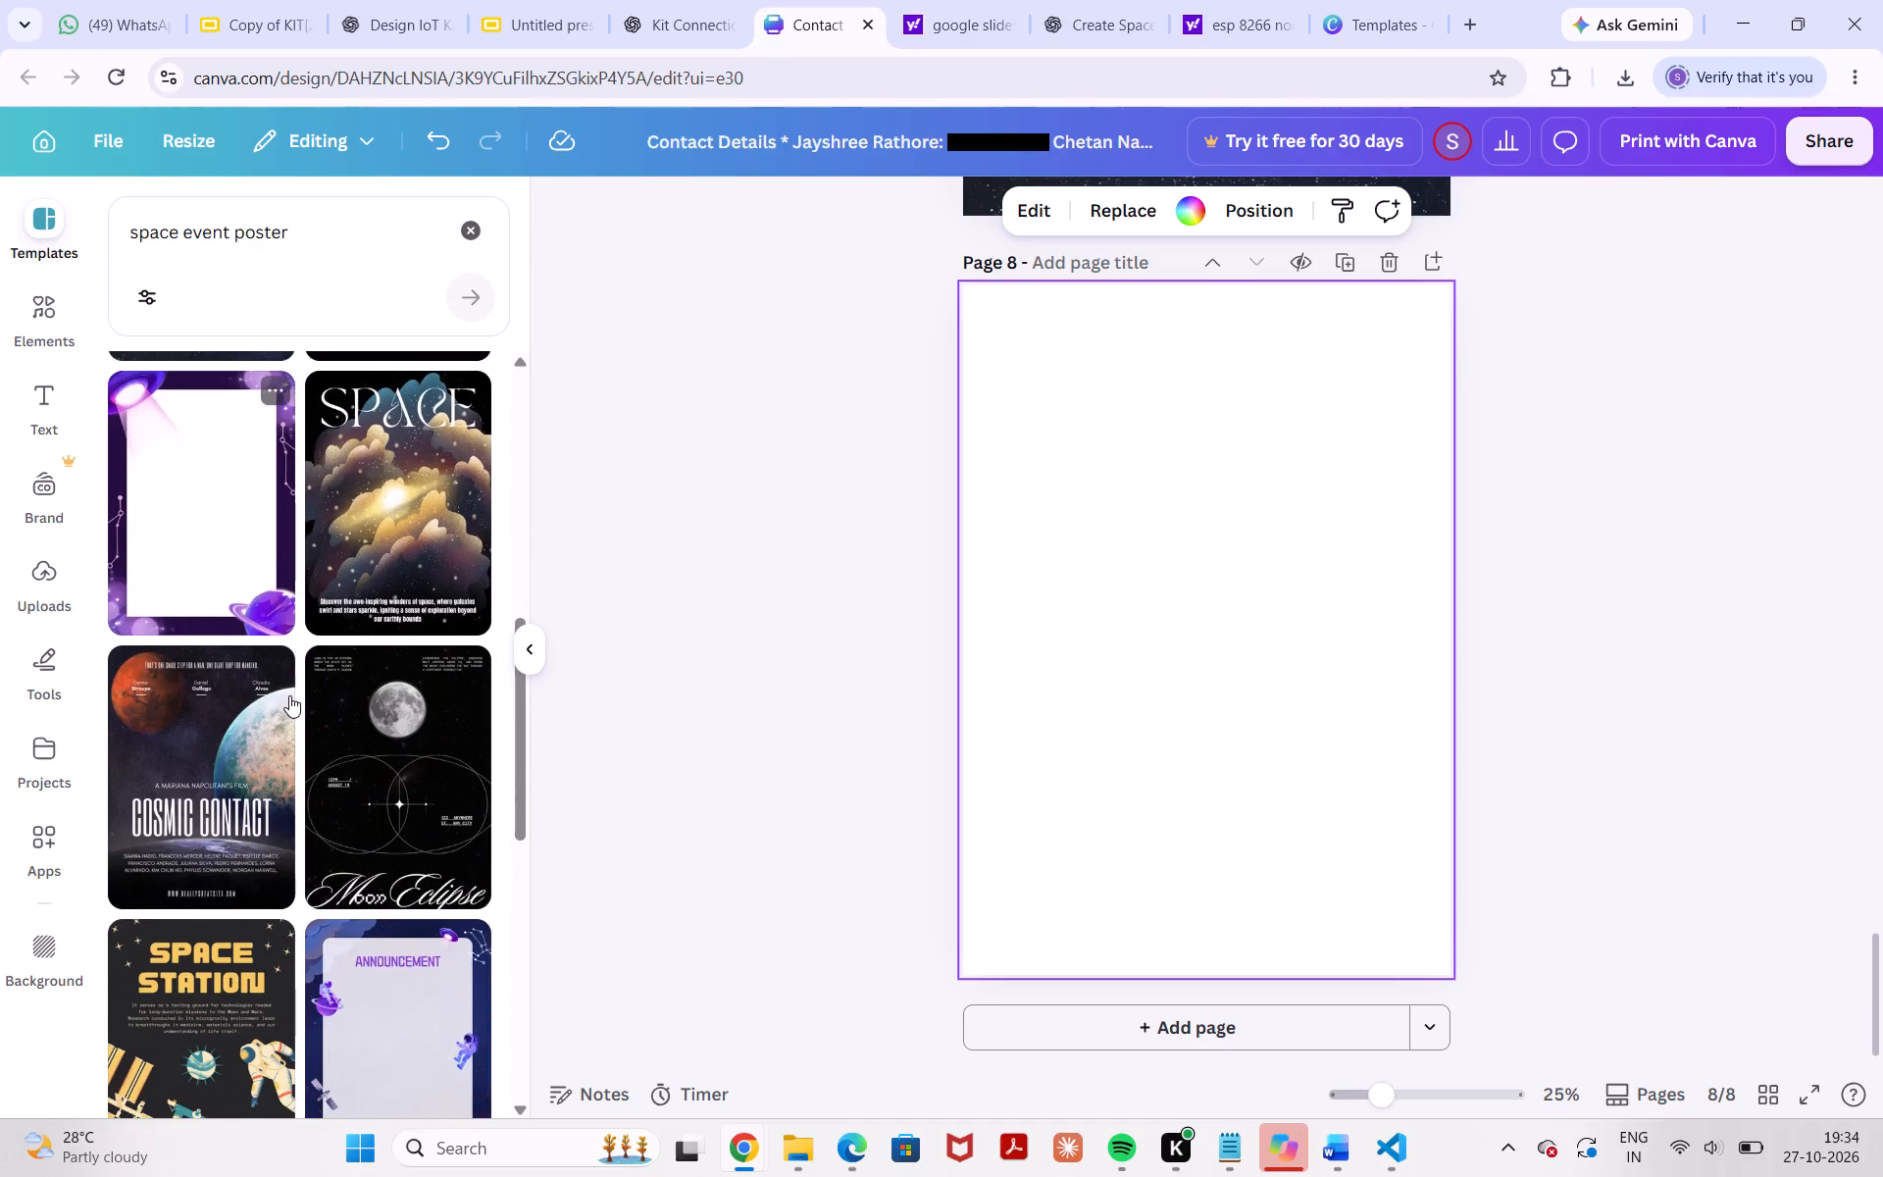
scroll(289, 695, "down", 5)
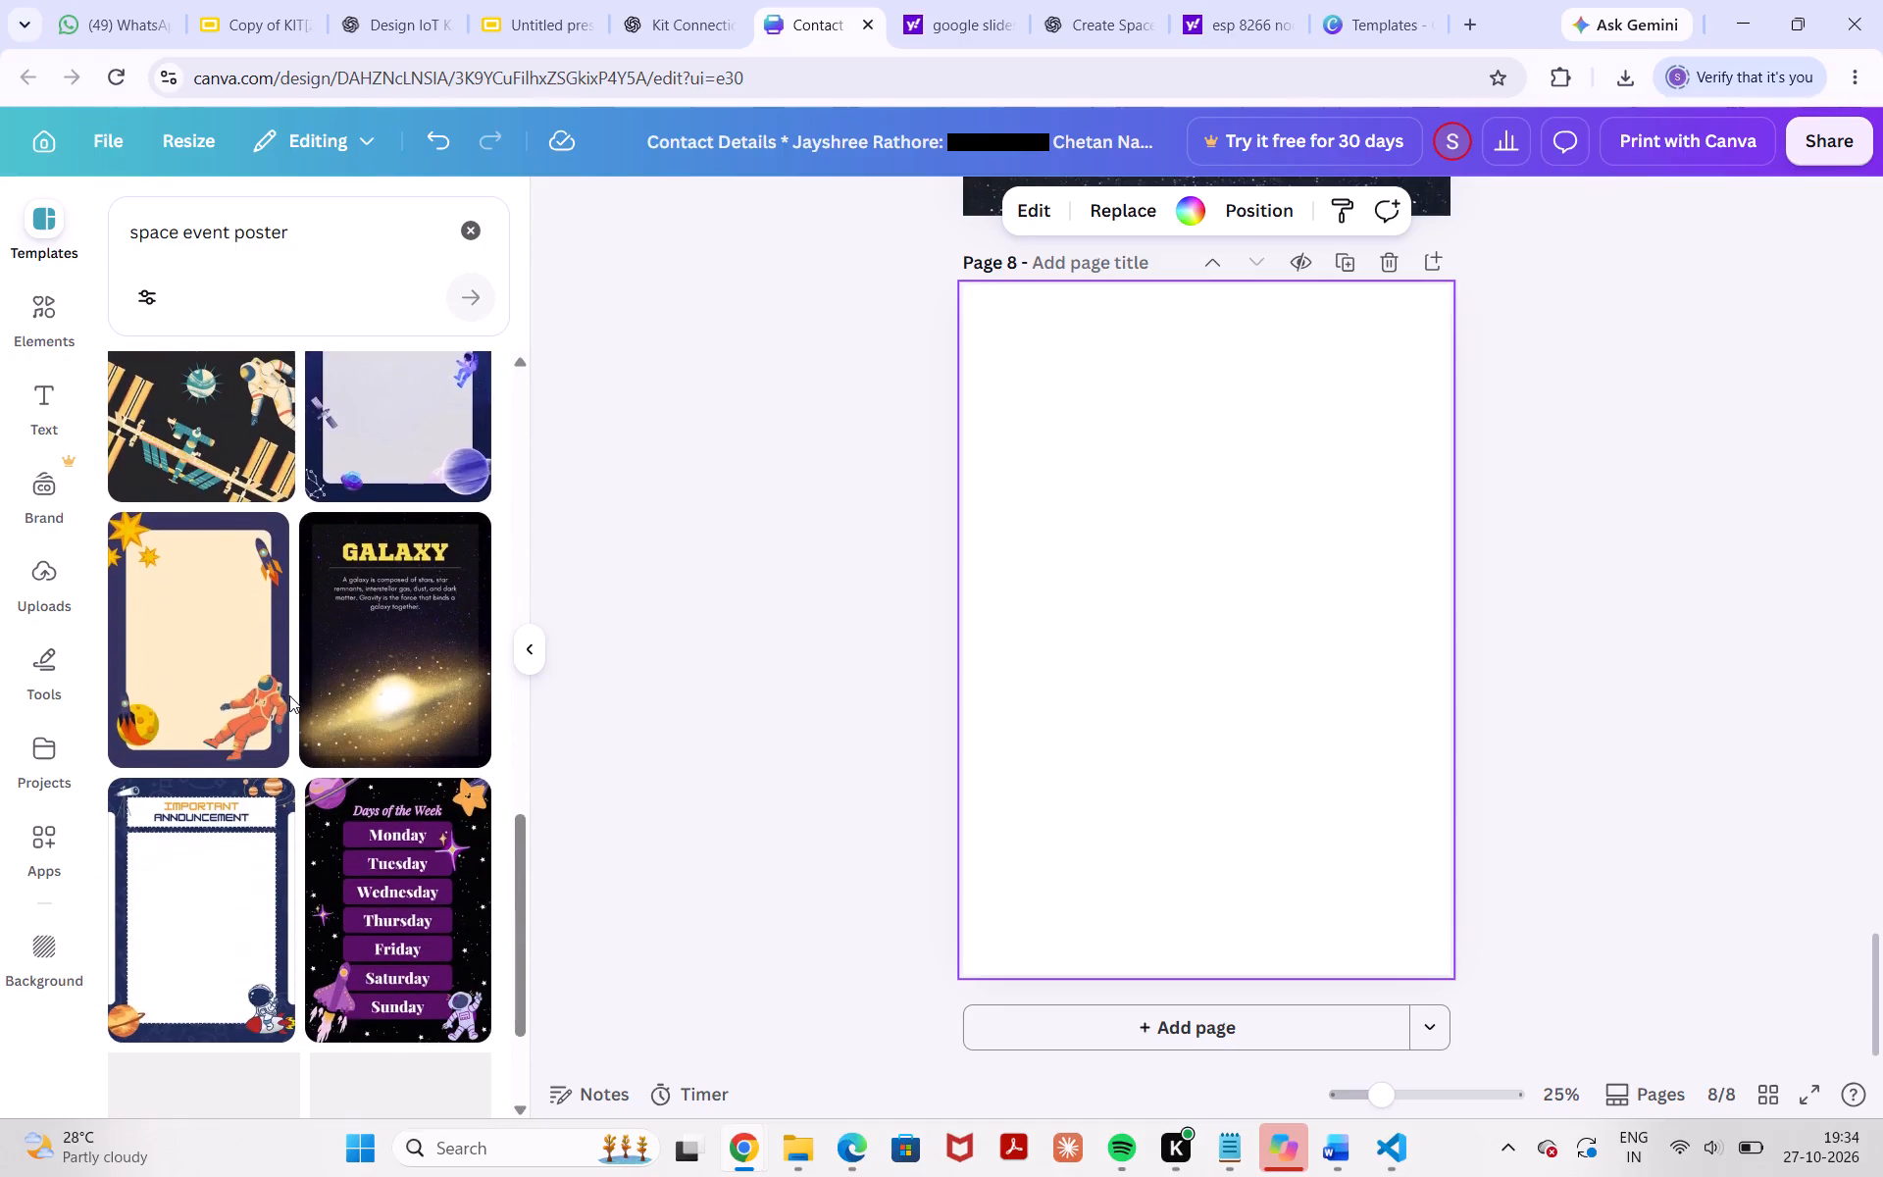
scroll(289, 695, "down", 3)
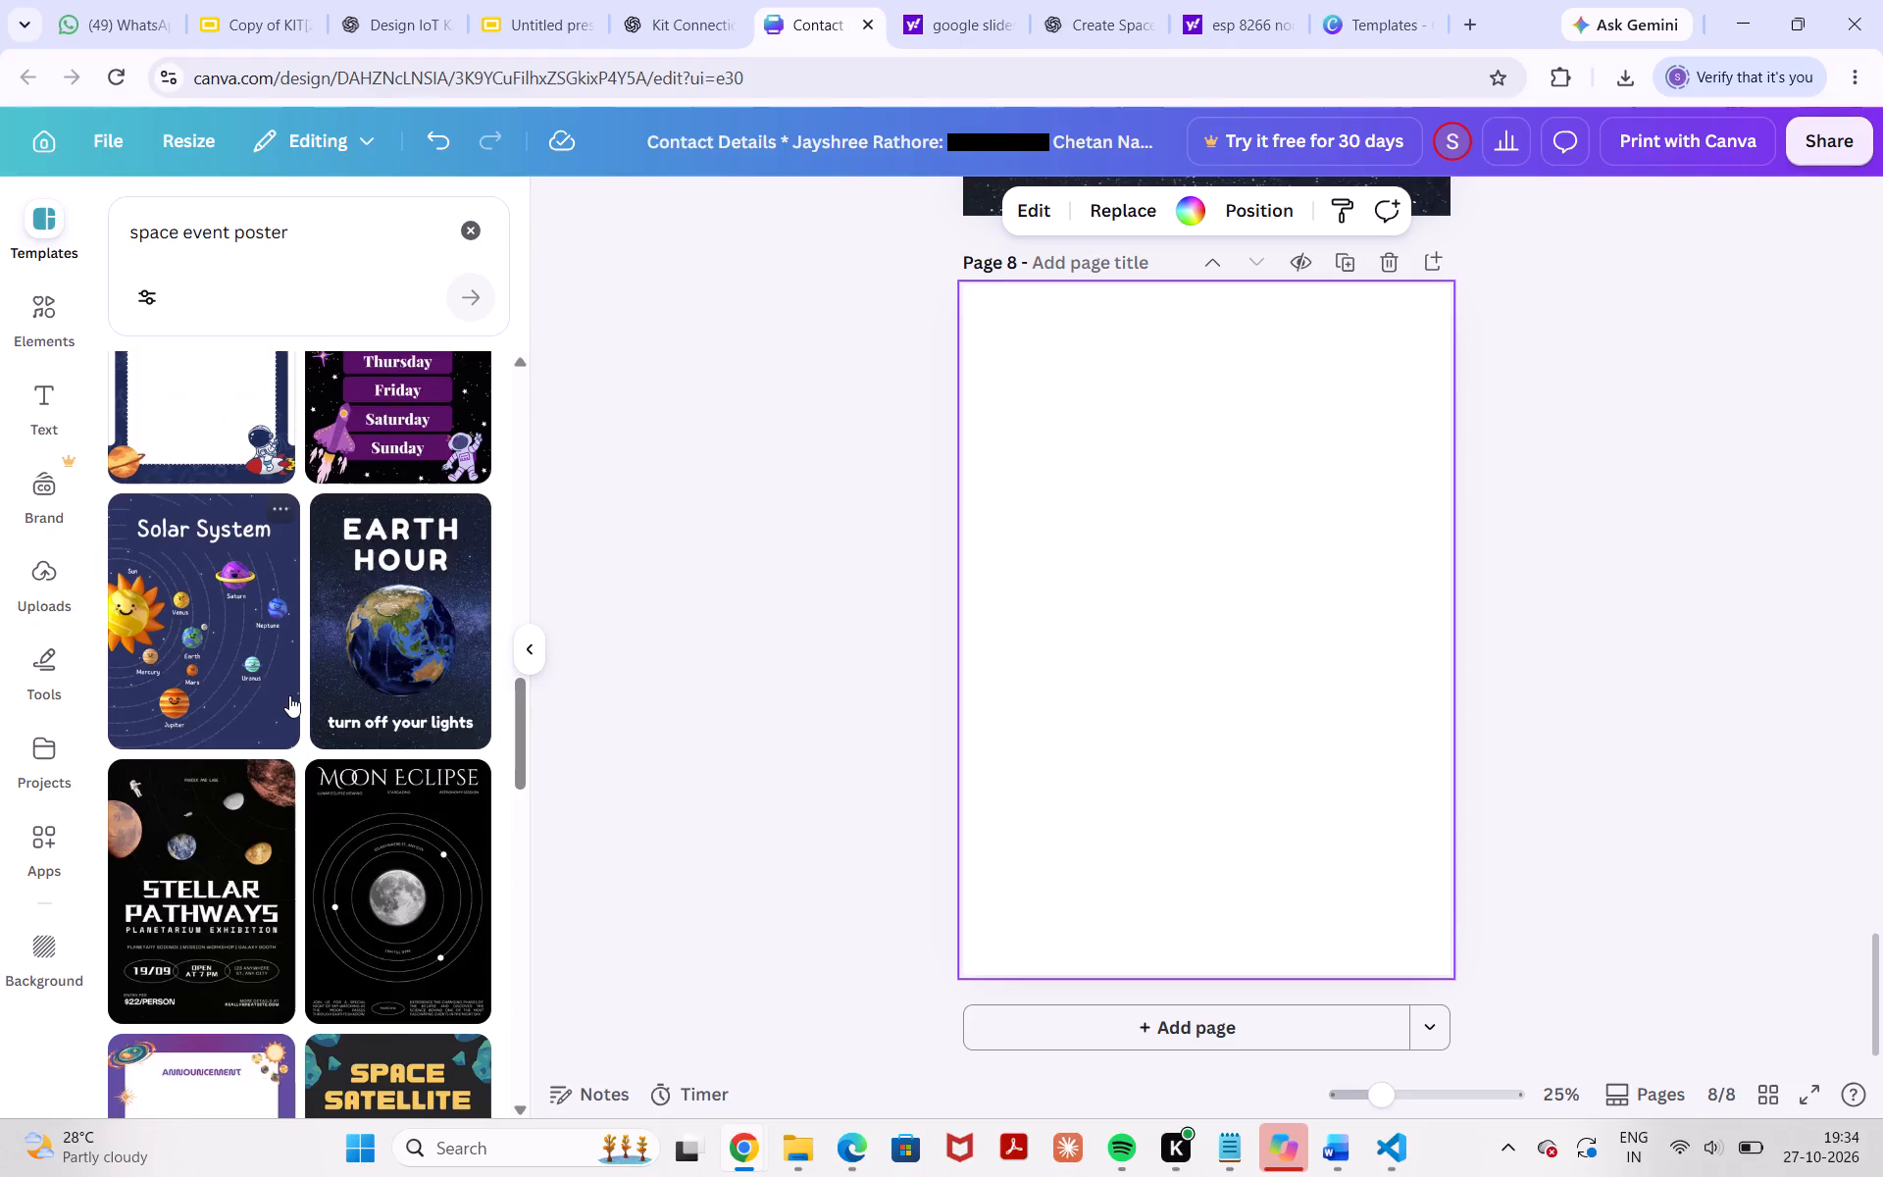
scroll(289, 695, "down", 4)
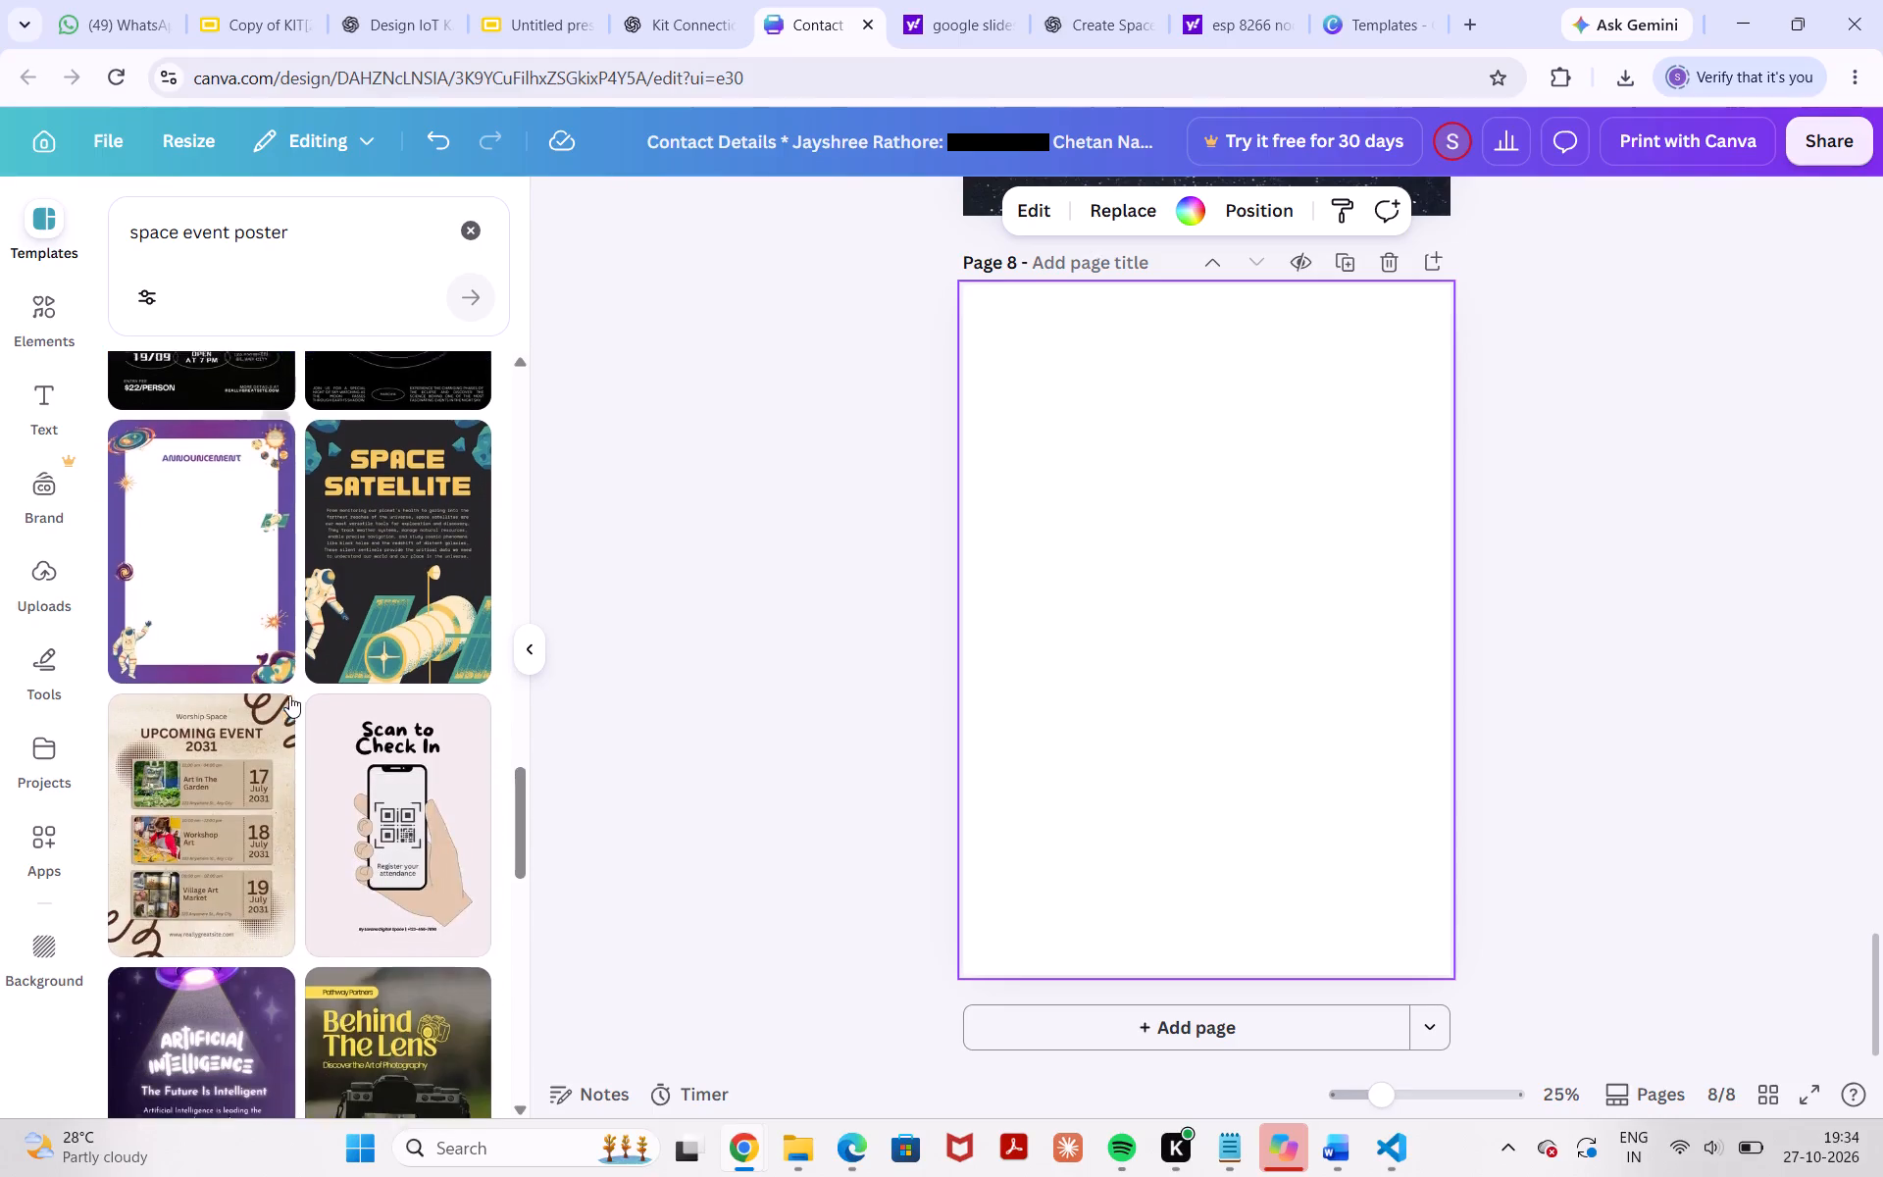
scroll(289, 695, "down", 7)
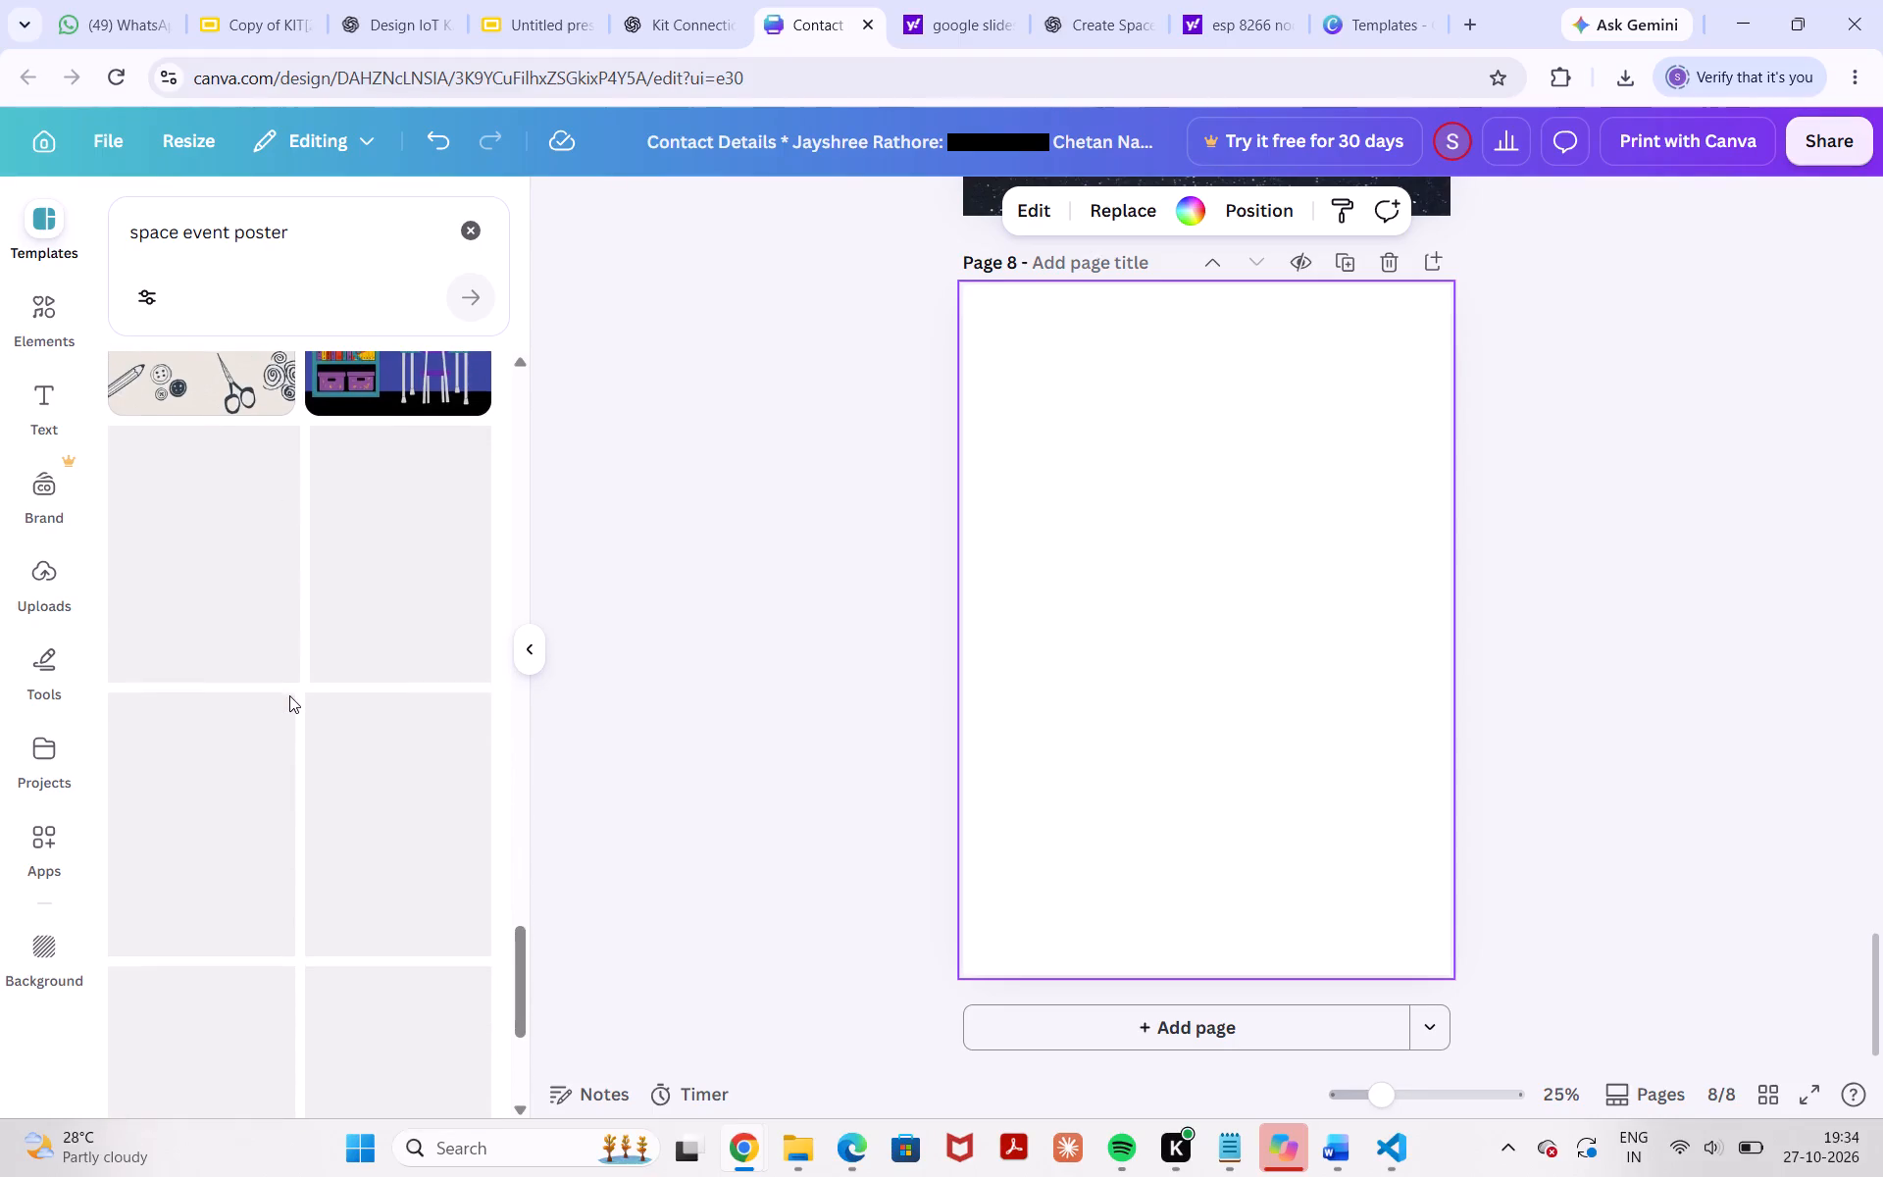
scroll(289, 695, "down", 3)
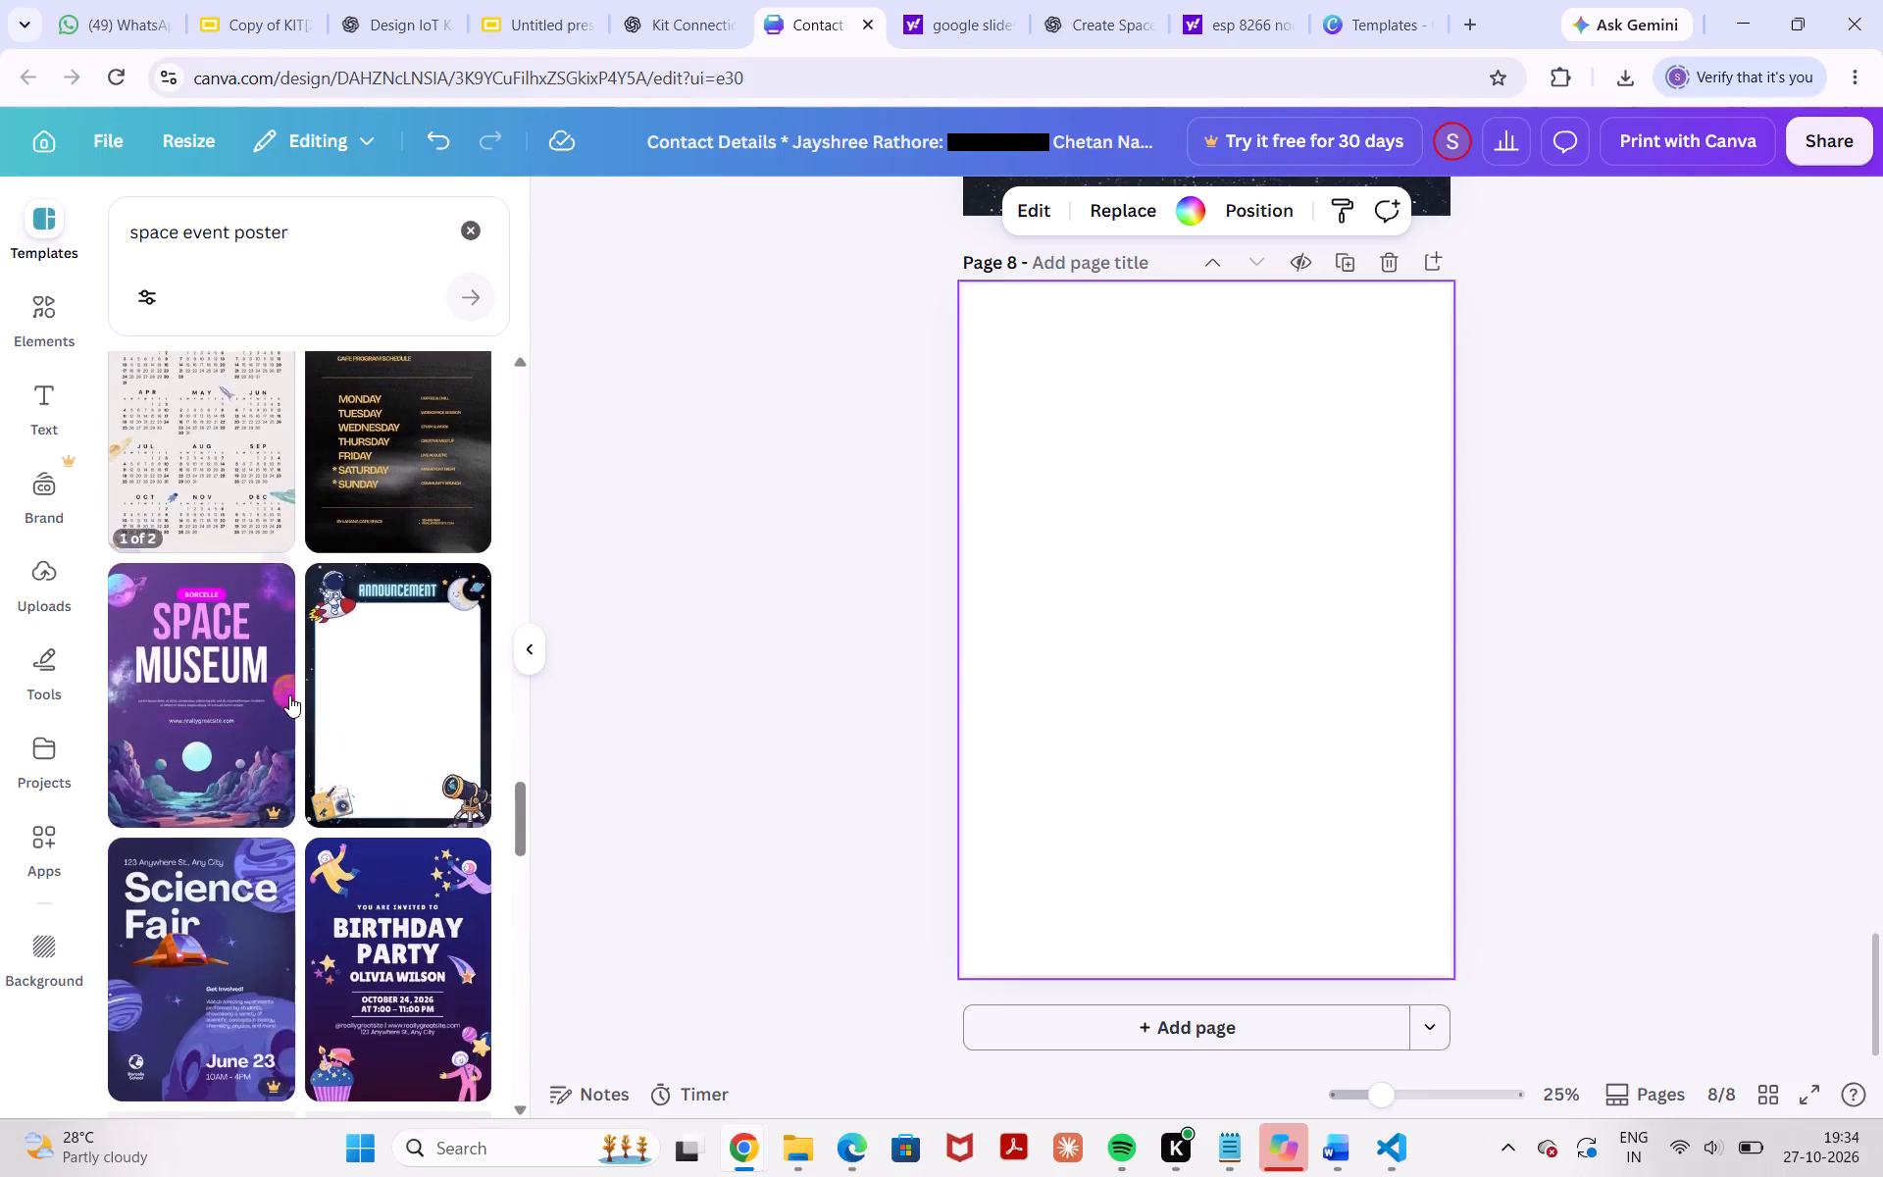
scroll(289, 695, "down", 3)
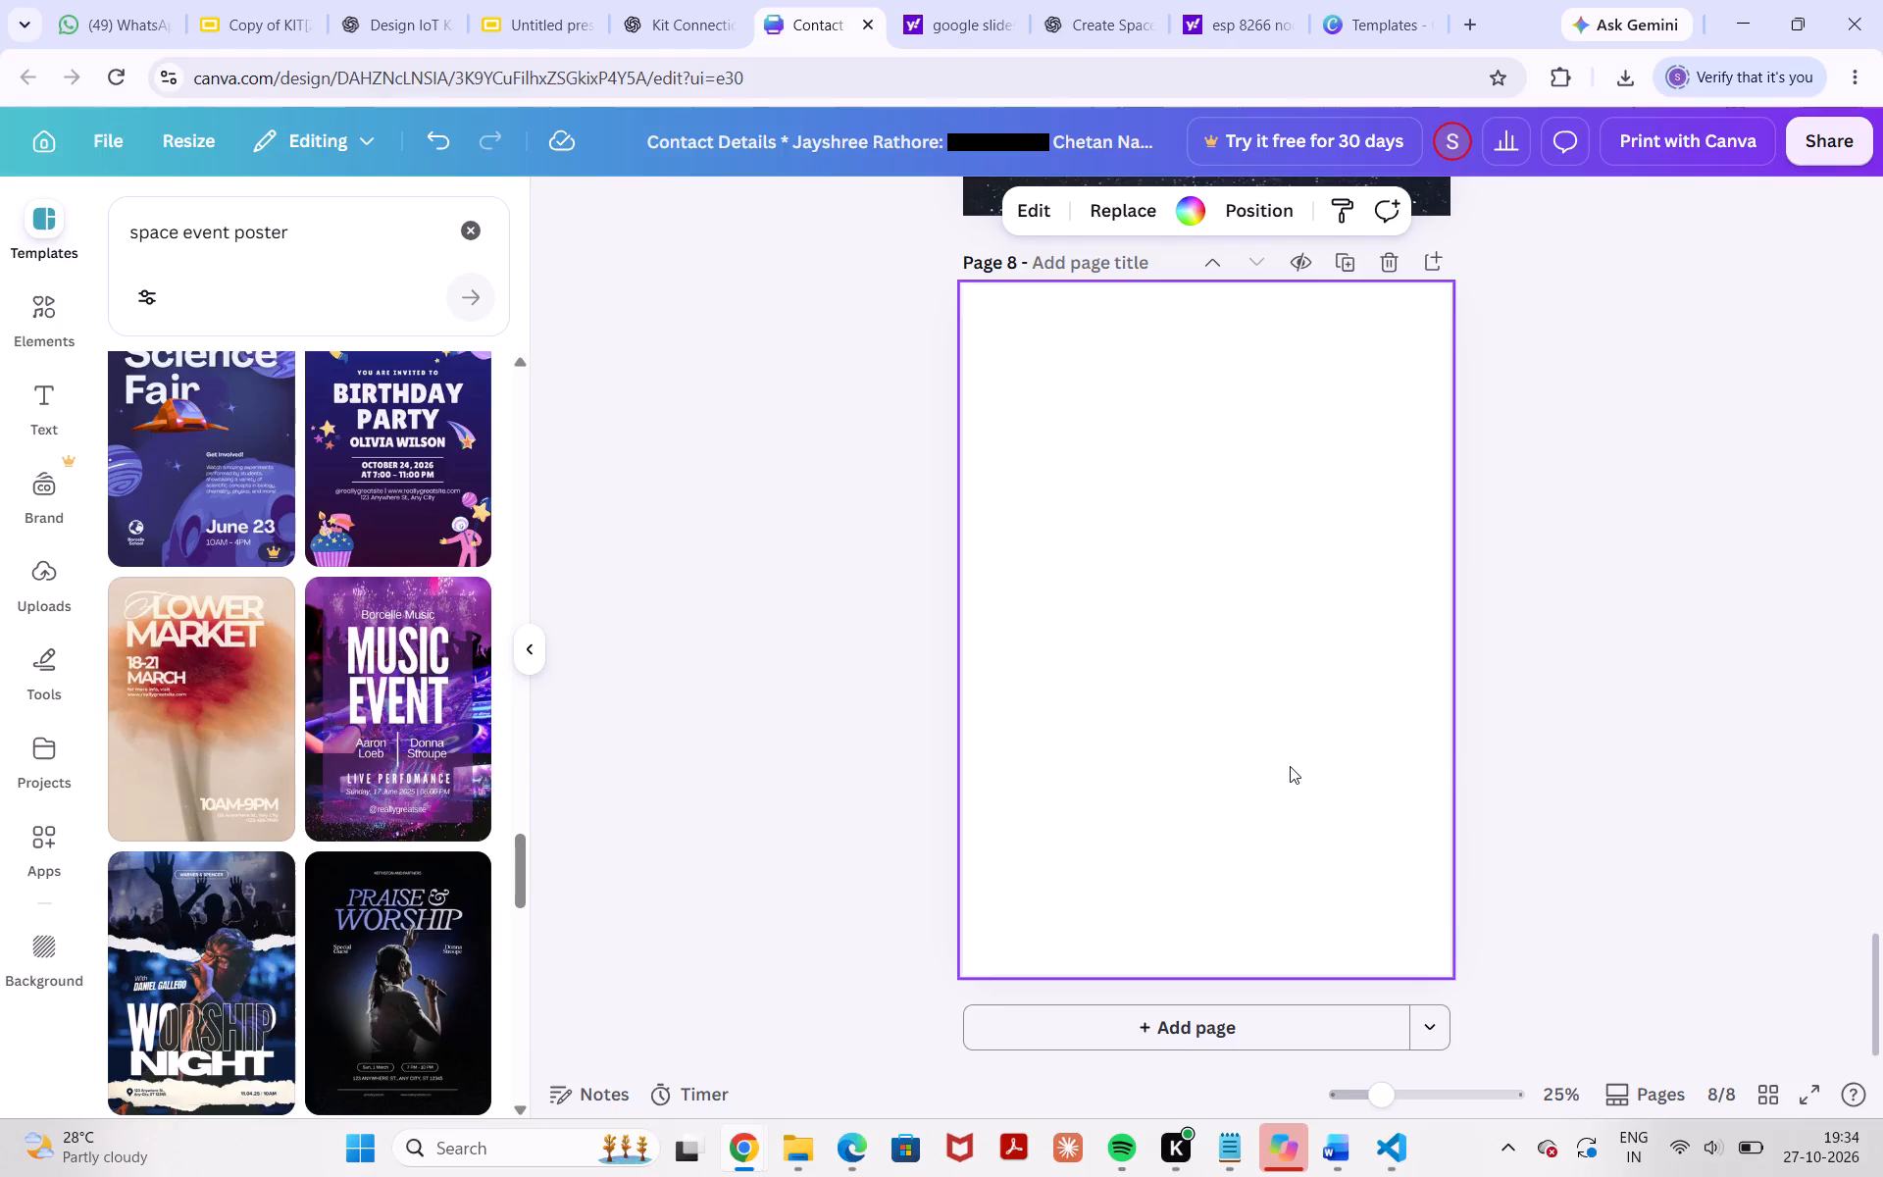
Delete the three "Your Energy Is Sacred" text lines from page 7, leaving only its starry background.
scroll(1290, 766, "up", 6)
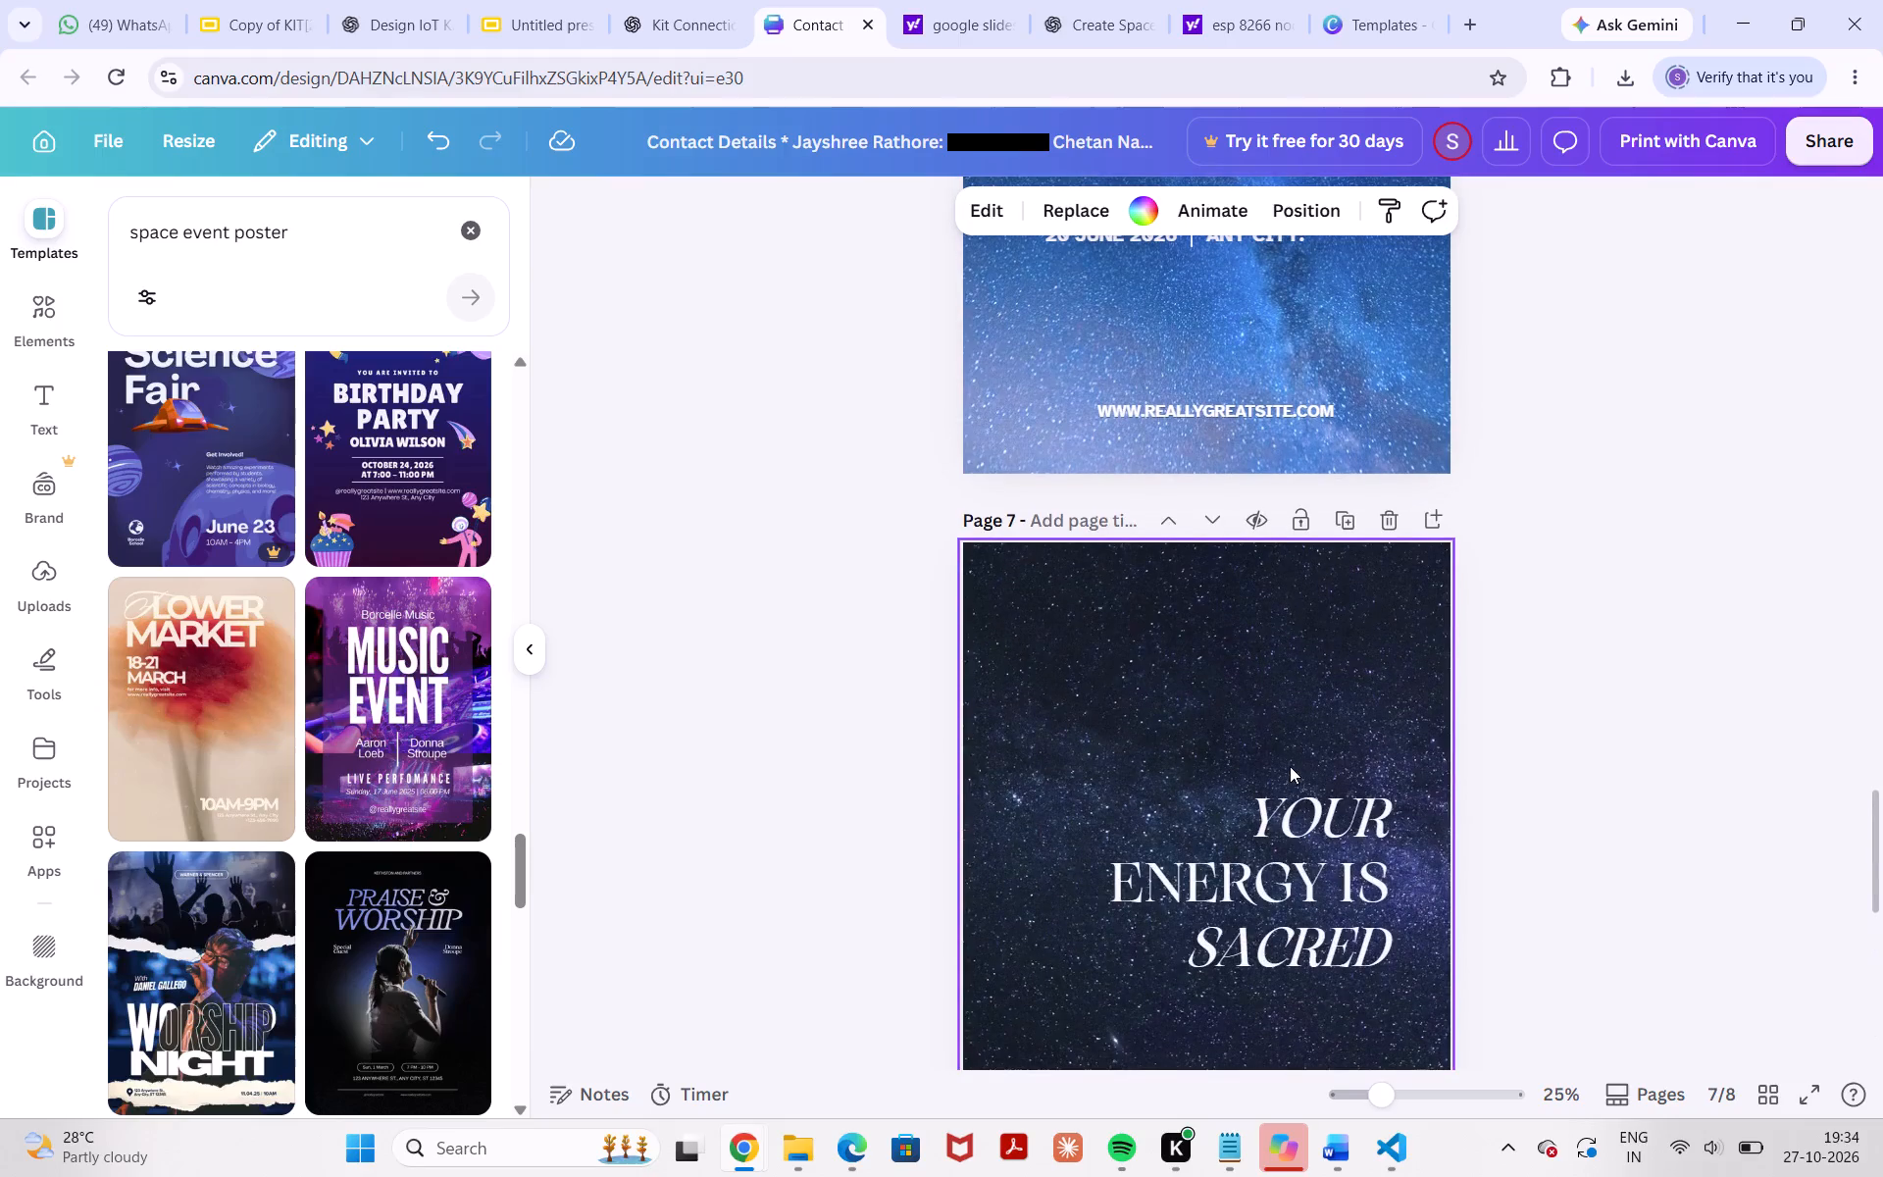
left_click(1309, 863)
key("BackSpace")
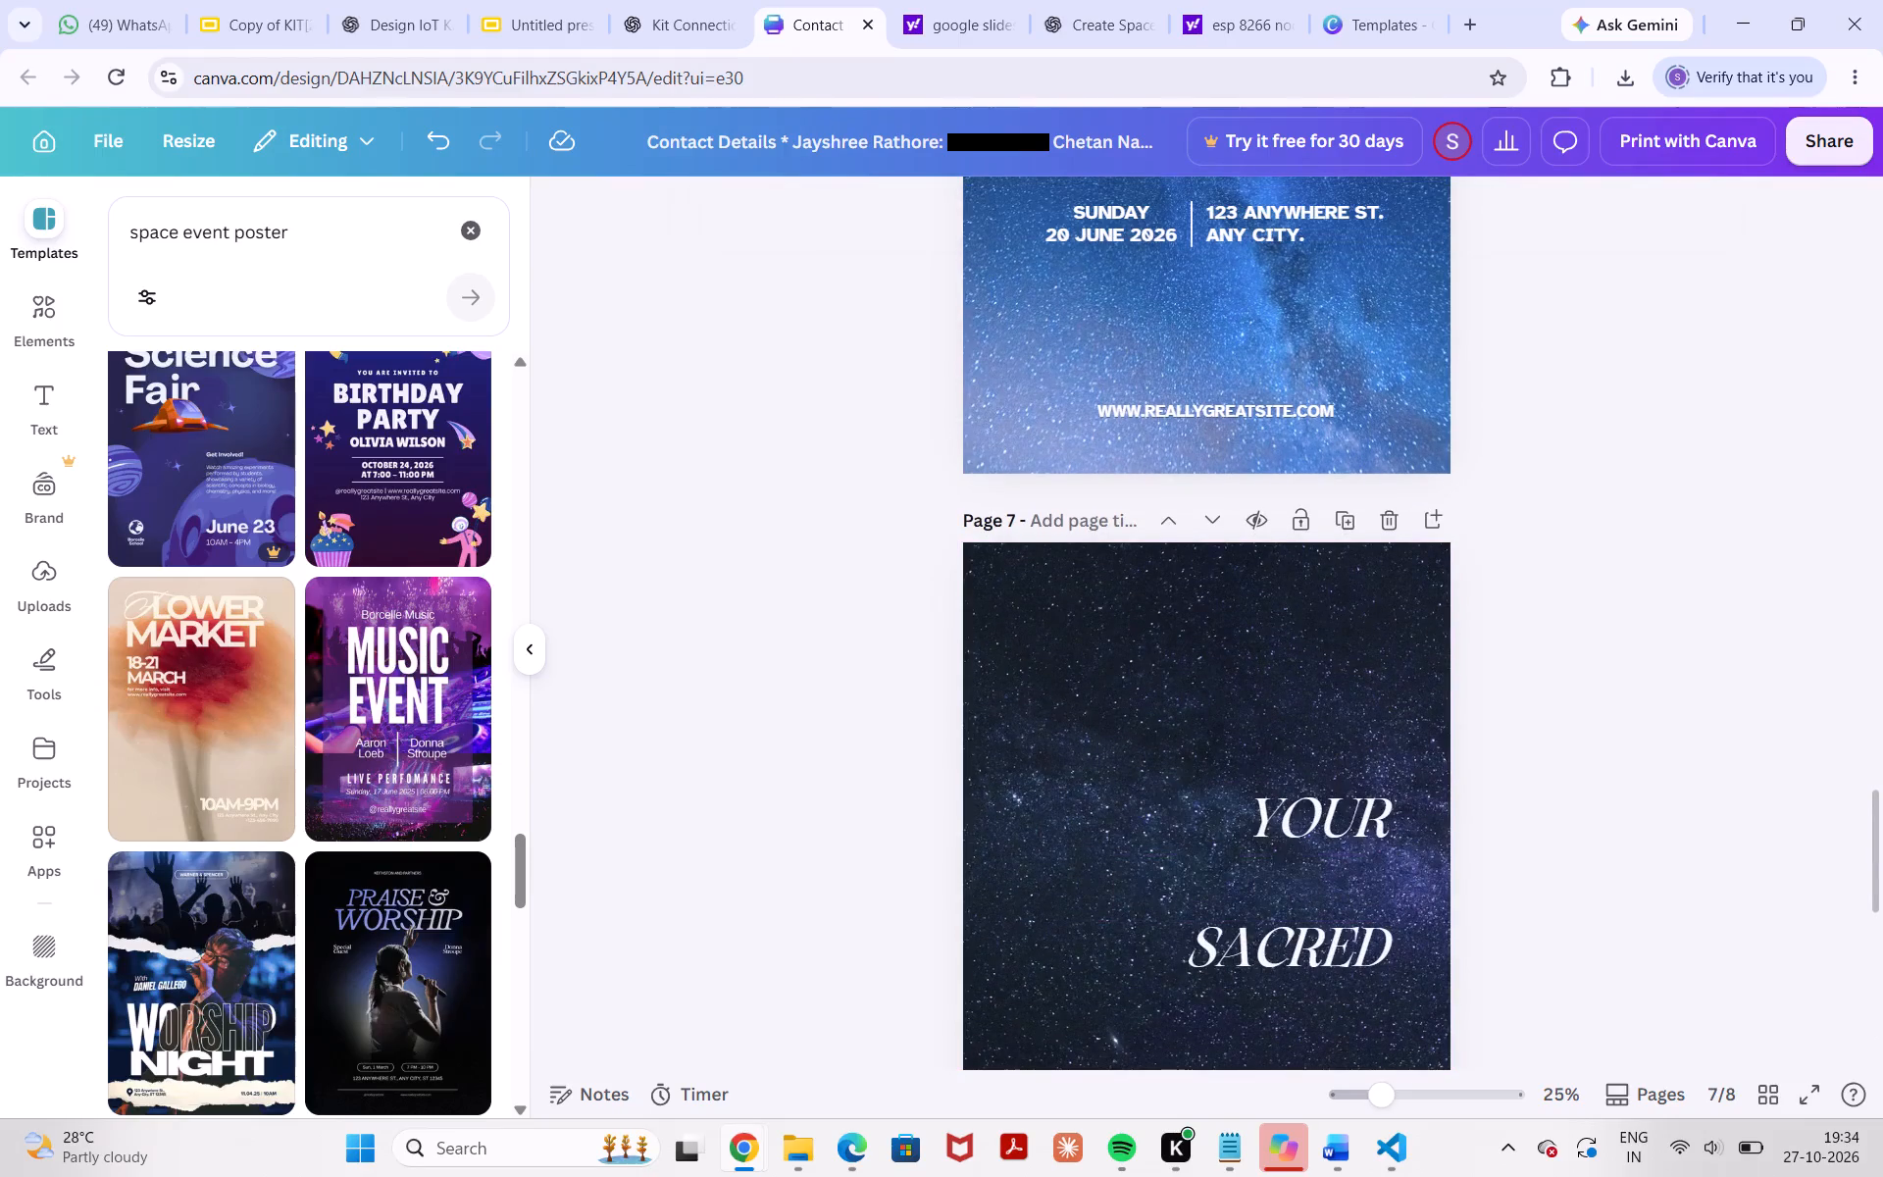
left_click(1371, 807)
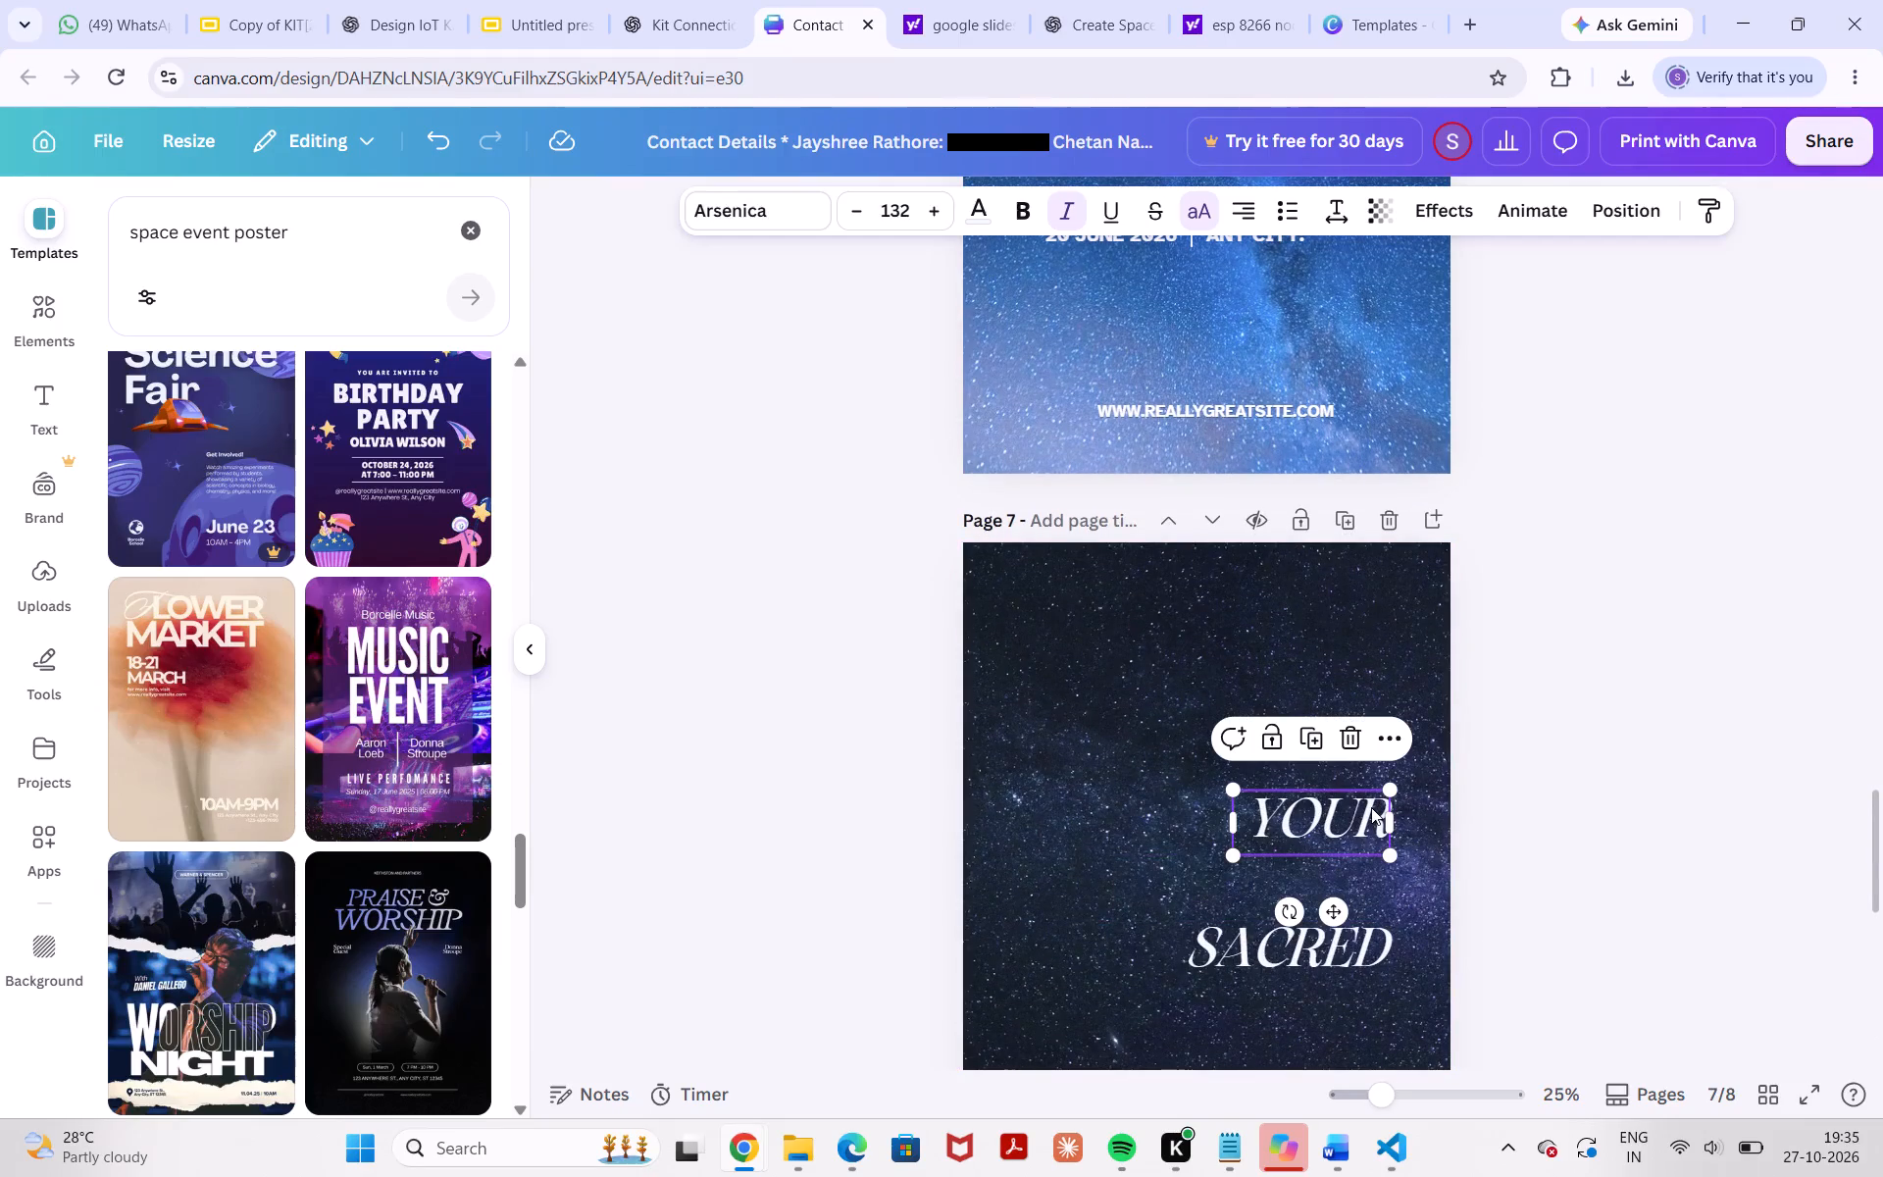
key("BackSpace")
left_click(1373, 940)
key("BackSpace")
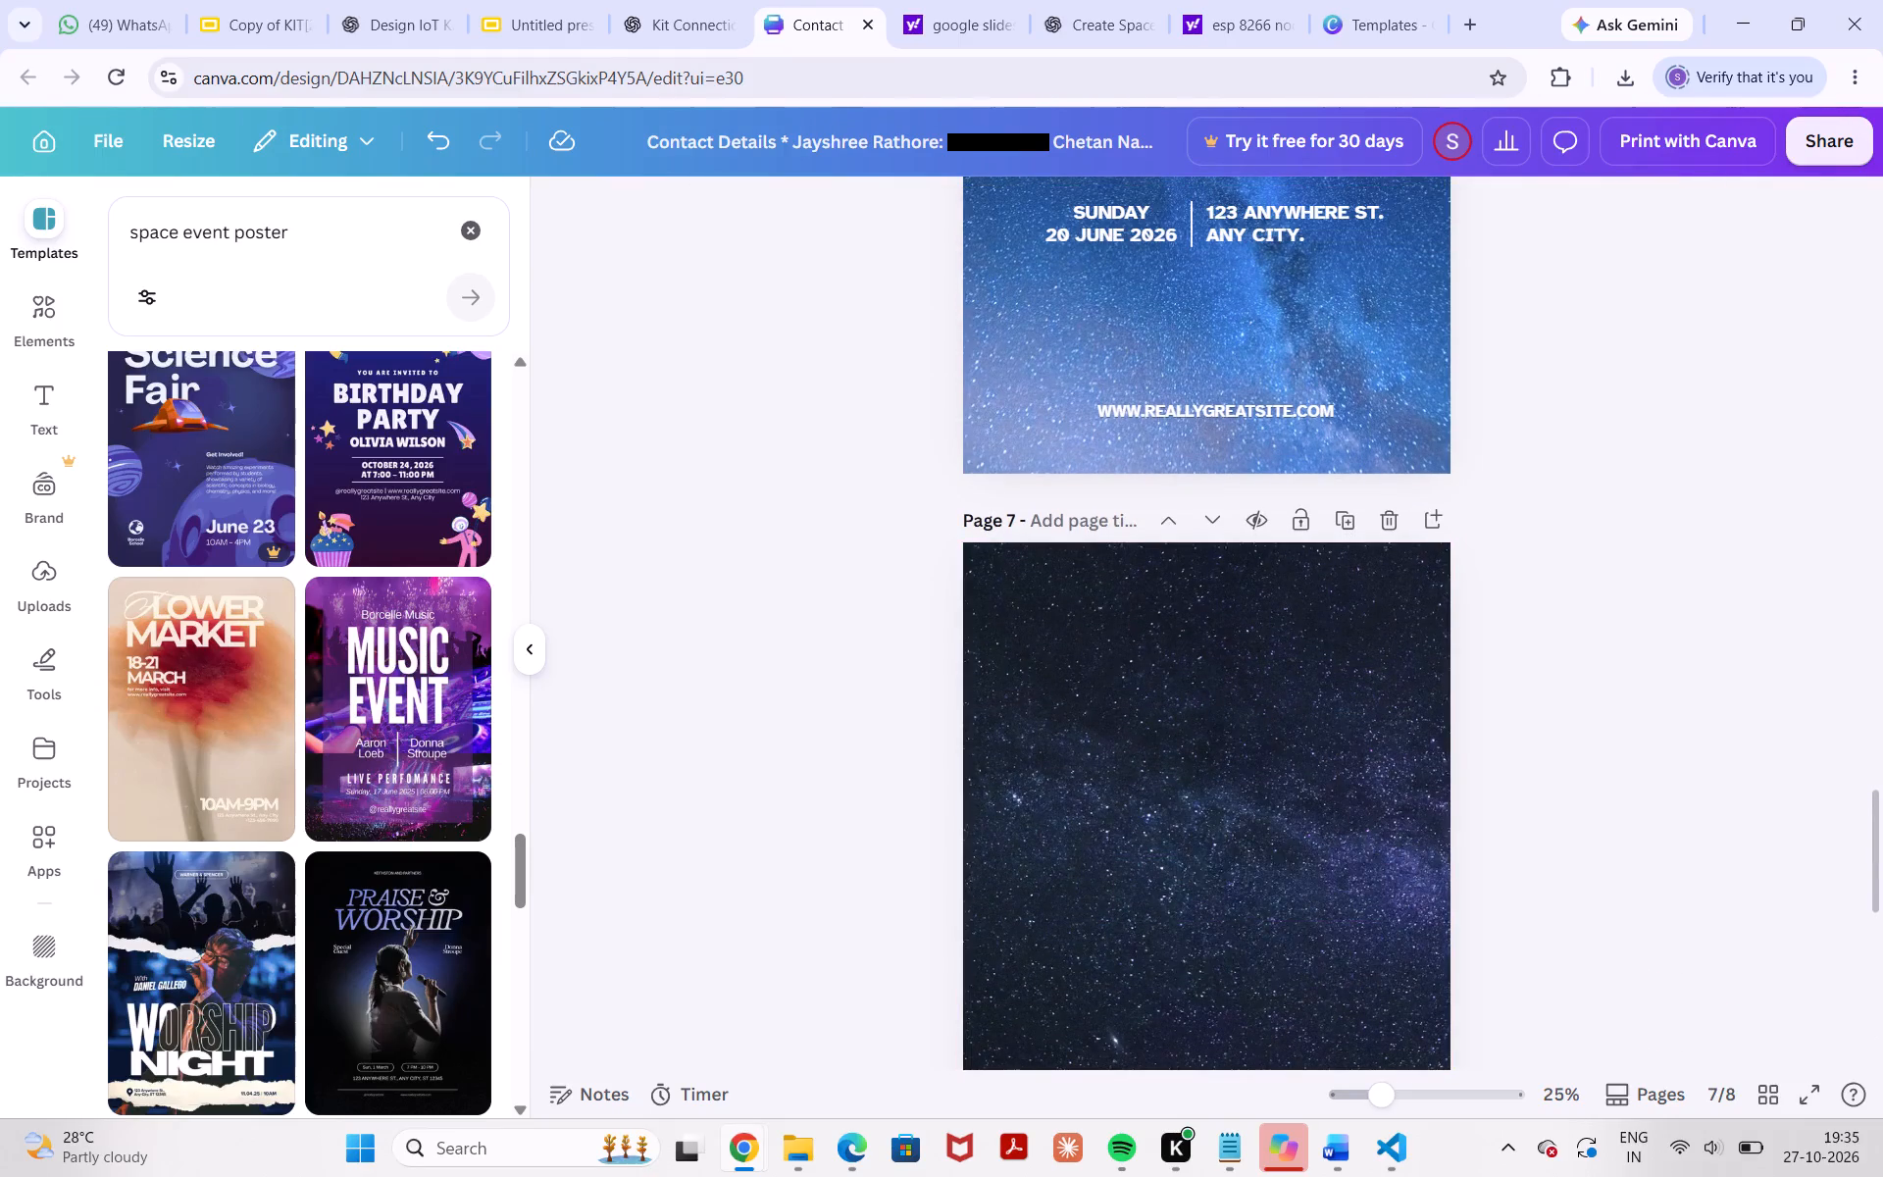
Delete the "Free Popcorn and Drinks" line, the five stars, the "Movie night" title and its sparkled ellipse from page 6.
scroll(1373, 940, "up", 2)
left_click(1231, 366)
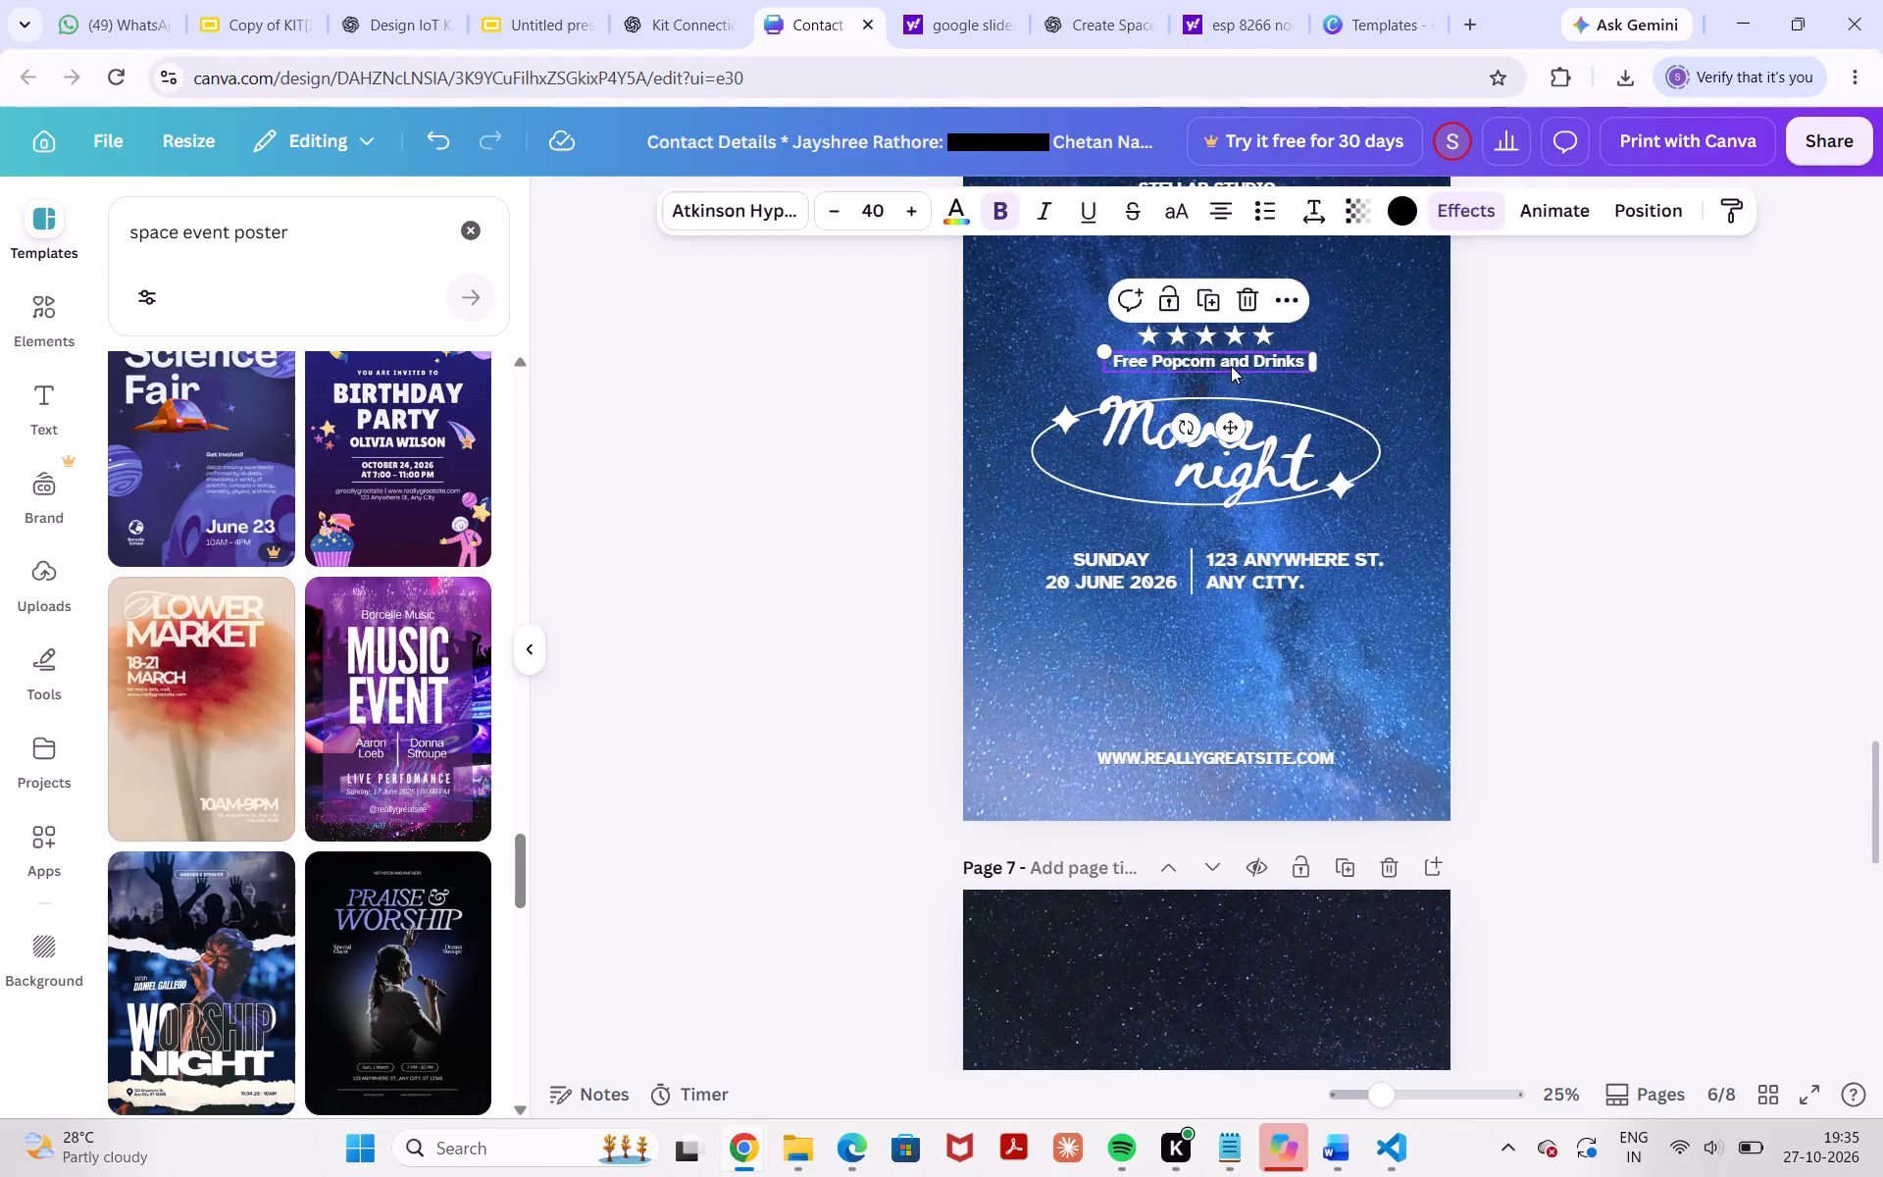
key("BackSpace")
left_click(1245, 334)
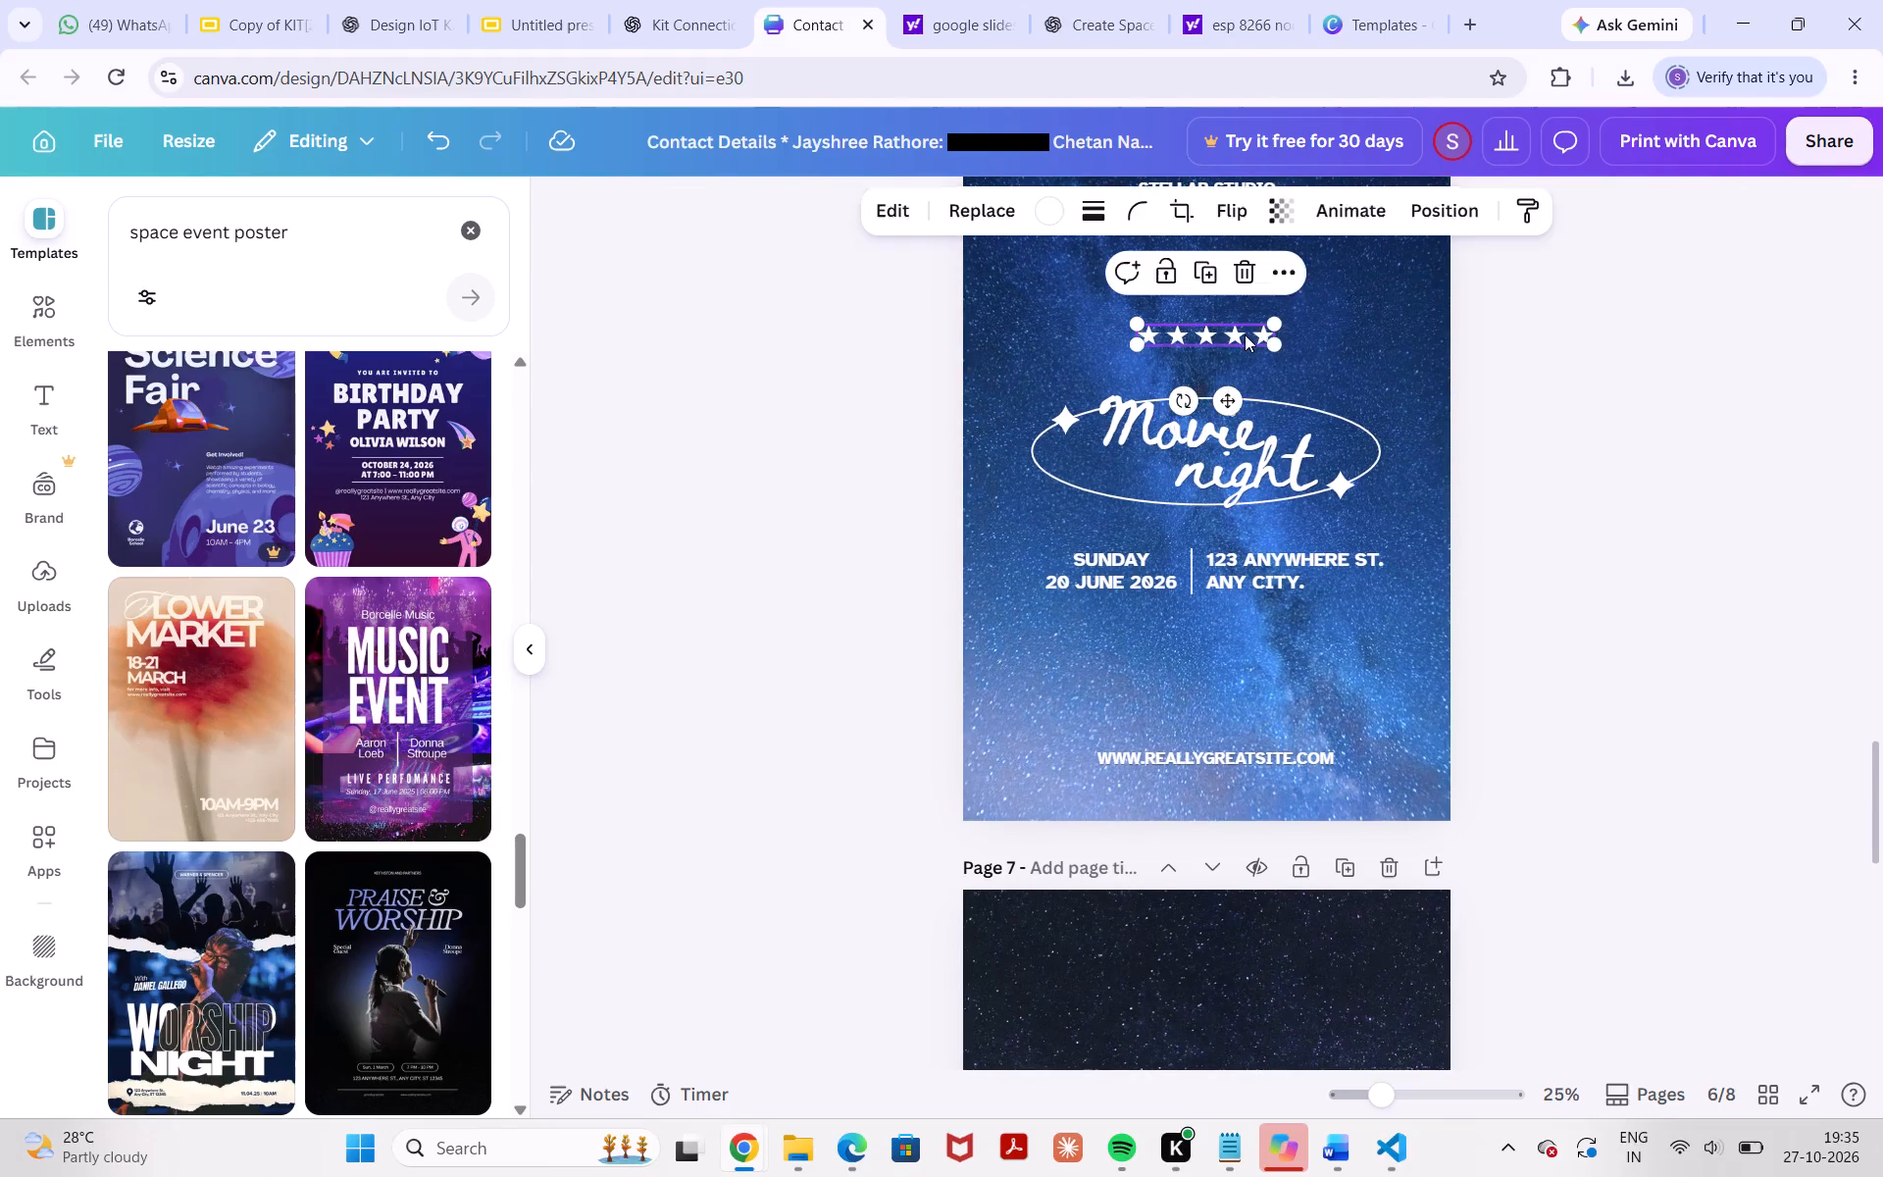
key("Delete")
left_click(1262, 412)
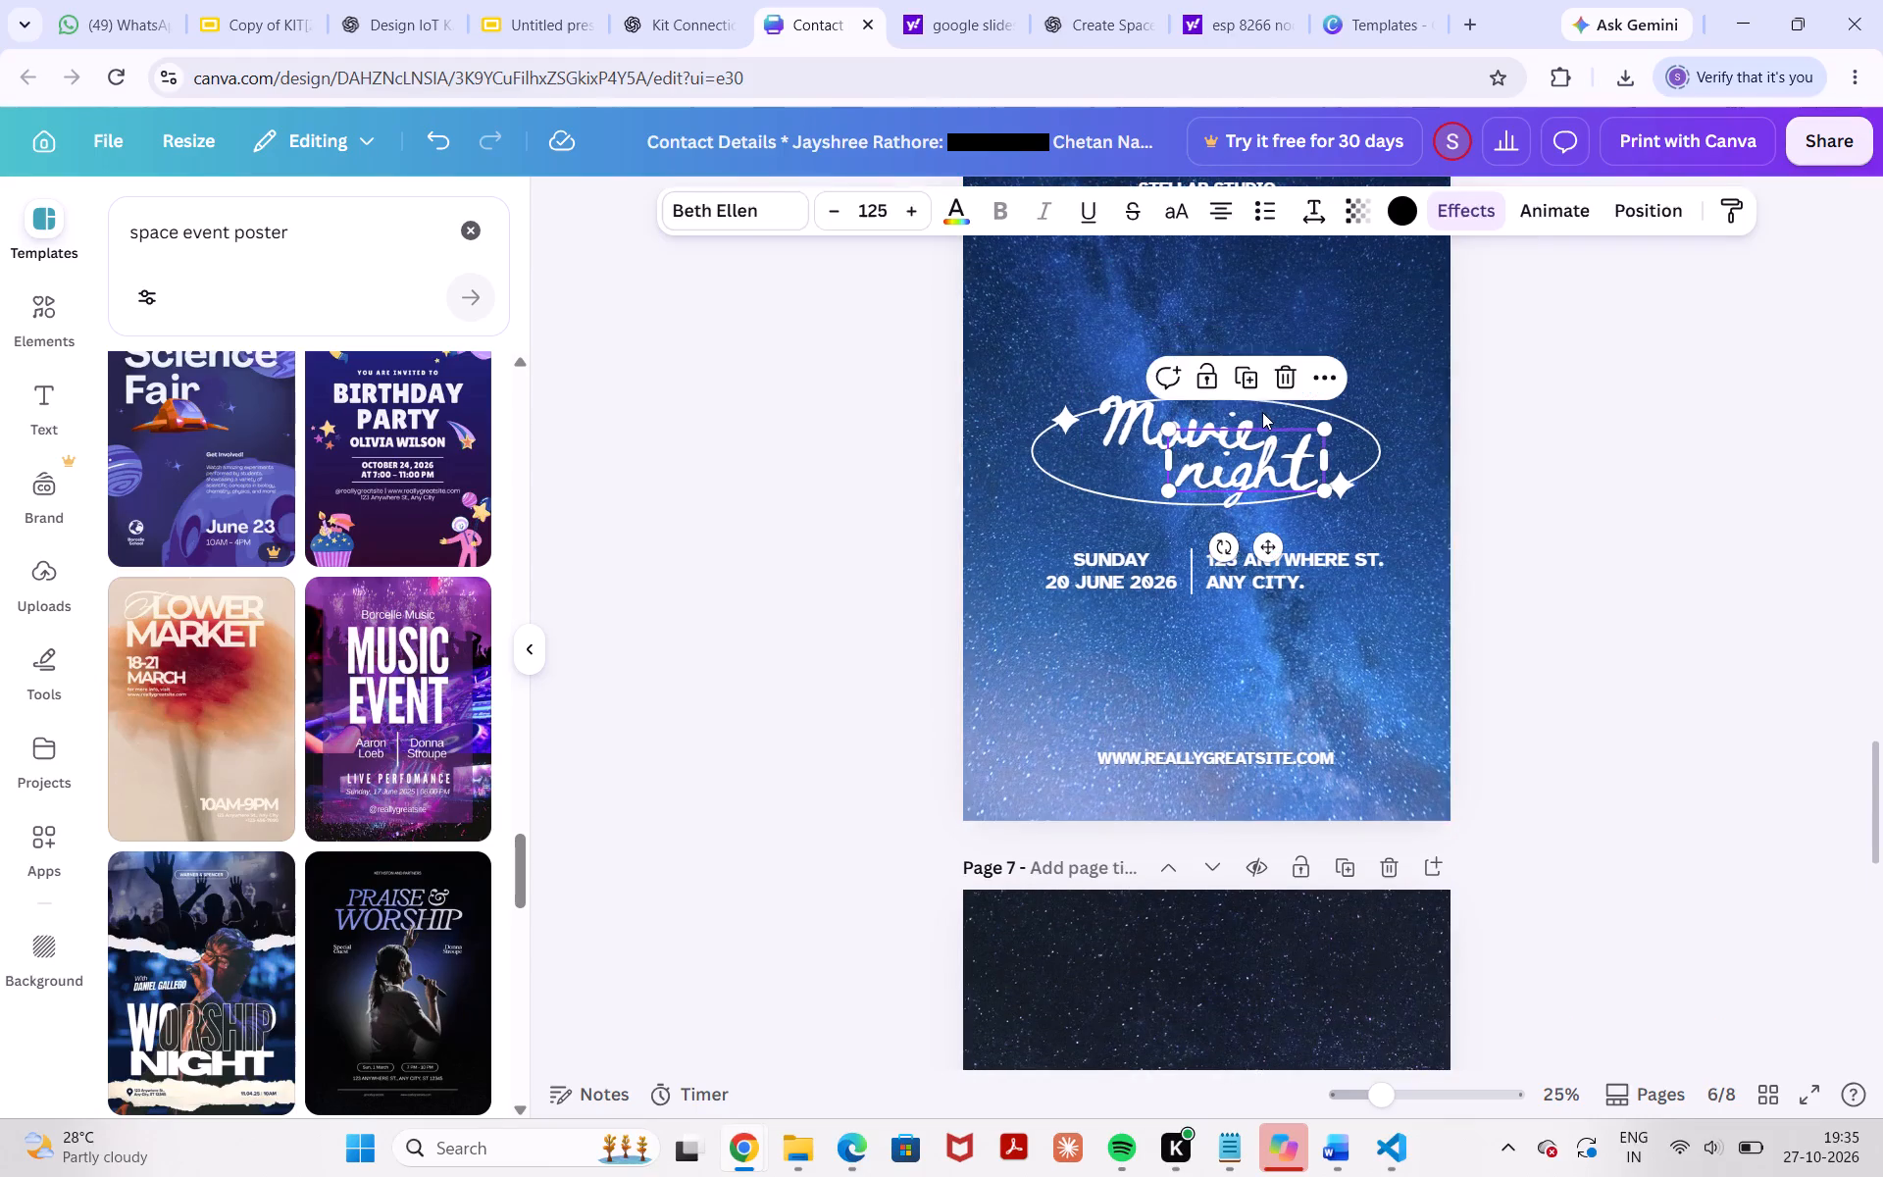
key("Delete")
left_click(1238, 422)
key("Delete")
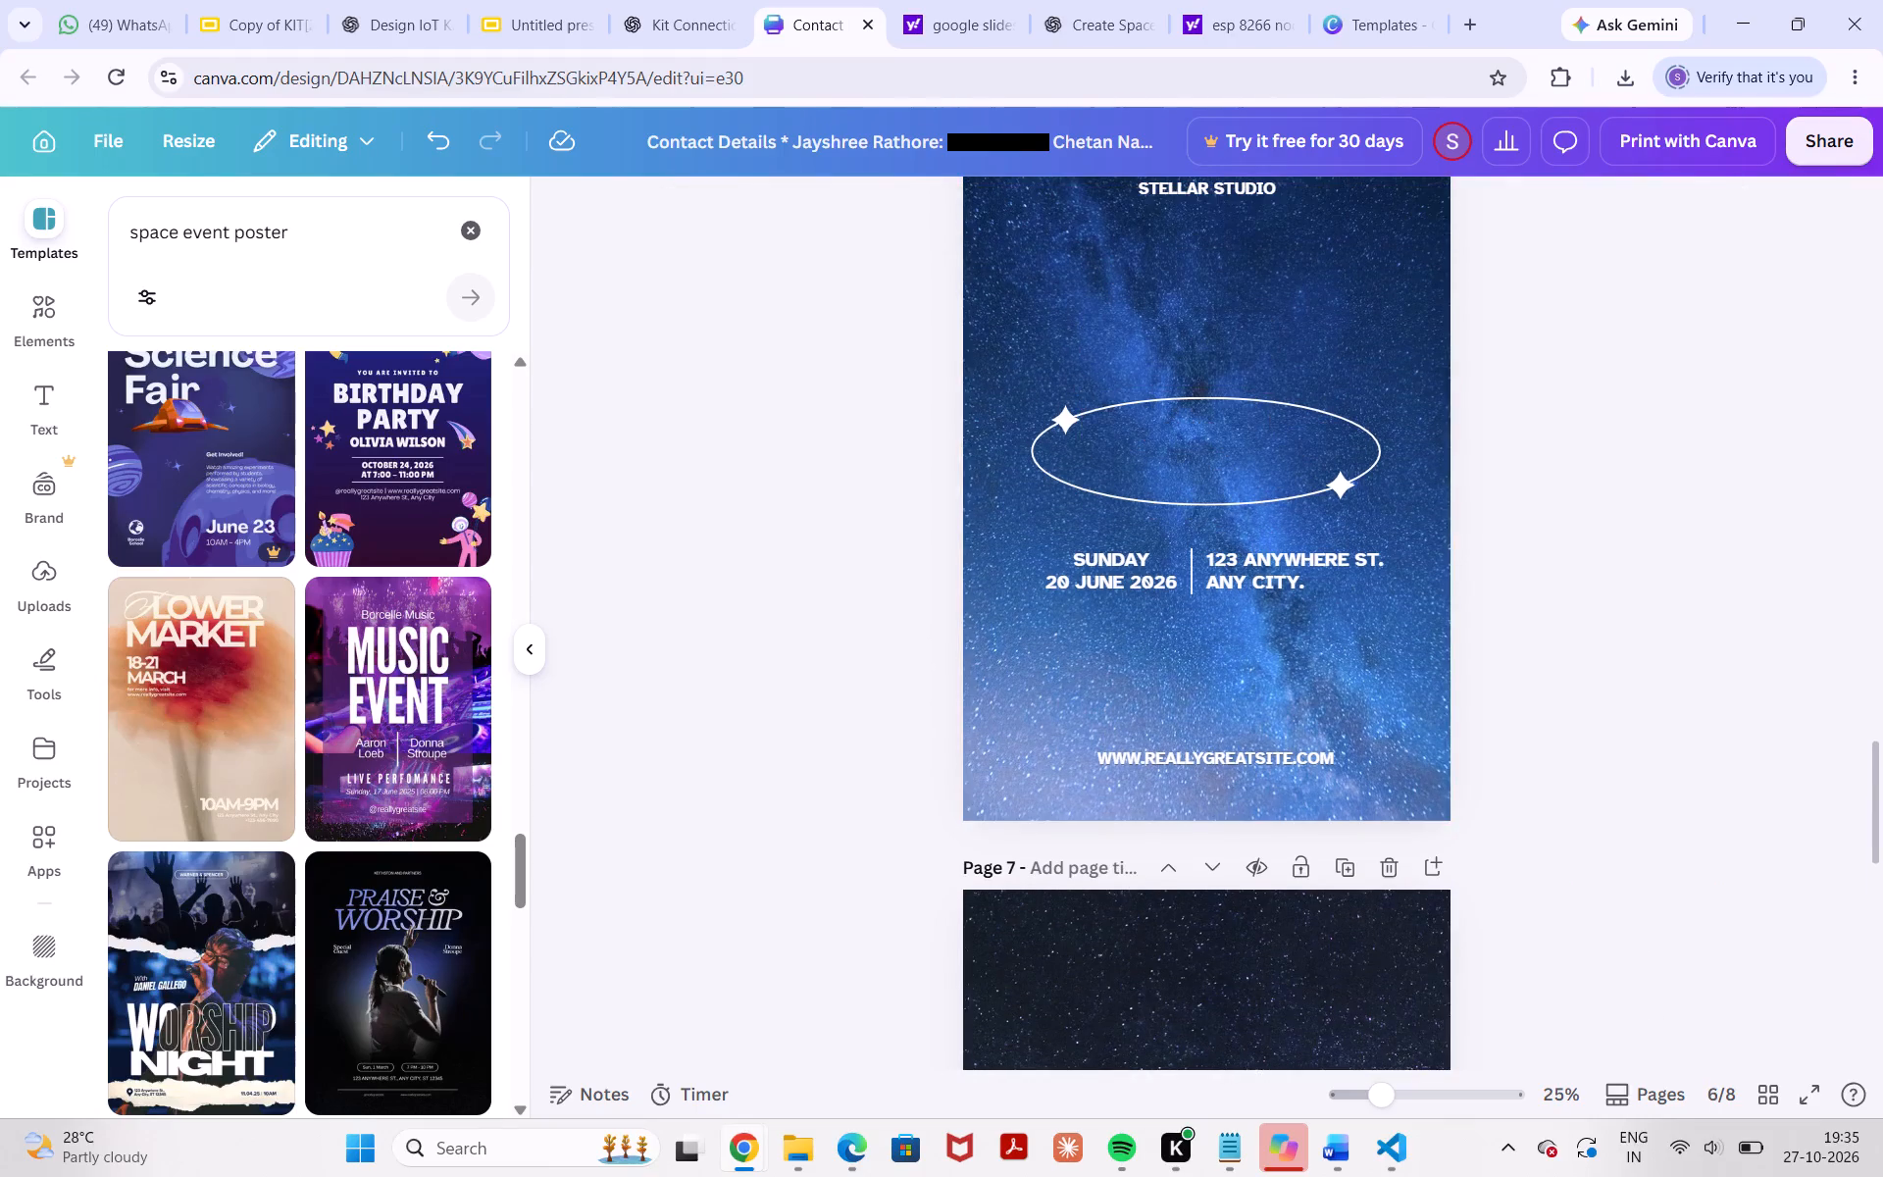
left_click(1247, 482)
key("Delete")
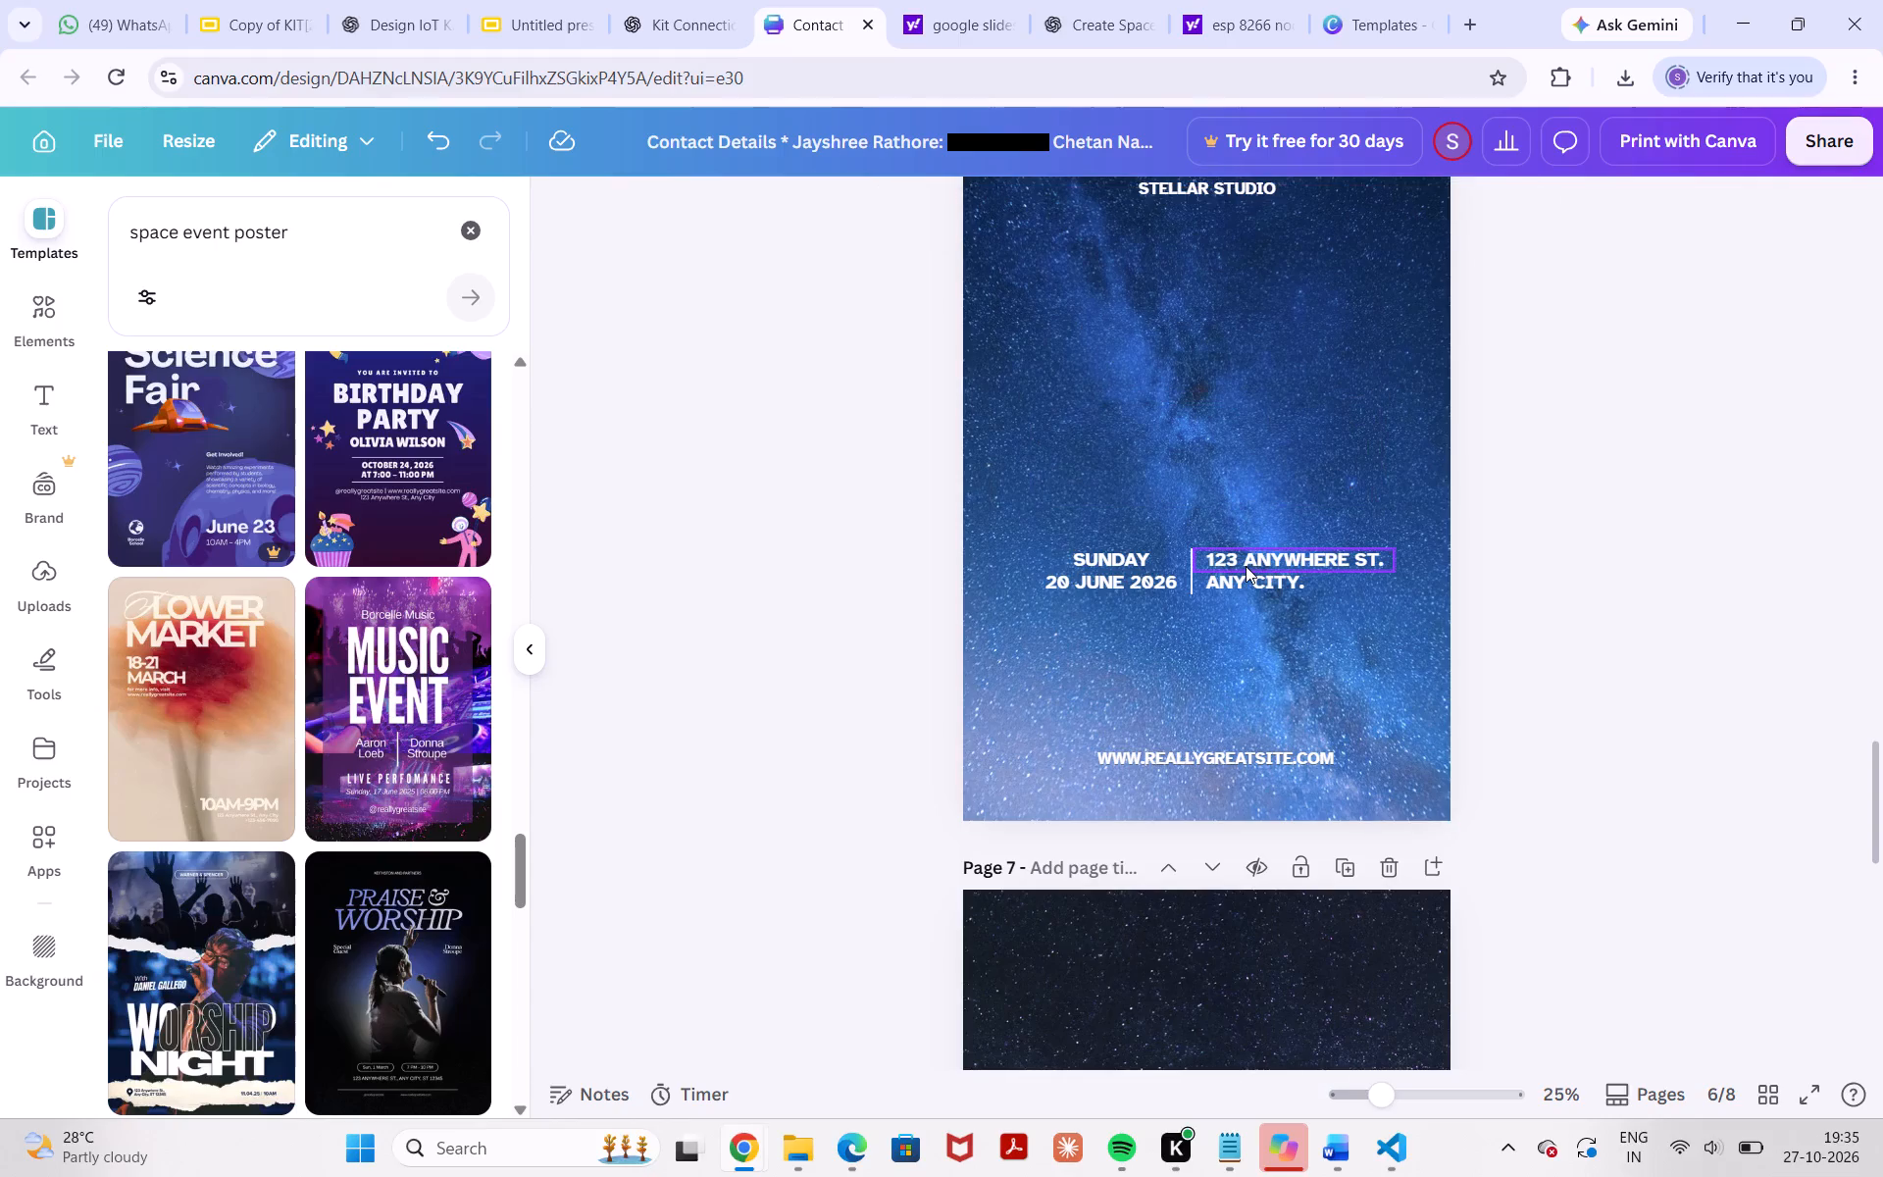
Delete the address lines, the vertical divider and the "Sunday 20 June 2026" date from page 6.
left_click(1246, 566)
key("Delete")
left_click(1244, 589)
key("Delete")
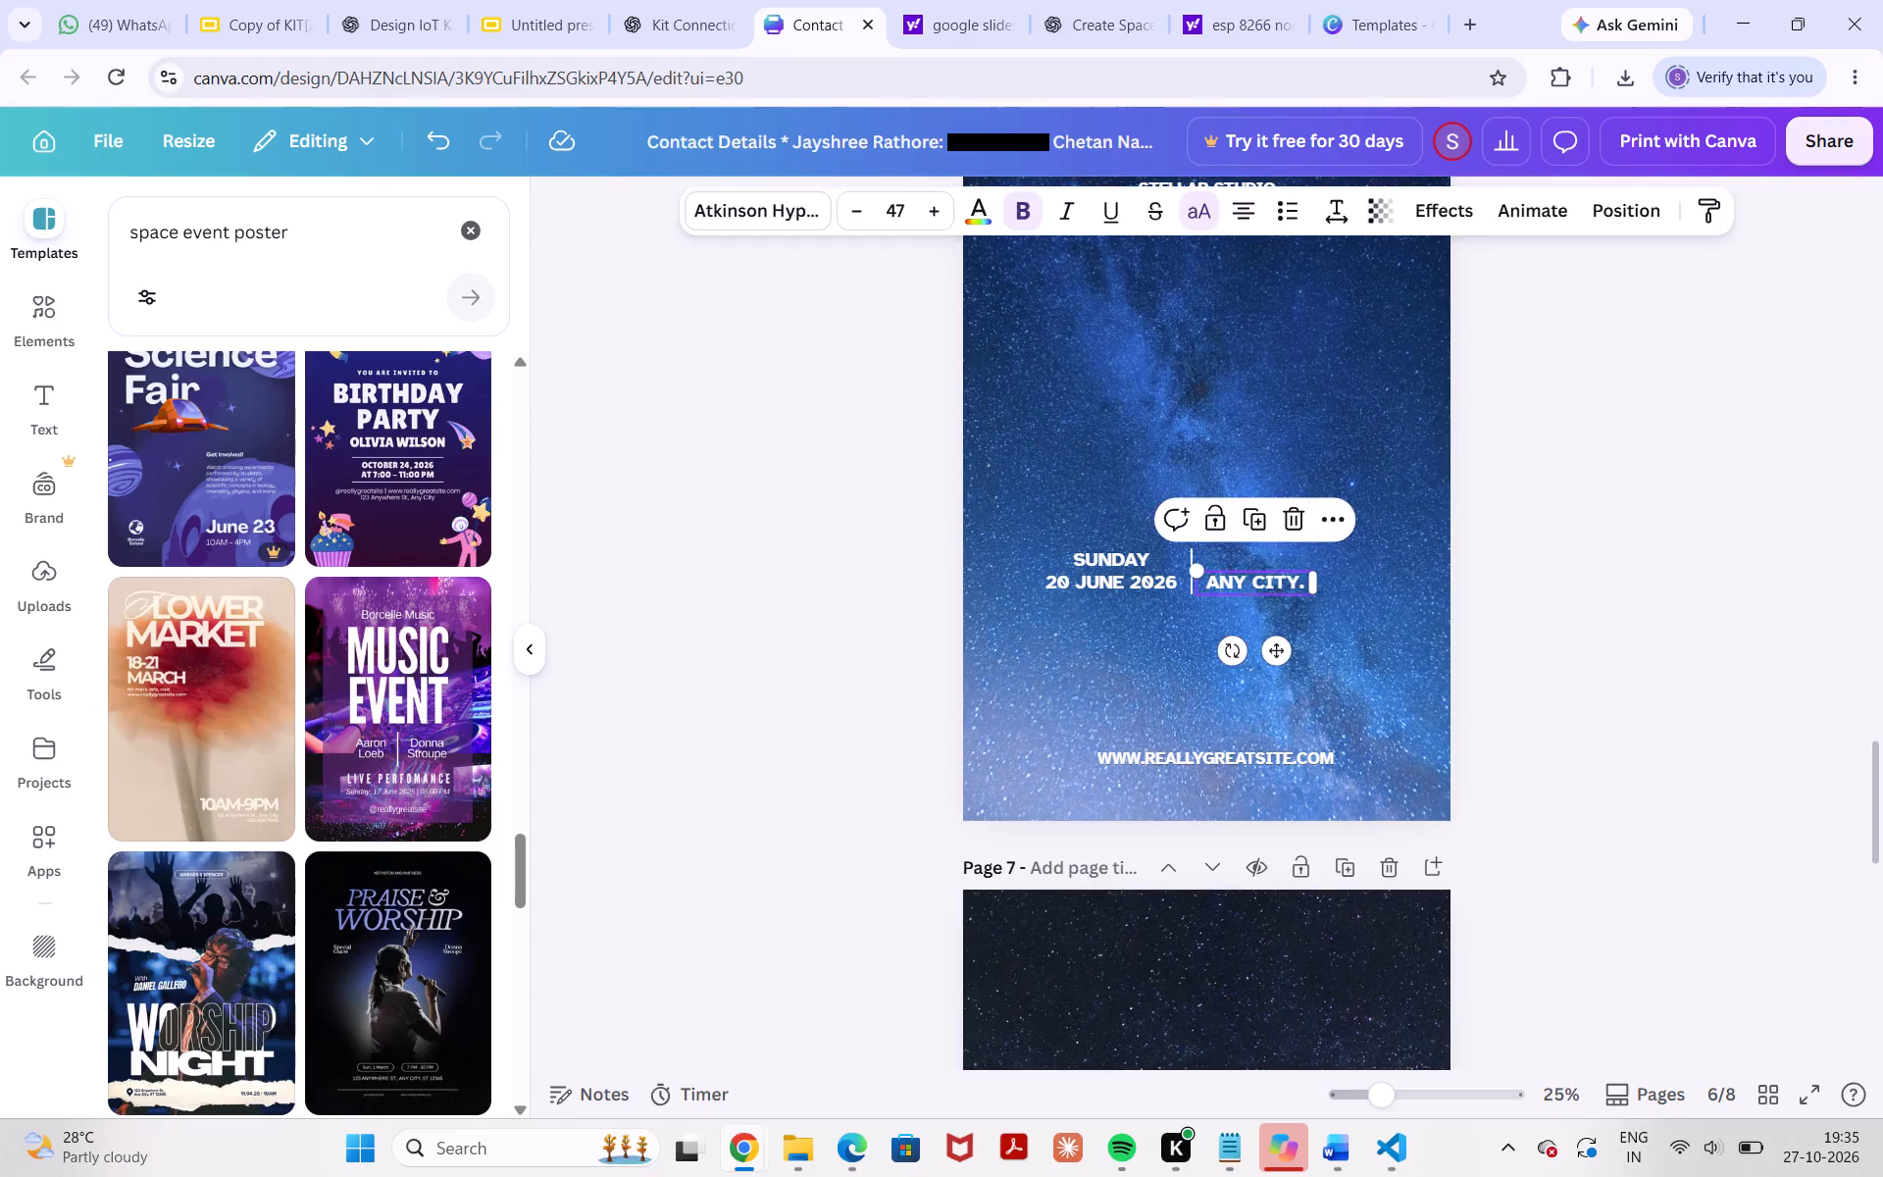
left_click(1192, 572)
key("Delete")
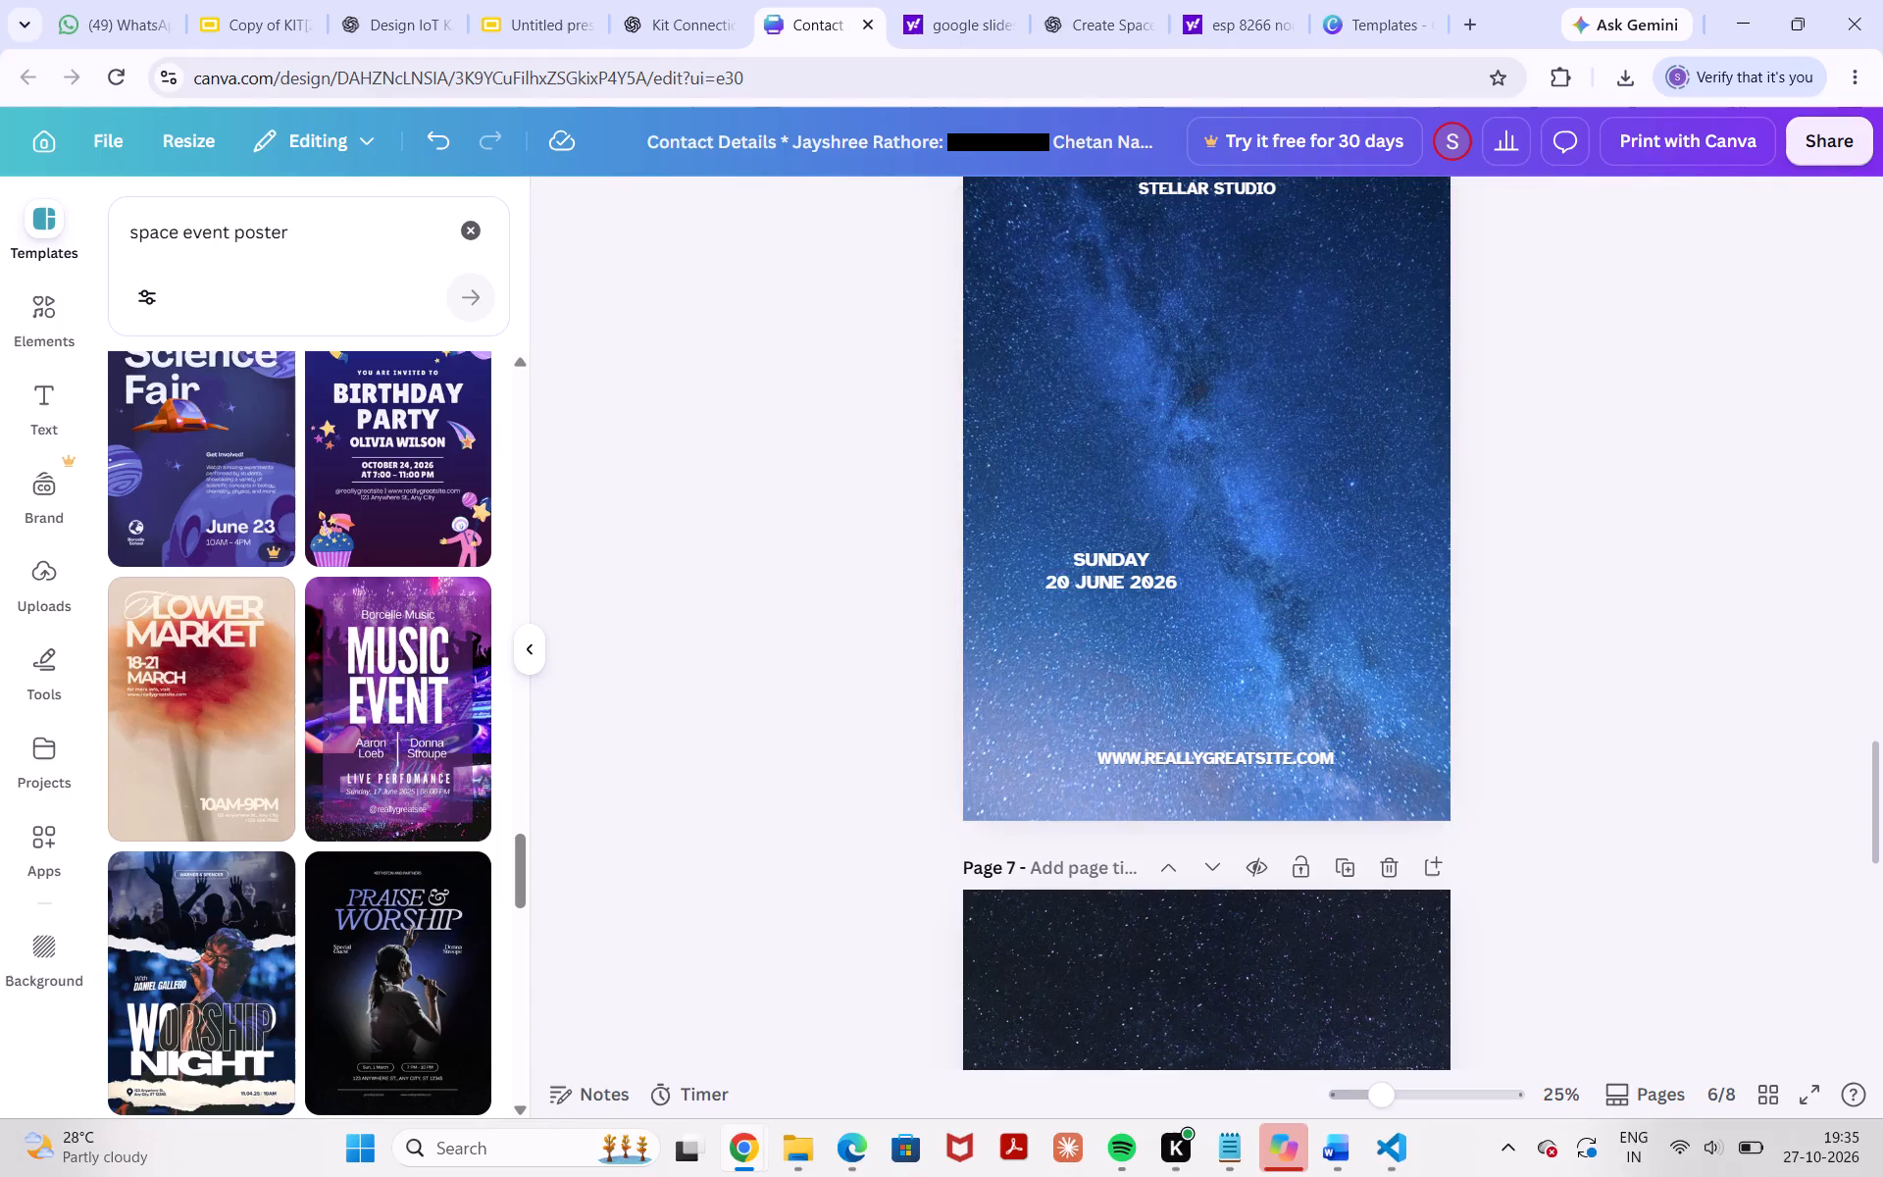
left_click(1145, 570)
key("Delete")
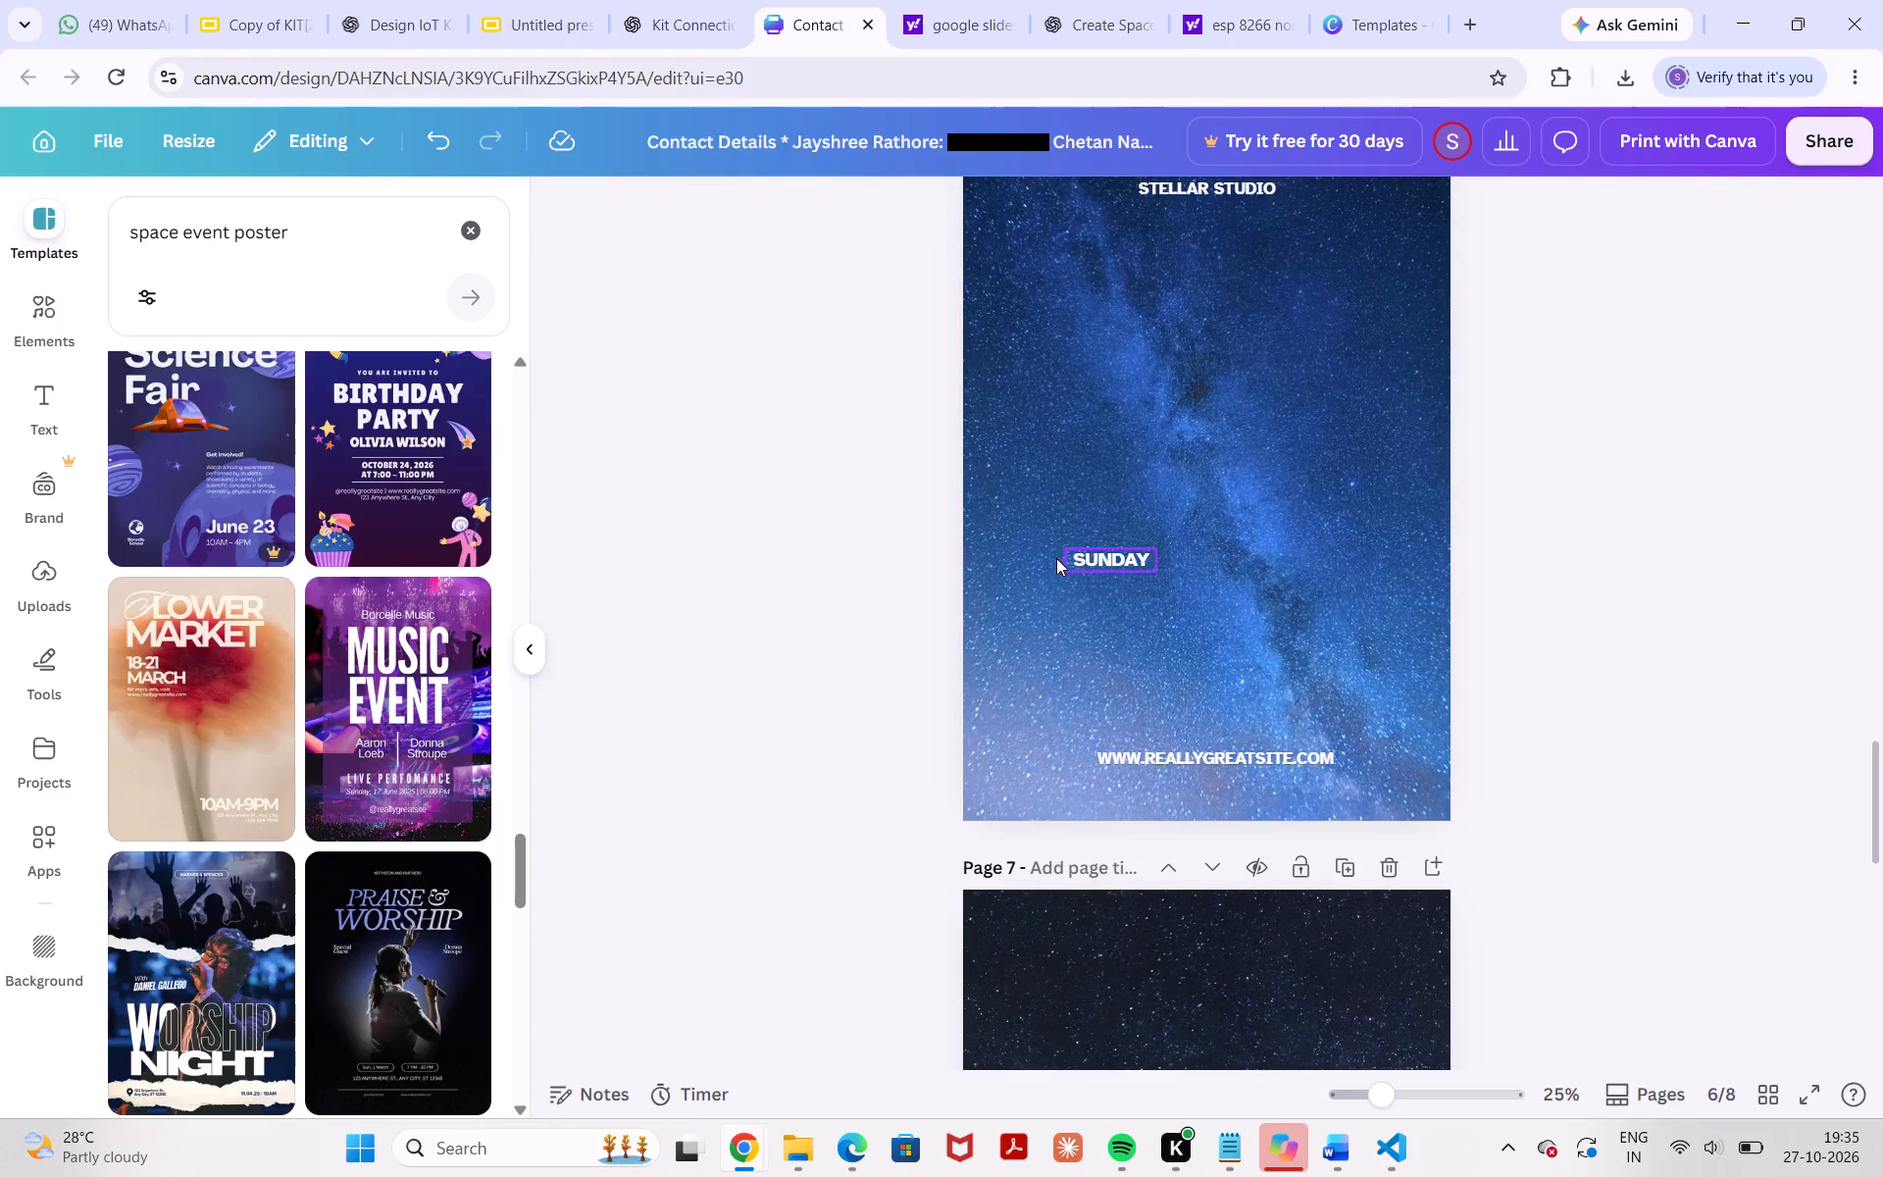
left_click(1083, 561)
key("Delete")
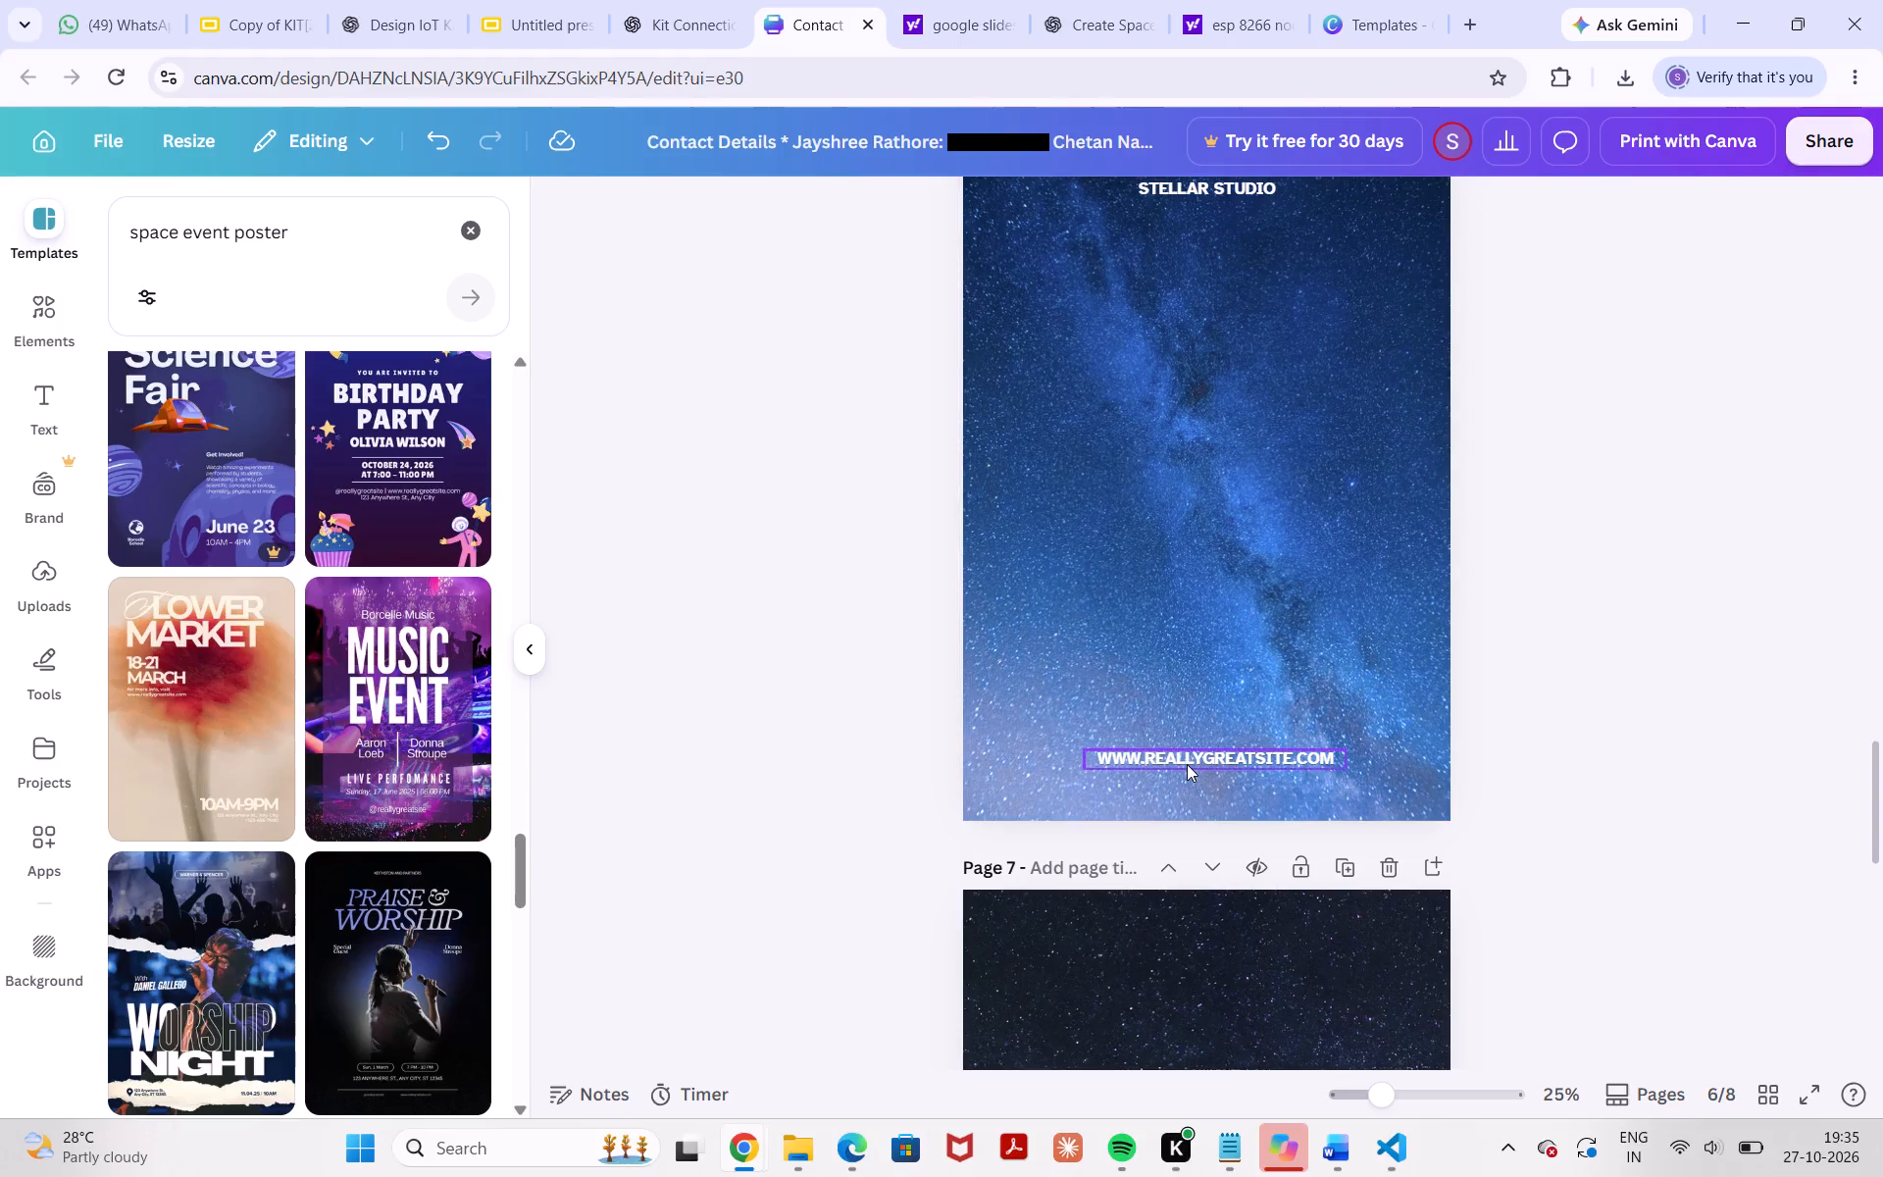
Delete the website line and the "Stellar Studio" heading from page 6.
left_click(1187, 764)
key("Delete")
scroll(1187, 764, "down", 3)
scroll(1187, 764, "up", 2)
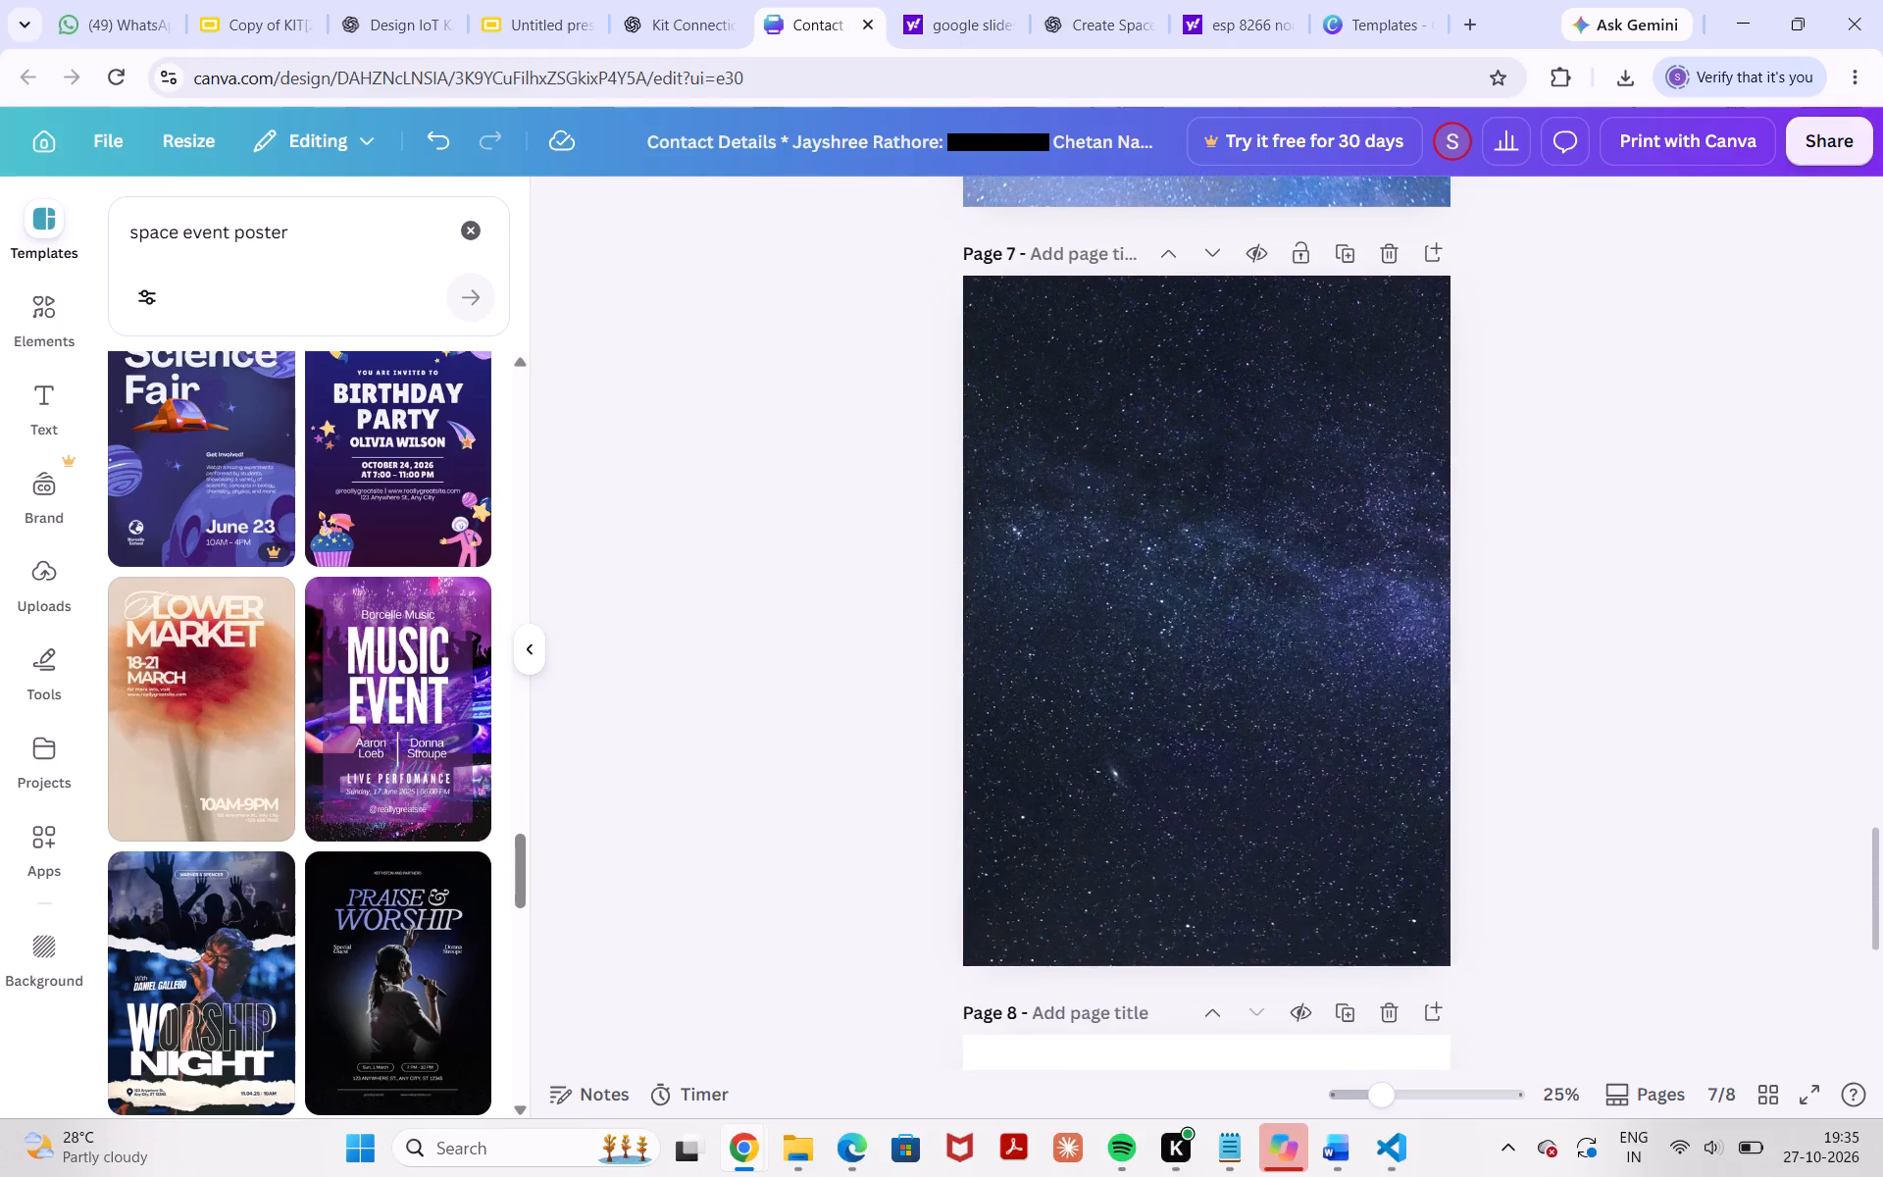
scroll(1187, 764, "up", 3)
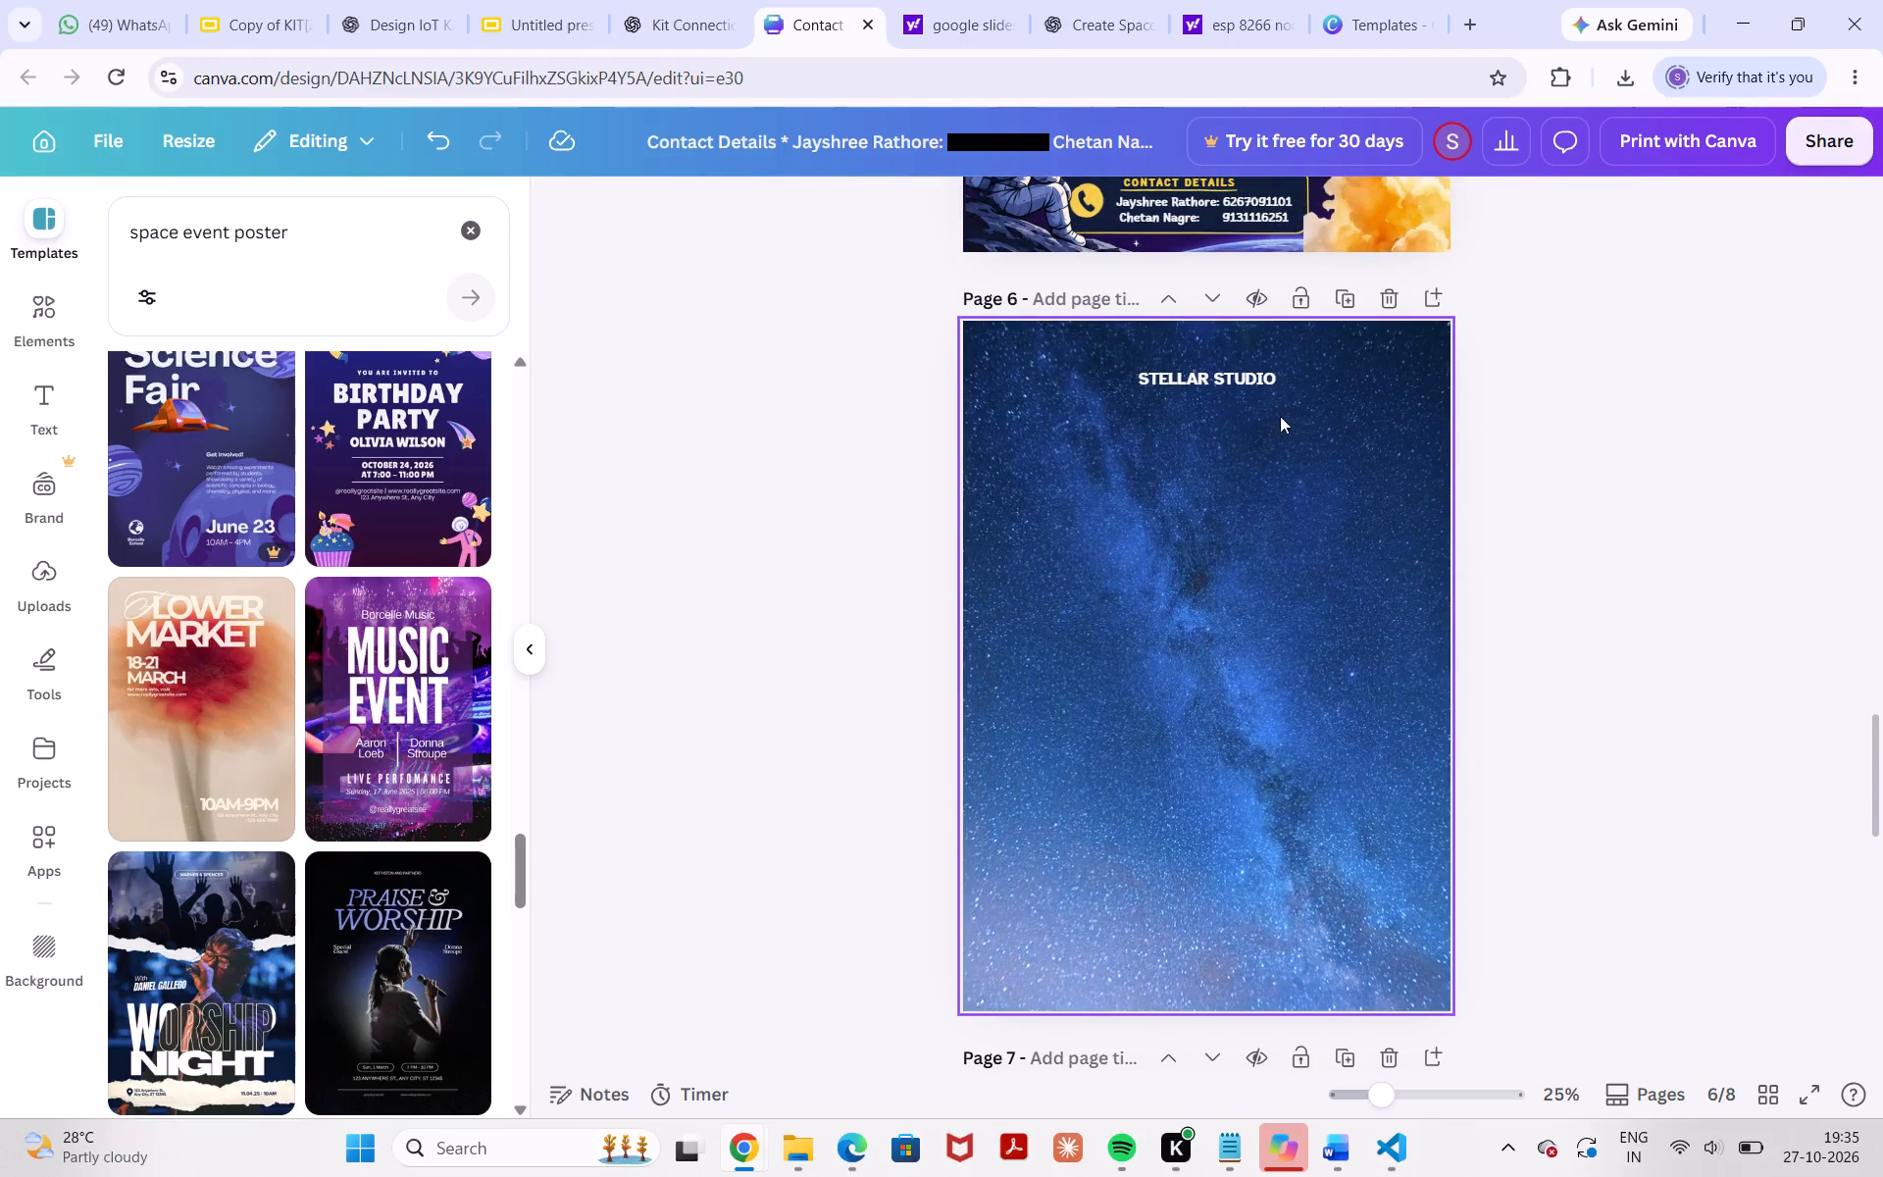
left_click(1225, 380)
key("Delete")
Delete page 1, the "Beyond the Horizon" astronaut poster.
scroll(1225, 380, "up", 3)
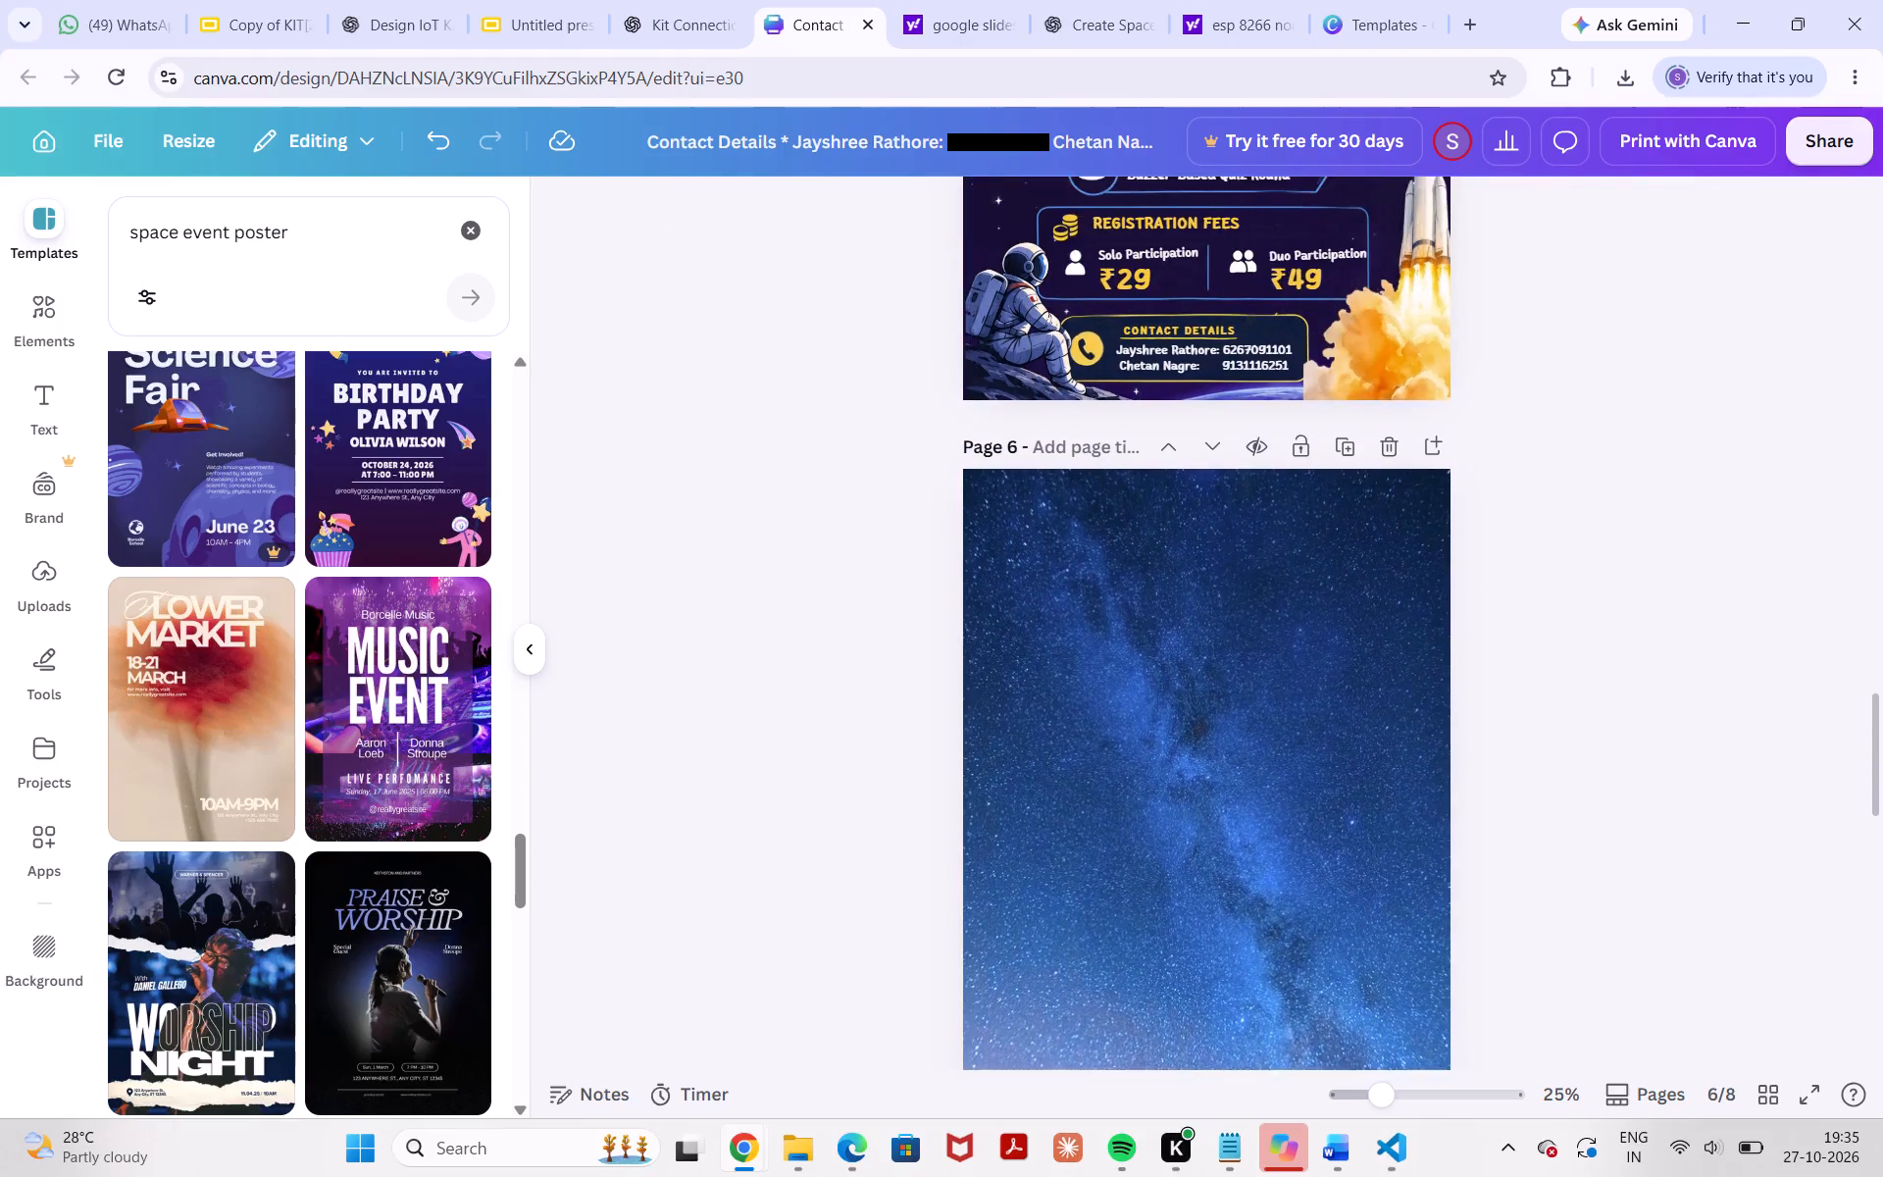
scroll(1225, 380, "up", 12)
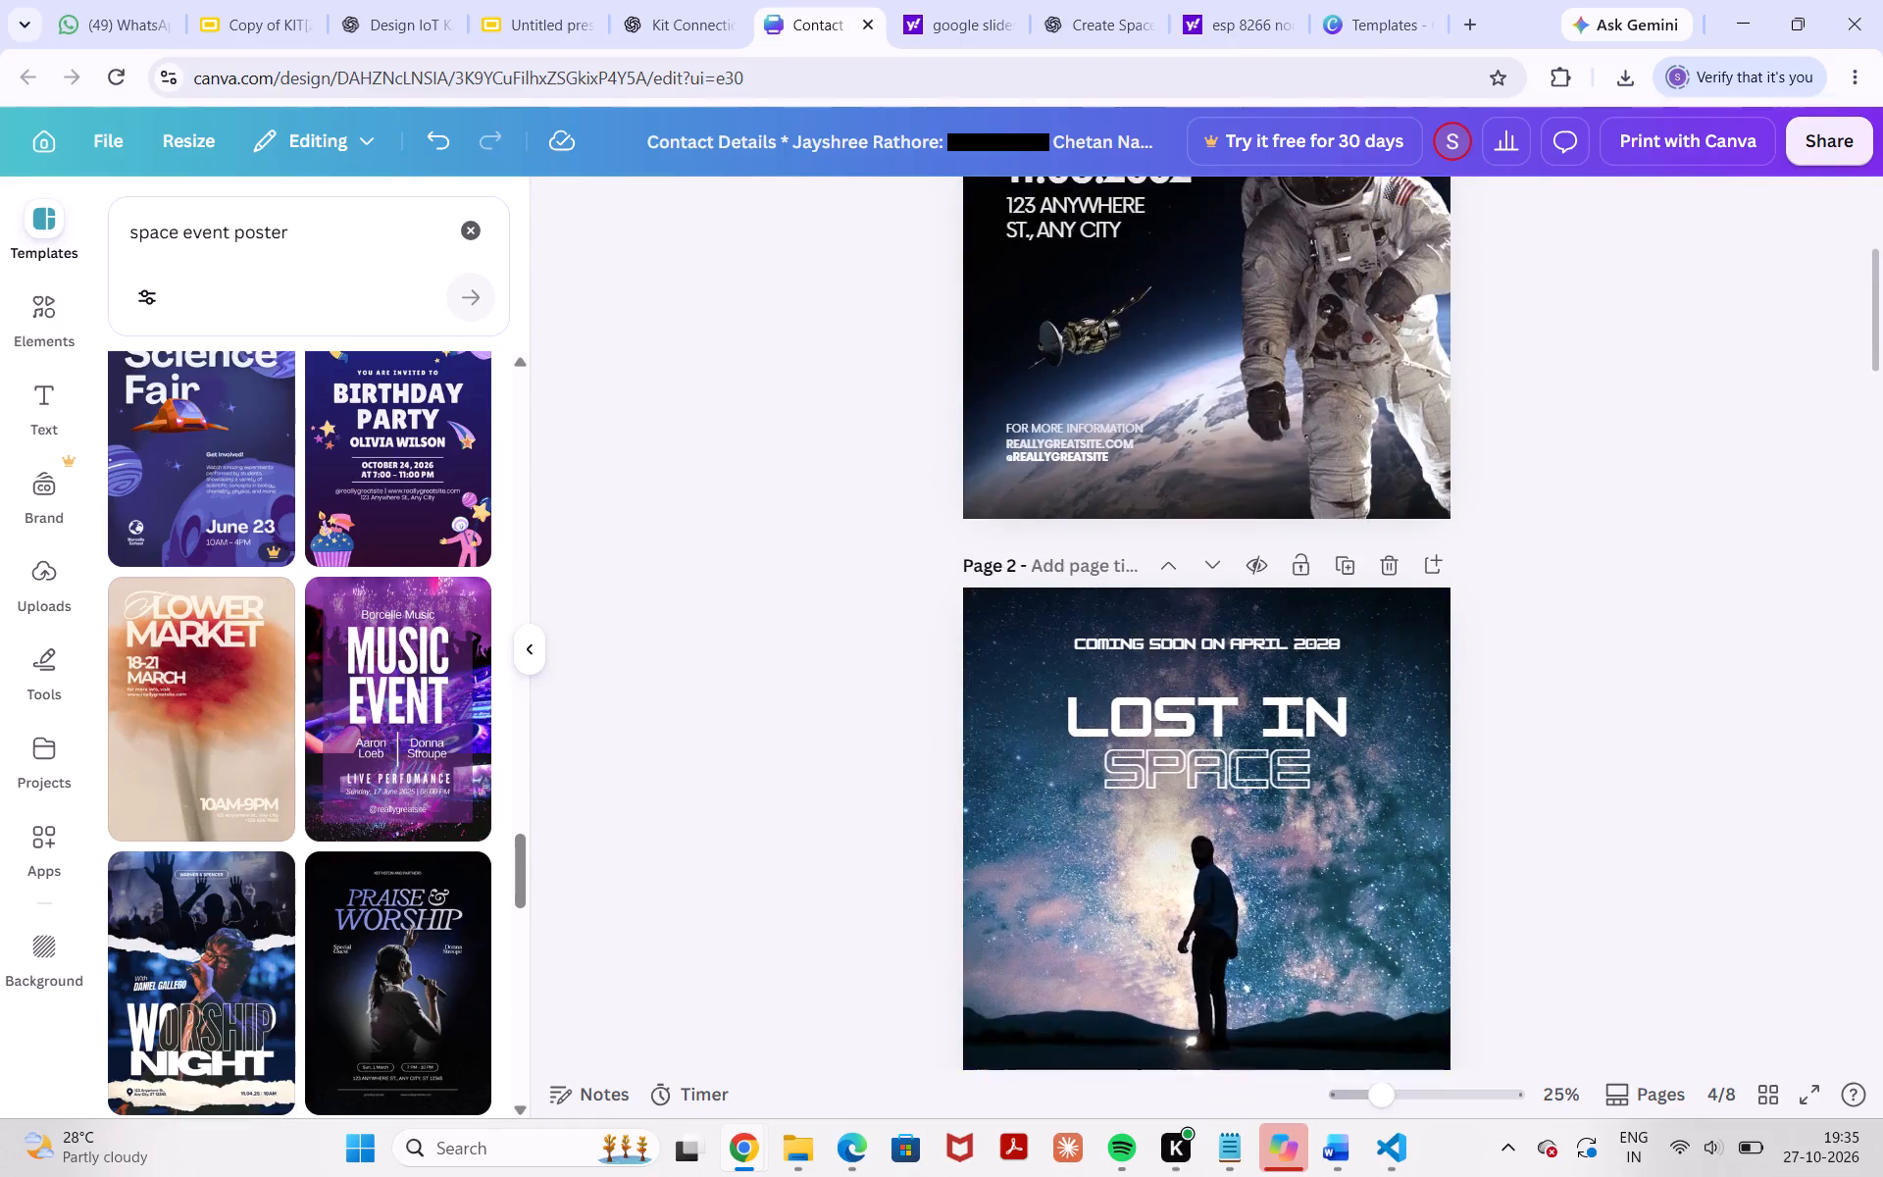
scroll(1225, 380, "down", 2)
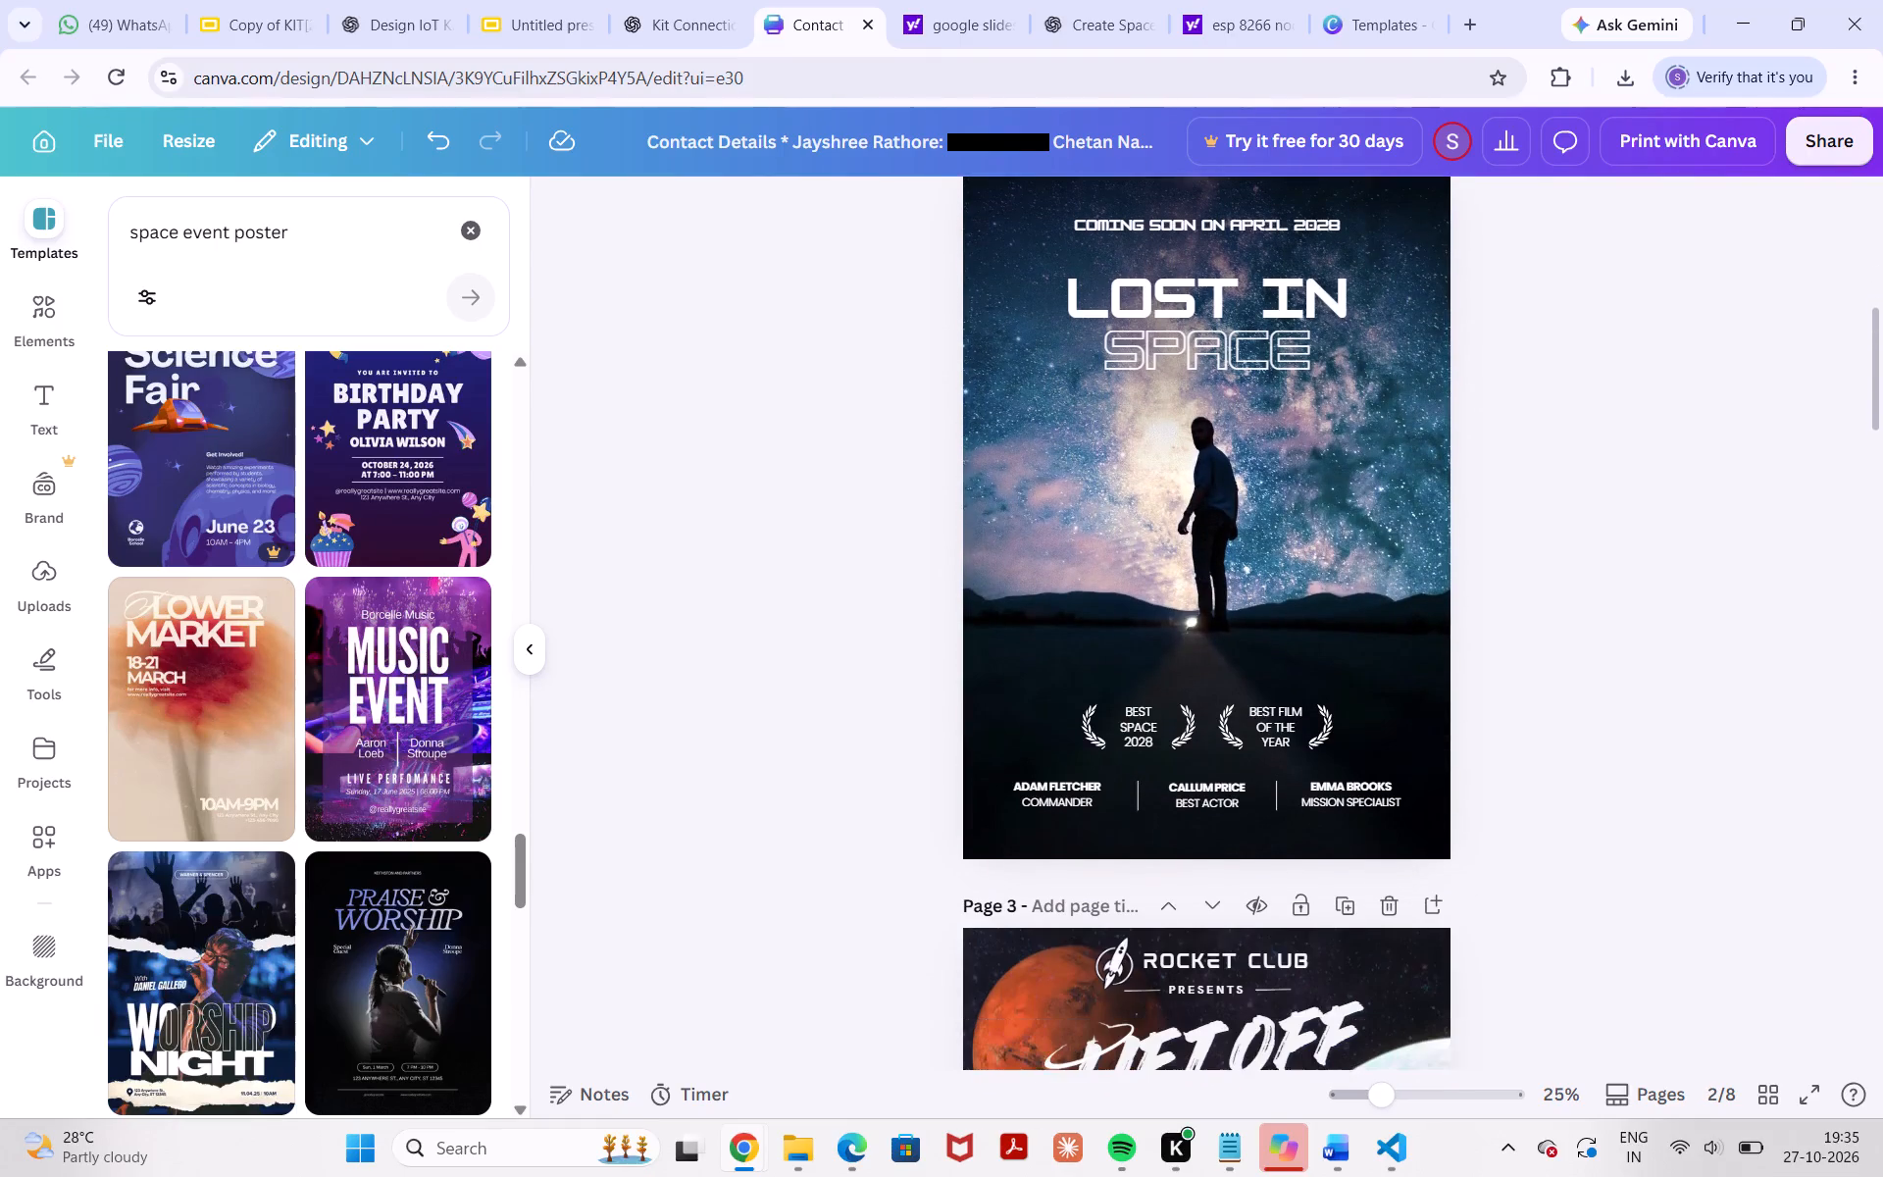
left_click(1228, 523)
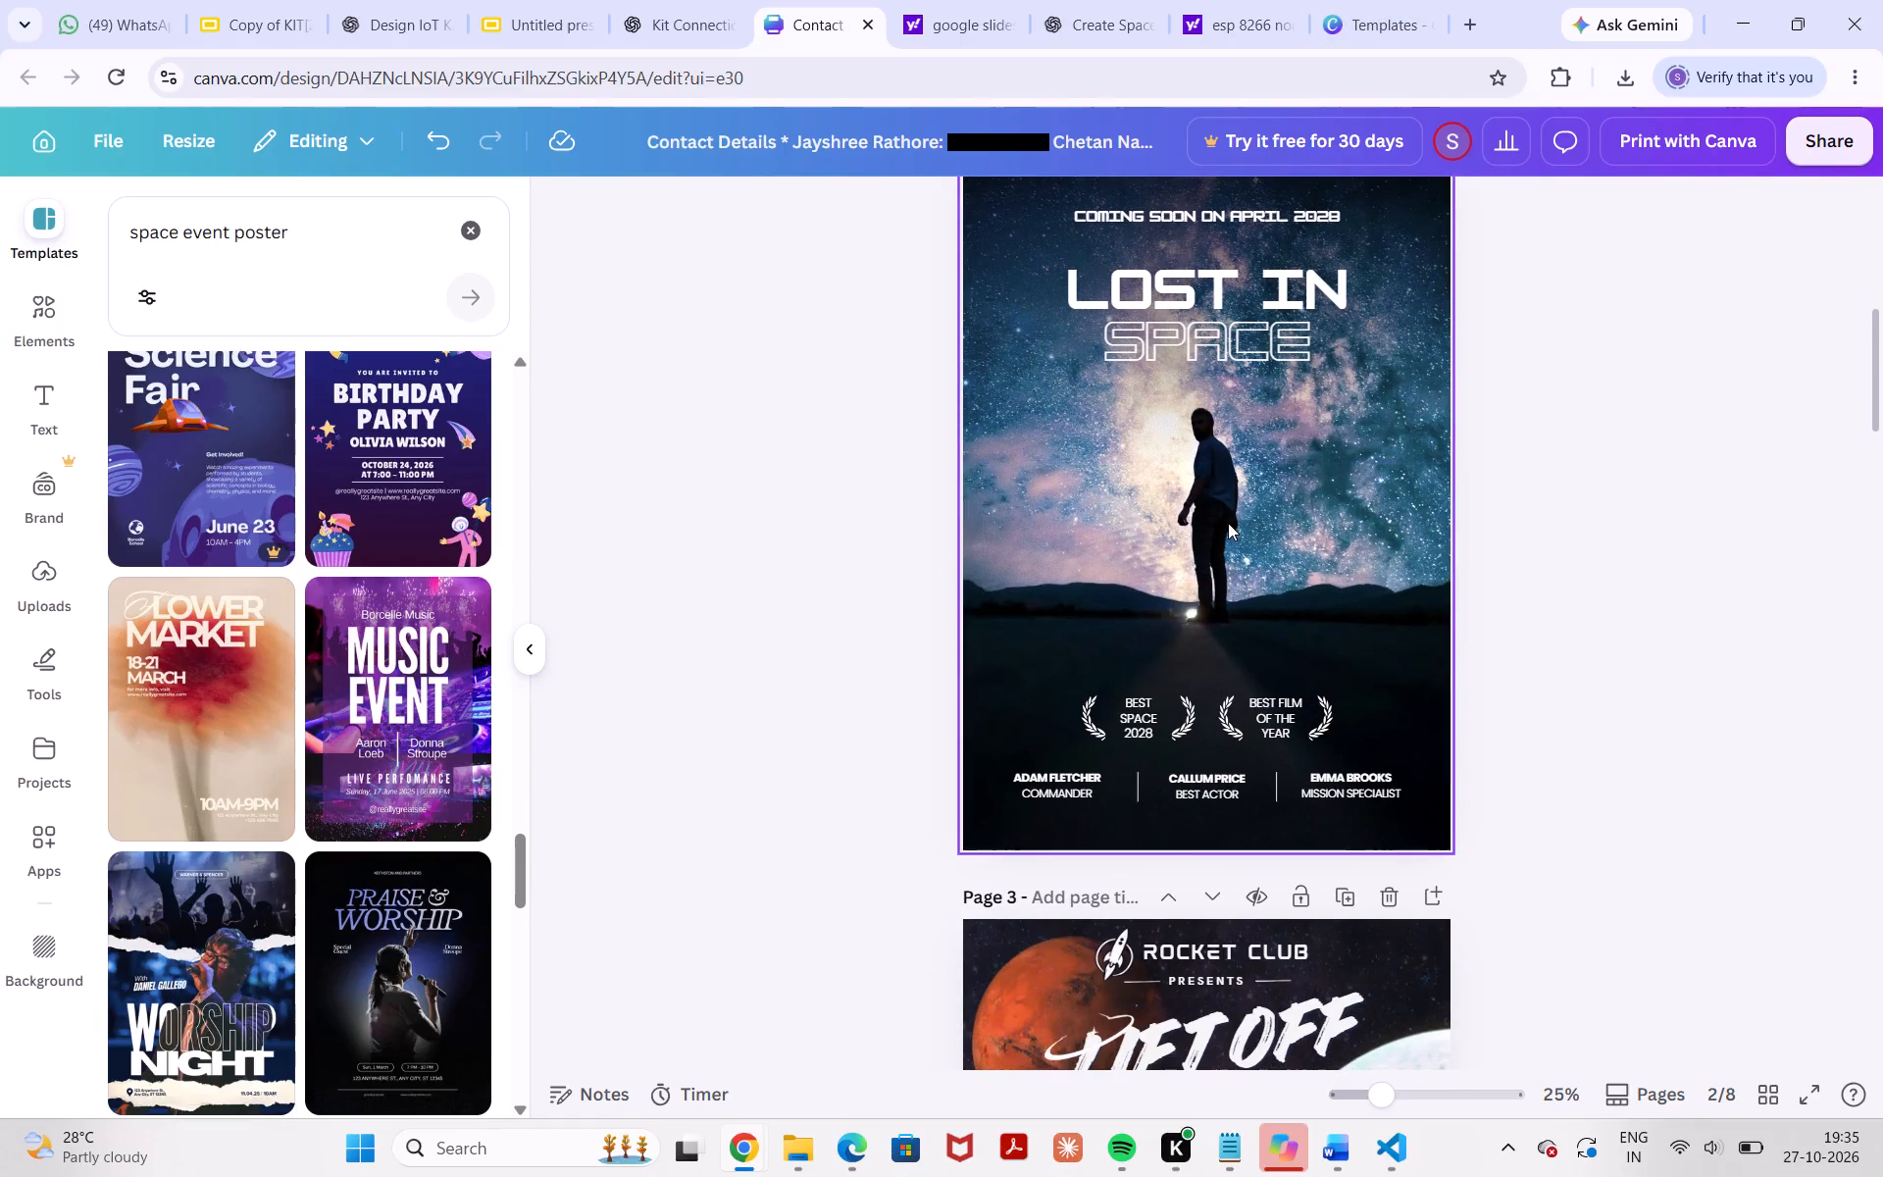
scroll(1228, 523, "up", 2)
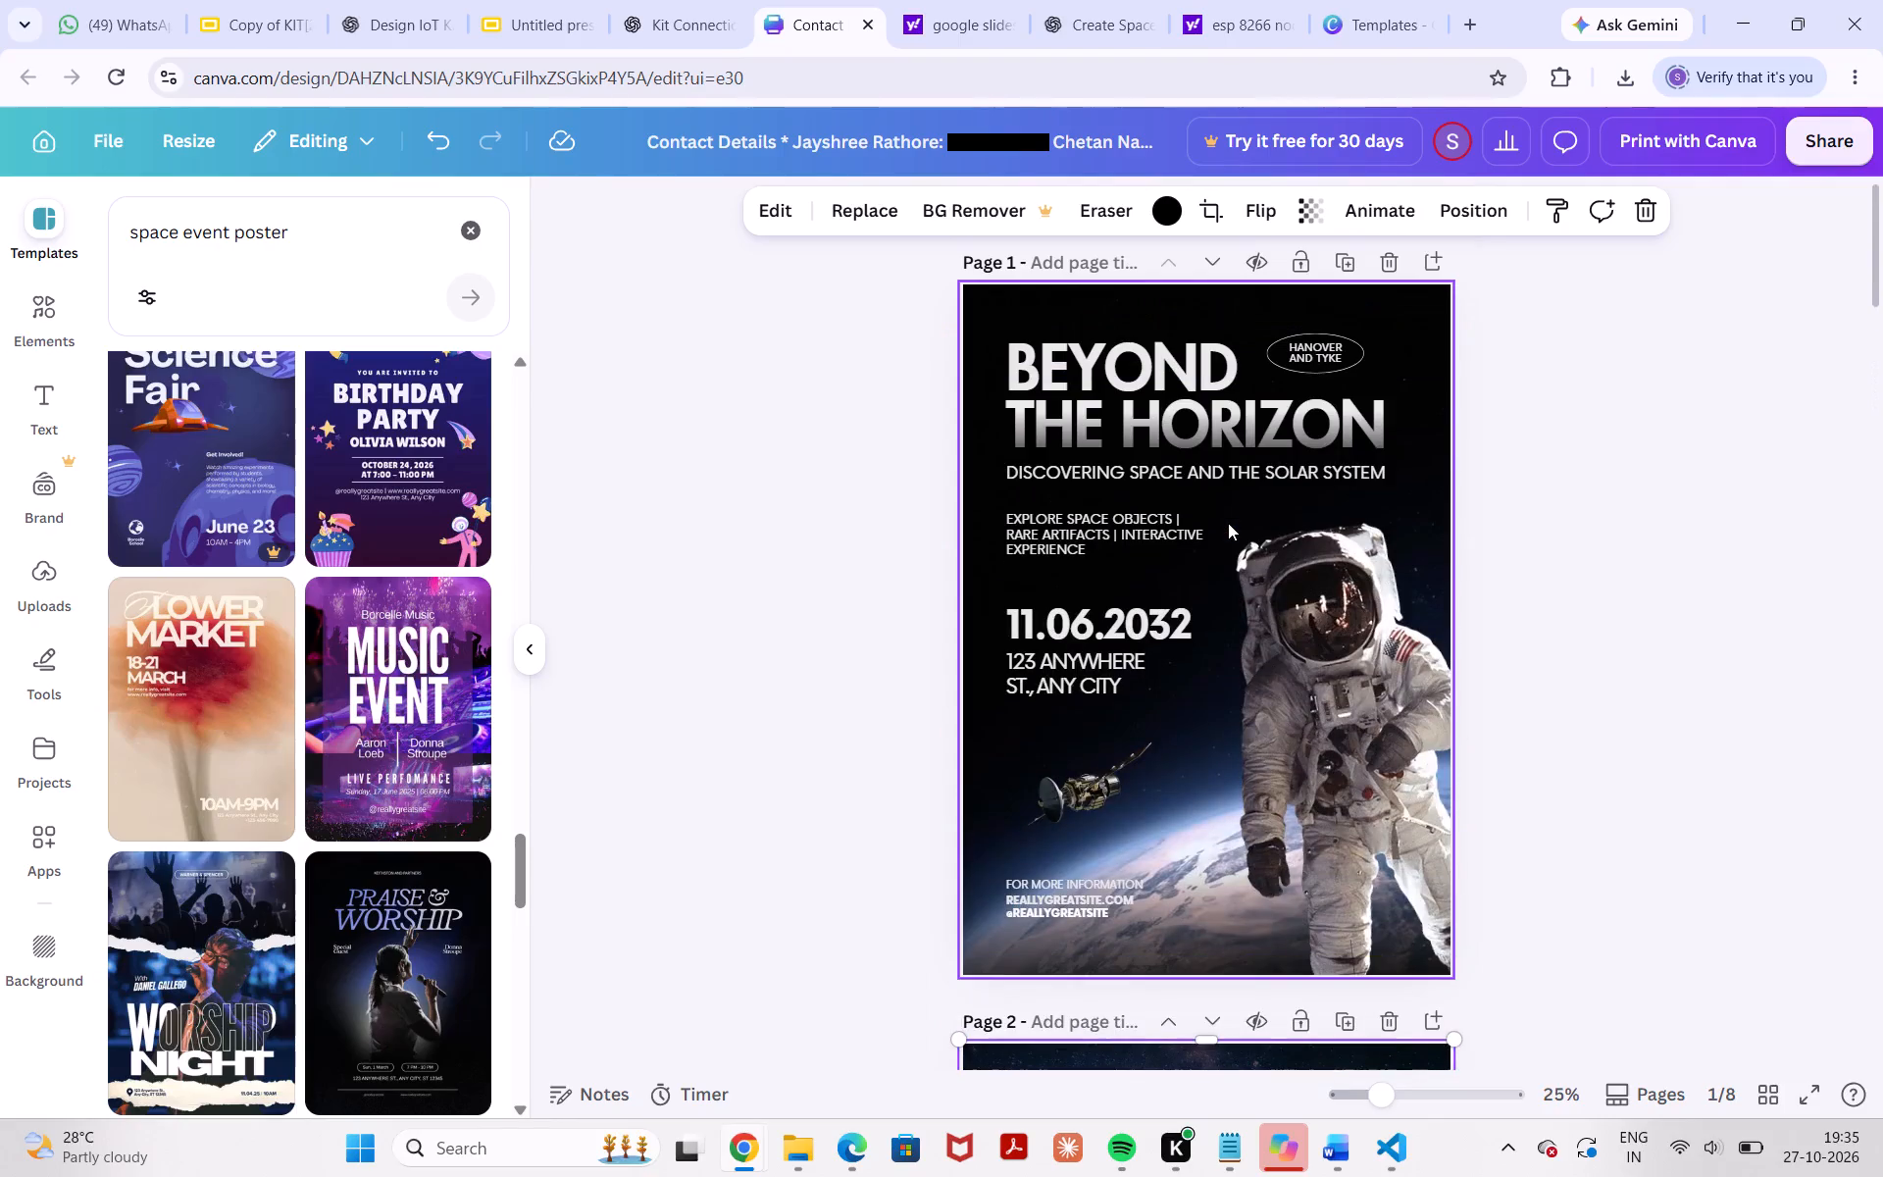
scroll(1228, 523, "up", 1)
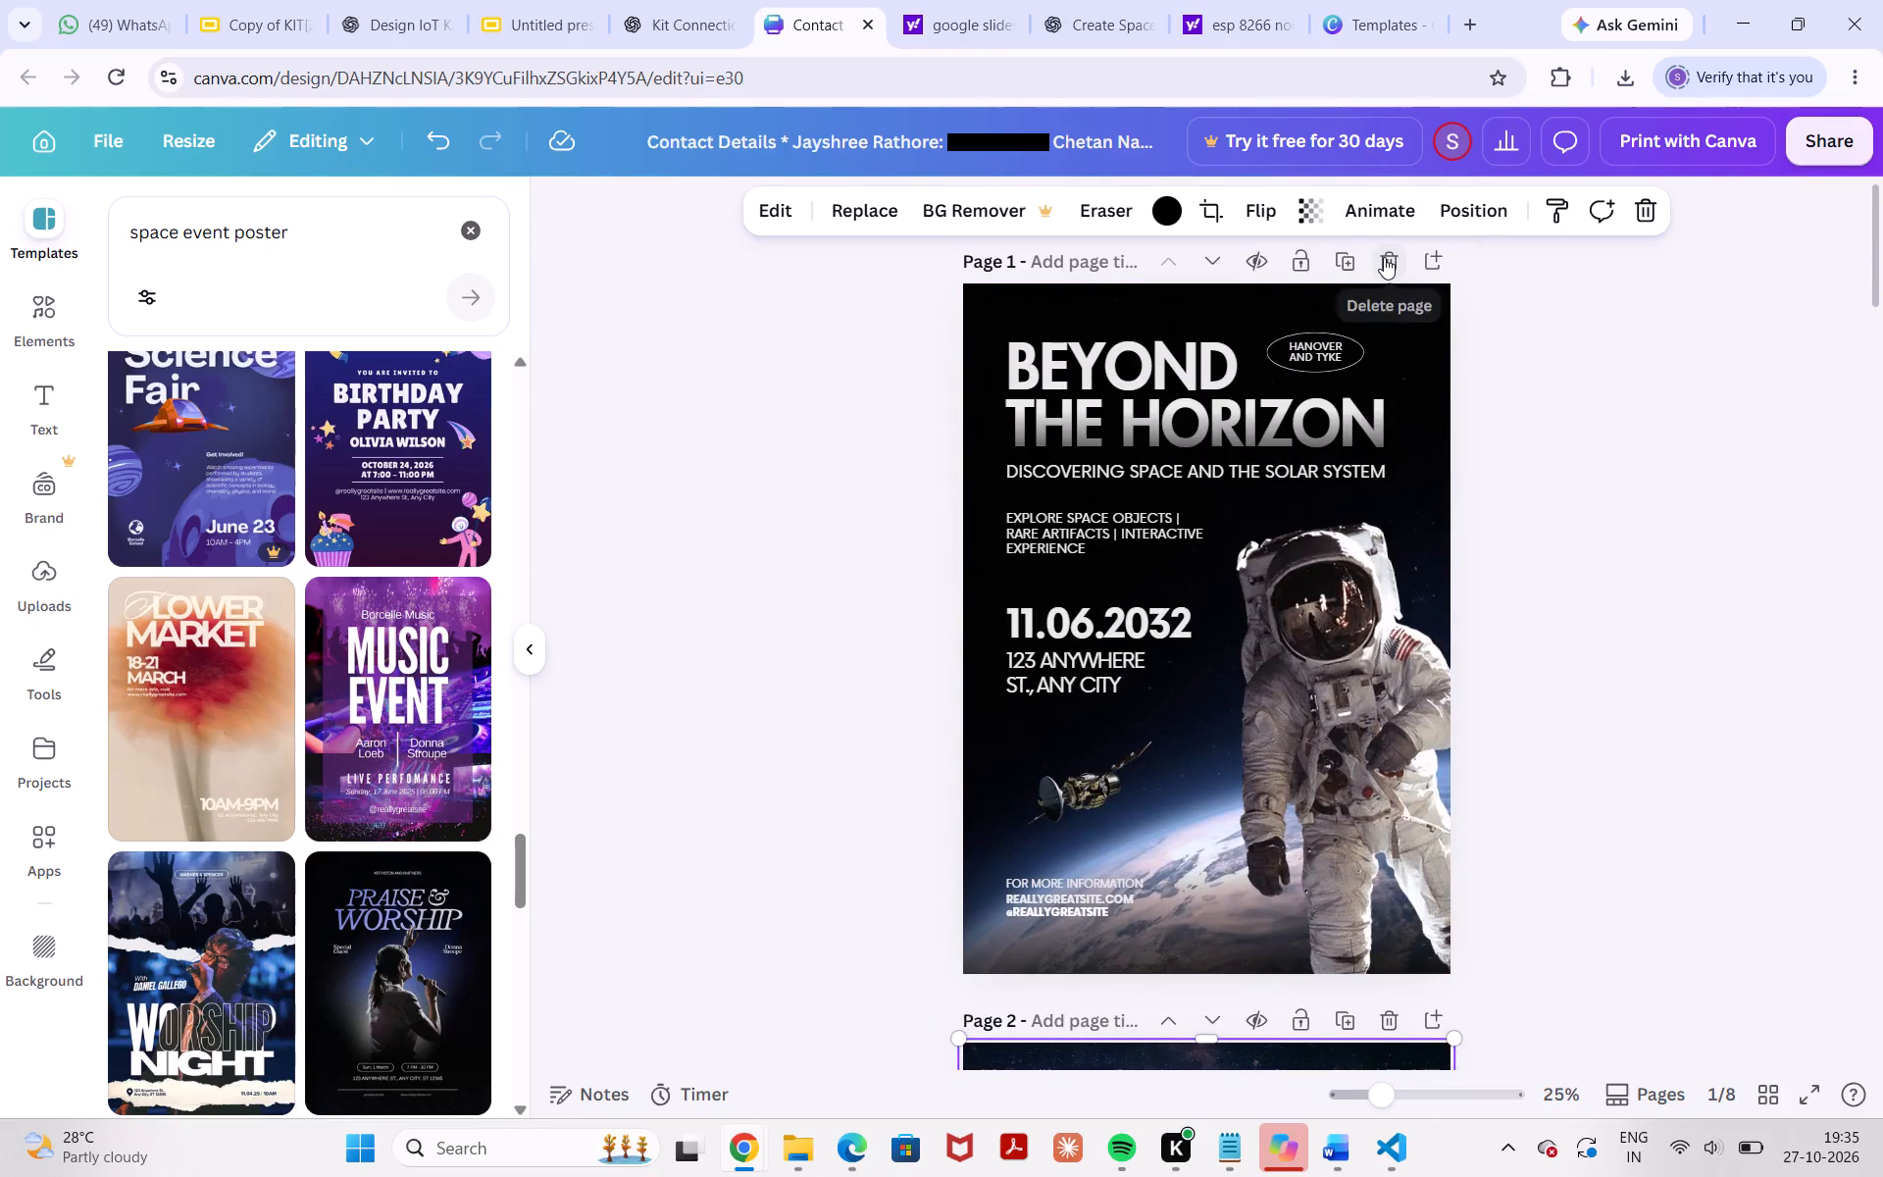
left_click(1384, 257)
left_click(1384, 257)
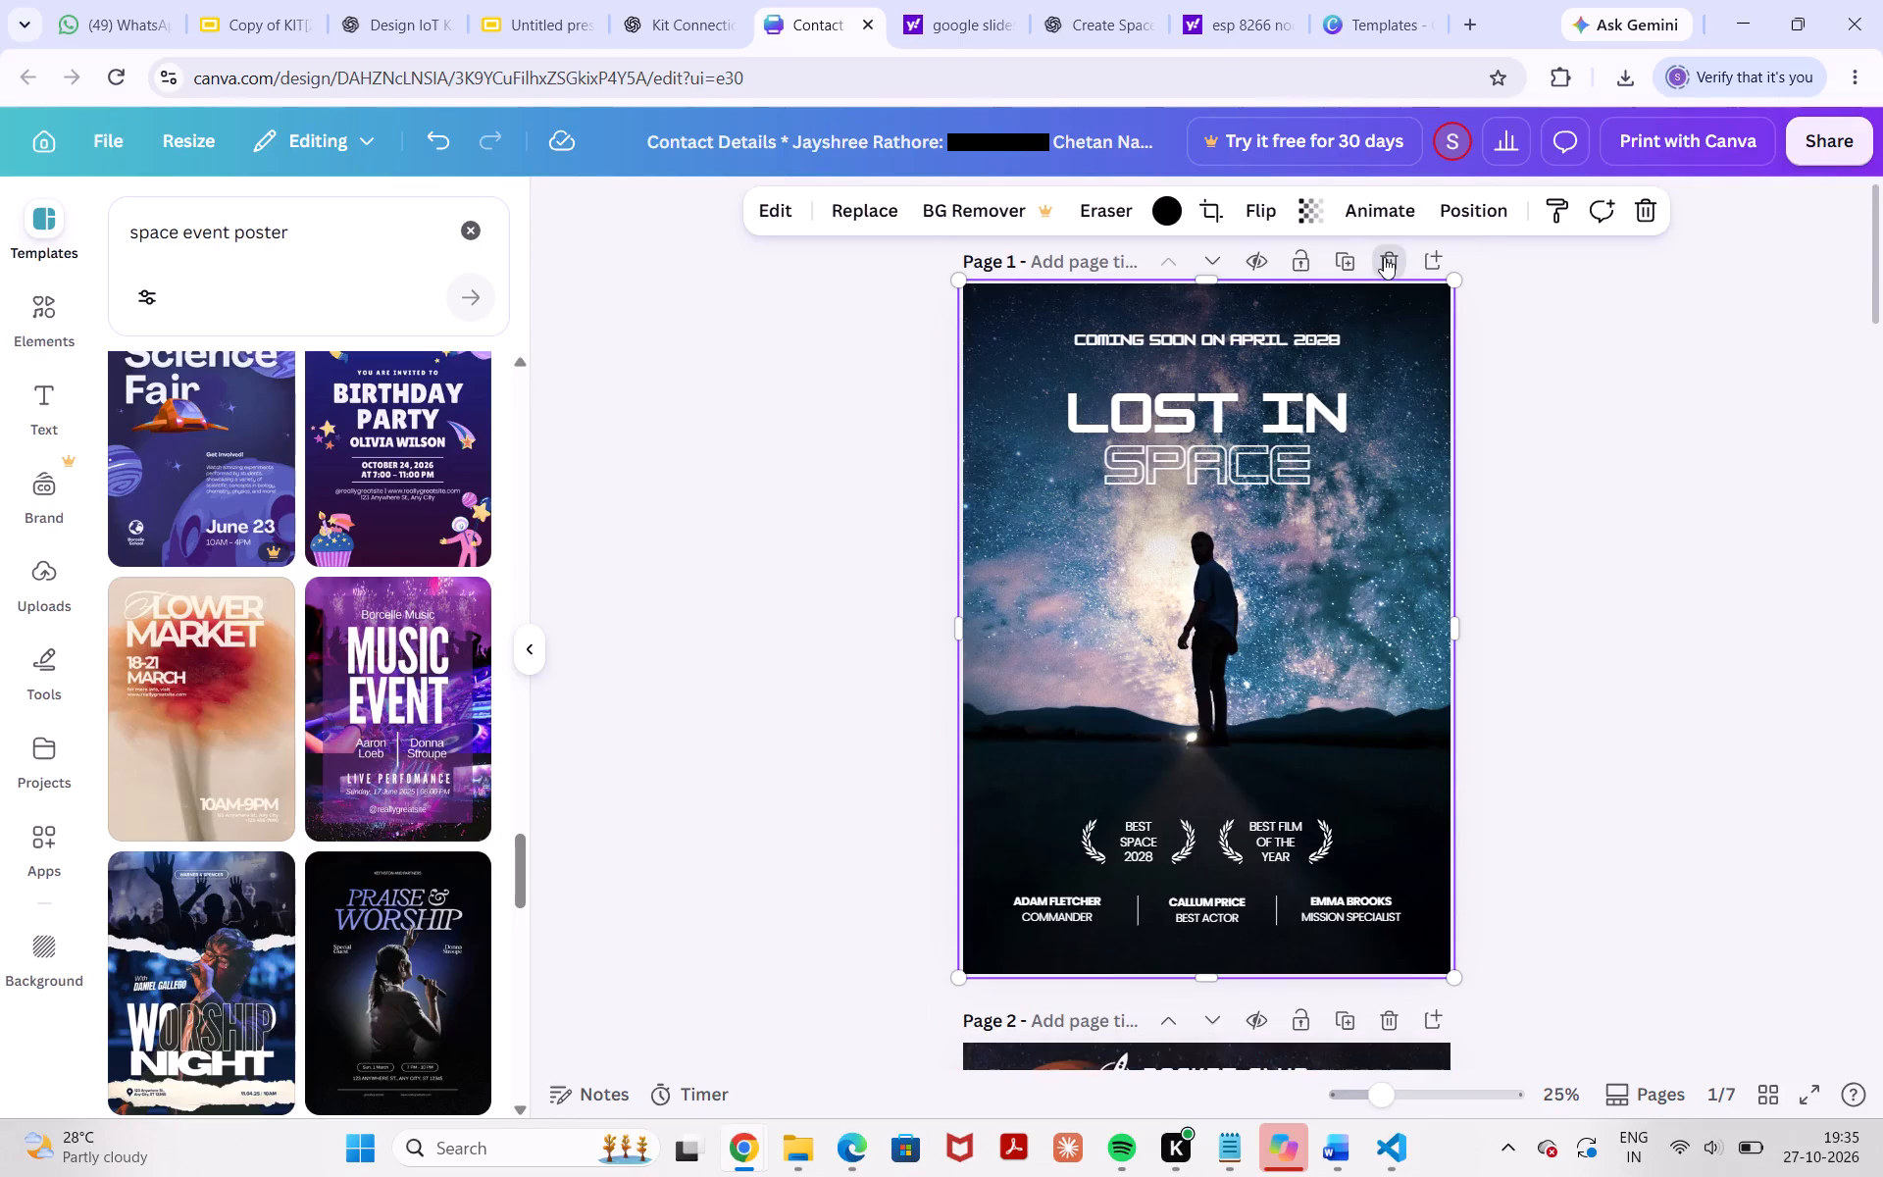
Group all the "Lift Off 2K26" text, date, rounds, fees and contact elements on page 1 and copy the group.
left_click(1221, 420)
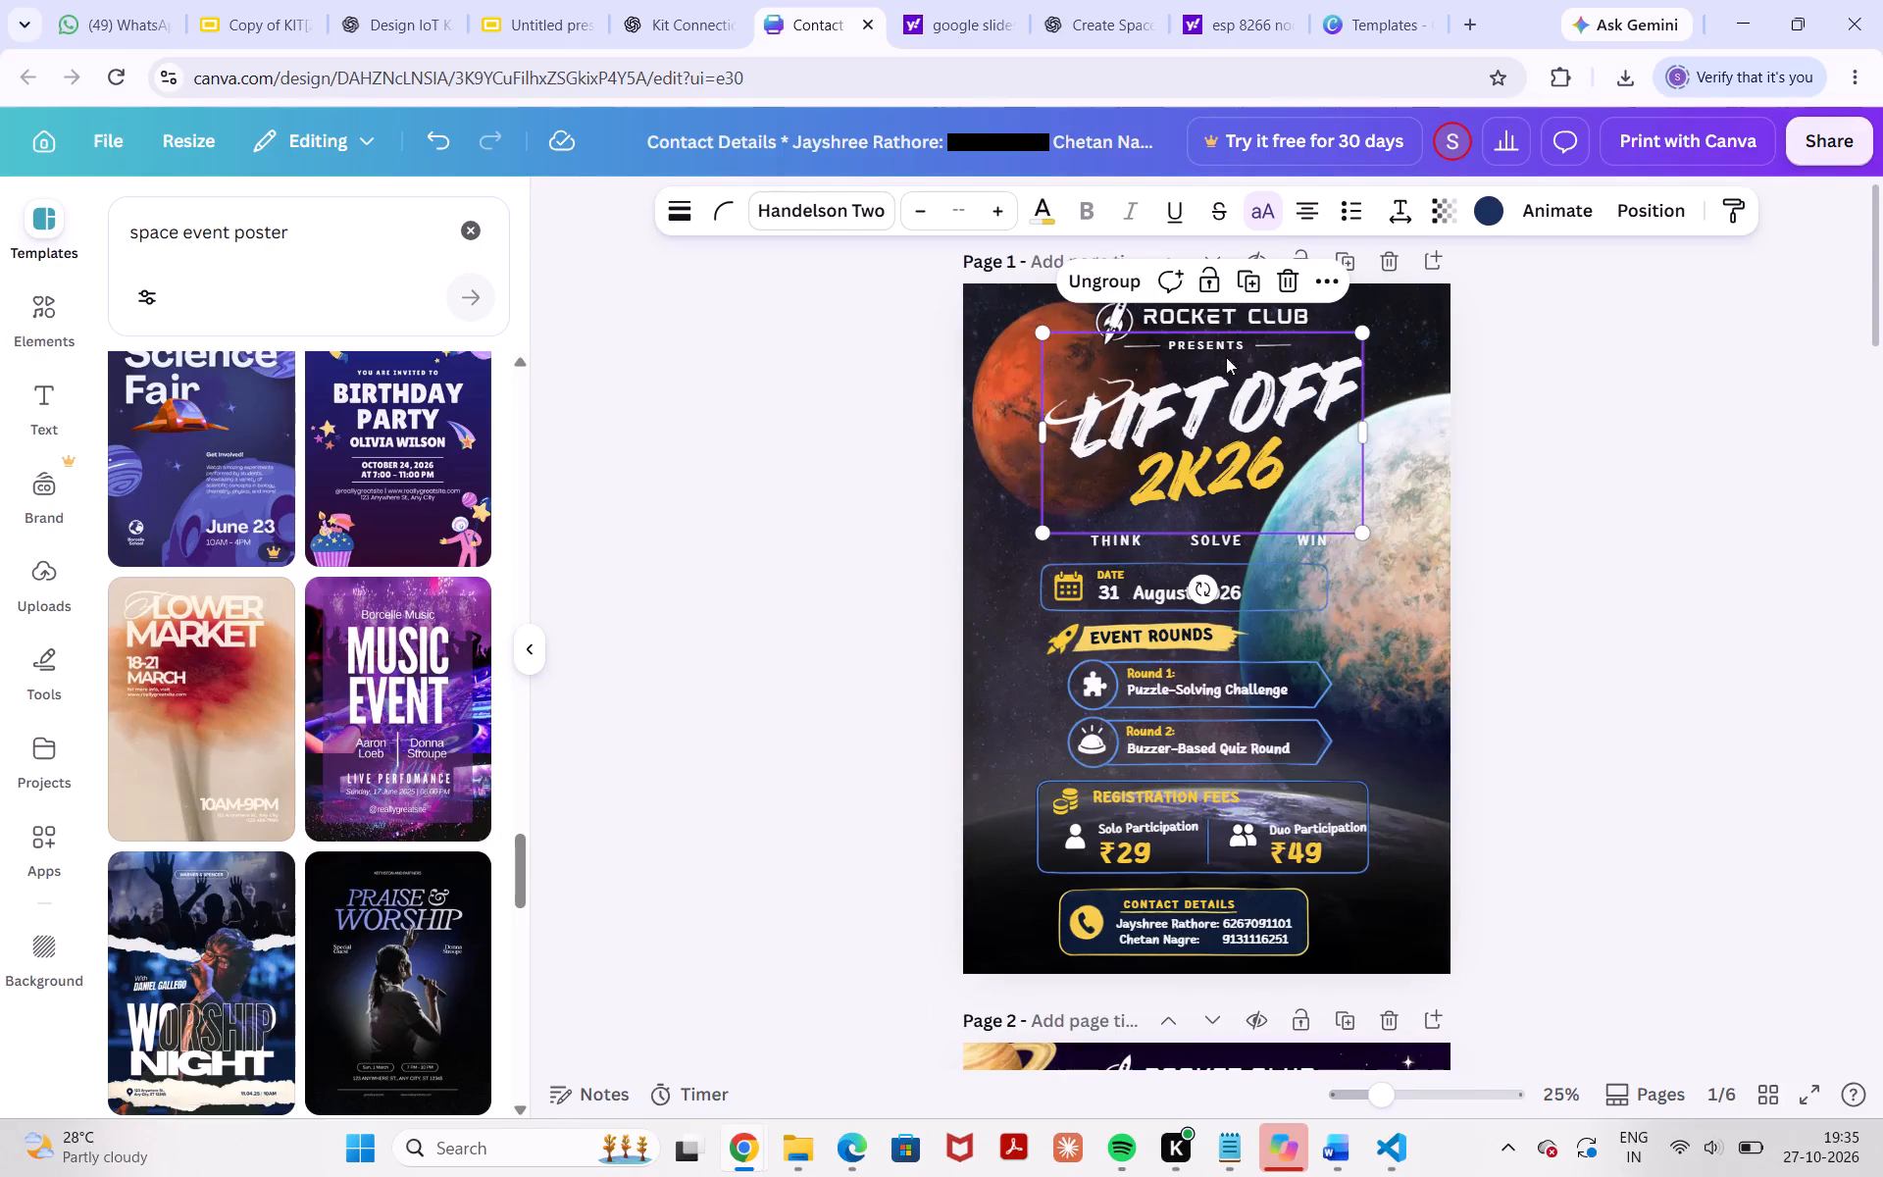
left_click(1310, 321)
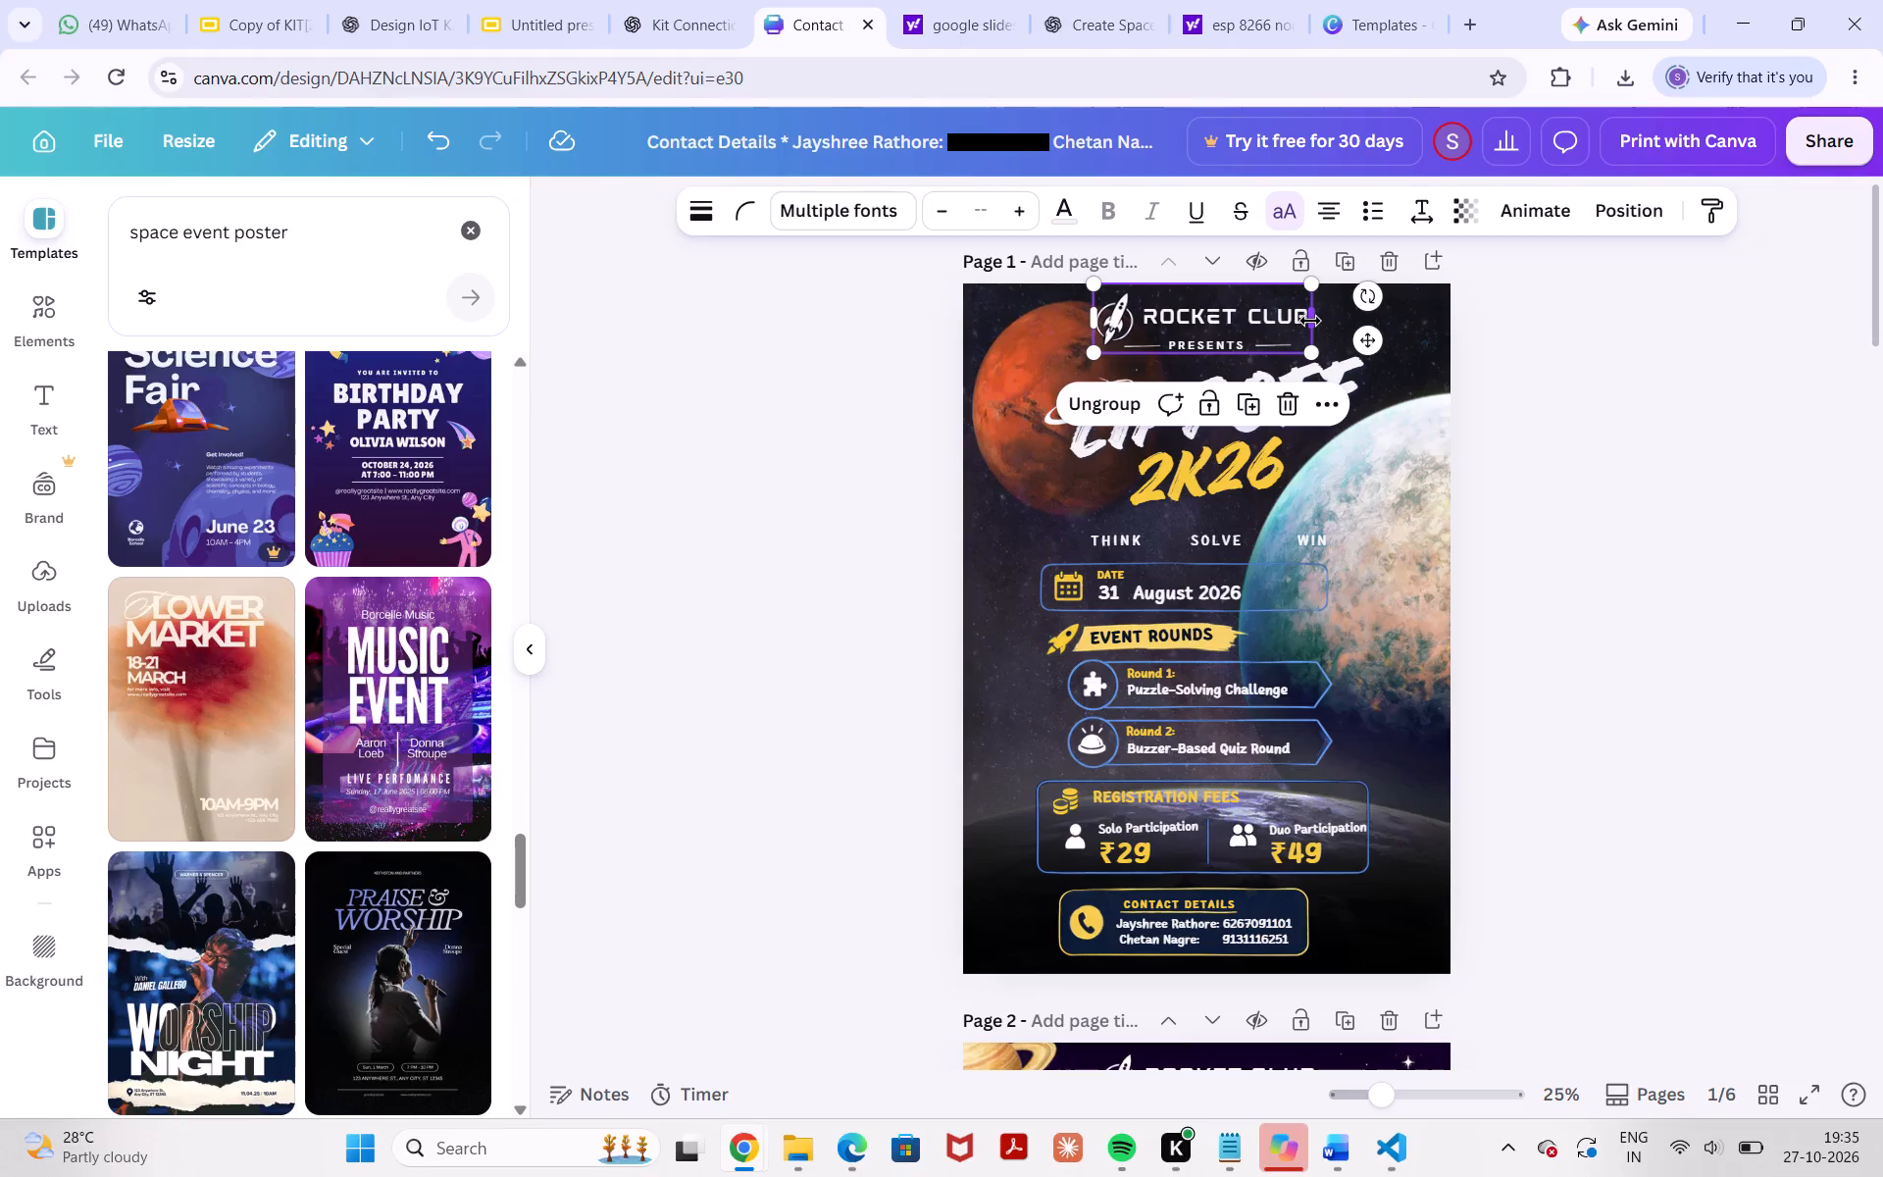
left_click(1286, 443, "shift")
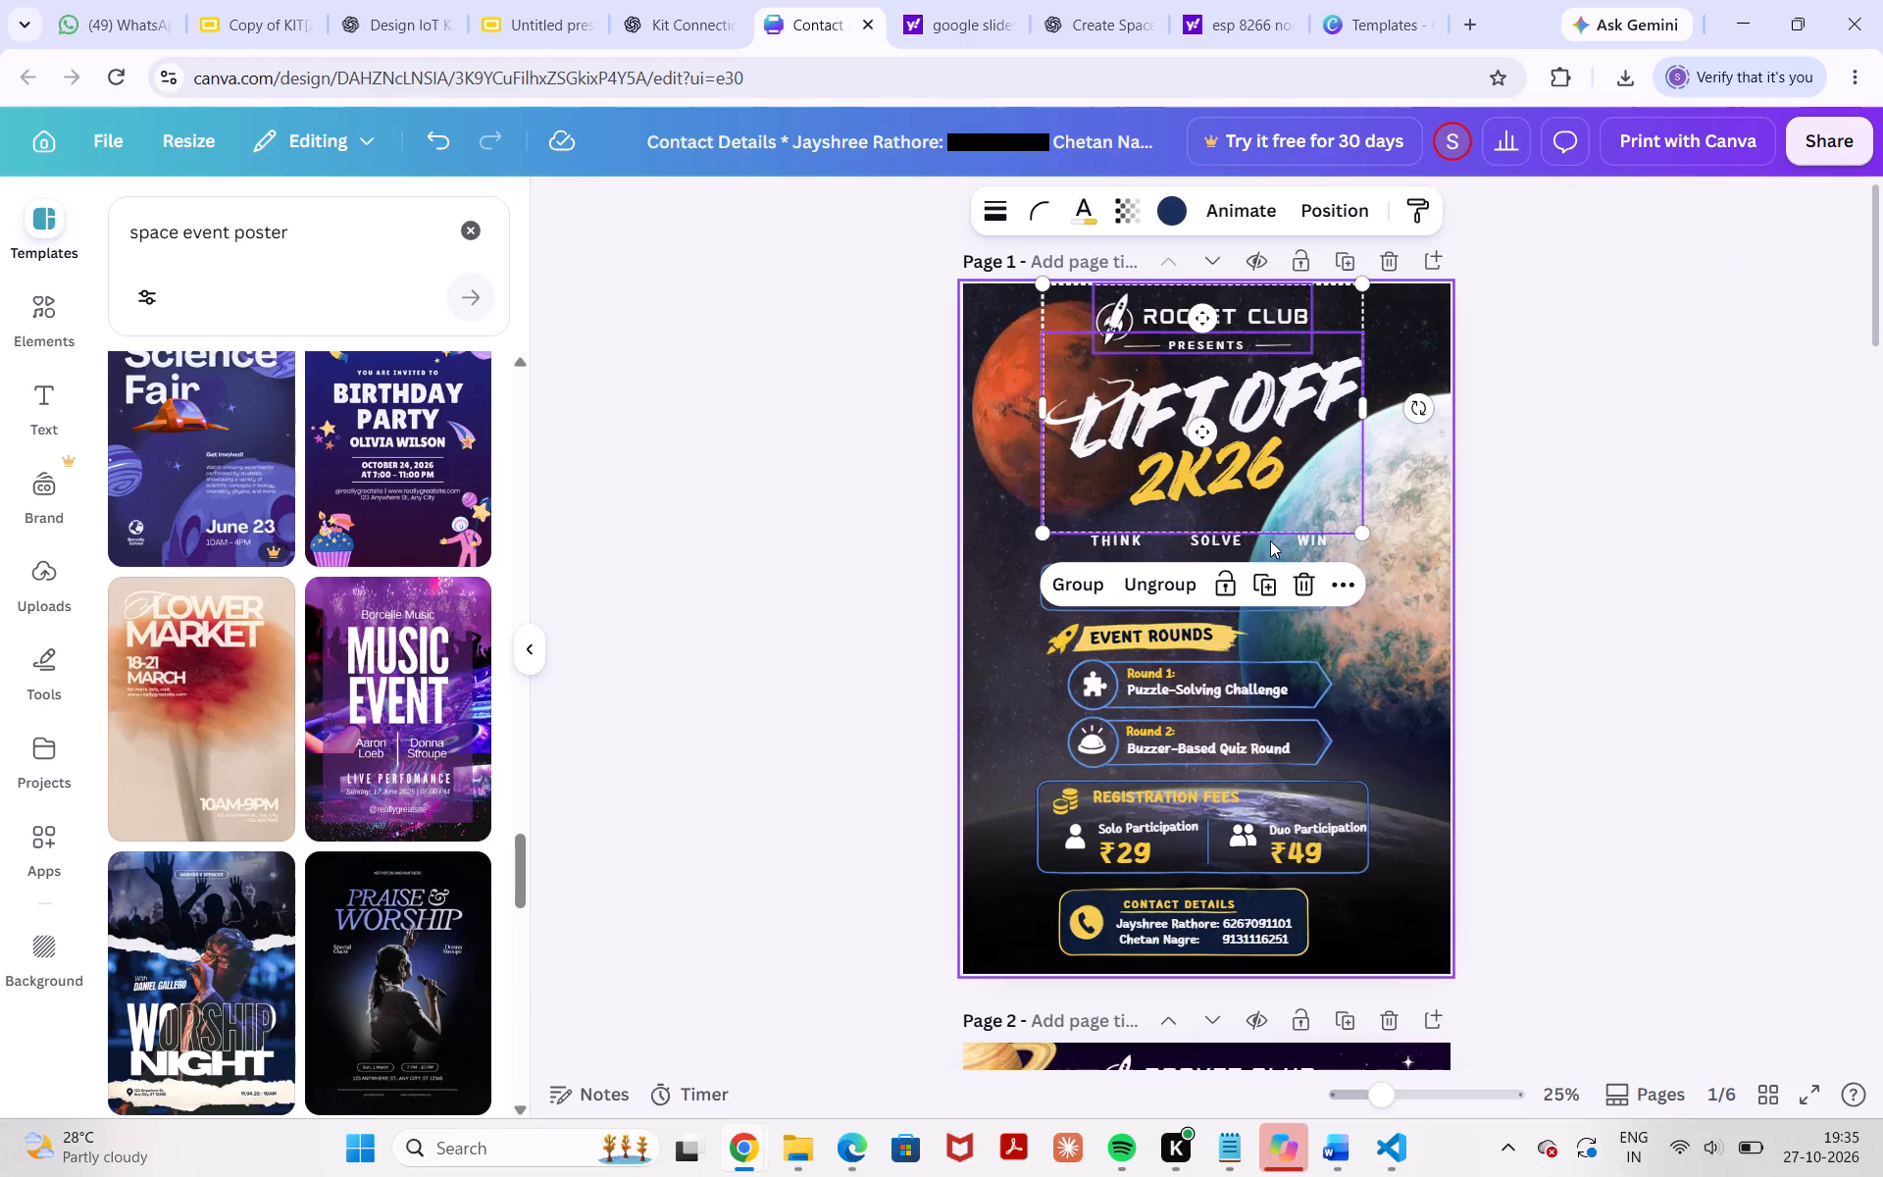
left_click(1307, 542, "shift")
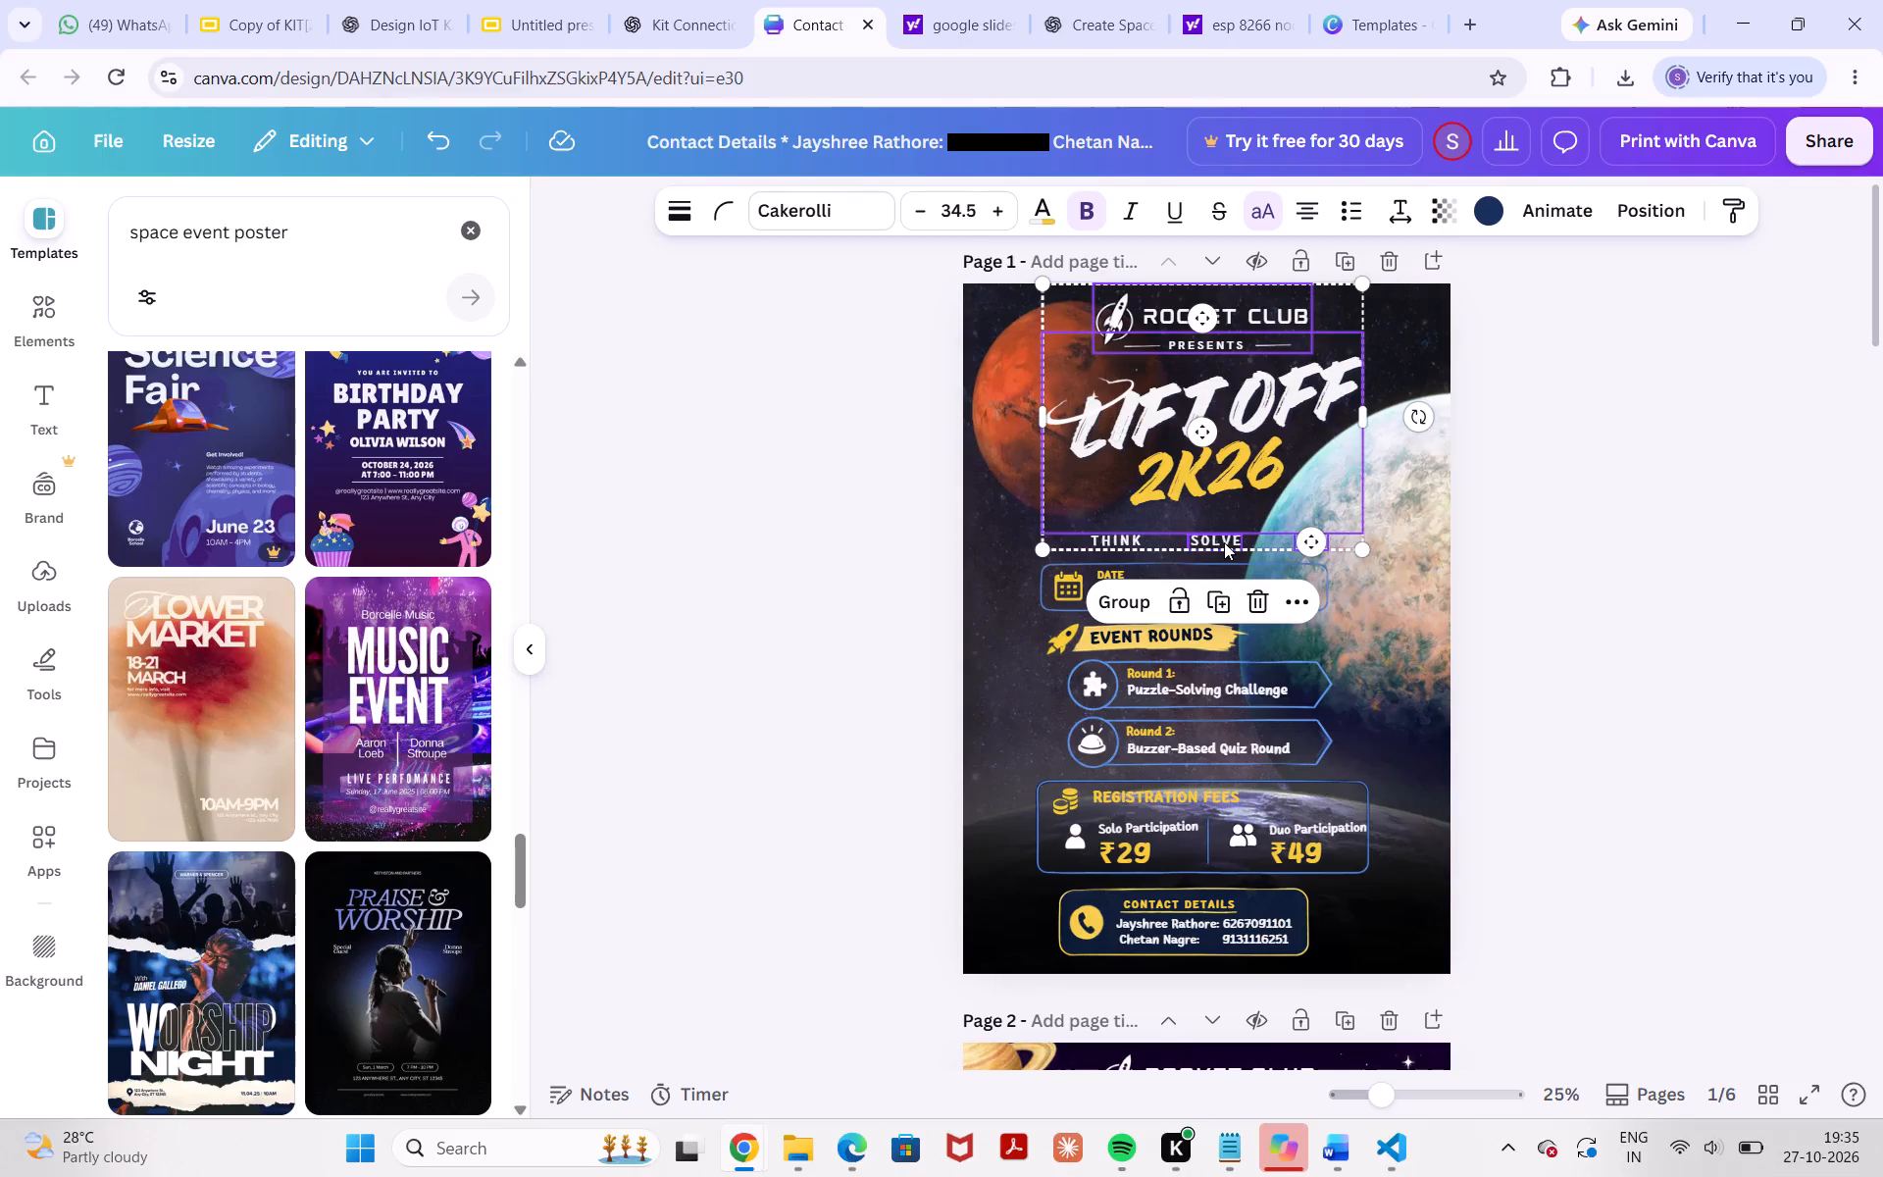
left_click(1224, 542, "shift")
left_click(1132, 538, "shift")
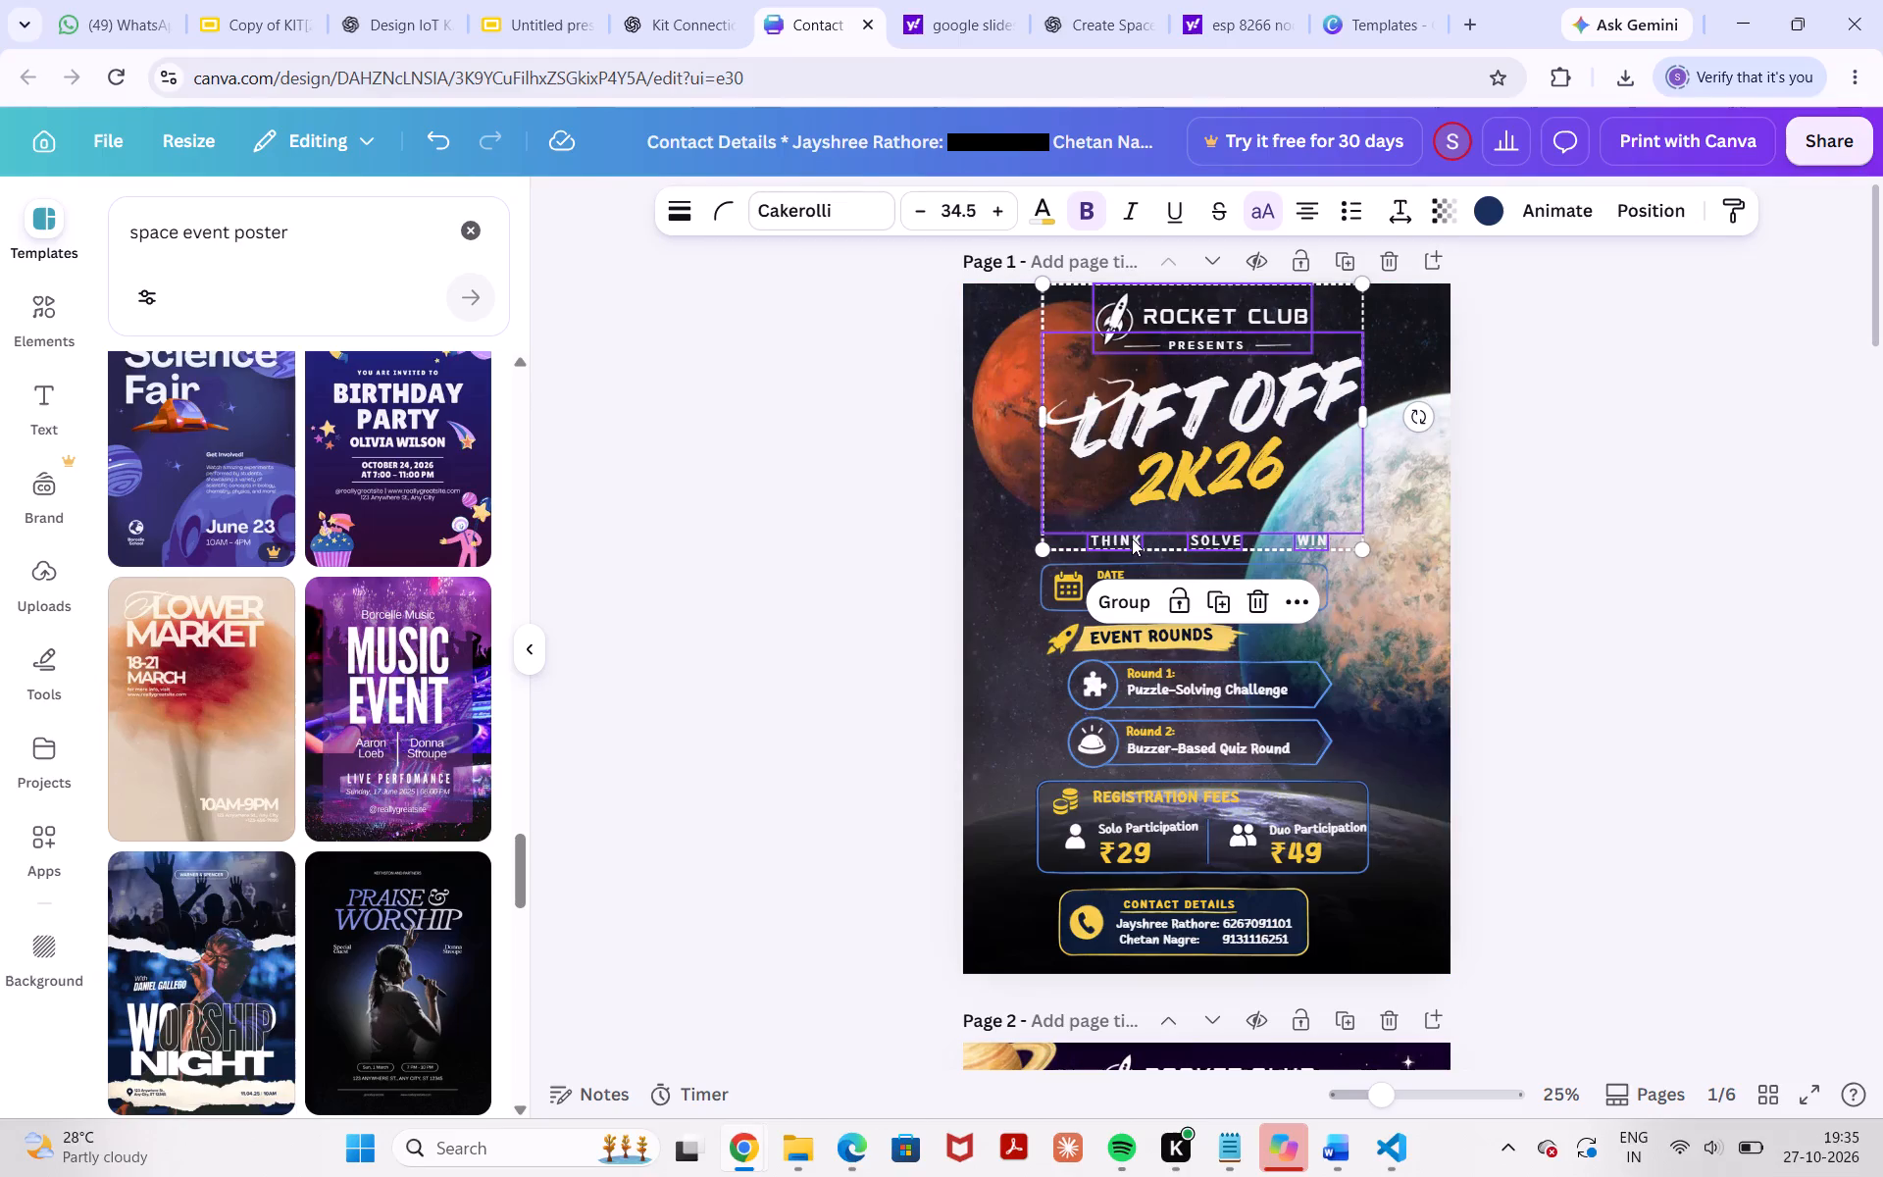
left_click(1136, 578, "shift")
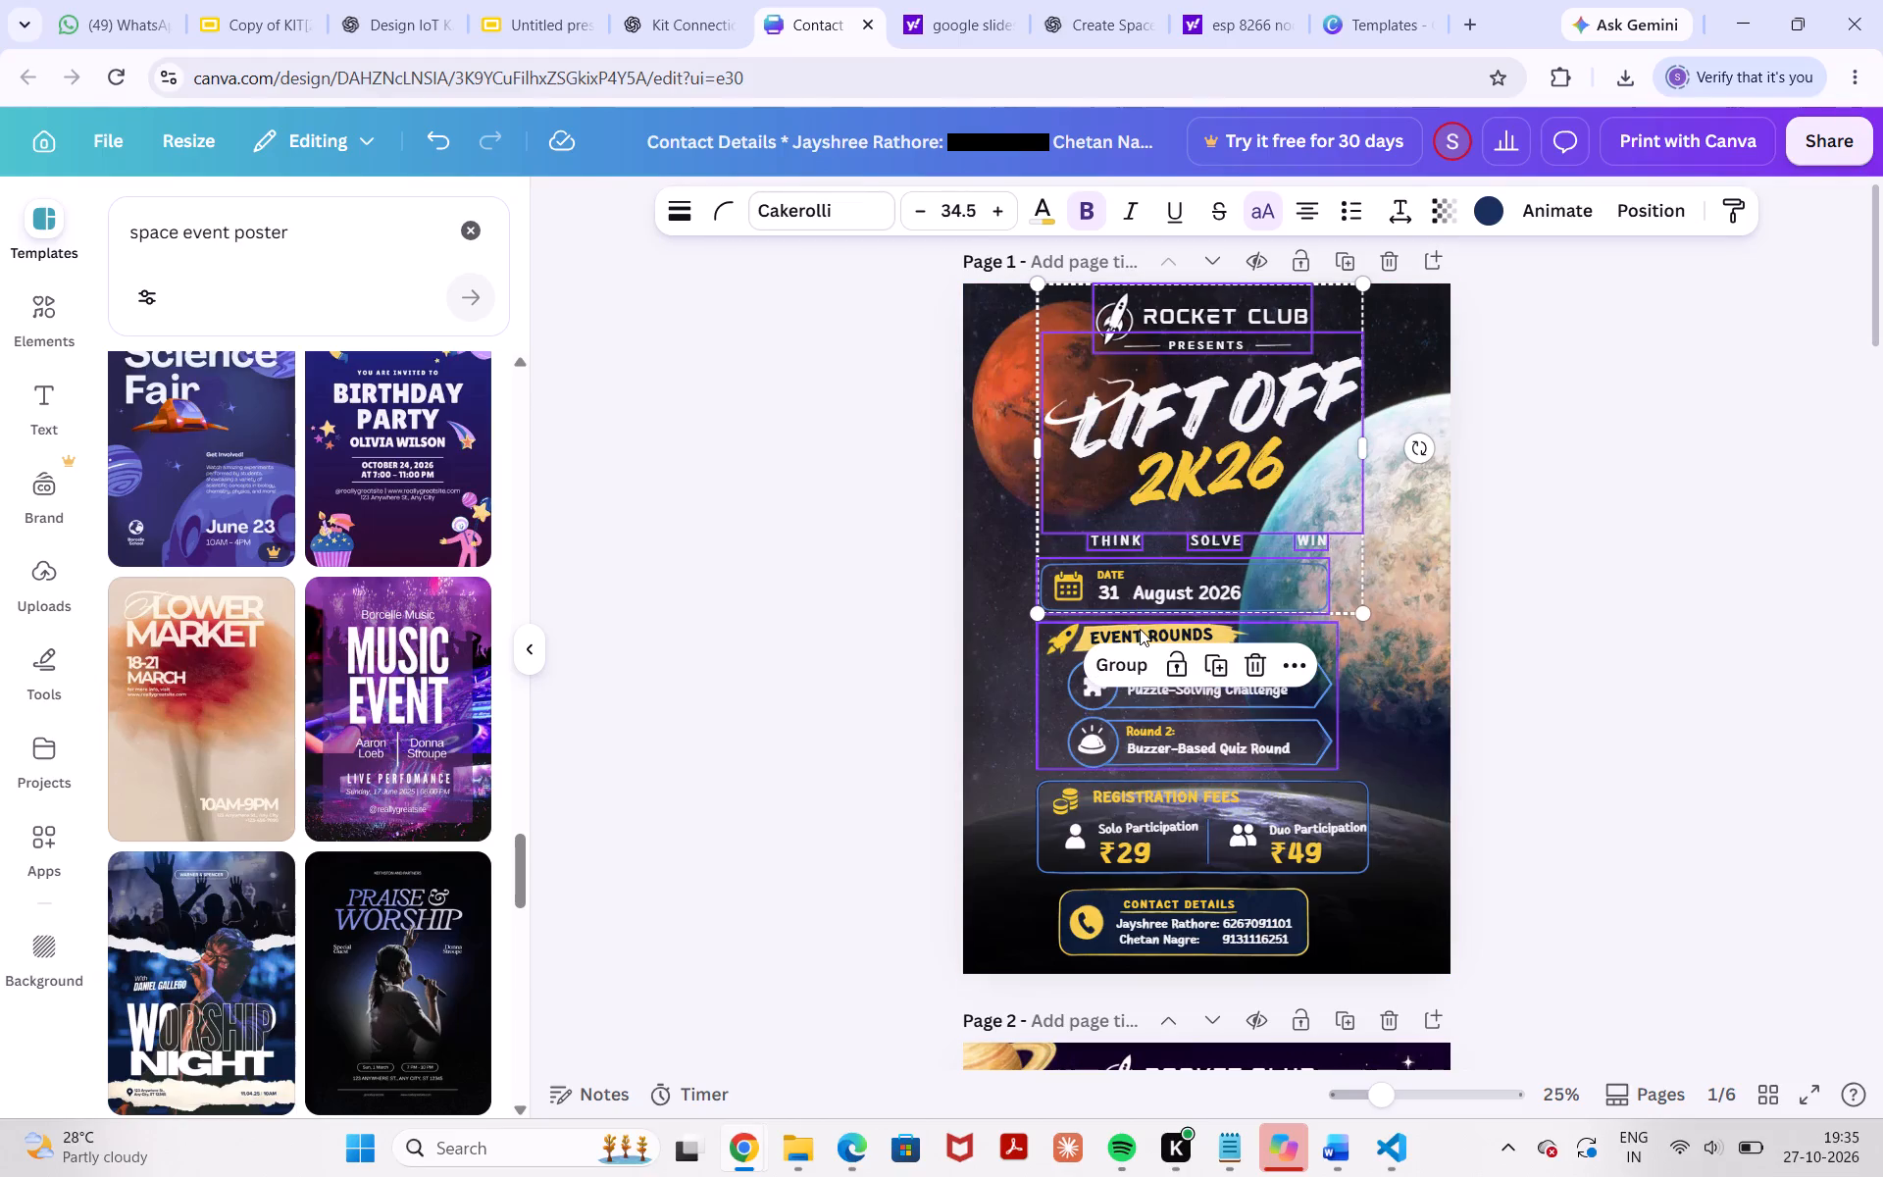
left_click(1140, 629, "shift")
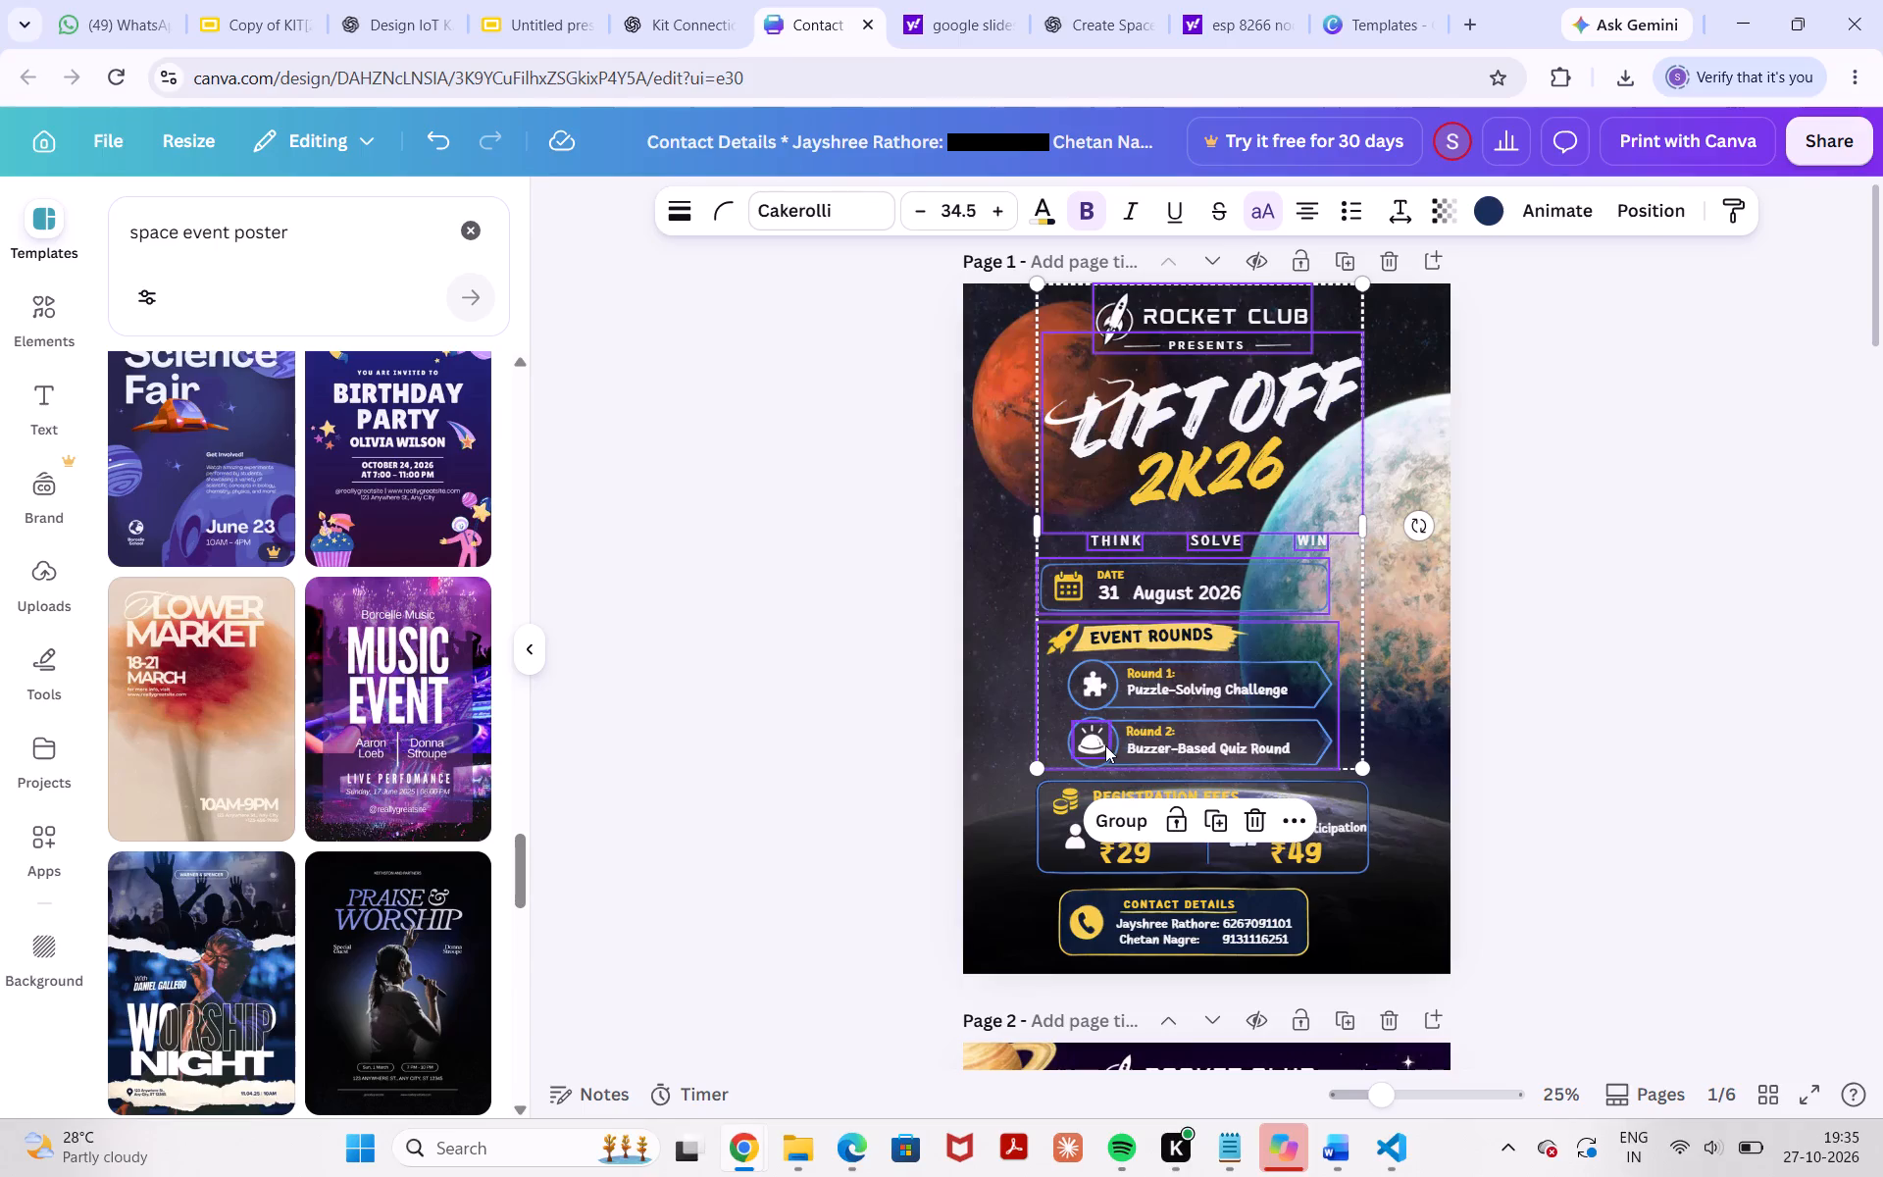
left_click(1142, 728, "shift")
left_click(1094, 747, "shift")
left_click(1080, 811, "shift")
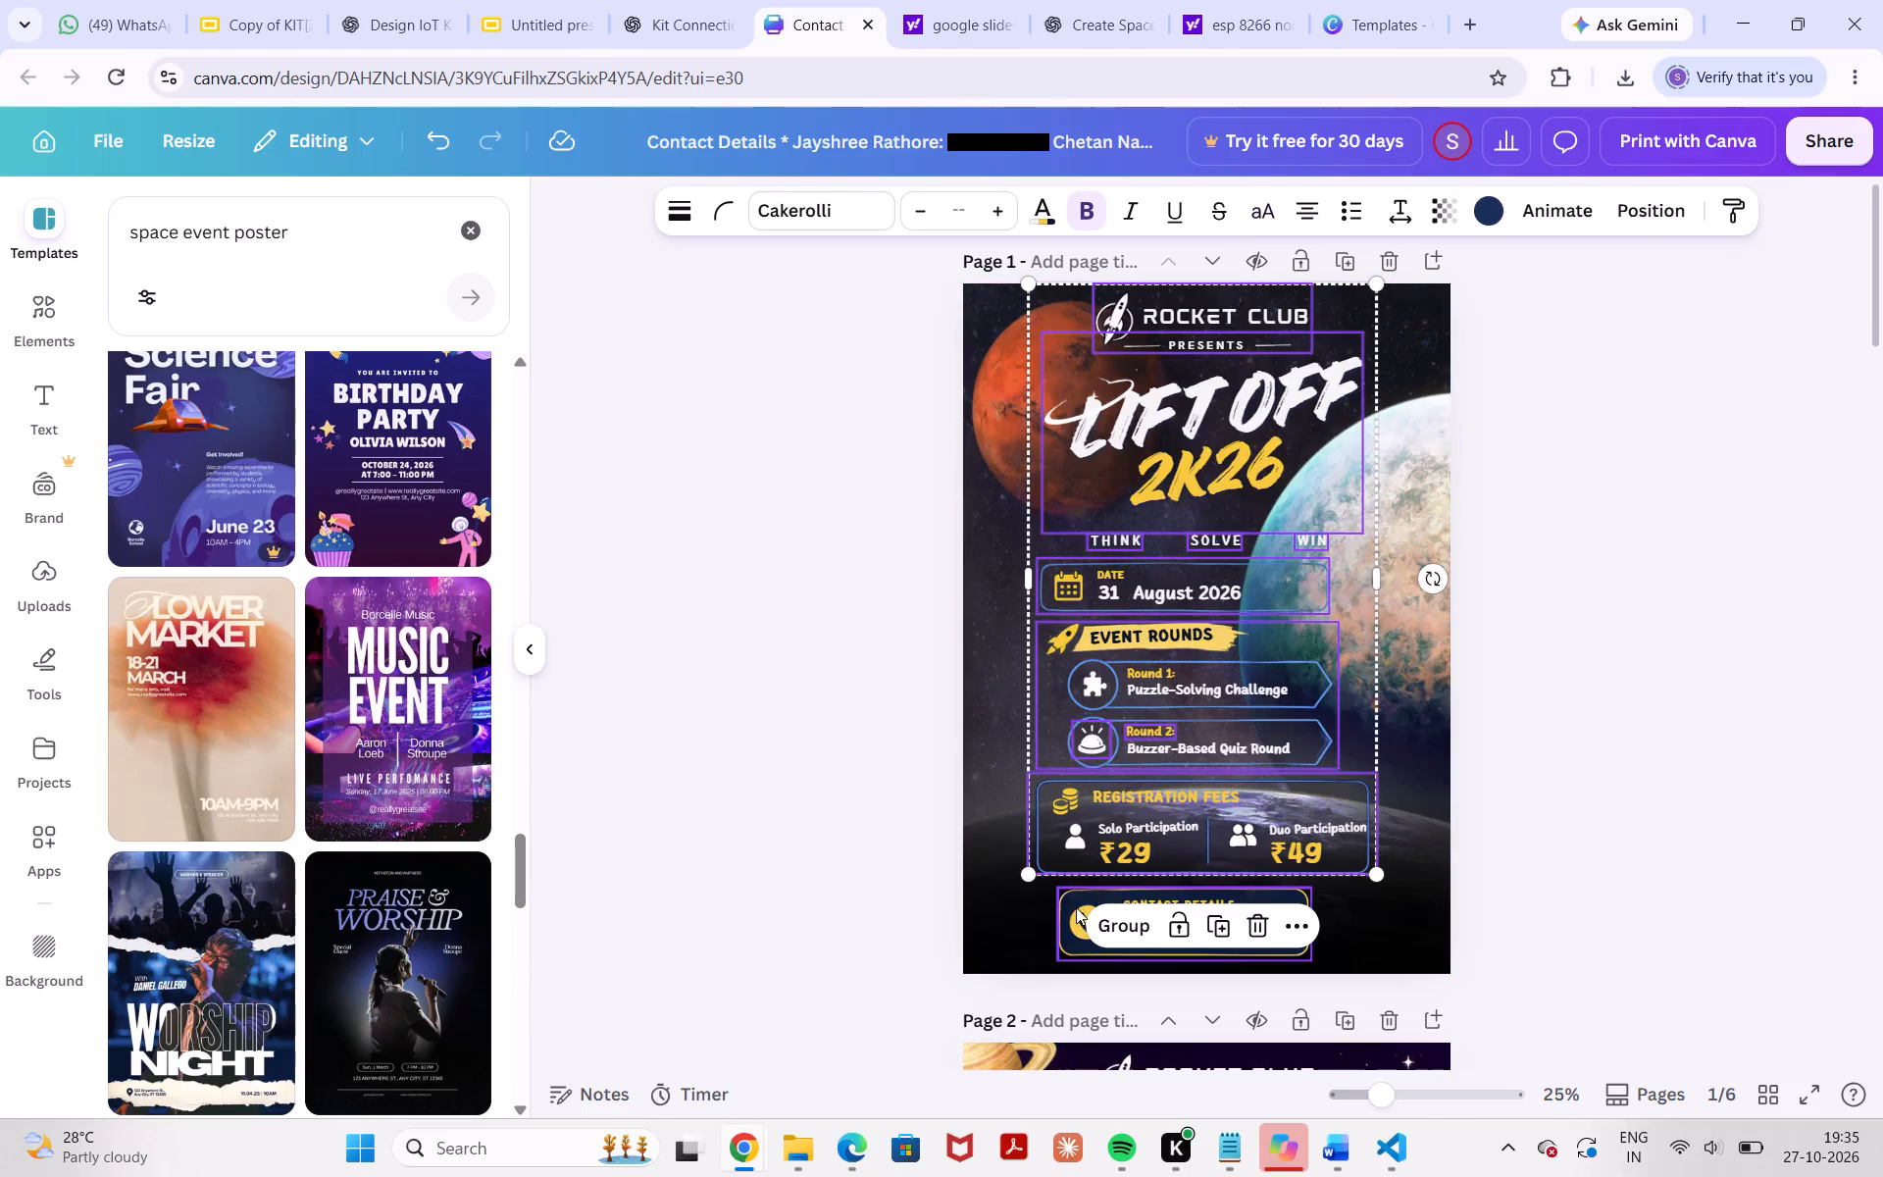
left_click(1076, 907, "shift")
left_click(1127, 1014)
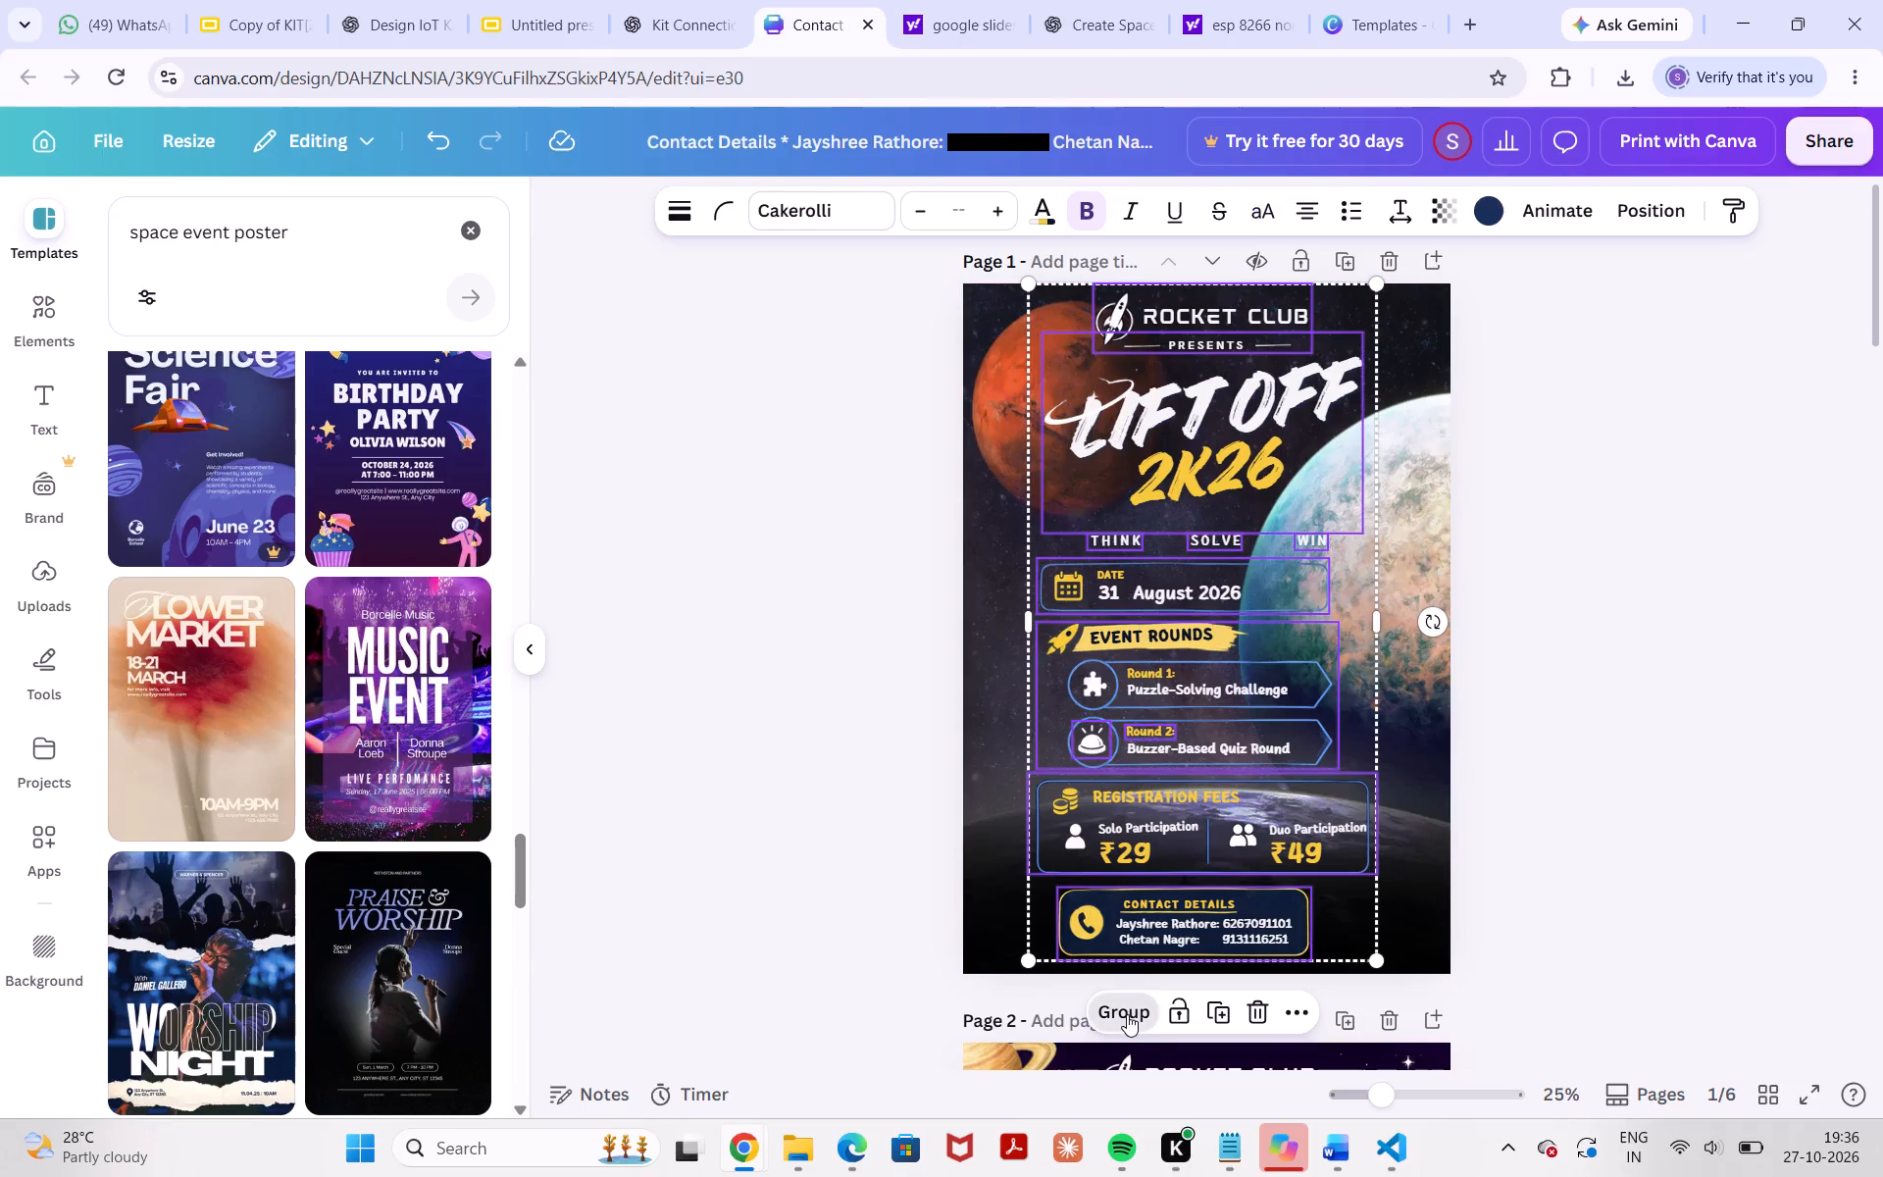
key("ctrl+c")
Paste the copied poster content onto the plain starry backgrounds of pages 4 and 5.
scroll(1127, 1014, "down", 3)
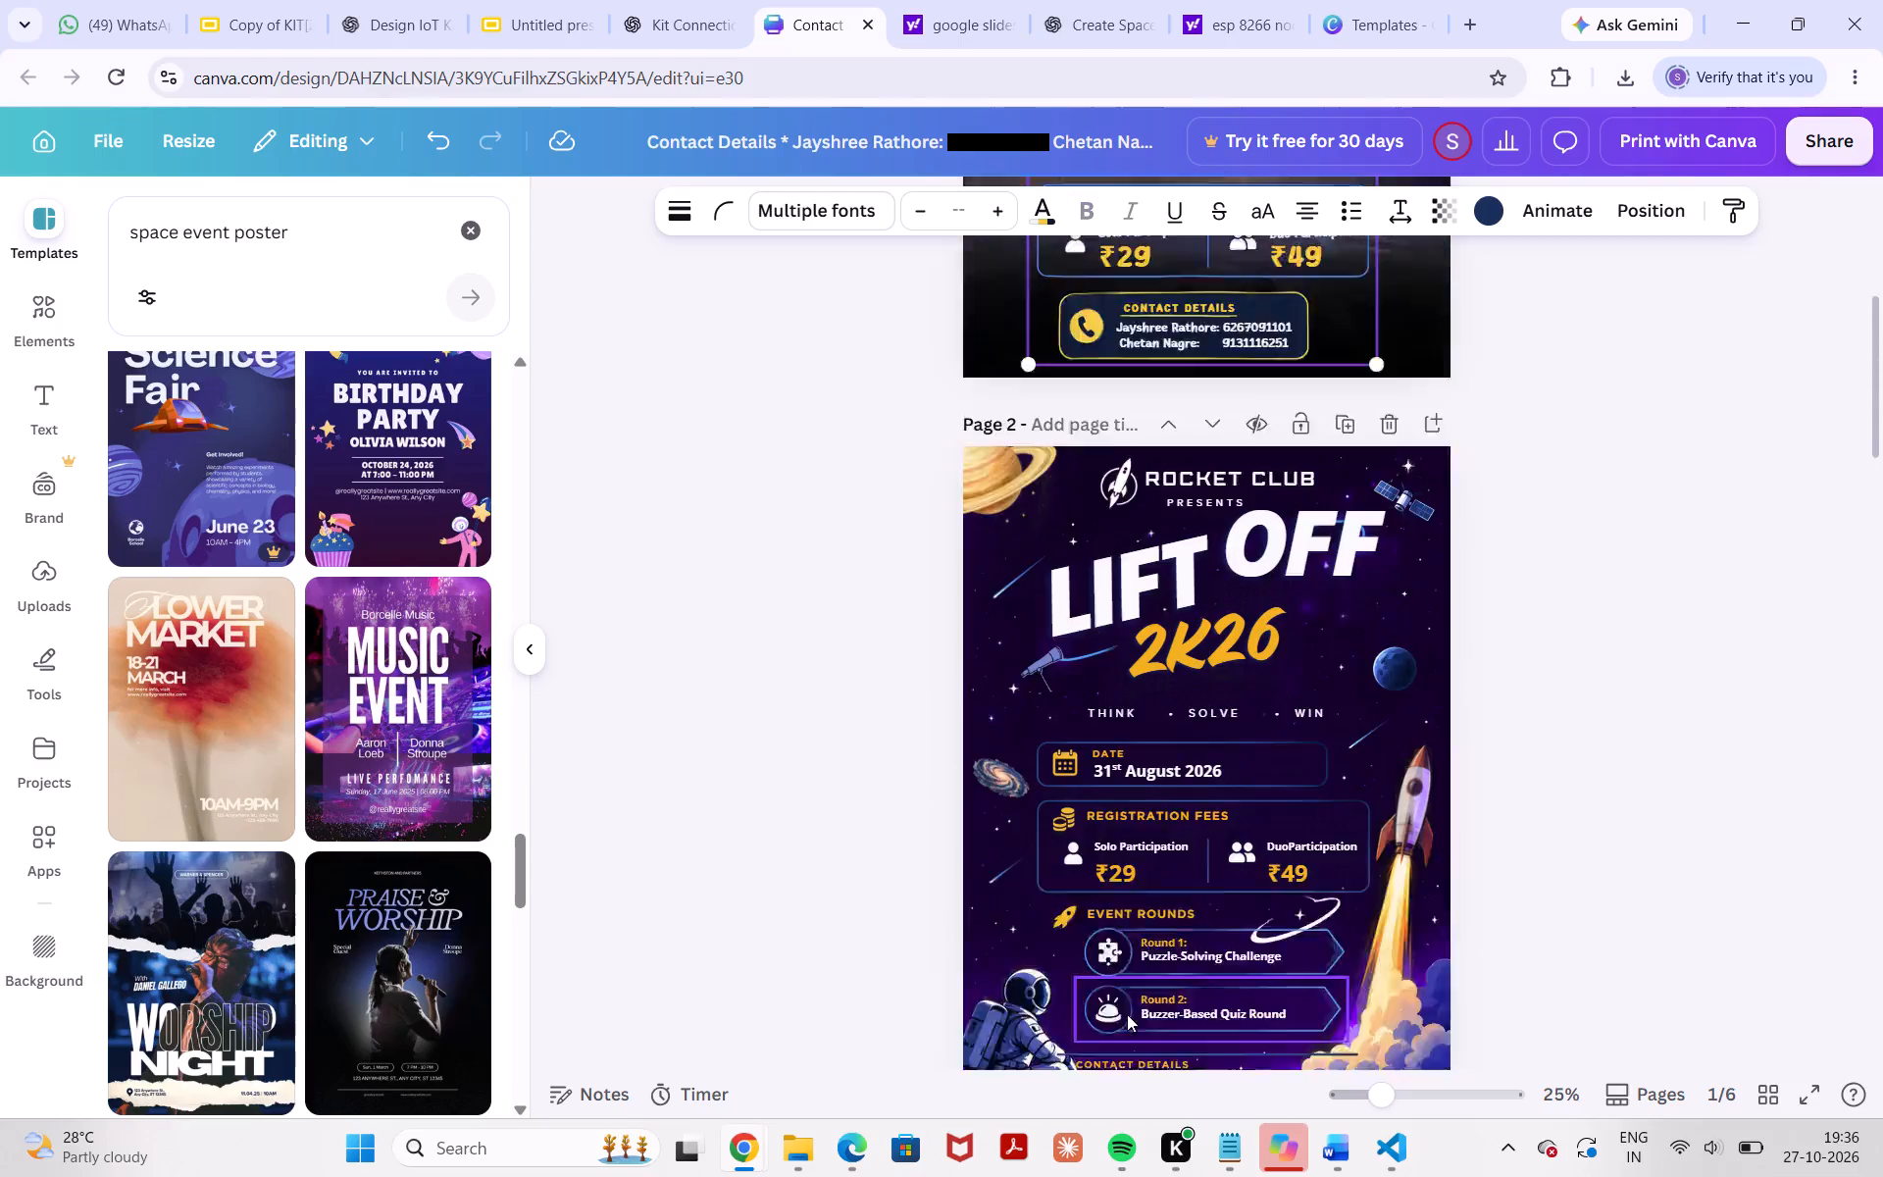
scroll(1127, 1014, "down", 8)
left_click(1204, 910)
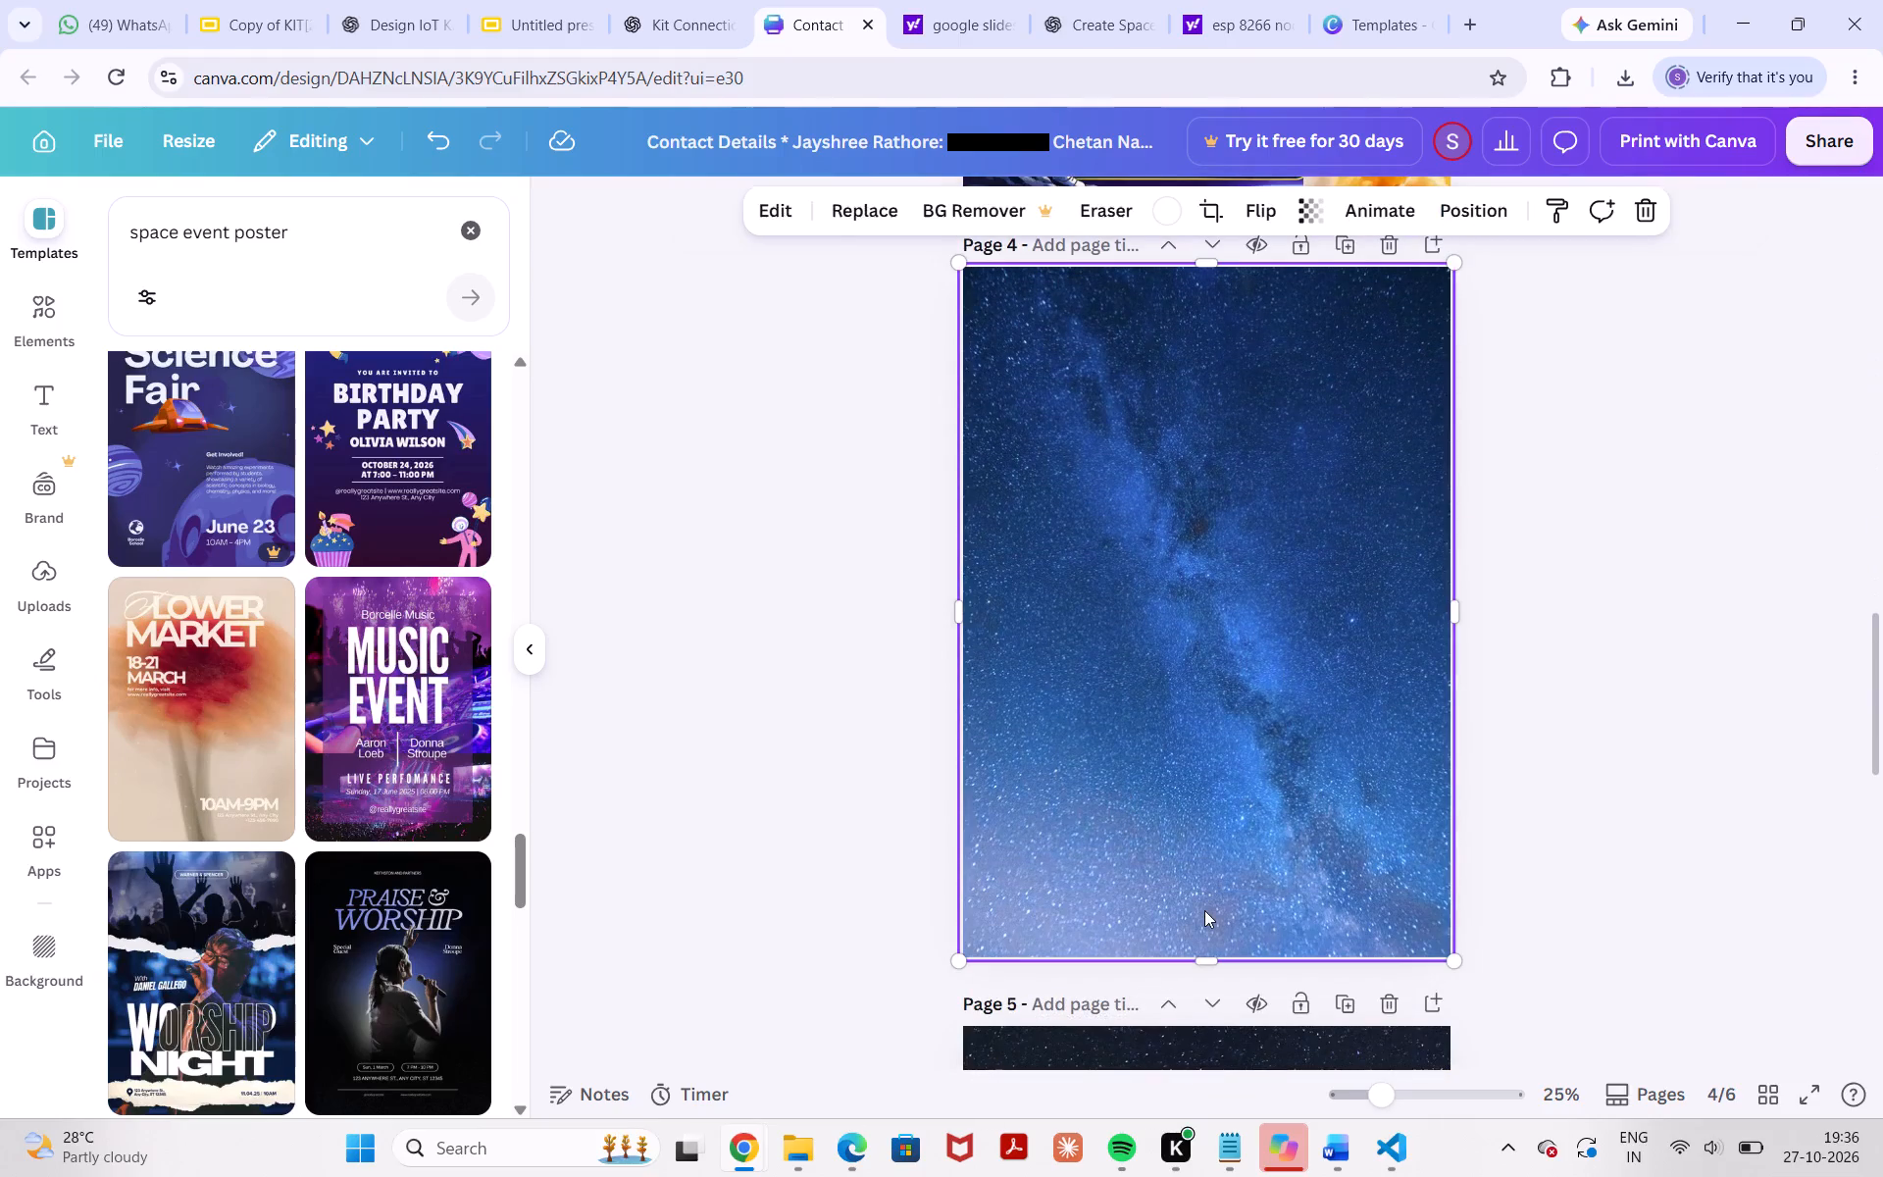
key("ctrl+v")
scroll(1204, 910, "down", 3)
left_click(1204, 910)
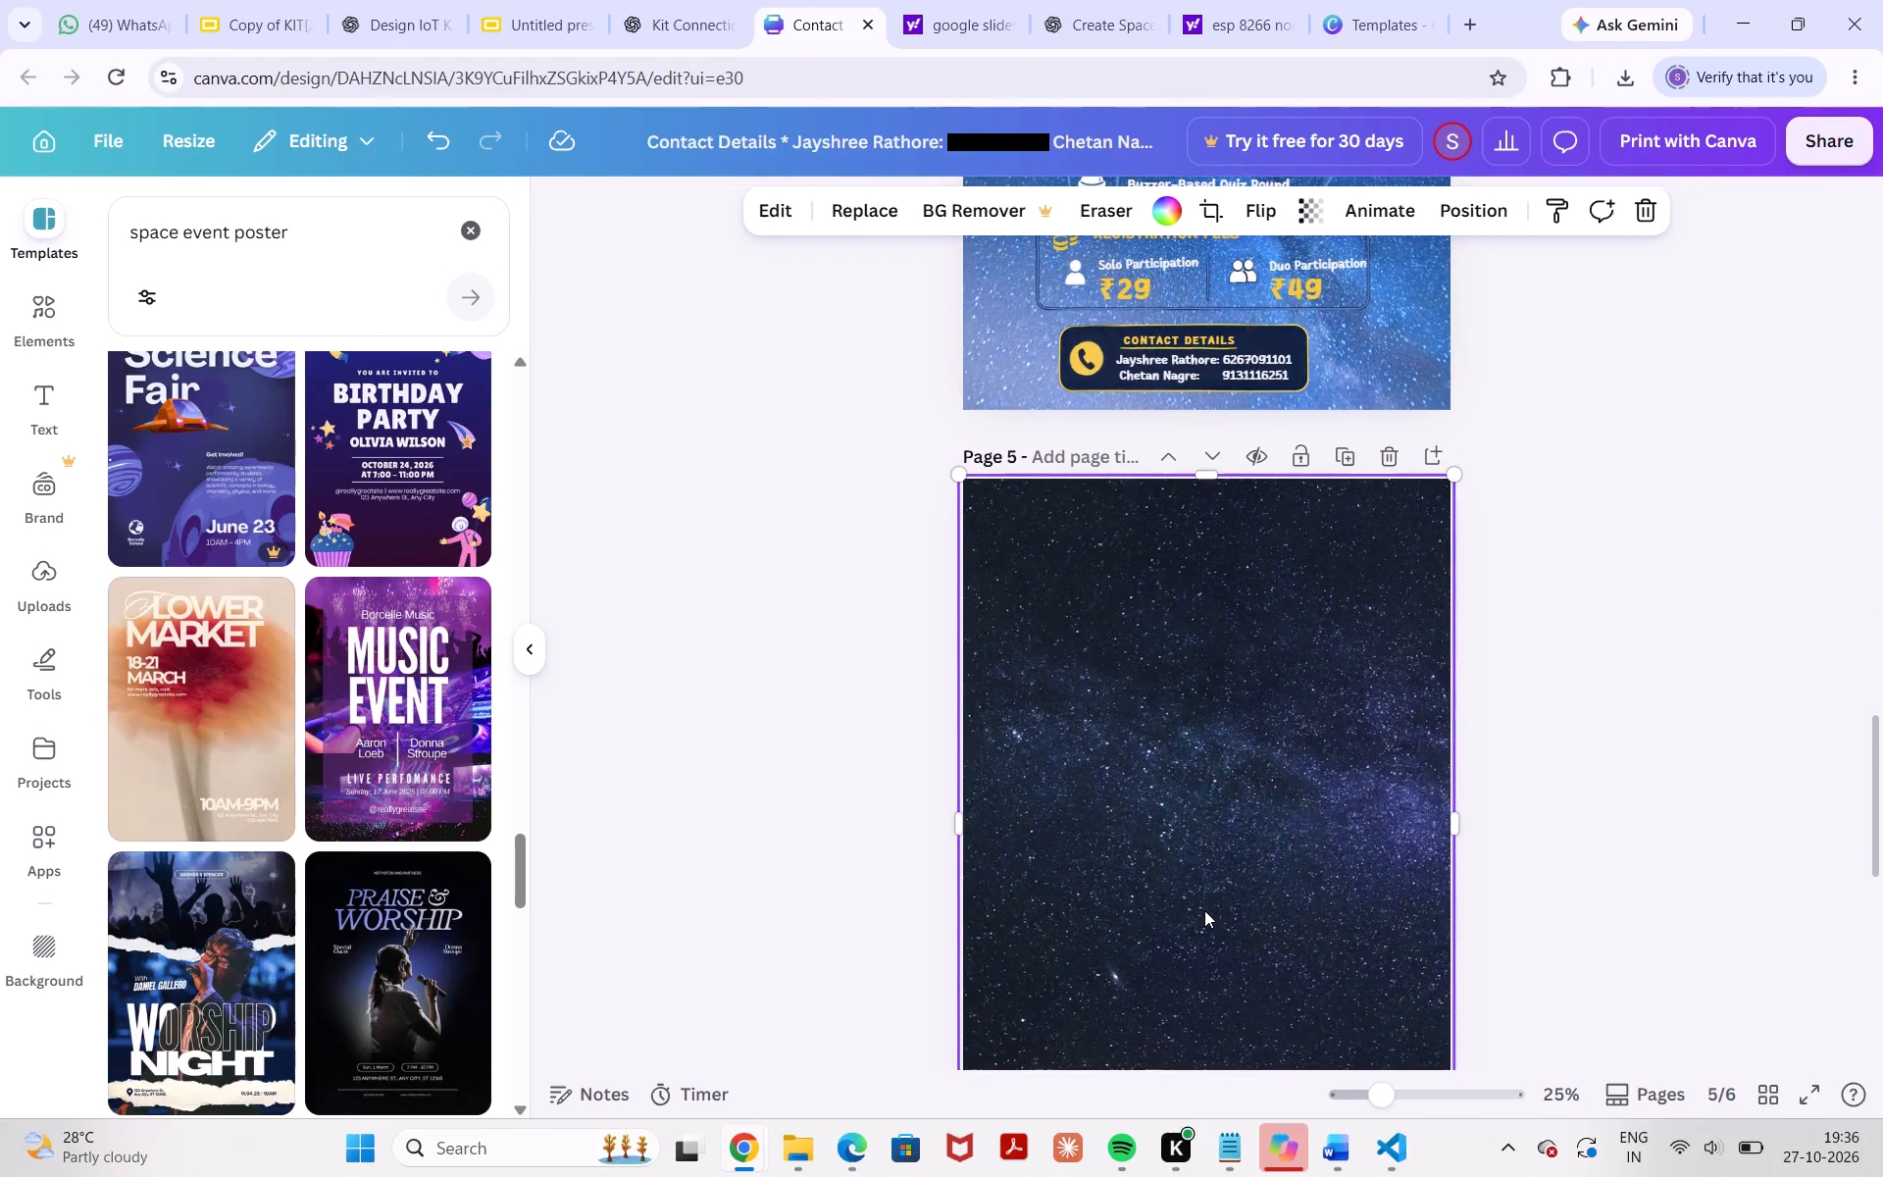
key("ctrl+v")
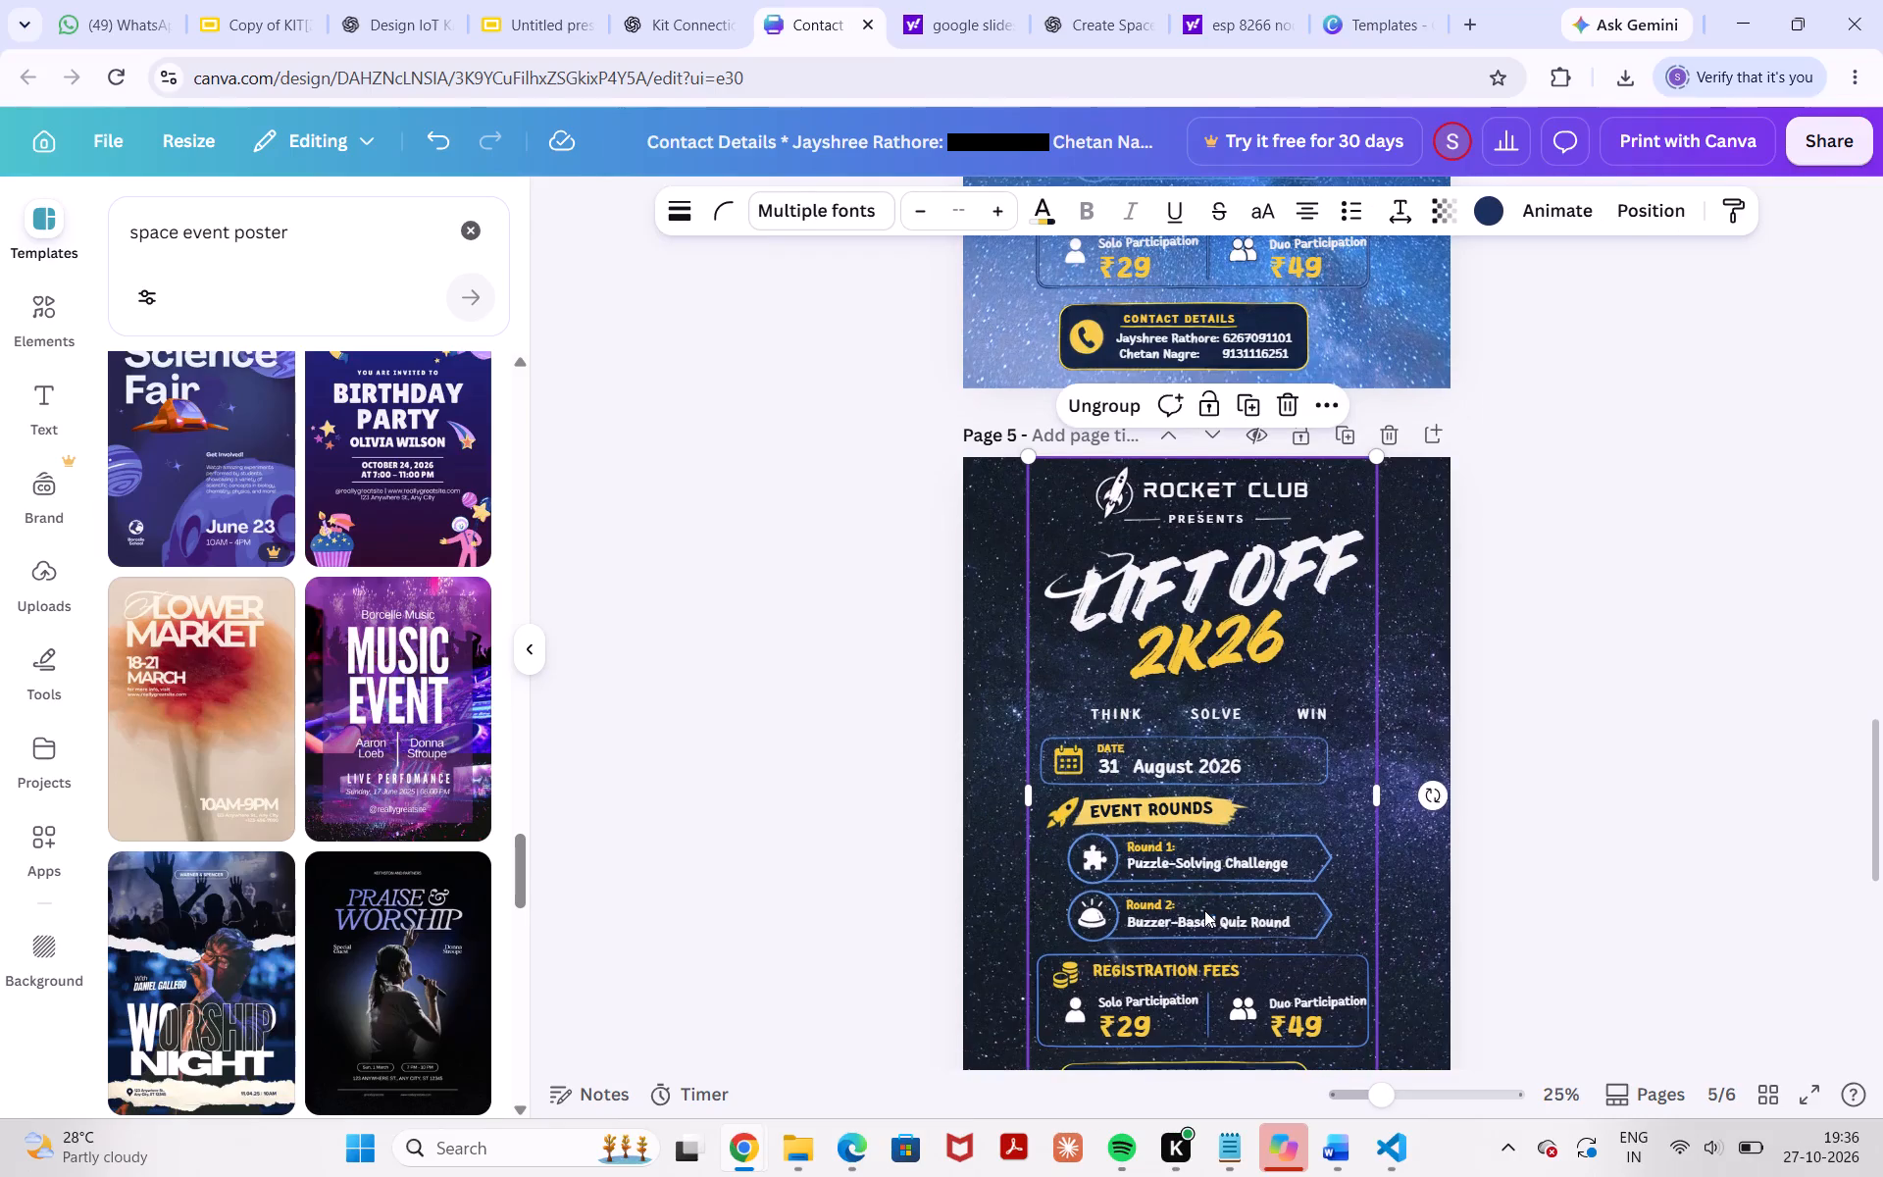
scroll(1204, 910, "down", 1)
Ungroup the pasted poster content on page 5.
left_click(1607, 813)
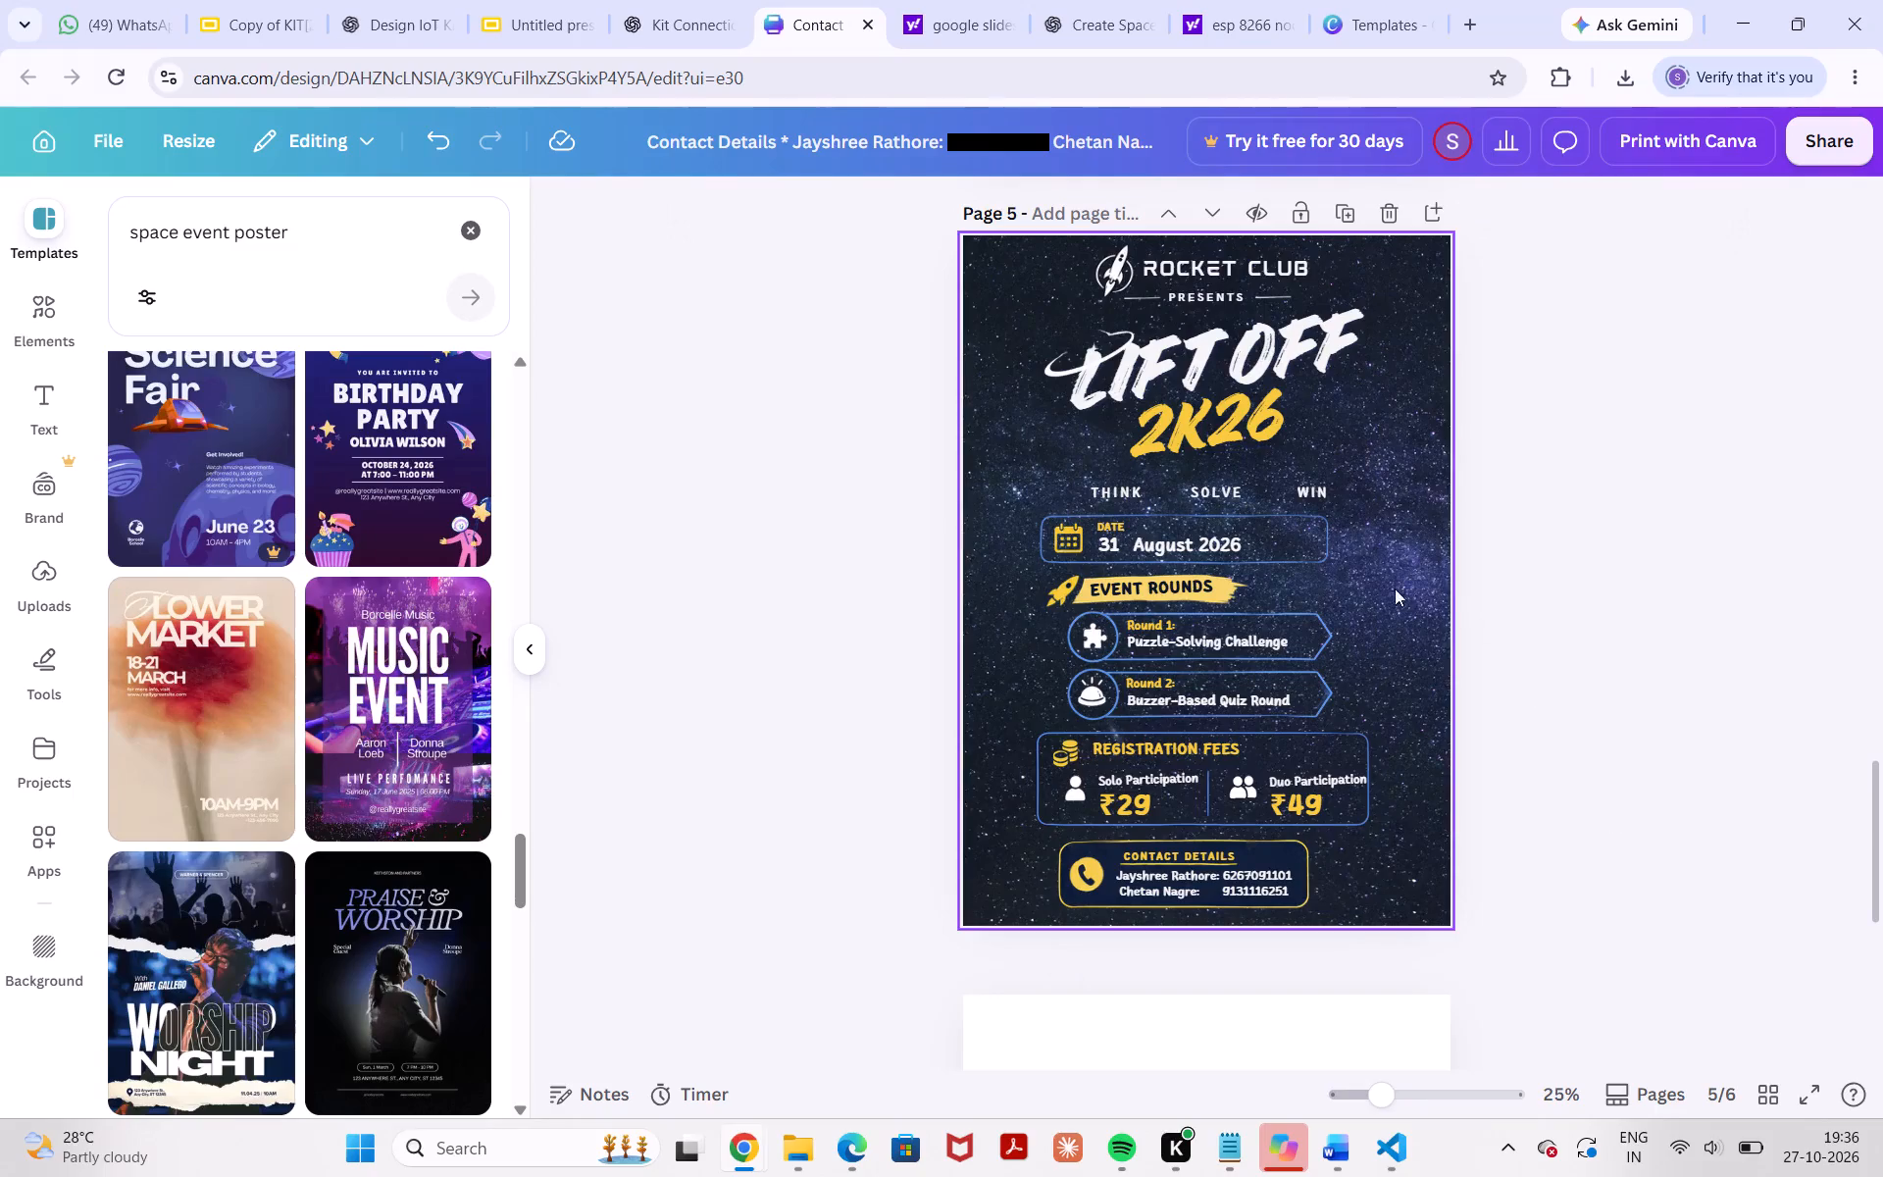
left_click(1286, 539)
scroll(1145, 455, "up", 1)
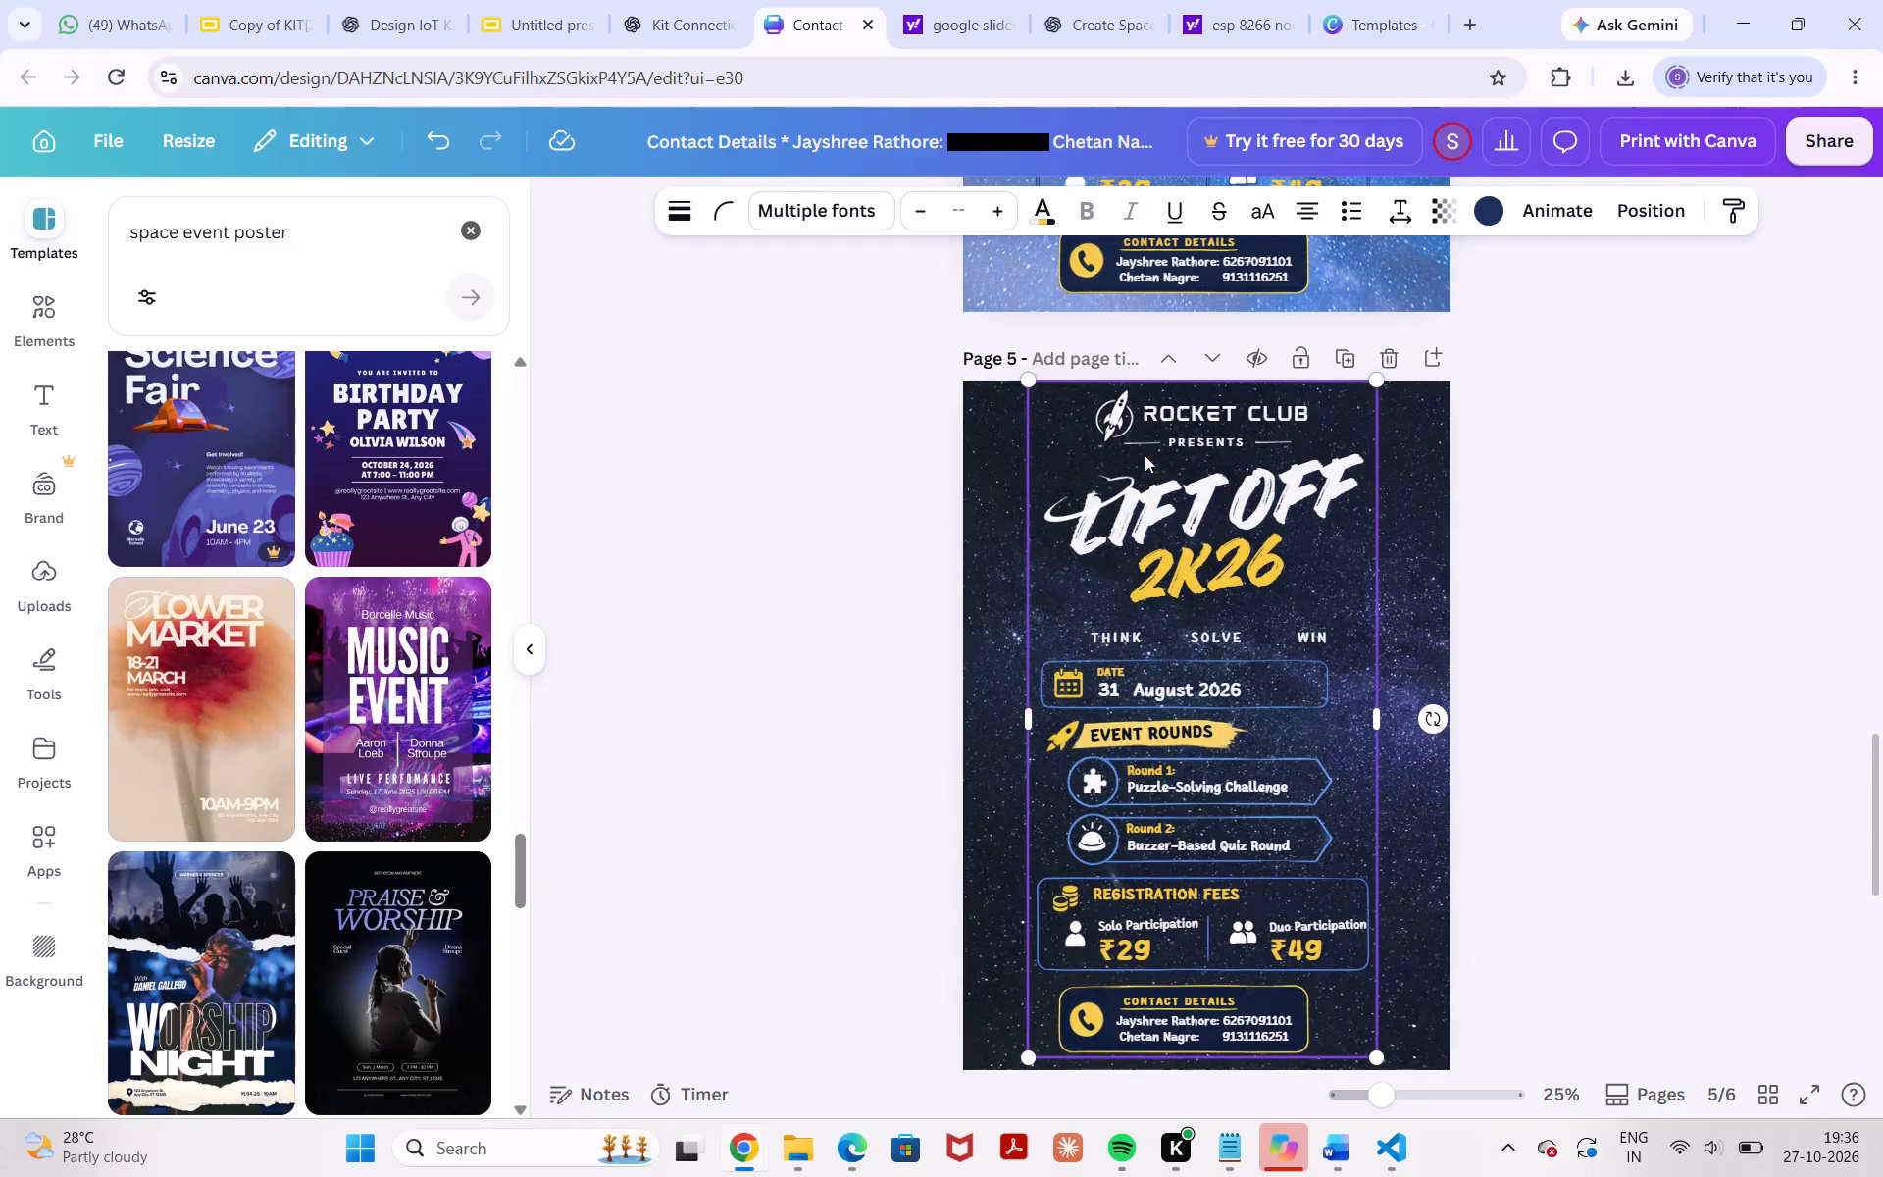
scroll(1254, 838, "up", 4)
scroll(1254, 838, "down", 1)
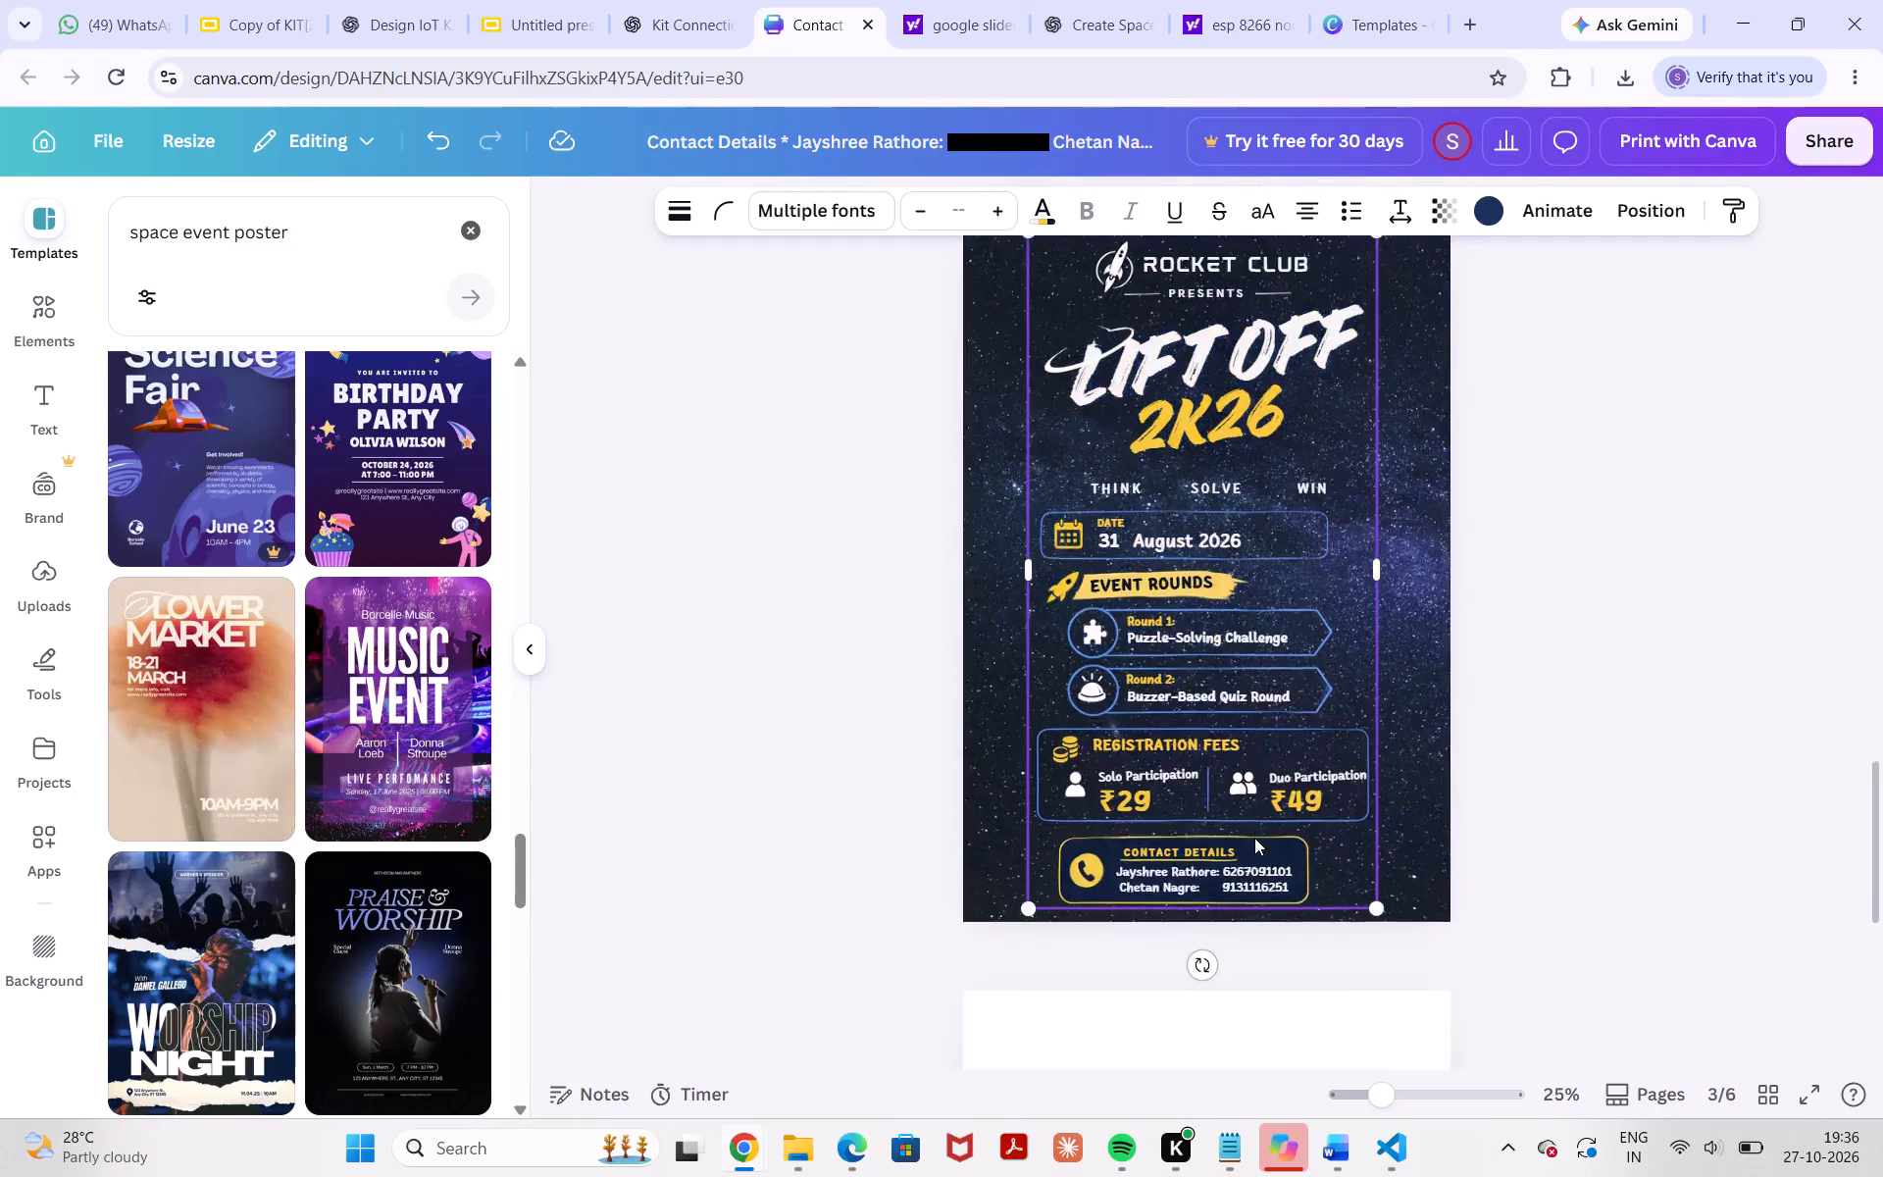
scroll(1254, 838, "down", 2)
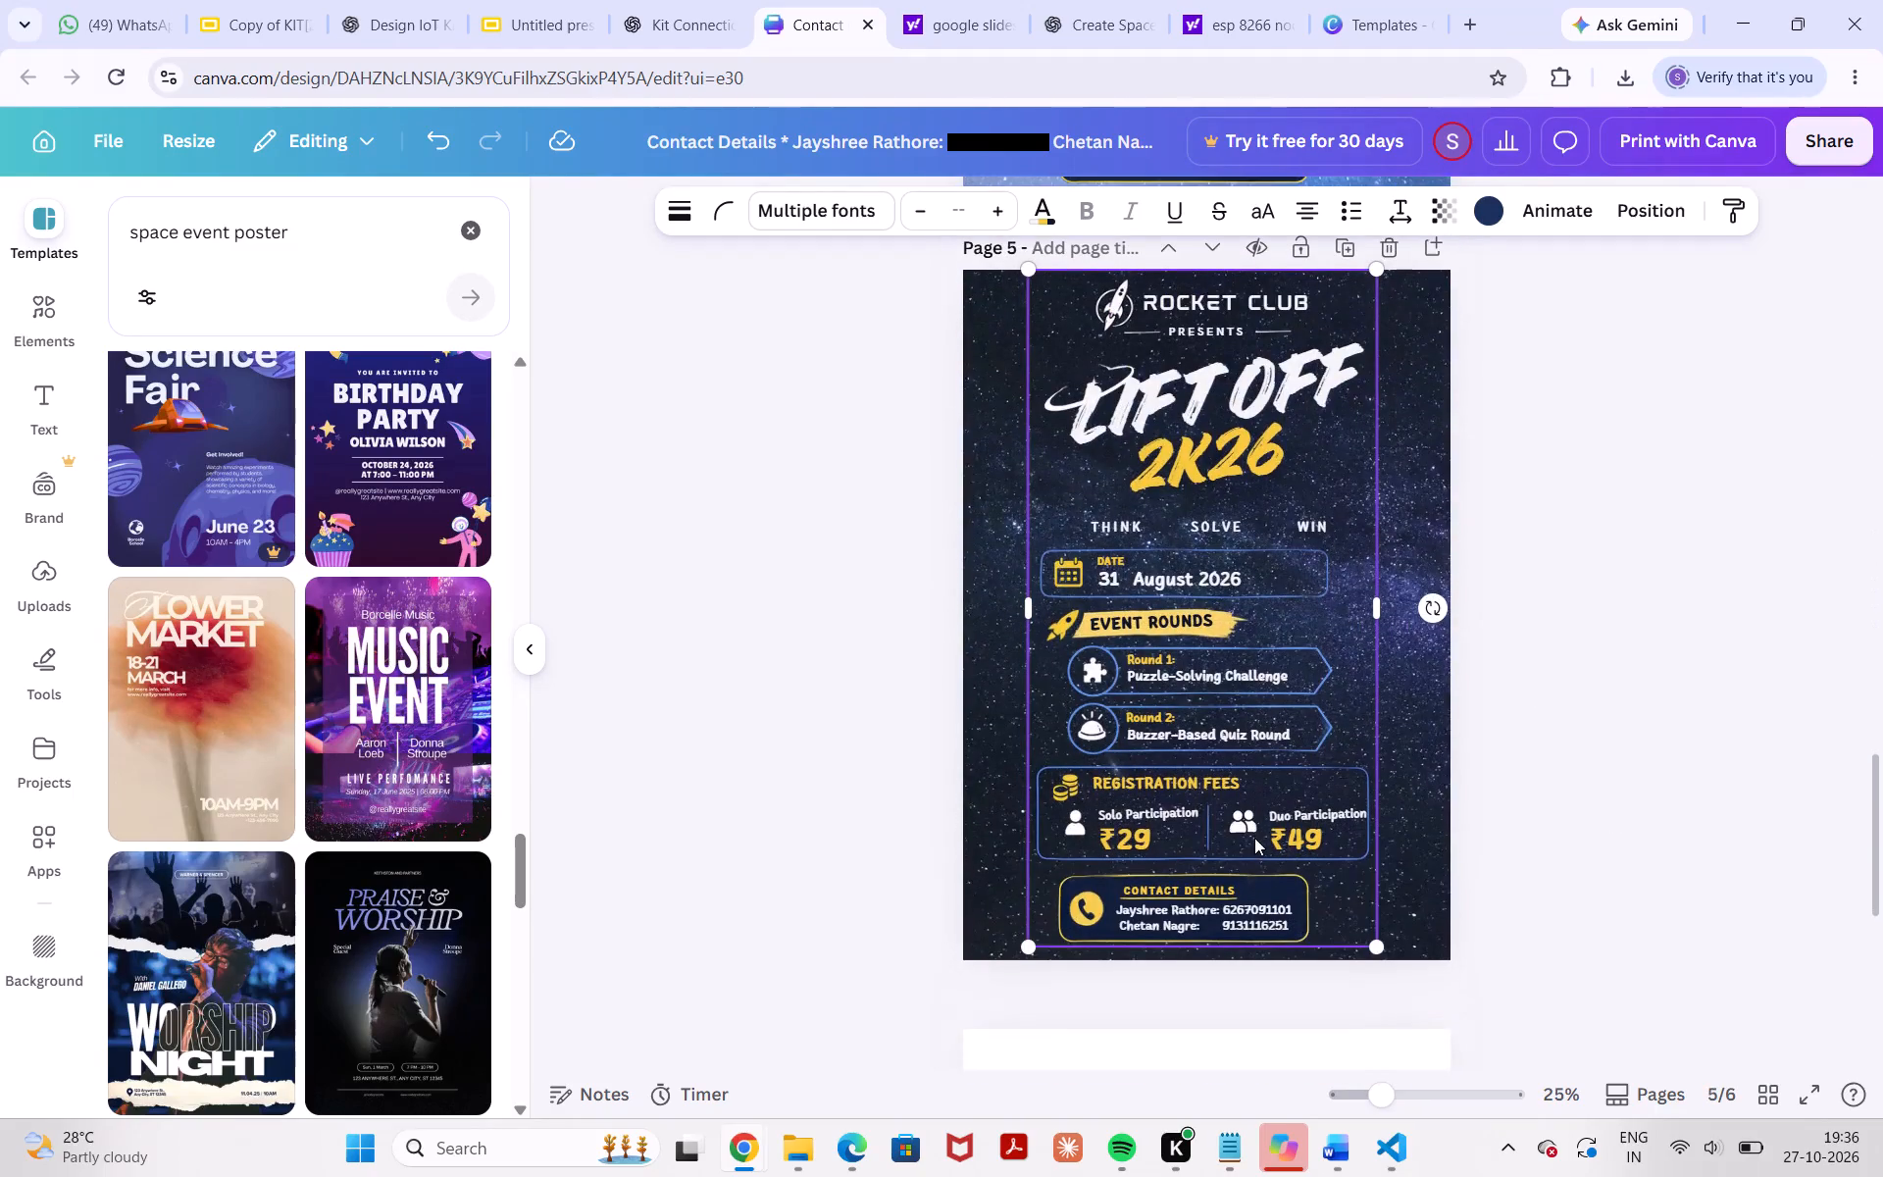
left_click(1105, 998)
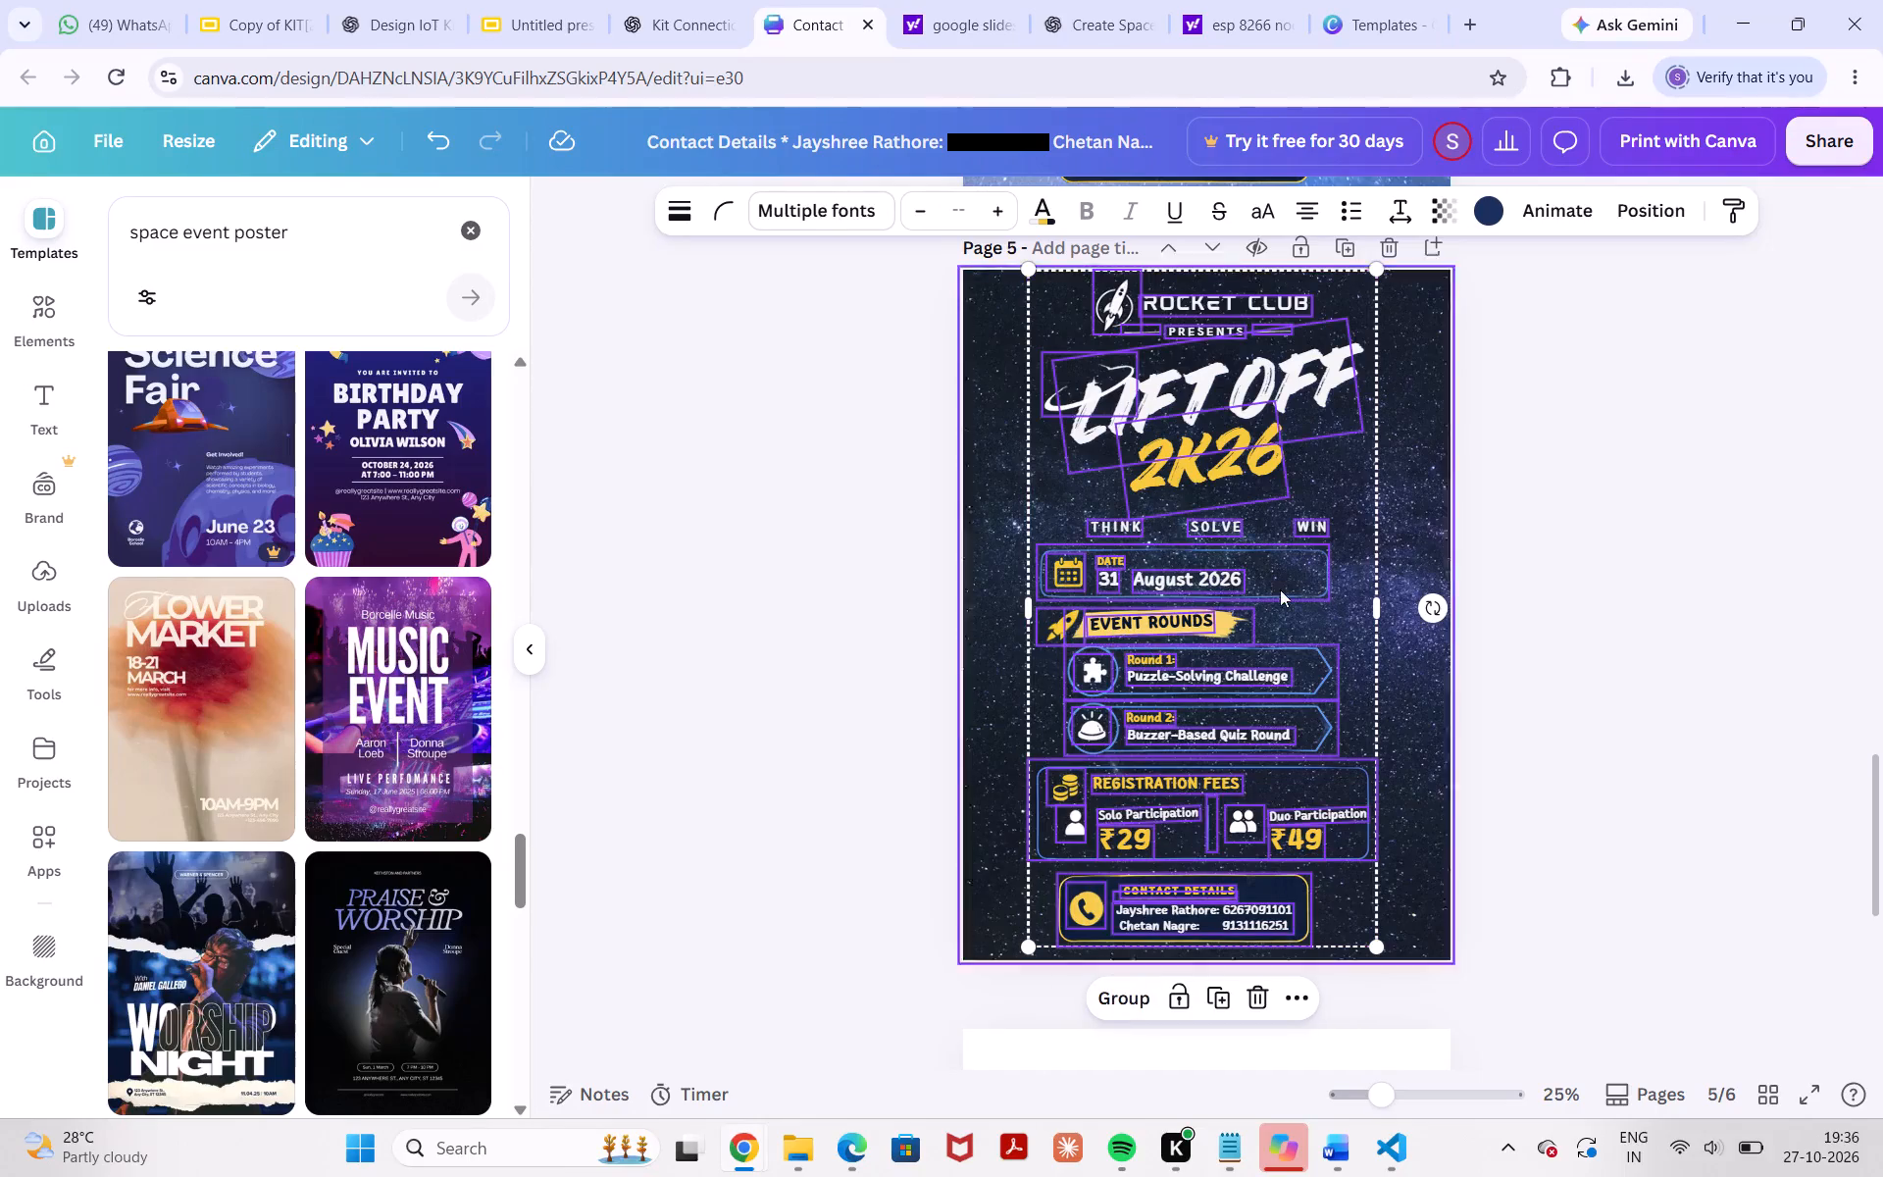
left_click(1552, 560)
Group the date box on page 5 with its calendar icon, "DATE" label, "31" and "August 2026" text.
left_click(1282, 579)
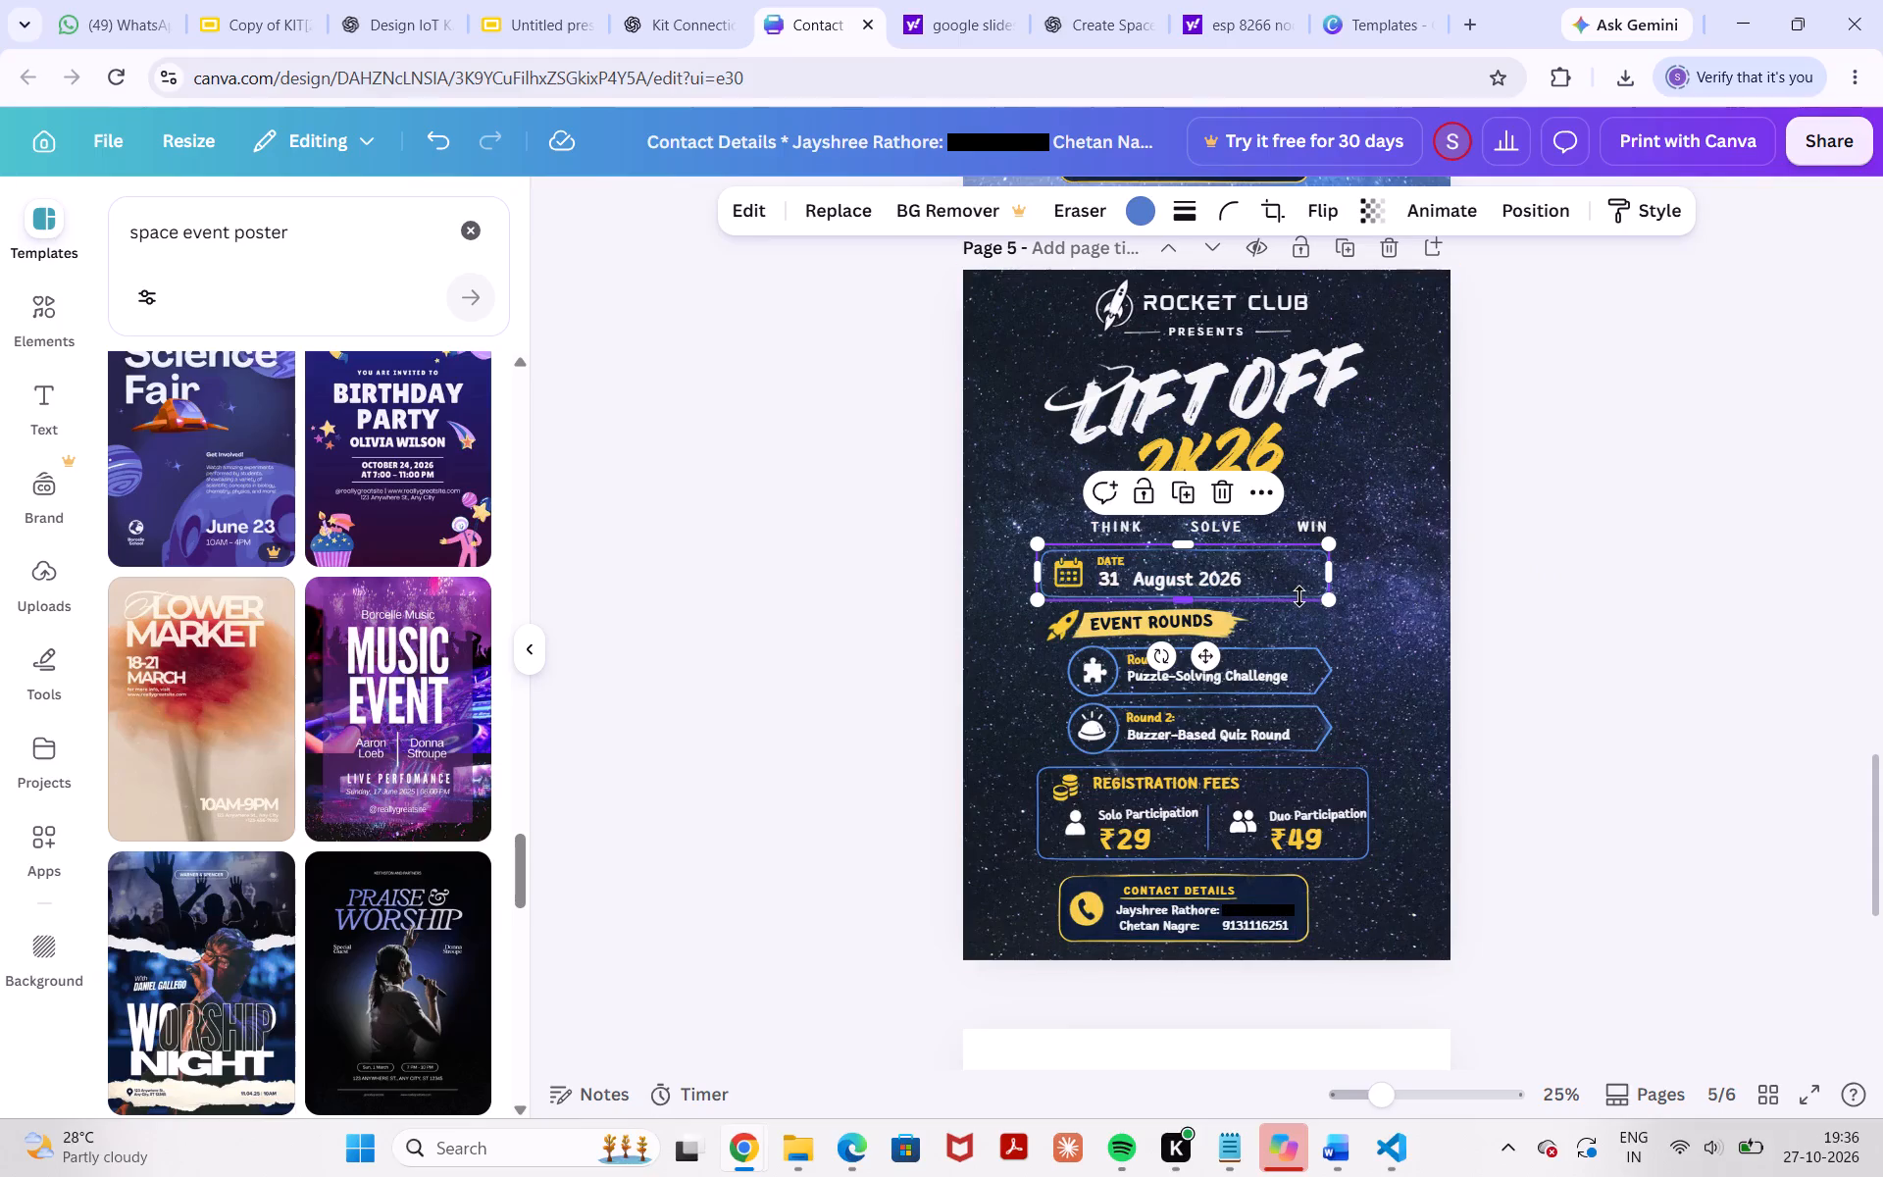
left_click(1207, 579, "shift")
left_click(1115, 573, "shift")
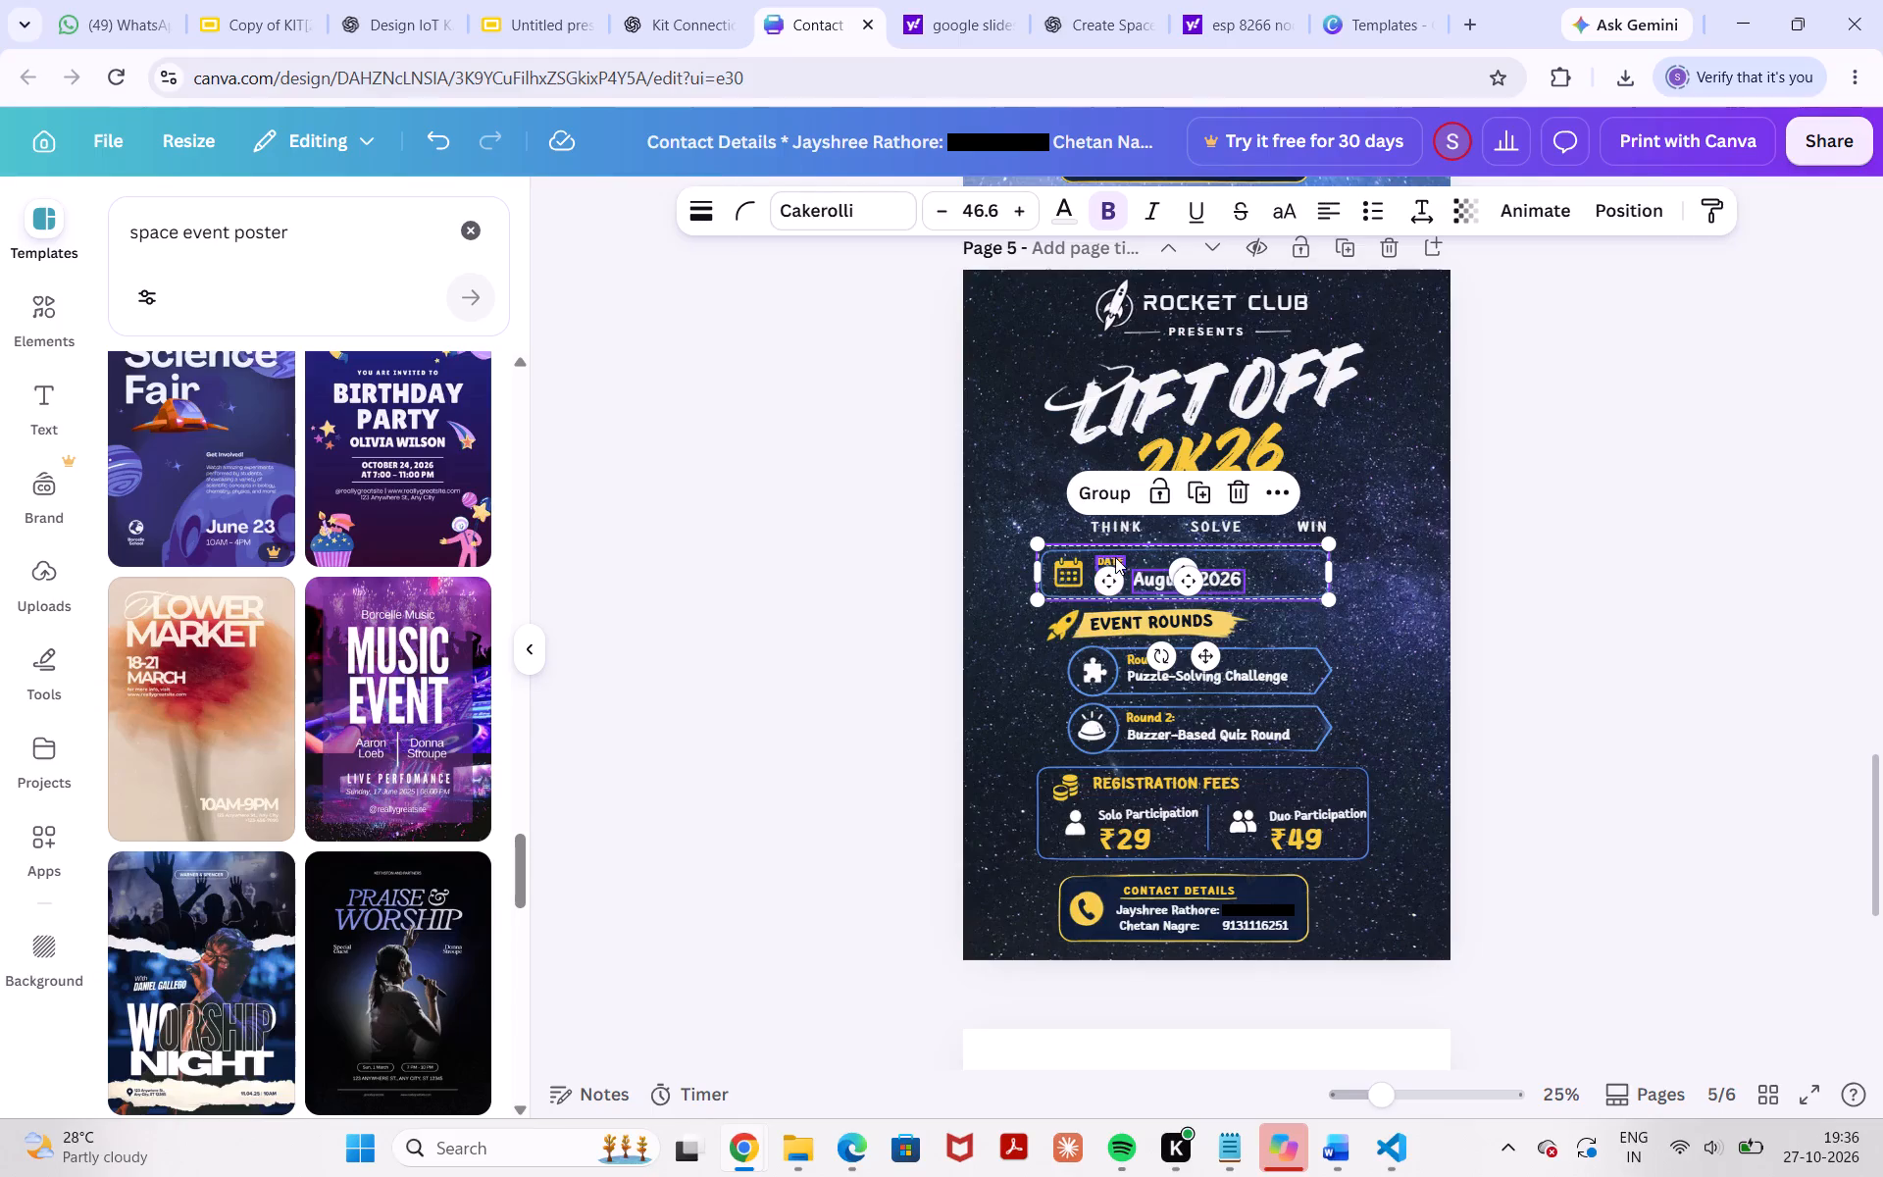
left_click(1115, 557, "shift")
left_click(1066, 577, "shift")
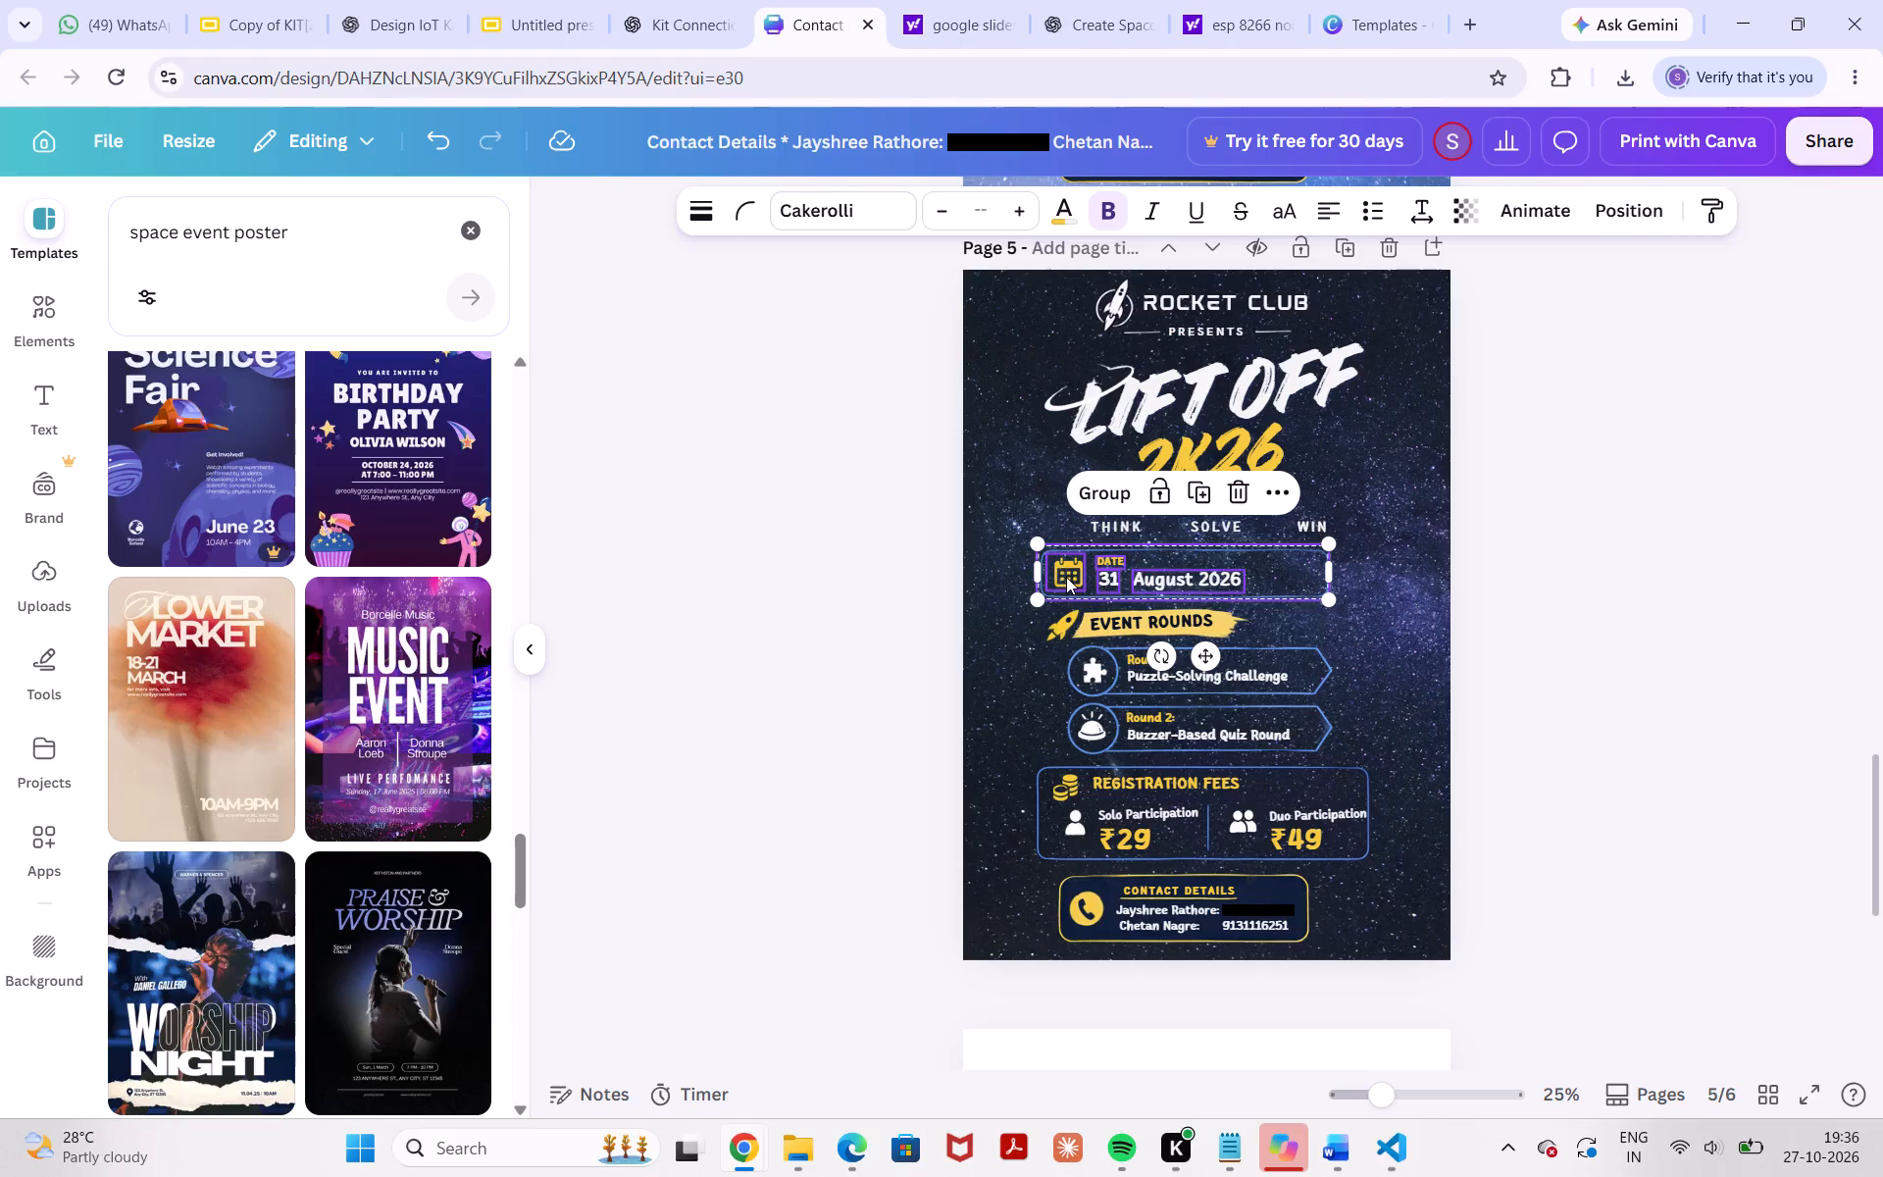
left_click(1126, 491)
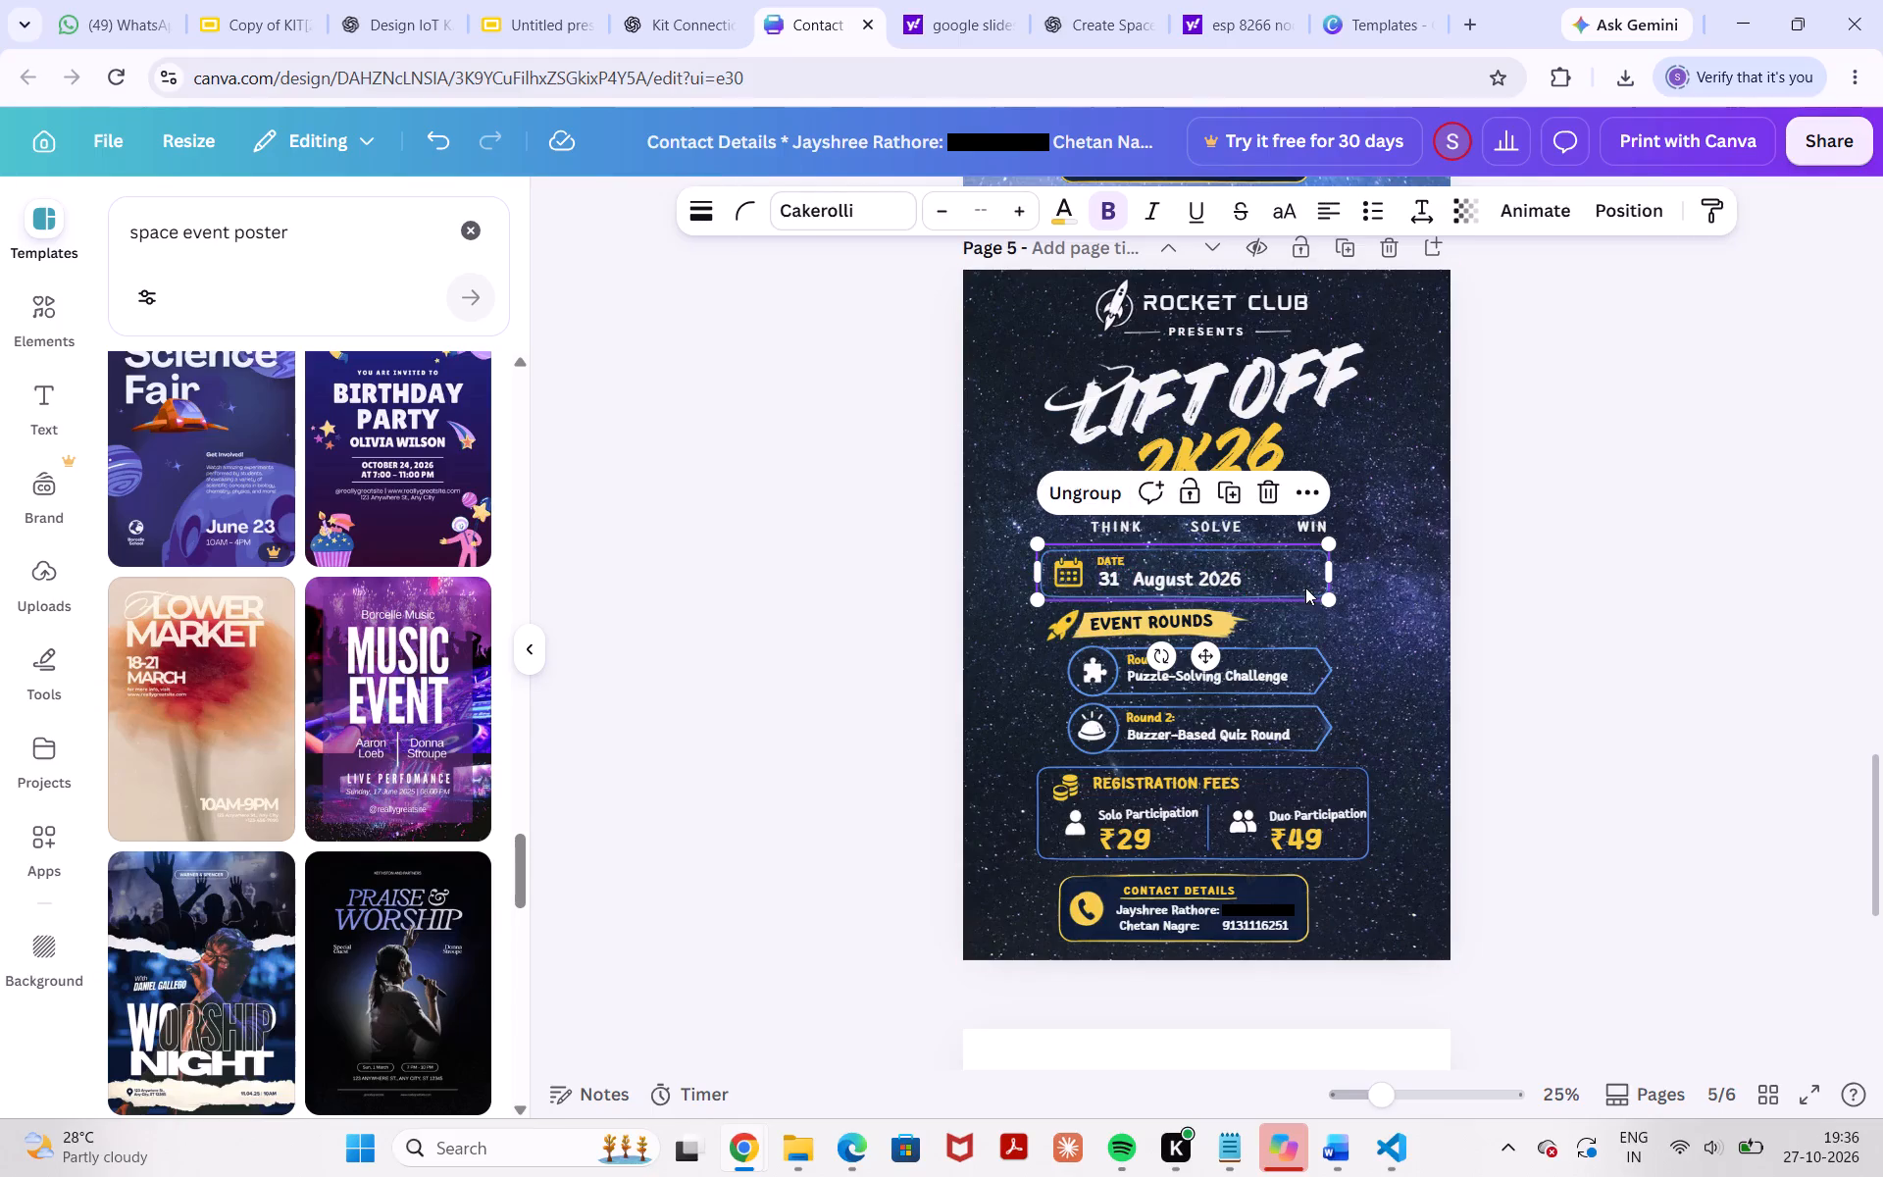
Enlarge the date group on page 5 slightly, so its right edge reaches just past the round banners' tips.
left_click_drag(1323, 601, 1273, 622)
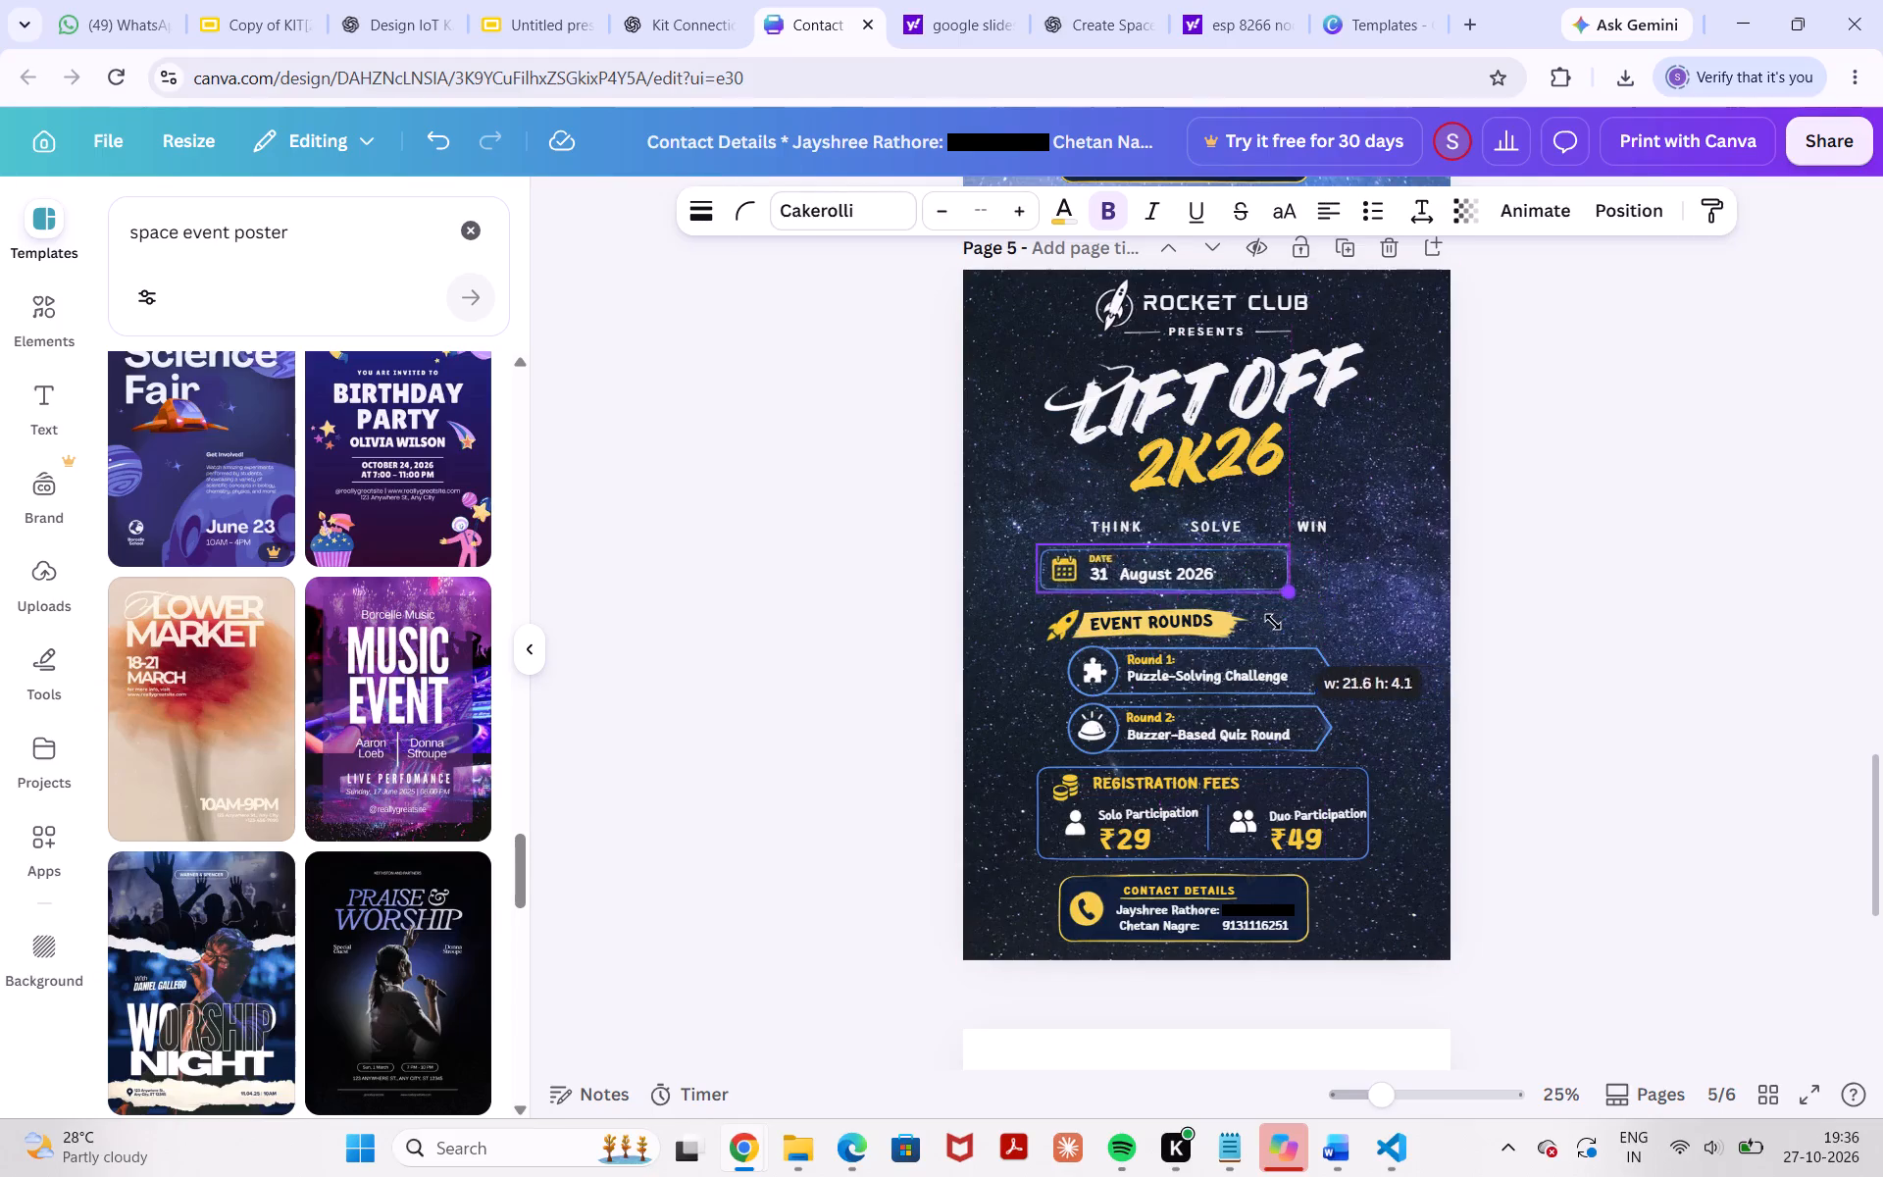
left_click_drag(1273, 622, 1296, 676)
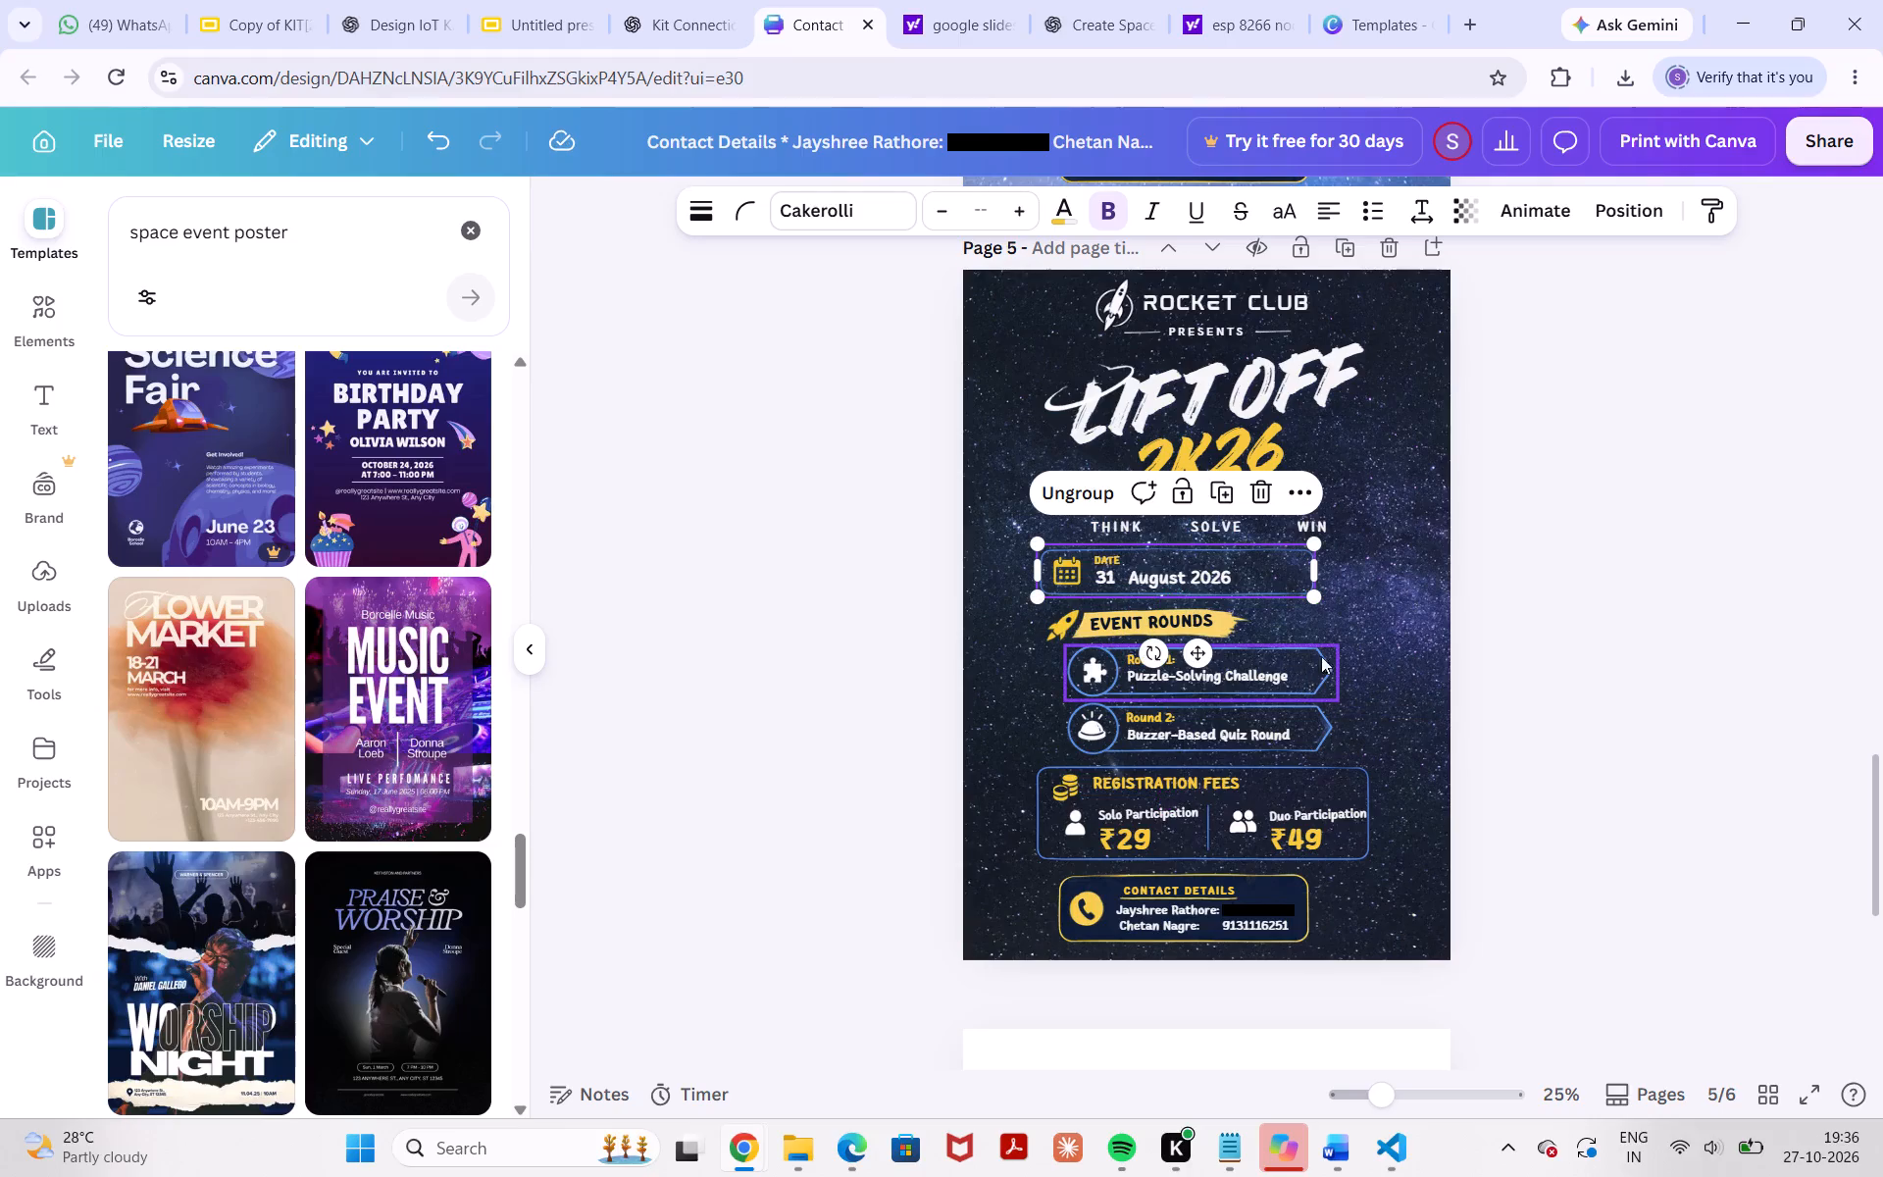
left_click_drag(1314, 593, 1326, 599)
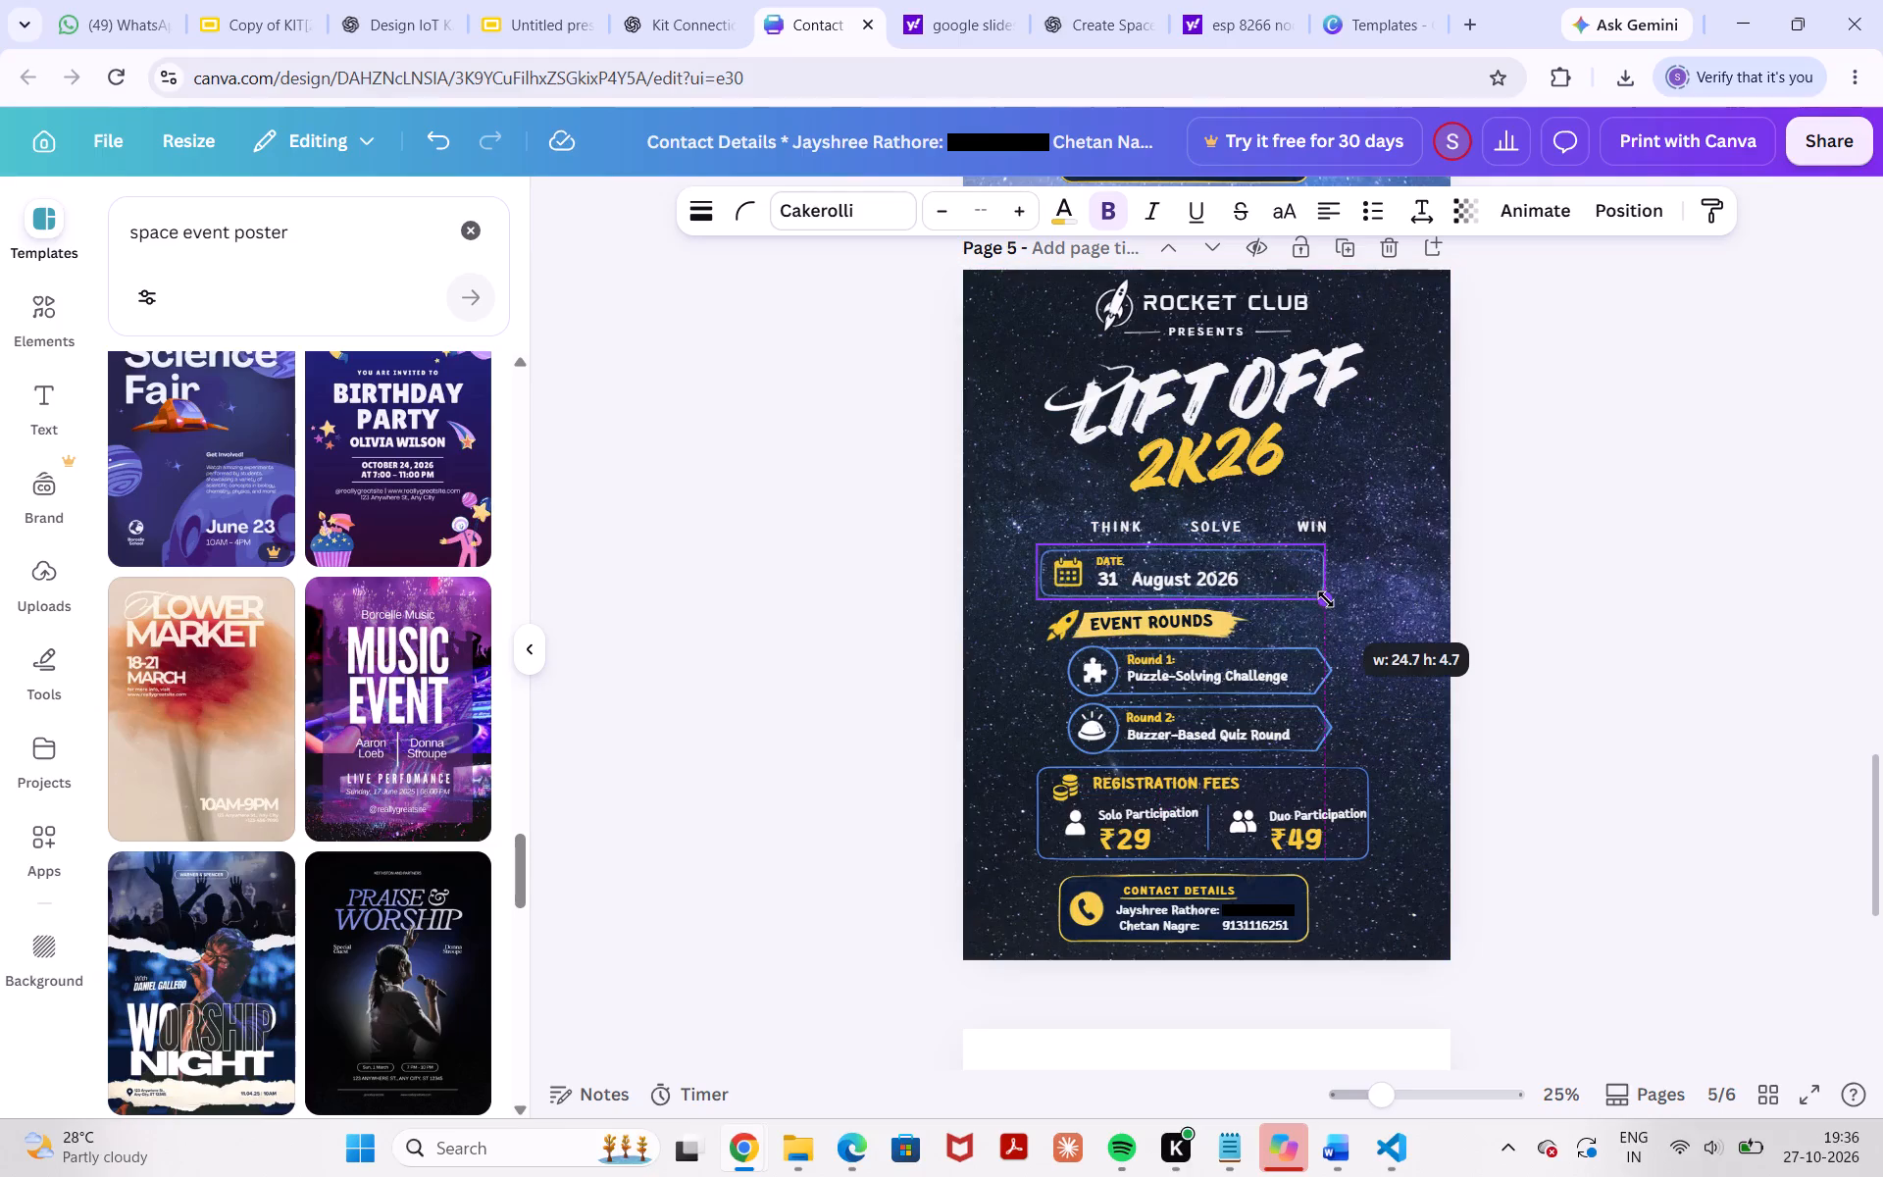
left_click_drag(1326, 599, 1339, 608)
left_click(1523, 648)
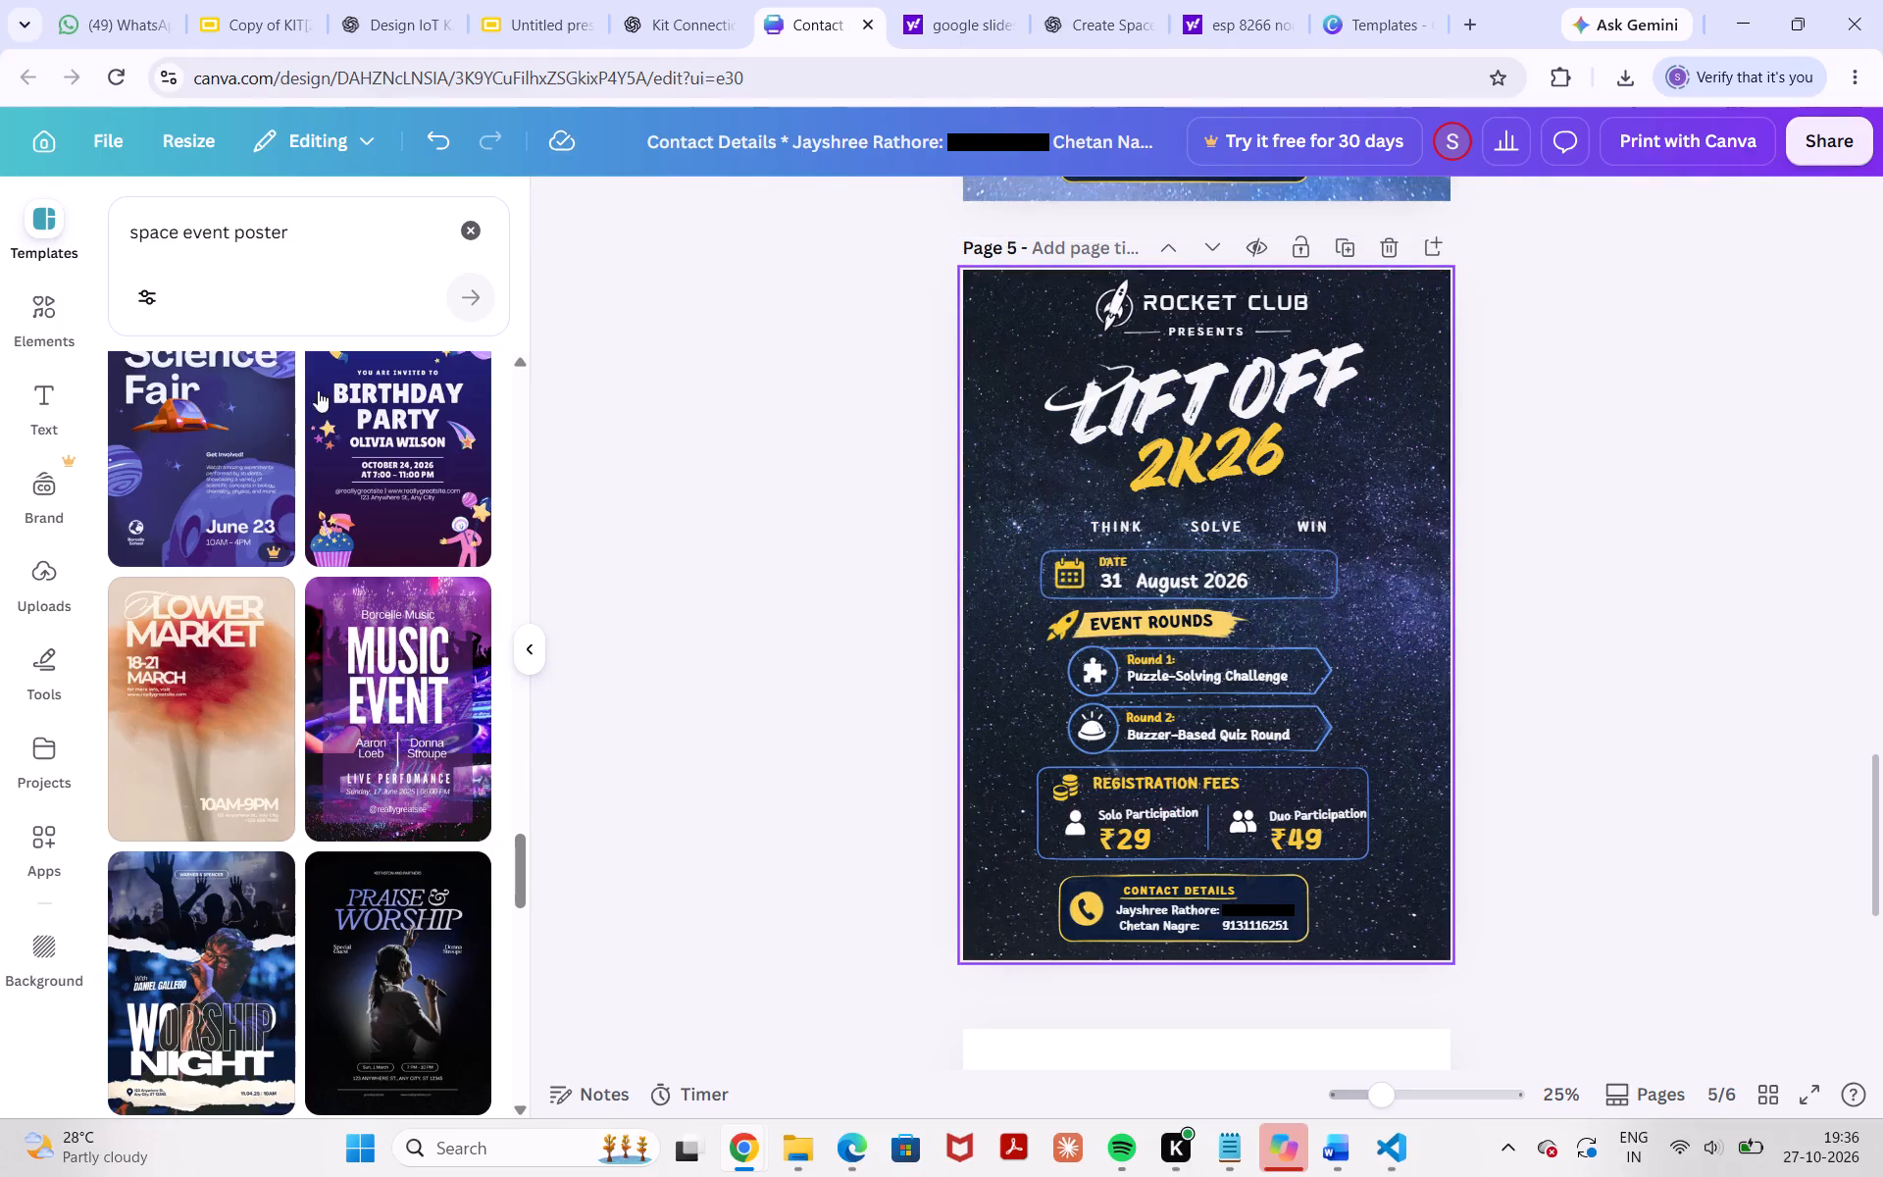
Add the launching rocket graphic with orange smoke clouds to page 5, scale it down and extend its height upward.
left_click(21, 319)
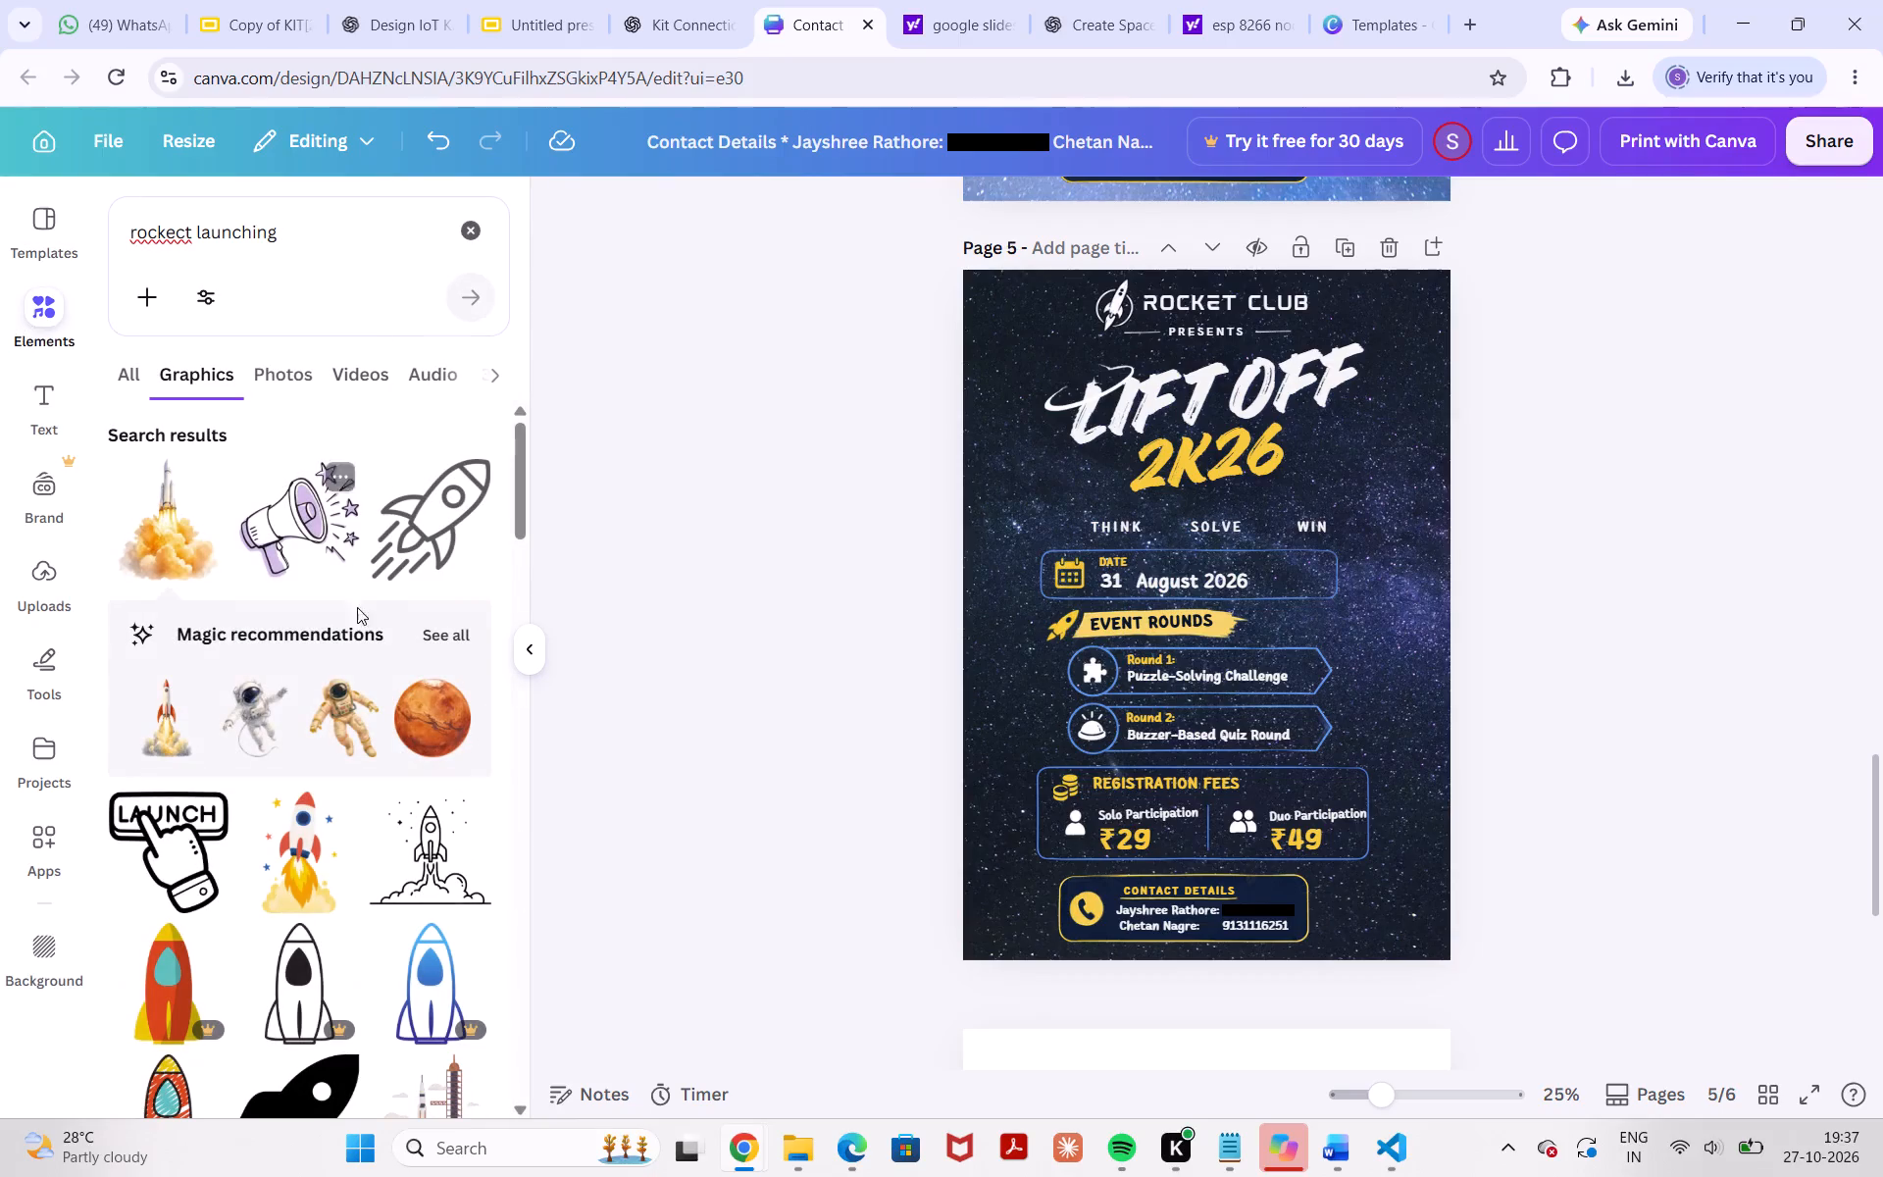
left_click(160, 543)
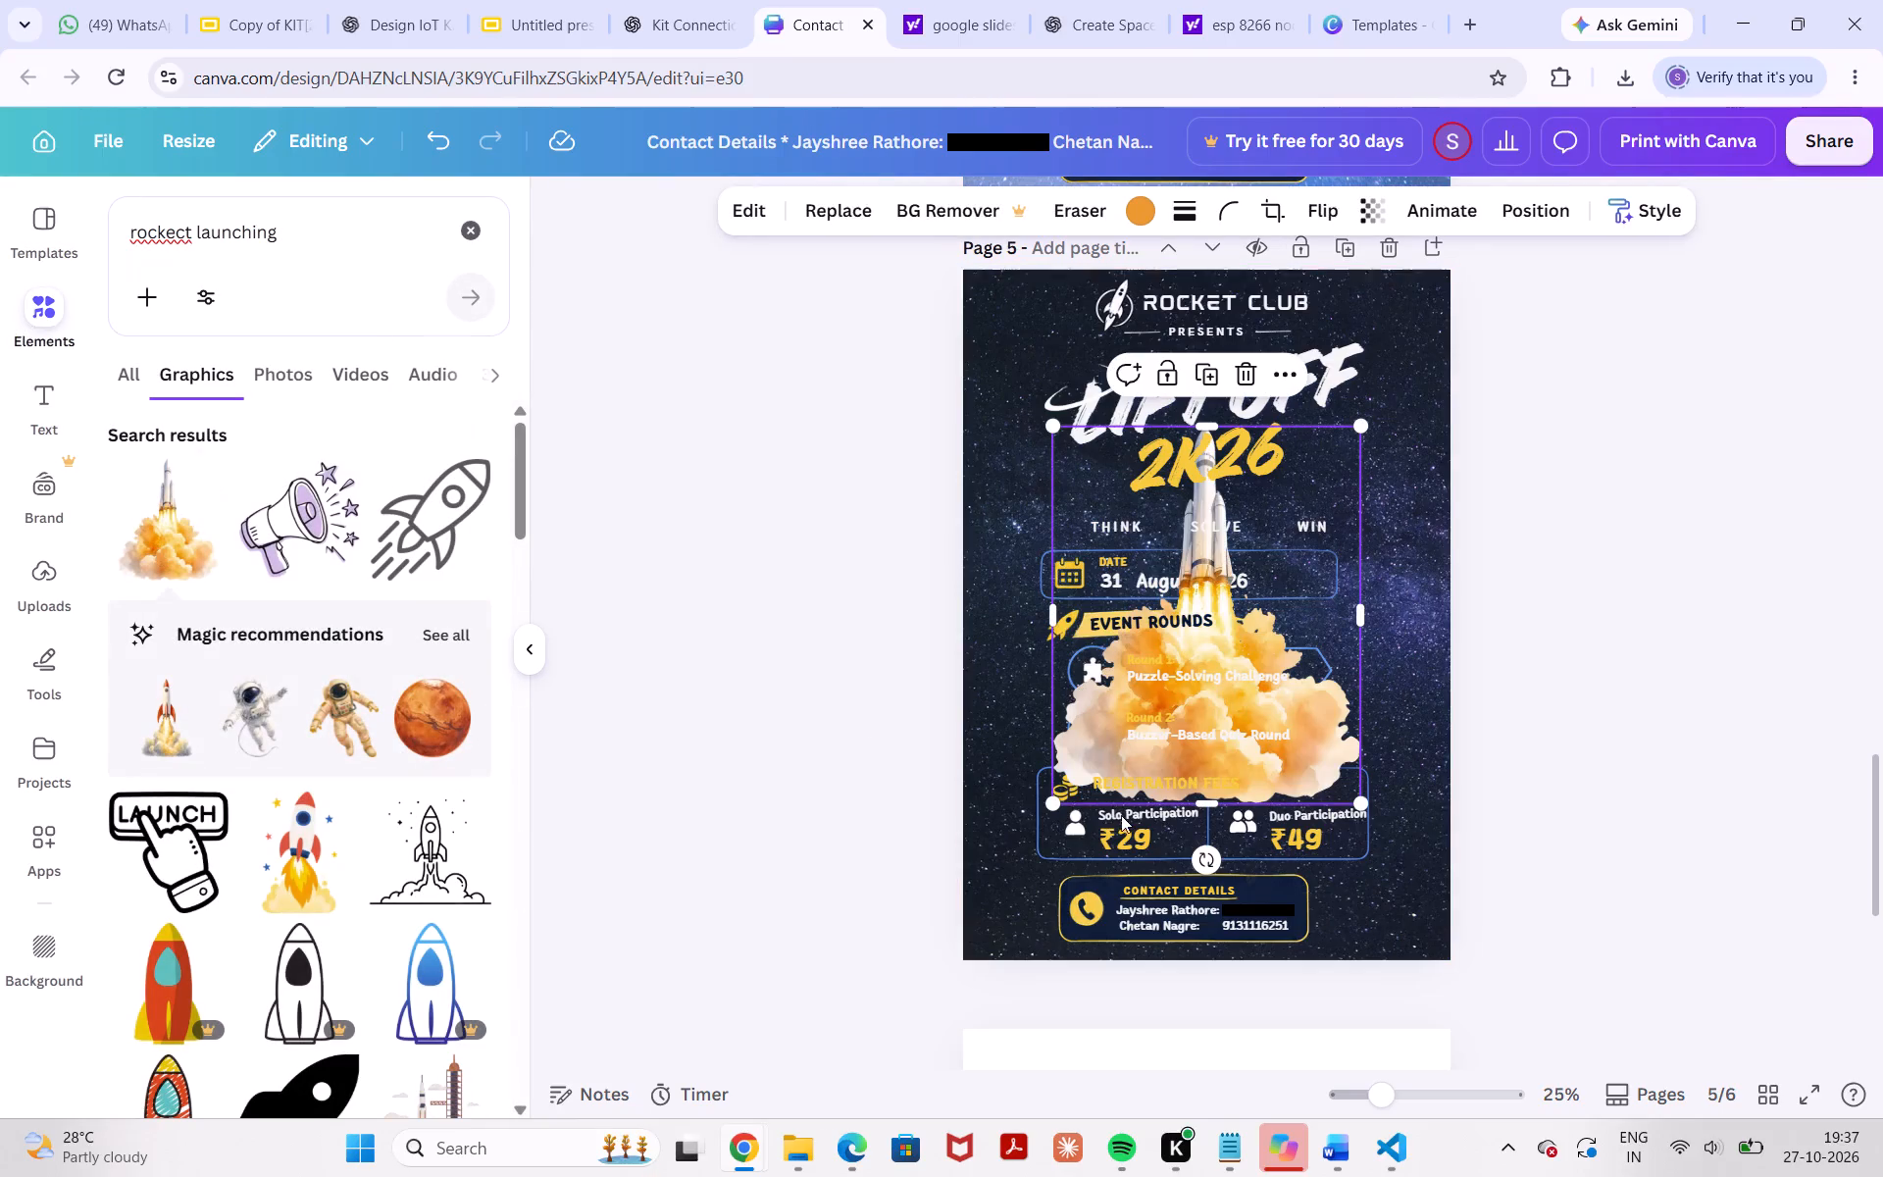
left_click(1355, 740)
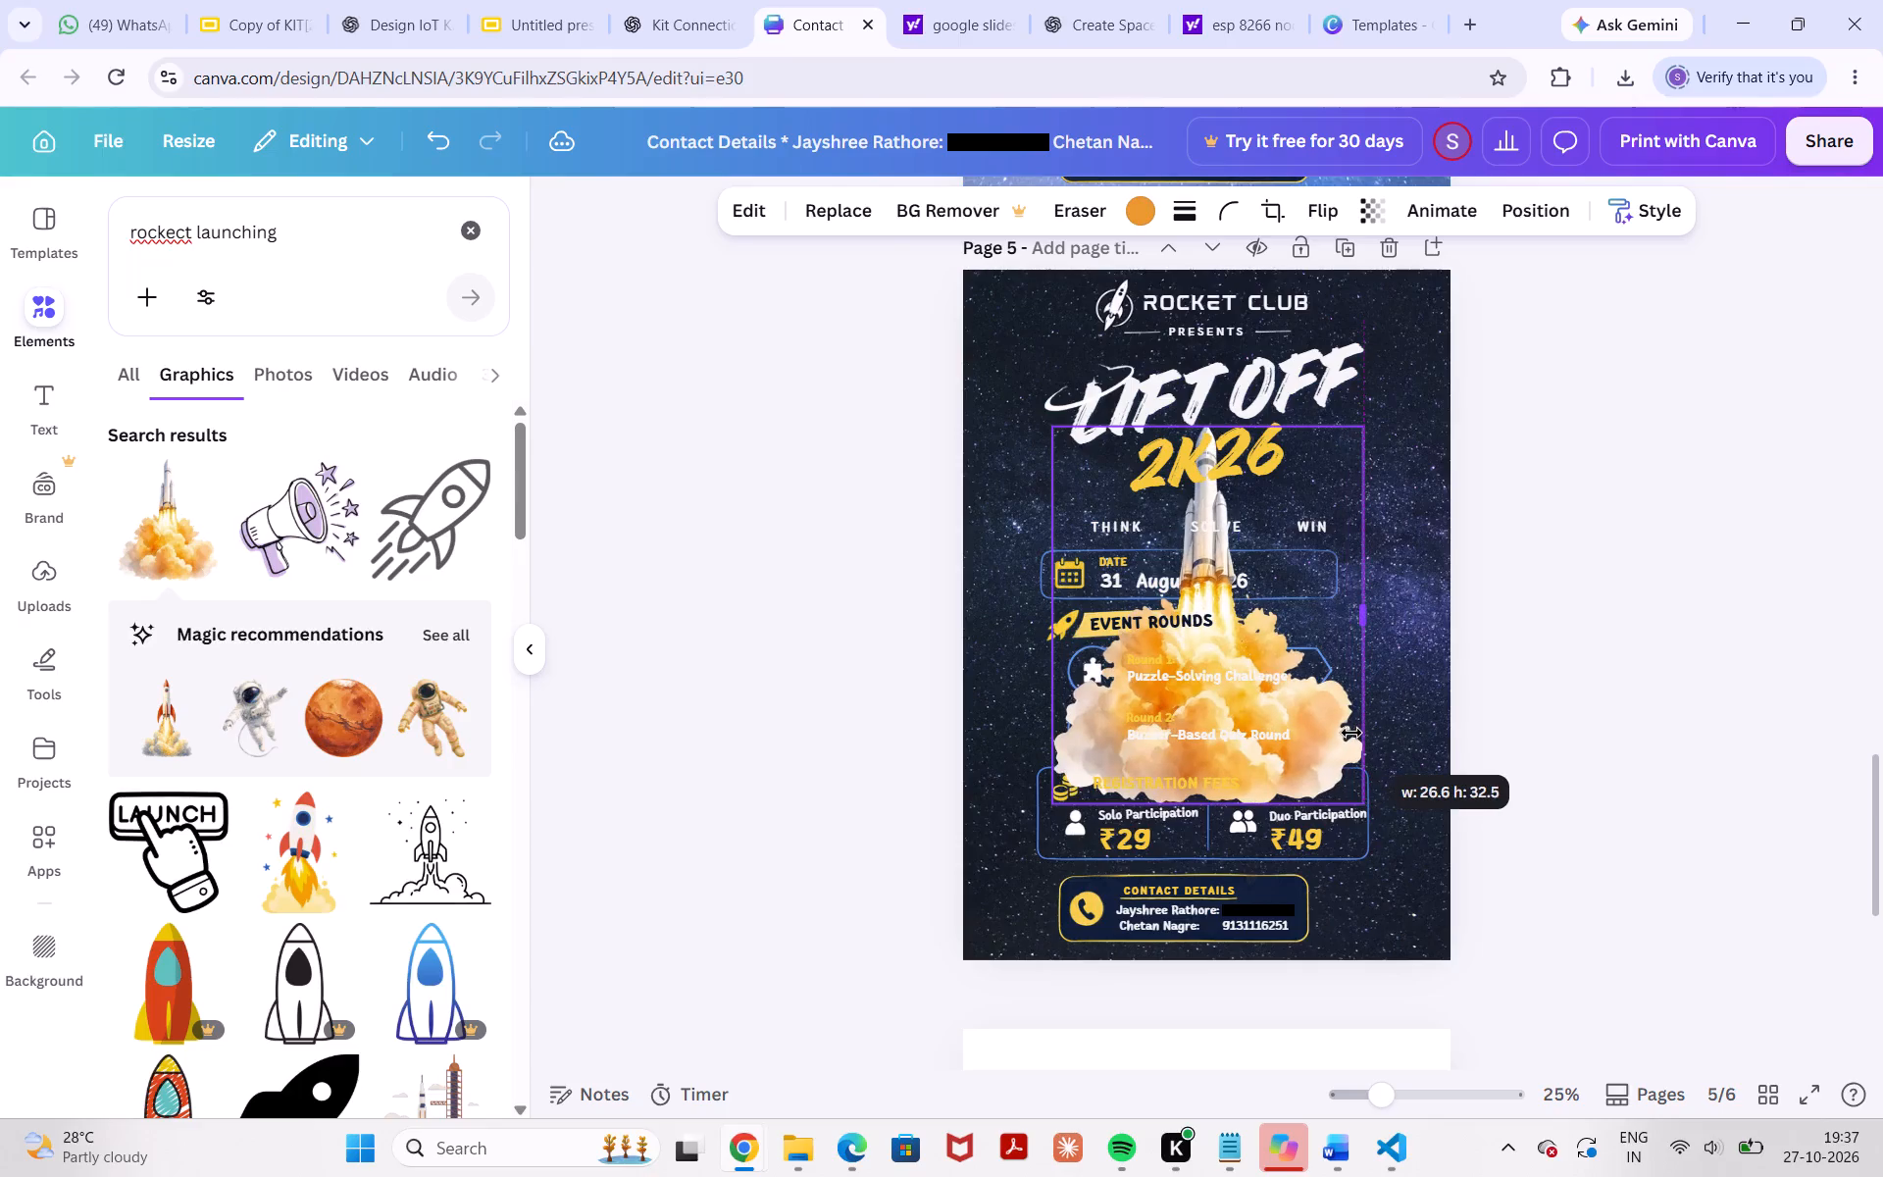
left_click_drag(1363, 811, 1280, 738)
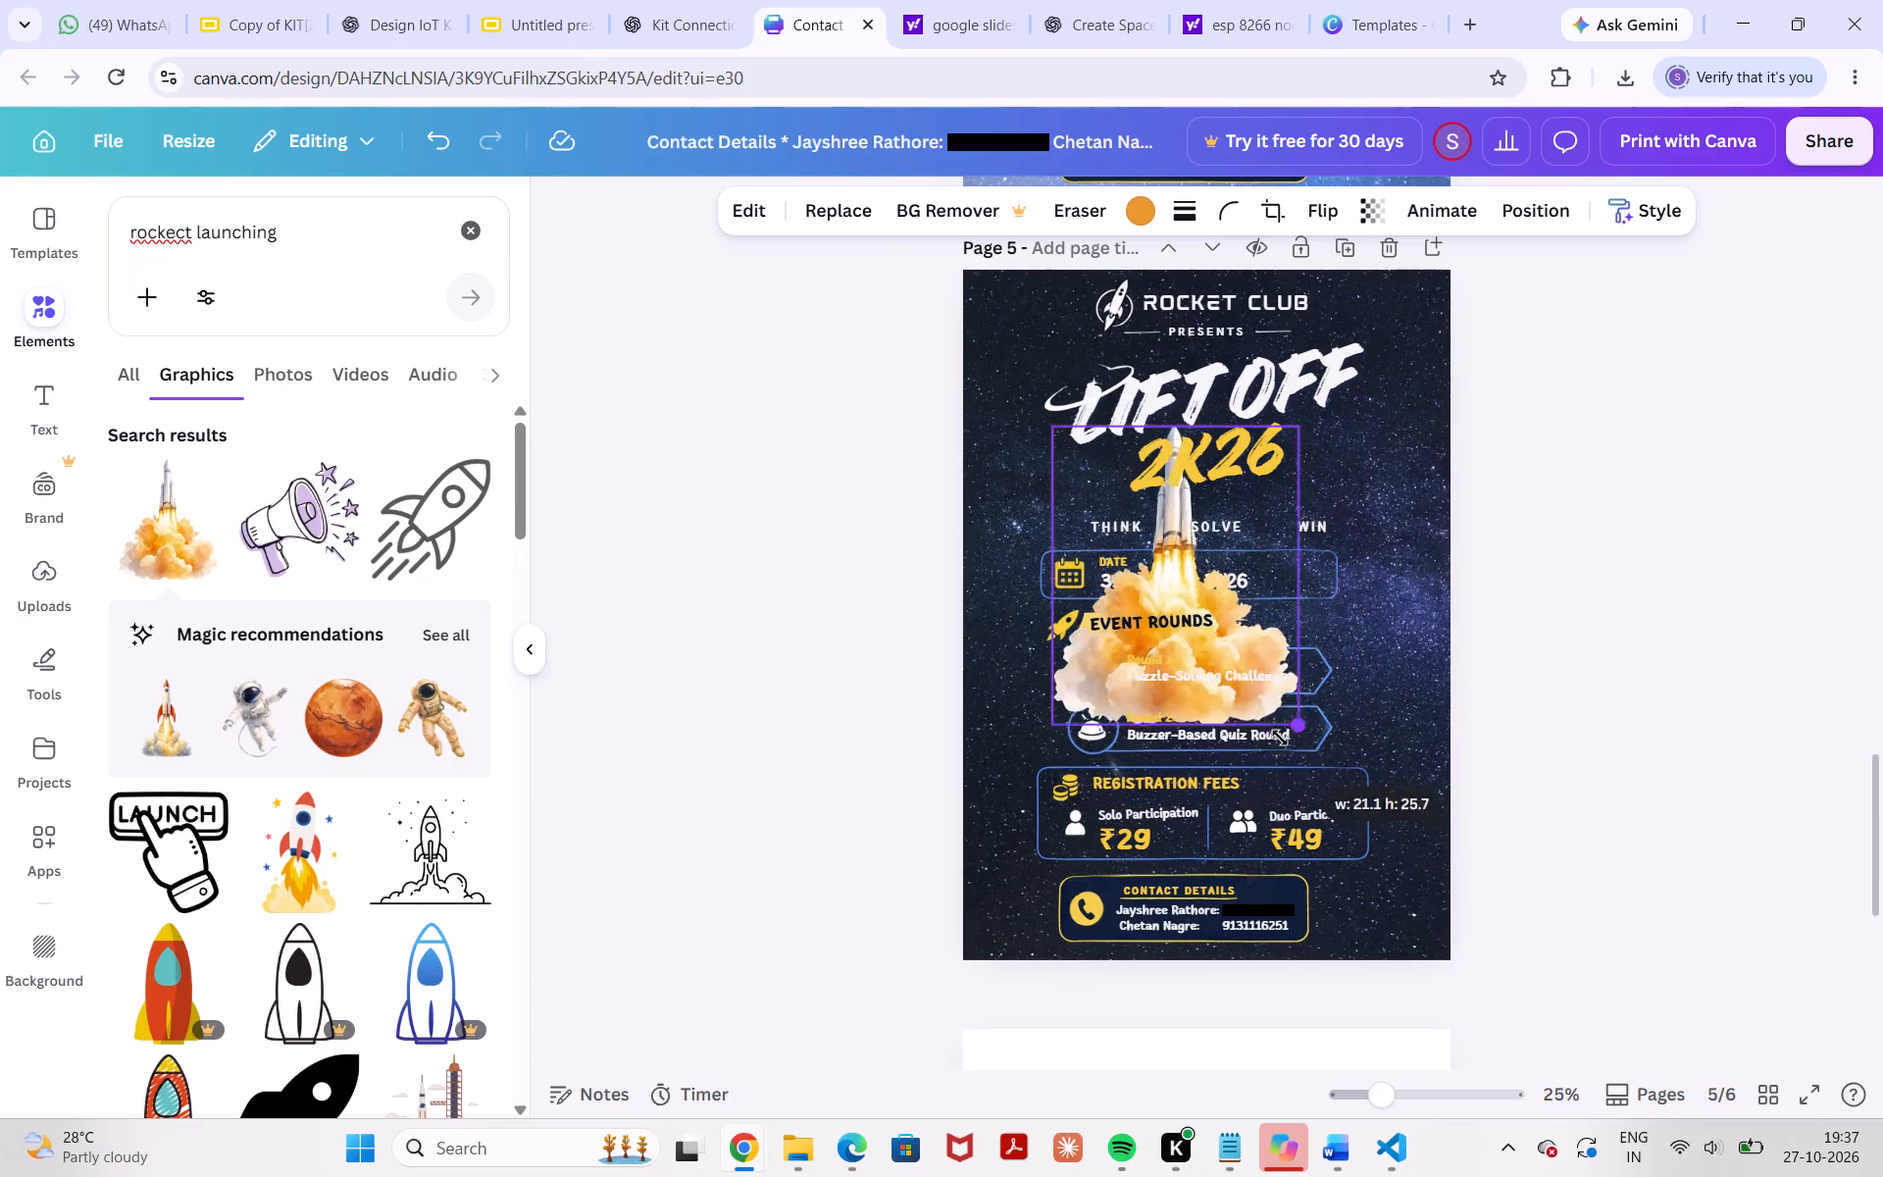
left_click_drag(1280, 738, 1252, 726)
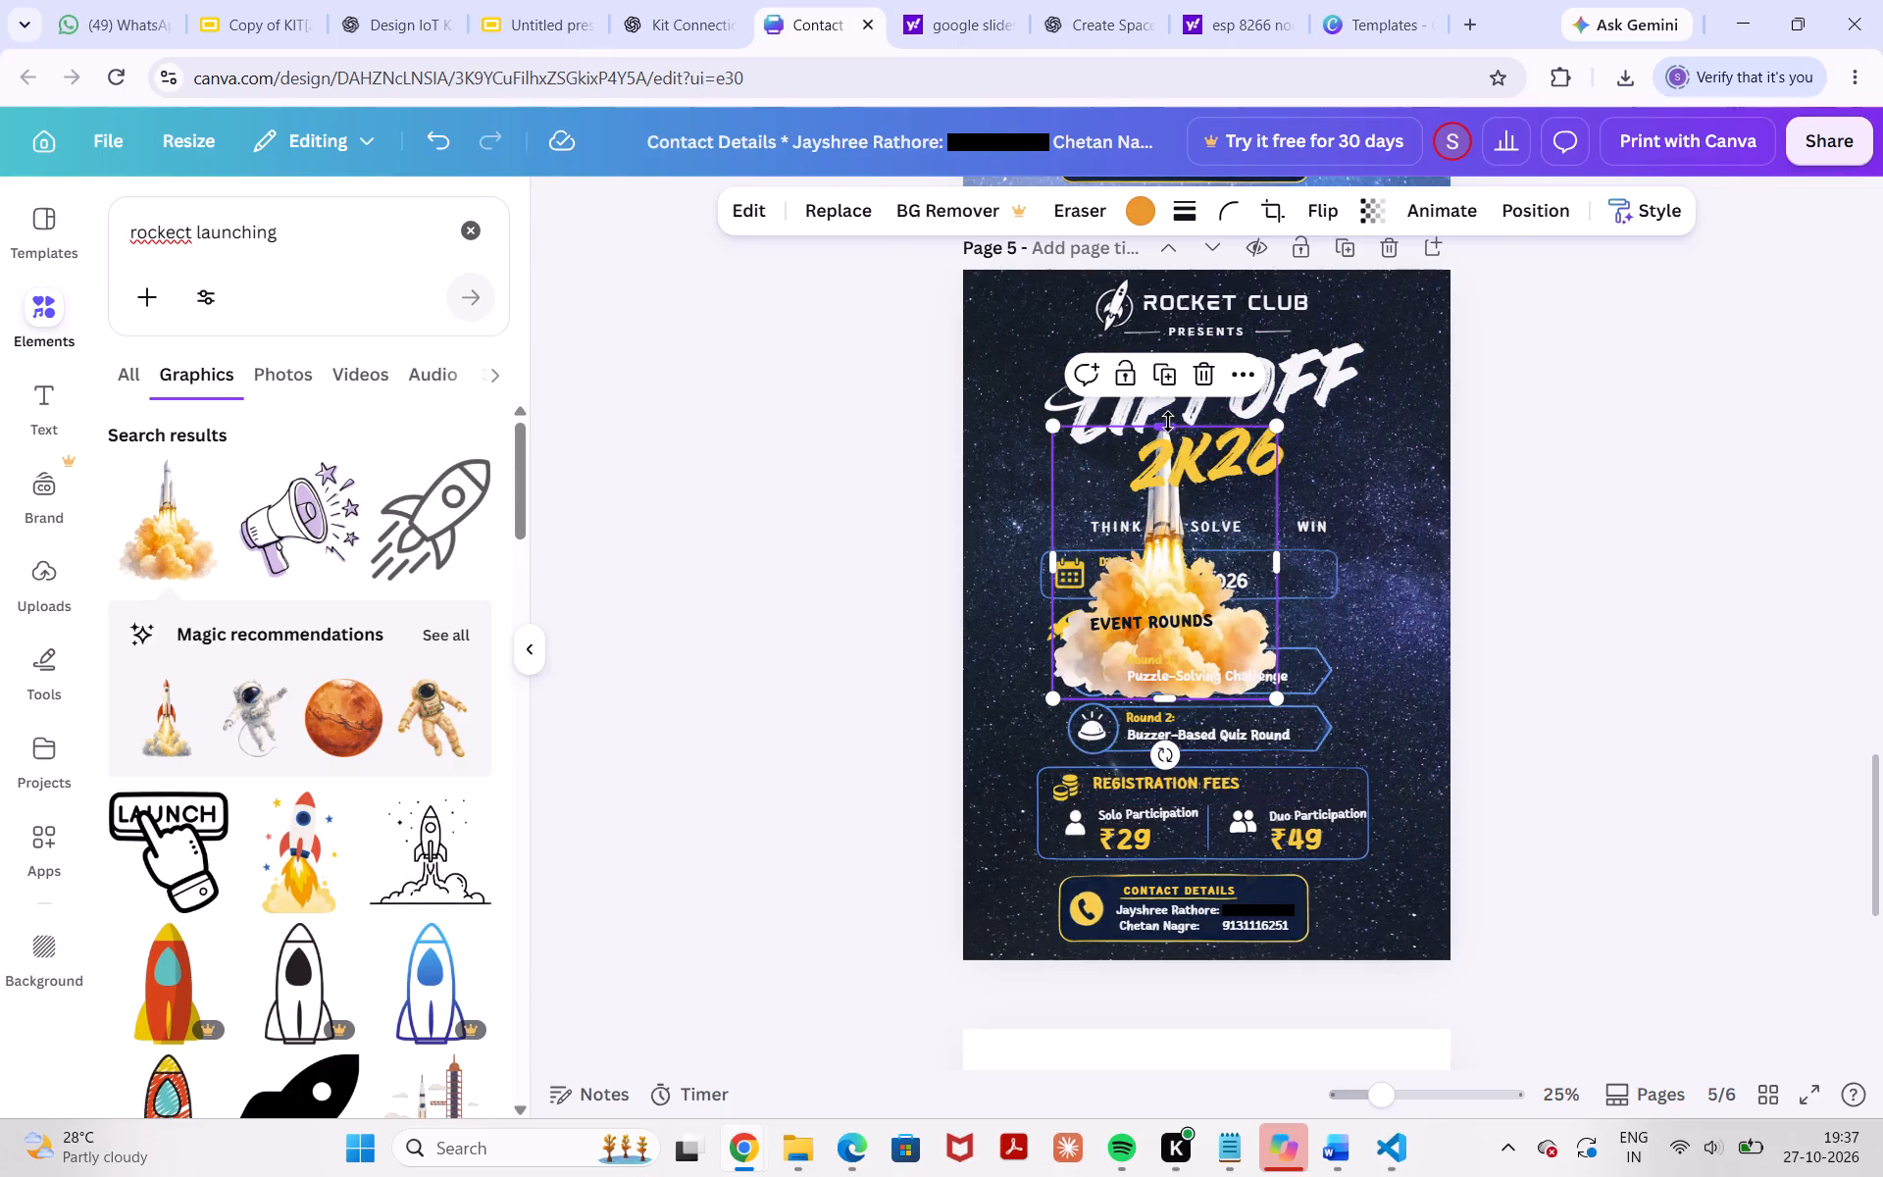
left_click_drag(1168, 422, 1168, 327)
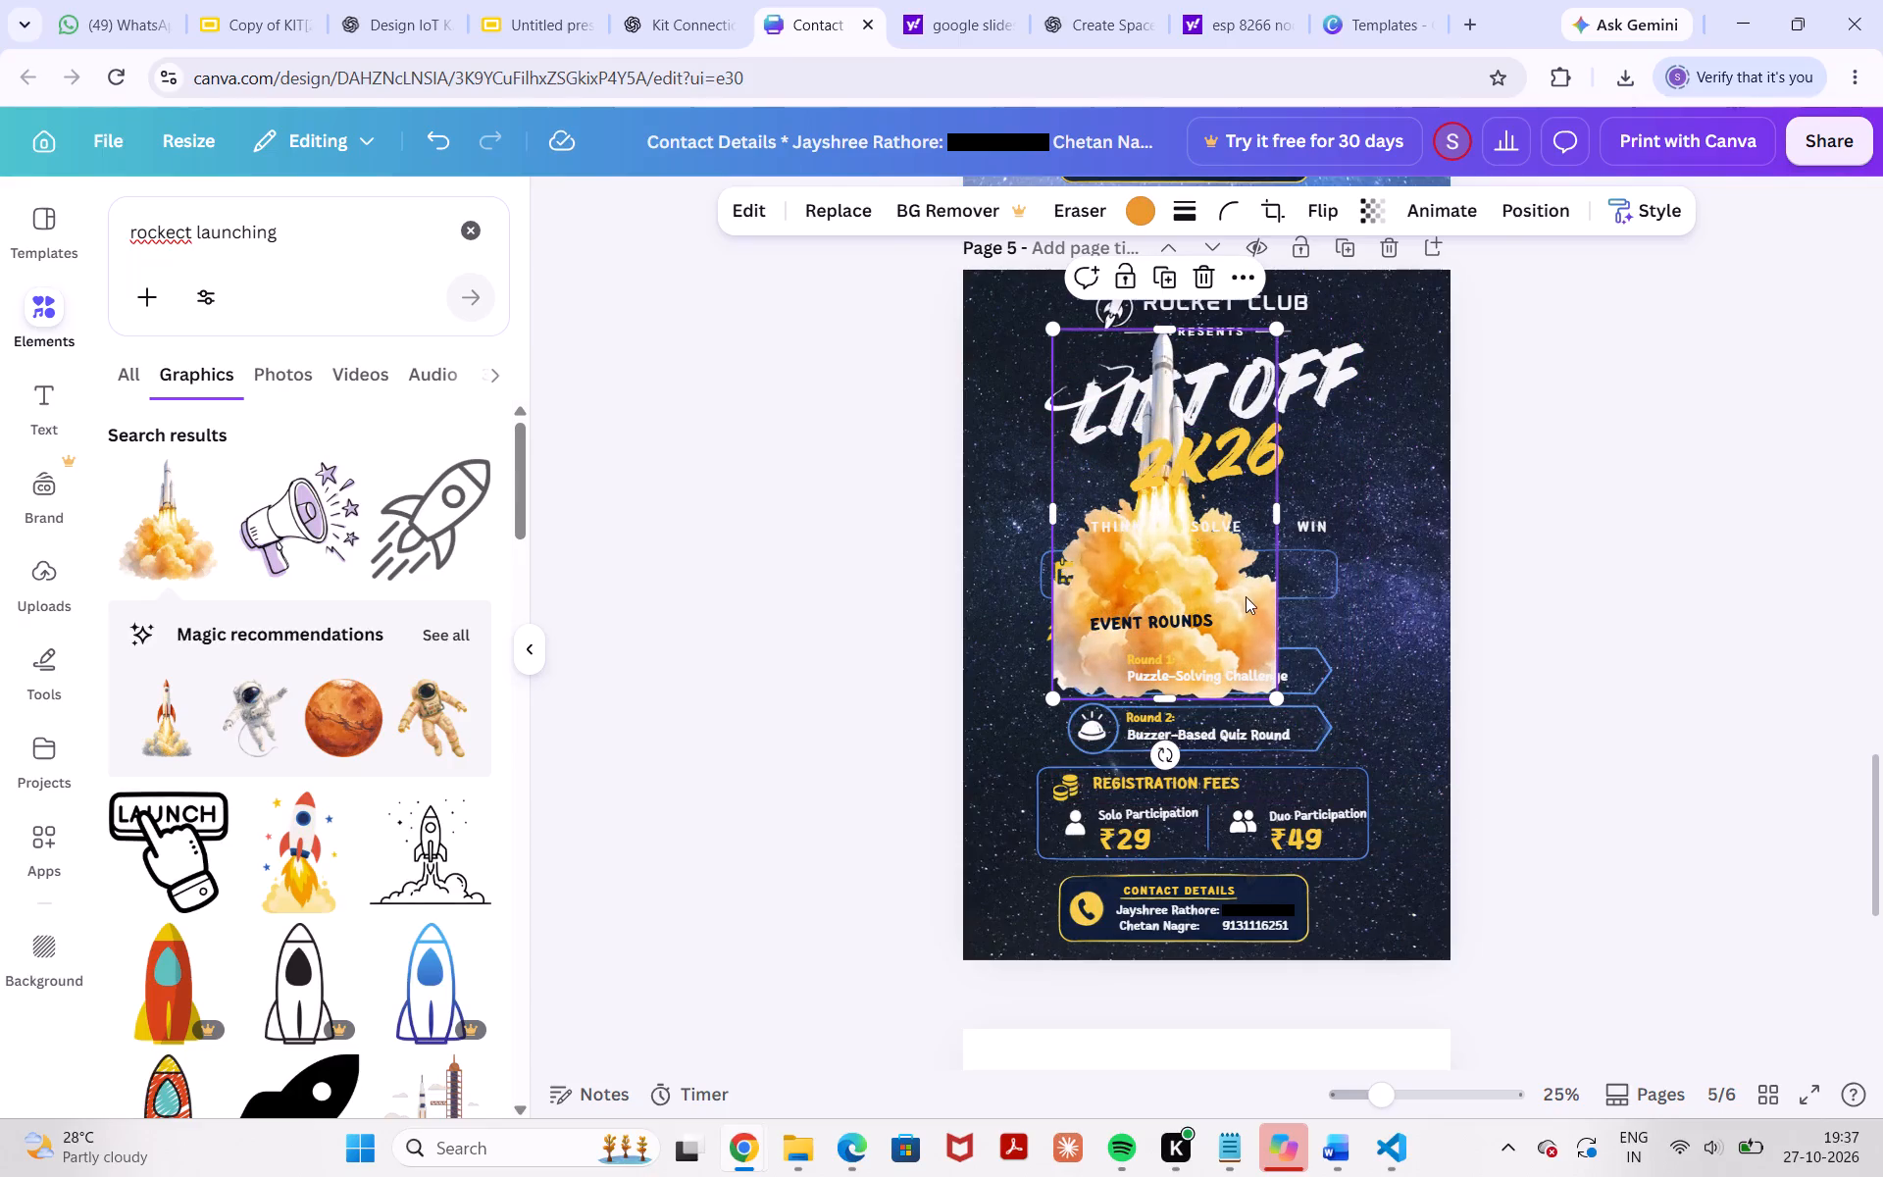
Move the launching rocket to page 5's lower-right corner, so its smoke clouds run past the page's right and bottom edges.
left_click_drag(1254, 508, 1432, 779)
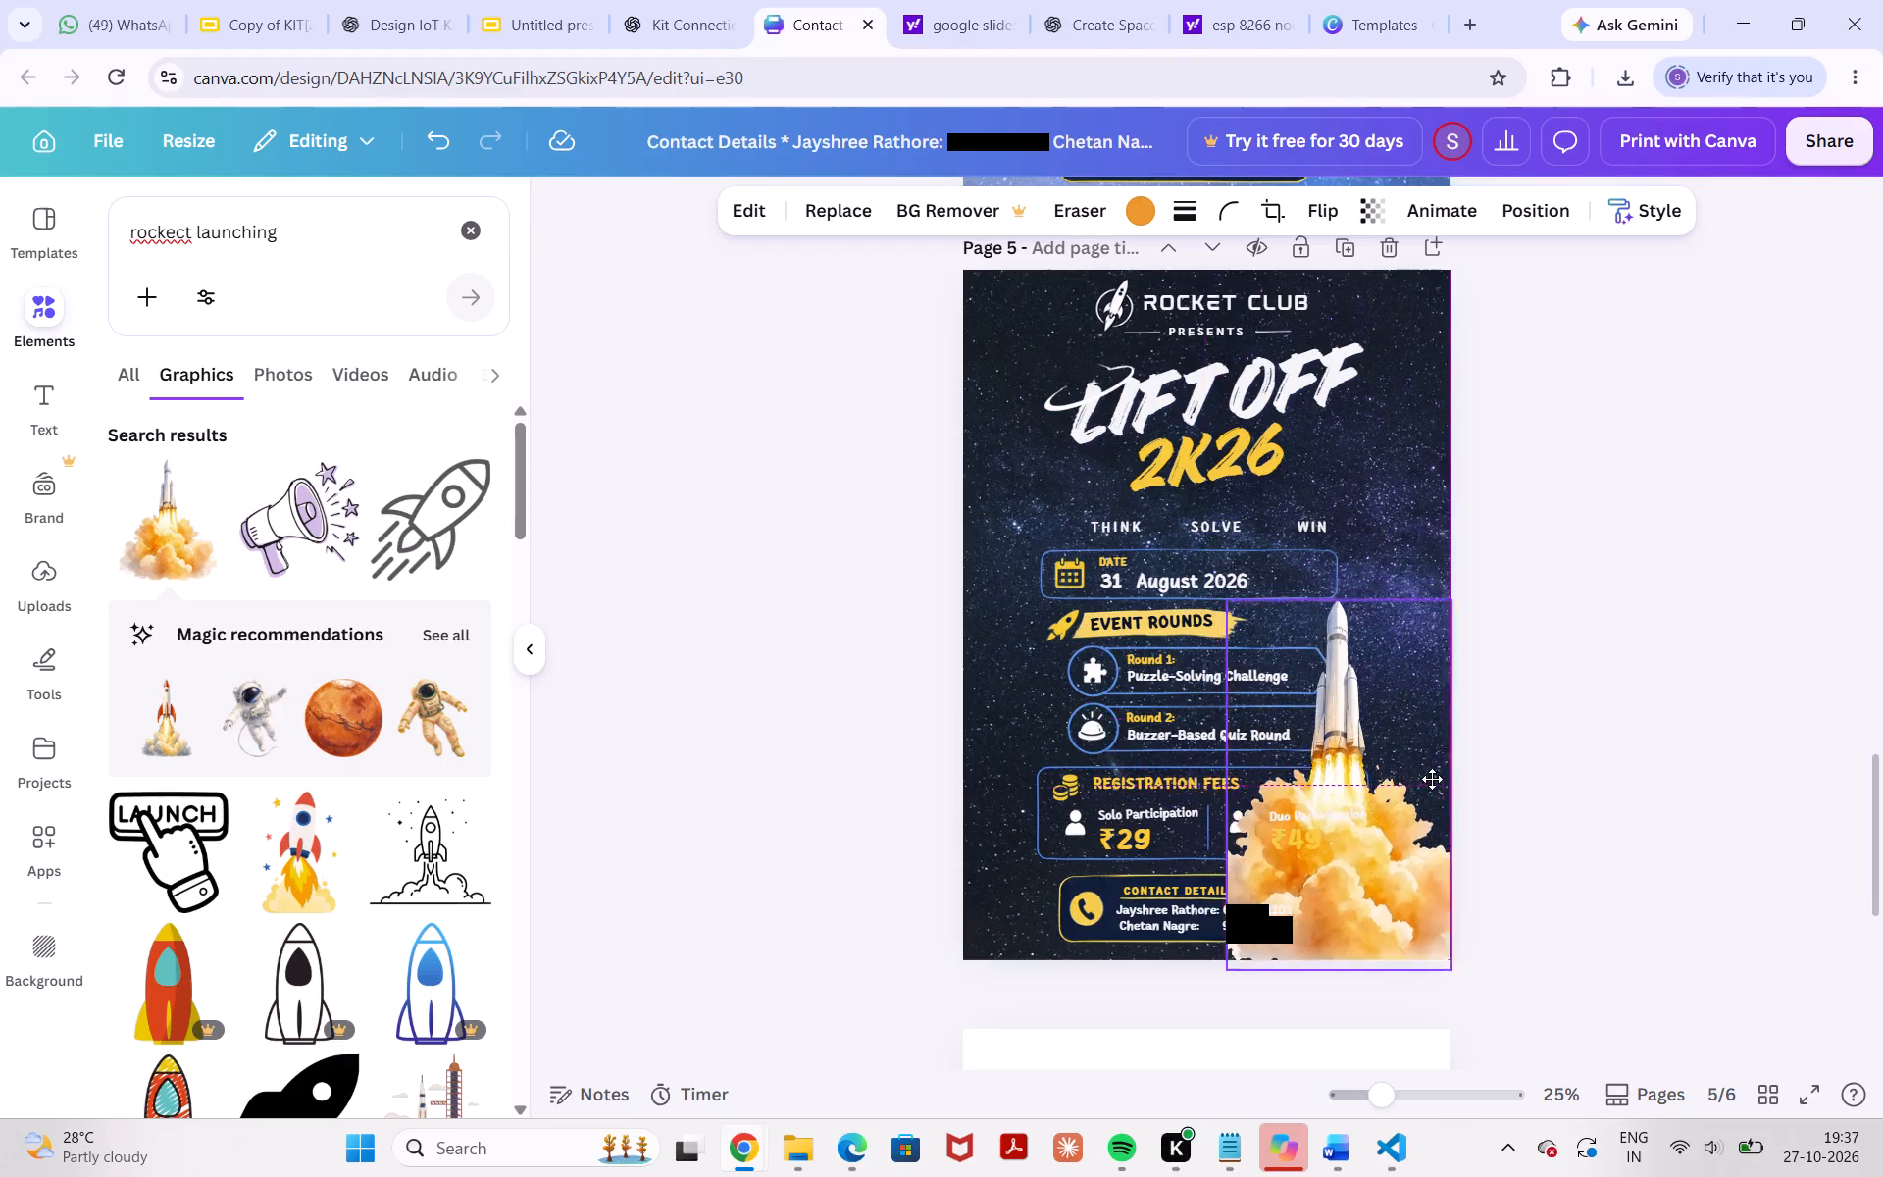
left_click_drag(1432, 779, 1516, 825)
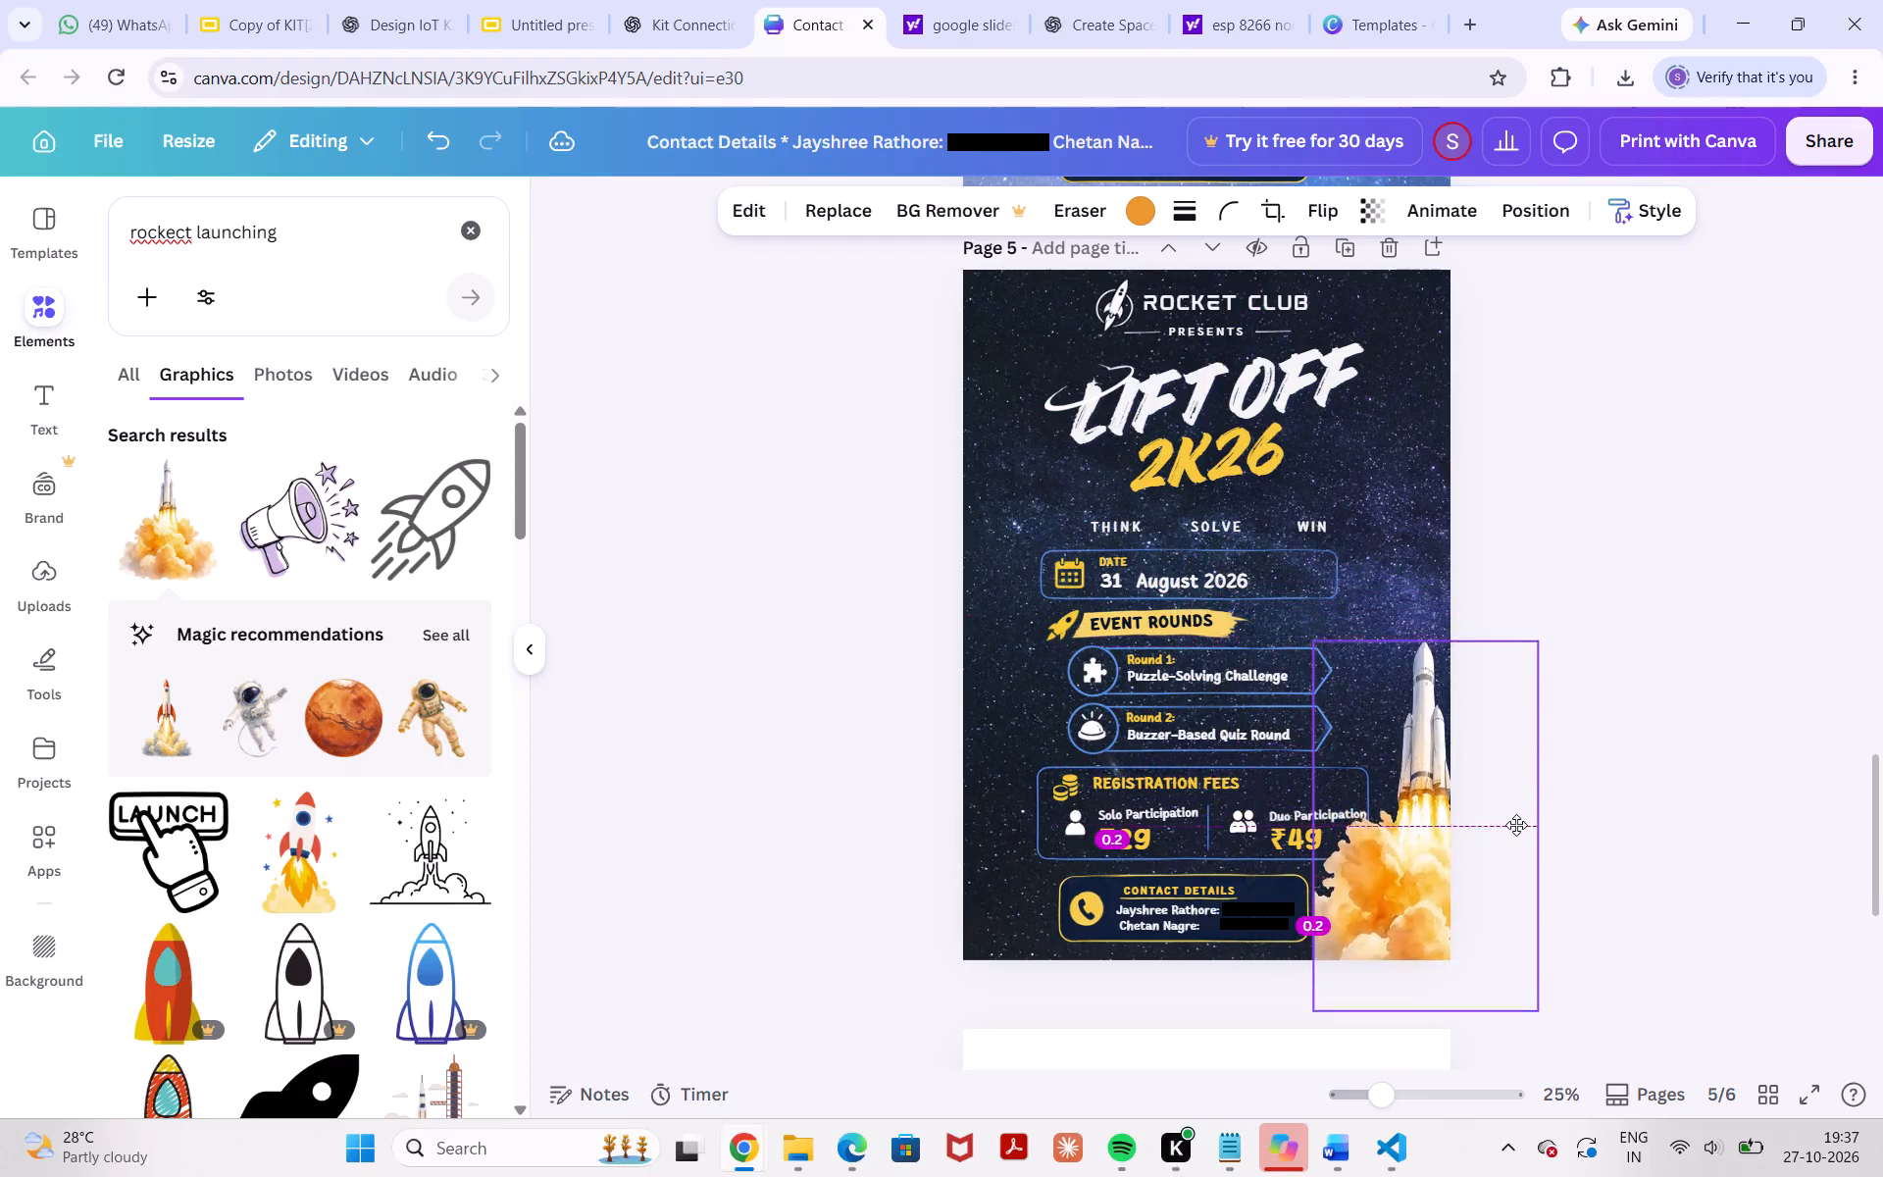
left_click_drag(1516, 825, 1511, 843)
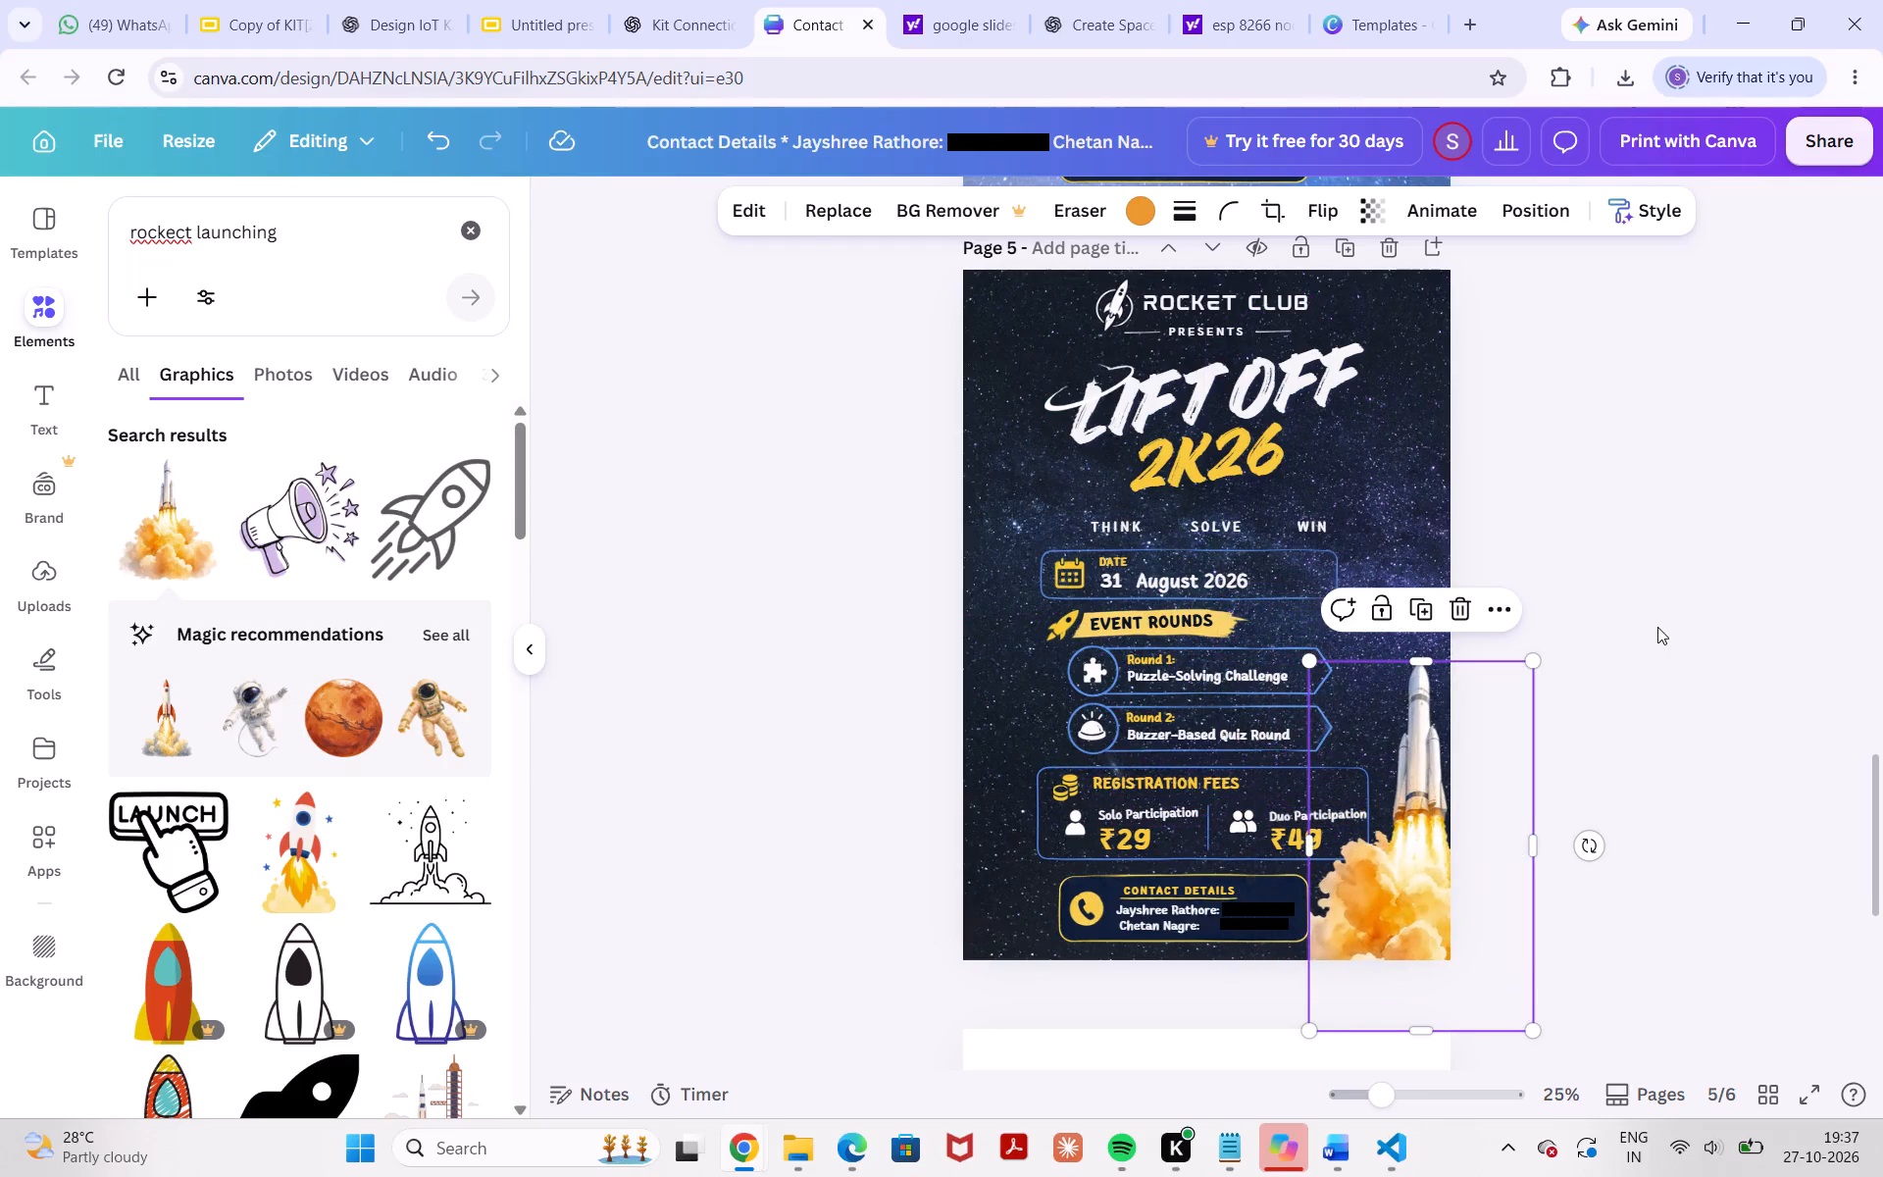
left_click(1657, 627)
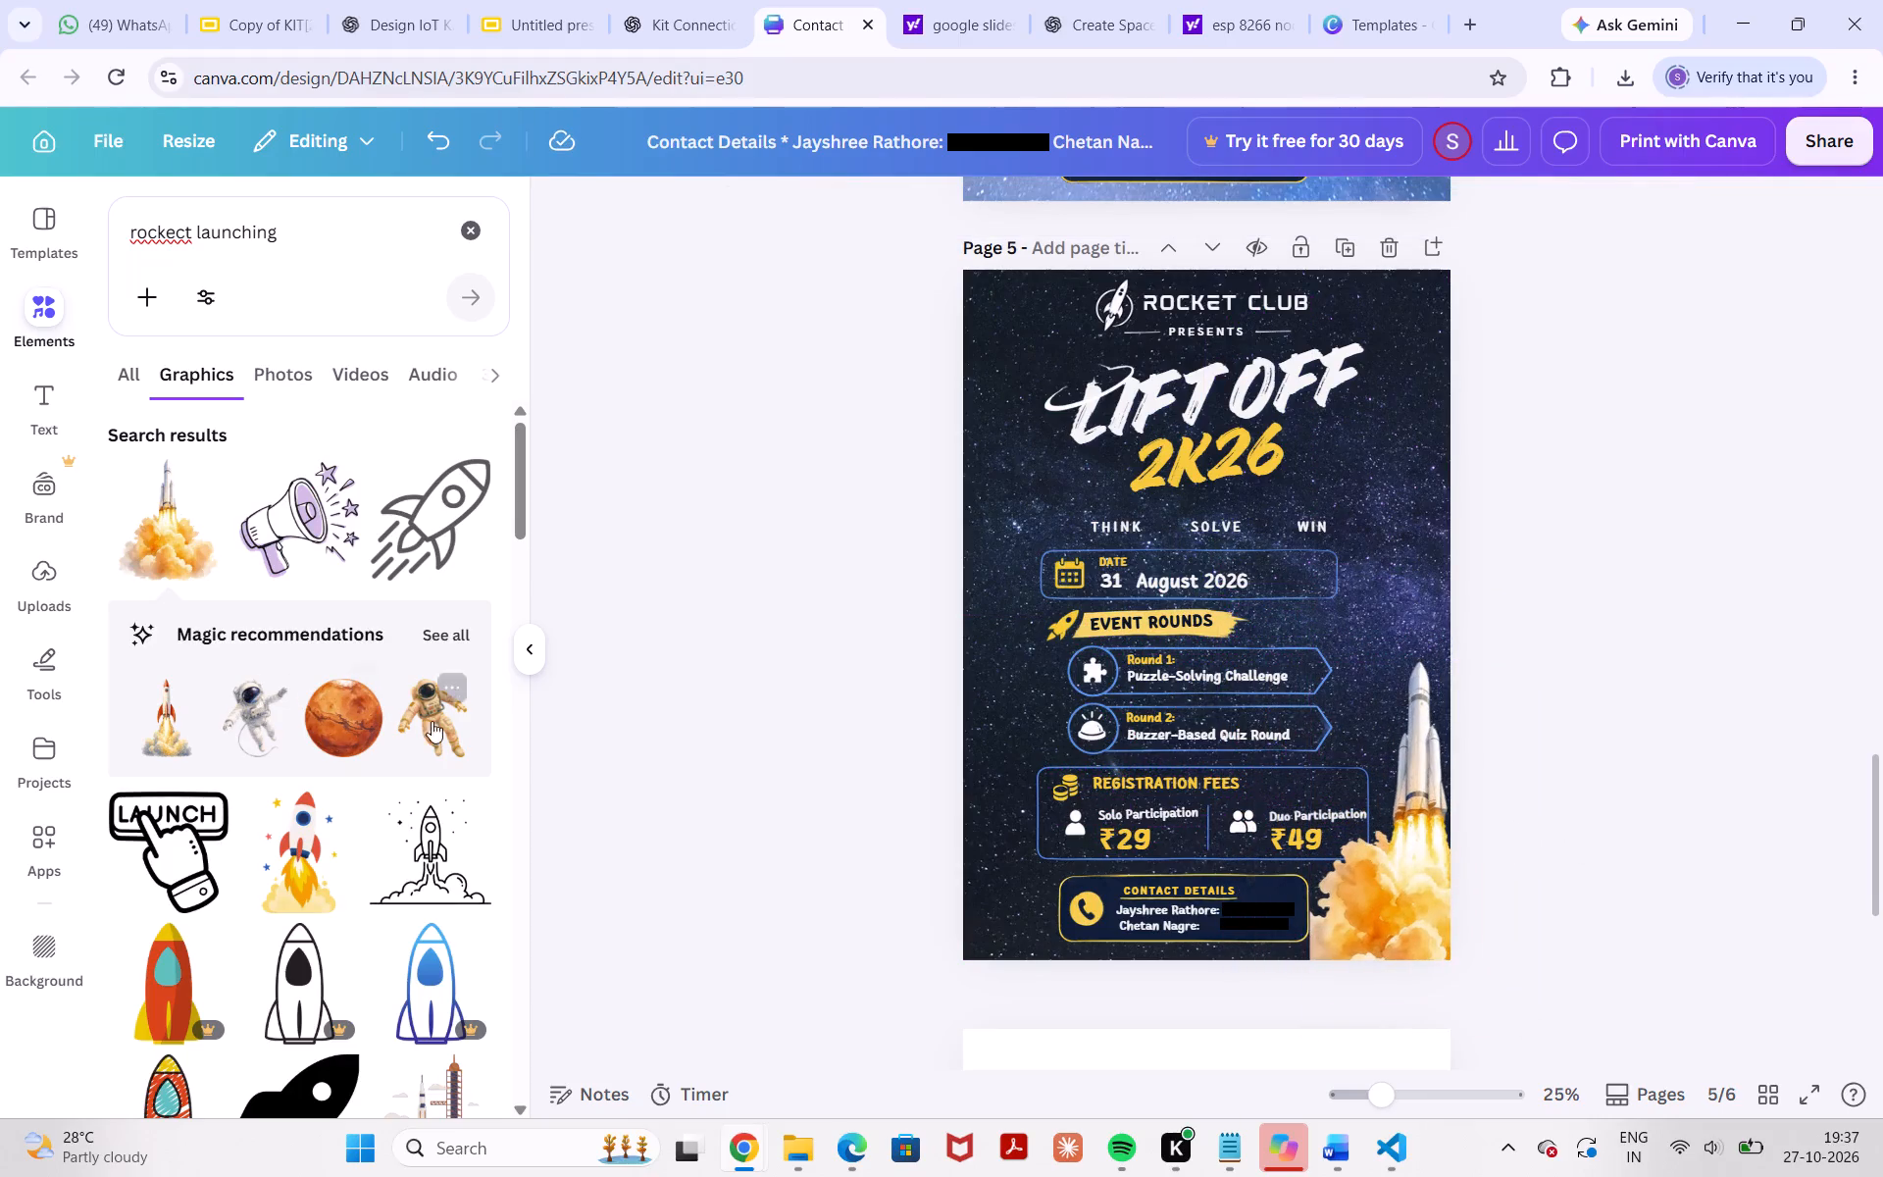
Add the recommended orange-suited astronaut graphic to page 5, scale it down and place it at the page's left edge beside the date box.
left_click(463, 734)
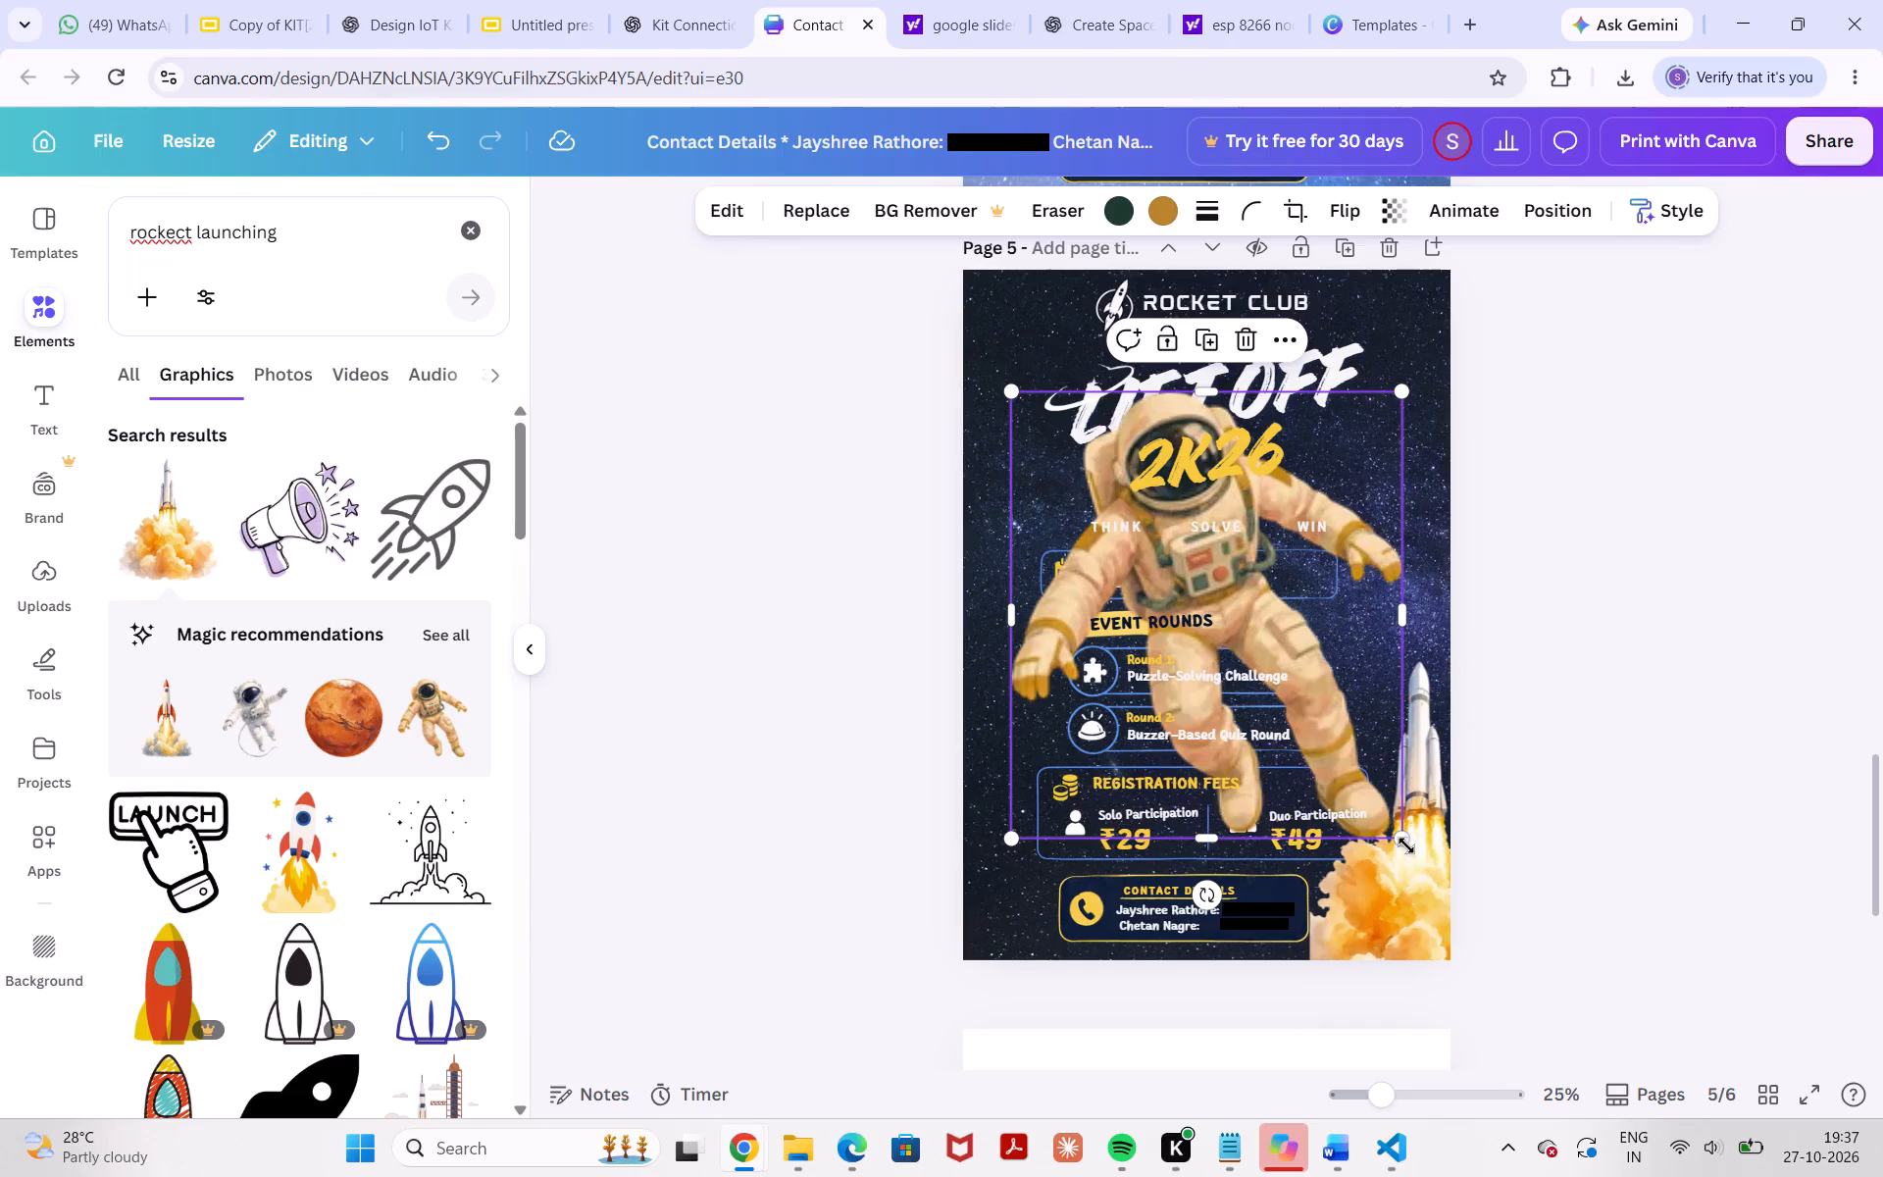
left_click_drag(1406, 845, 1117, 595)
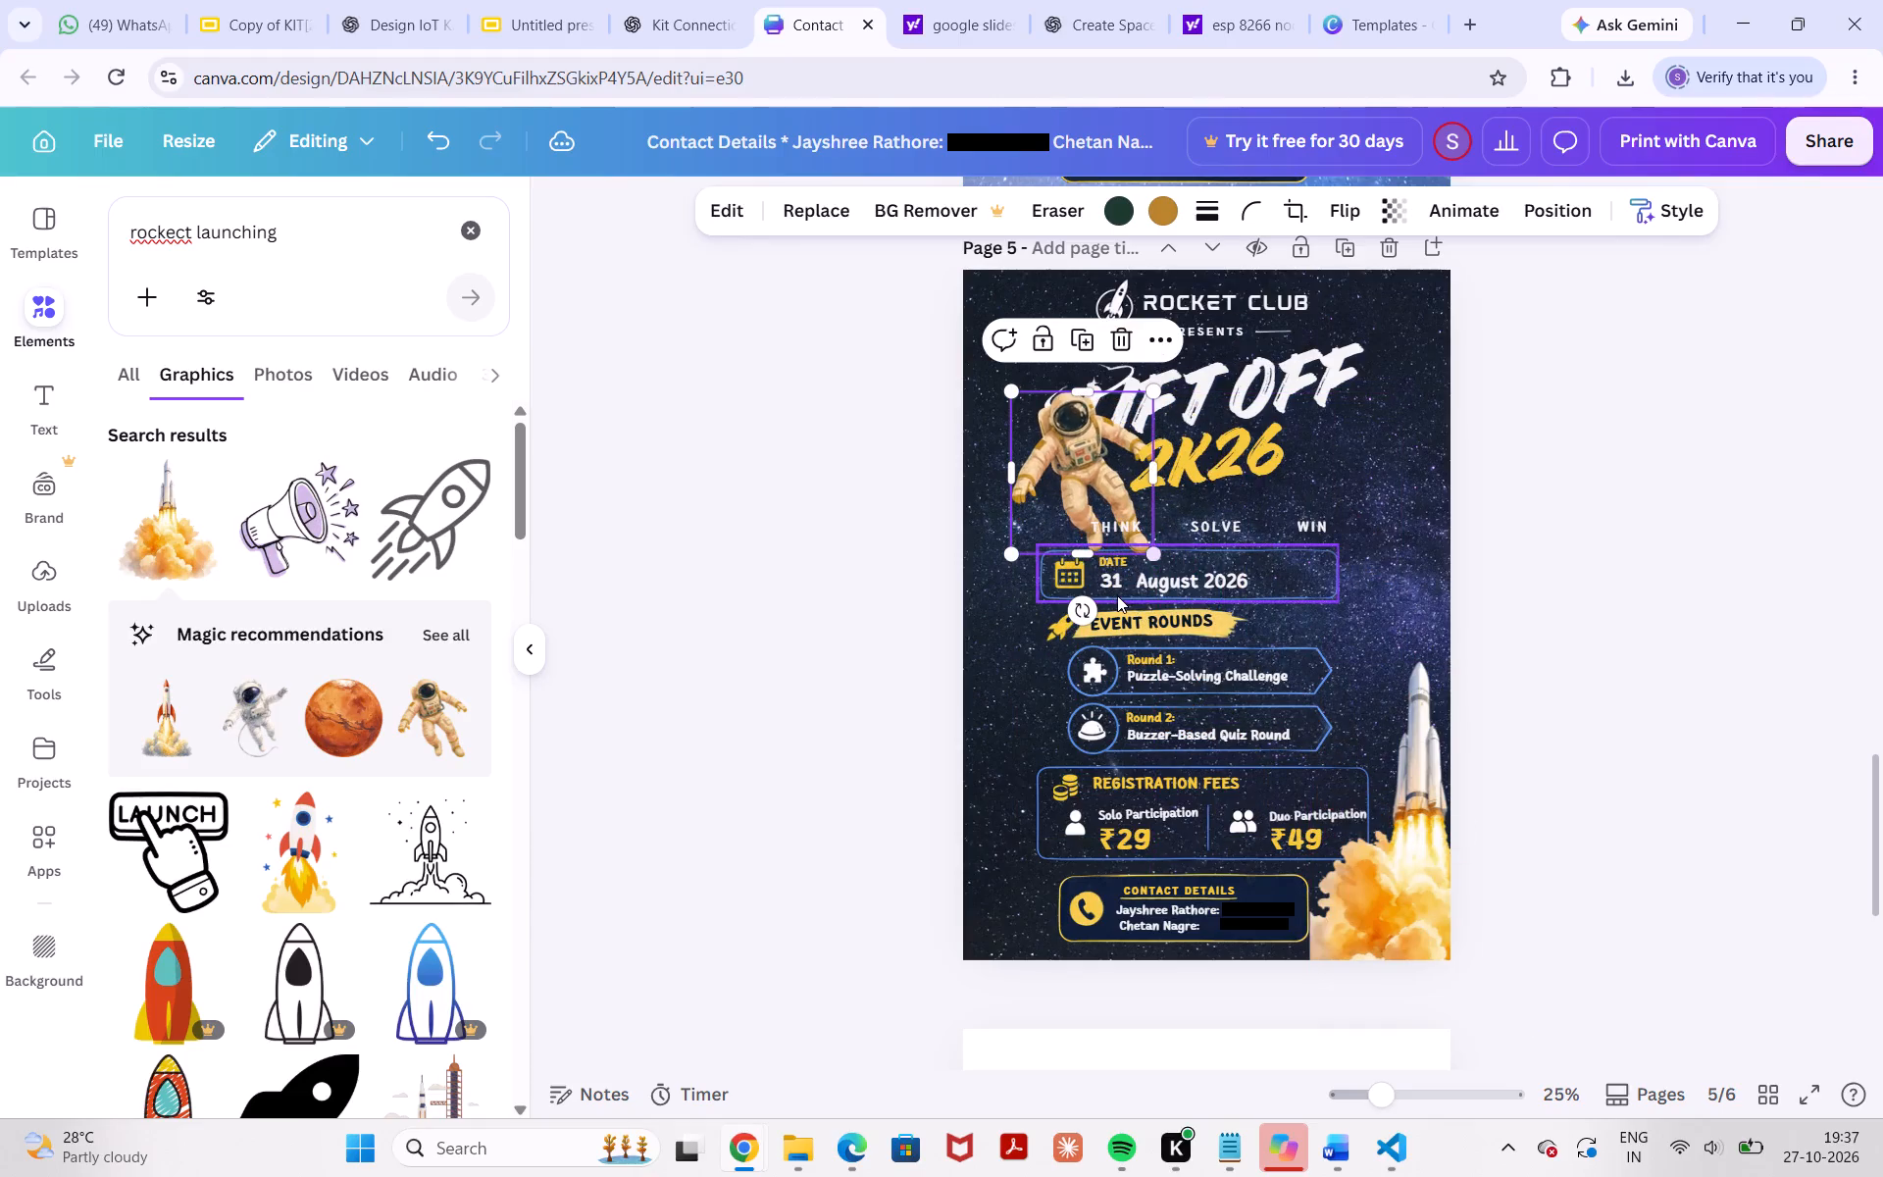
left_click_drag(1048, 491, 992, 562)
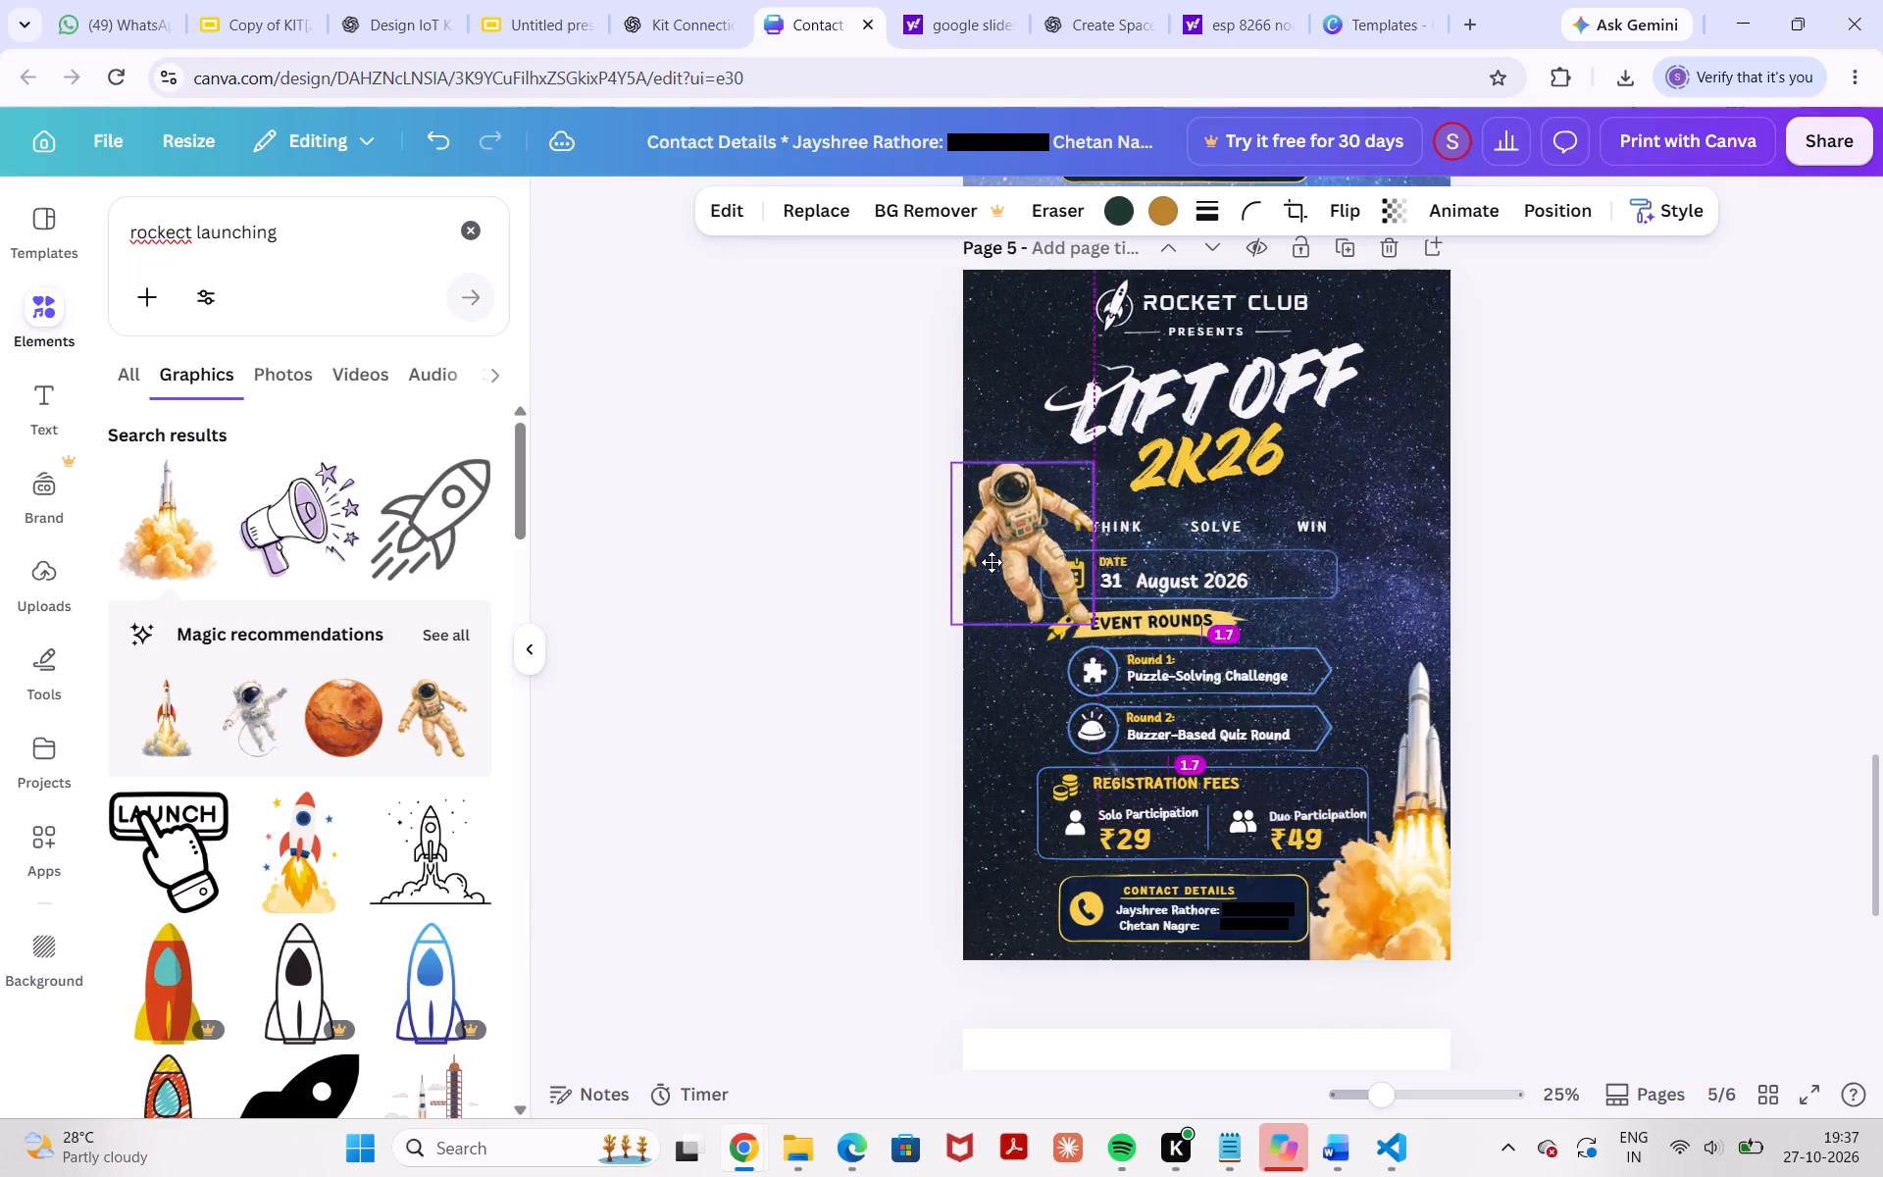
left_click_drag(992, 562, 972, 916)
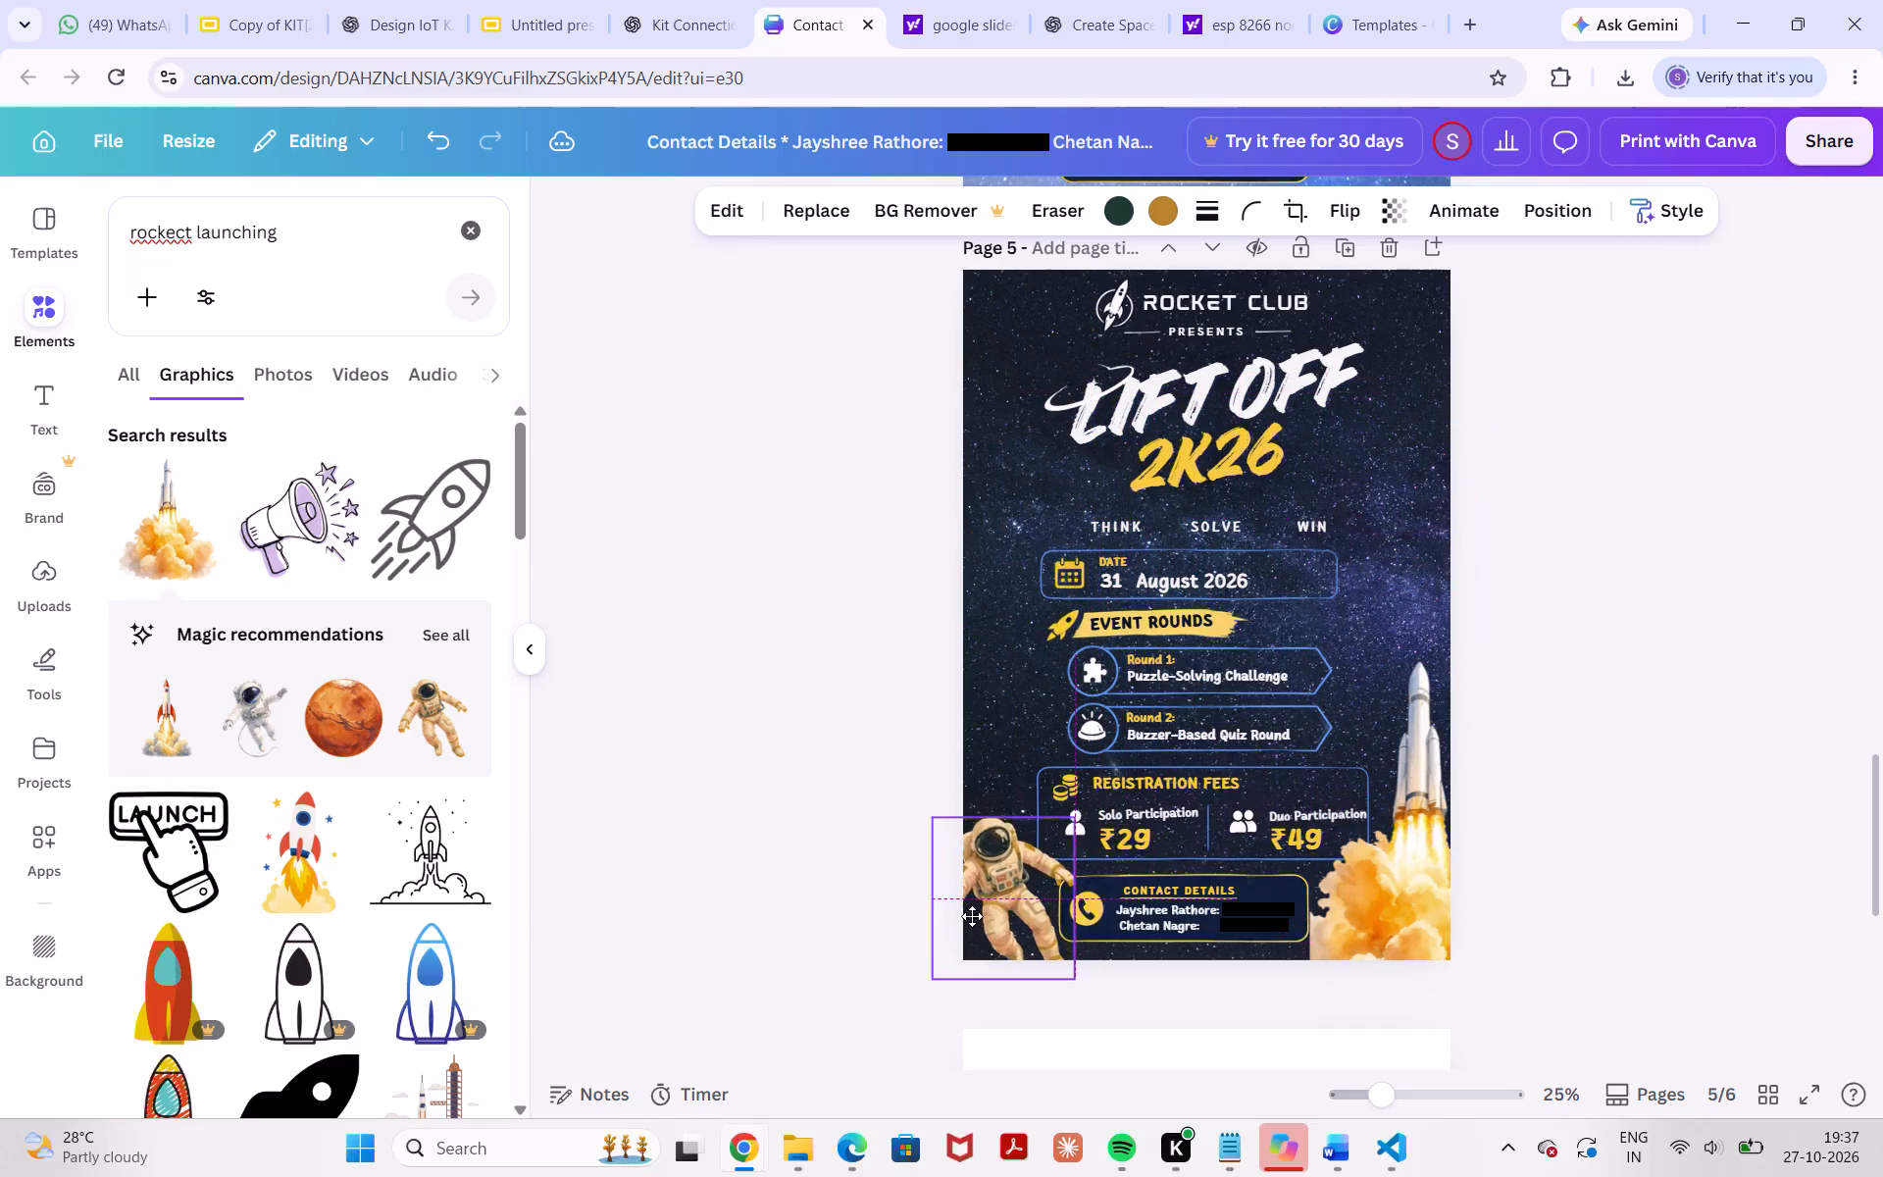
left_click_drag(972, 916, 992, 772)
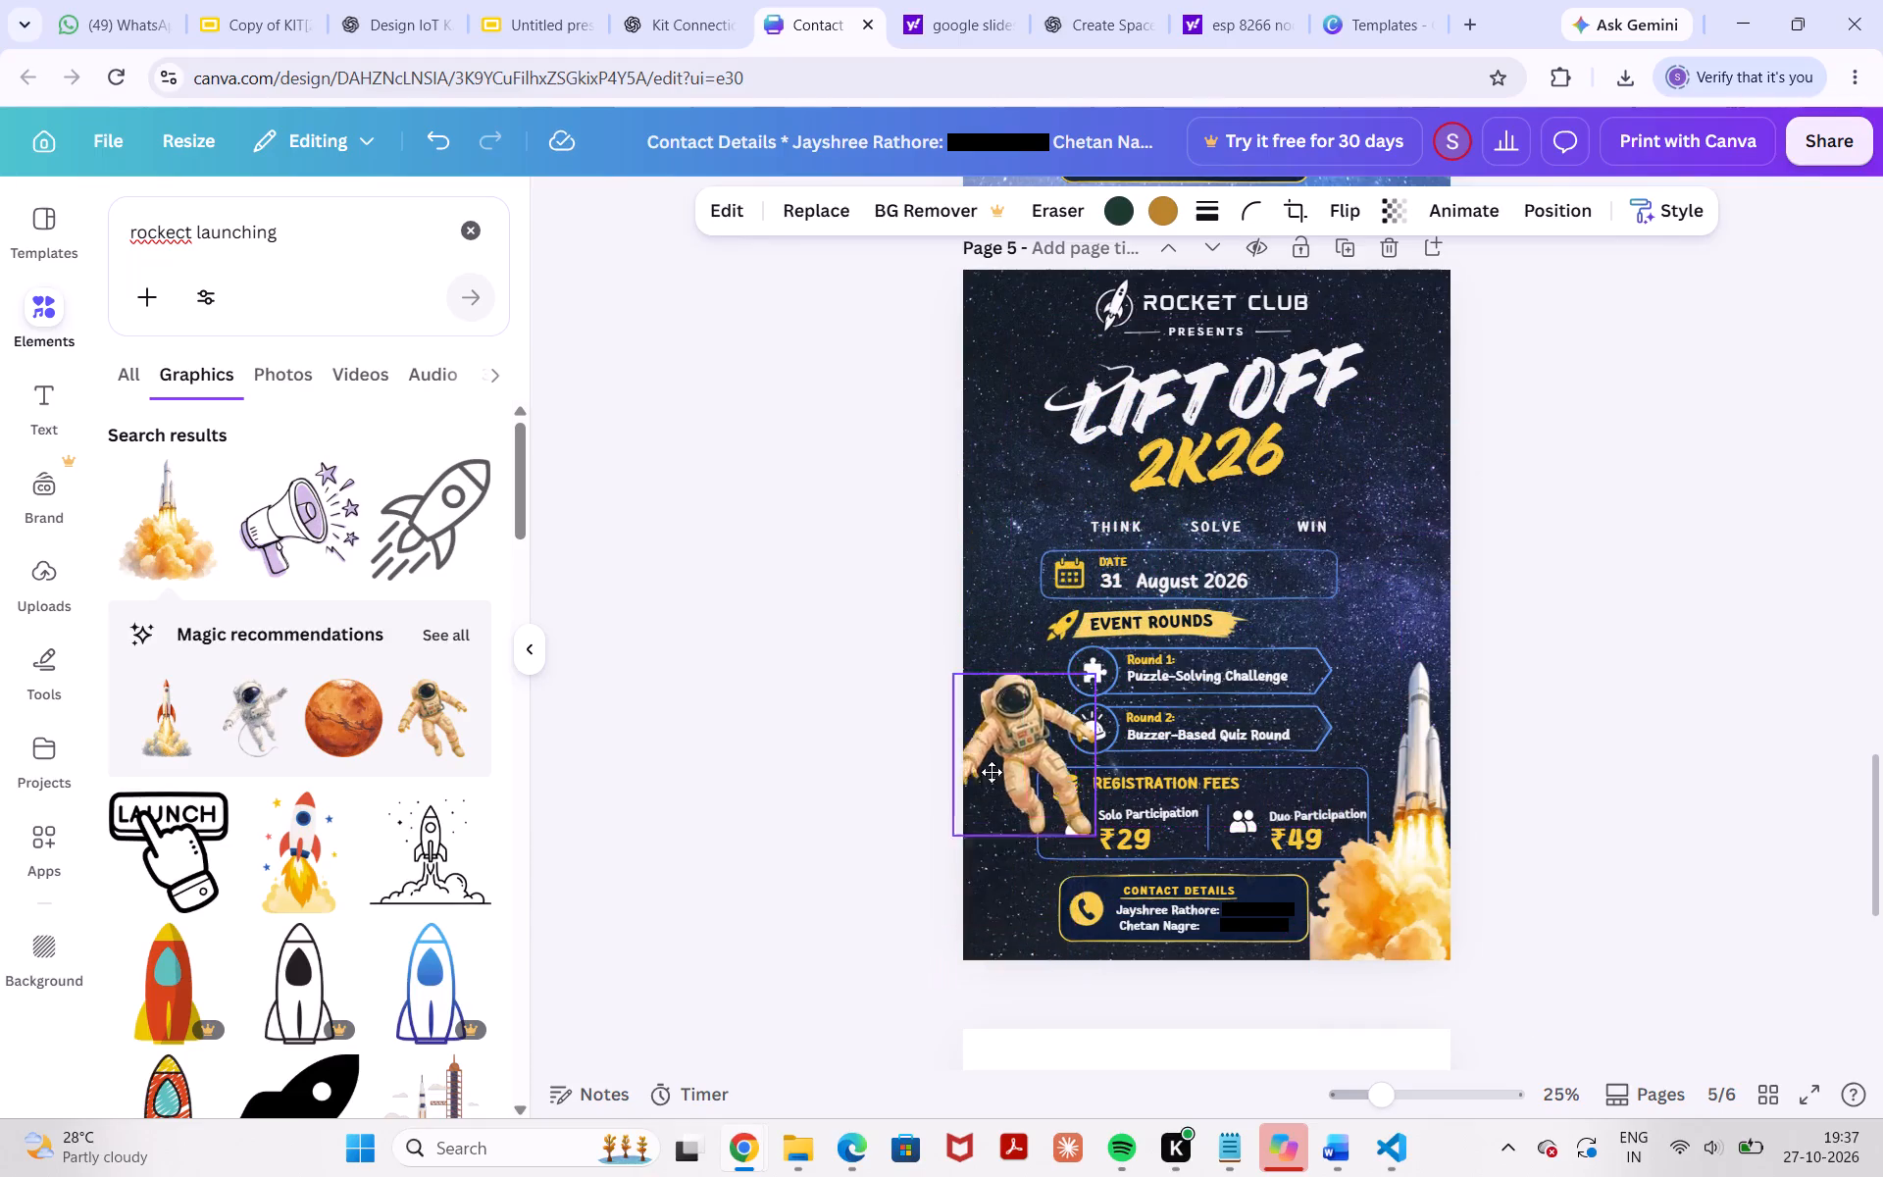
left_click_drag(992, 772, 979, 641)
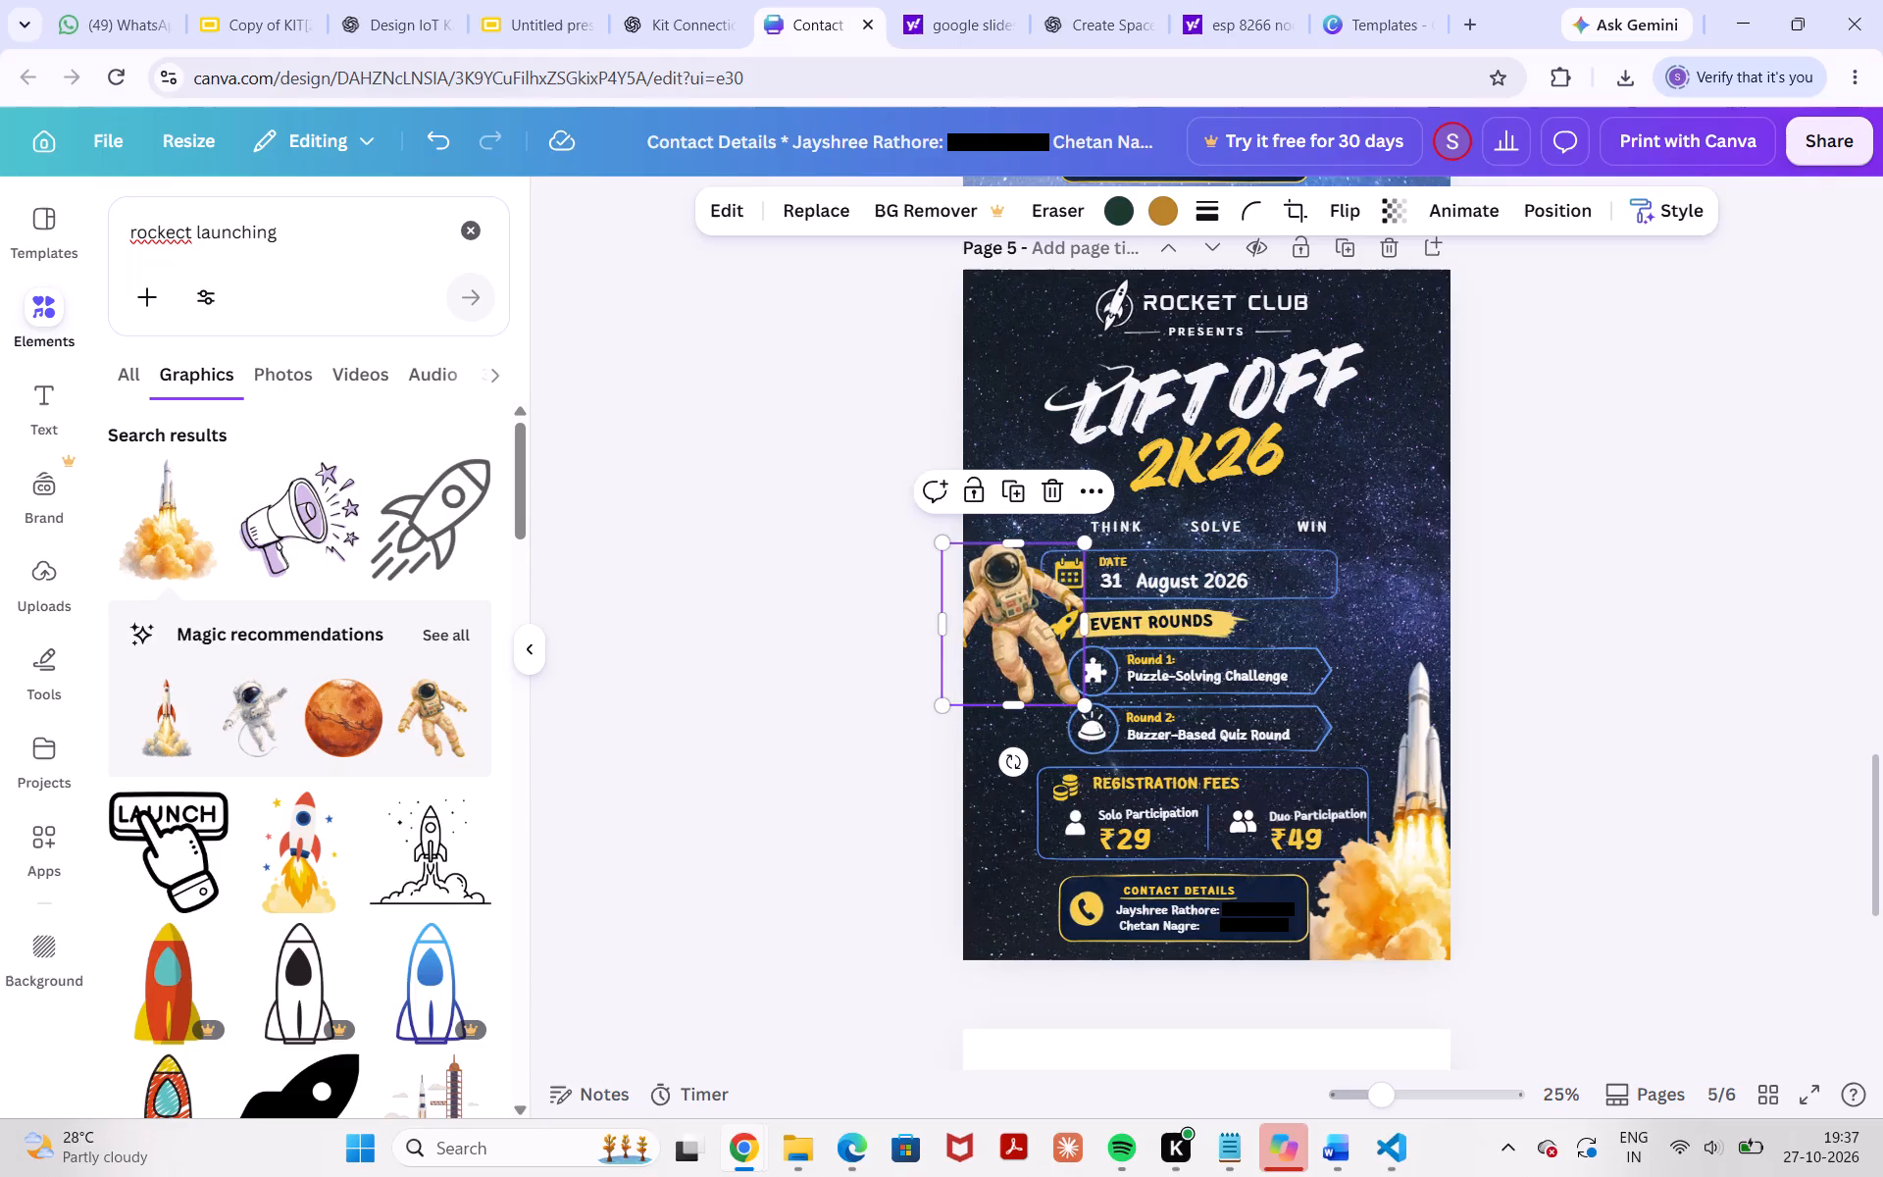
Search the element library for "astronaut" and "sitting astronaut" and examine the photo results for a suitable figure.
left_click(471, 230)
type("astronaut")
key("Return")
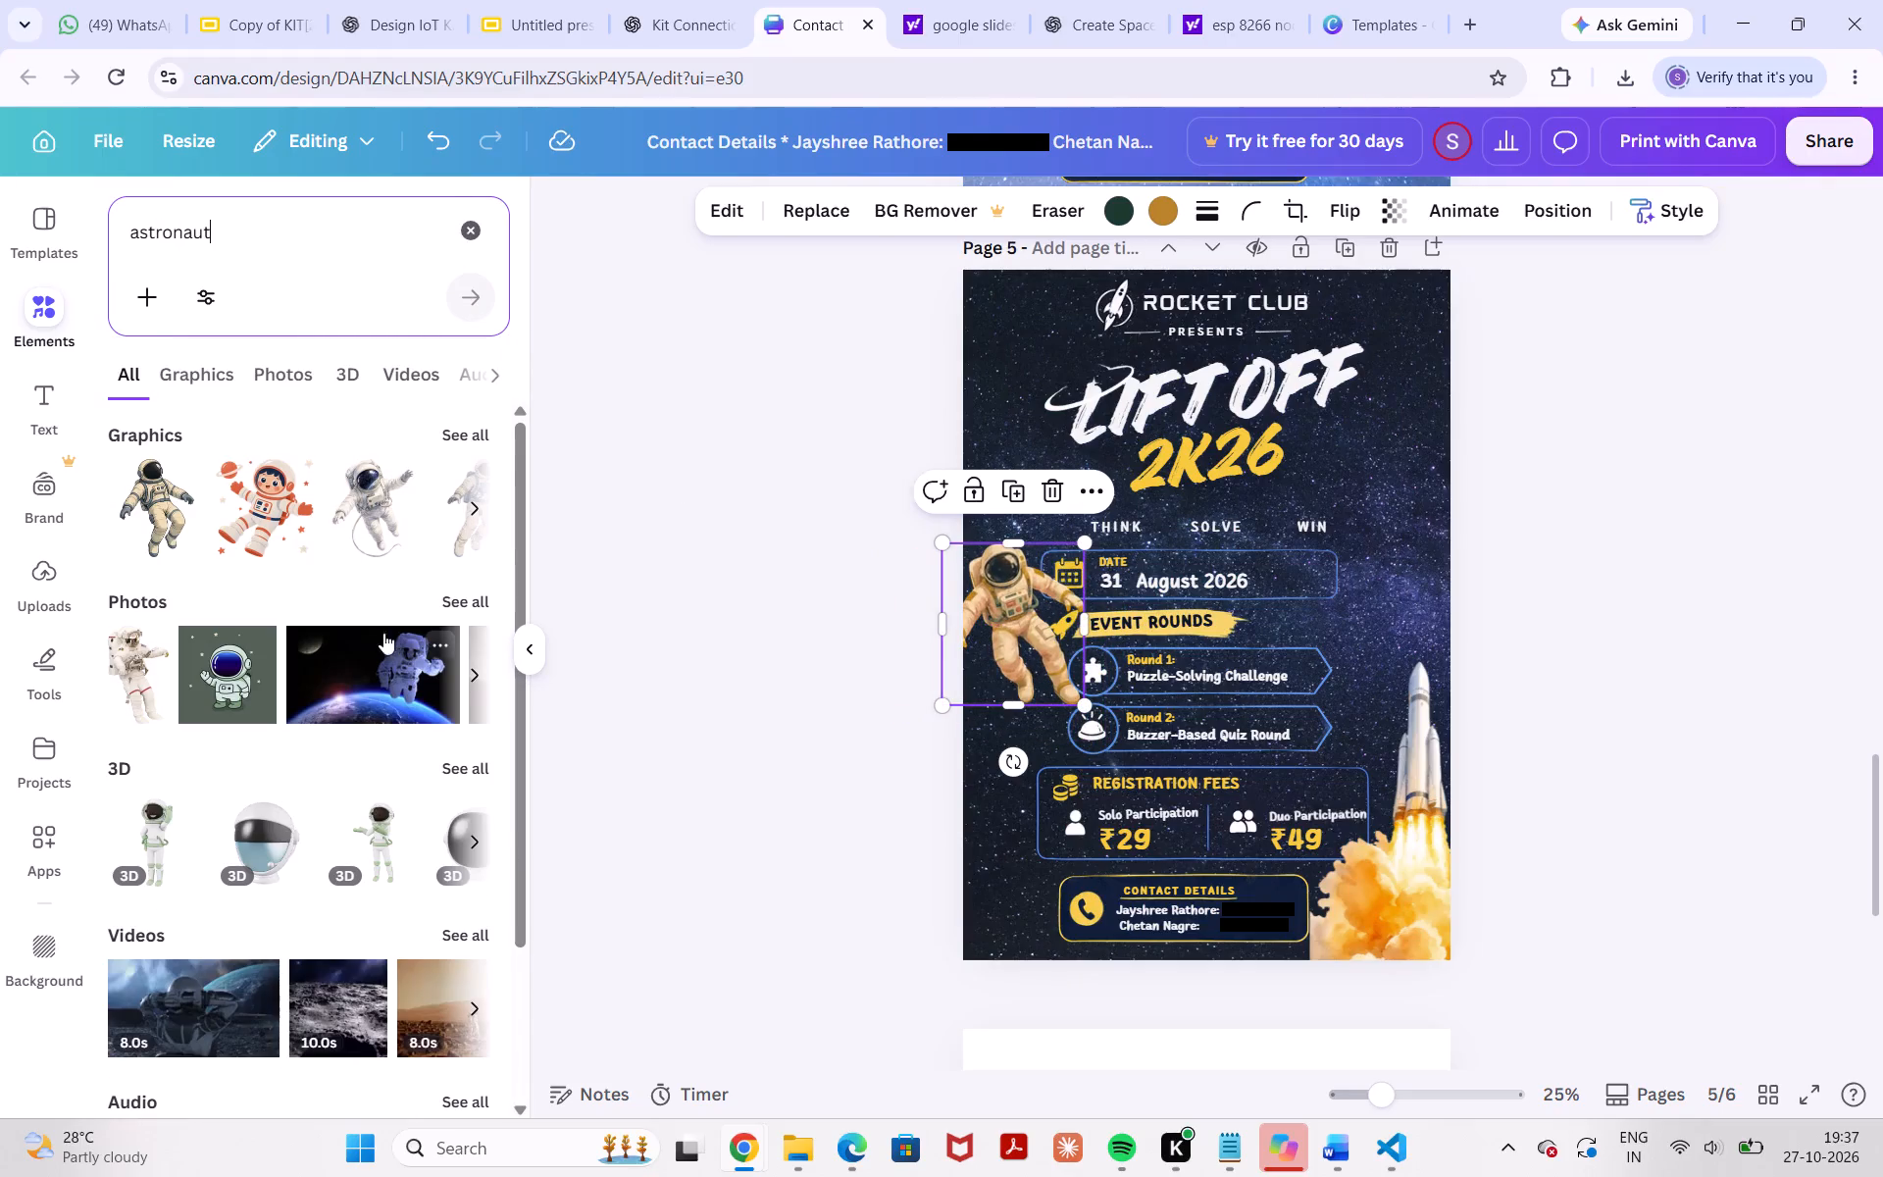
left_click(470, 597)
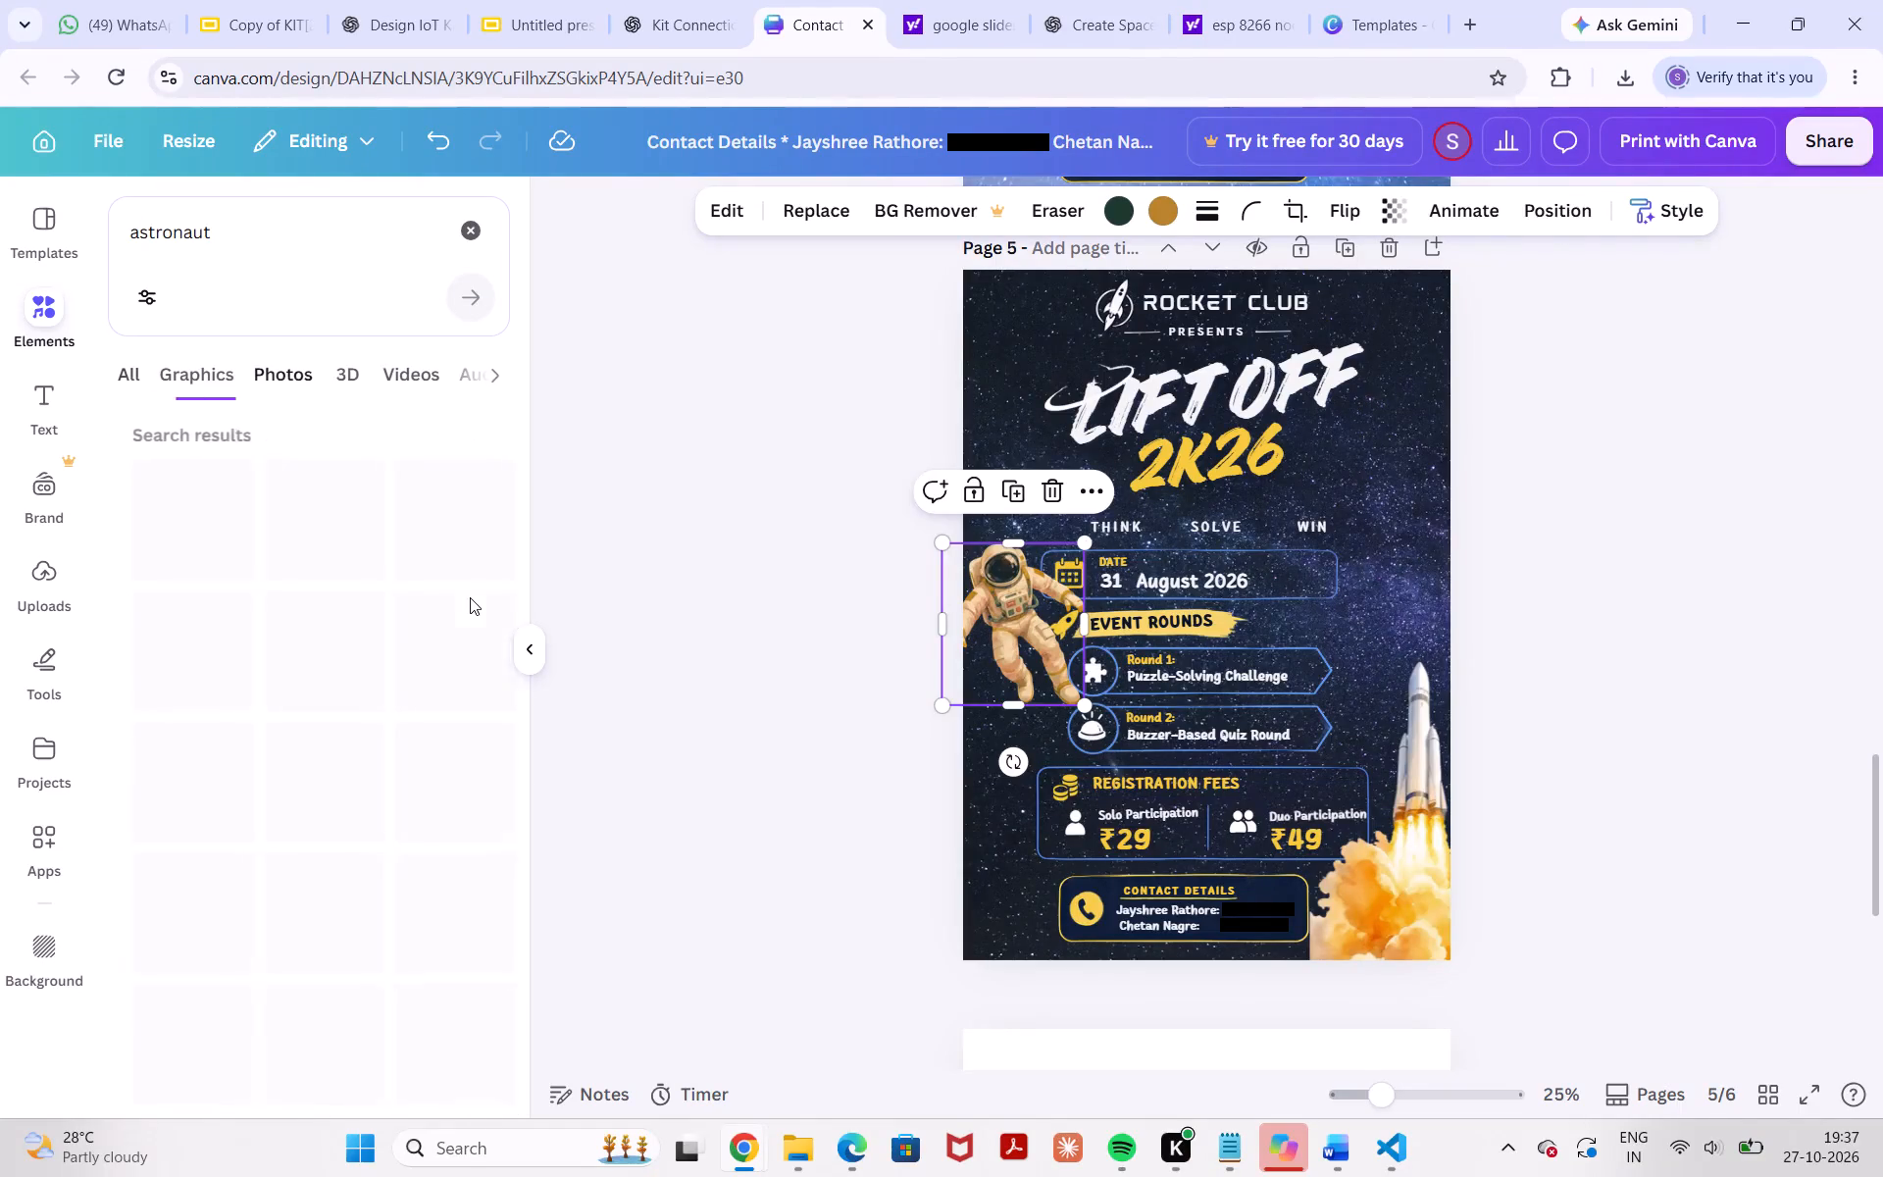
scroll(355, 796, "down", 3)
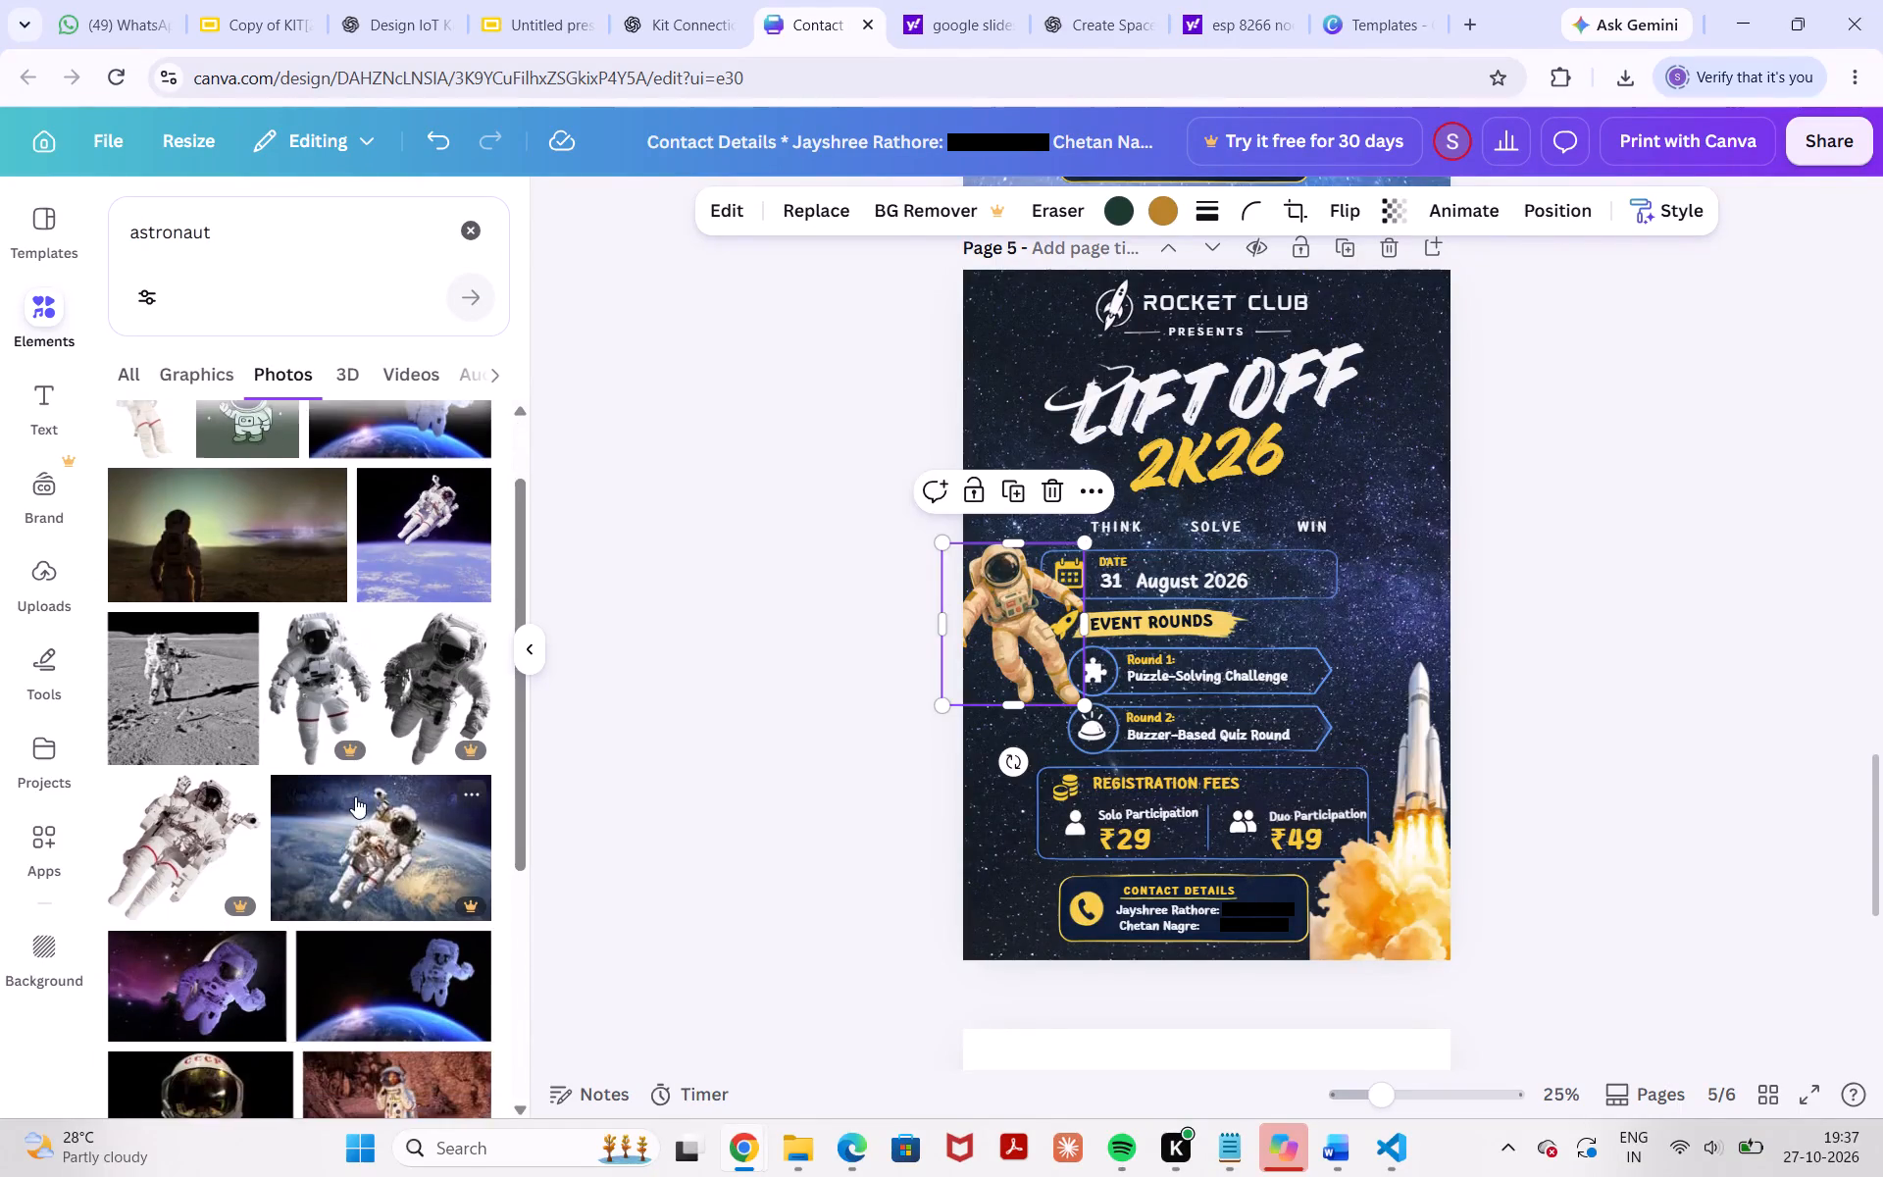
scroll(355, 796, "down", 4)
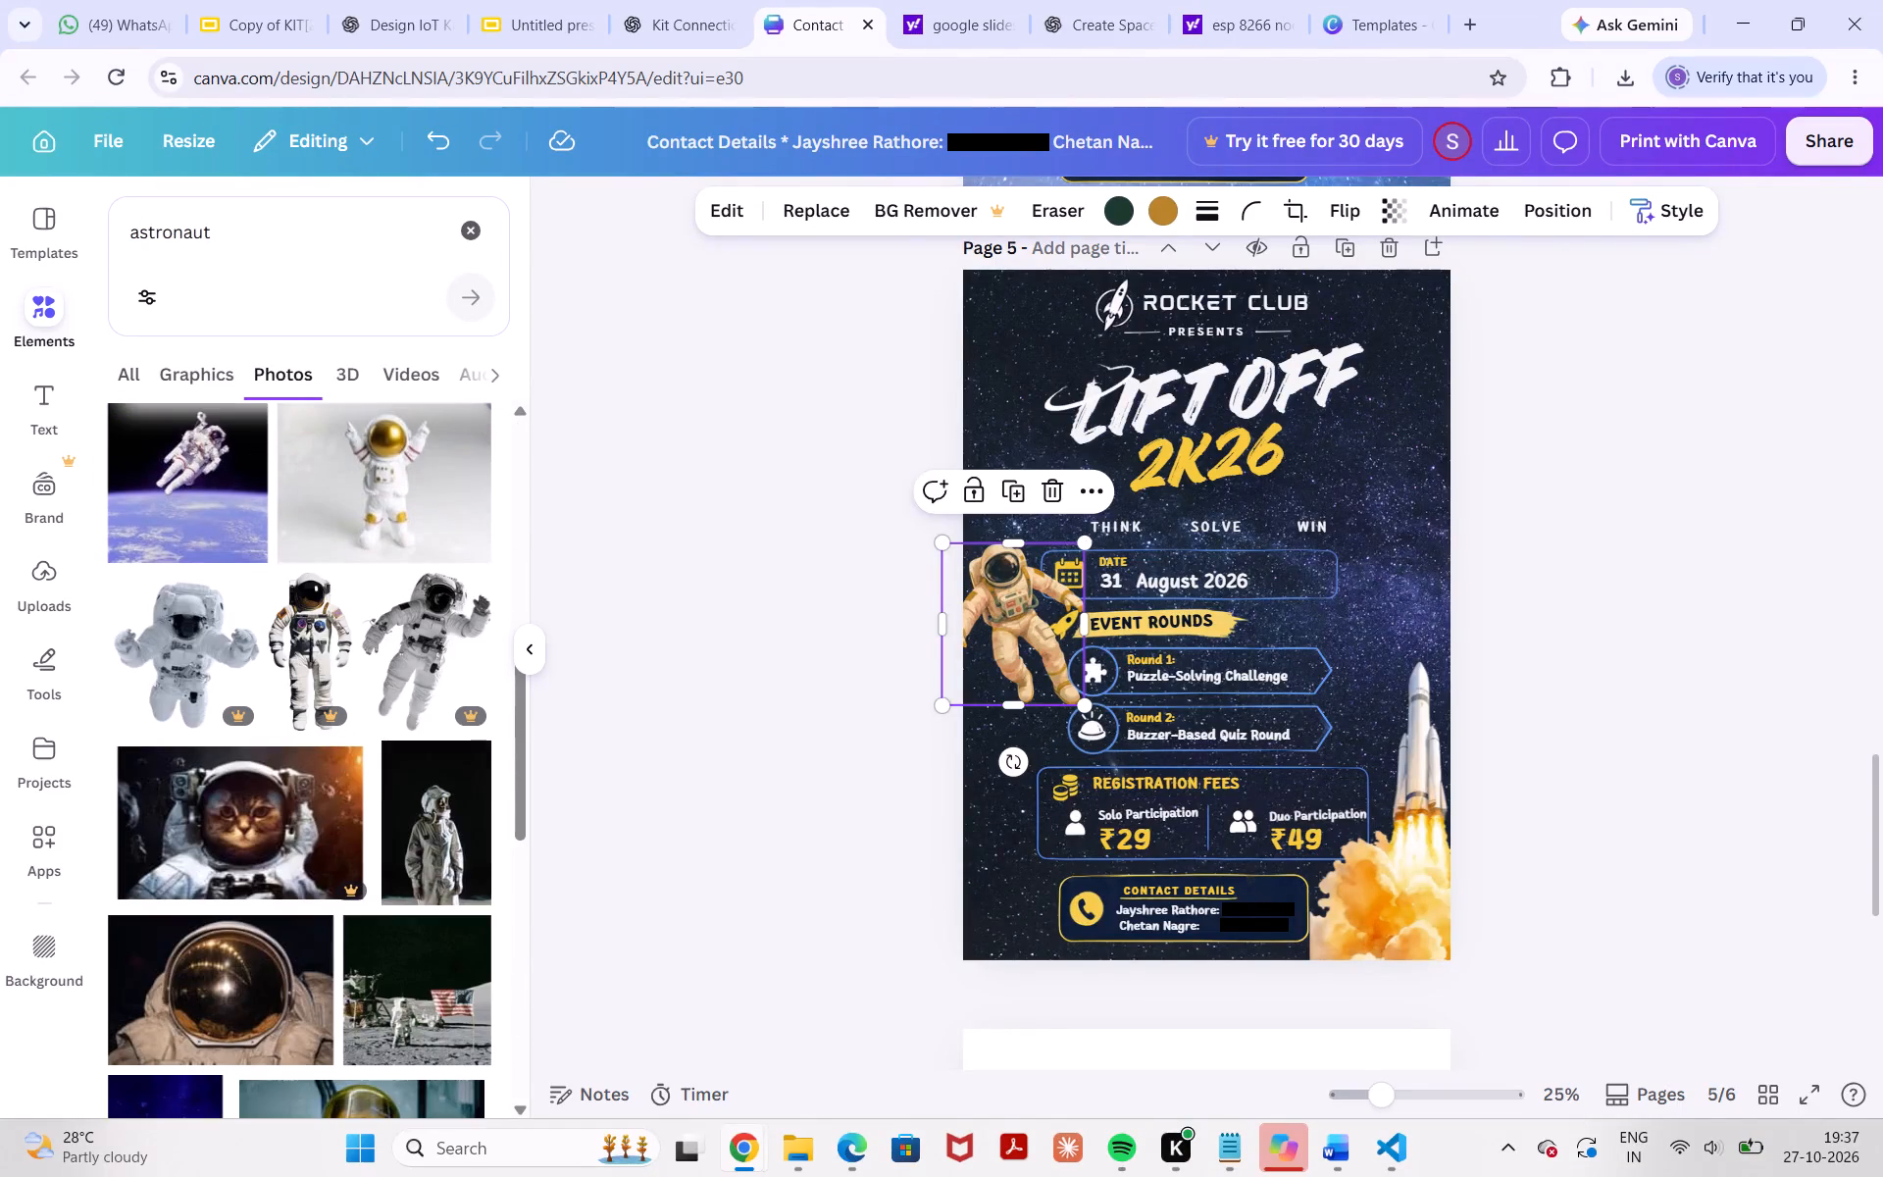
left_click(129, 239)
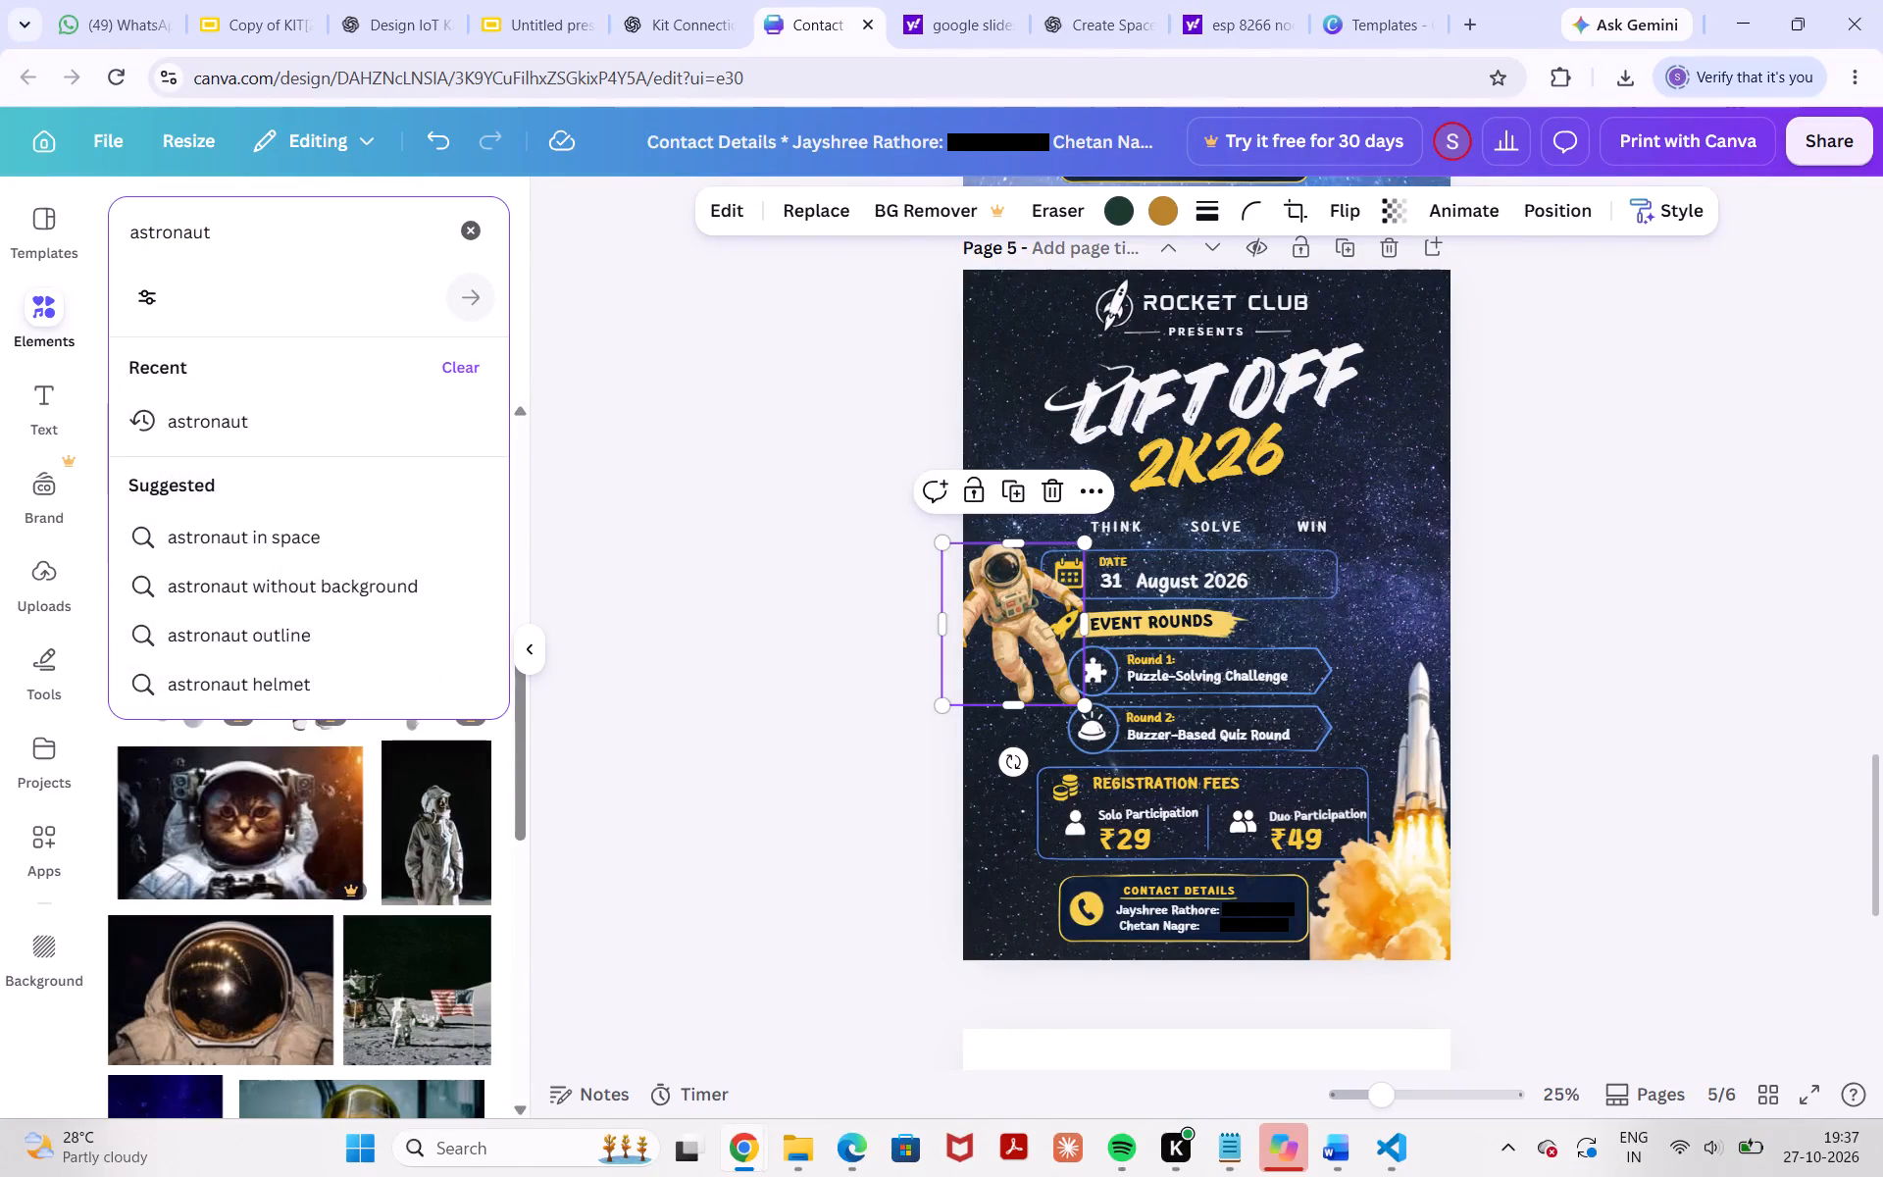
key("space")
type("sitting")
key("space")
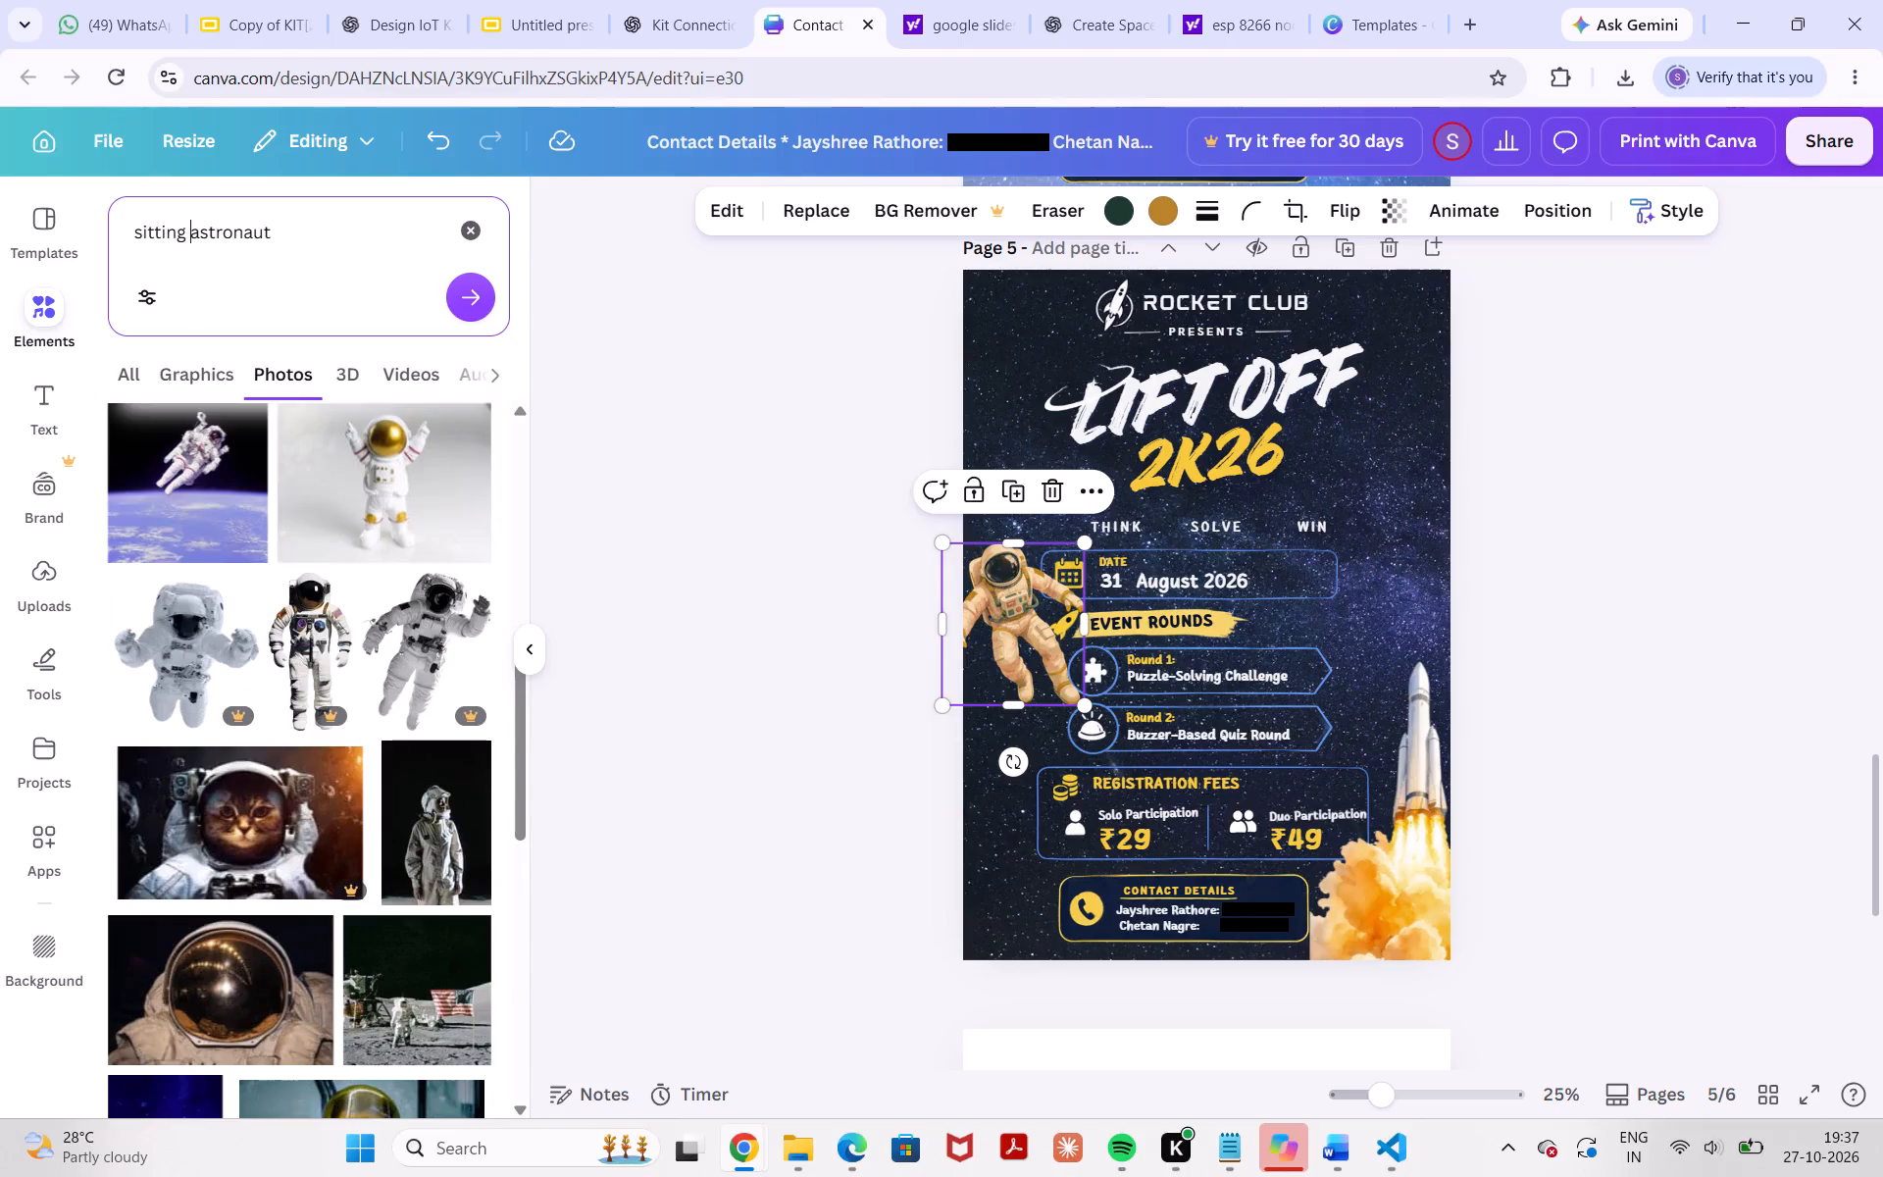
key("Return")
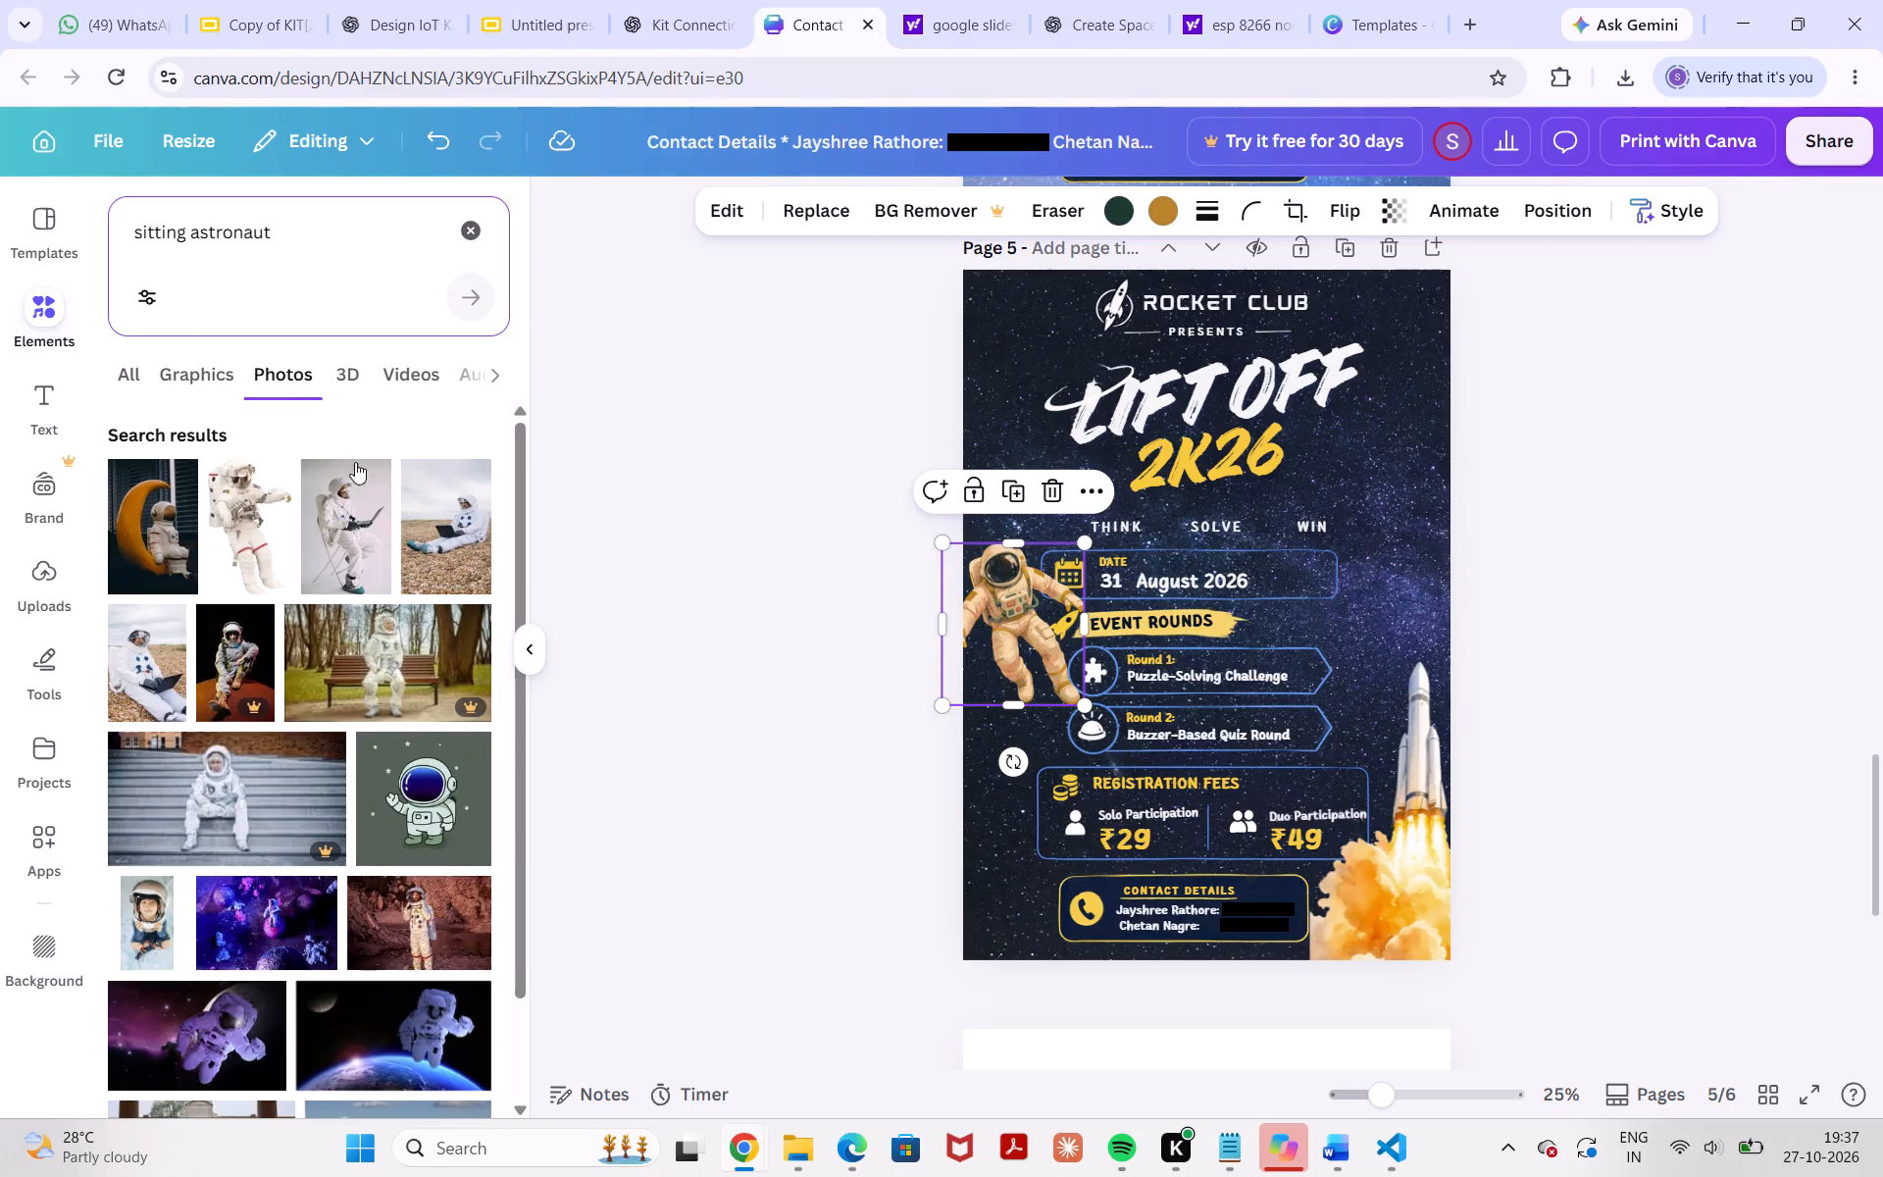
Copy the seated astronaut on the rock from page 3 and paste it into page 5's lower-left corner.
scroll(774, 579, "up", 3)
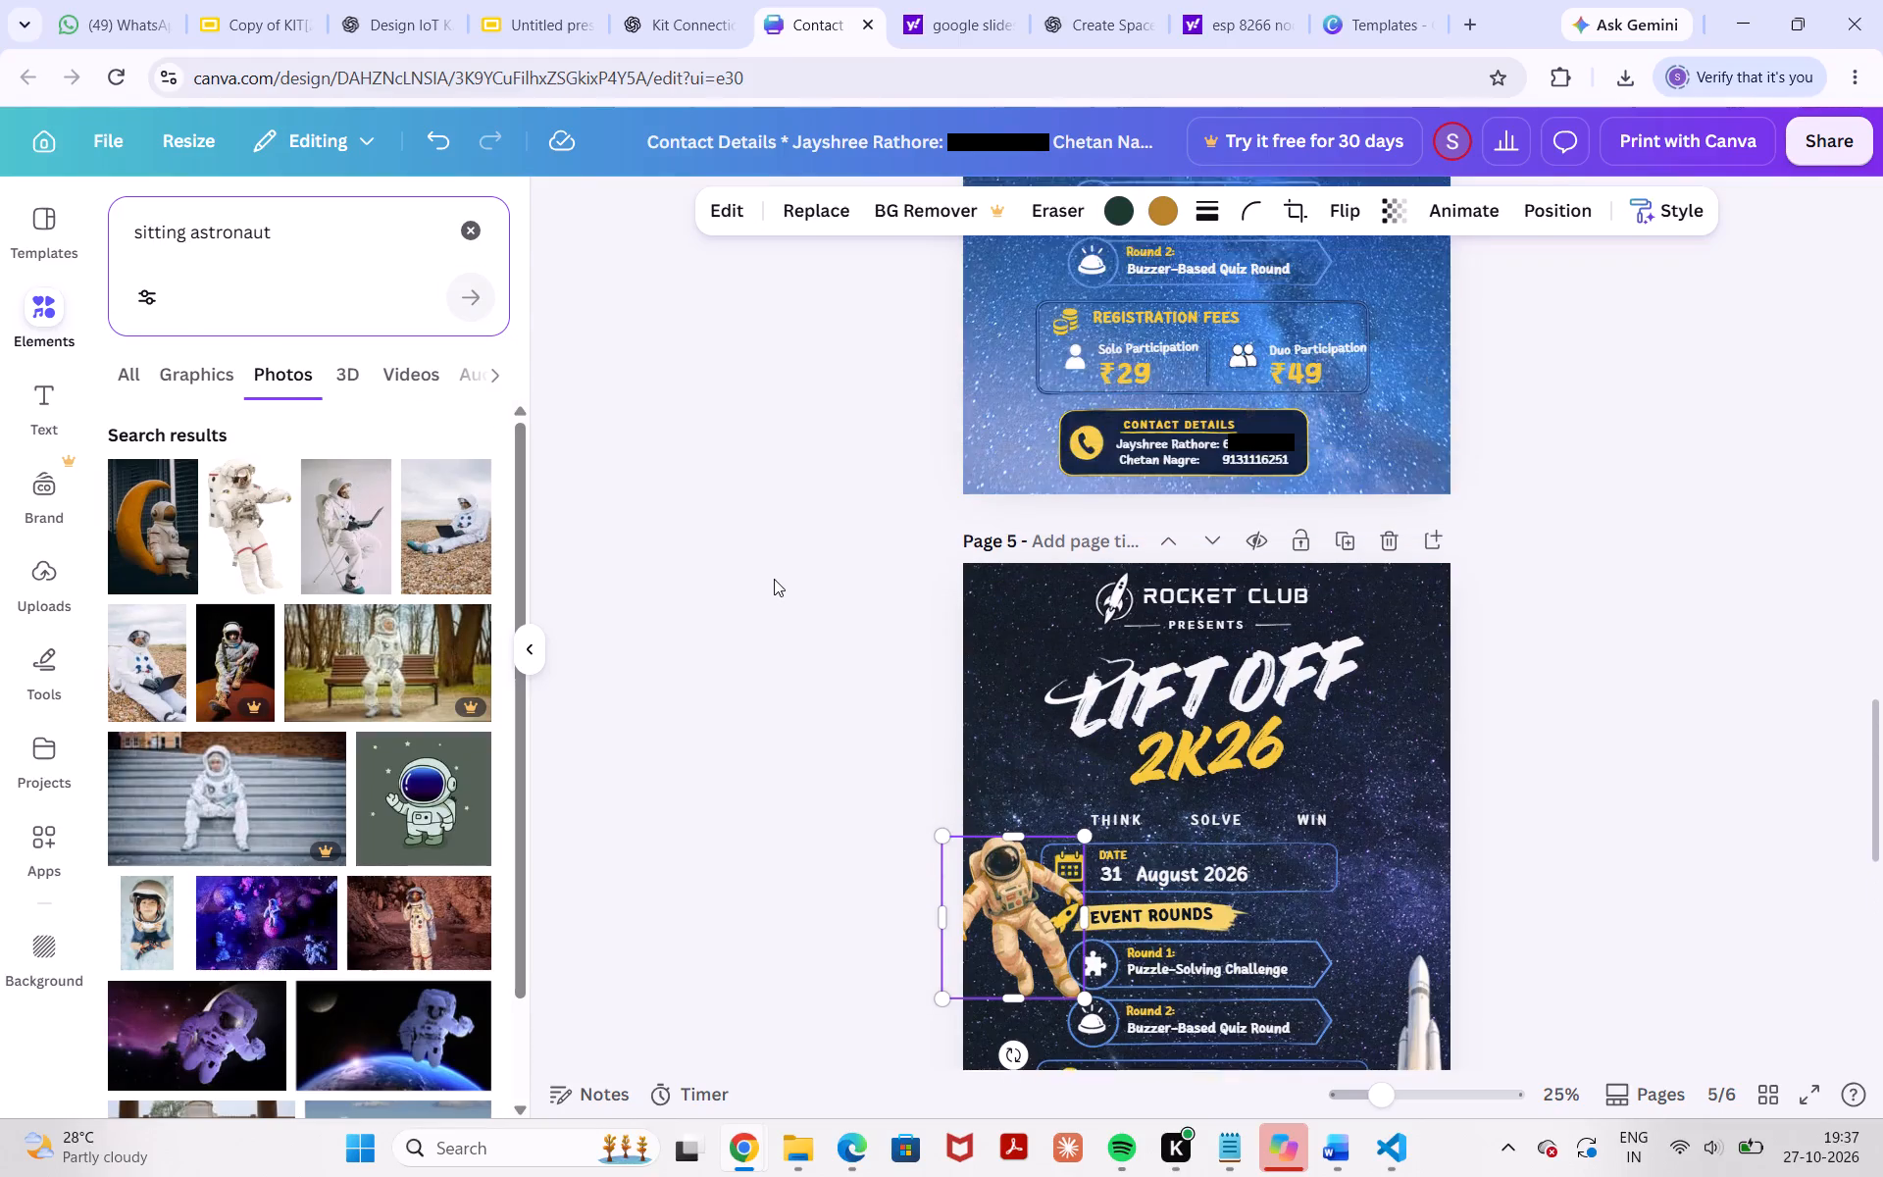
scroll(774, 579, "up", 5)
left_click(1009, 642)
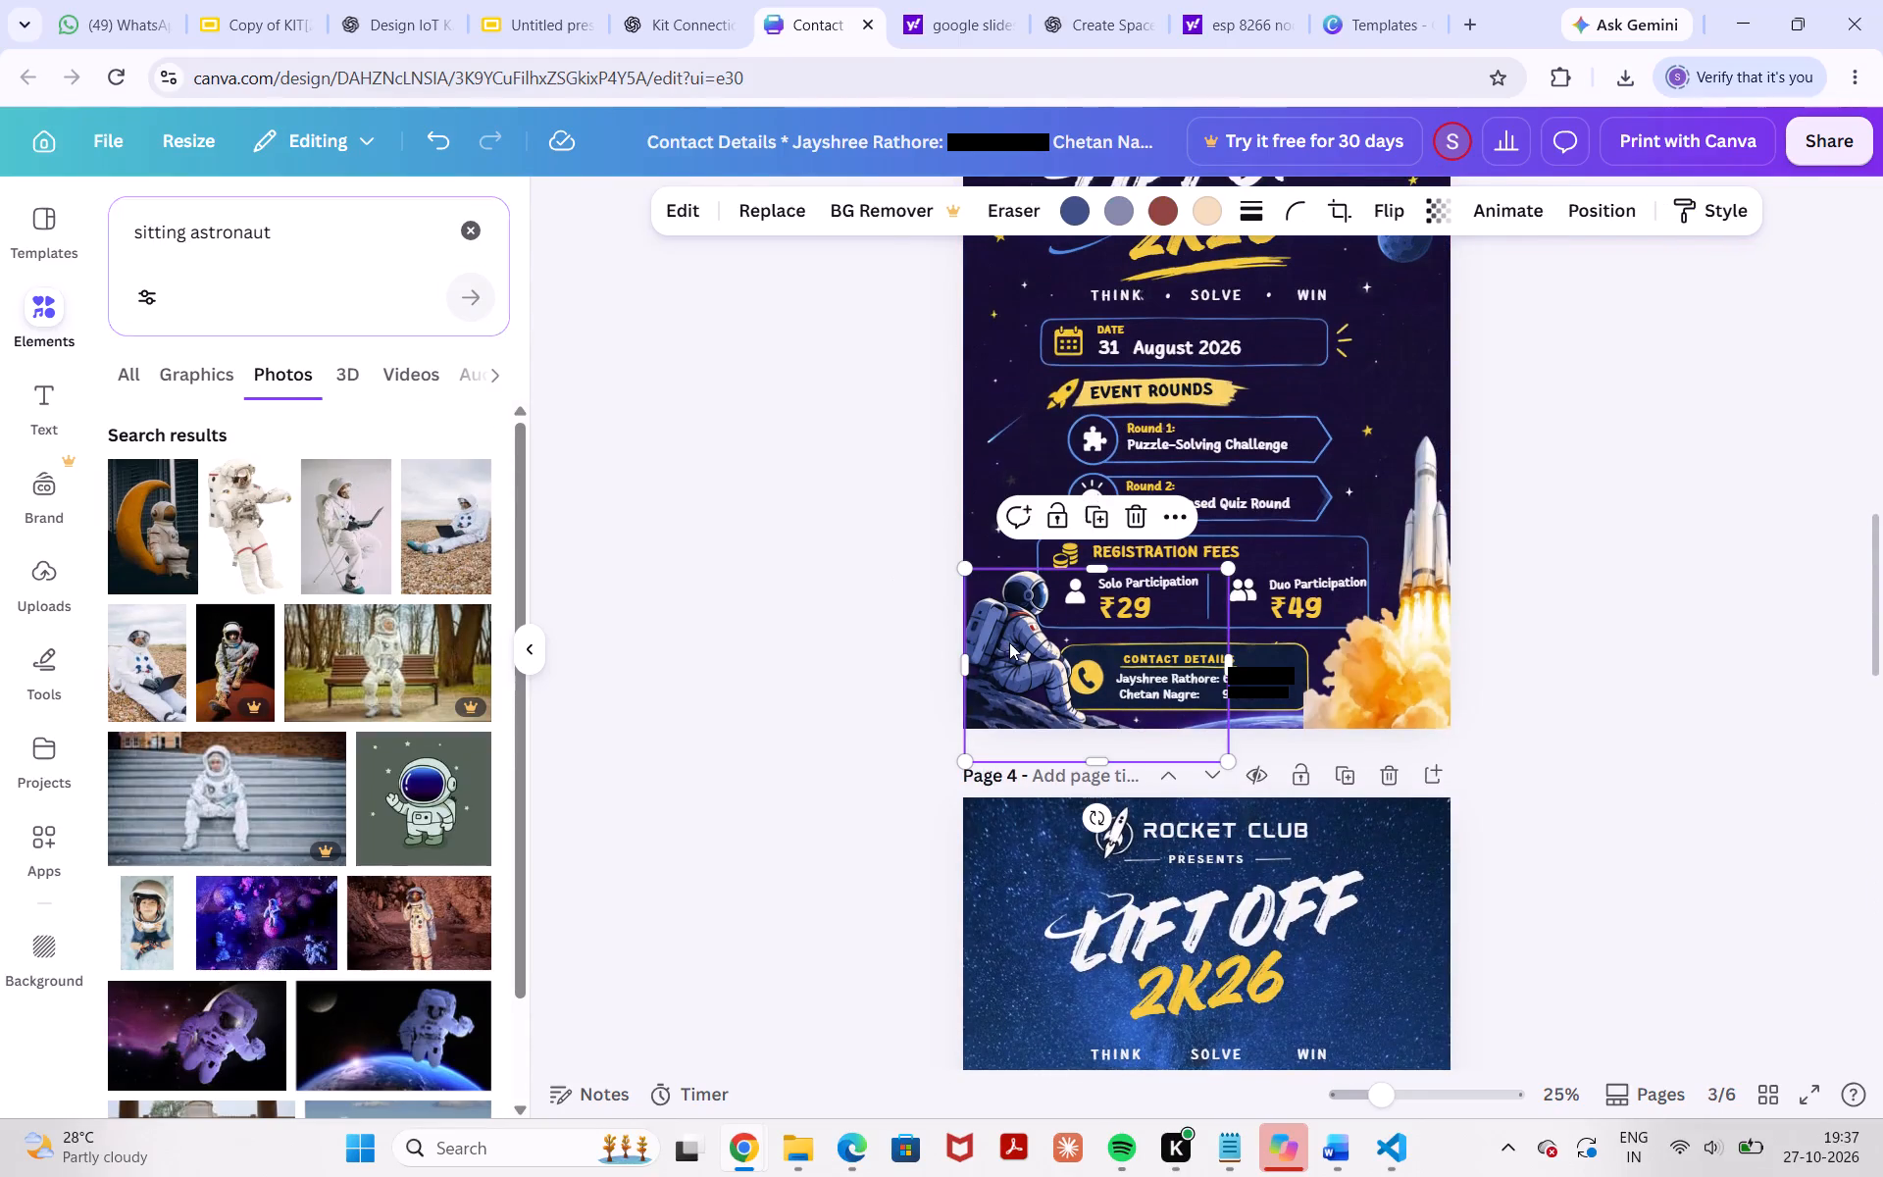
key("ctrl+c")
scroll(1009, 642, "down", 5)
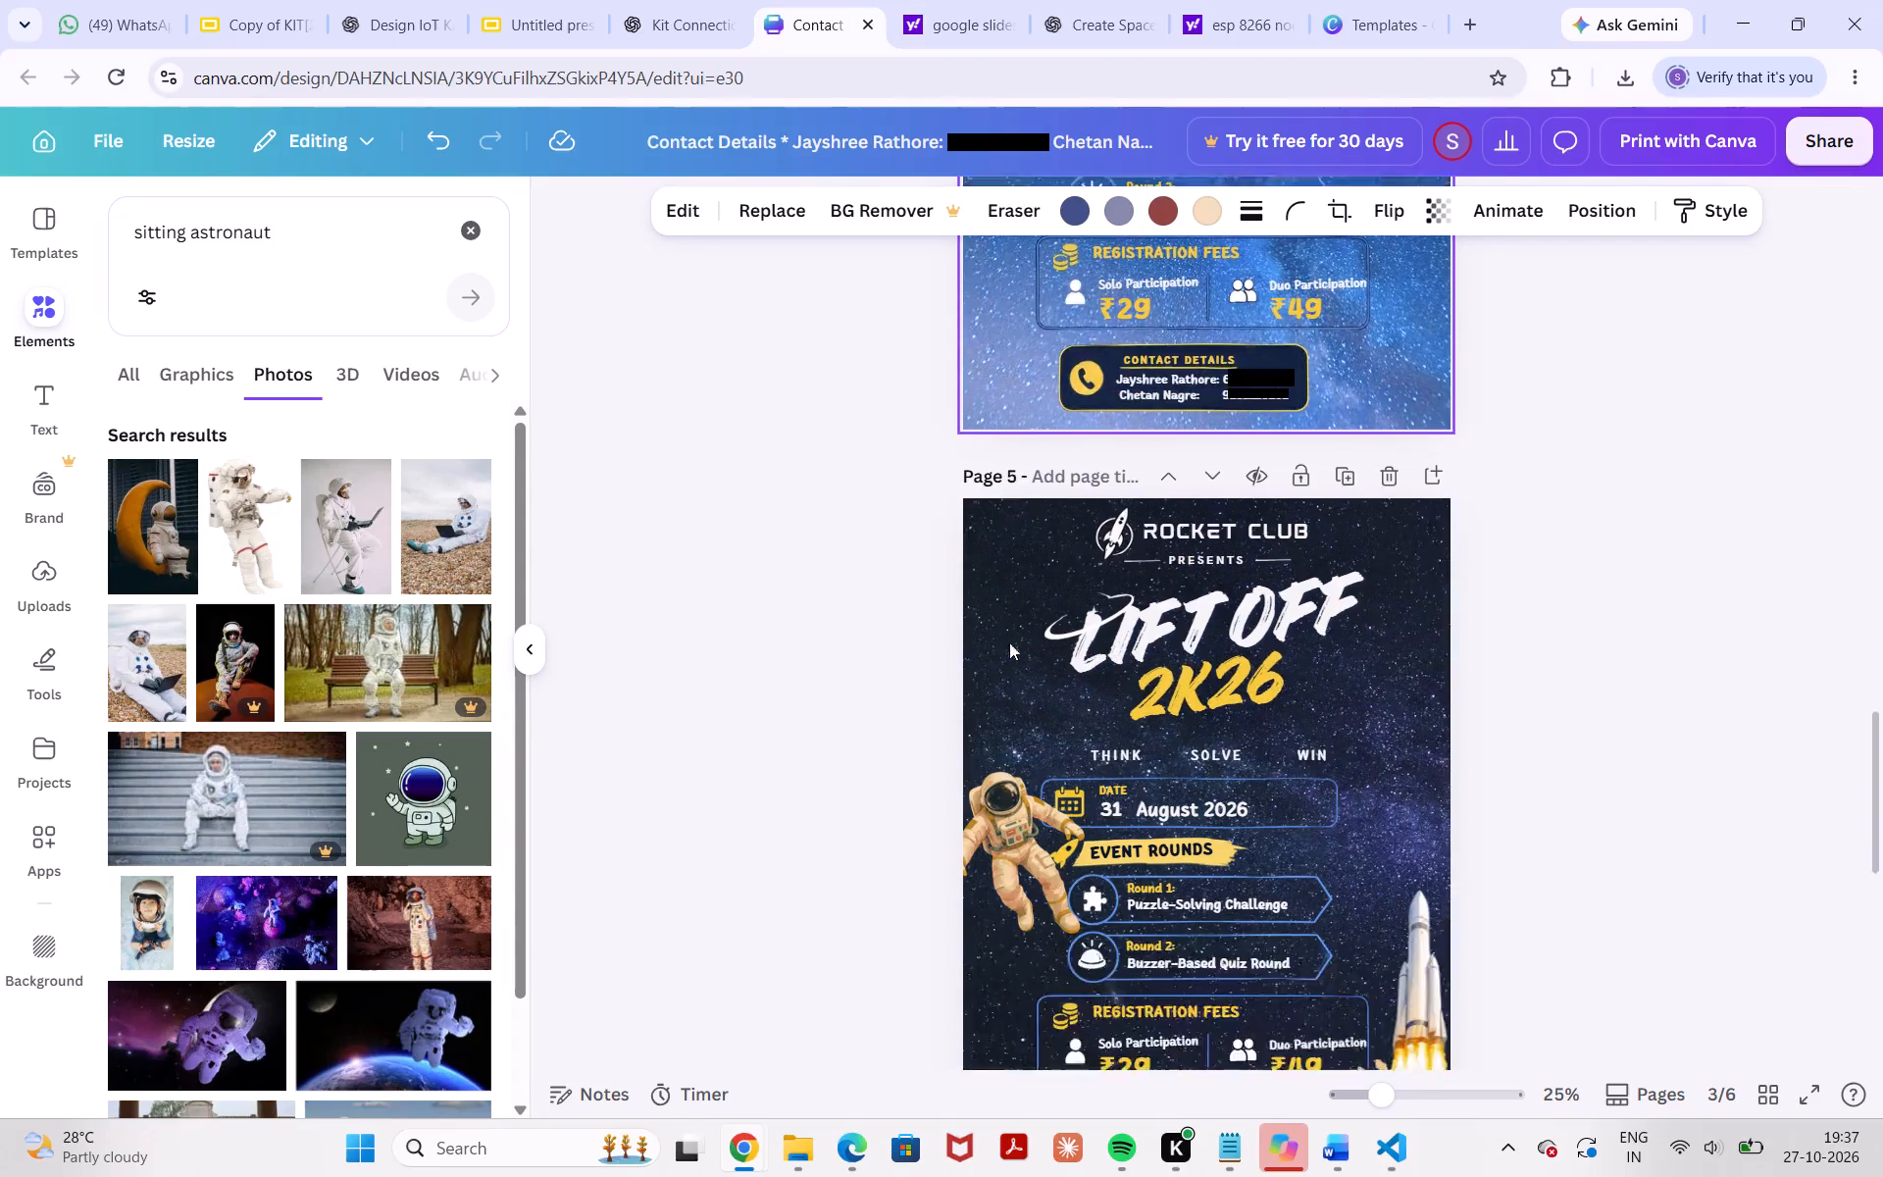
scroll(1009, 642, "down", 3)
left_click(1016, 768)
key("ctrl+v")
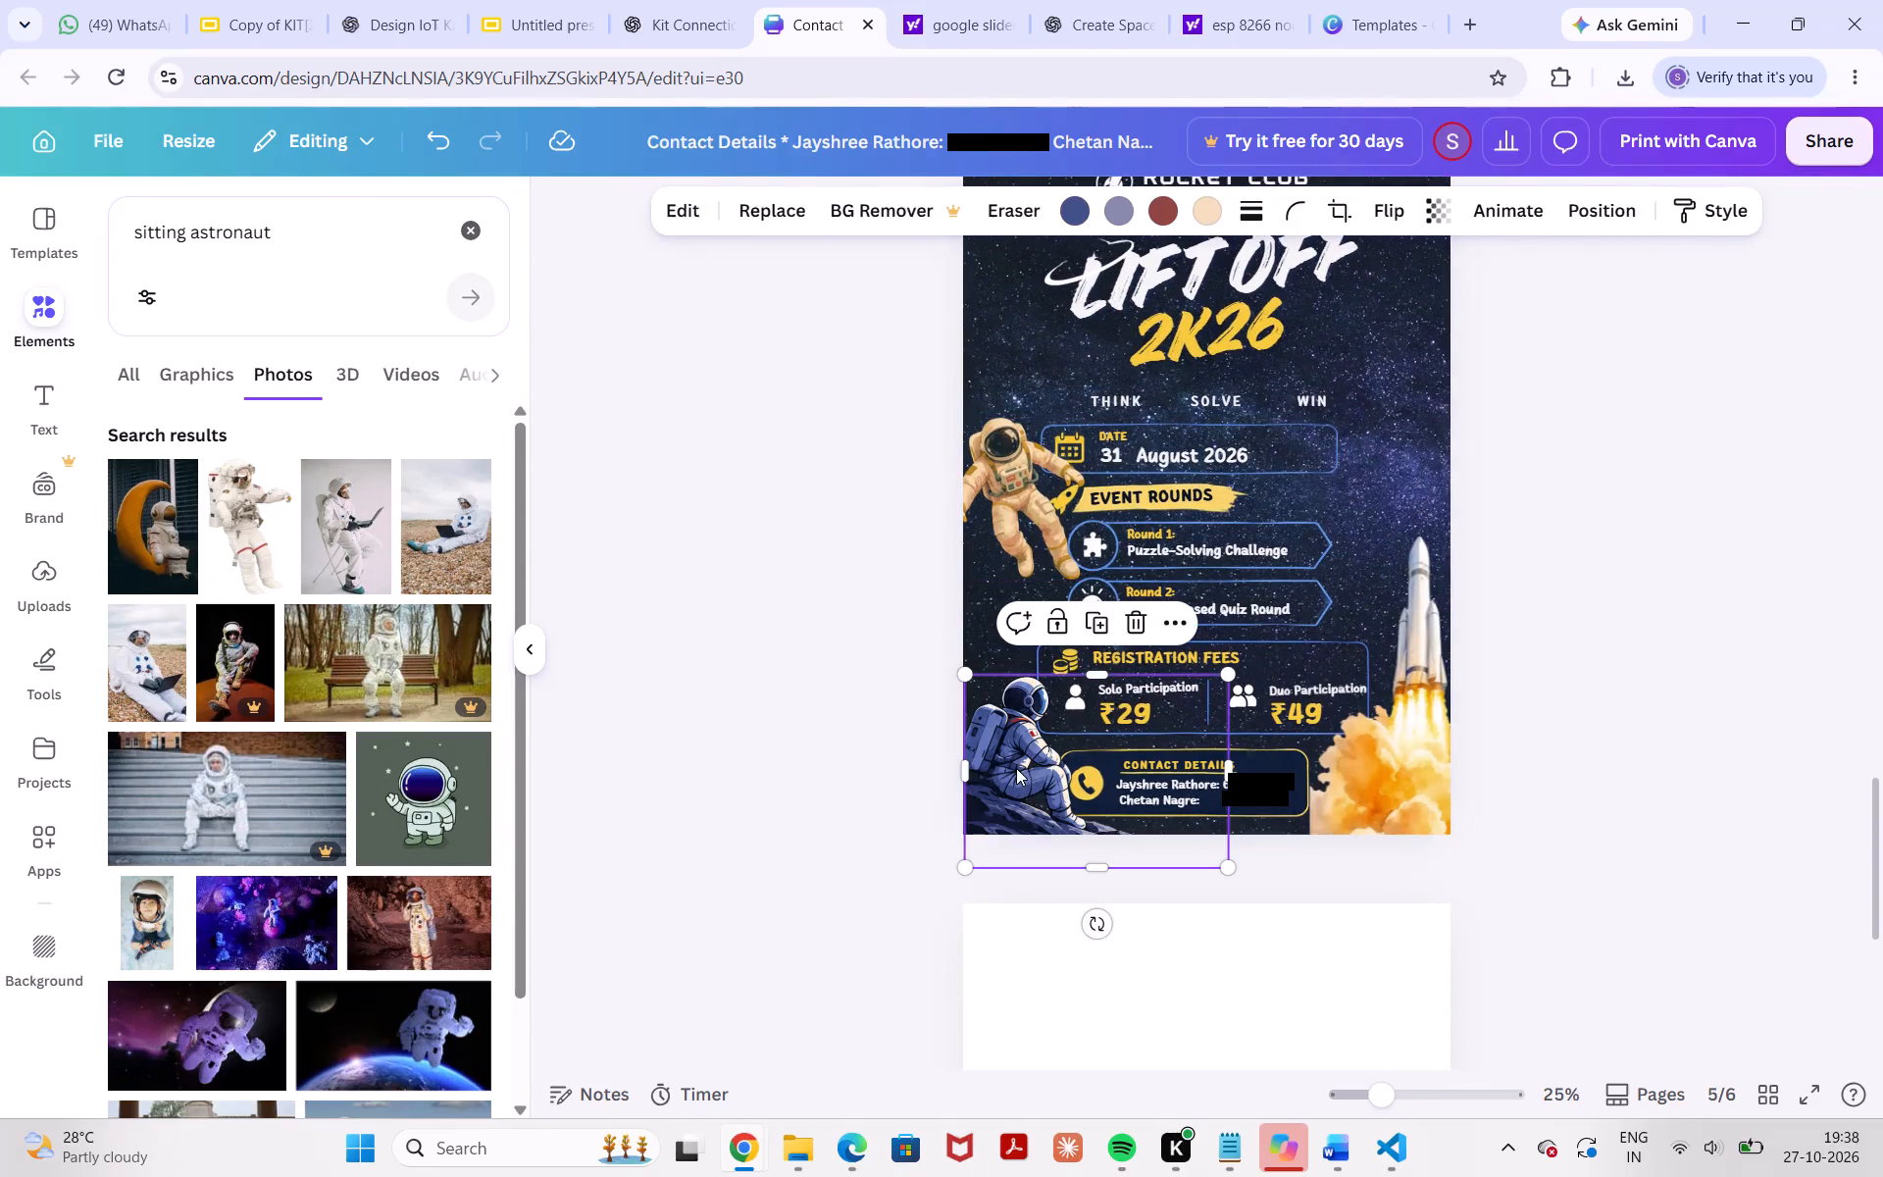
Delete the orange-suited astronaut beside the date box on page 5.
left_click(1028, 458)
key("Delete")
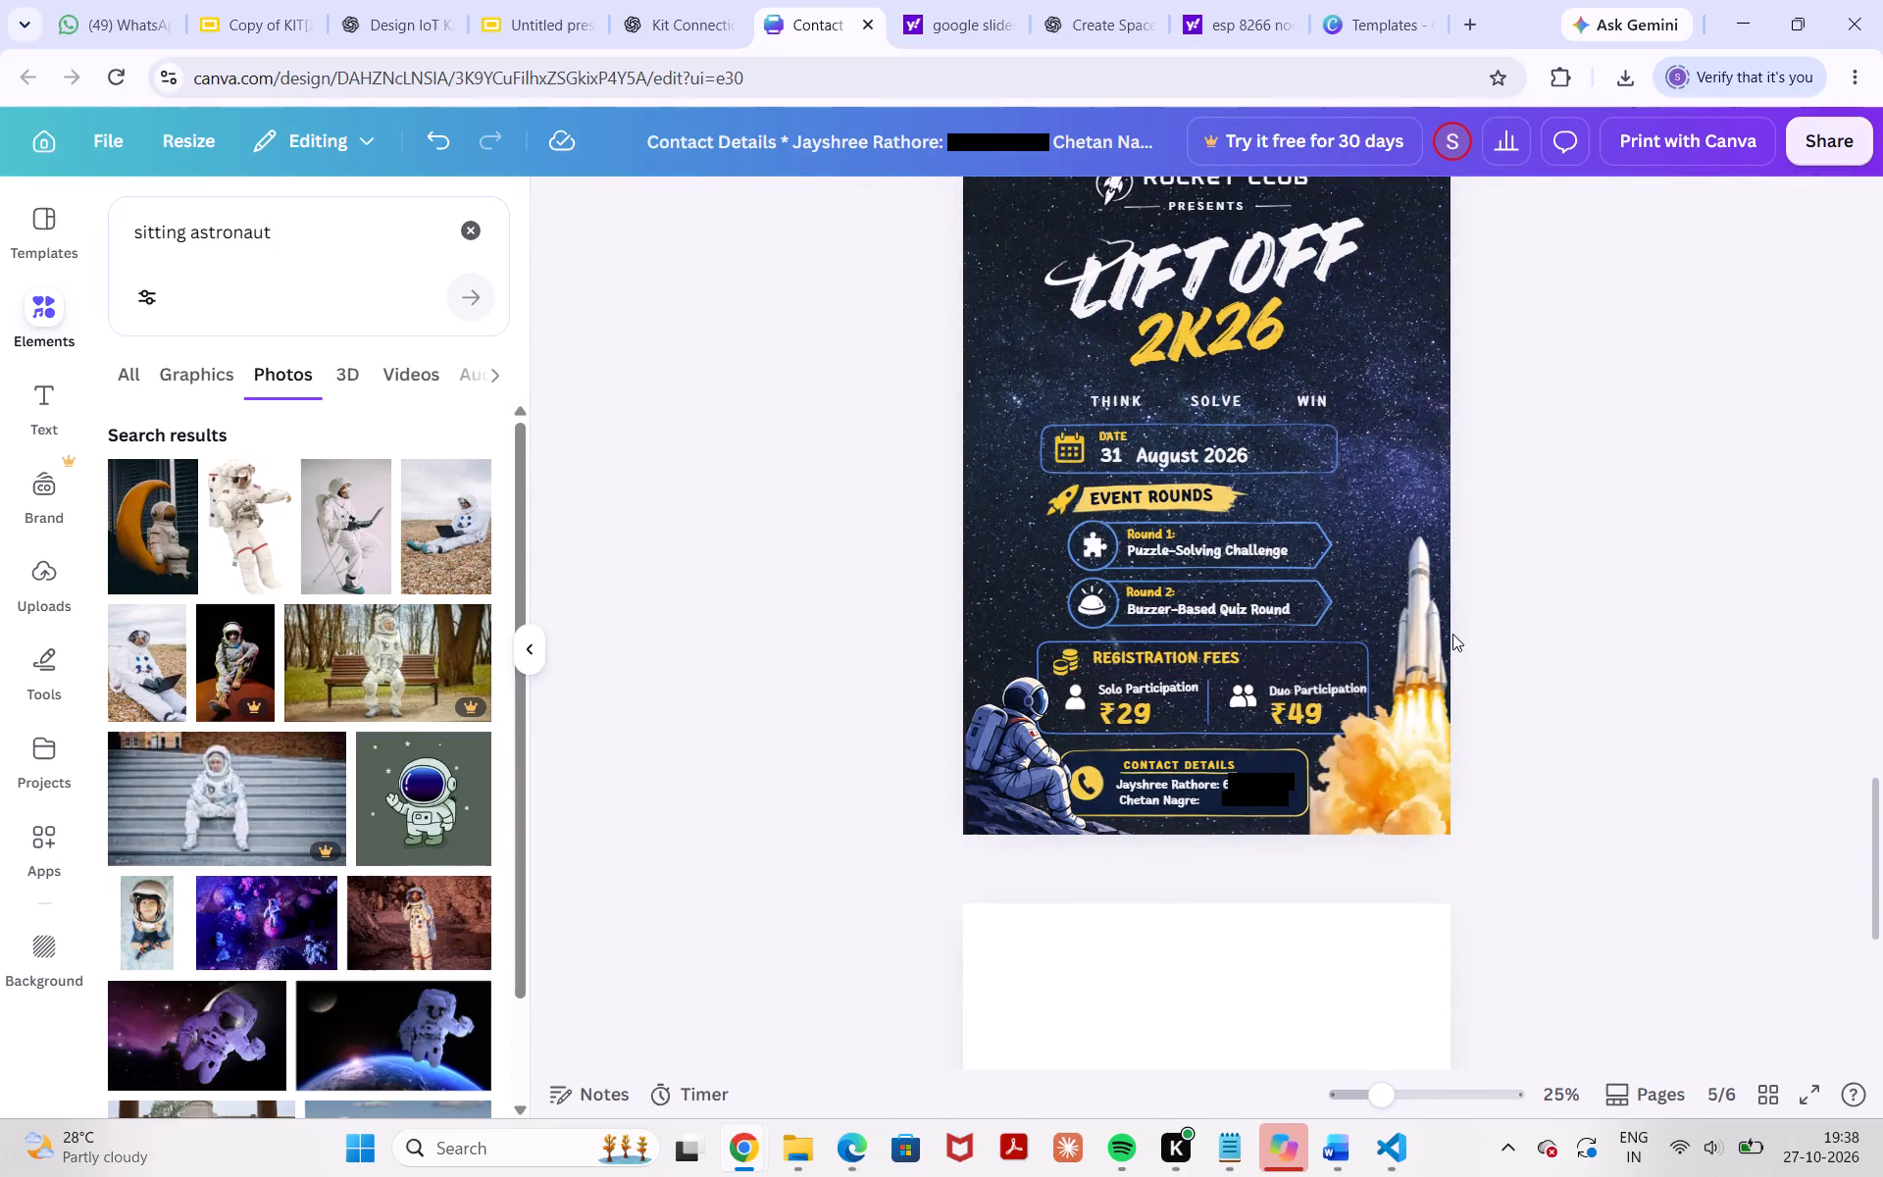
Nudge the launching rocket on page 5 very slightly toward the page's right edge.
scroll(1452, 634, "up", 1)
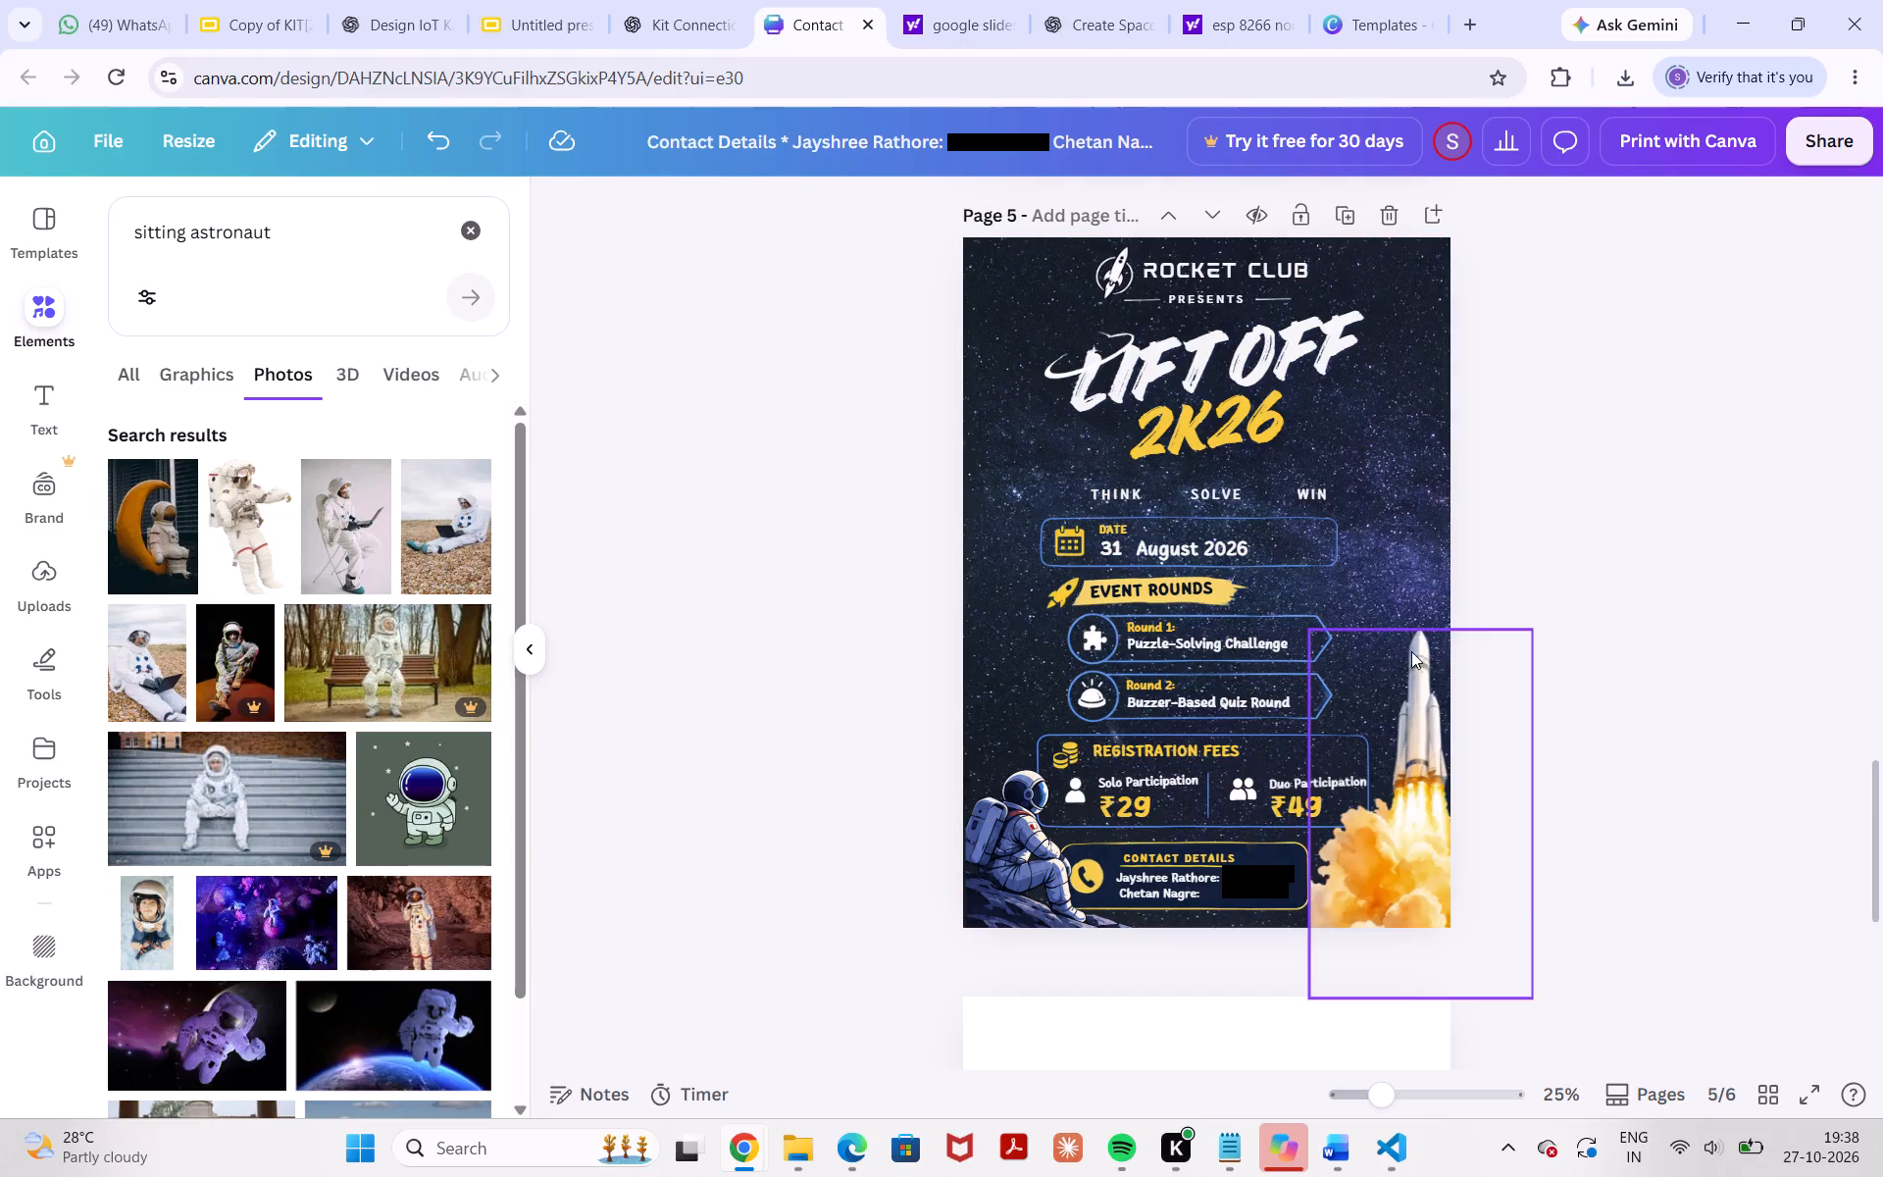
left_click(1431, 728)
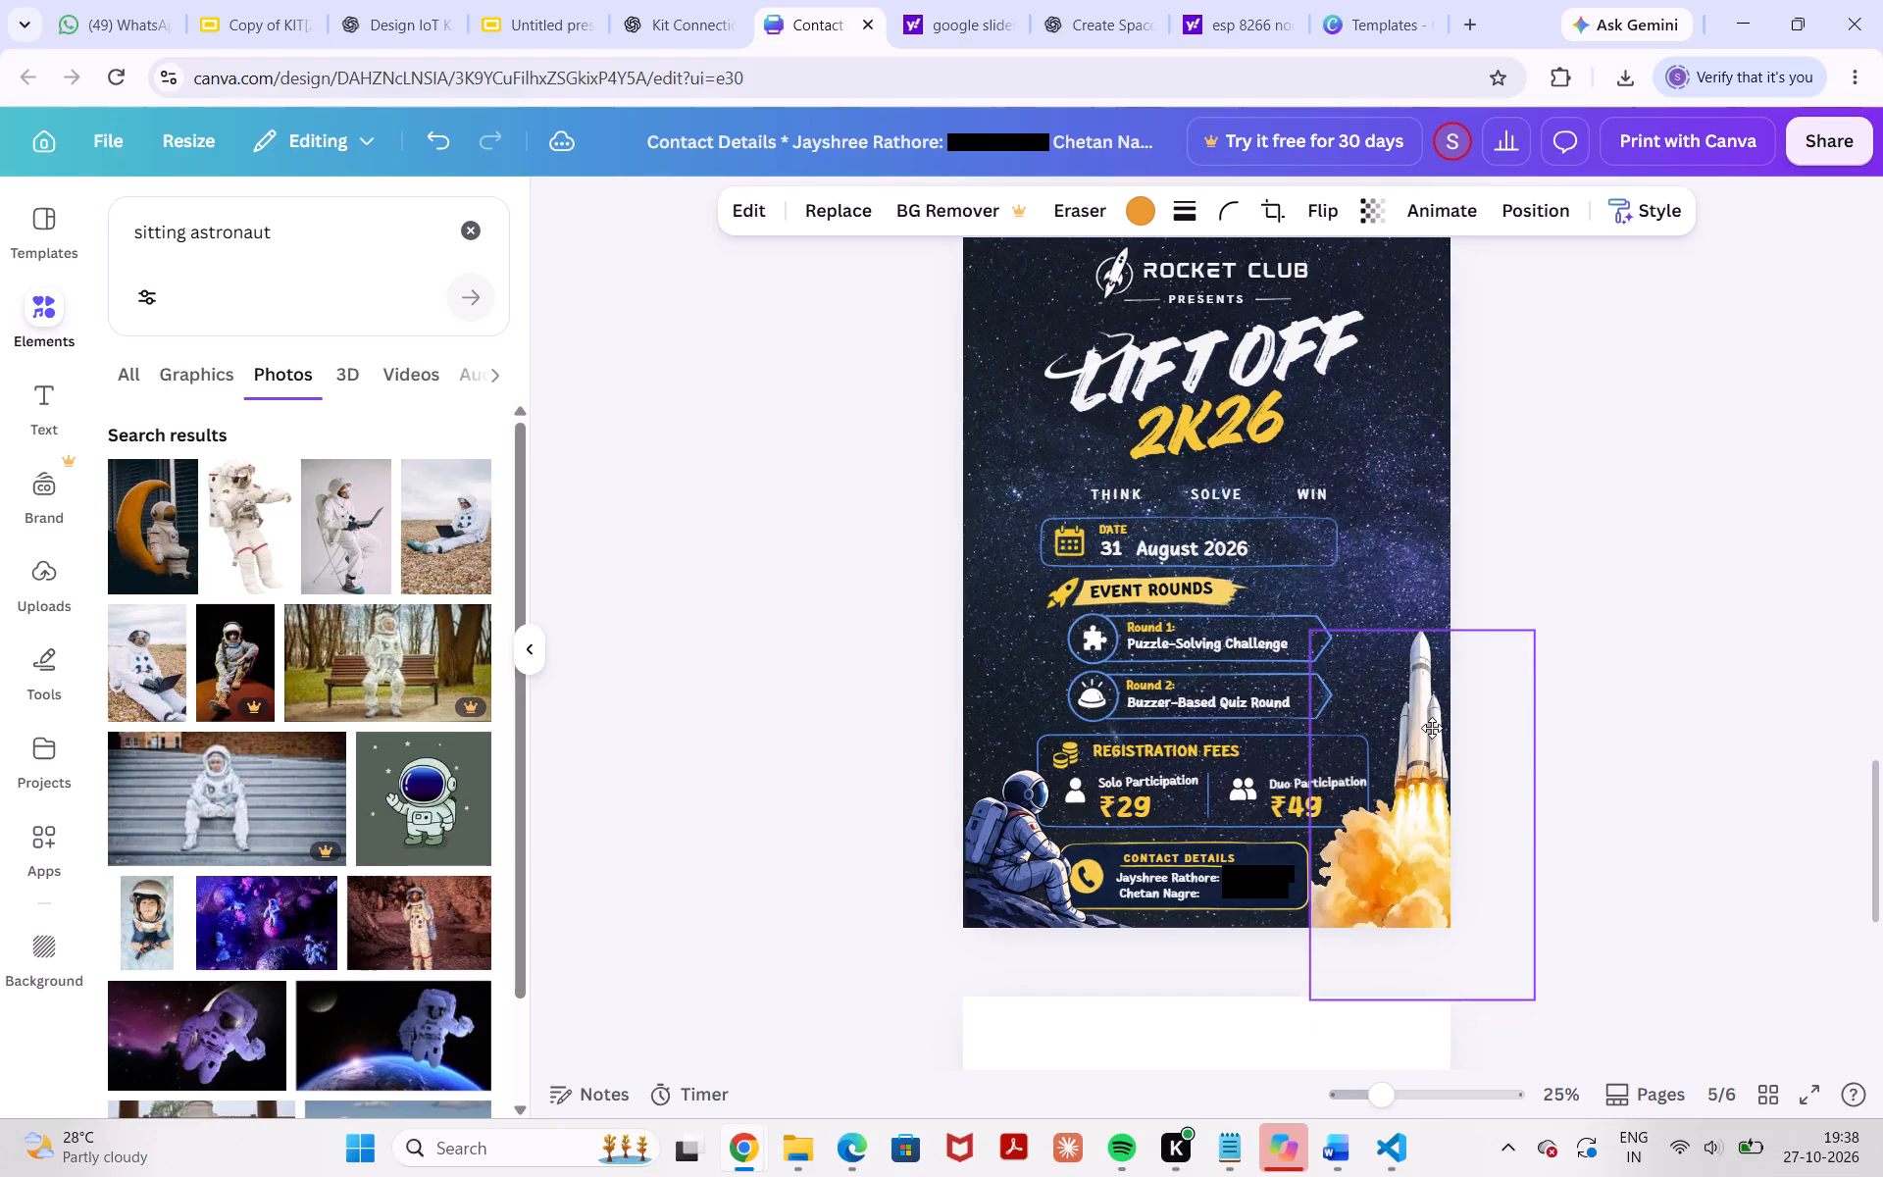
left_click(1586, 486)
double_click(1586, 486)
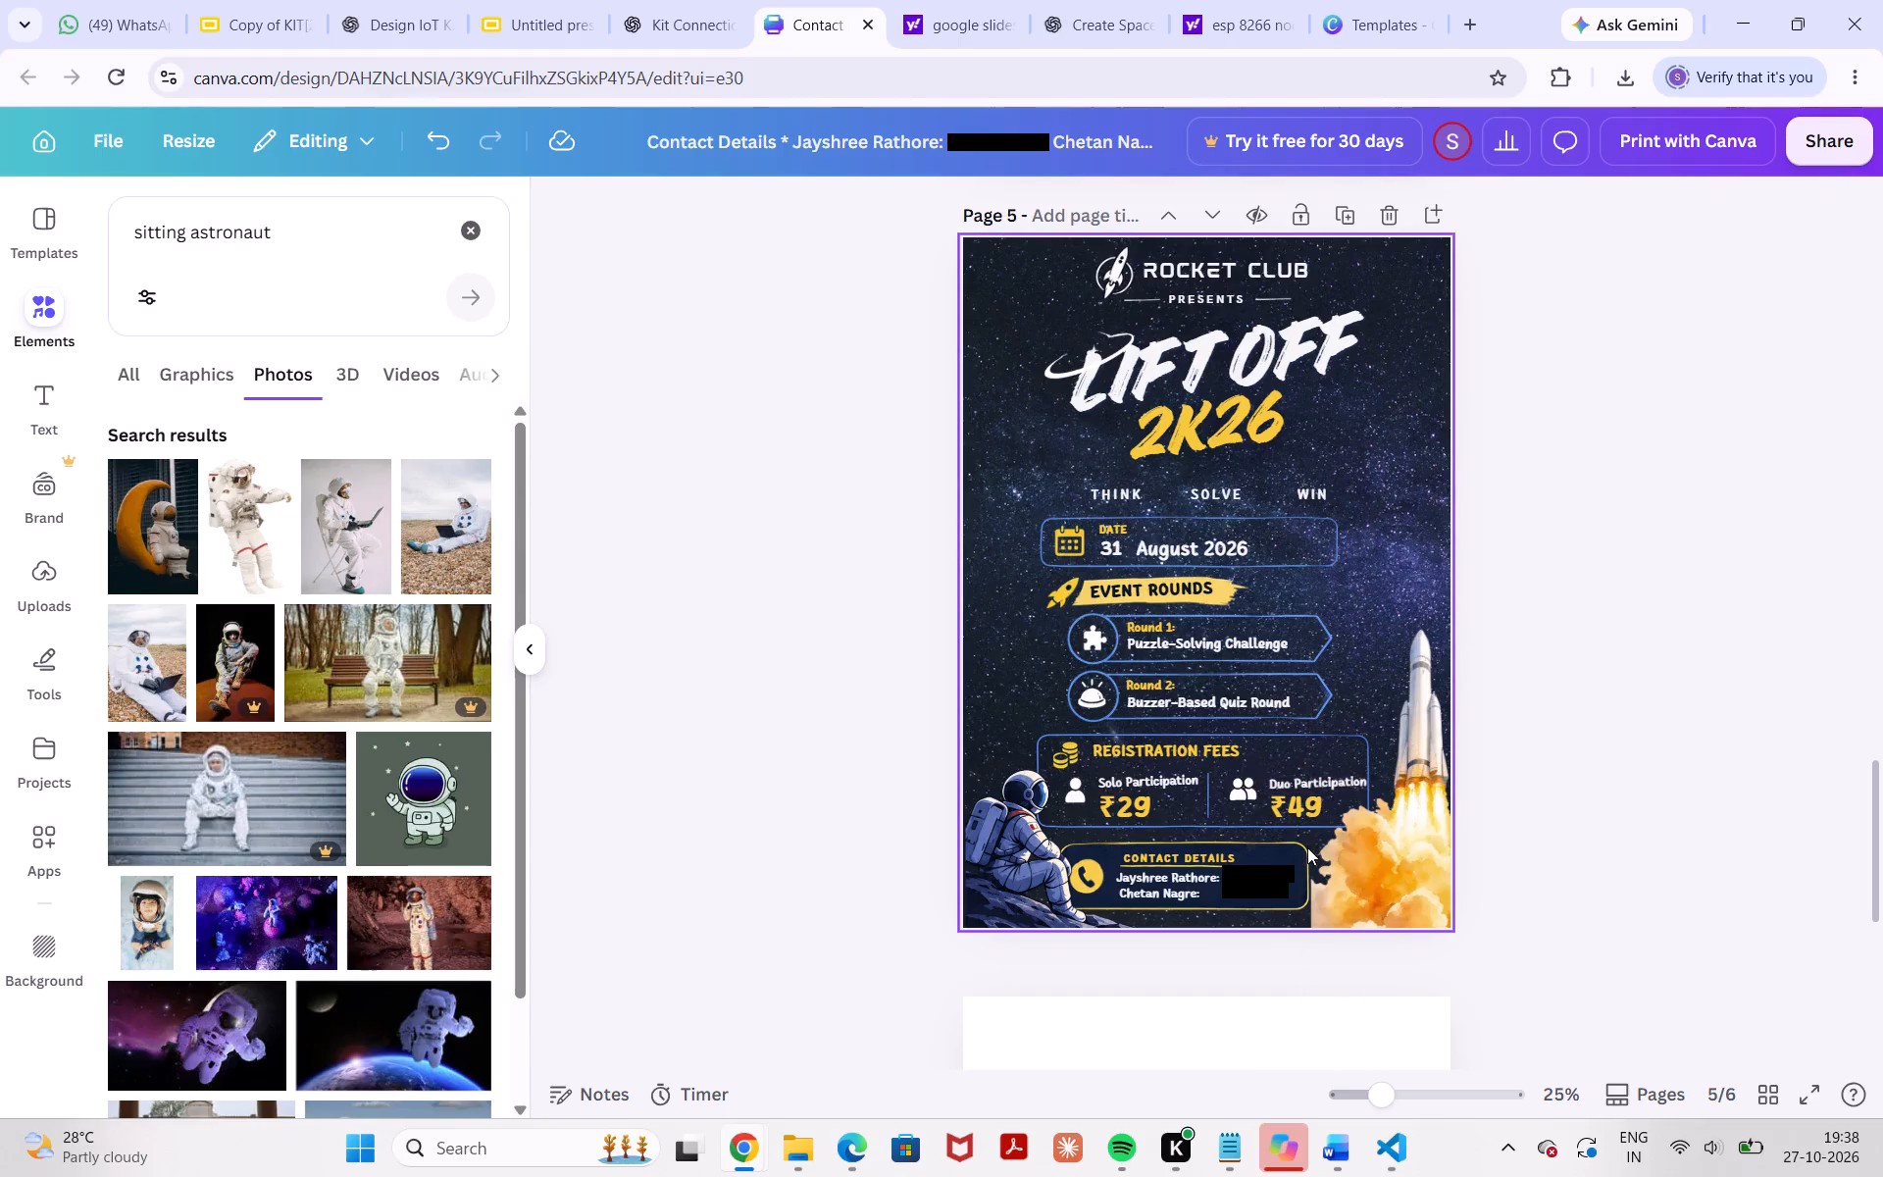
Shift the contact details frame on page 5 slightly right, away from the seated astronaut, leaving its text in place.
left_click_drag(1307, 847, 1318, 846)
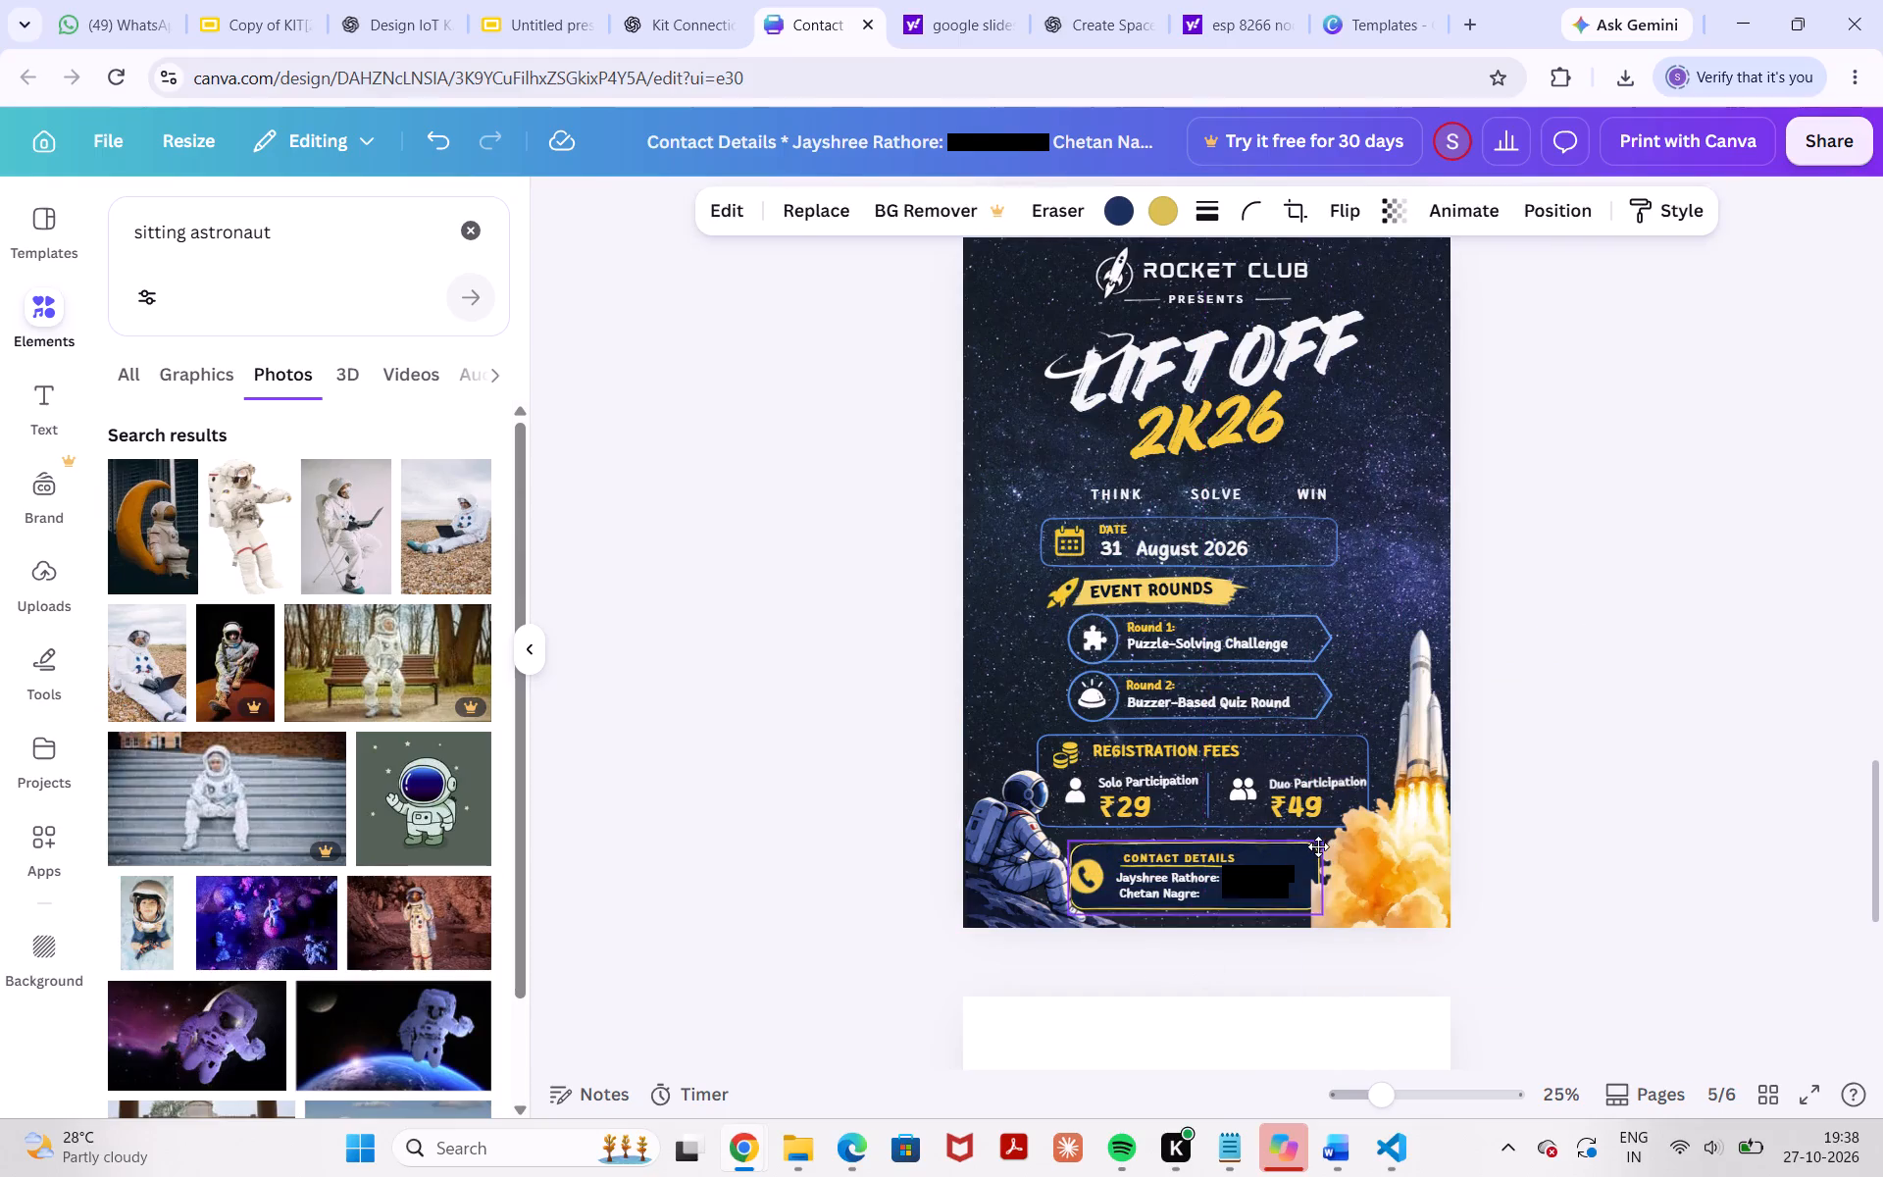
left_click_drag(1318, 846, 1319, 848)
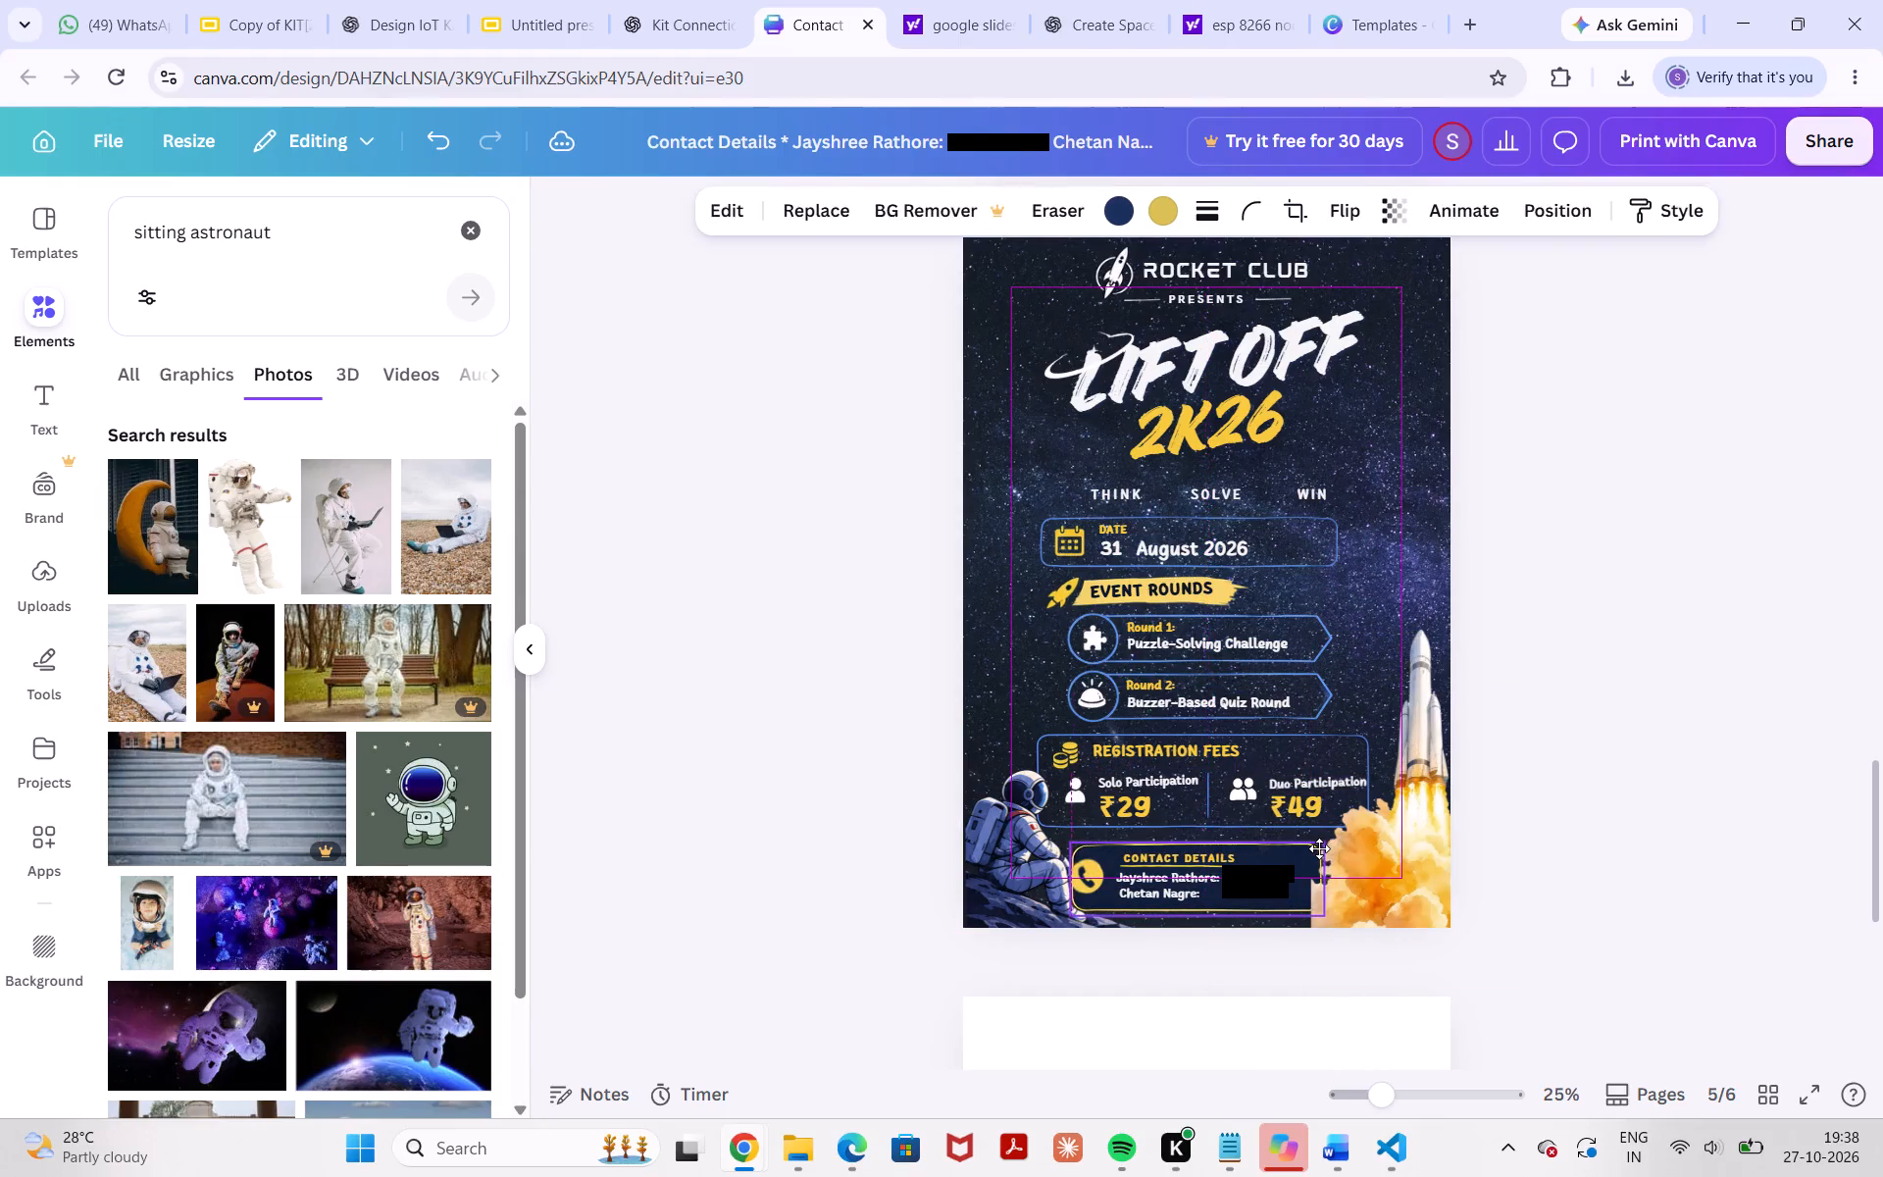
left_click_drag(1319, 848, 1317, 848)
scroll(1284, 852, "left", 1)
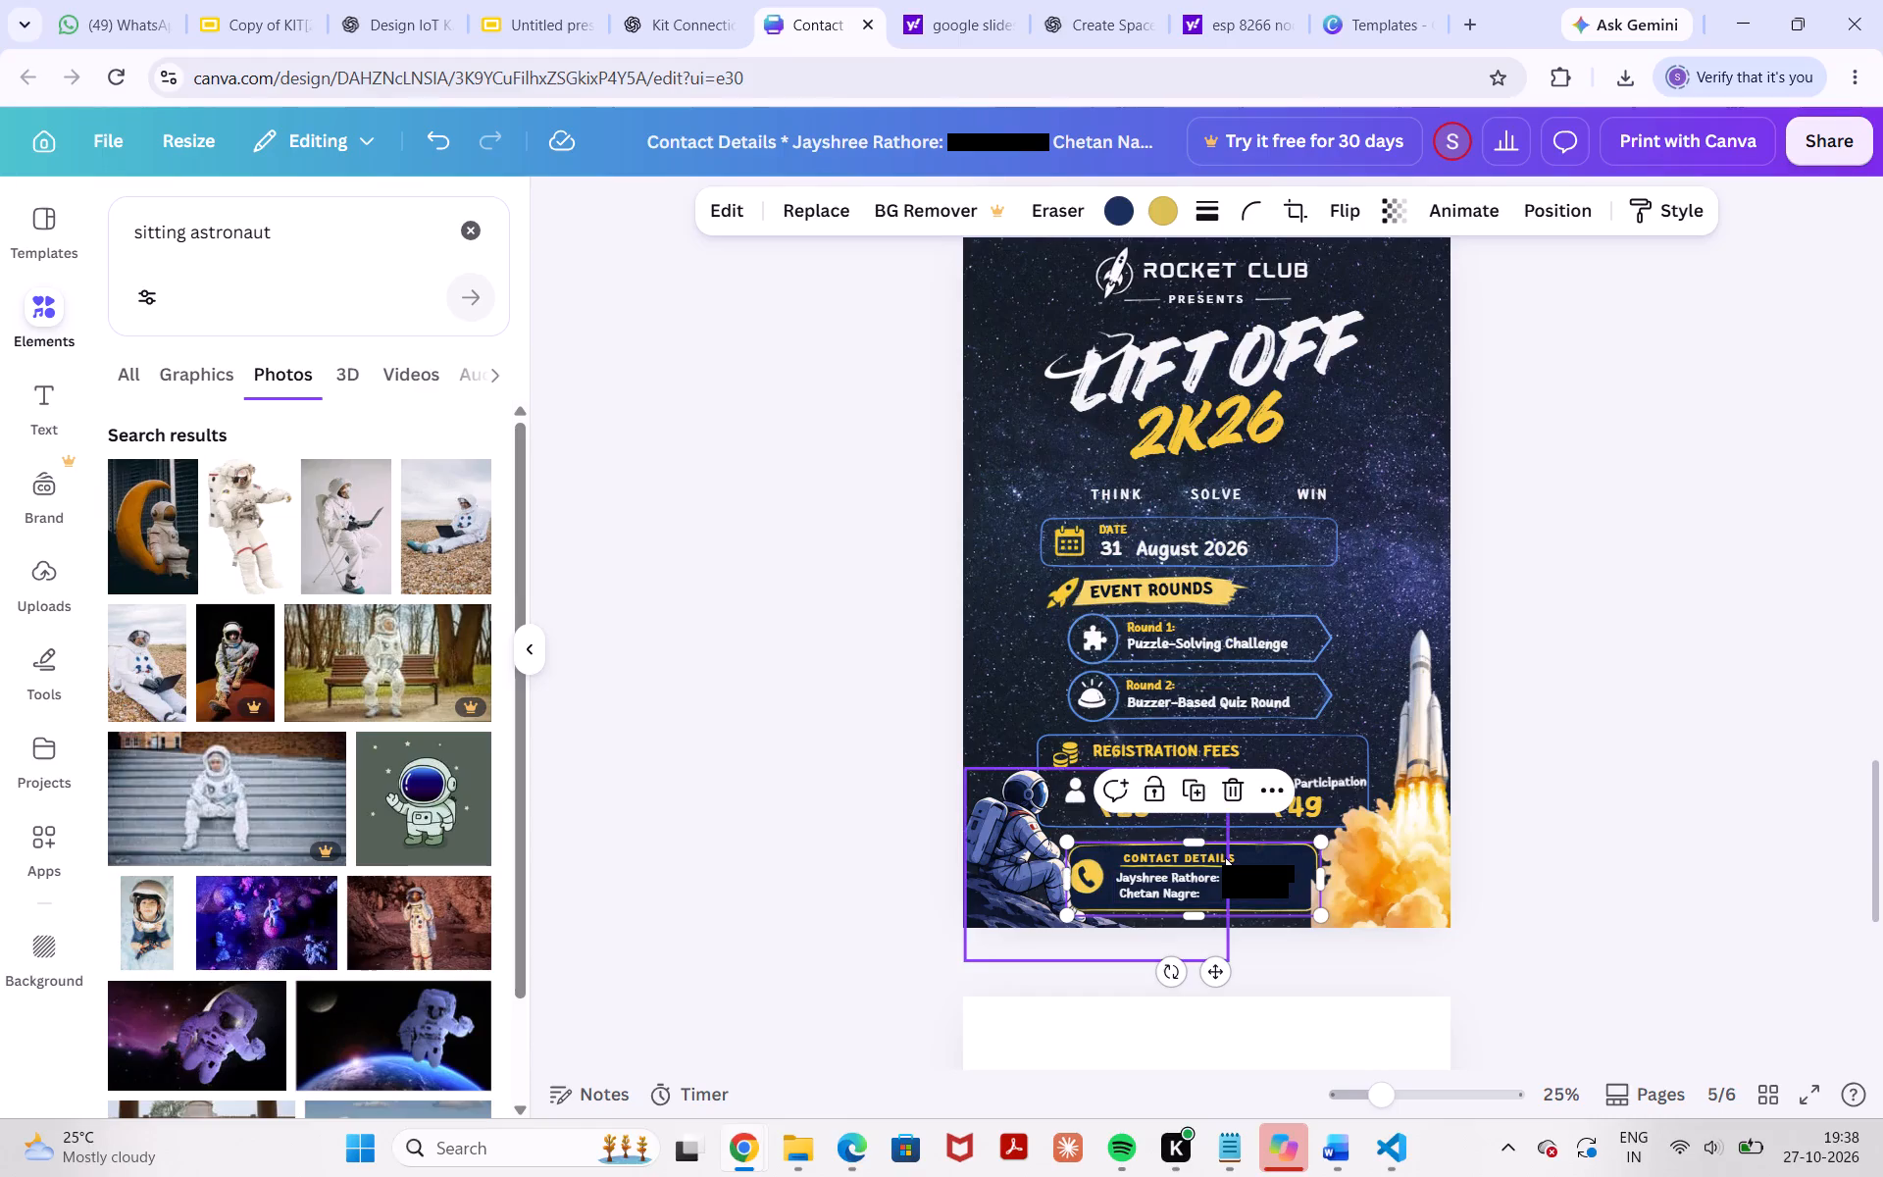
left_click(1225, 857, "shift")
left_click(1588, 793)
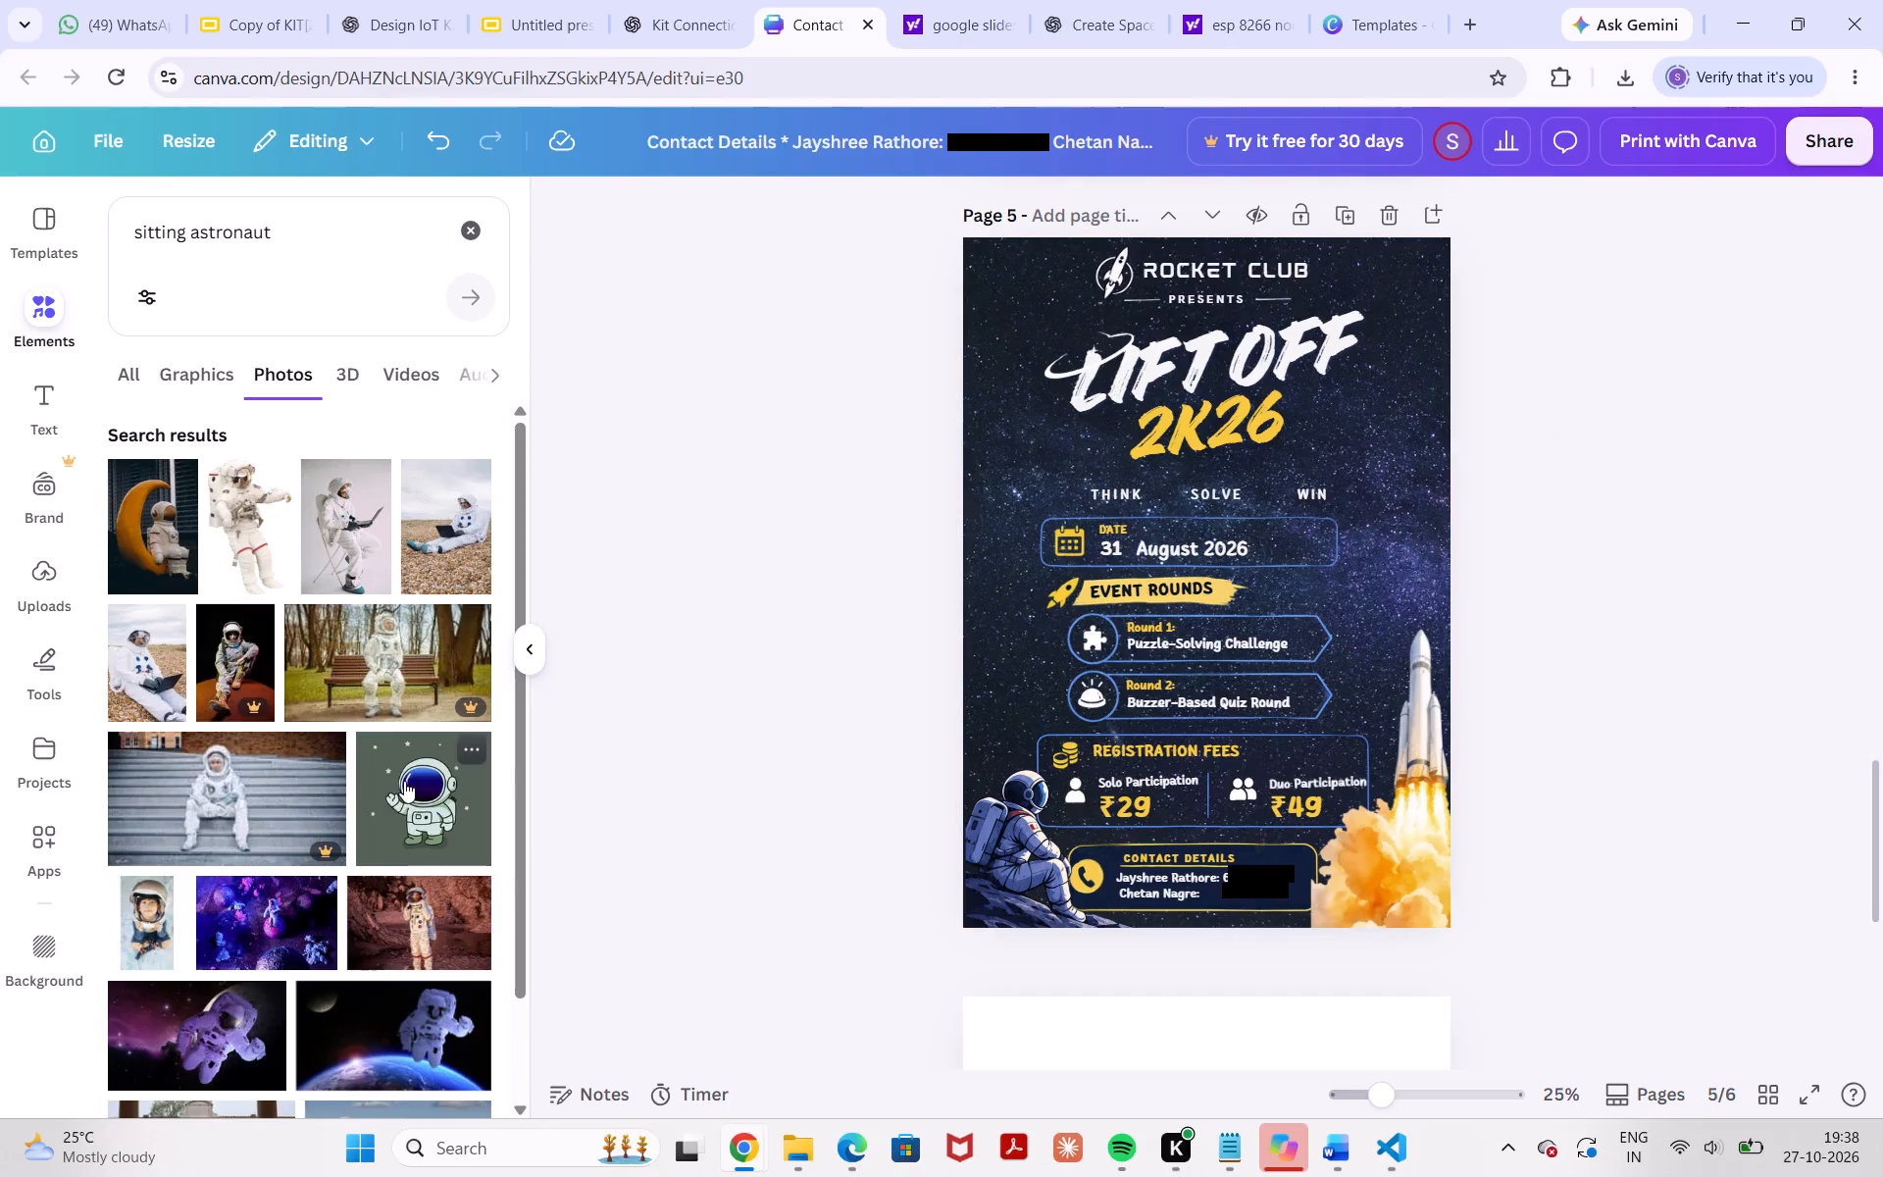
Search the elements library for "plannets" and examine the photo results for a planet suited to page 5.
scroll(426, 661, "up", 2)
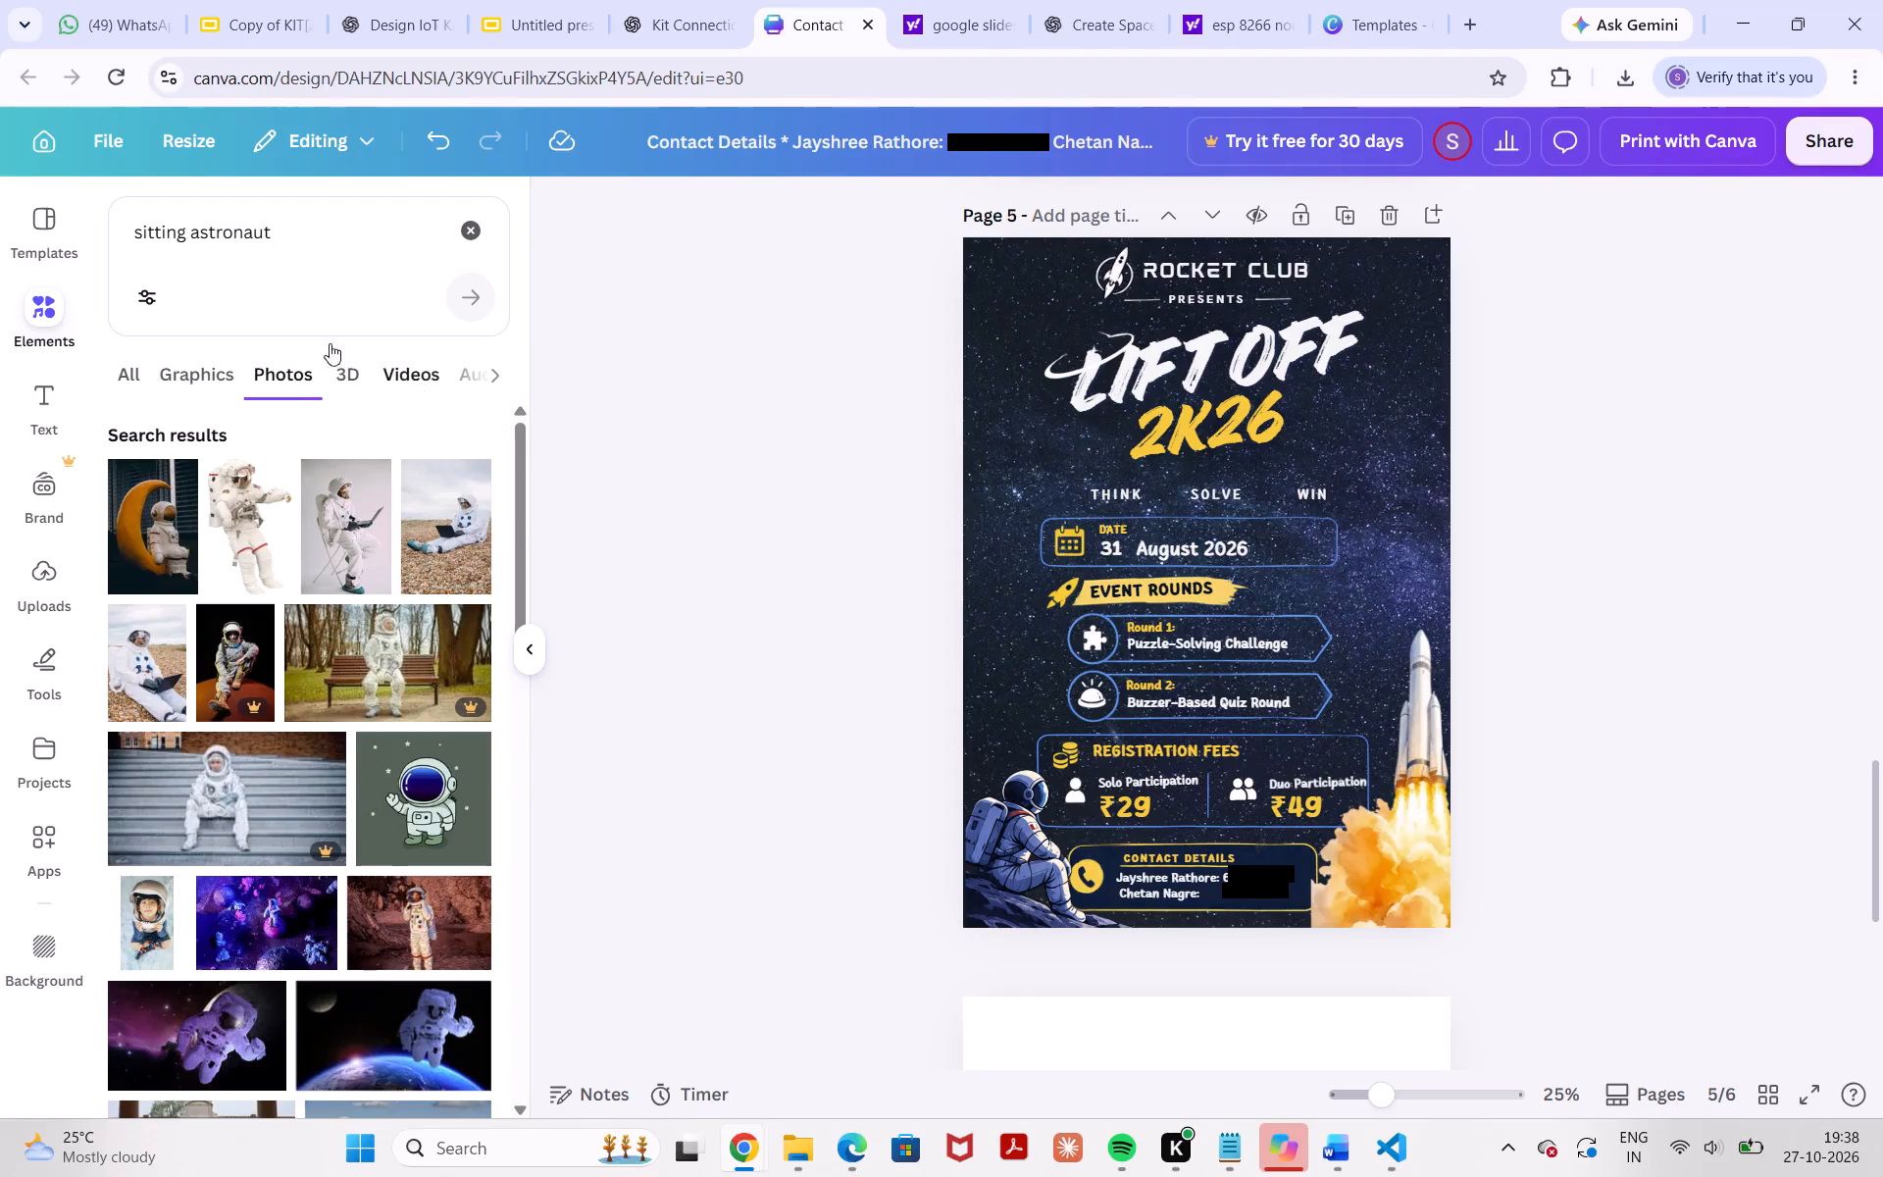
left_click(464, 237)
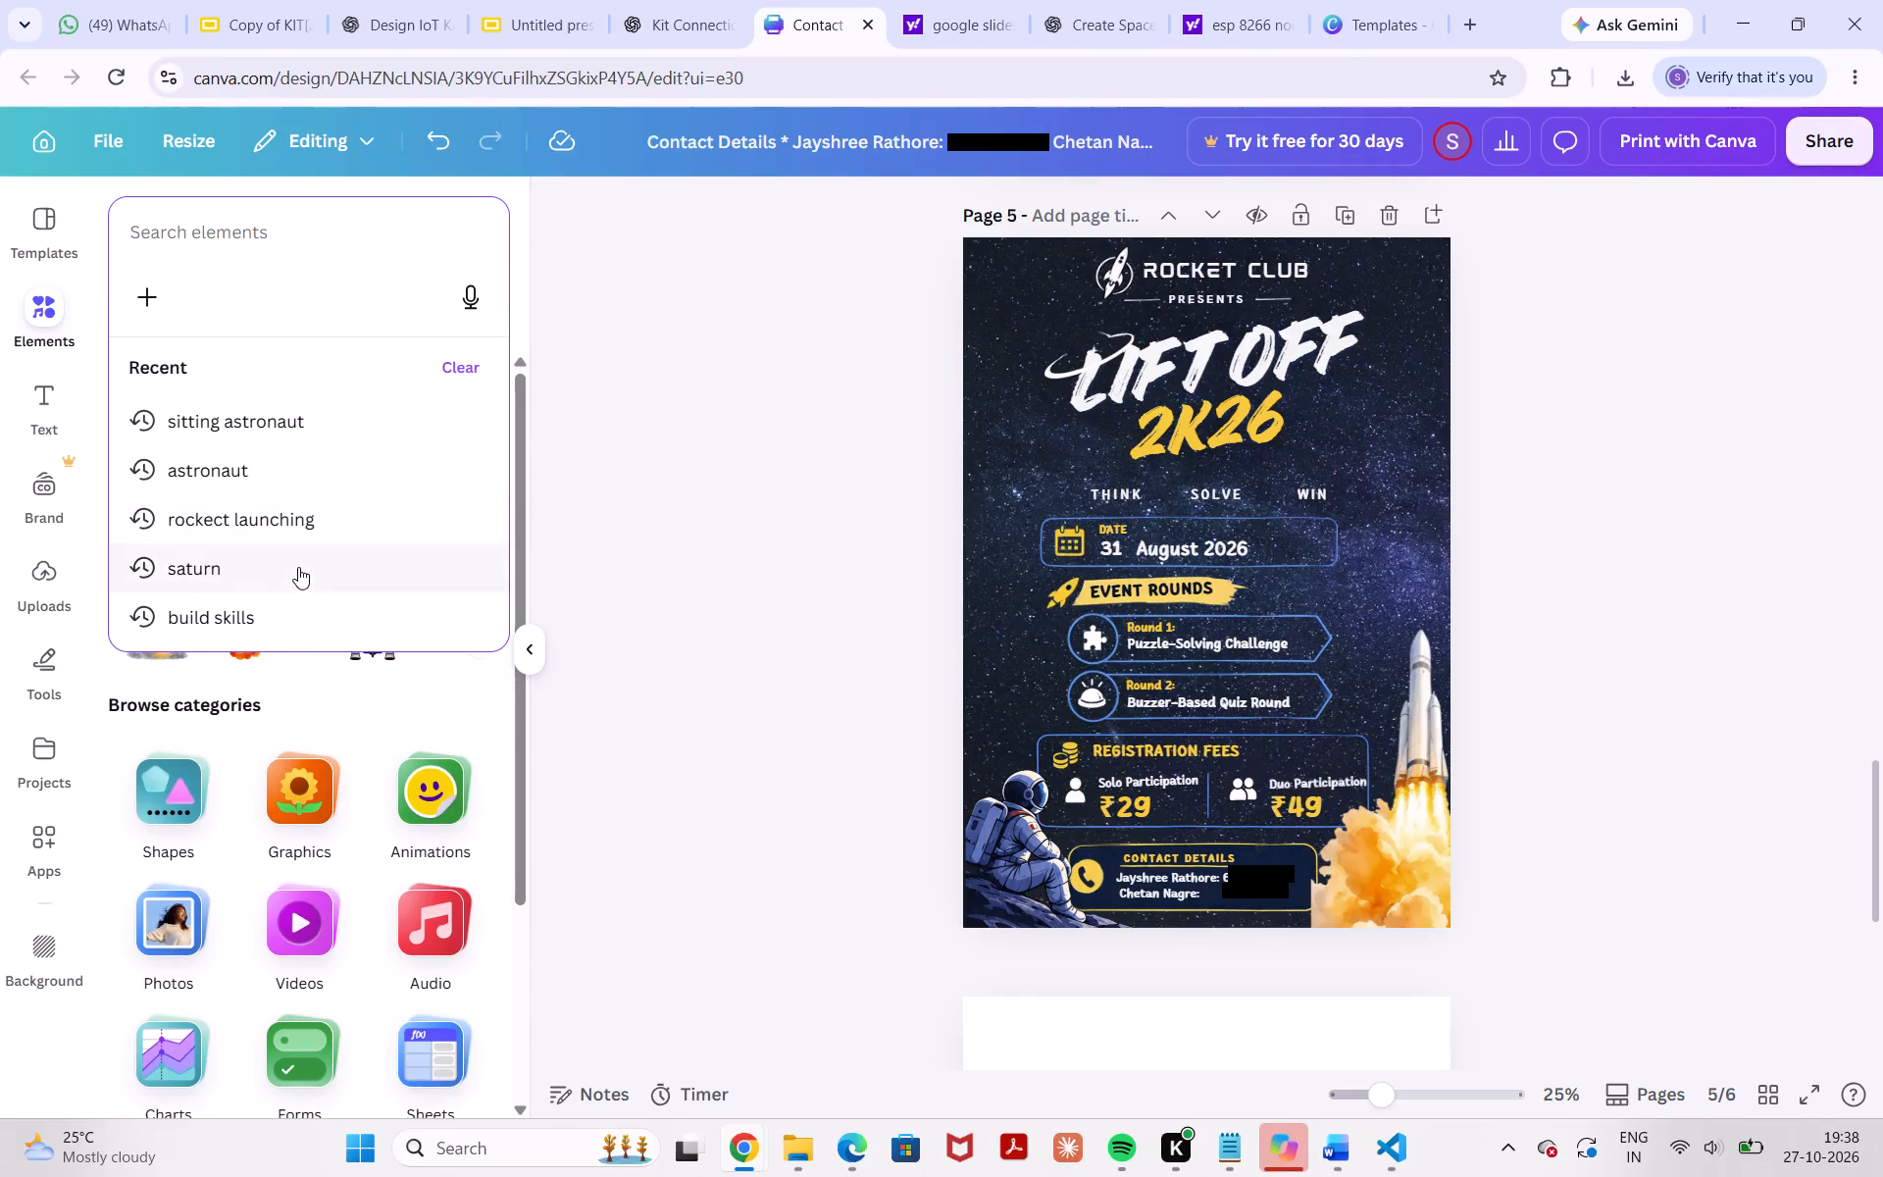
type("plannets")
key("Return")
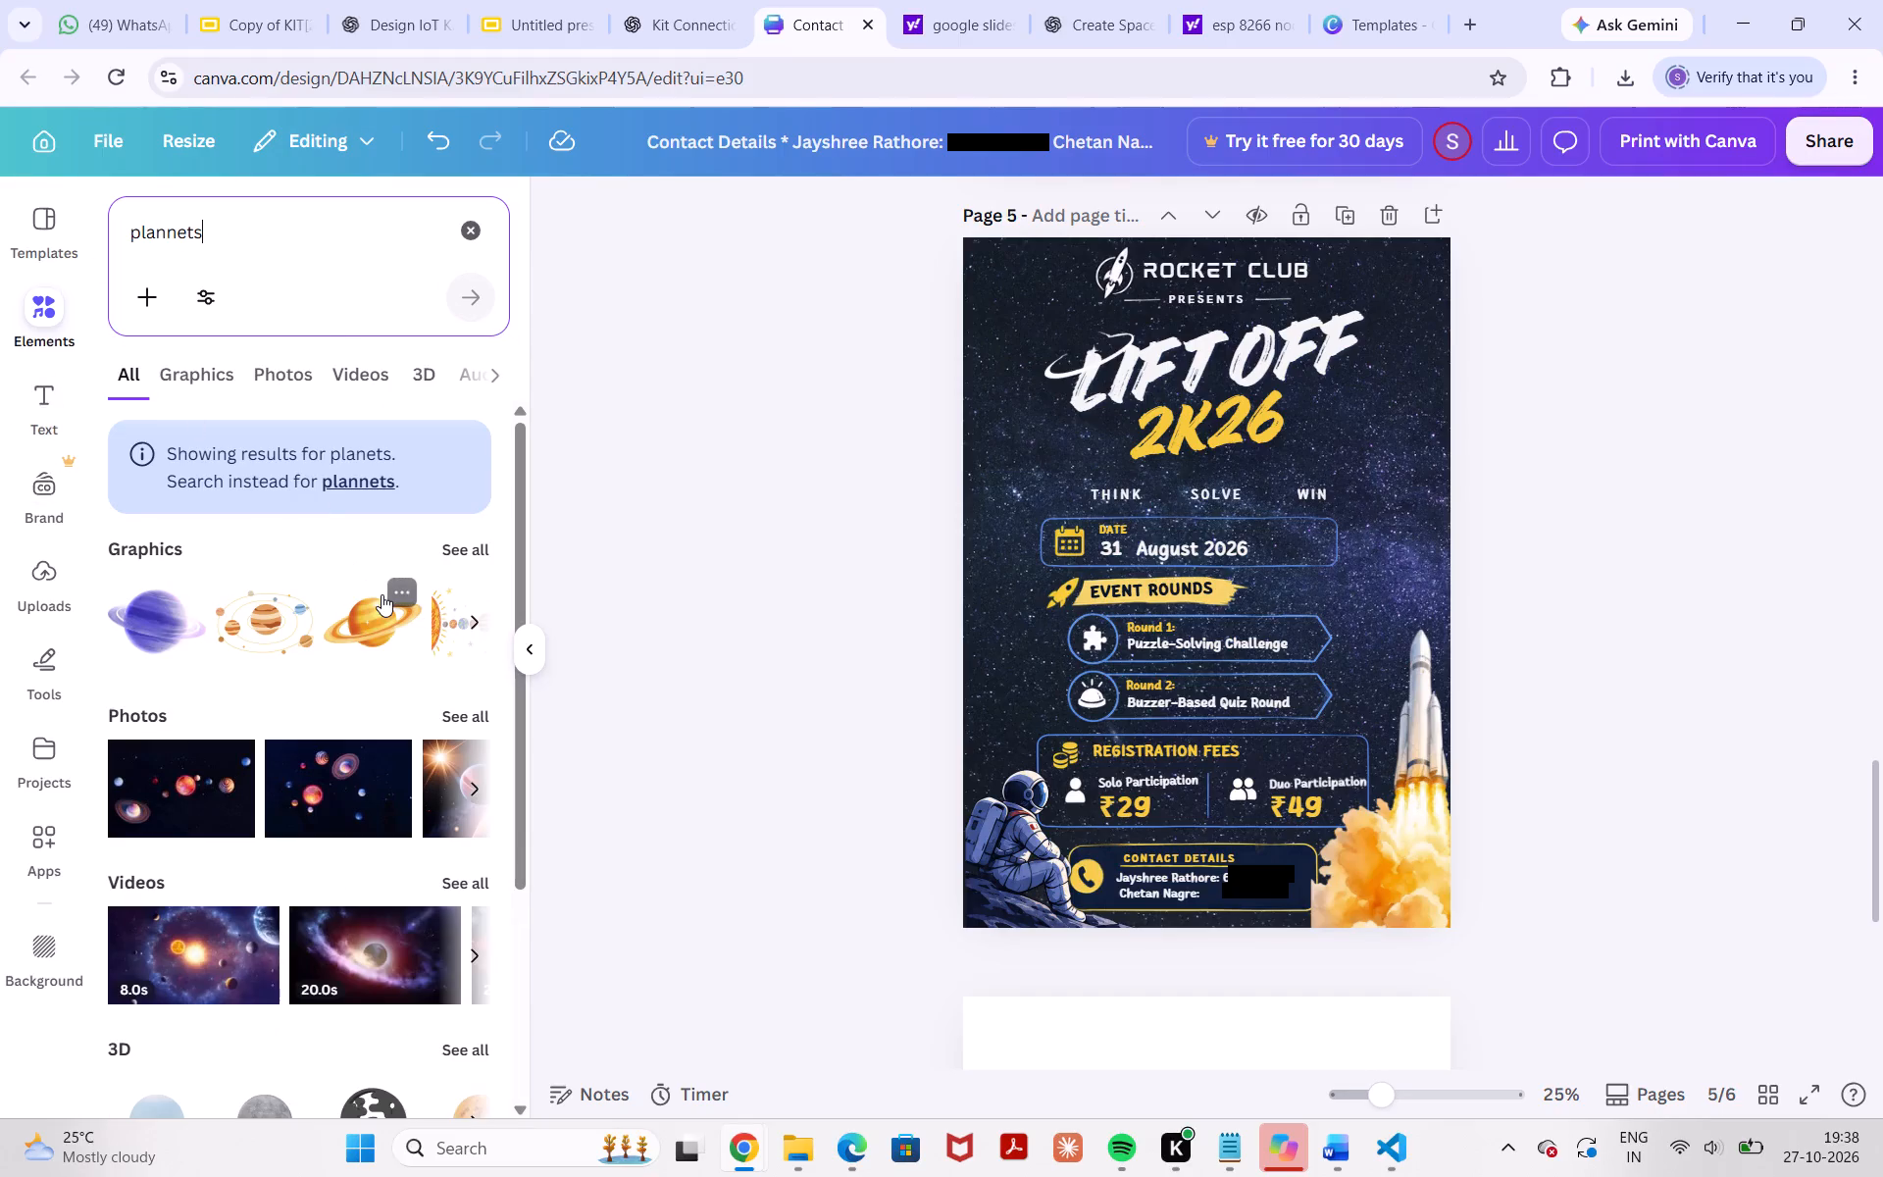
left_click(473, 719)
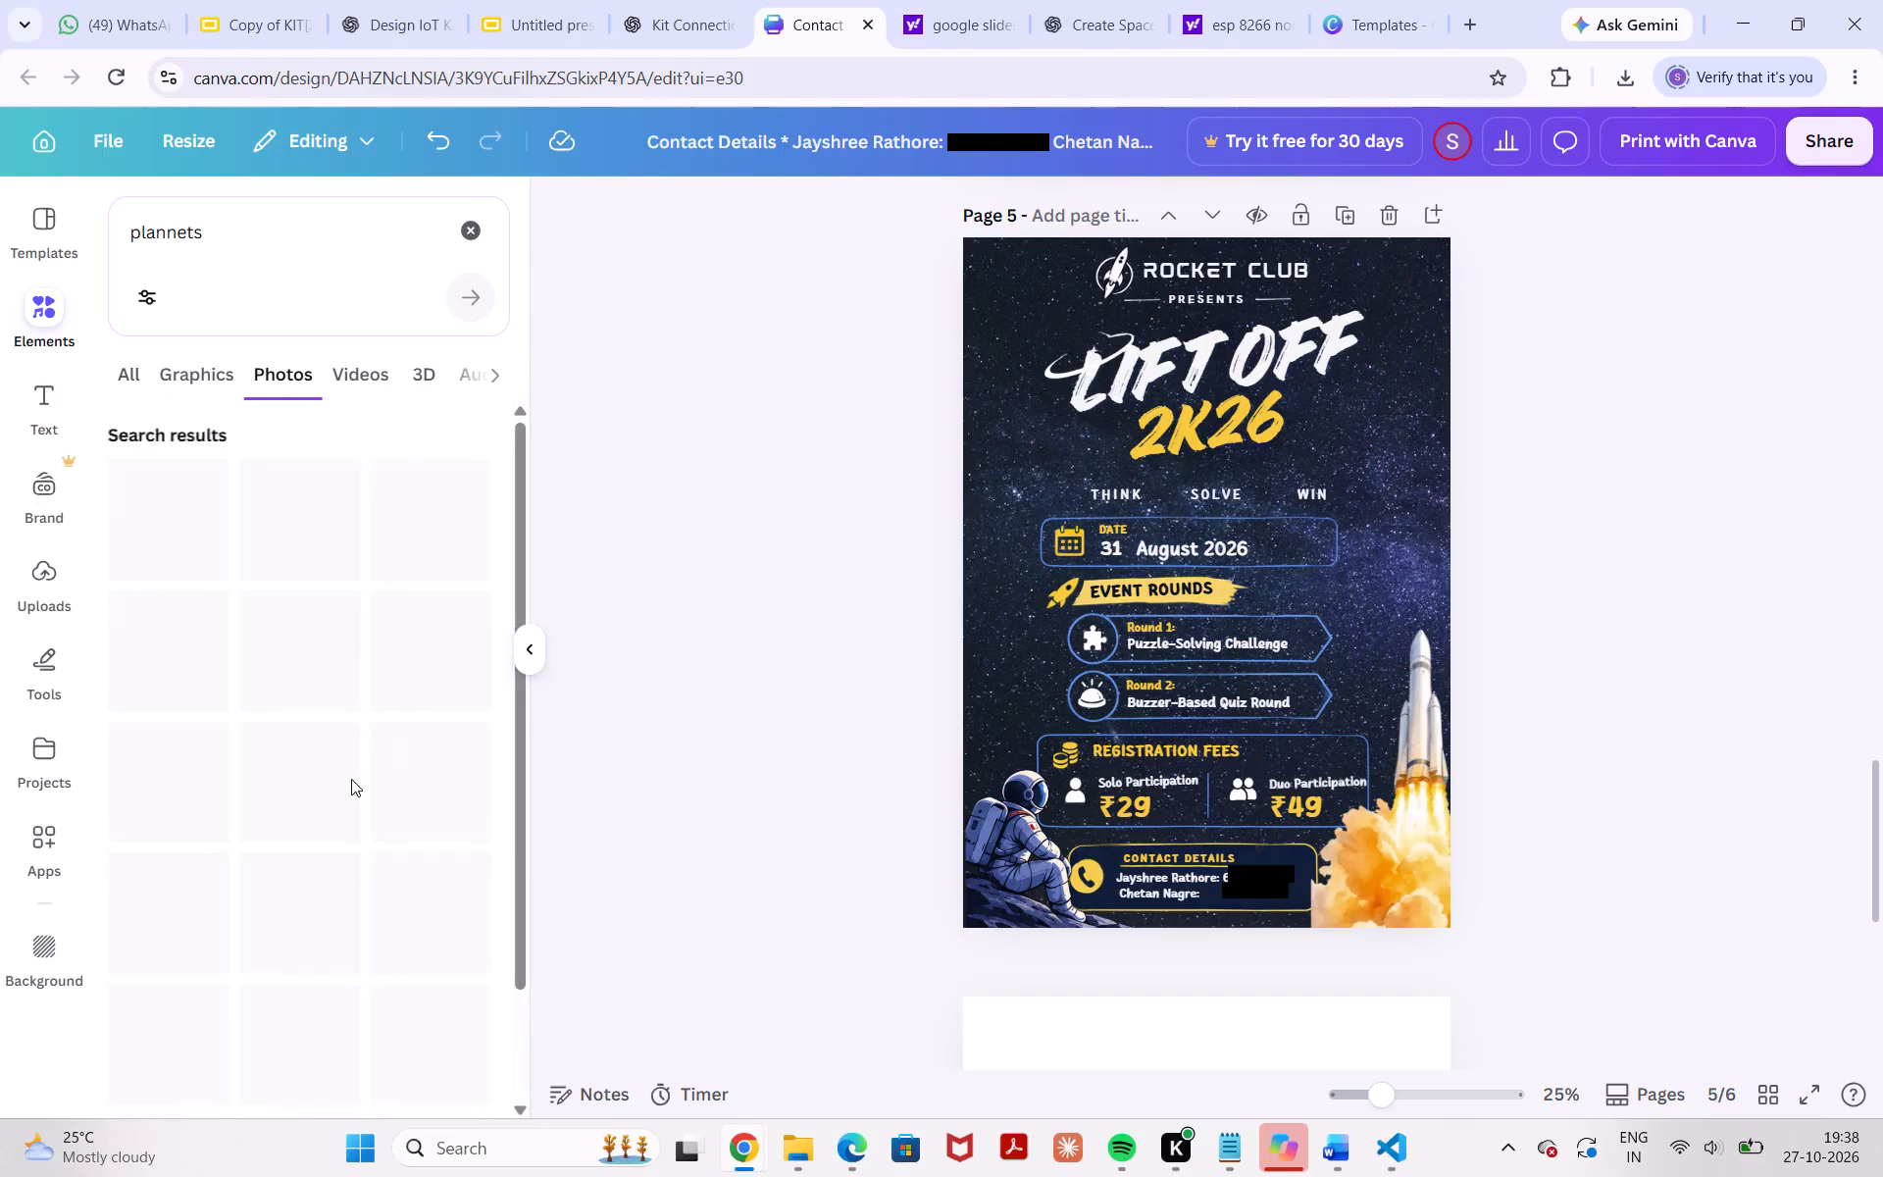
scroll(315, 800, "down", 3)
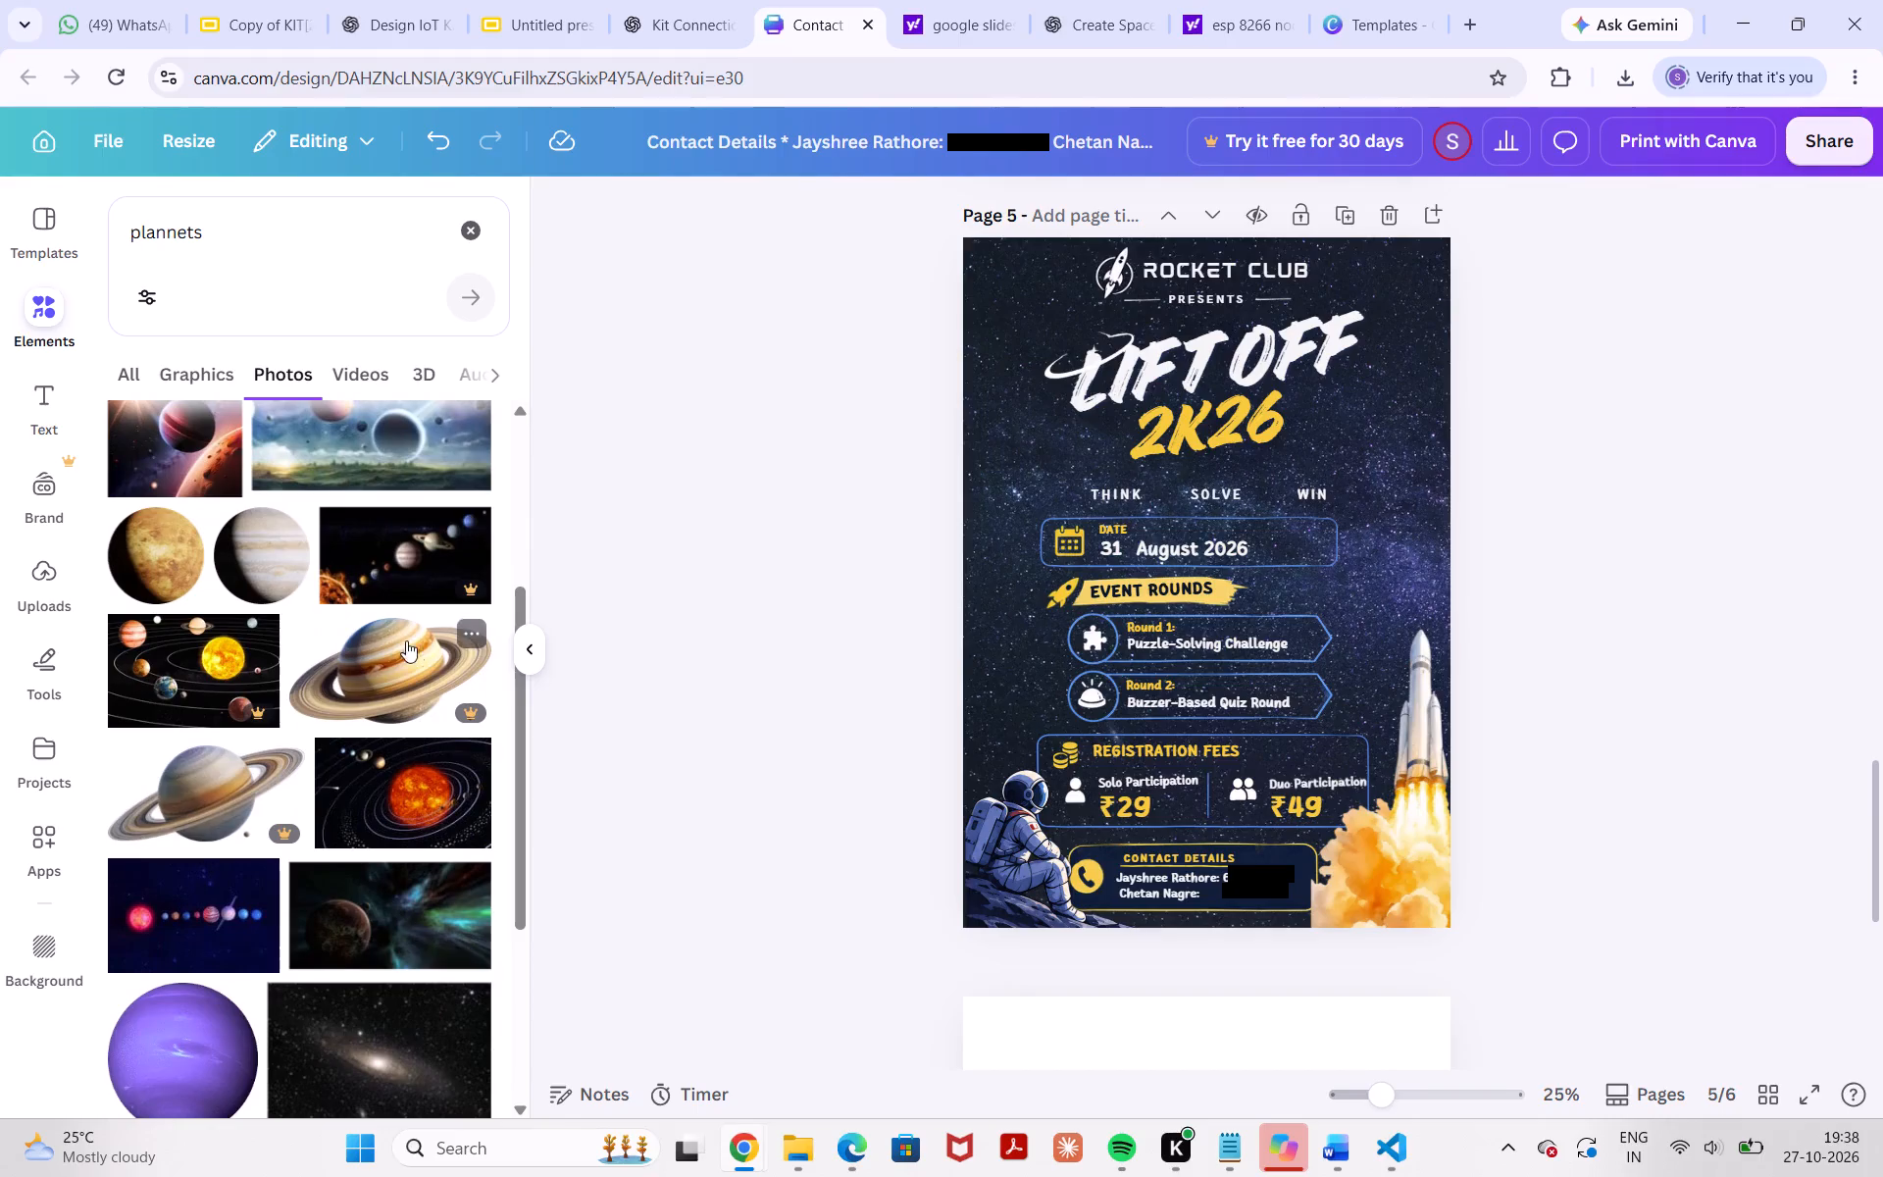
scroll(334, 777, "down", 5)
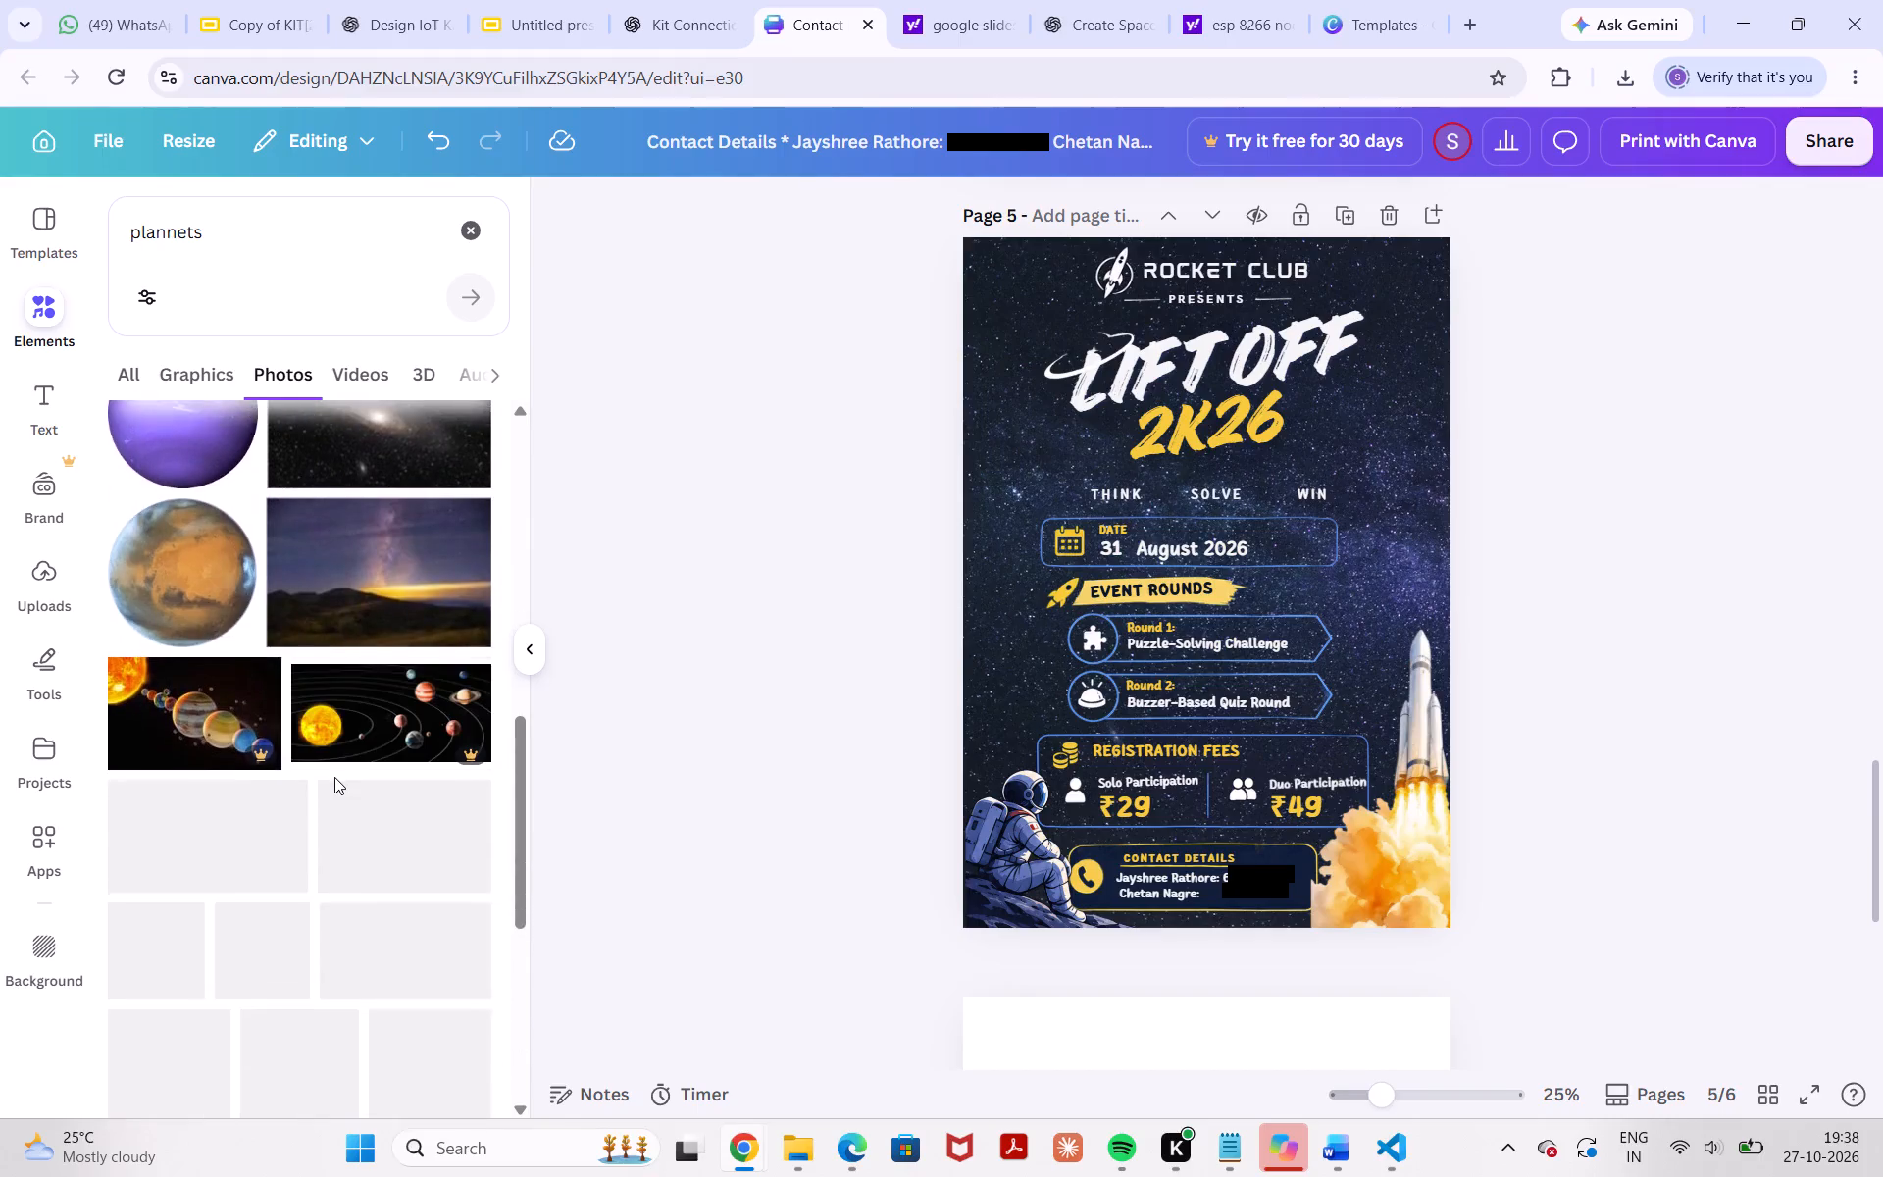
scroll(334, 777, "down", 5)
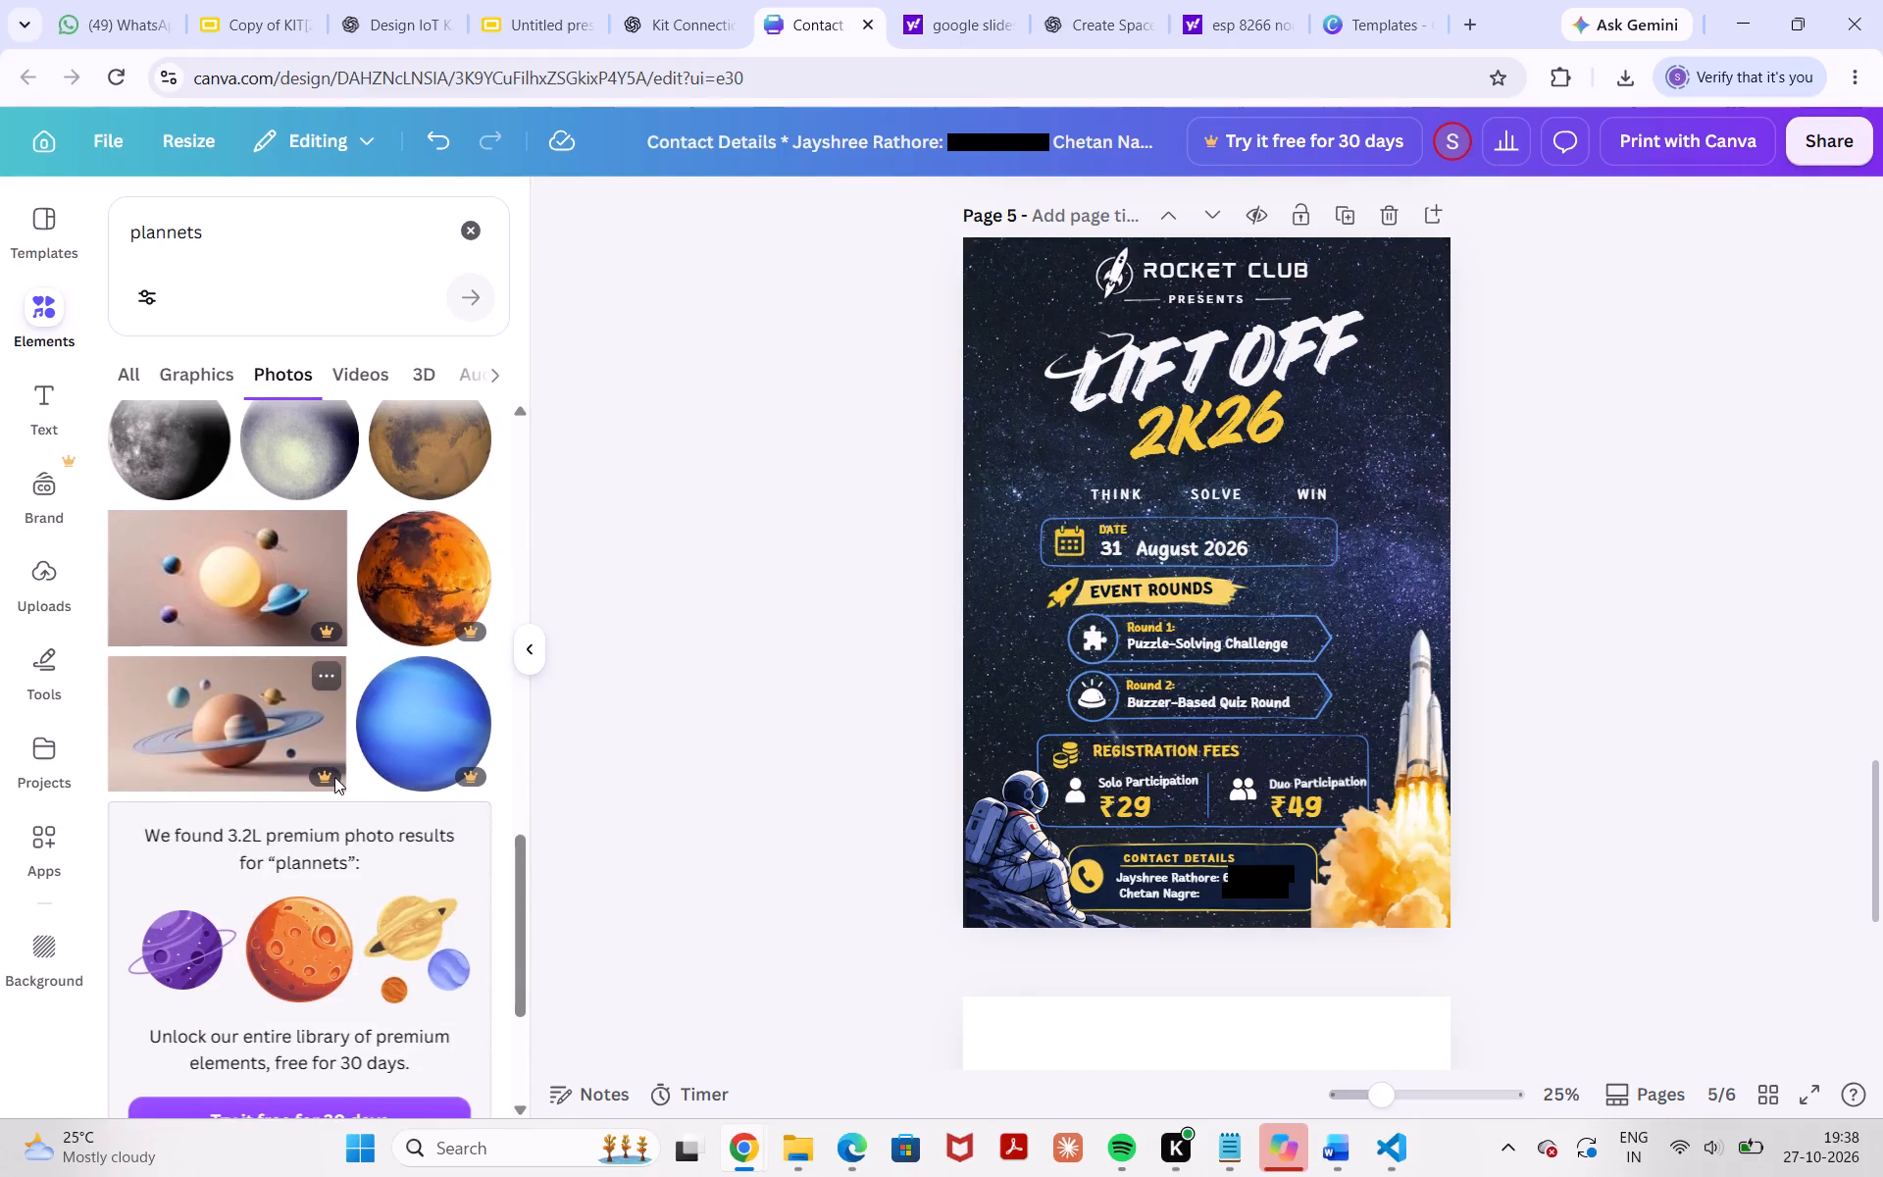
Search the elements for "saturn", add the golden ringed-planet graphic and place it slightly enlarged, partly beyond page 5's upper-left corner.
left_click(478, 220)
type("saturn")
key("Return")
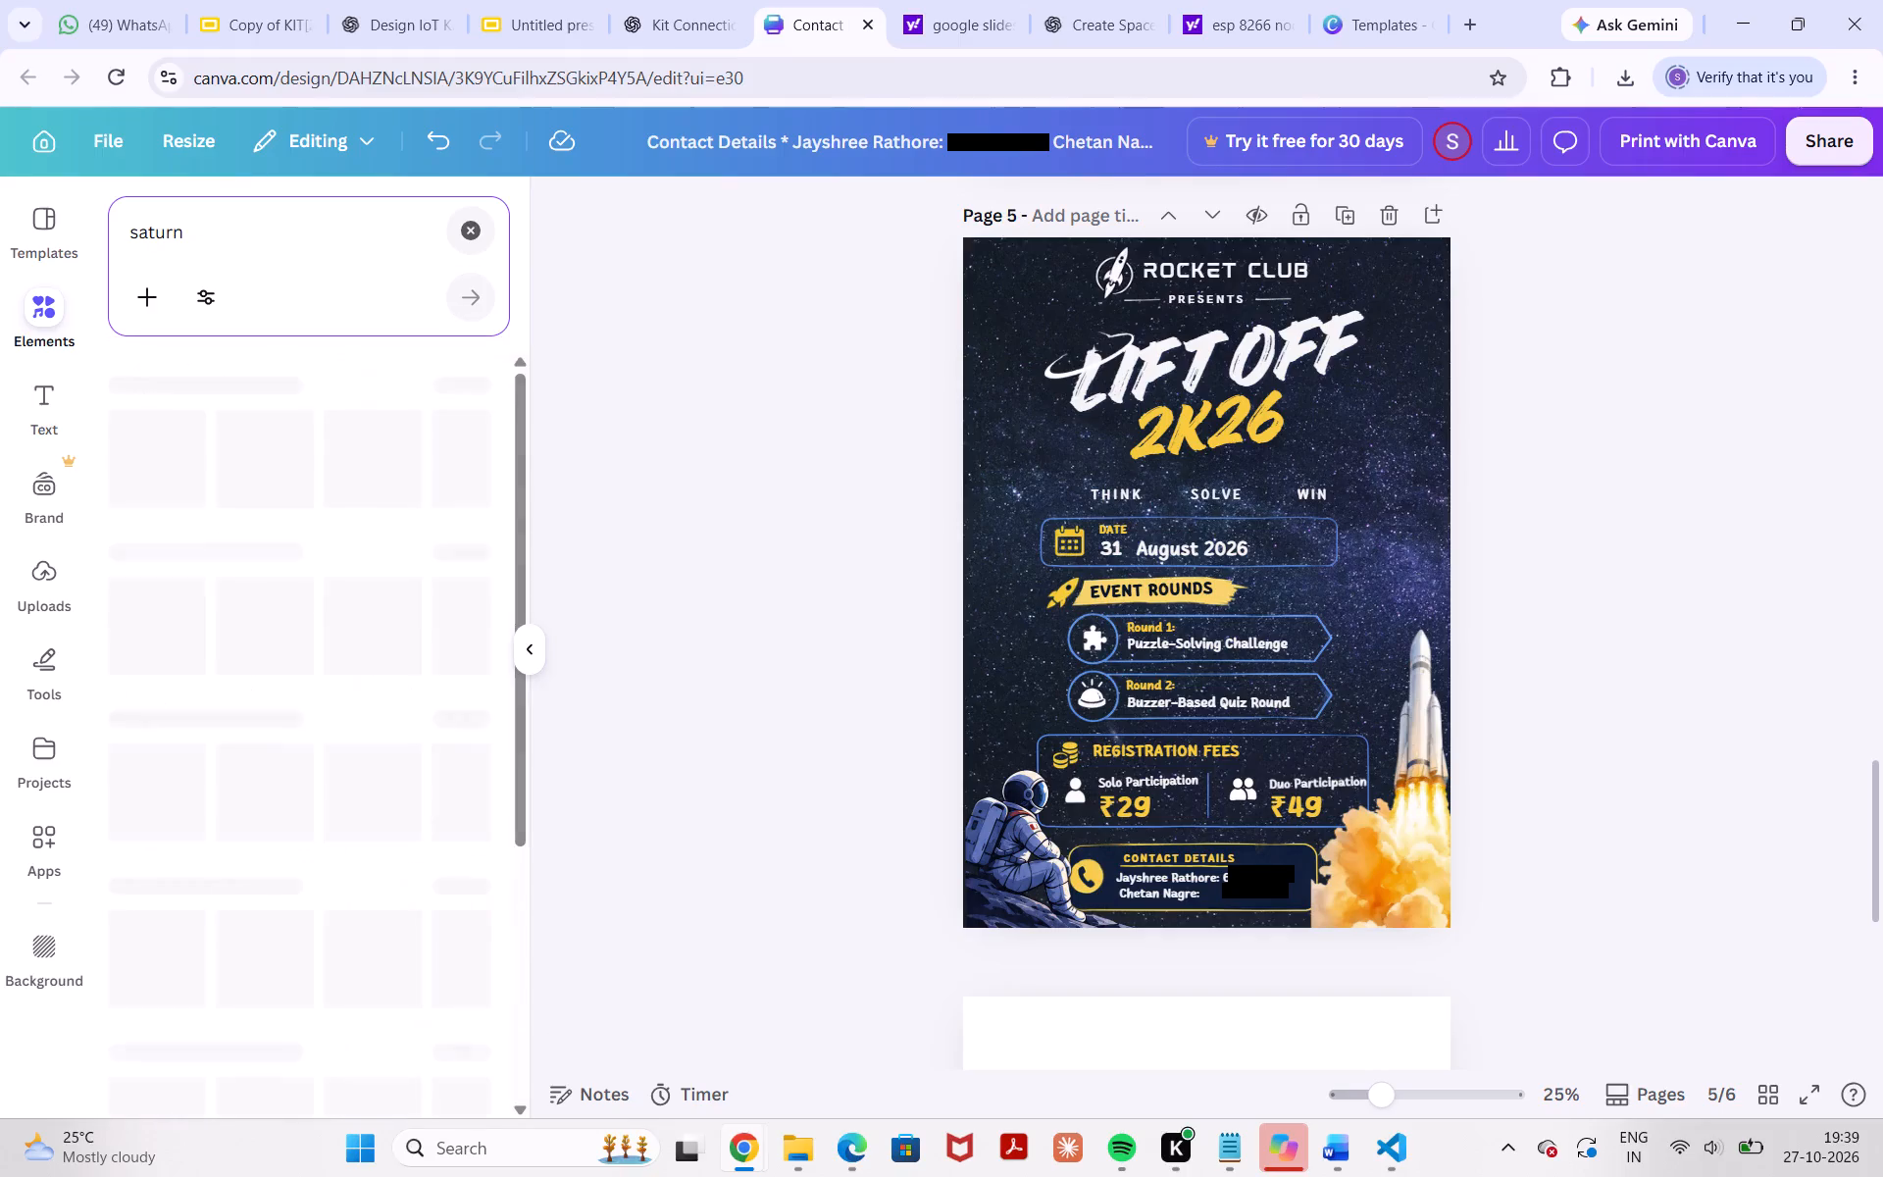
left_click(150, 493)
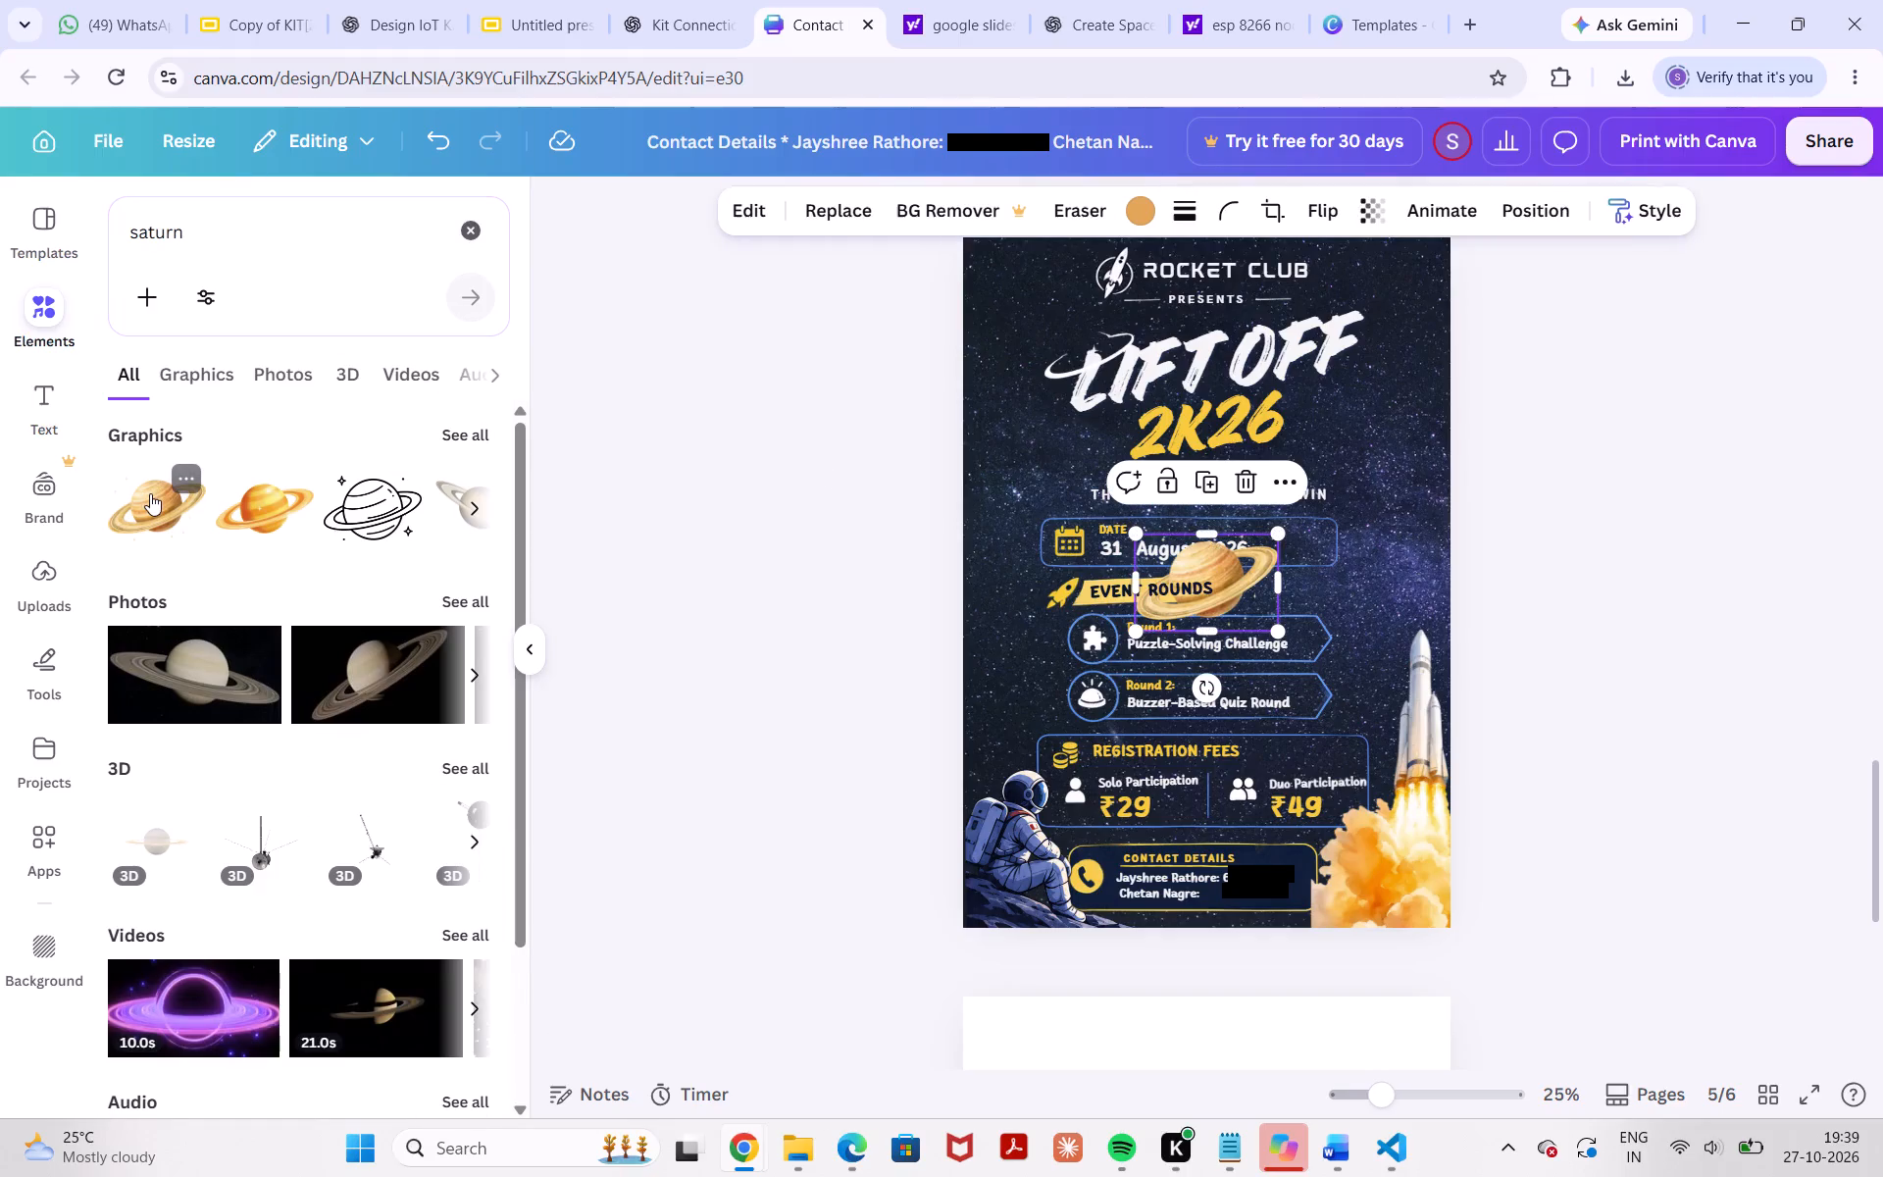
left_click_drag(1228, 584, 1030, 274)
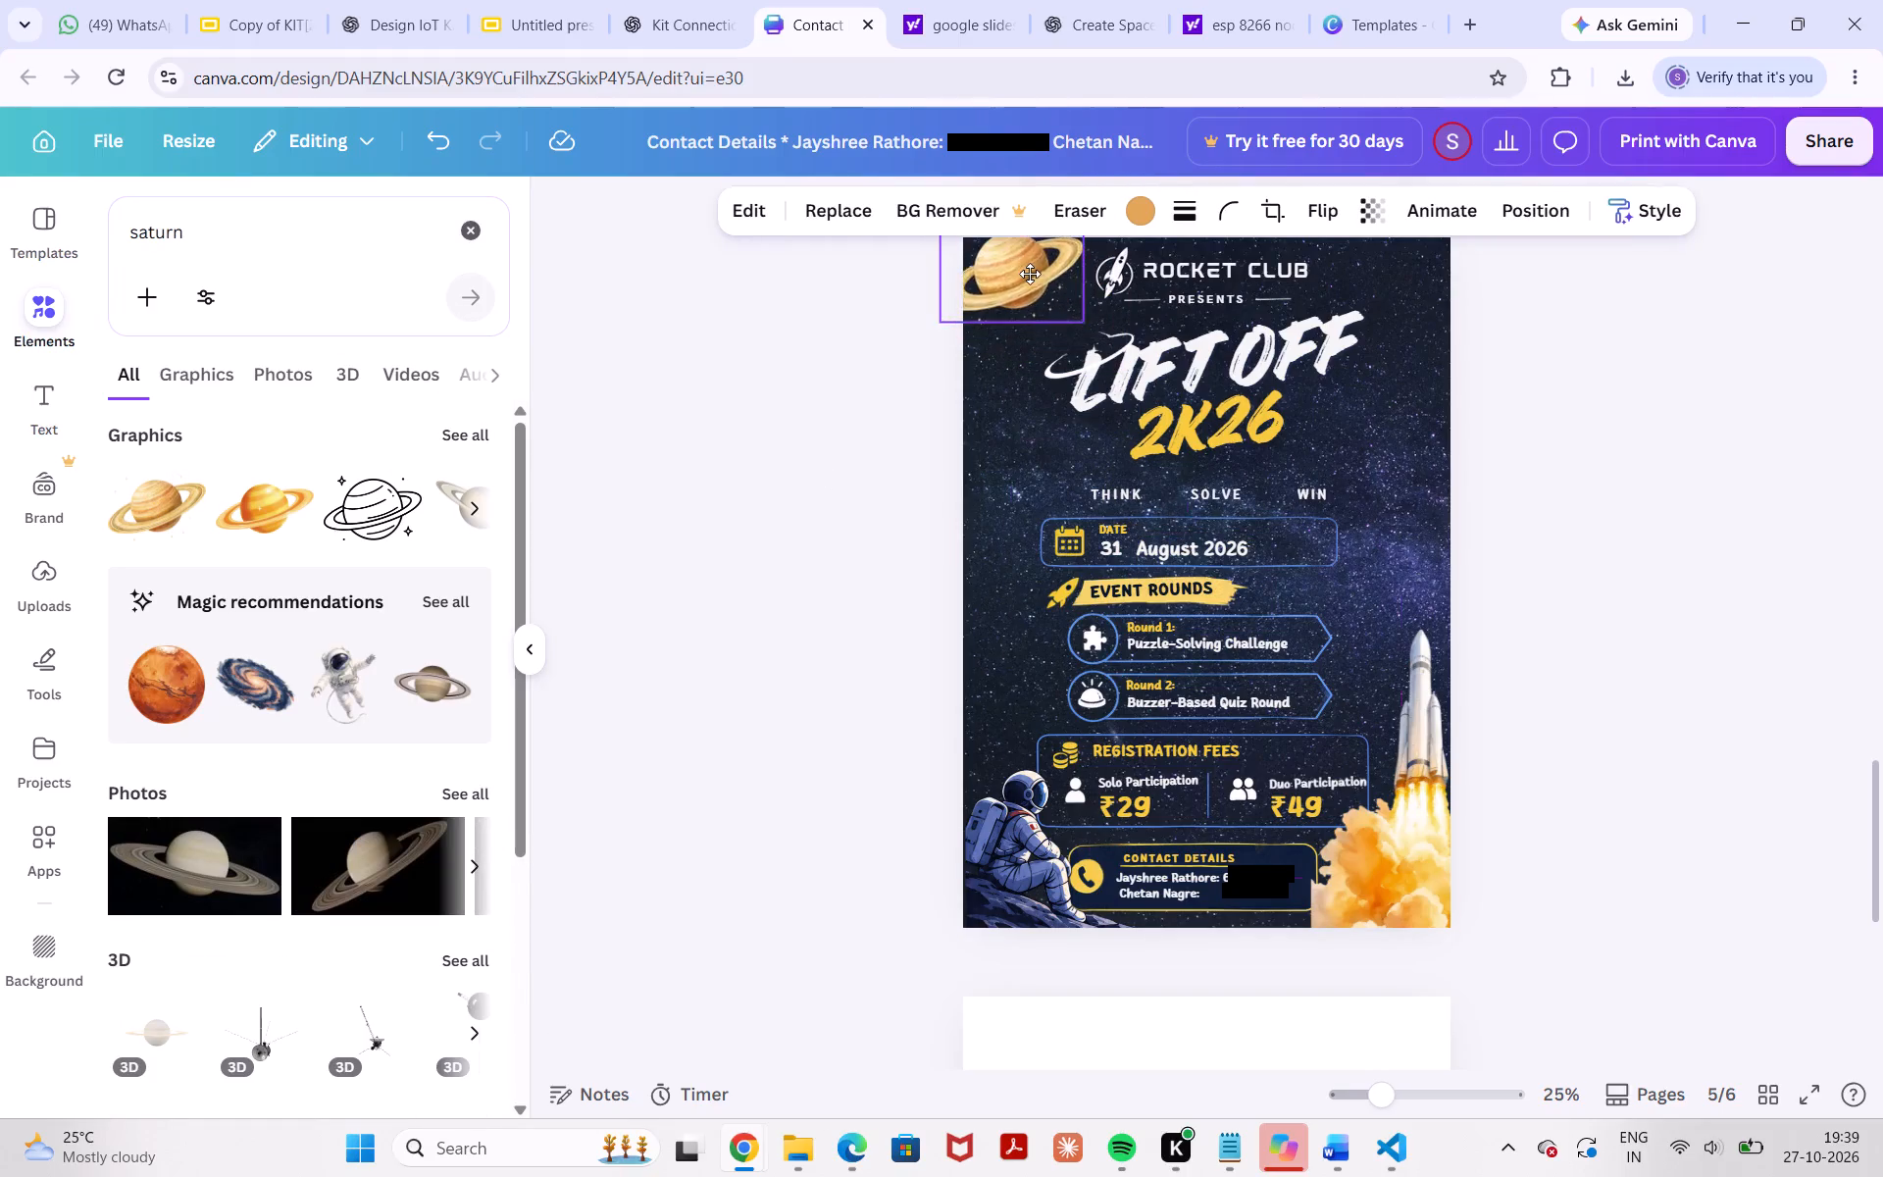
left_click_drag(1030, 274, 1010, 275)
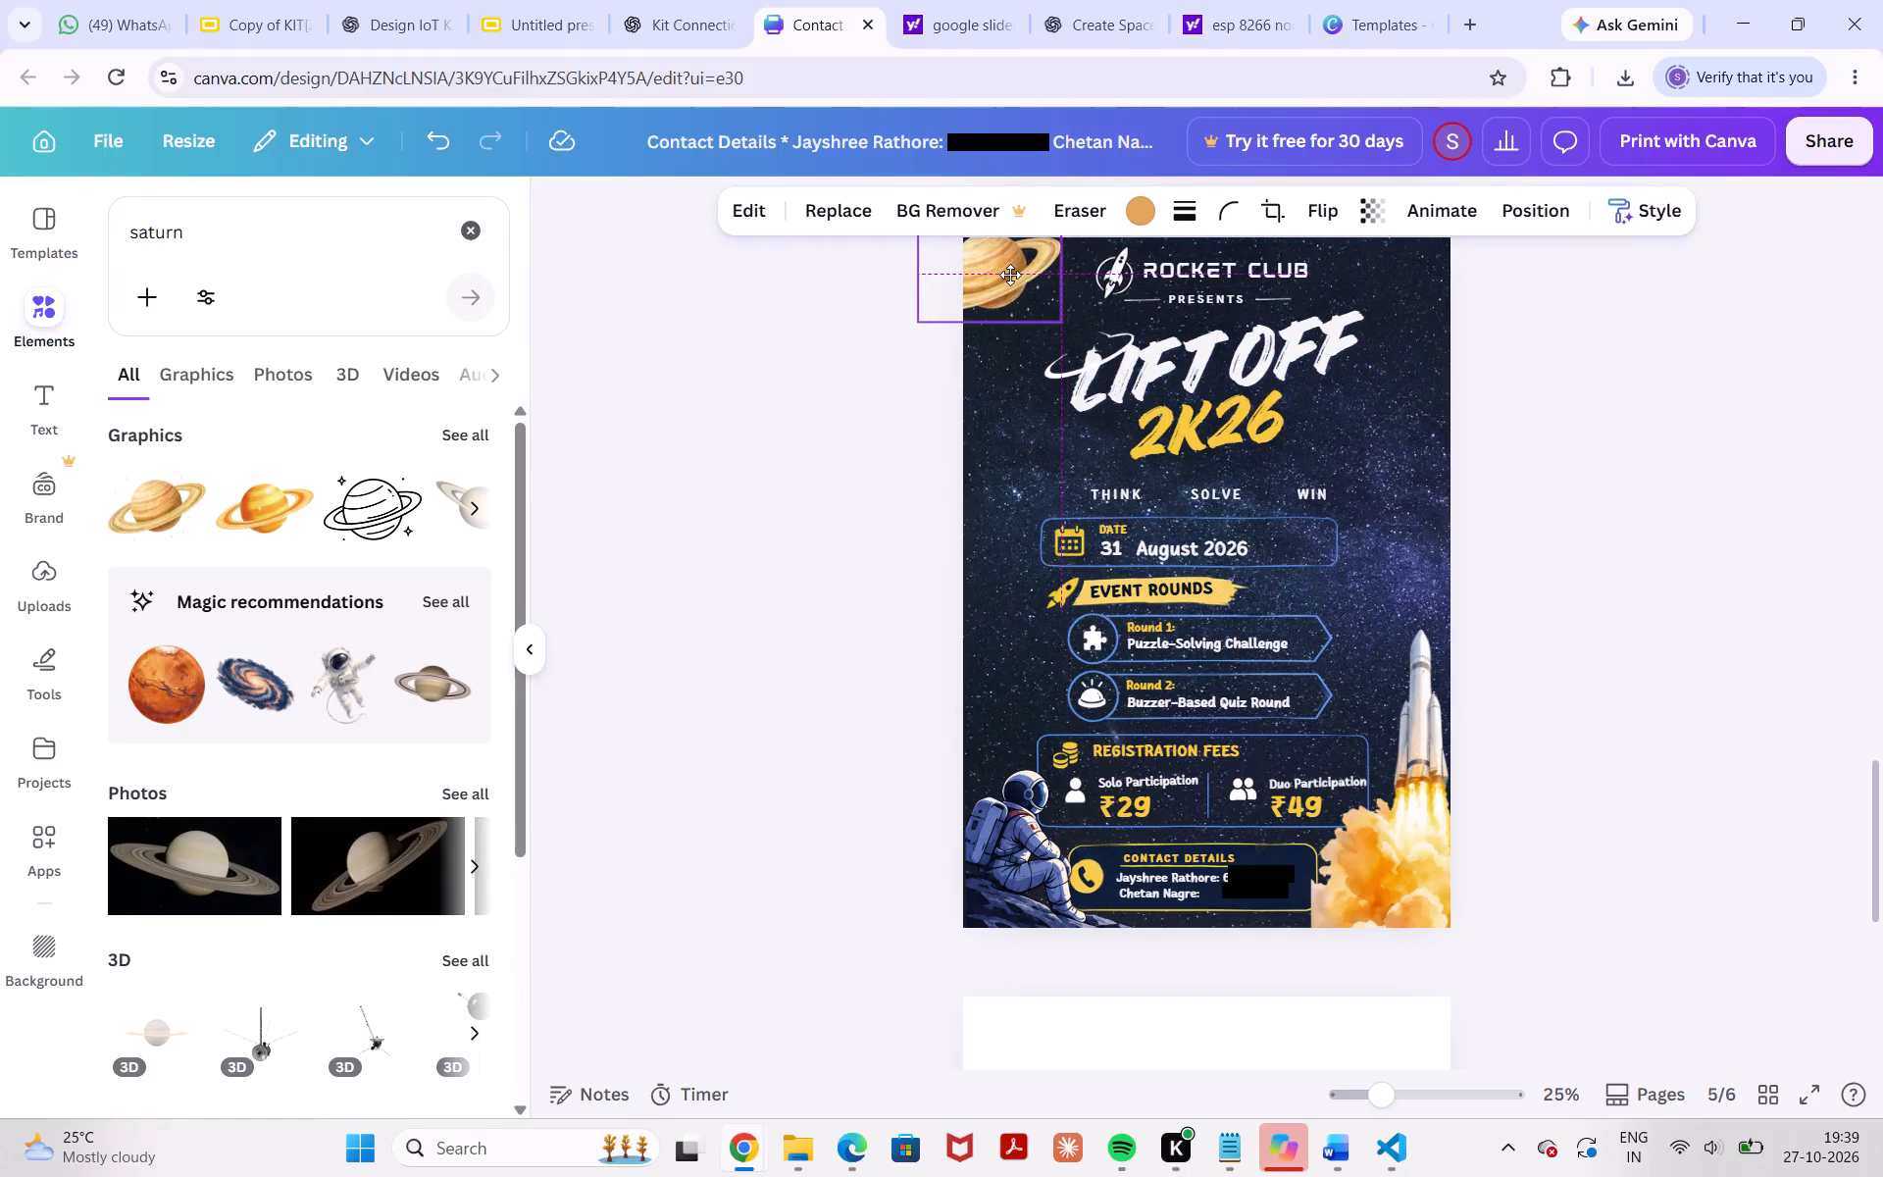
left_click_drag(1010, 275, 1009, 273)
left_click_drag(1055, 314, 1078, 318)
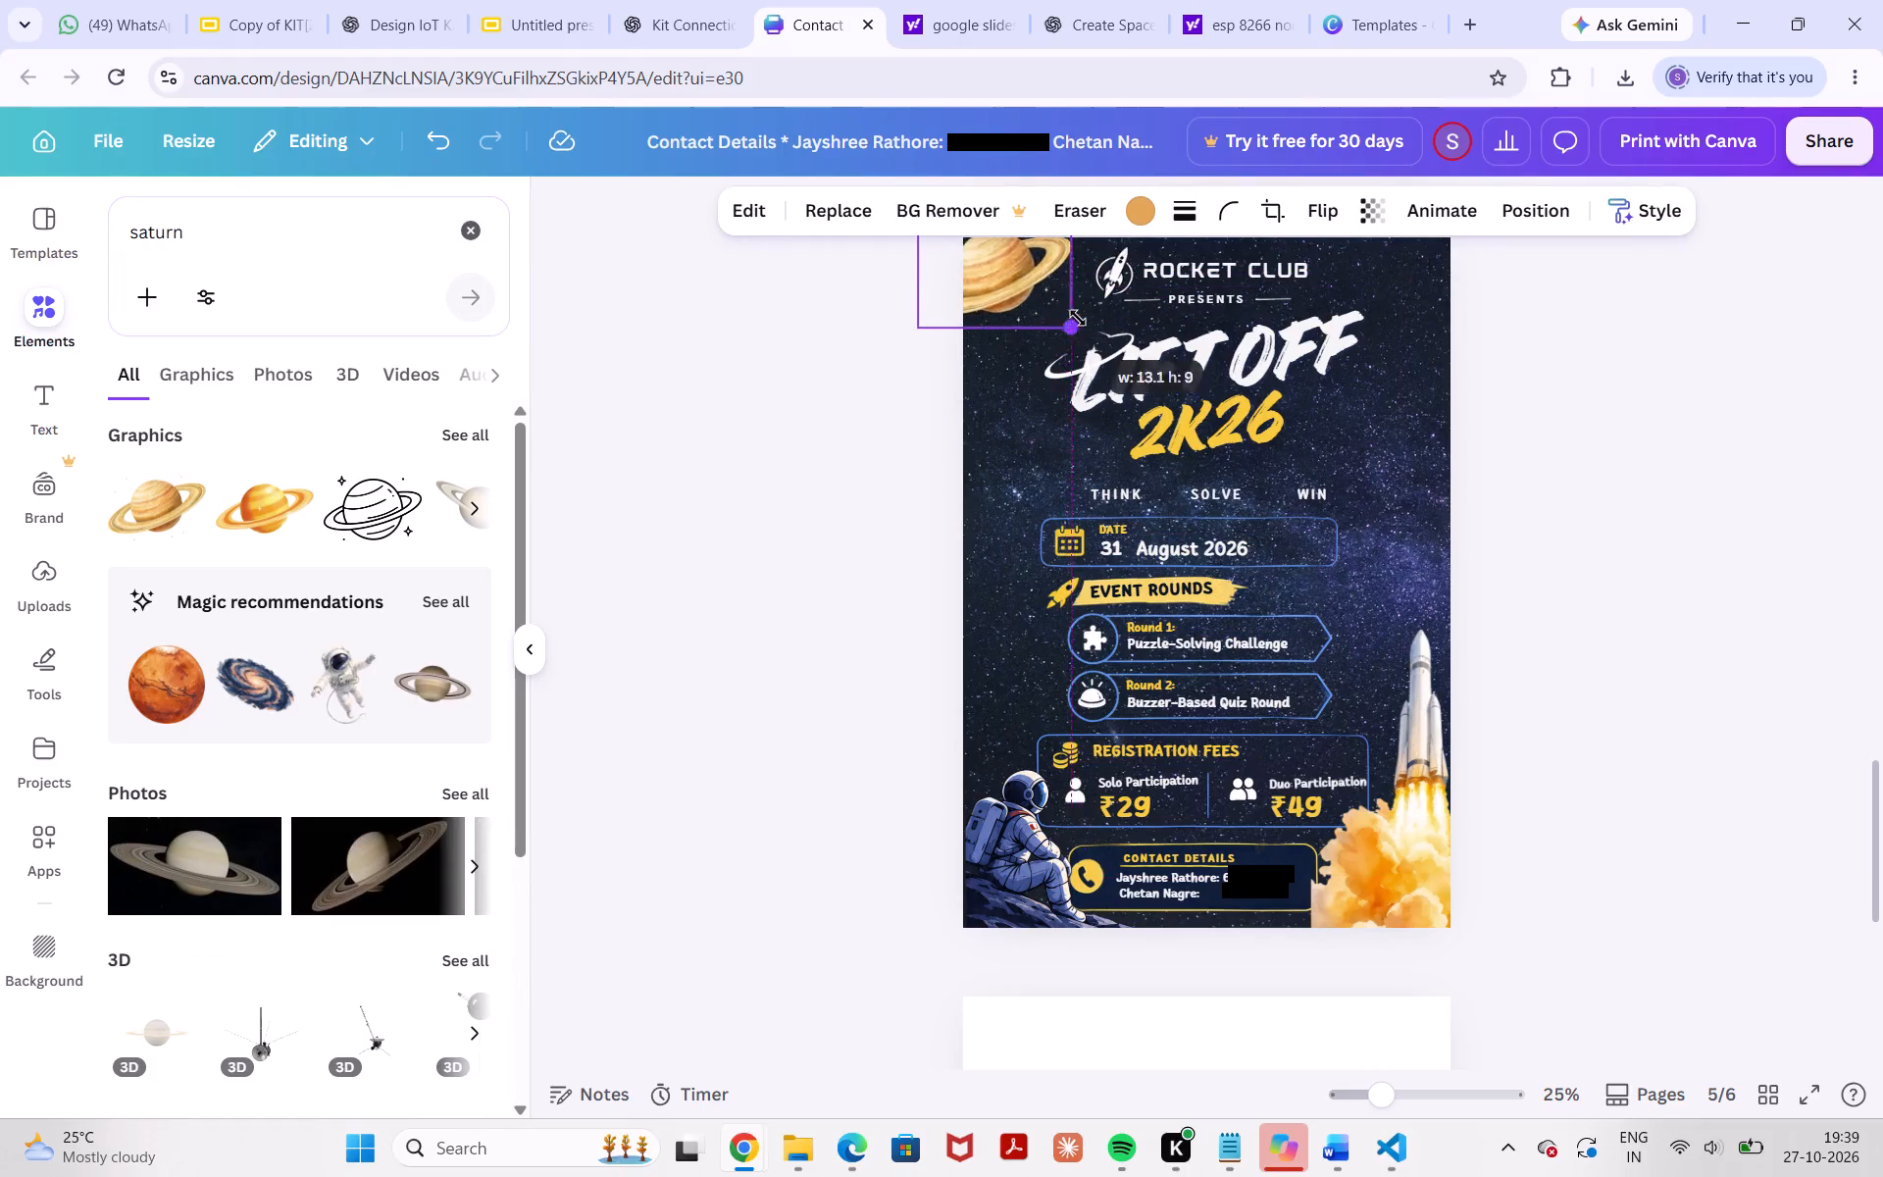
left_click_drag(1078, 318, 1094, 327)
left_click_drag(1039, 295, 1031, 292)
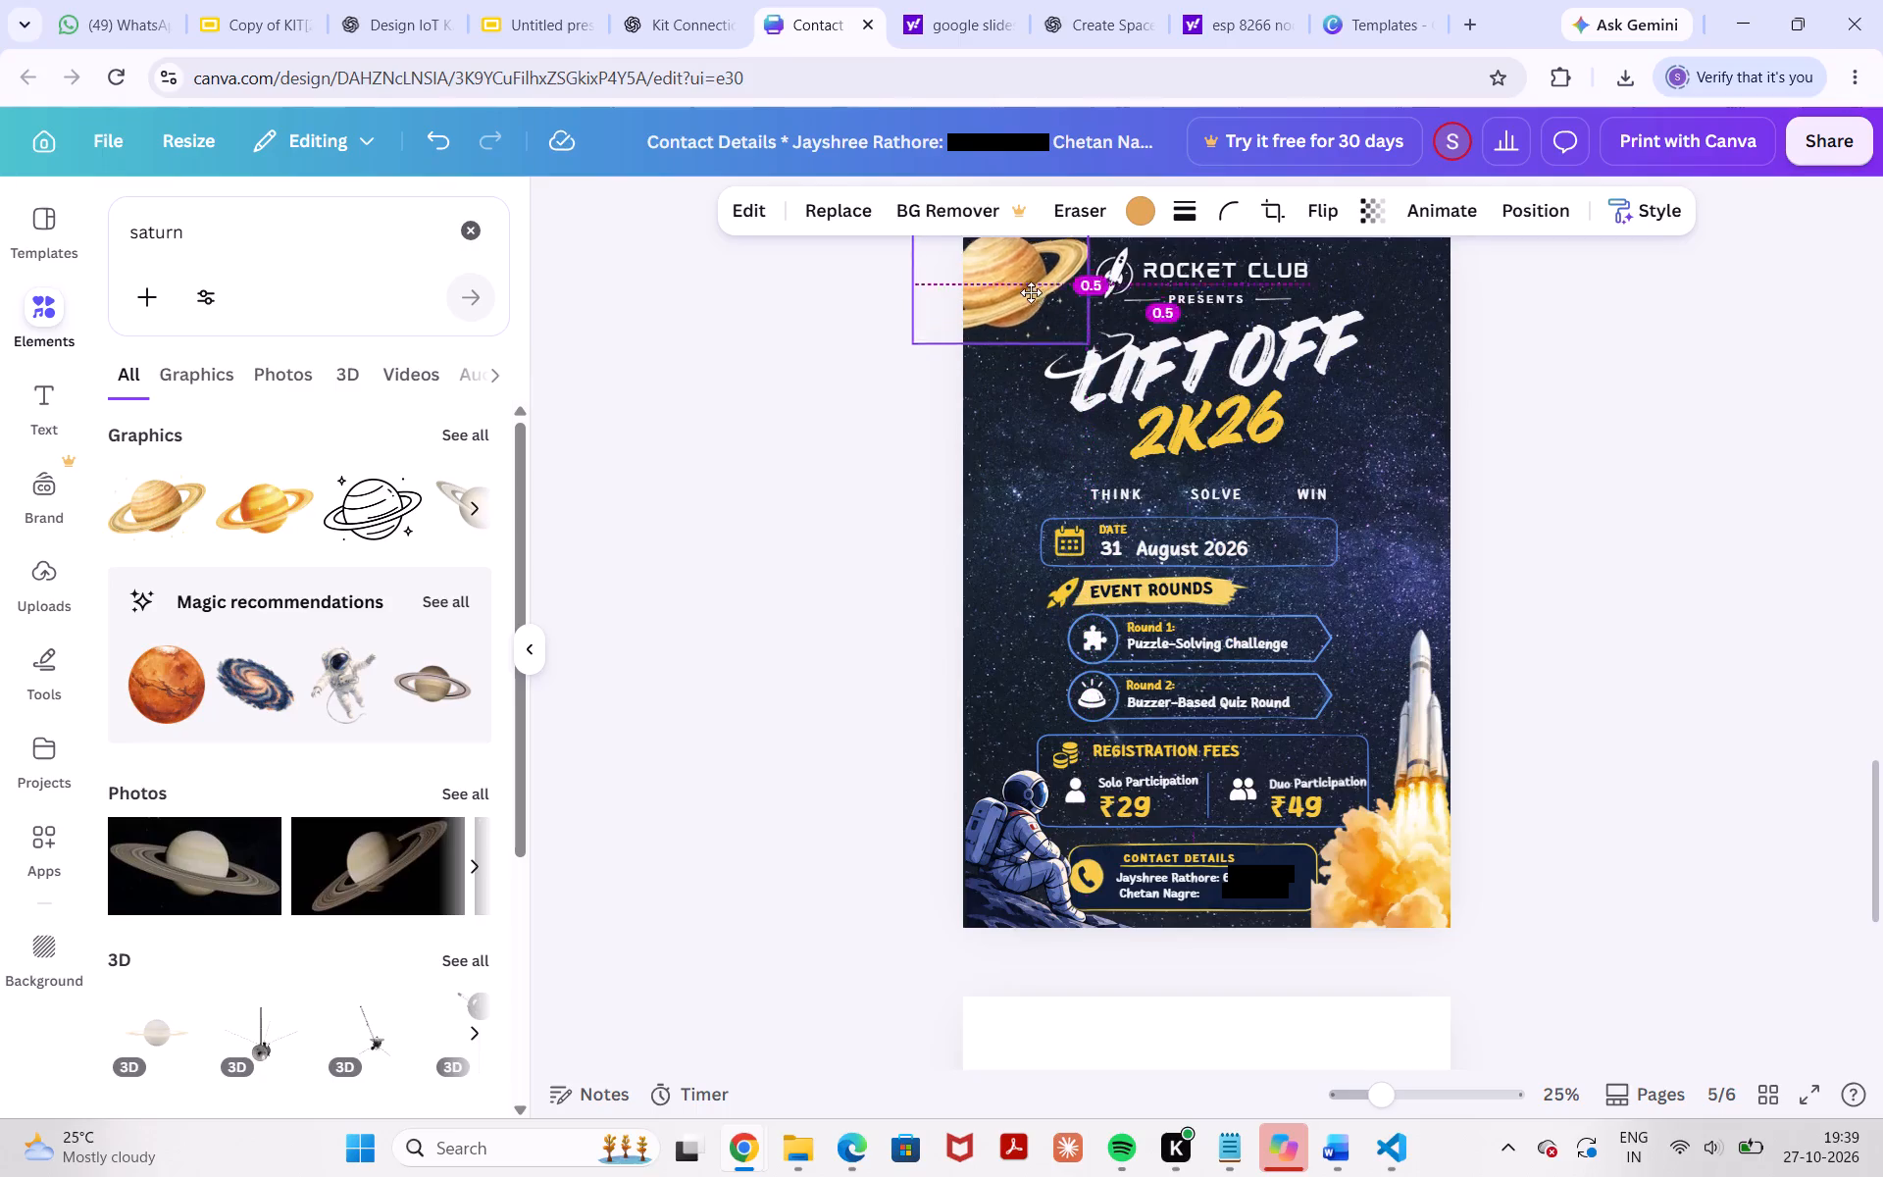
left_click_drag(1031, 292, 1021, 291)
left_click(823, 650)
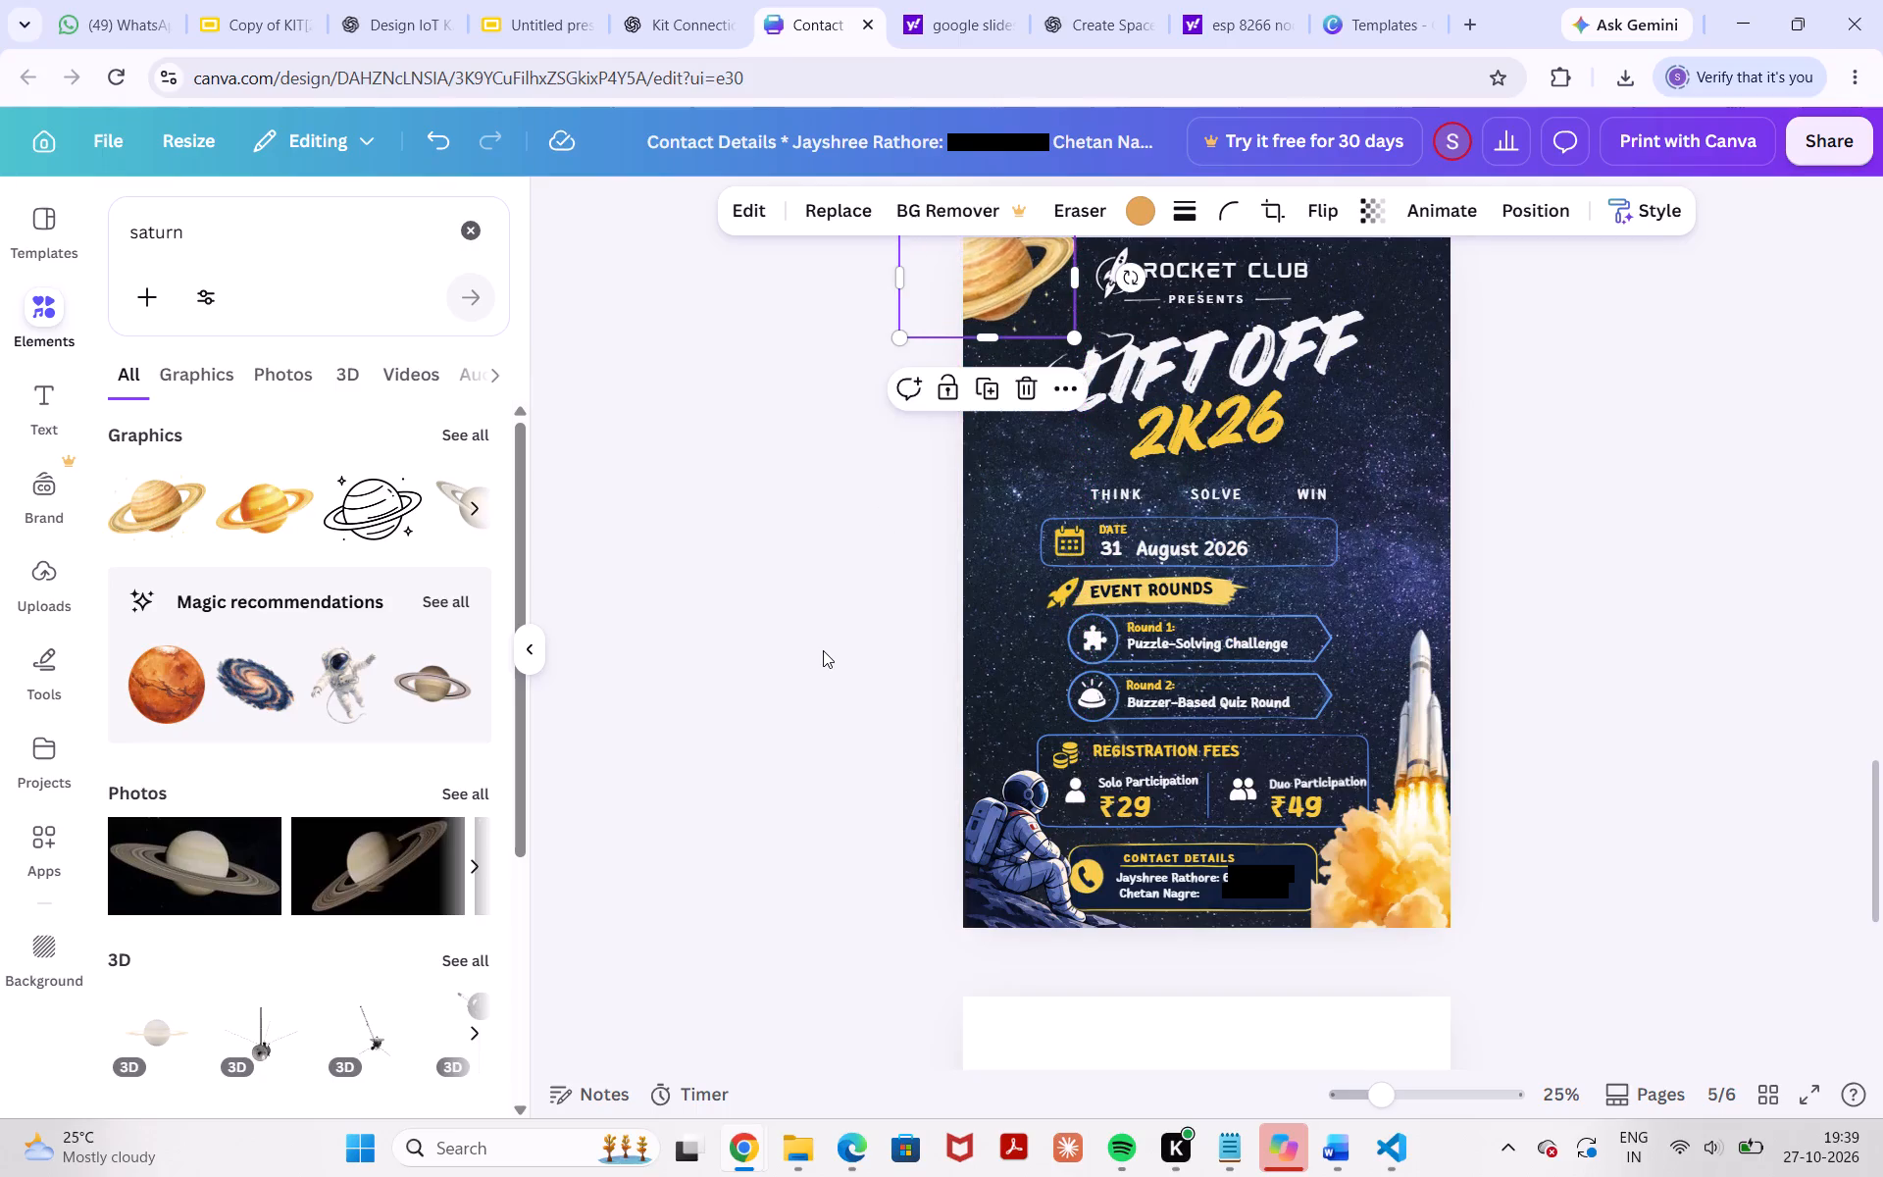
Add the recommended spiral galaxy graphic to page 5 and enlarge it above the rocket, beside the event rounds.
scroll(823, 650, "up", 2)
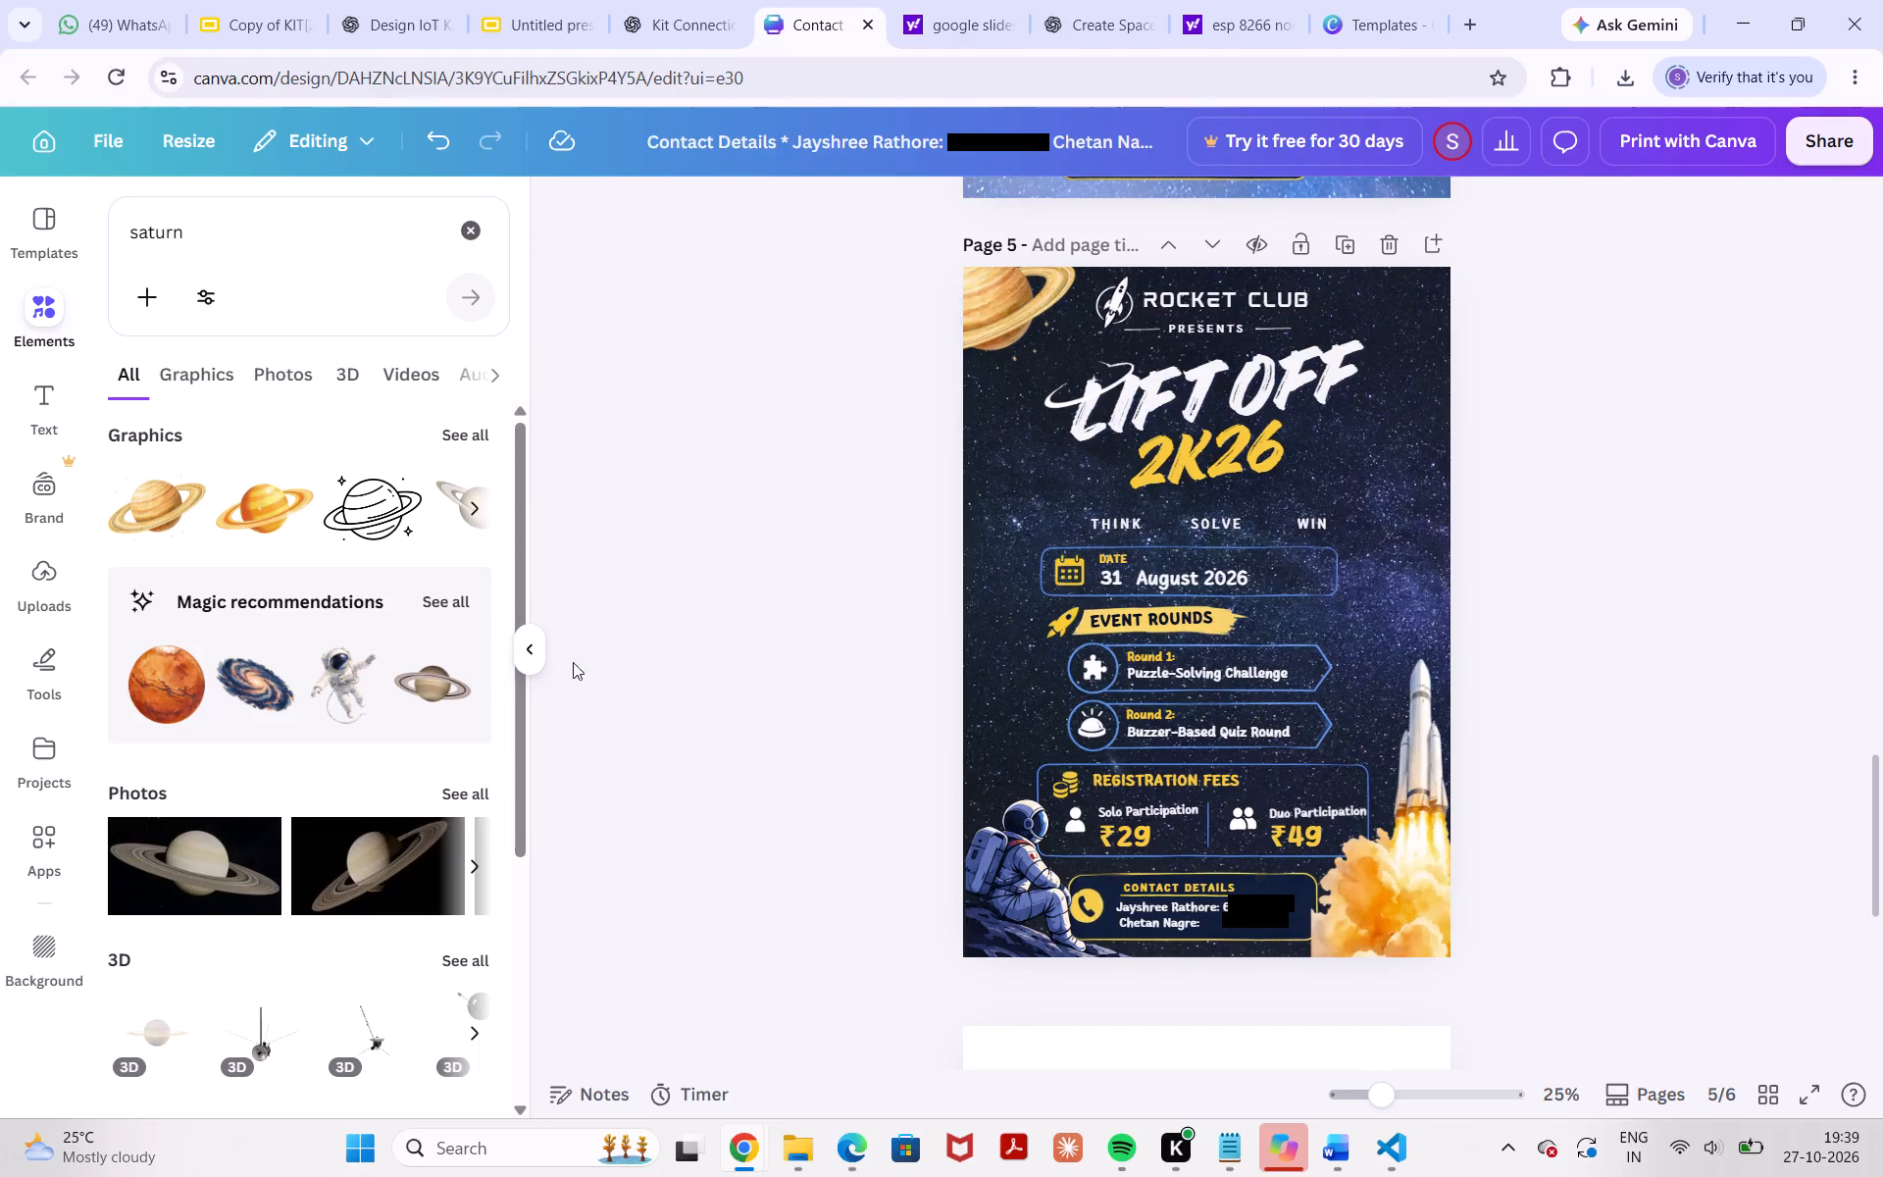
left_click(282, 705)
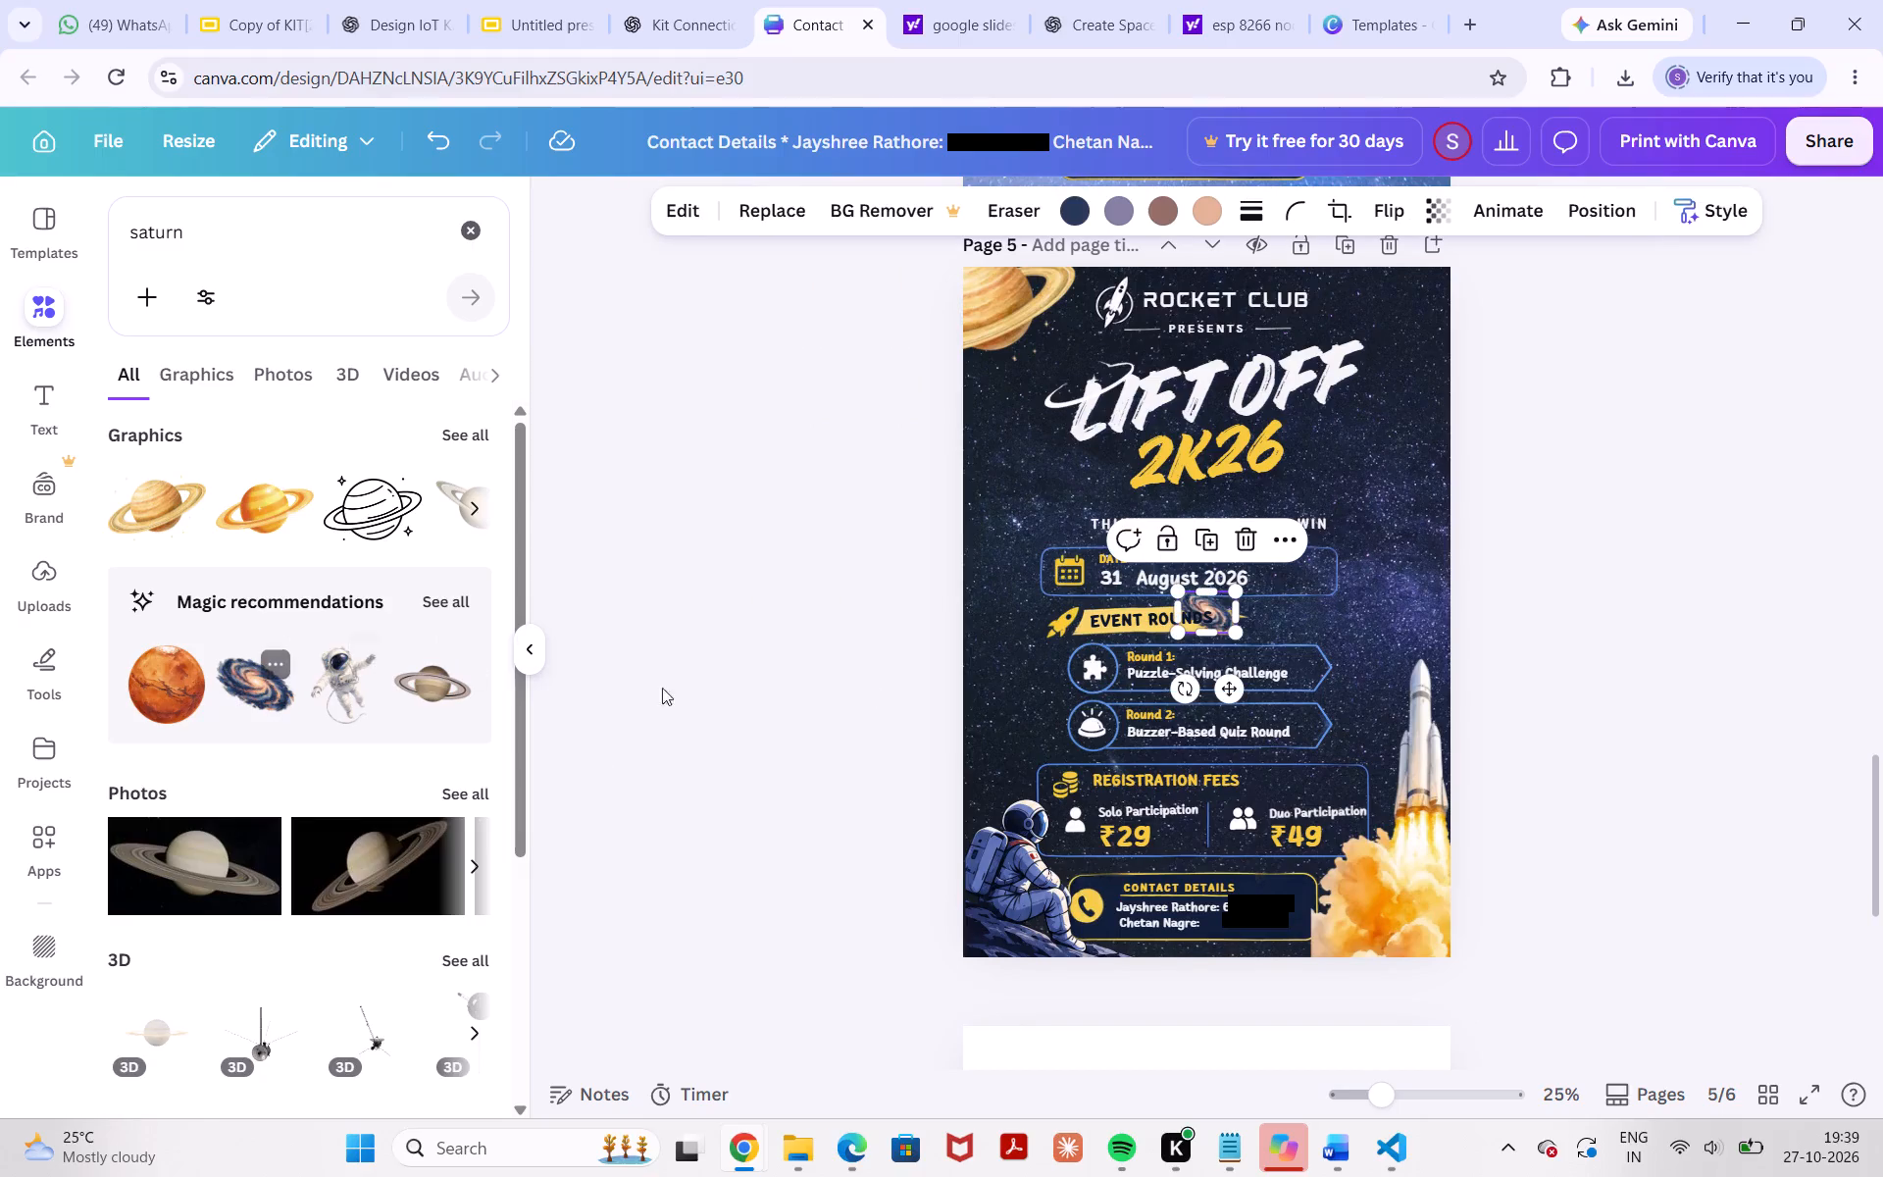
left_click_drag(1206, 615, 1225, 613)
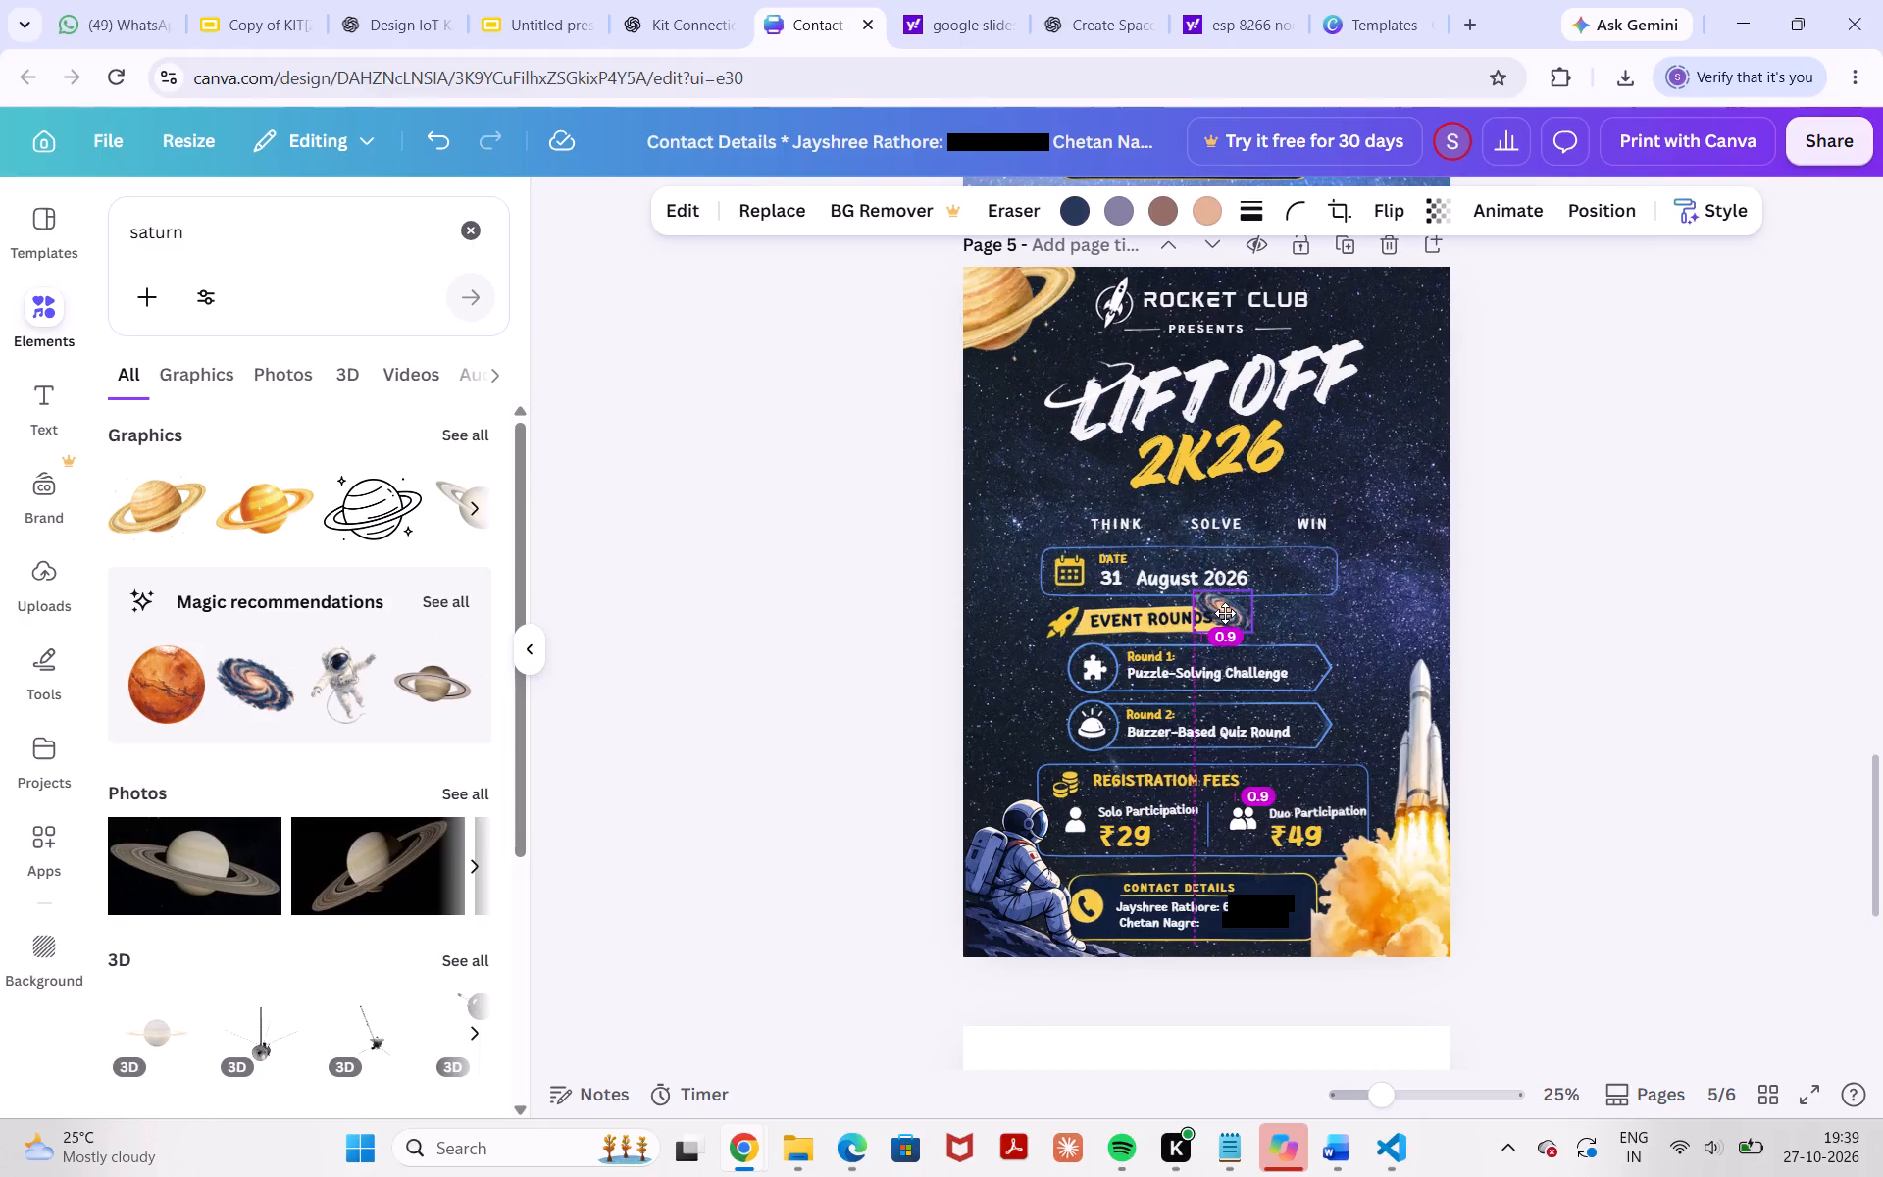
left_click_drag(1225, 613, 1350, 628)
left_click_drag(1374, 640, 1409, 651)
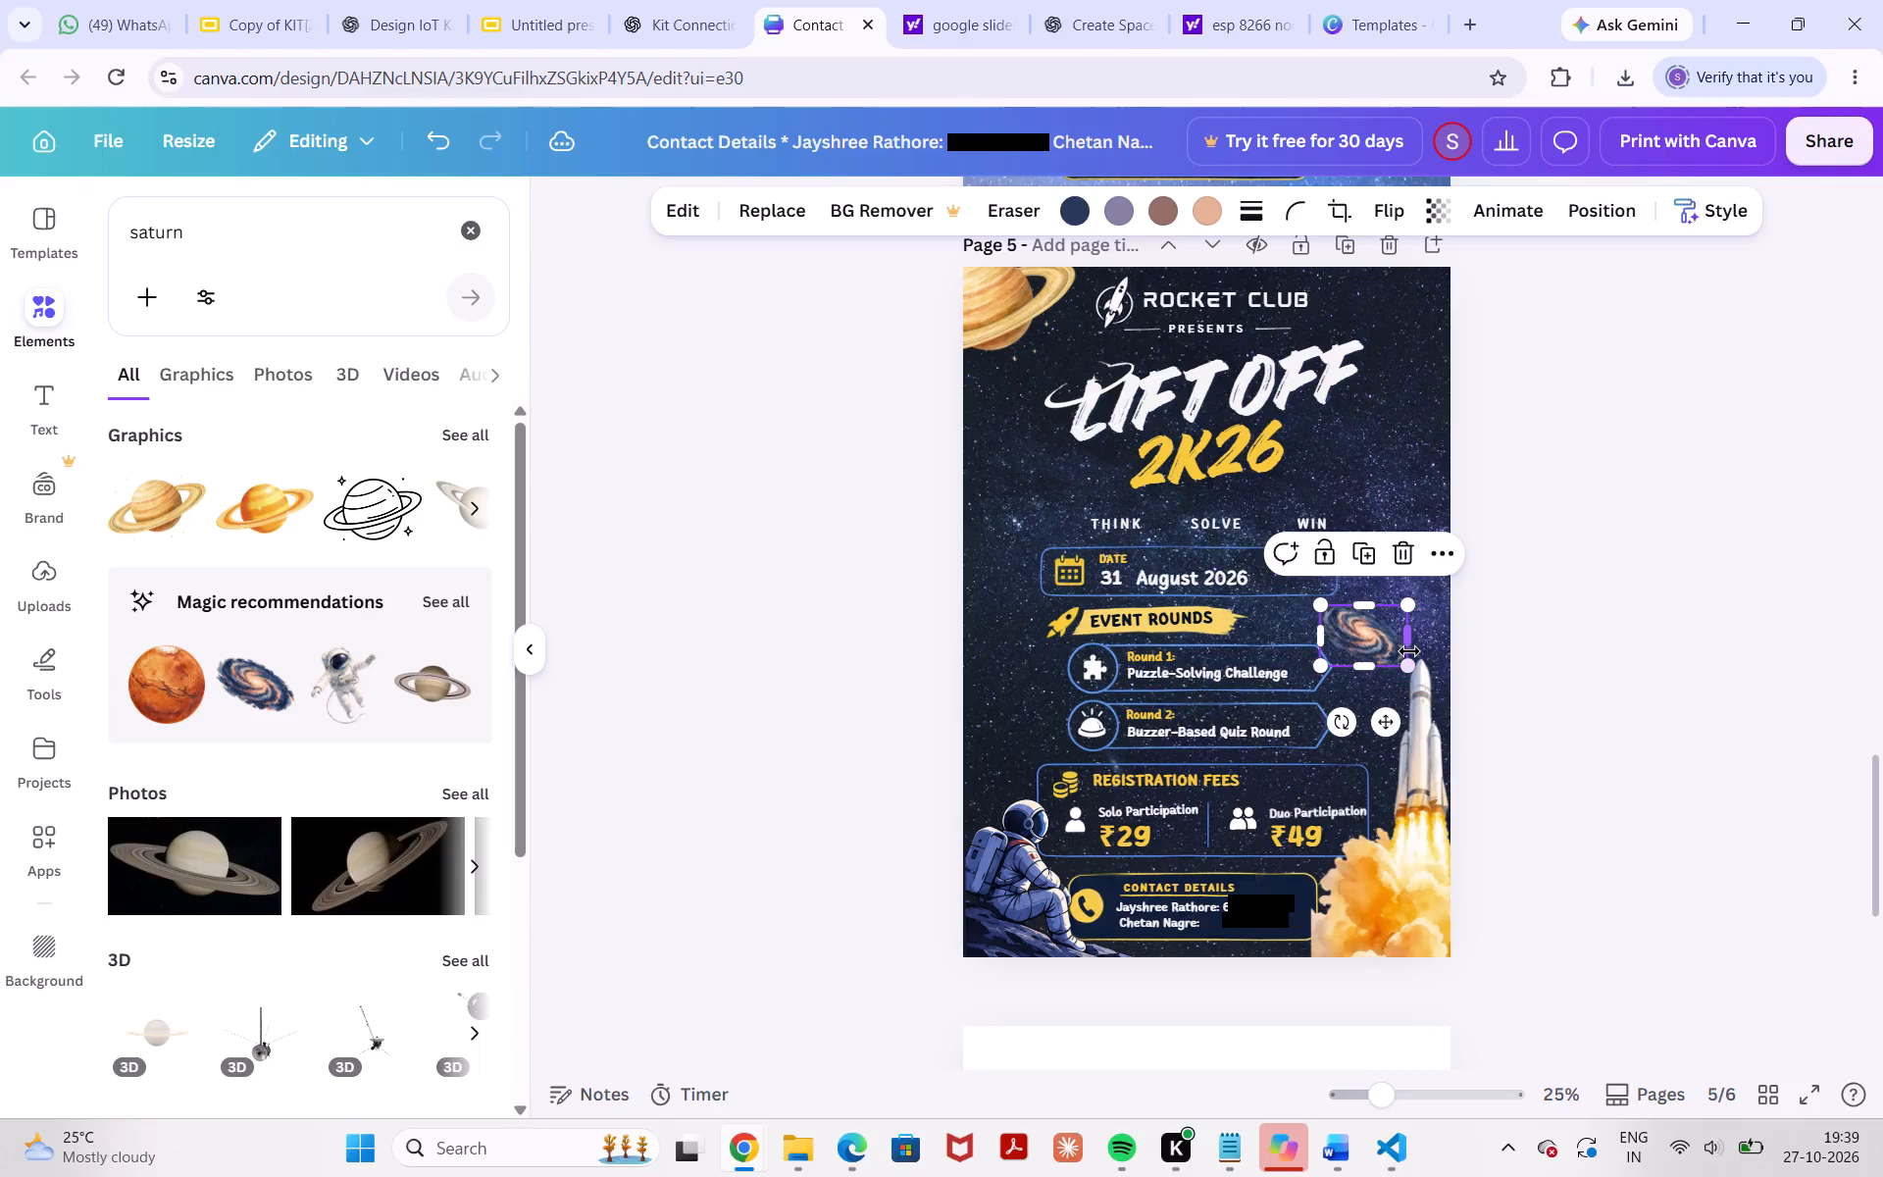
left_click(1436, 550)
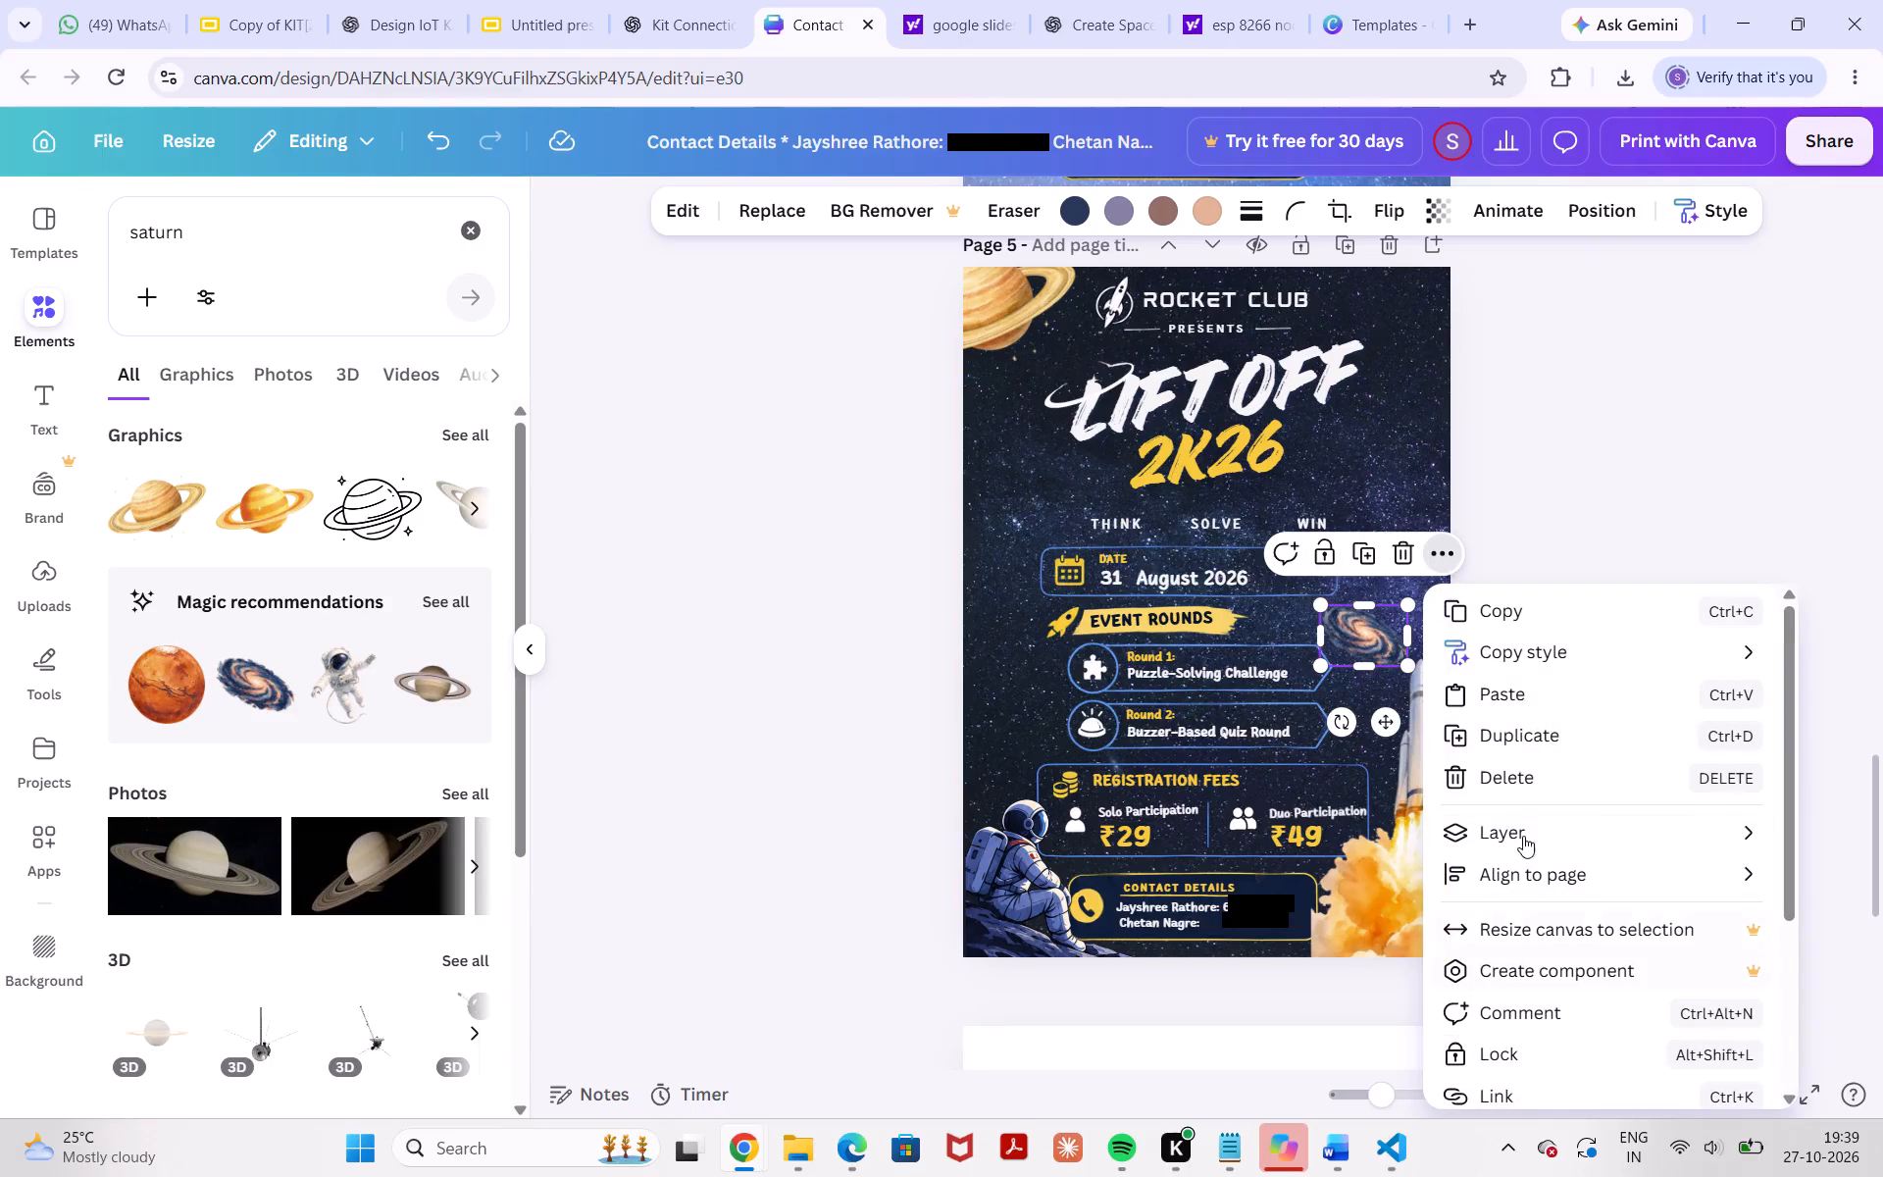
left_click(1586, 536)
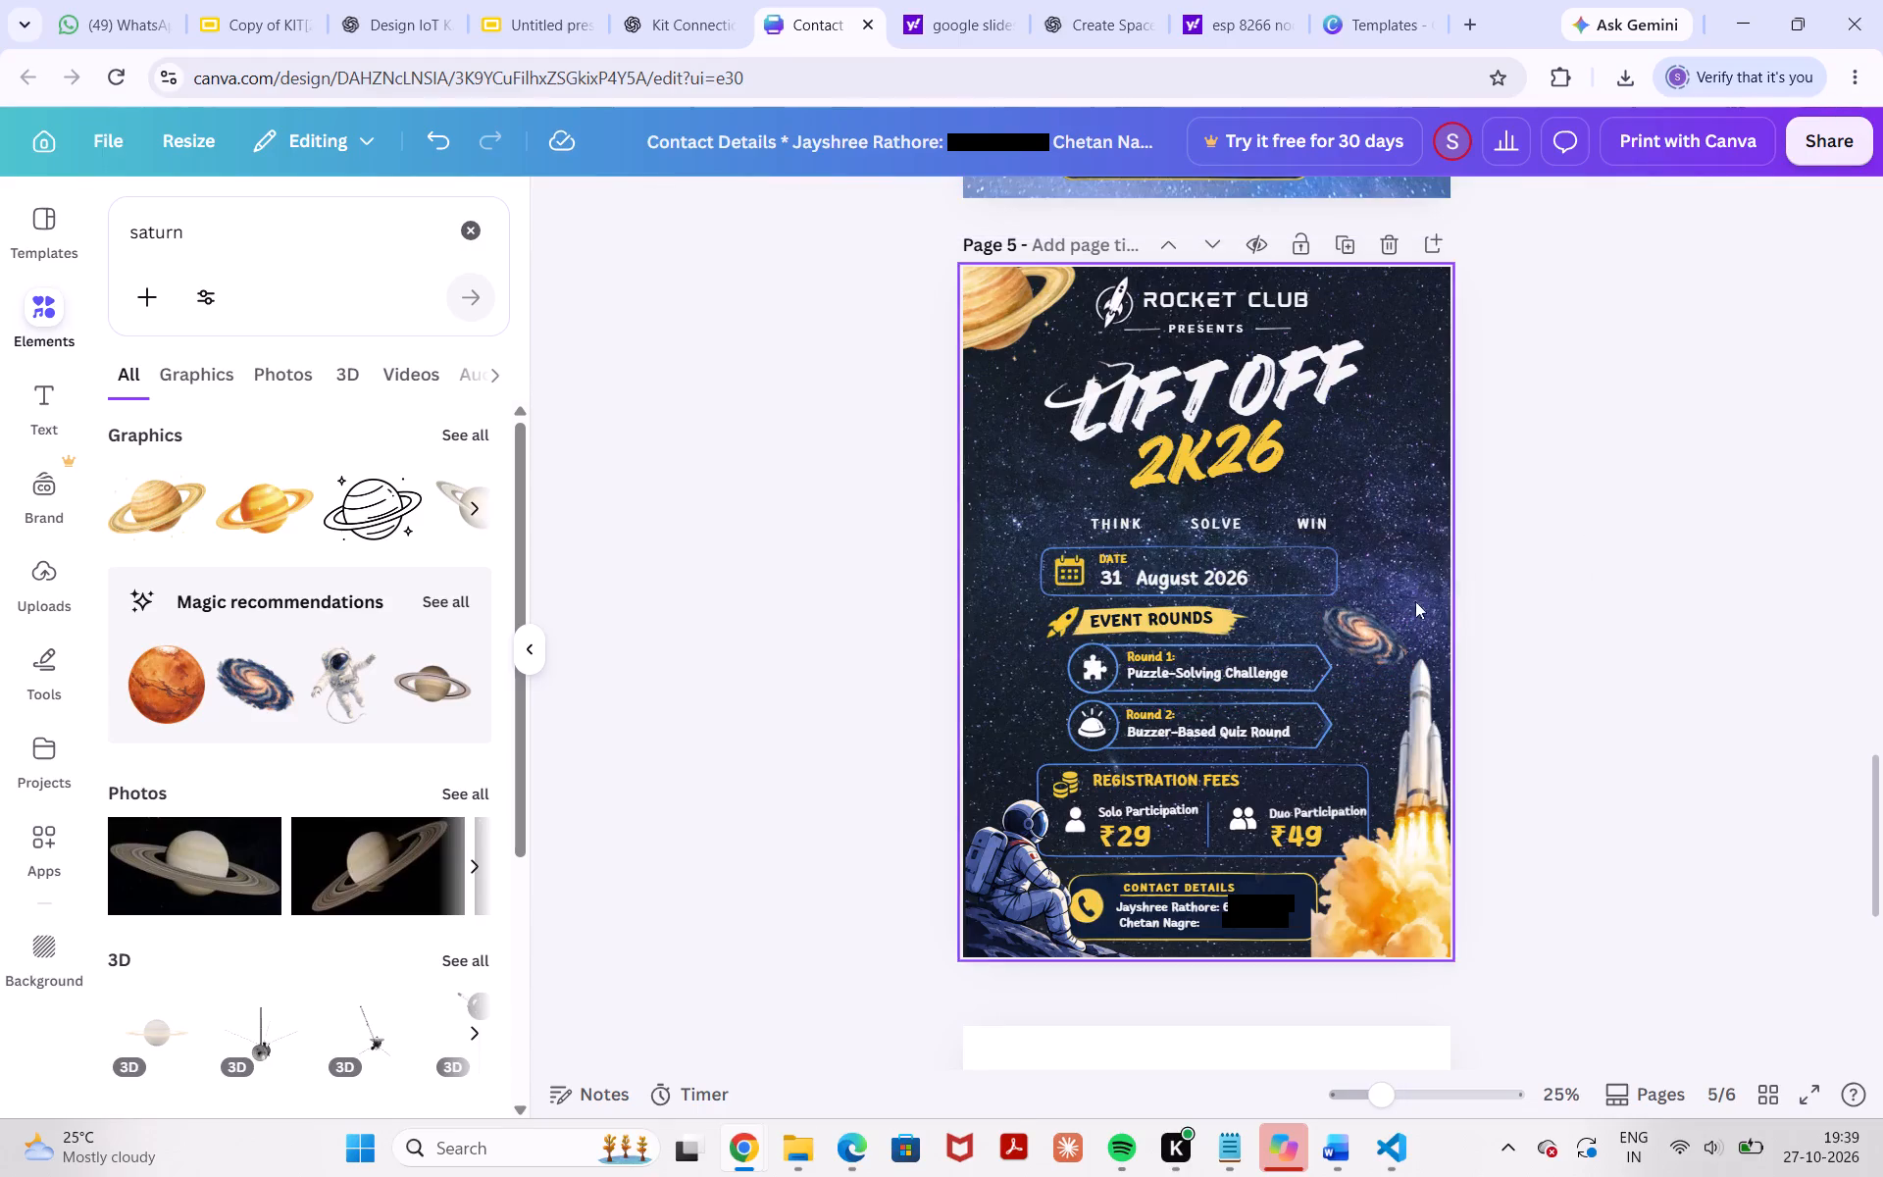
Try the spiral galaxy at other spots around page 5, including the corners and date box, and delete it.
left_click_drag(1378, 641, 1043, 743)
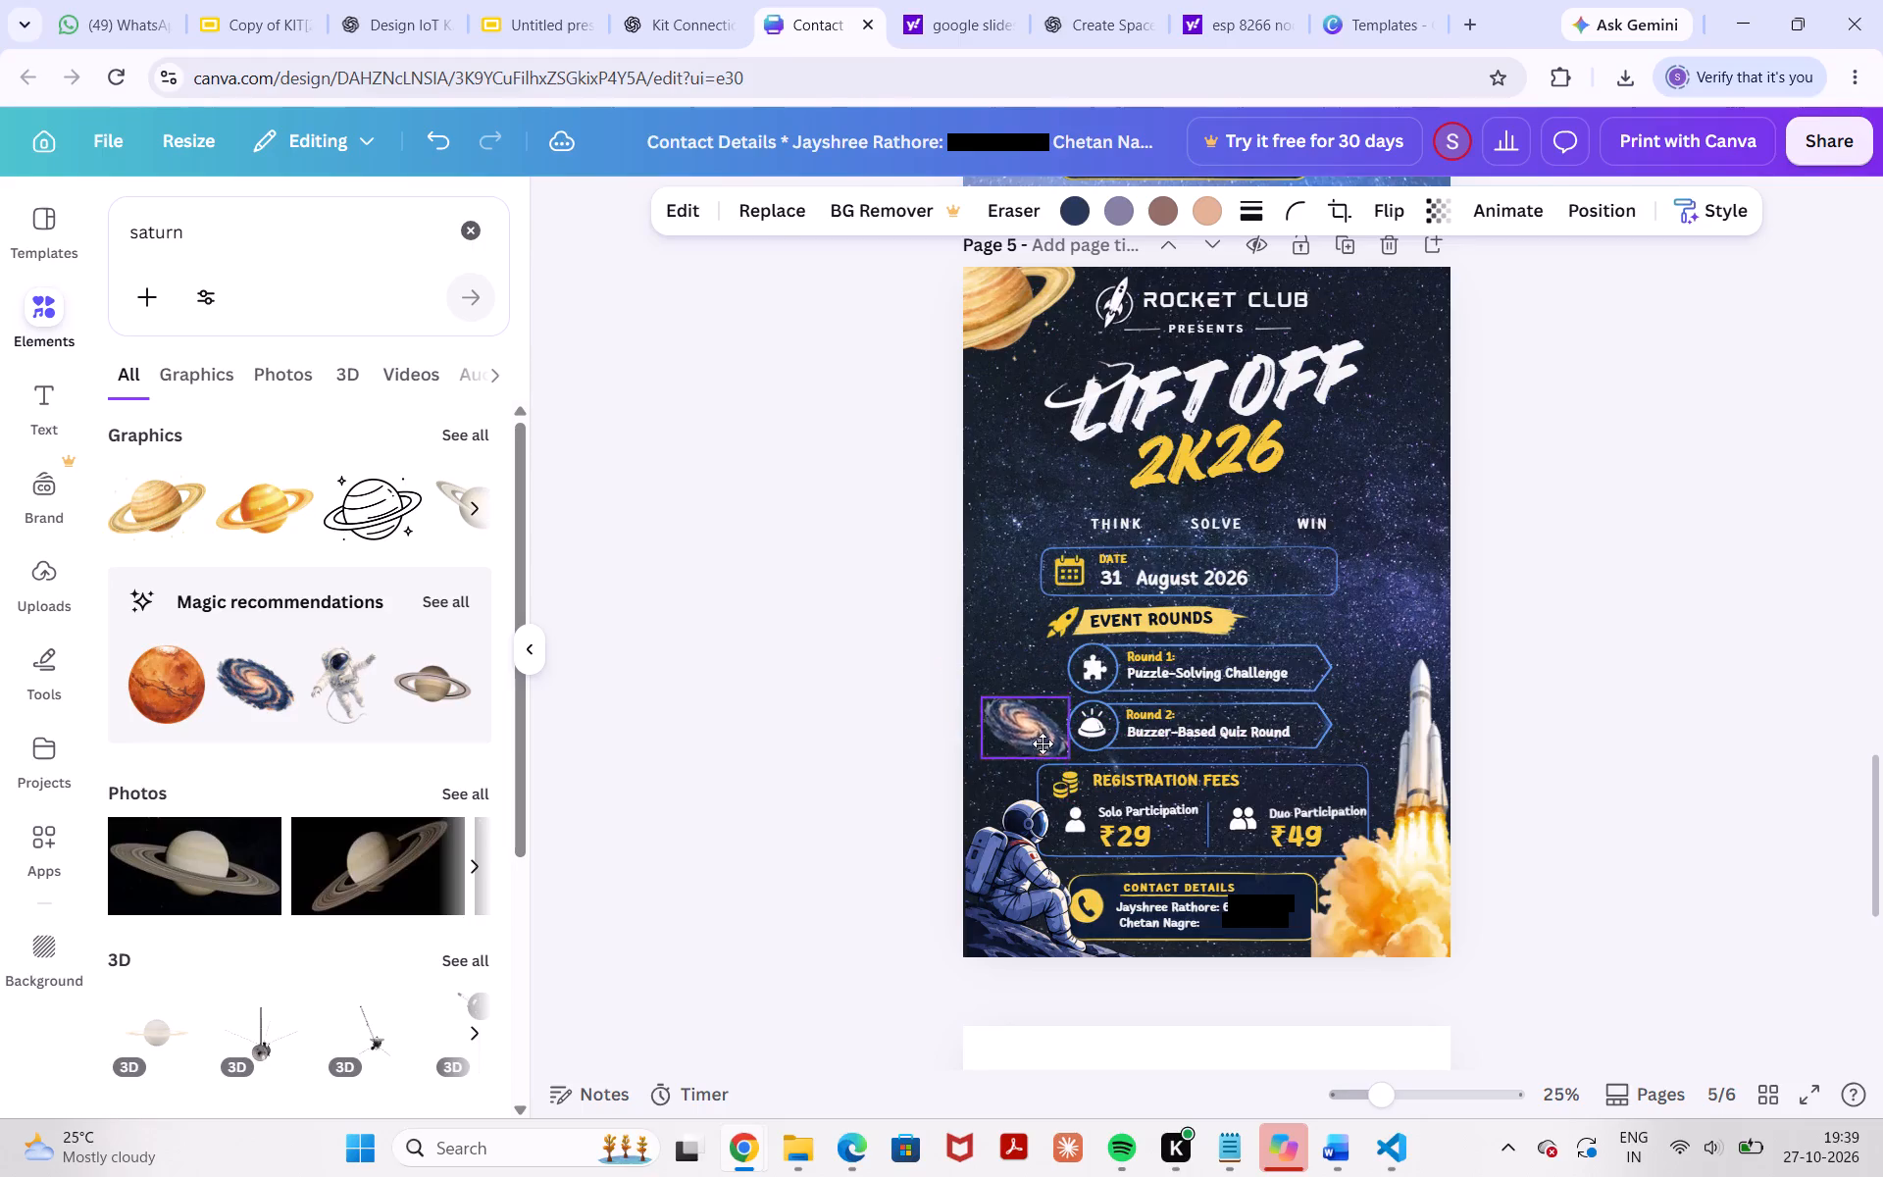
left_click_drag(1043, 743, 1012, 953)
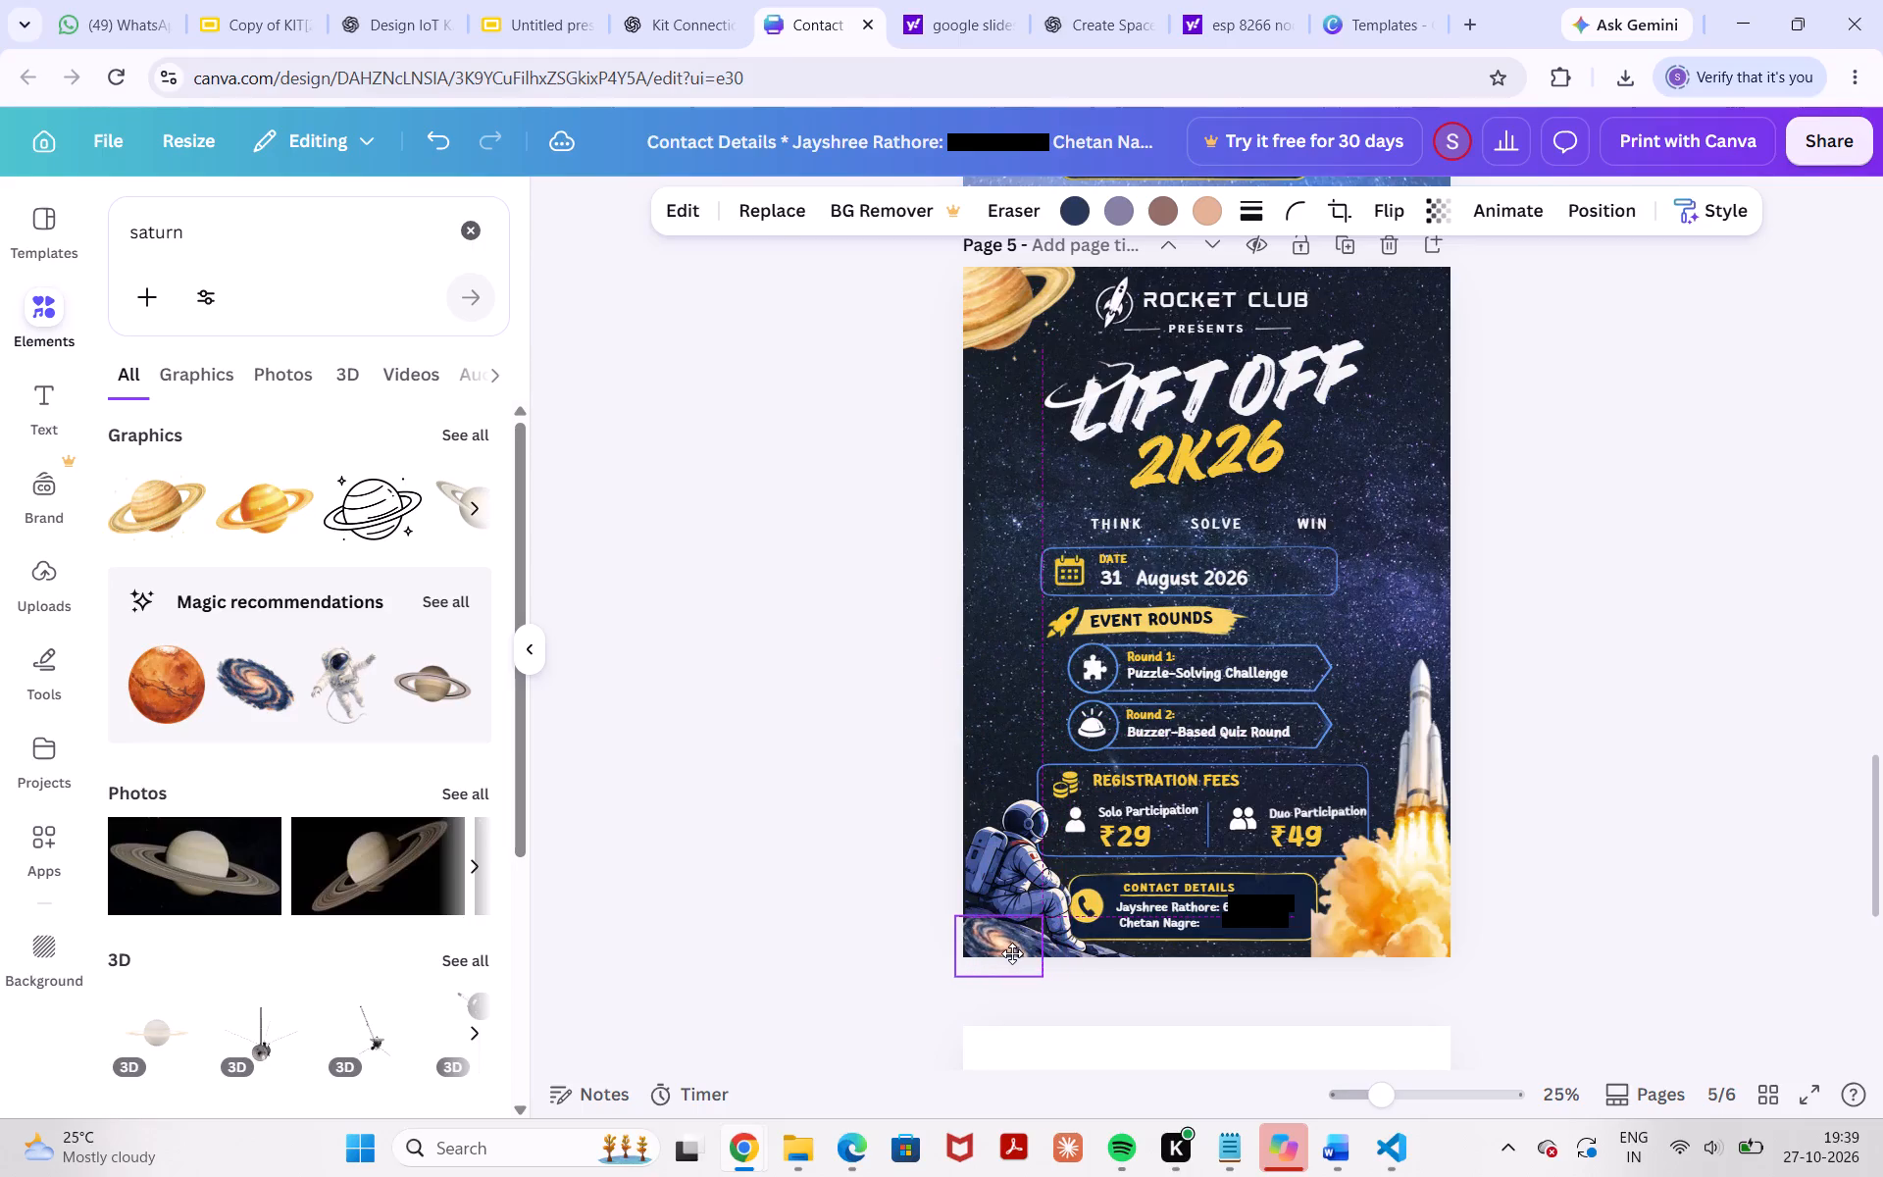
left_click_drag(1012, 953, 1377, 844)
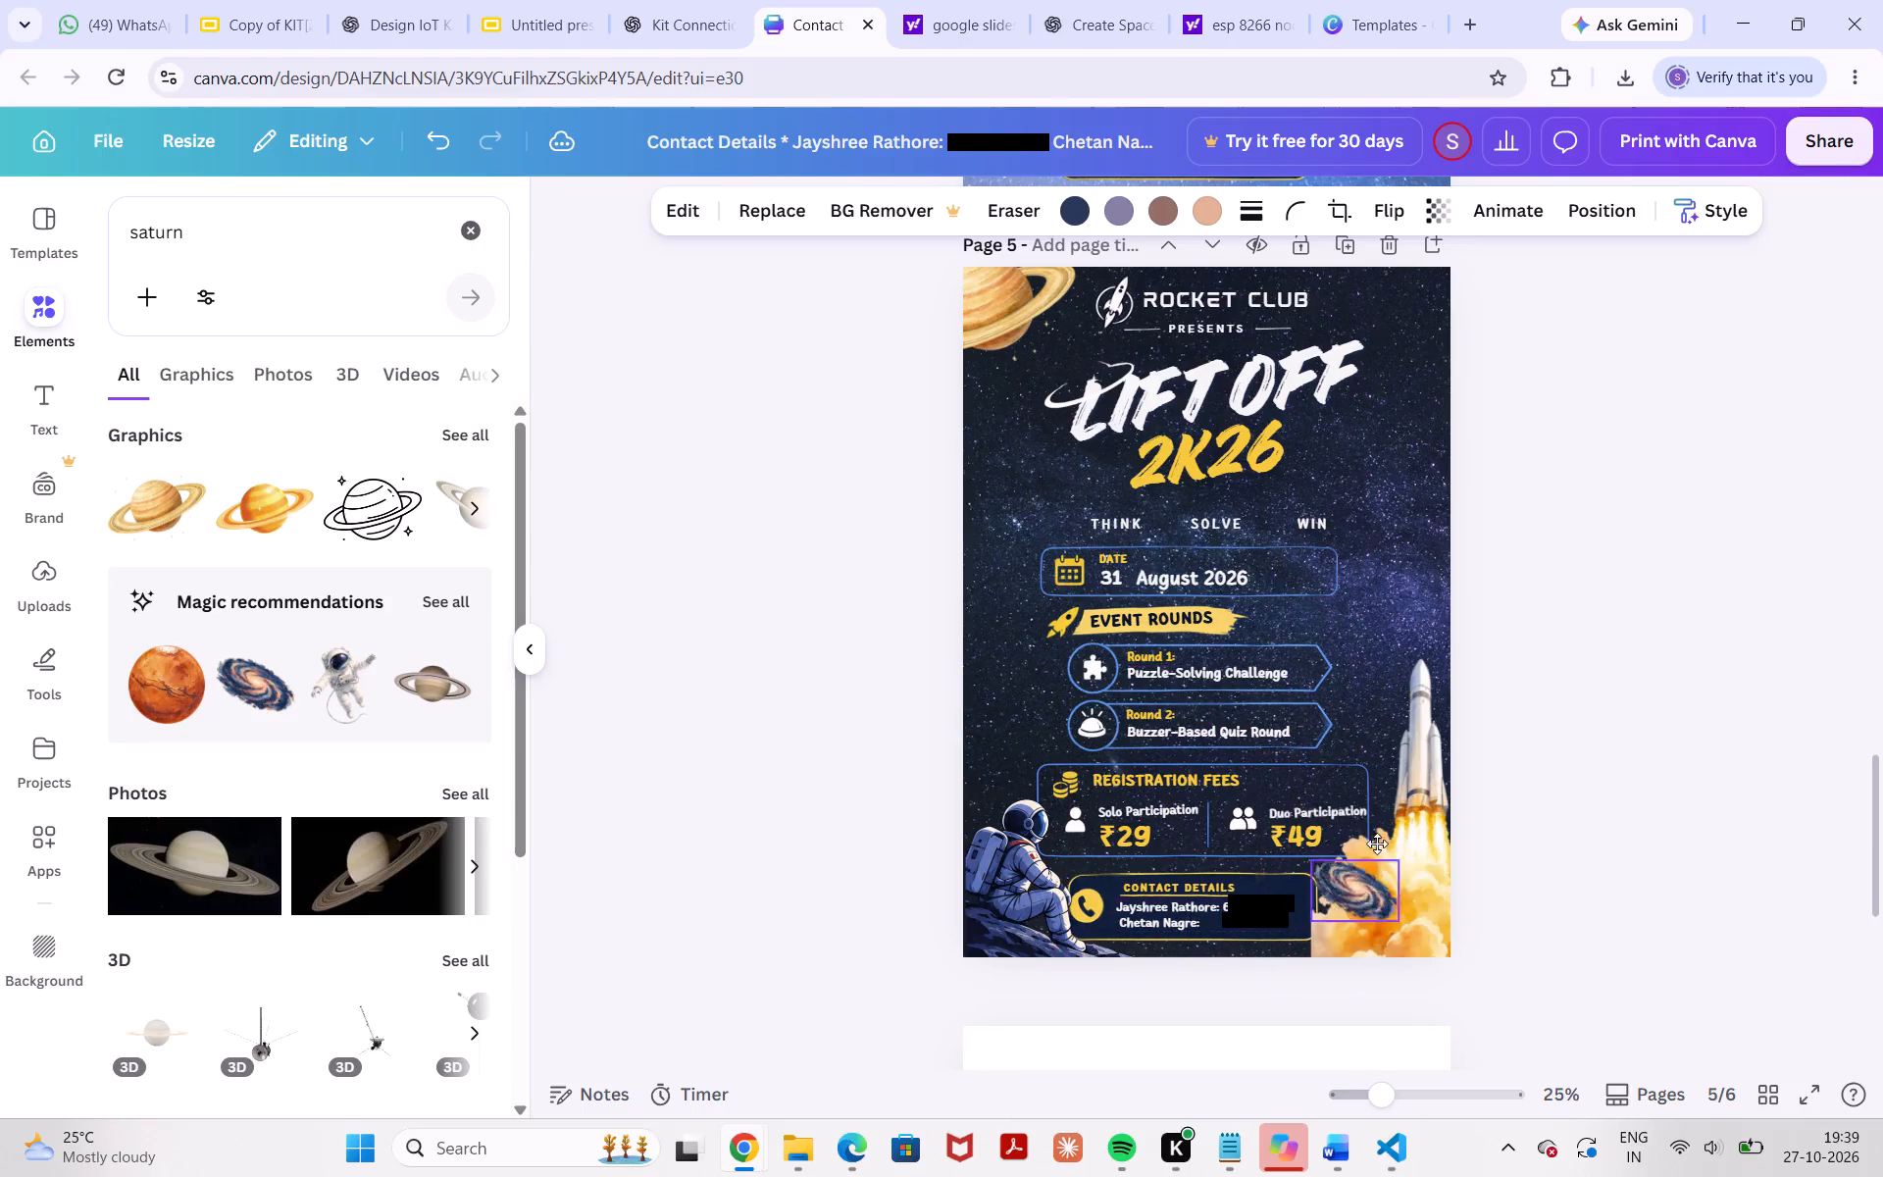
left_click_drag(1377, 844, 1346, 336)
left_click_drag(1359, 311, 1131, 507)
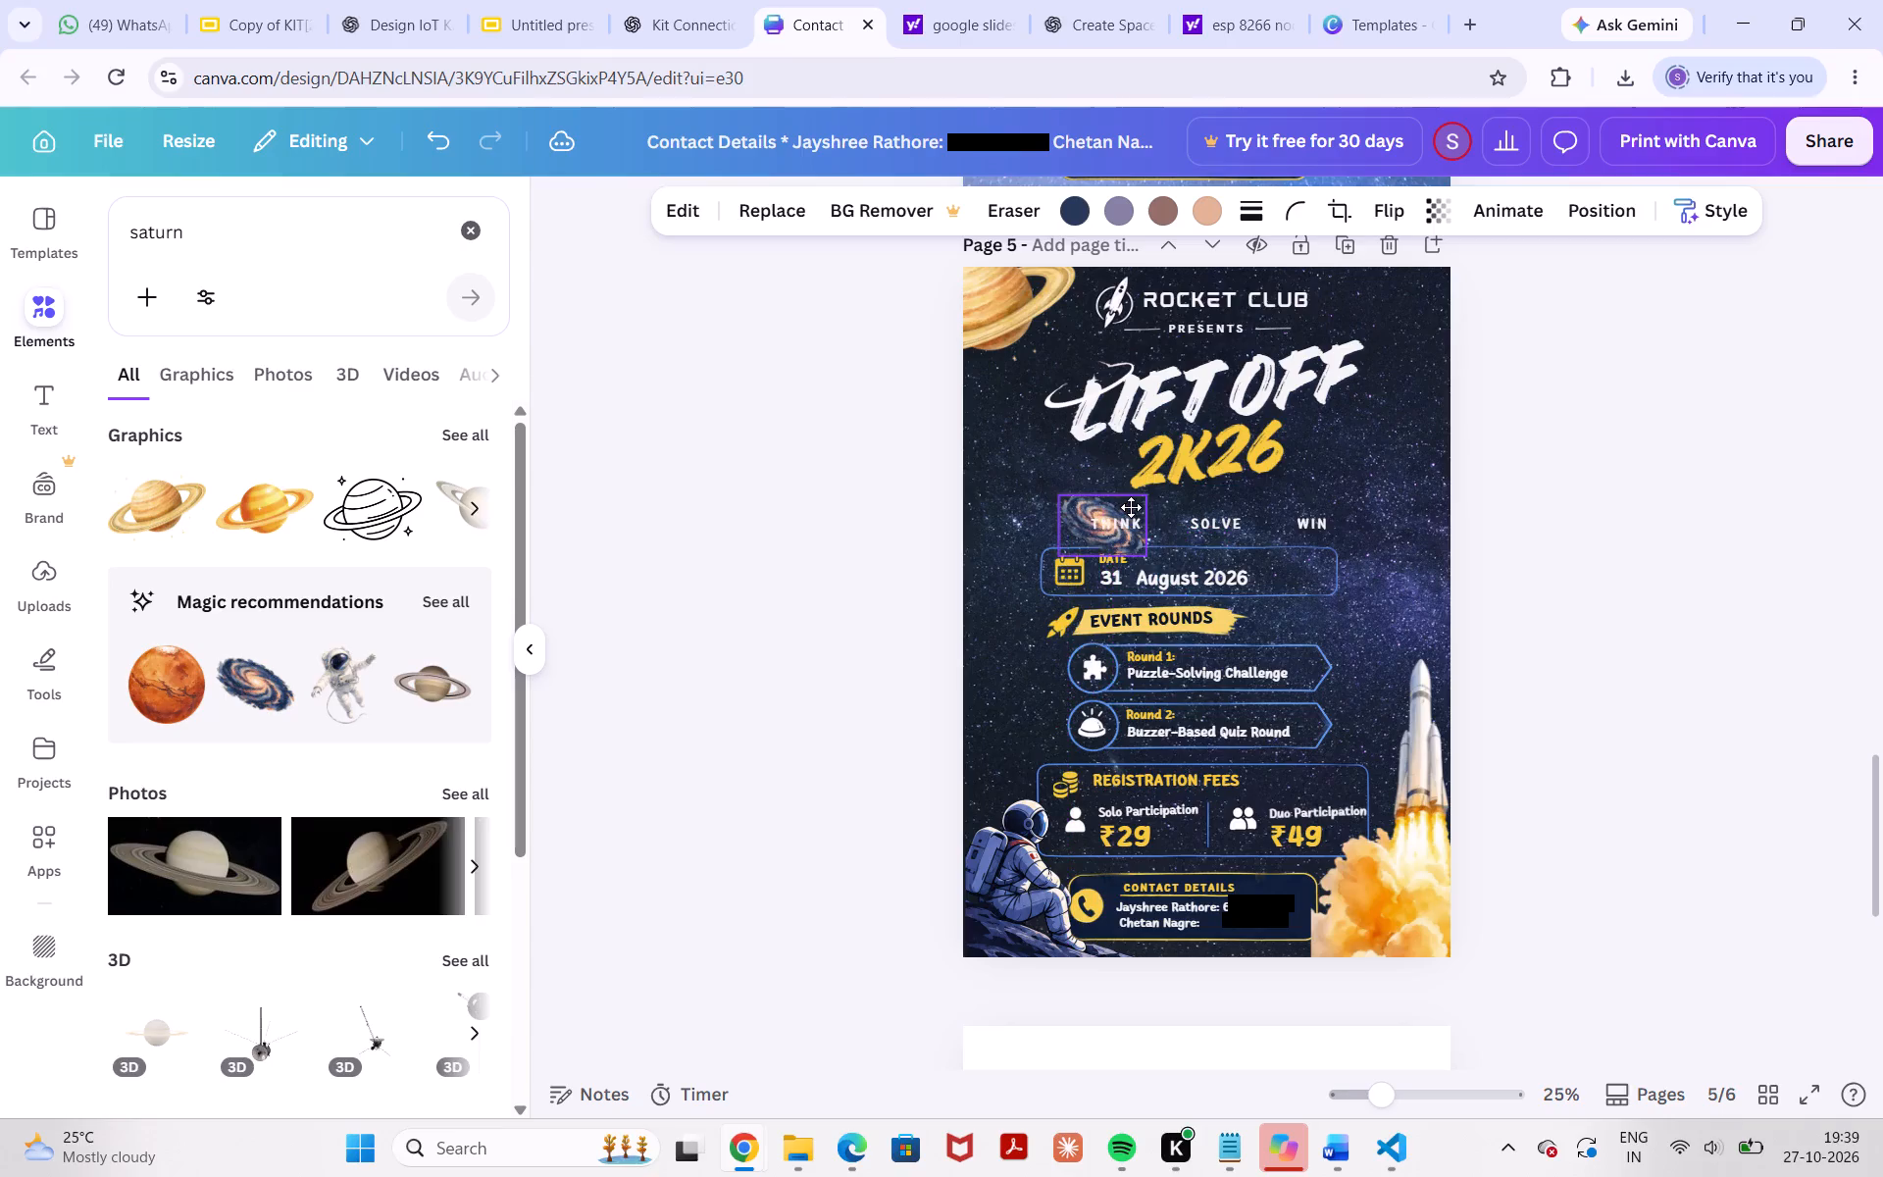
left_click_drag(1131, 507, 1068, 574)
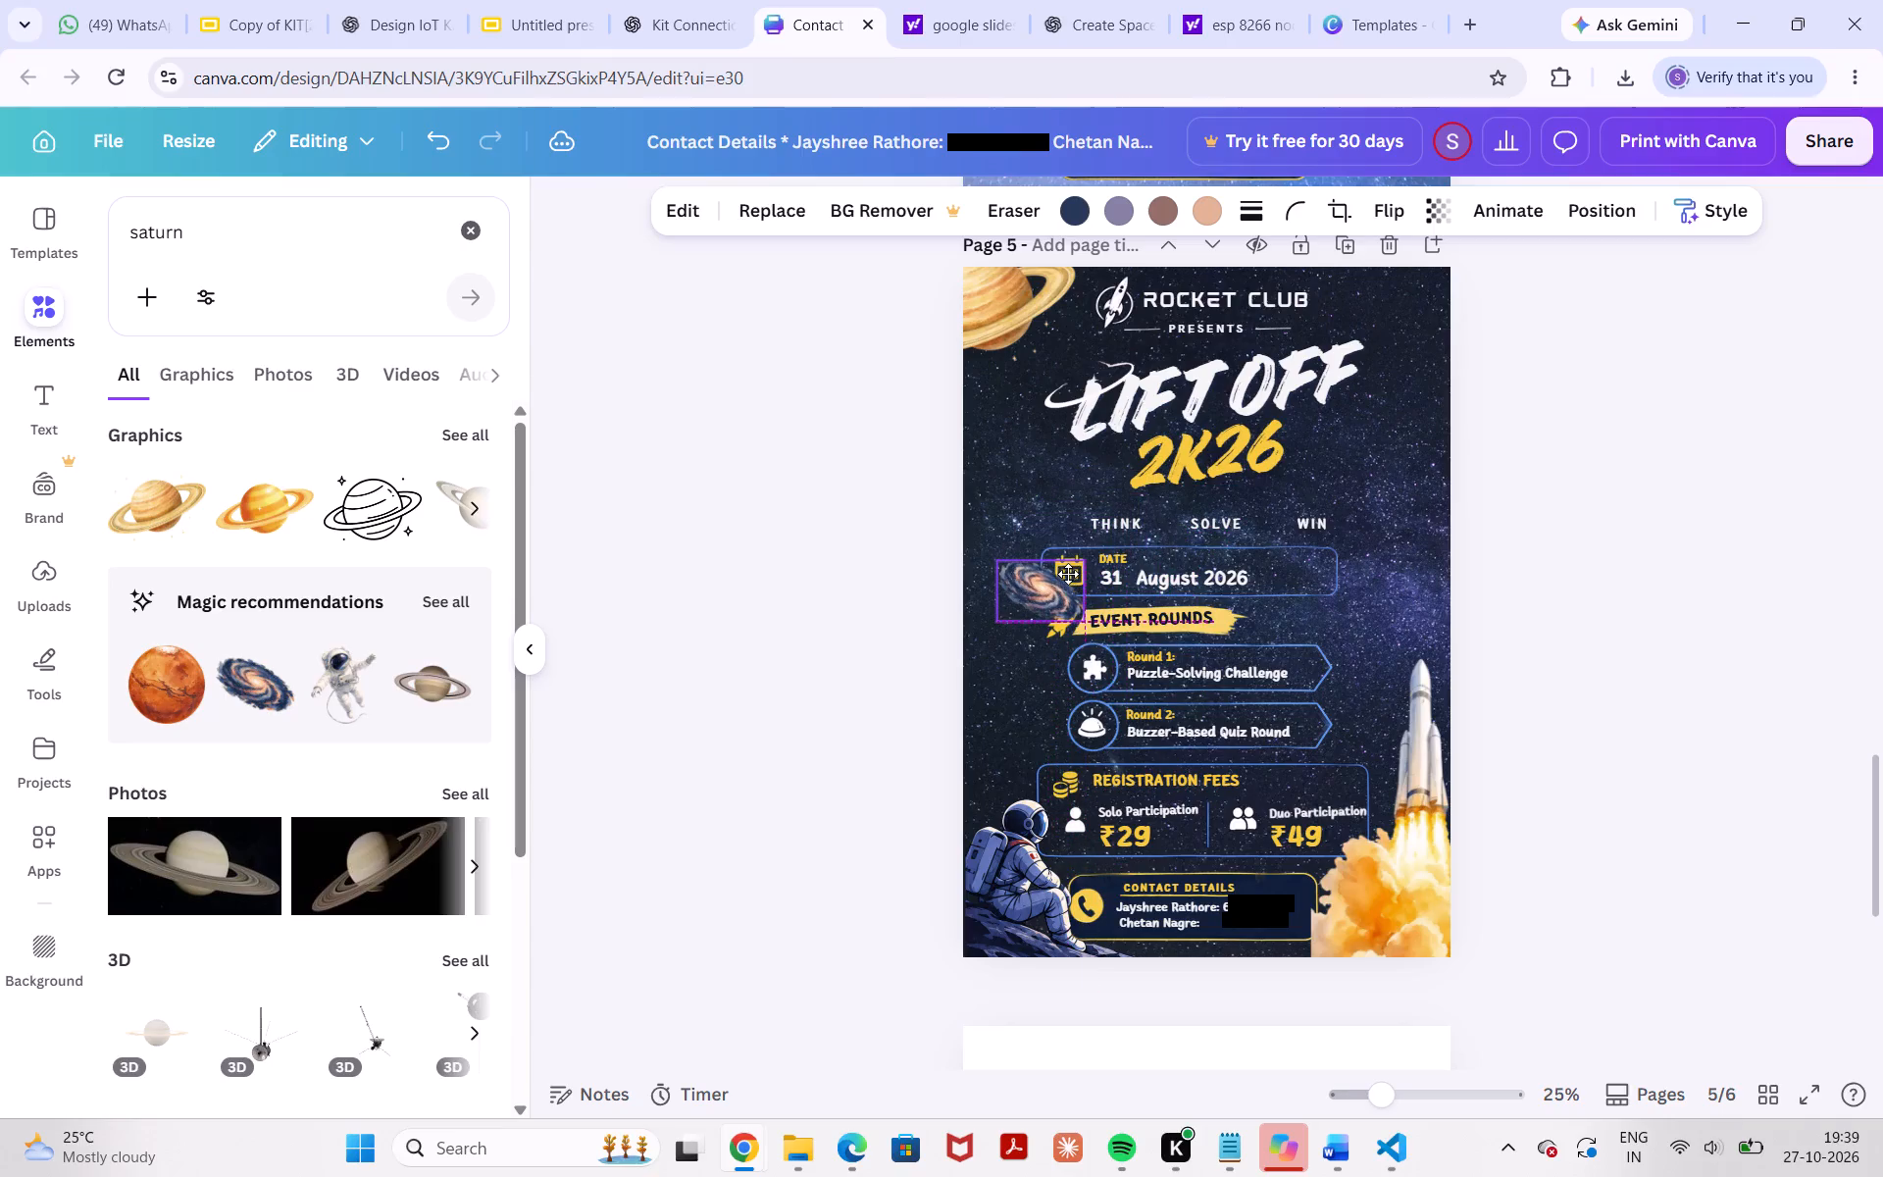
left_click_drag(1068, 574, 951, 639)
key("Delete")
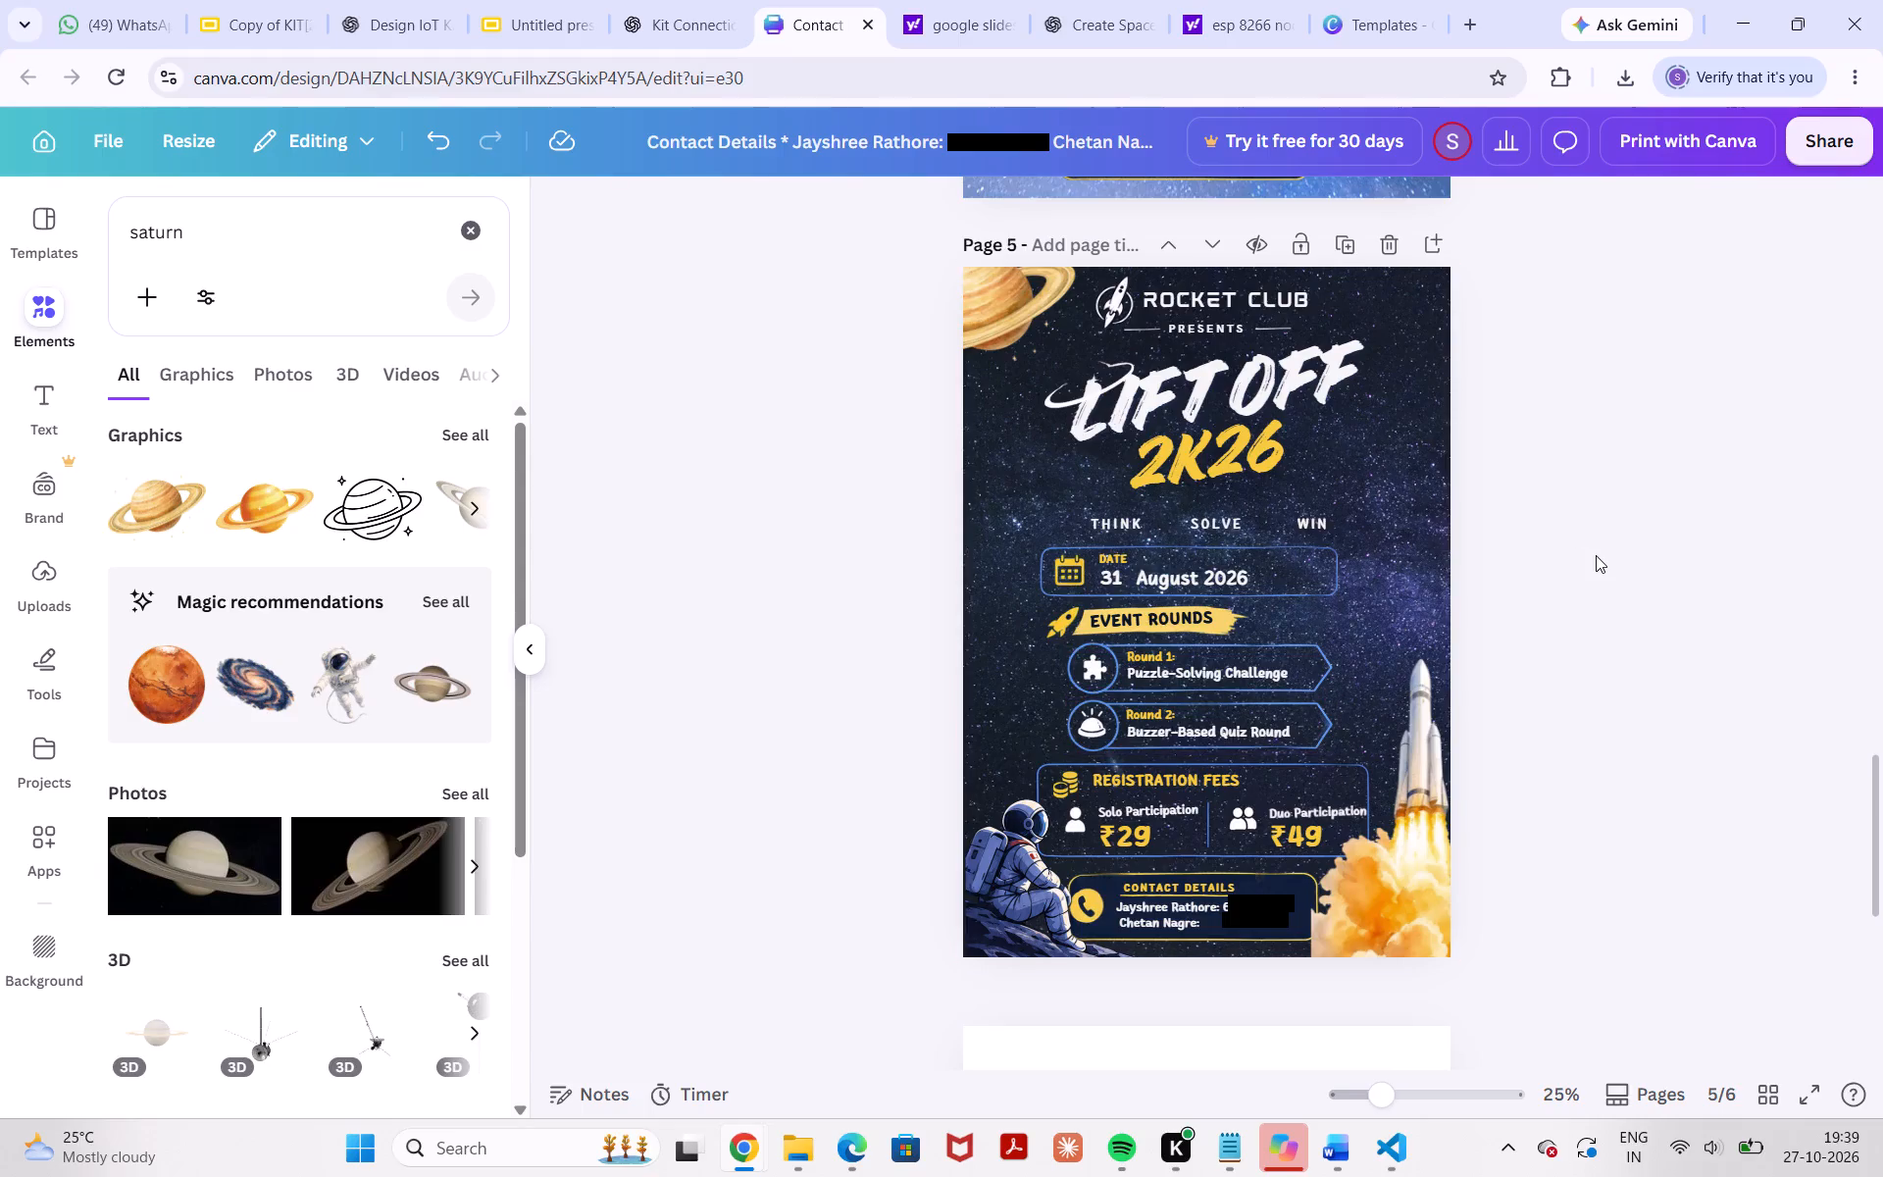
Examine the decorations on pages 2 to 4 against page 5 for a graphic worth reusing.
scroll(1596, 555, "up", 7)
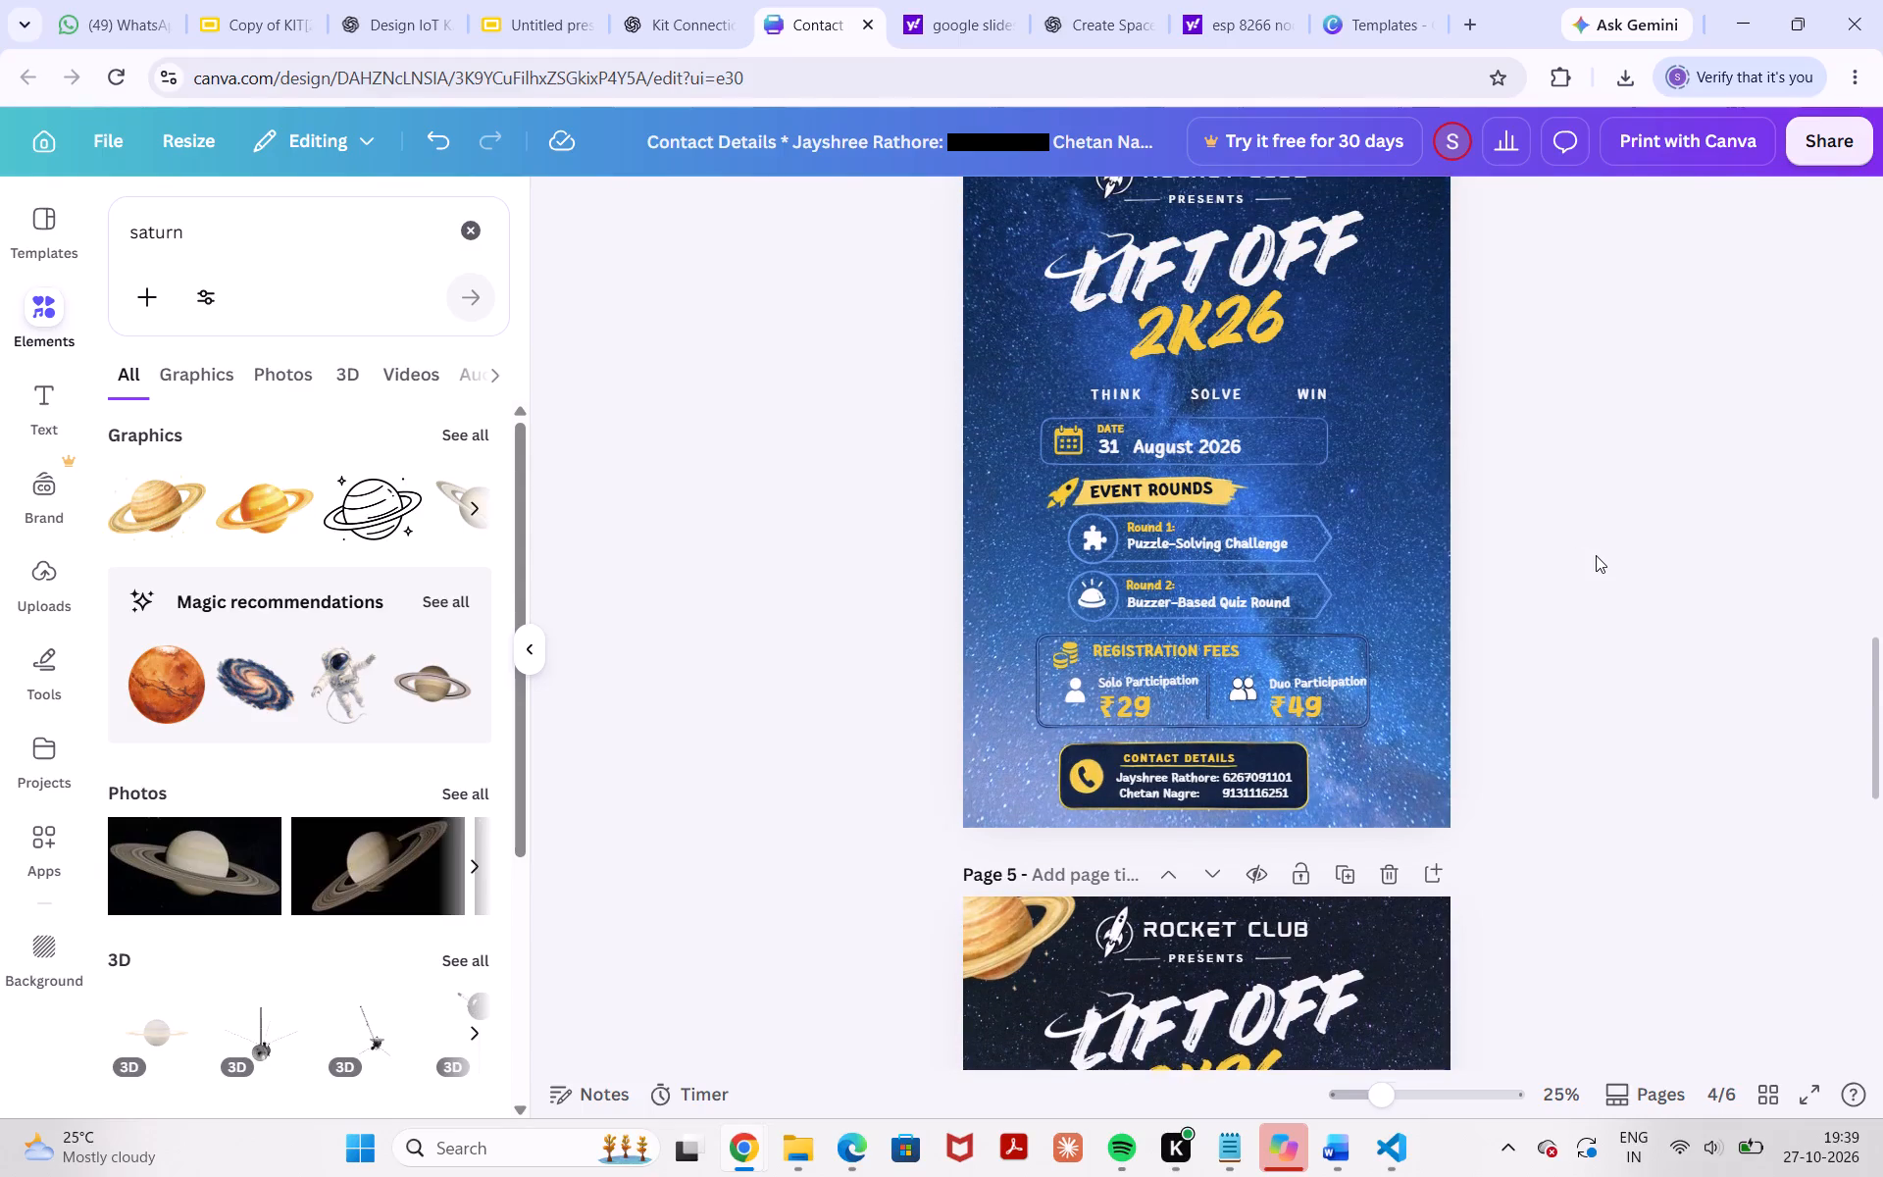
scroll(1596, 555, "up", 1)
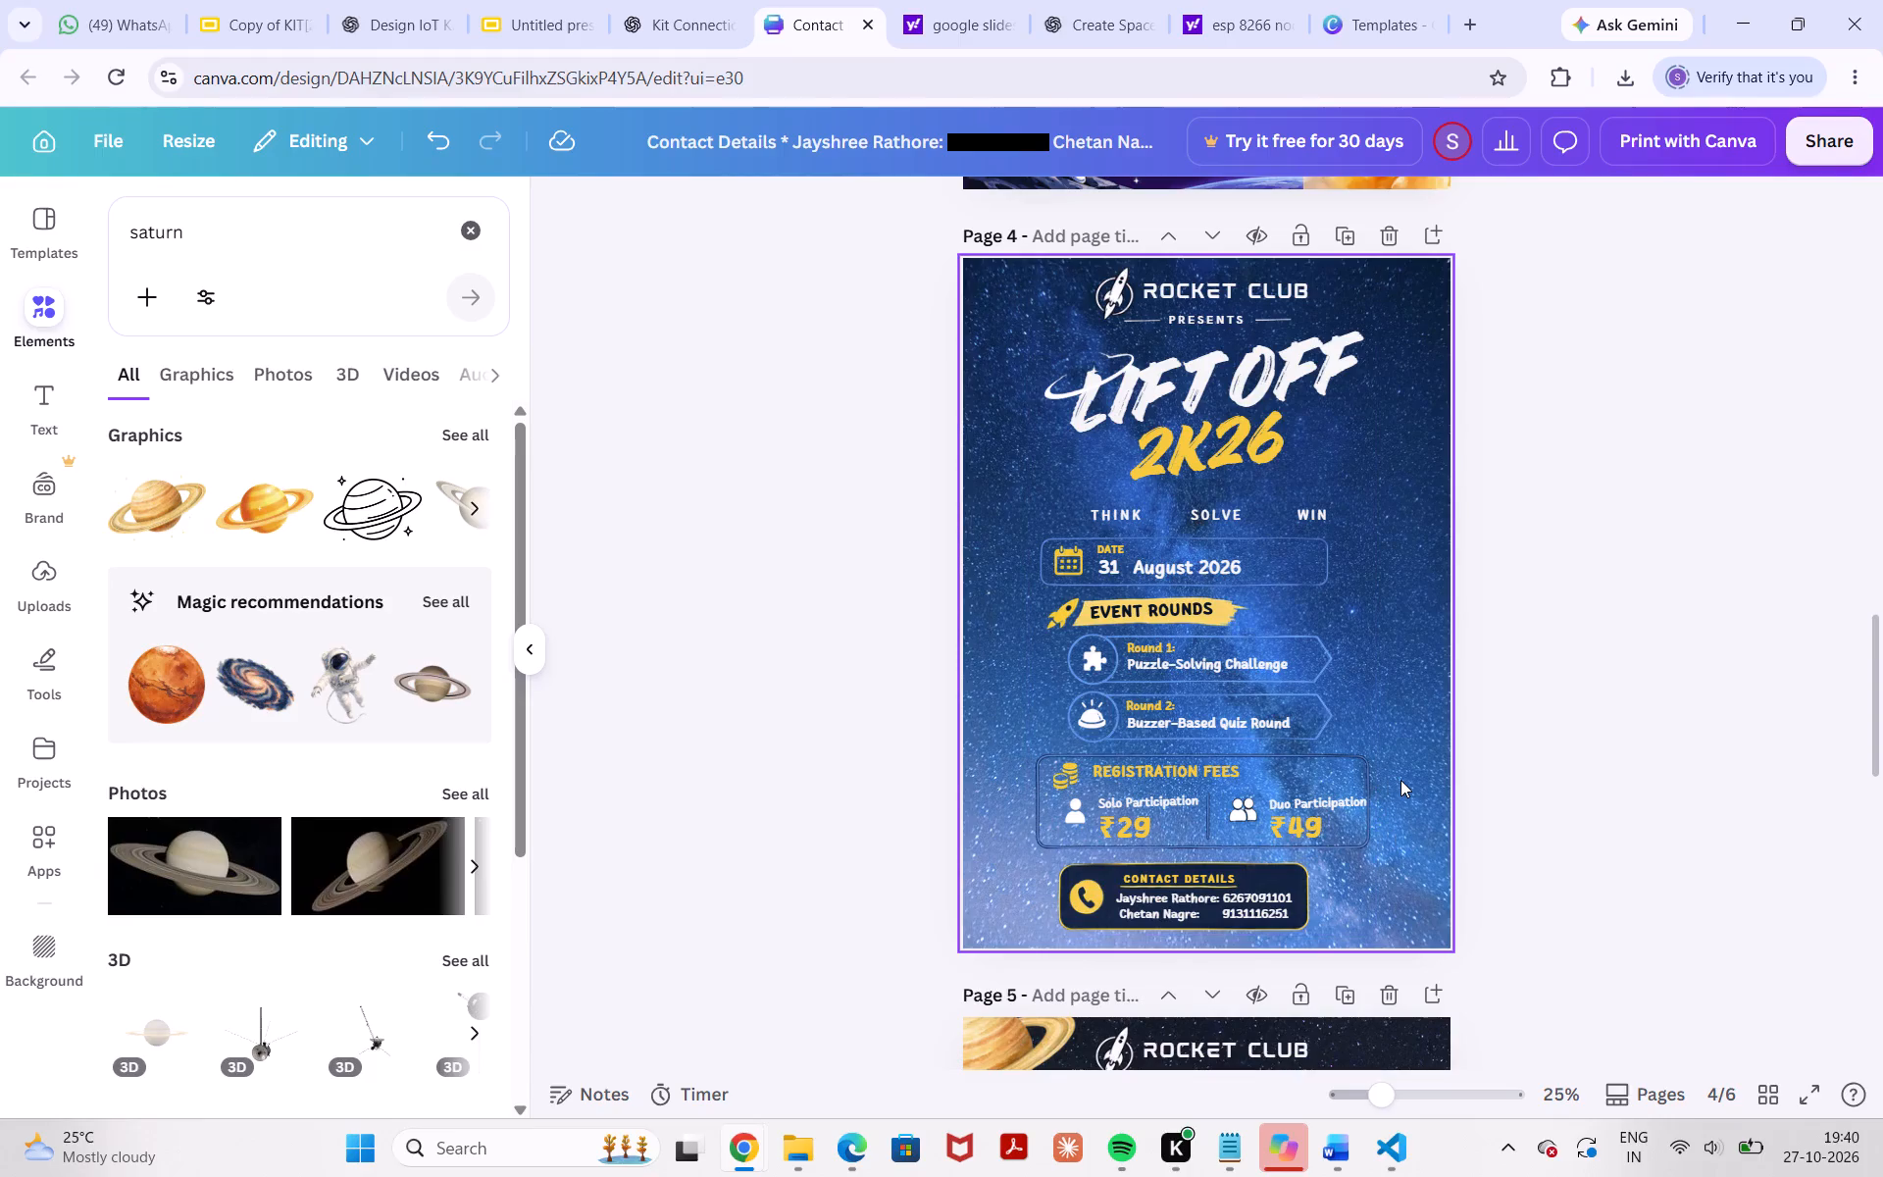
scroll(1339, 831, "up", 3)
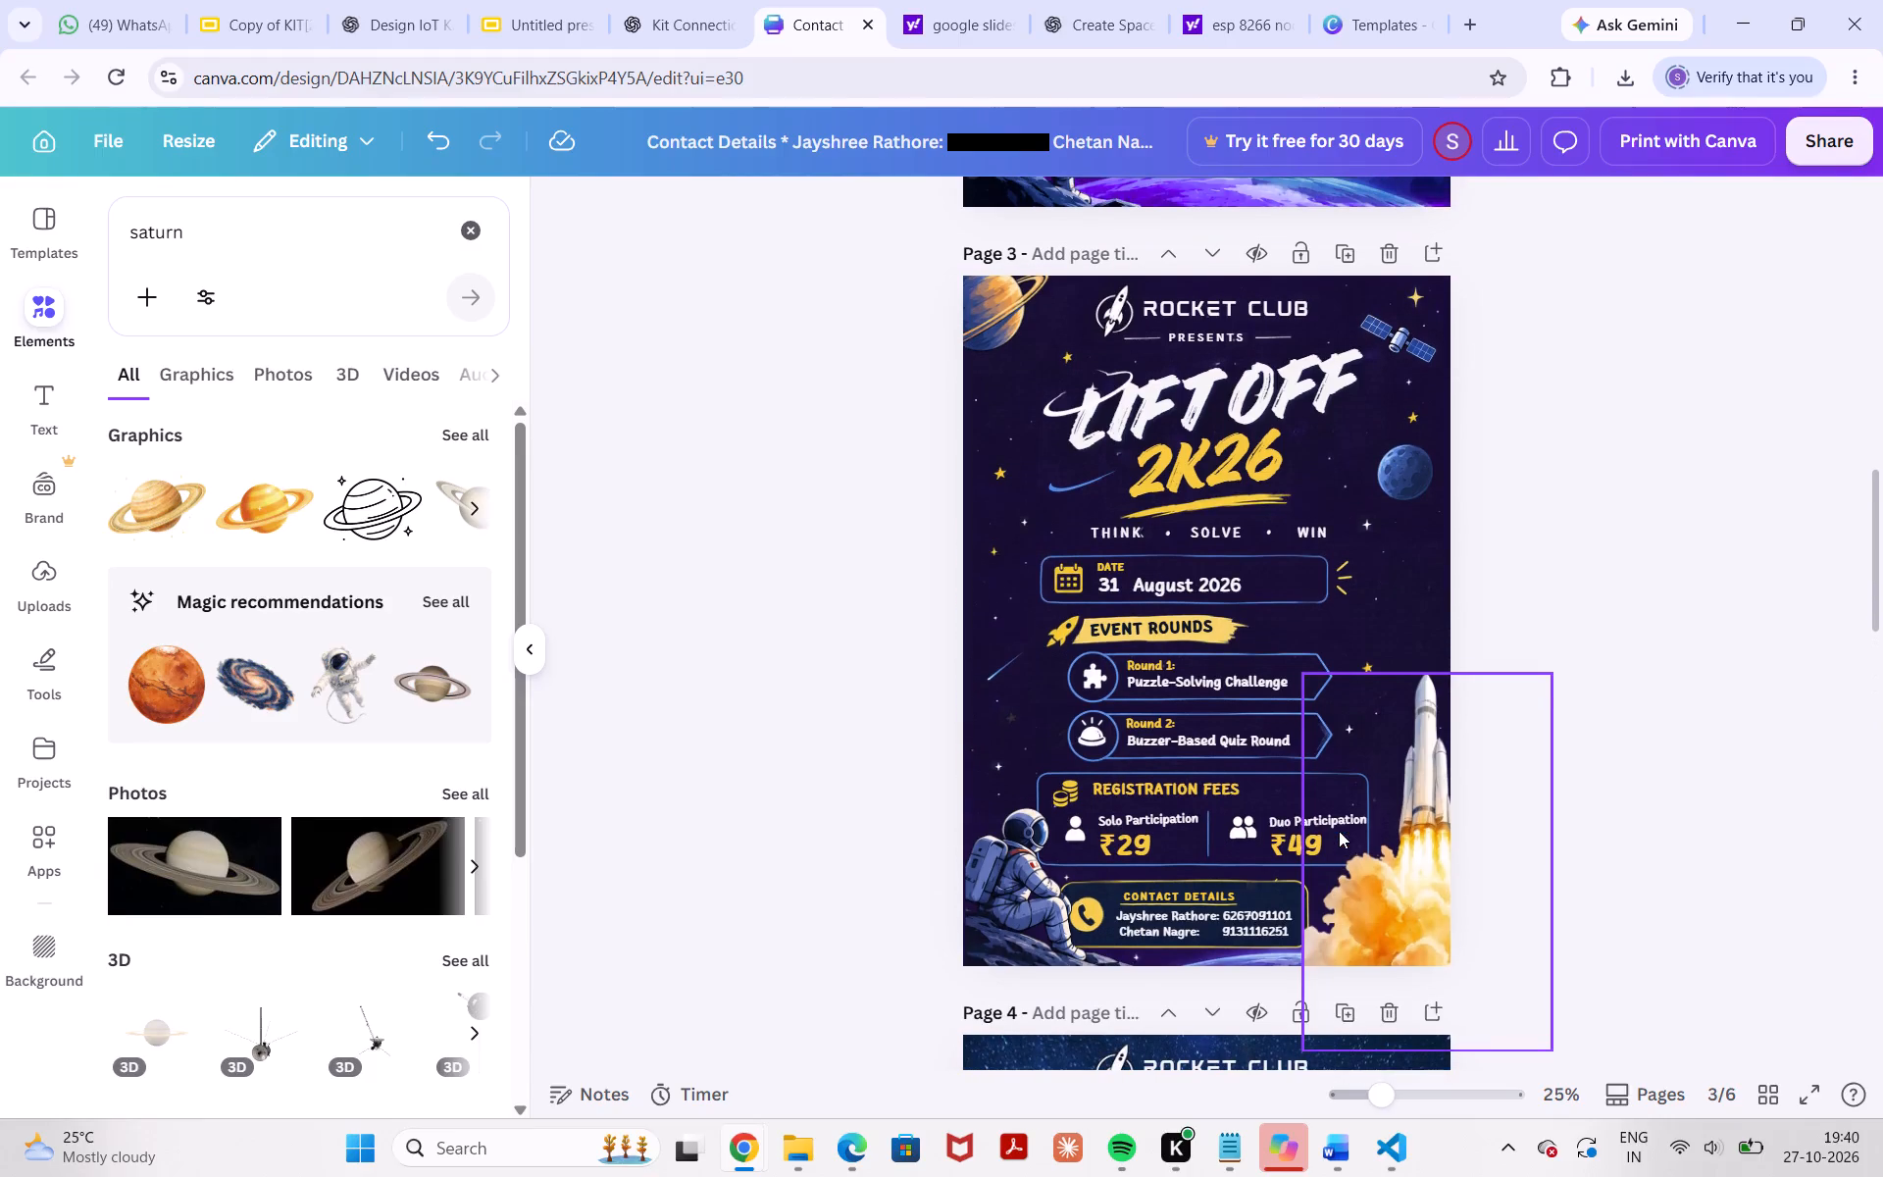
left_click(1736, 636)
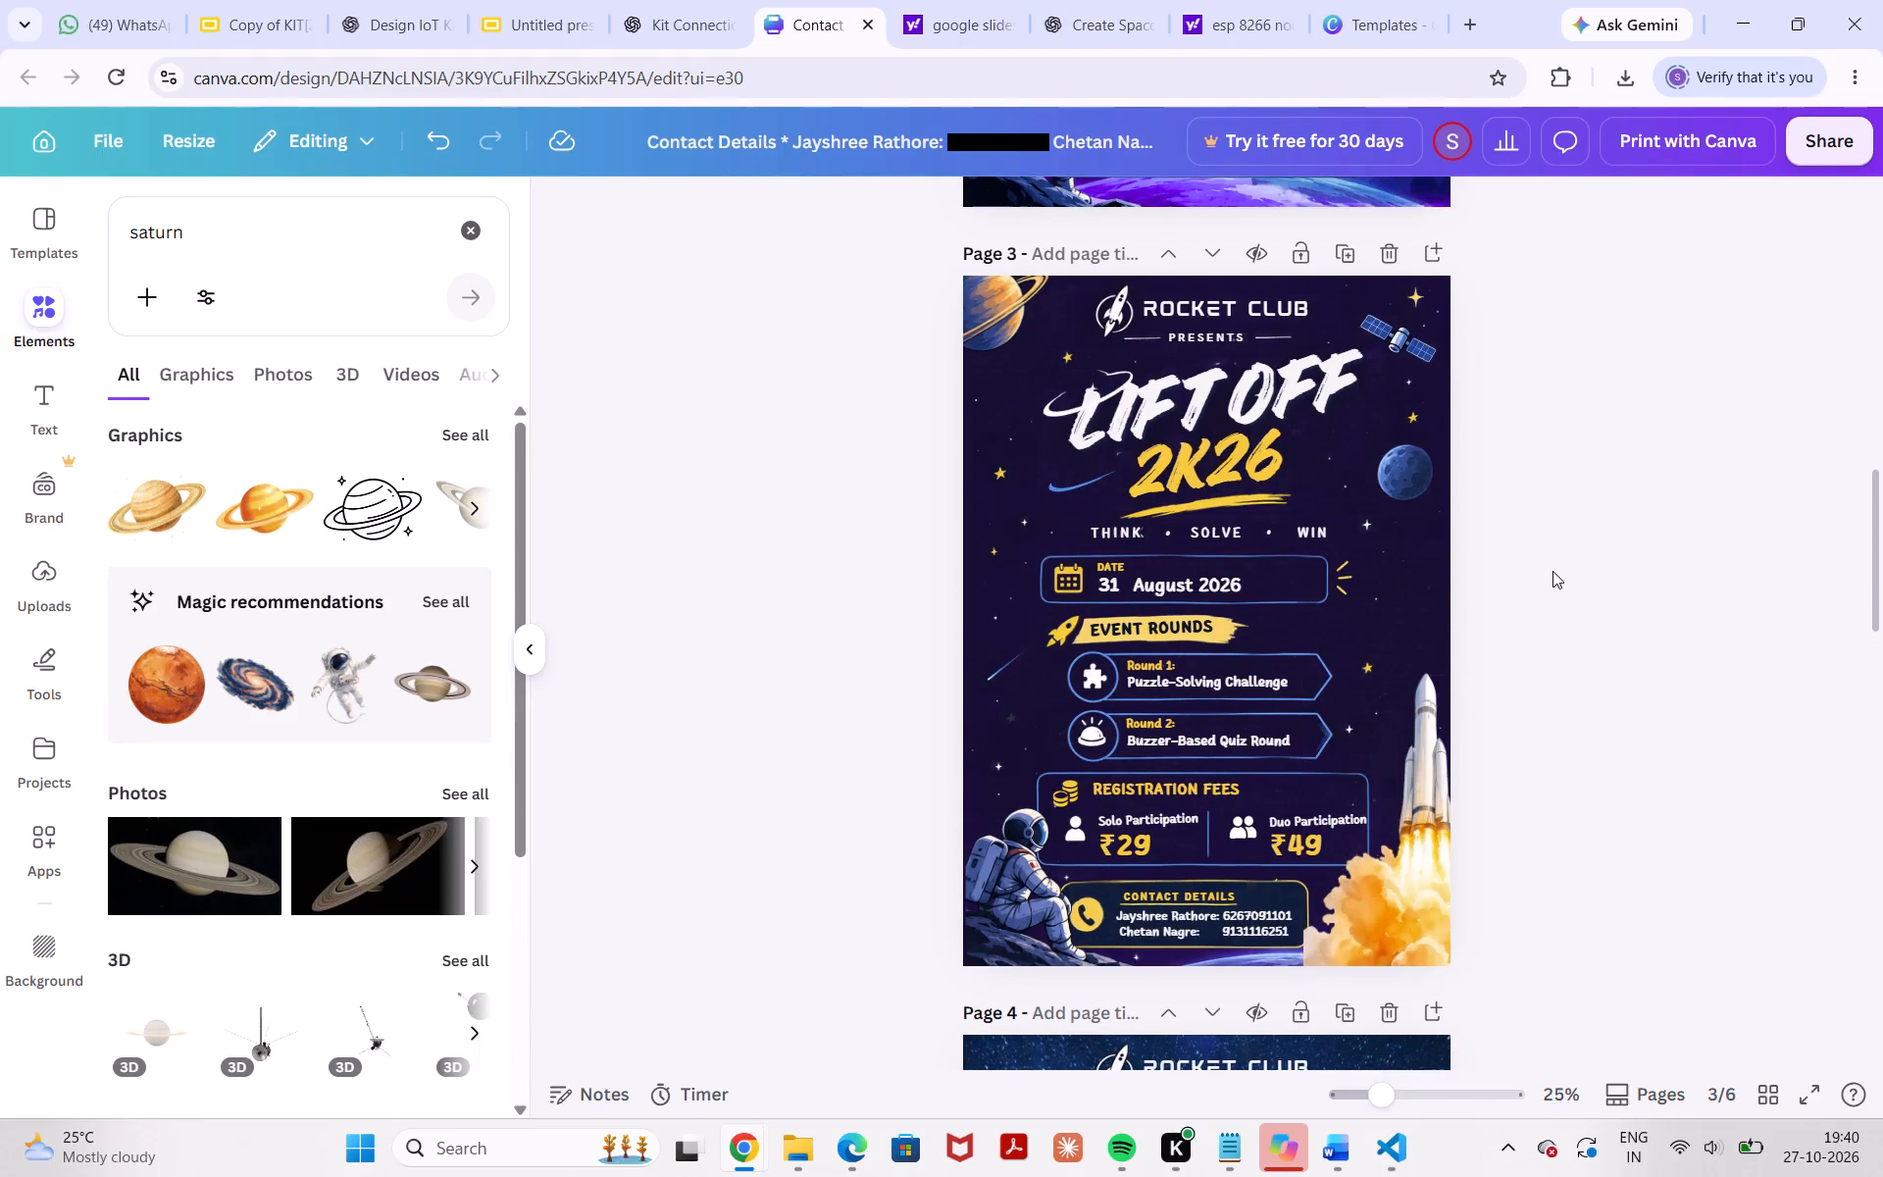
scroll(1552, 571, "down", 12)
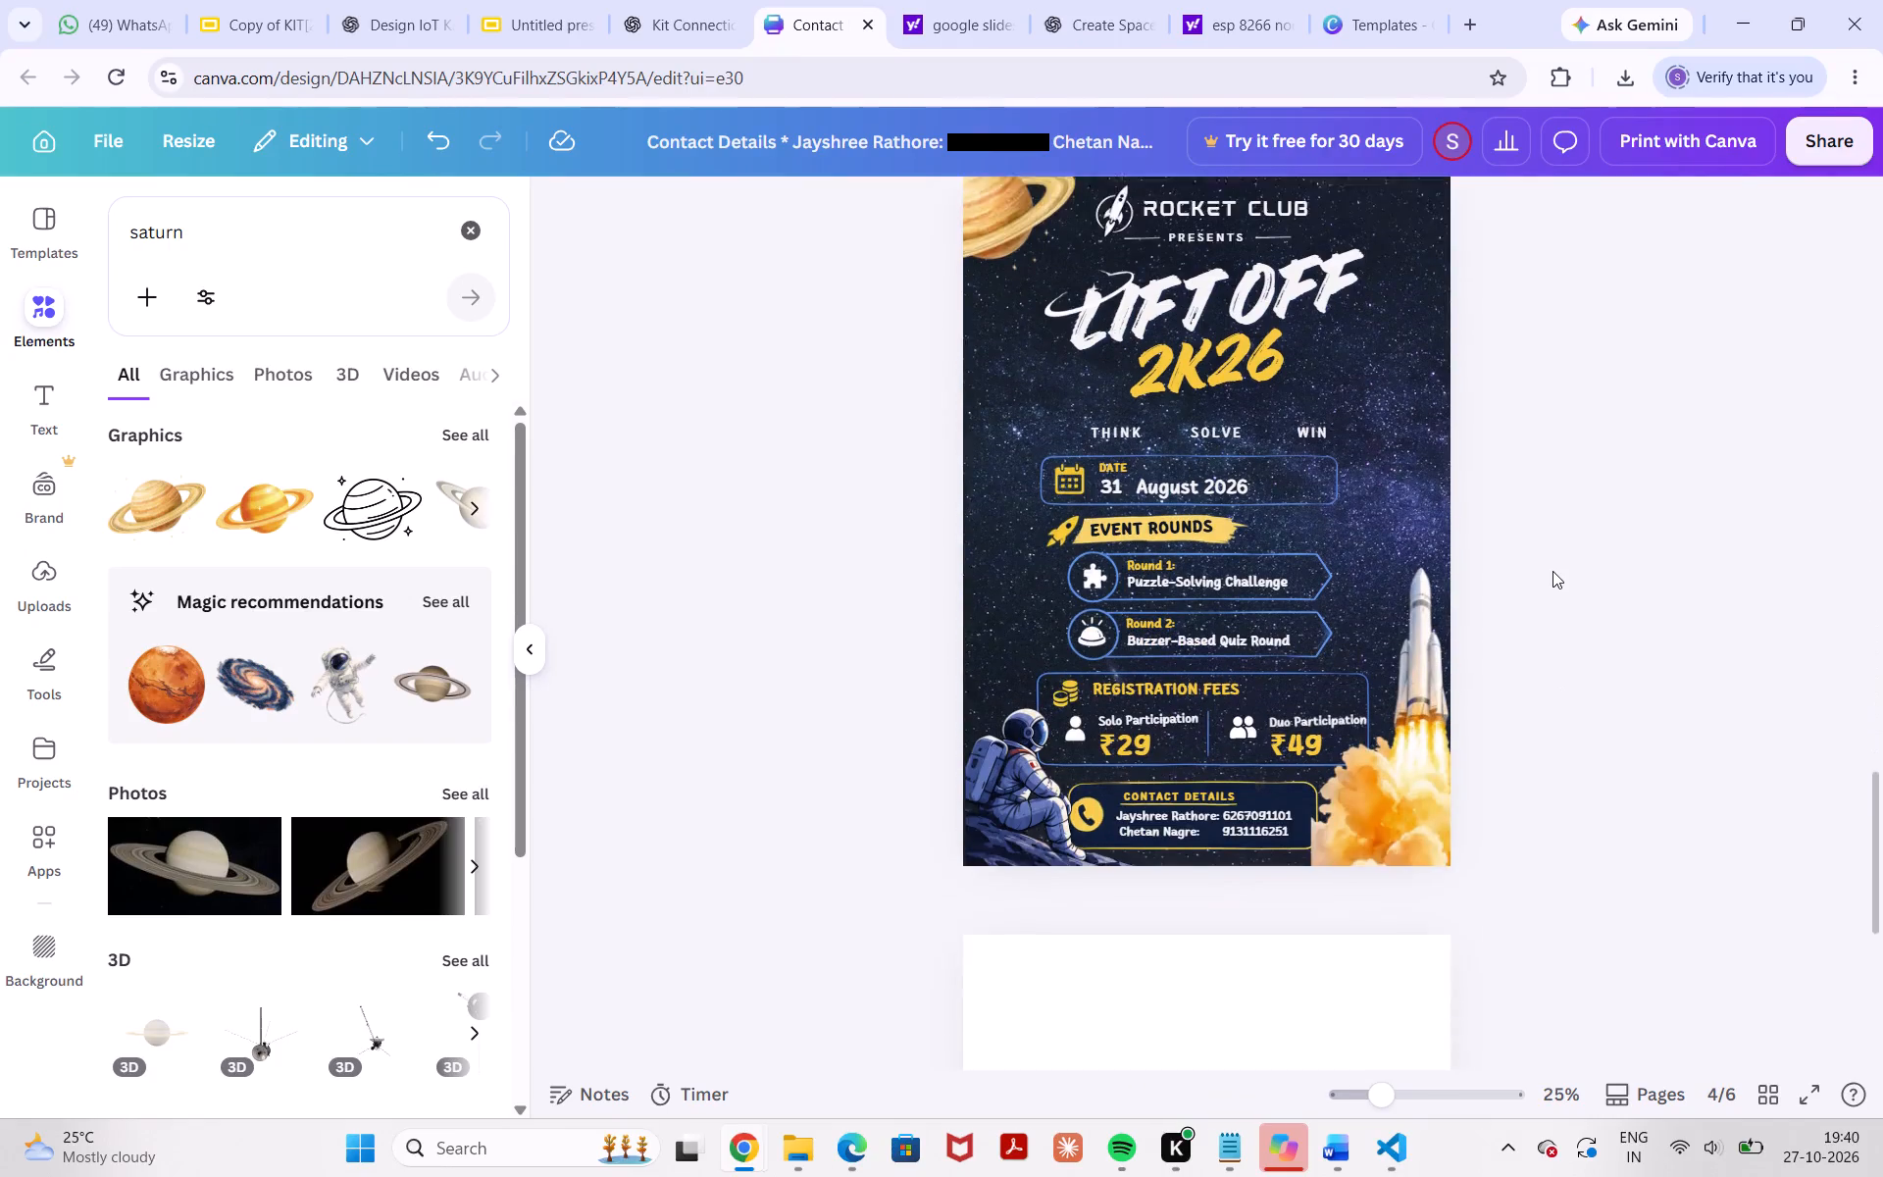
scroll(1552, 571, "up", 9)
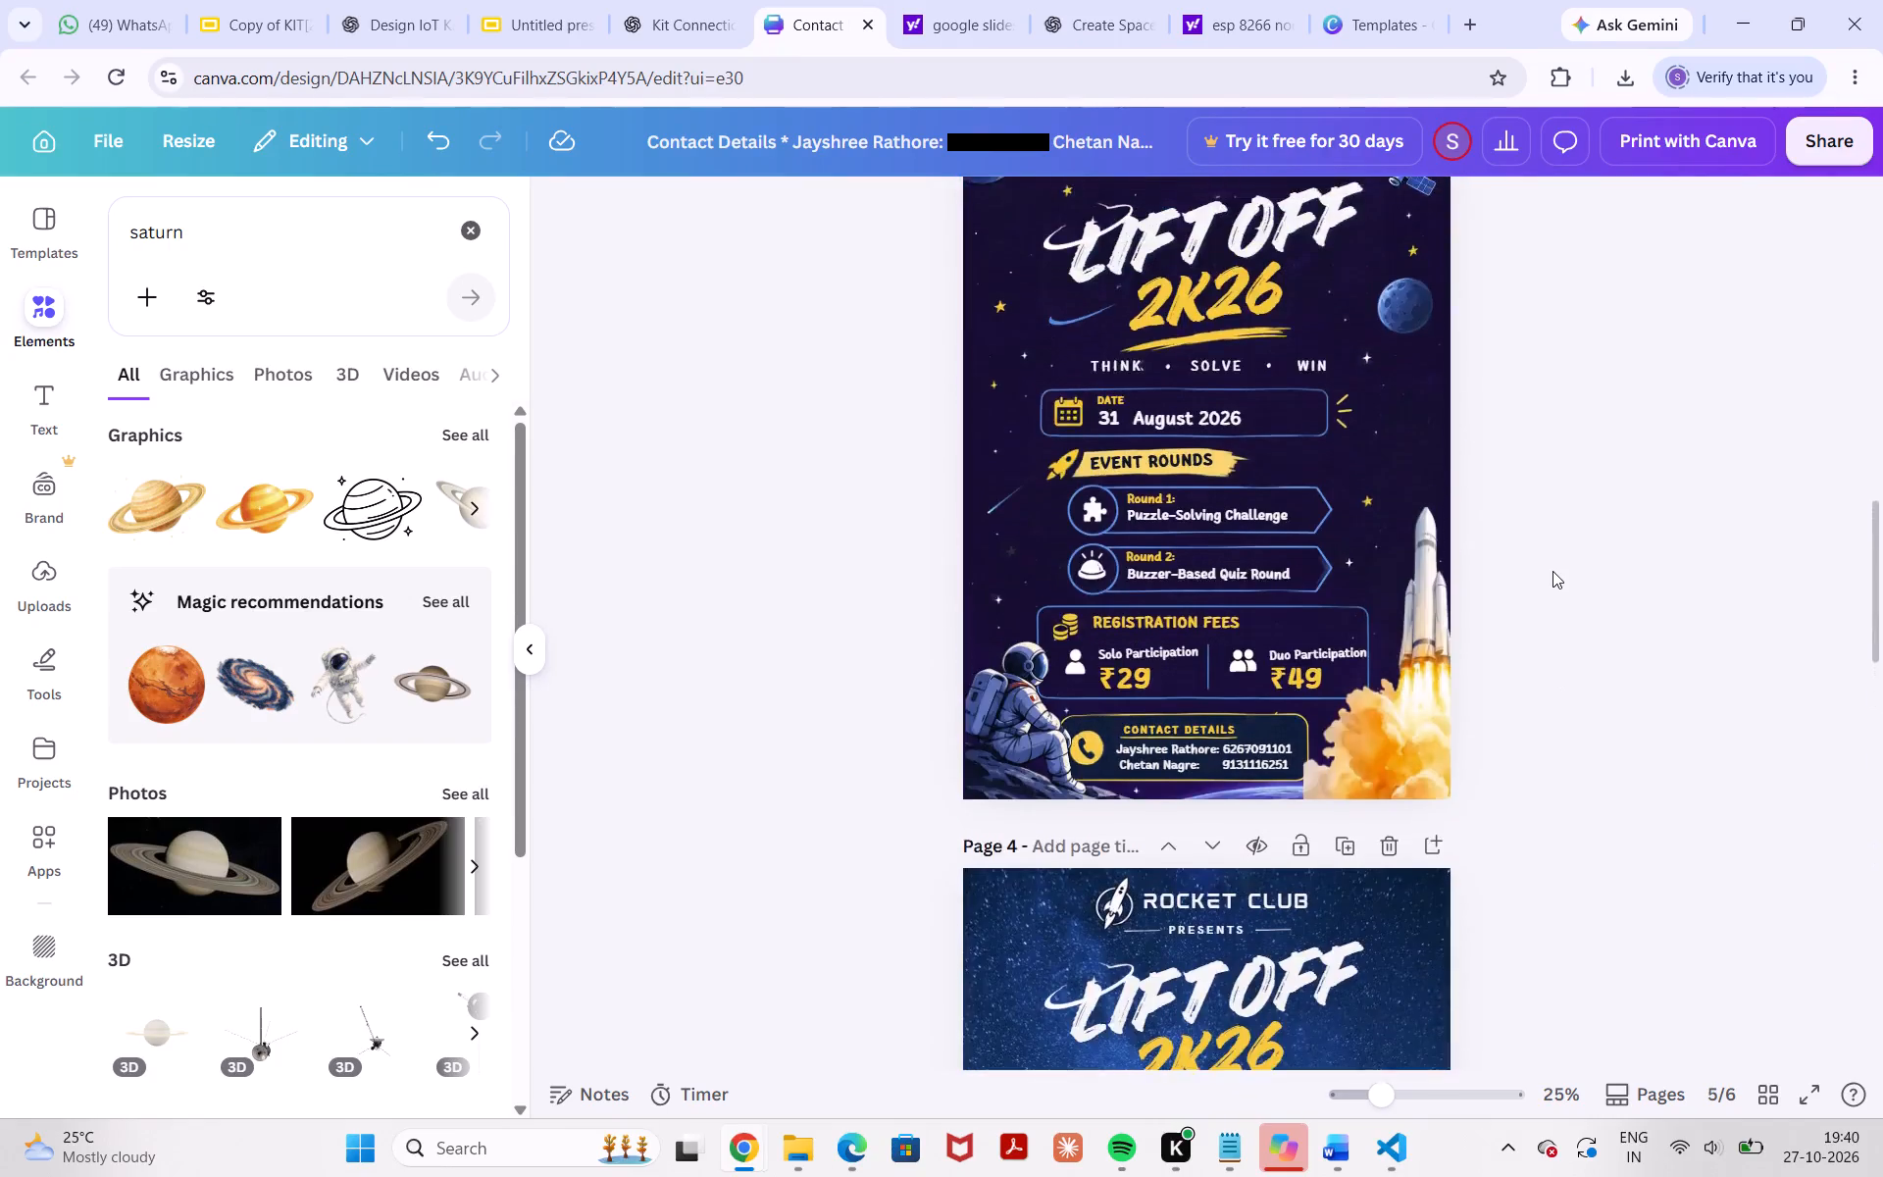
scroll(1552, 571, "up", 1)
scroll(1407, 742, "down", 4)
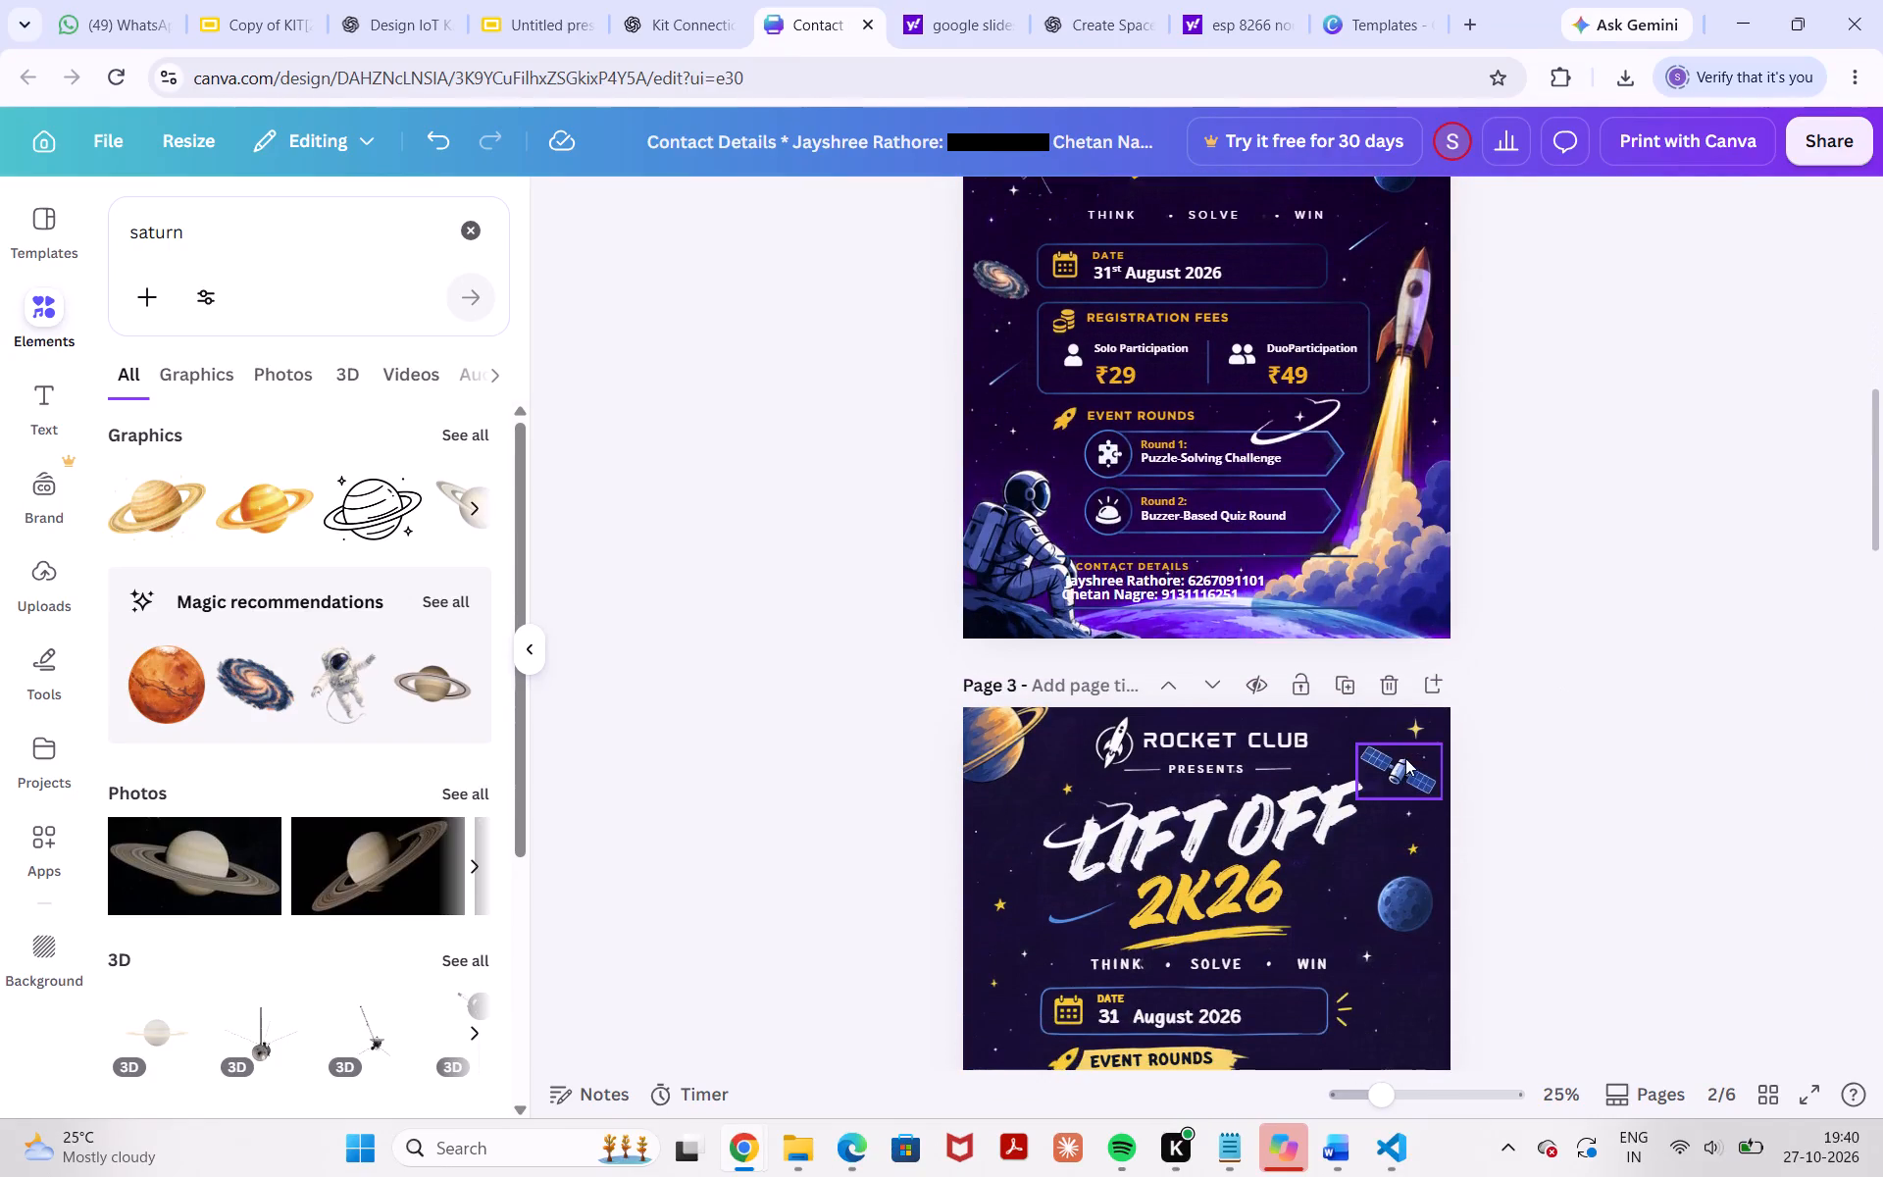
Copy the satellite graphic from page 3's upper-right corner and paste it onto page 5 beside the Rocket Club header.
left_click(1405, 760)
key("ctrl+c")
scroll(1405, 760, "down", 1)
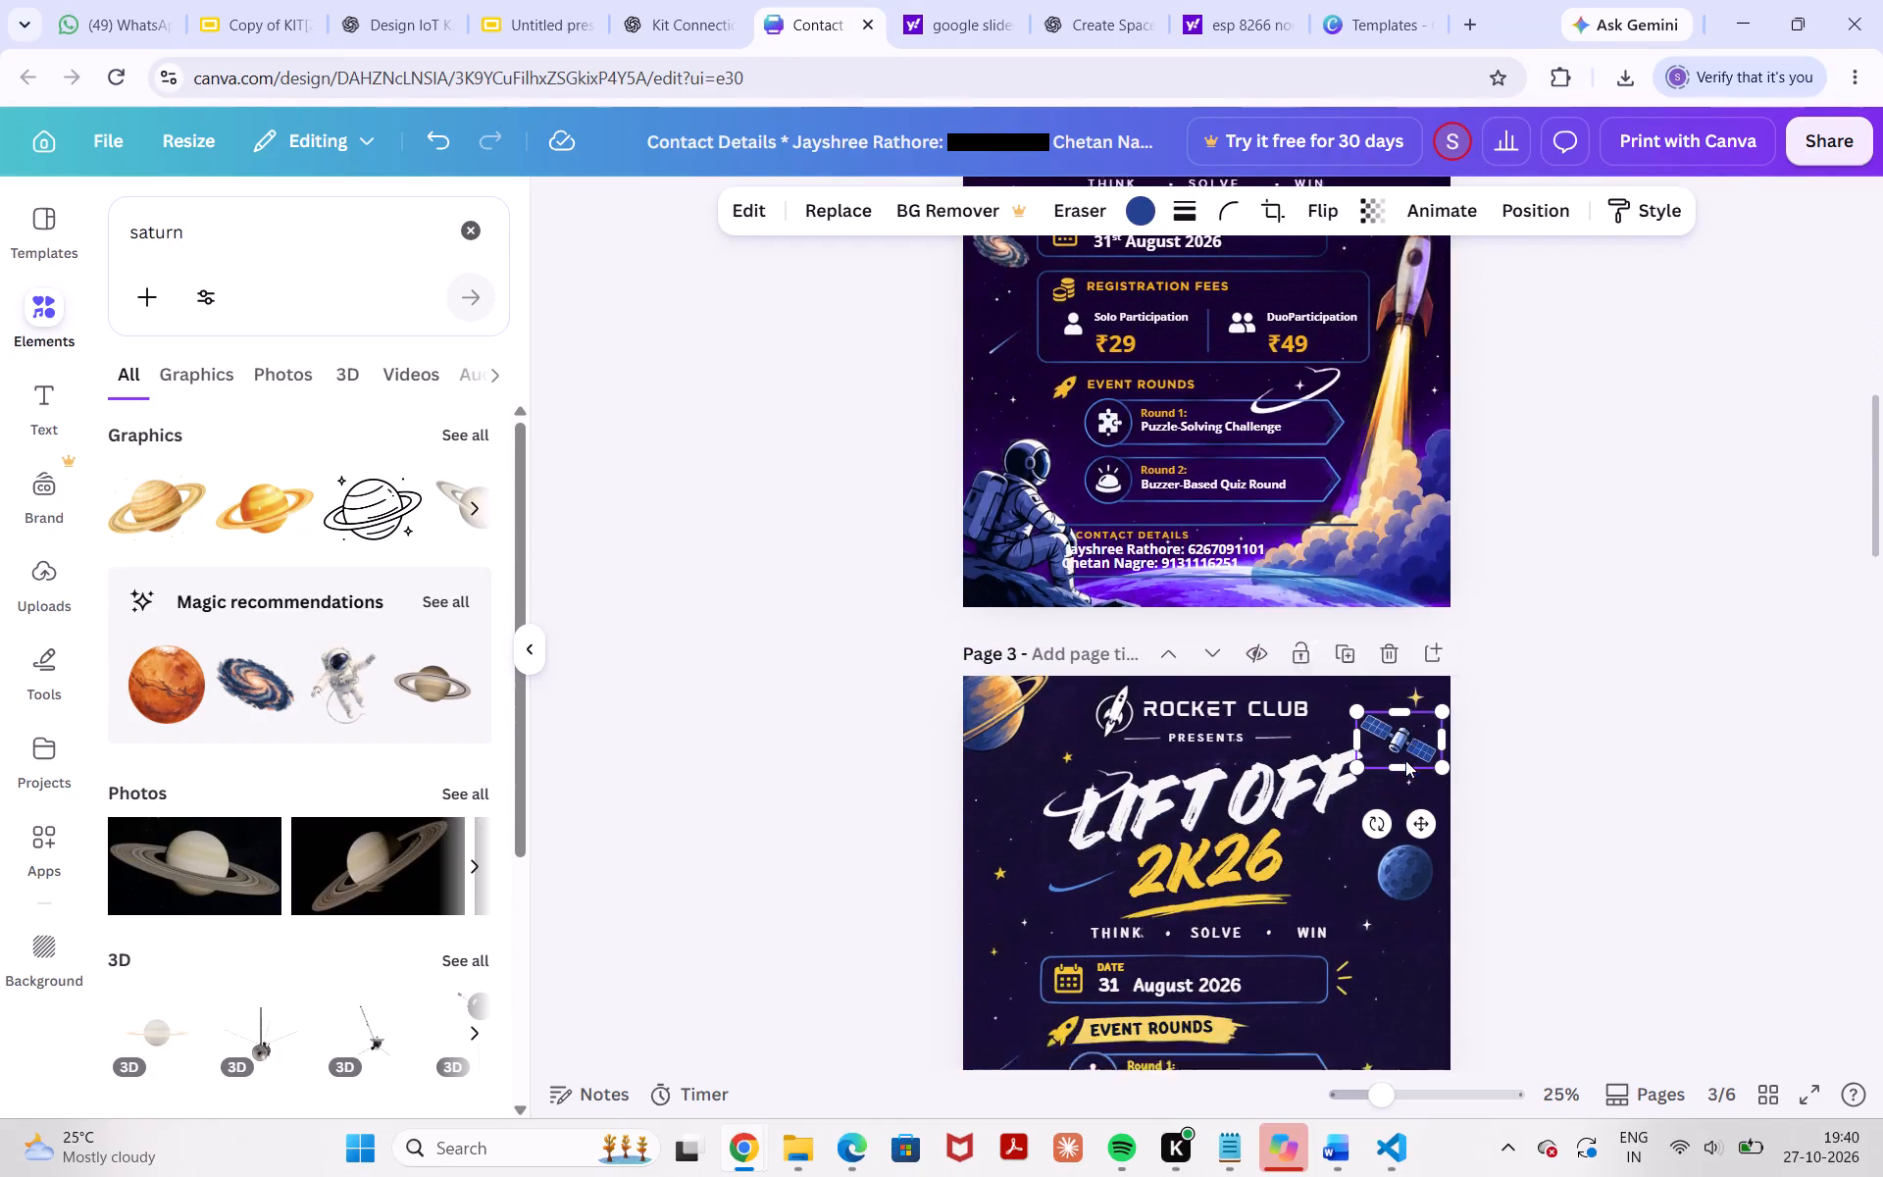
scroll(1405, 760, "down", 9)
left_click(1405, 760)
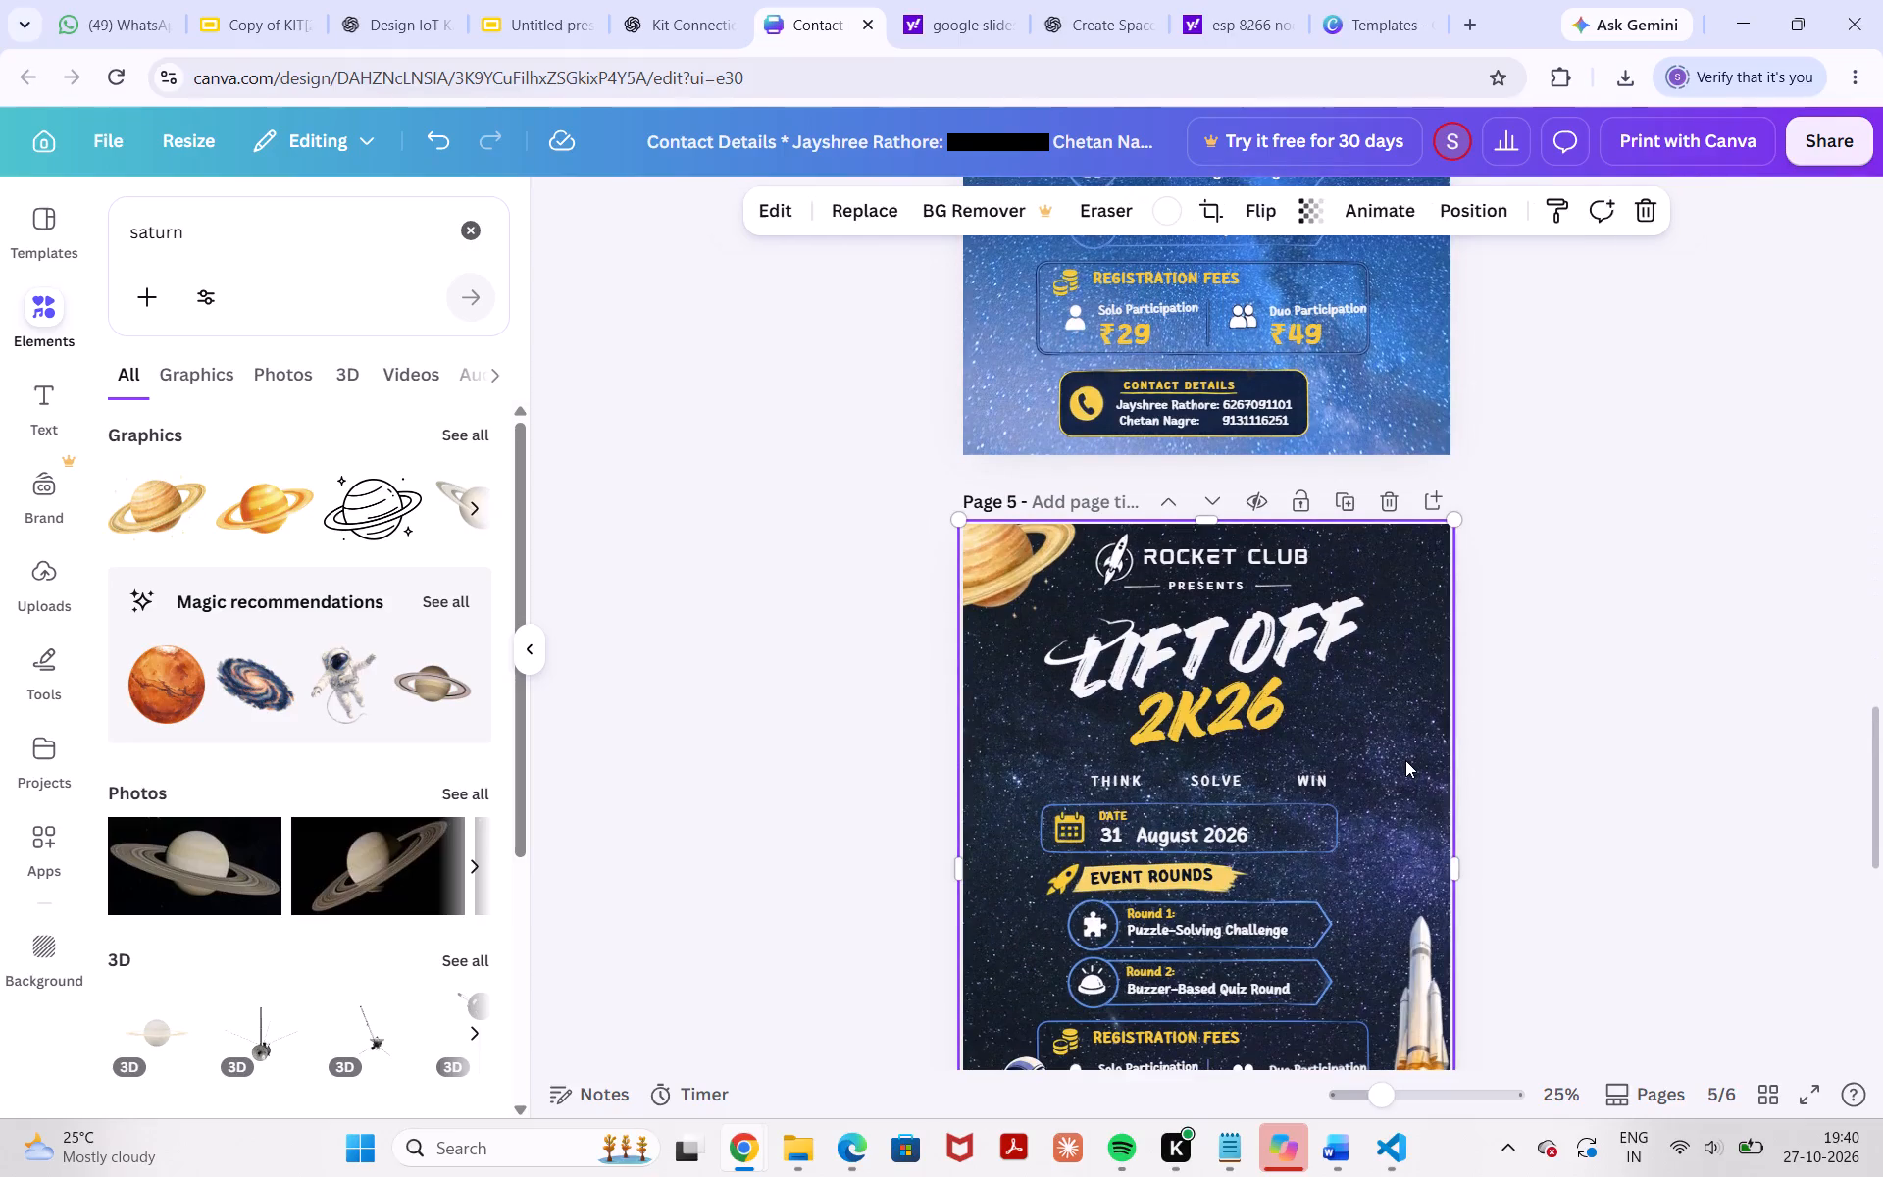
key("ctrl+v")
left_click(1566, 778)
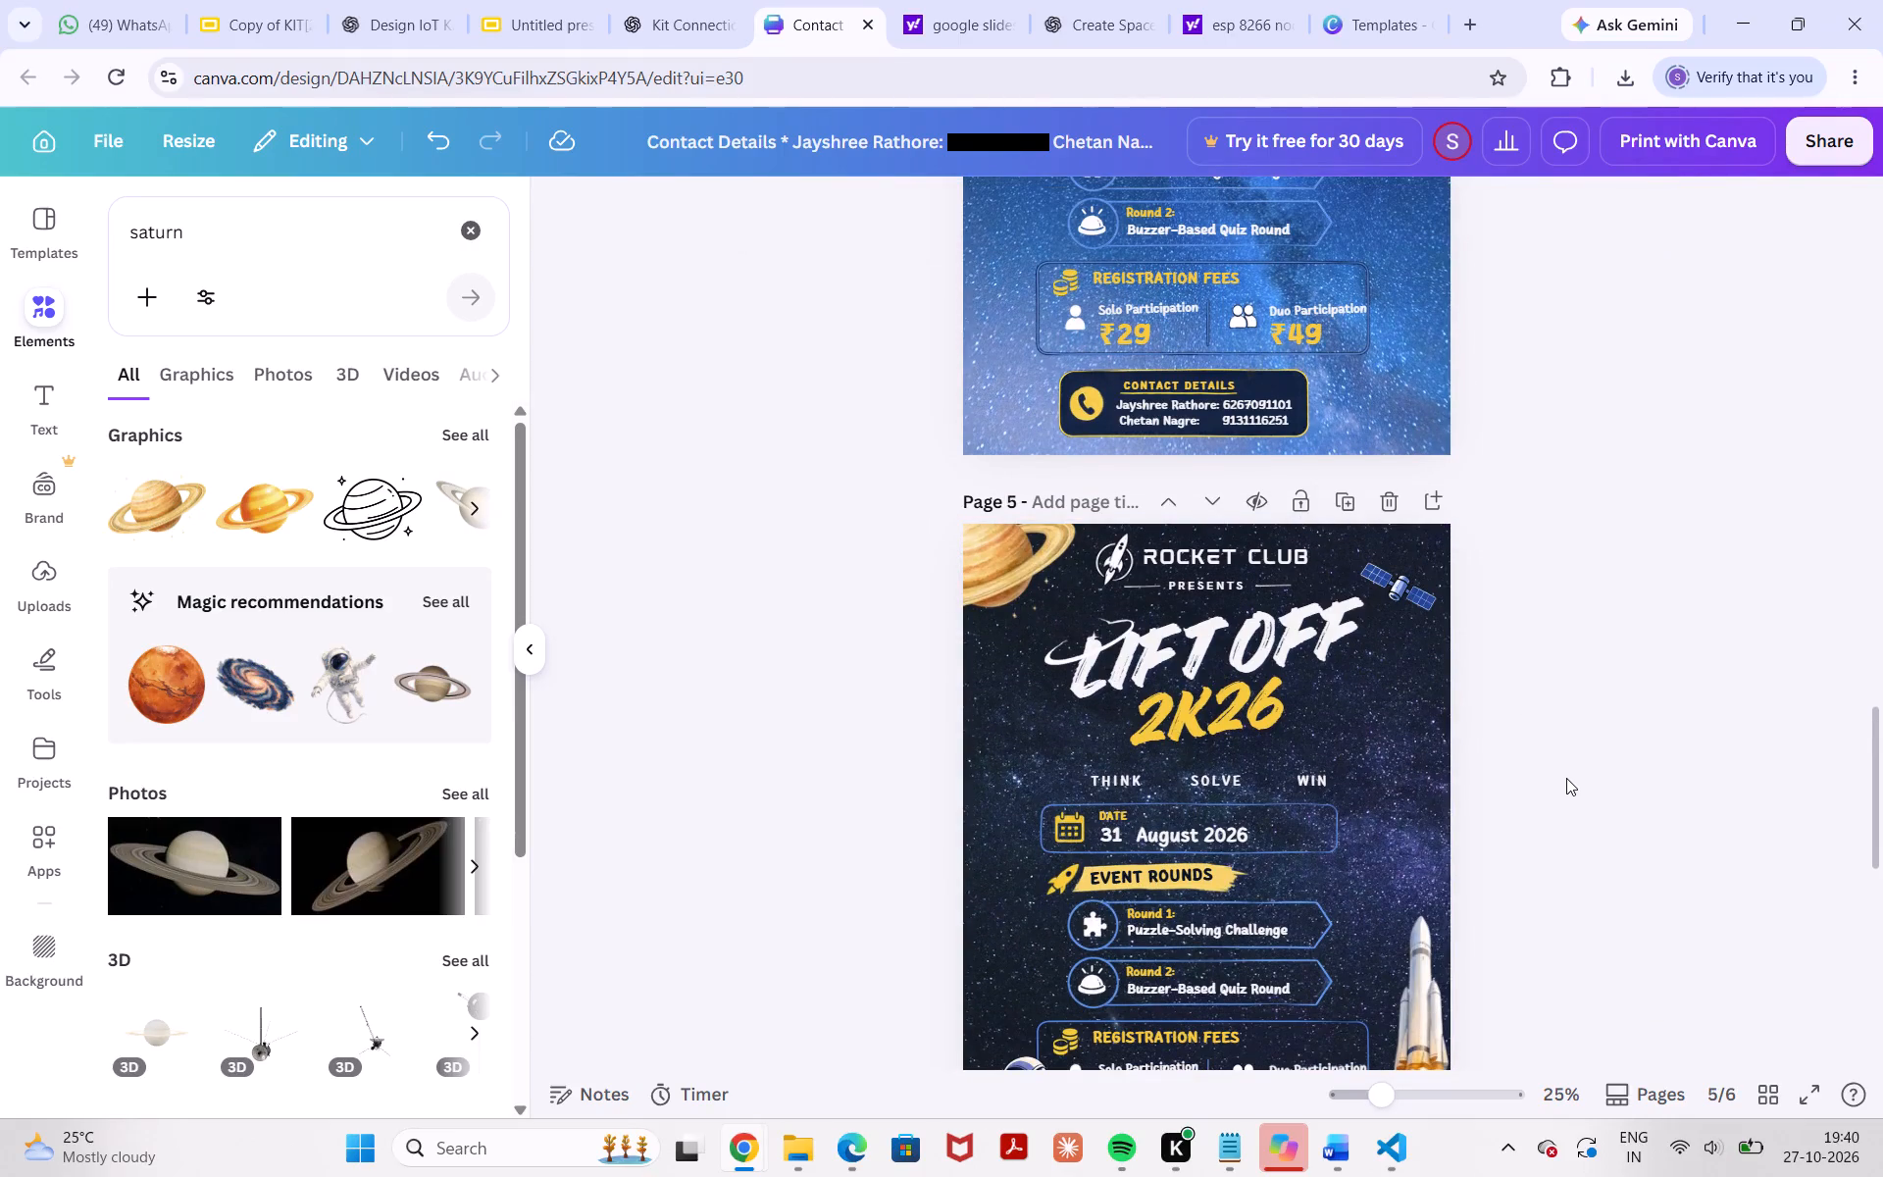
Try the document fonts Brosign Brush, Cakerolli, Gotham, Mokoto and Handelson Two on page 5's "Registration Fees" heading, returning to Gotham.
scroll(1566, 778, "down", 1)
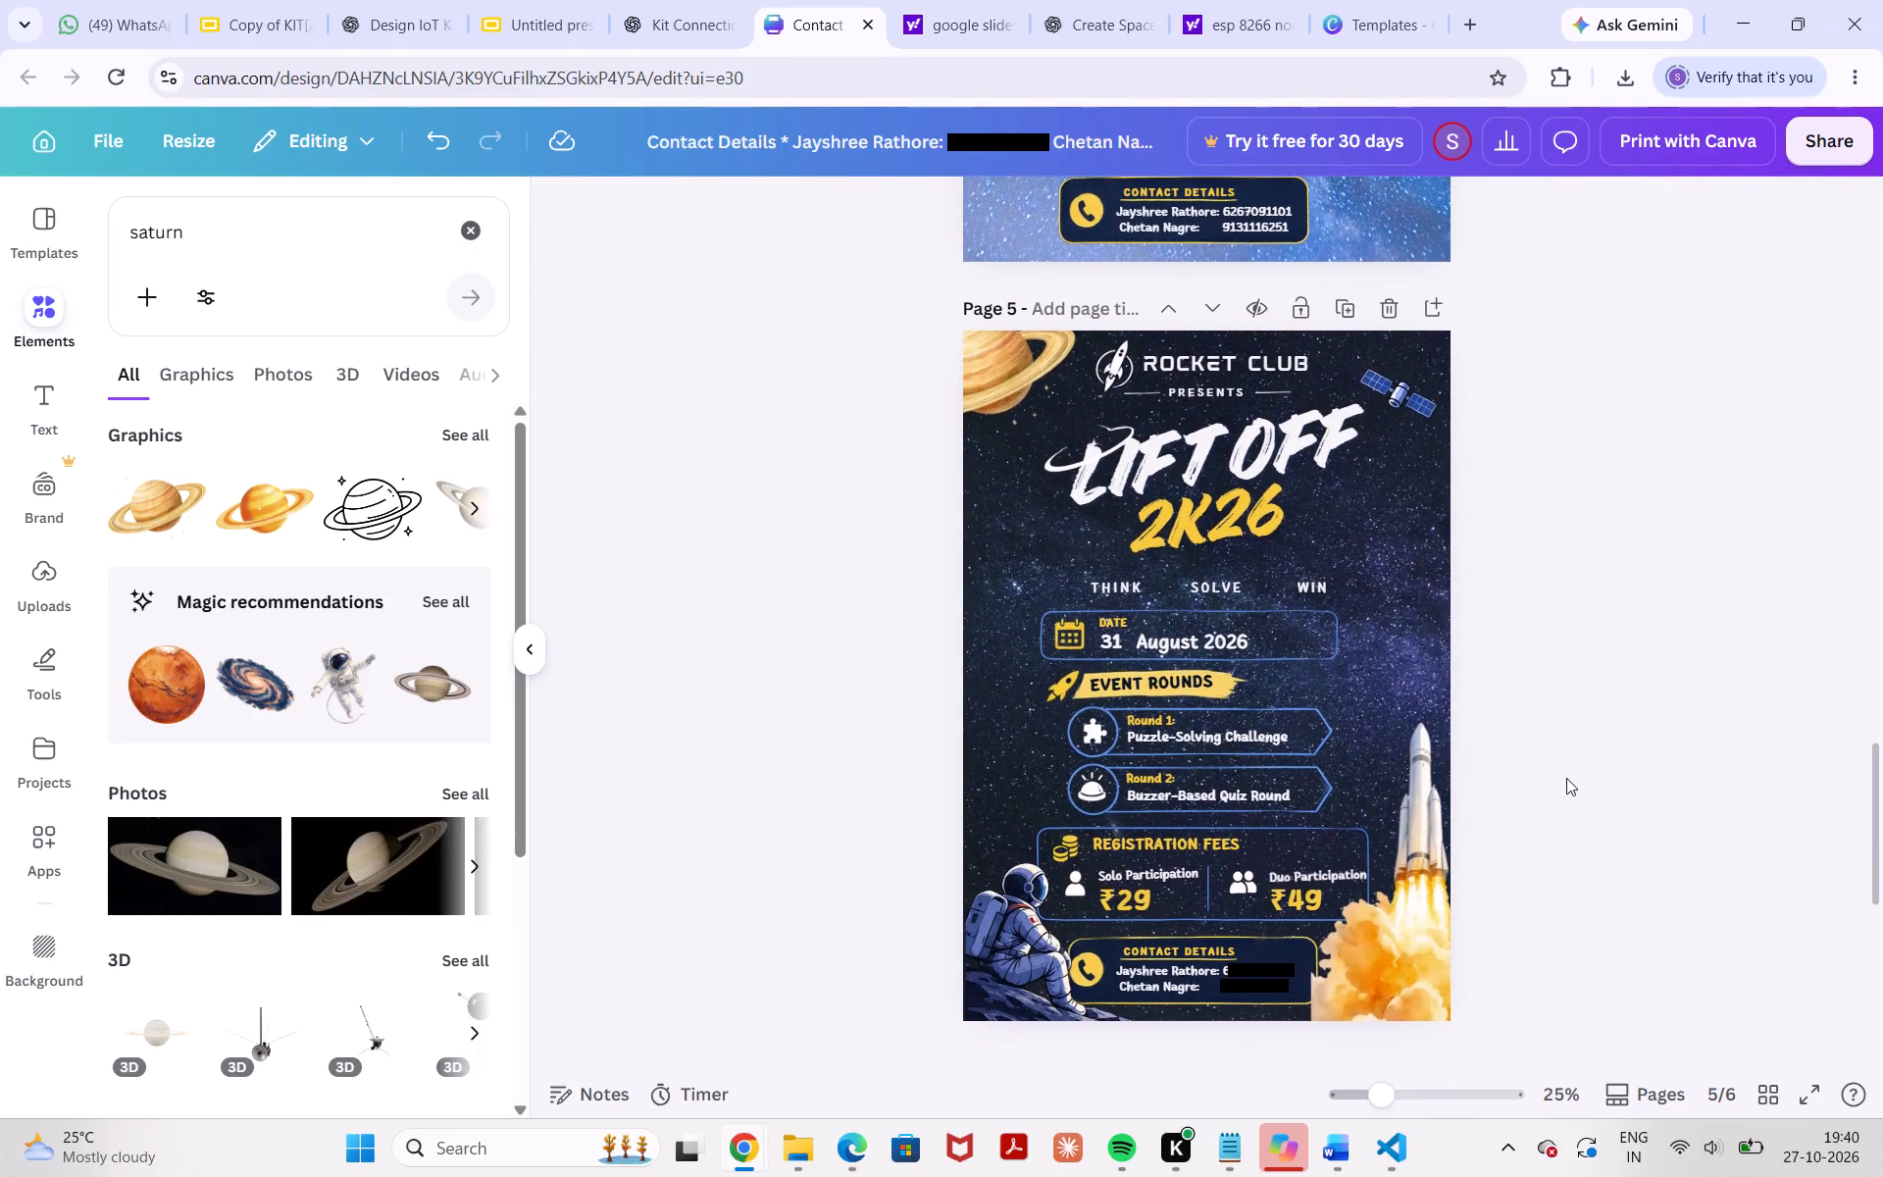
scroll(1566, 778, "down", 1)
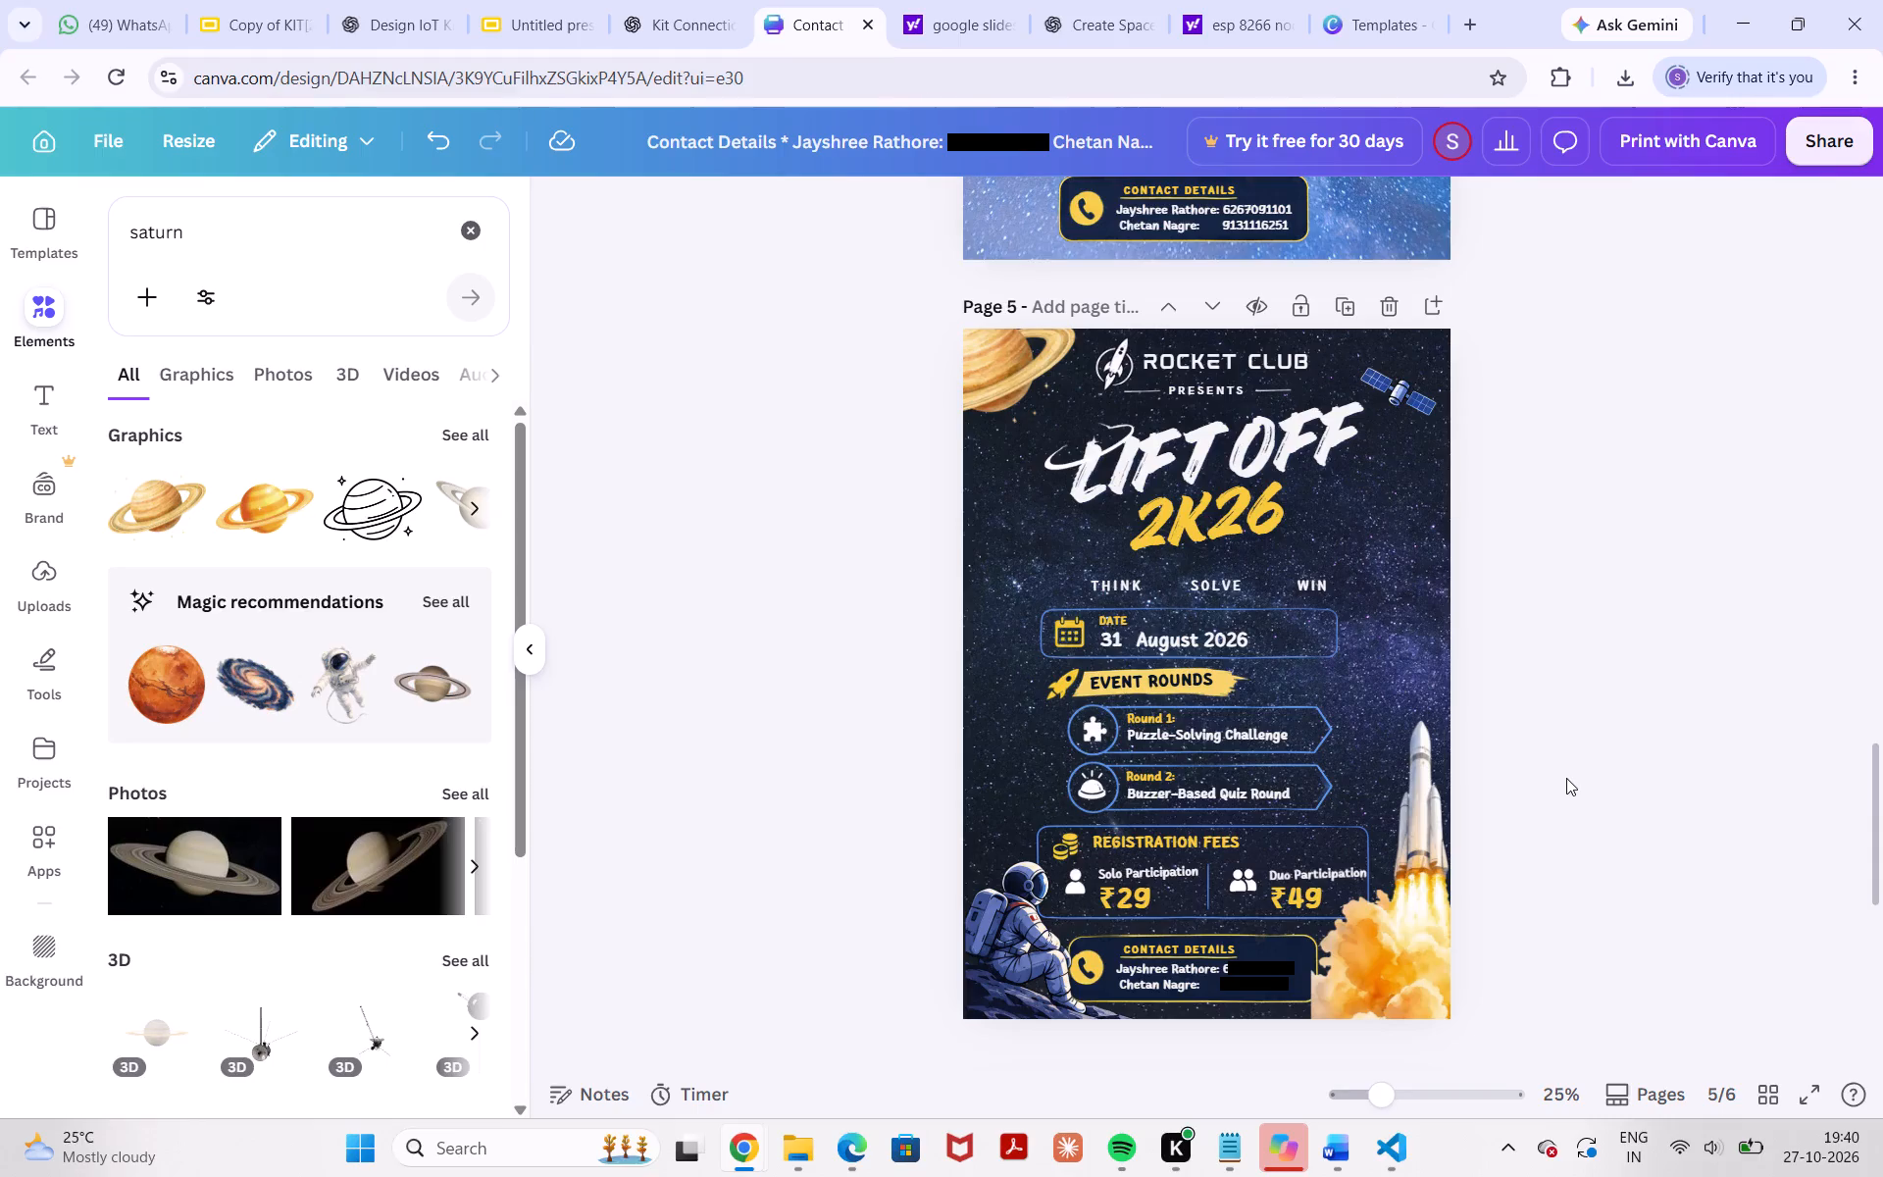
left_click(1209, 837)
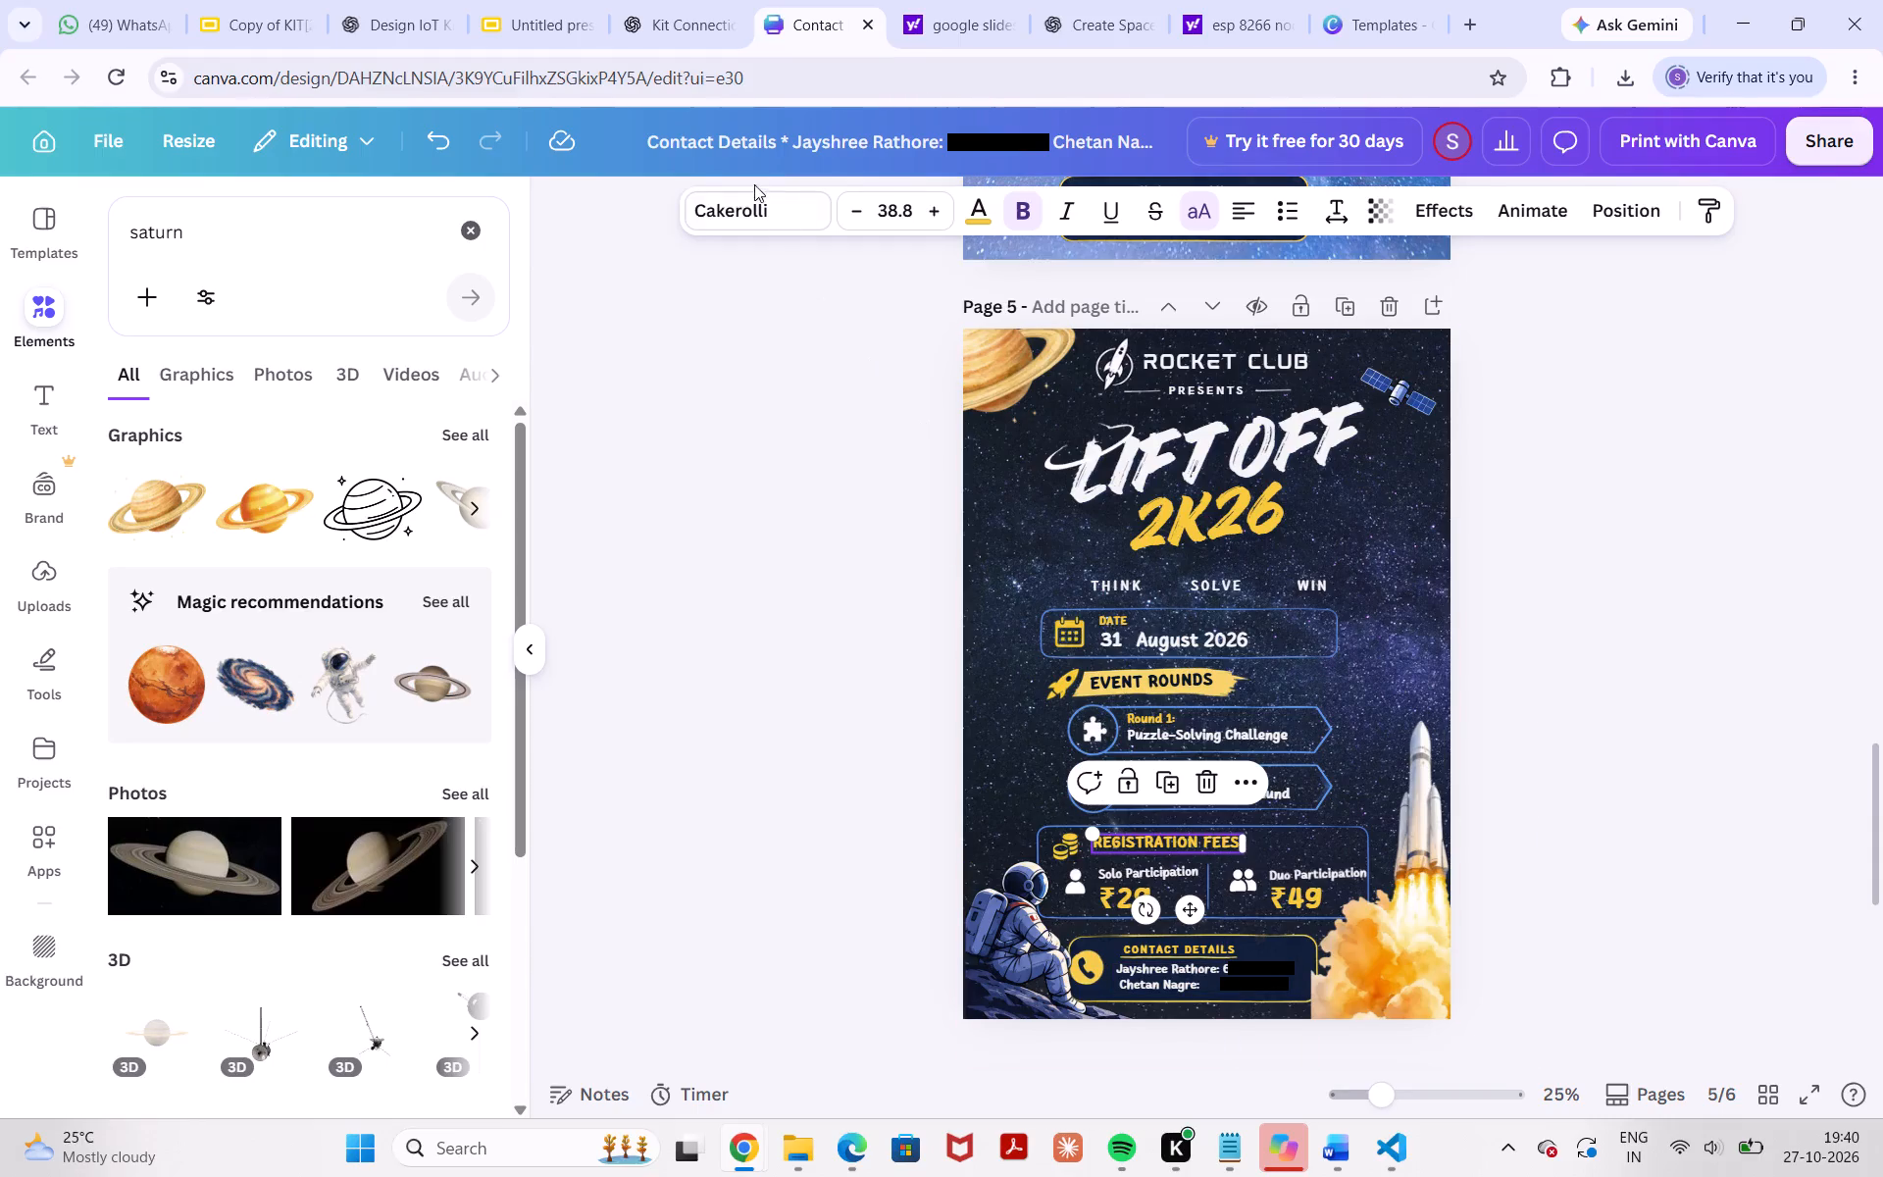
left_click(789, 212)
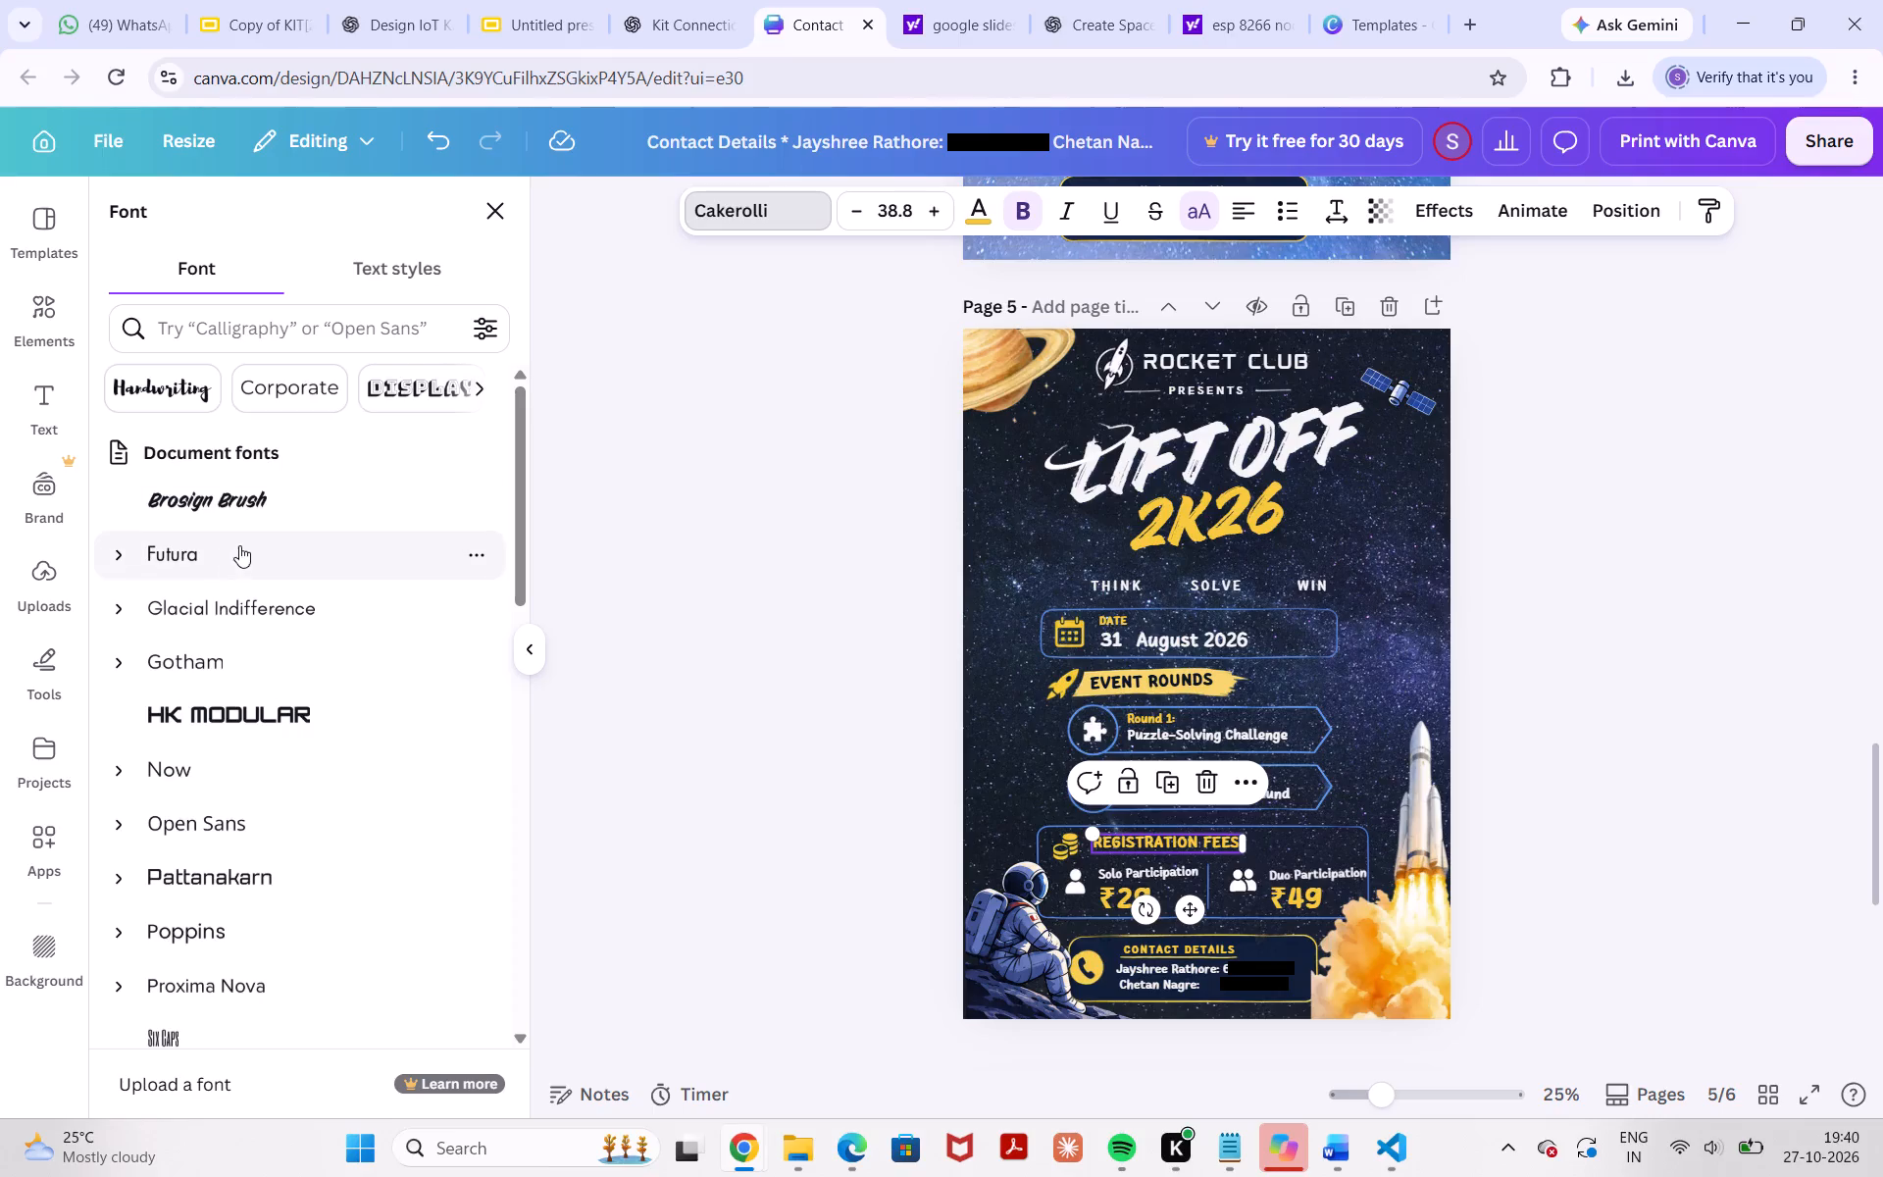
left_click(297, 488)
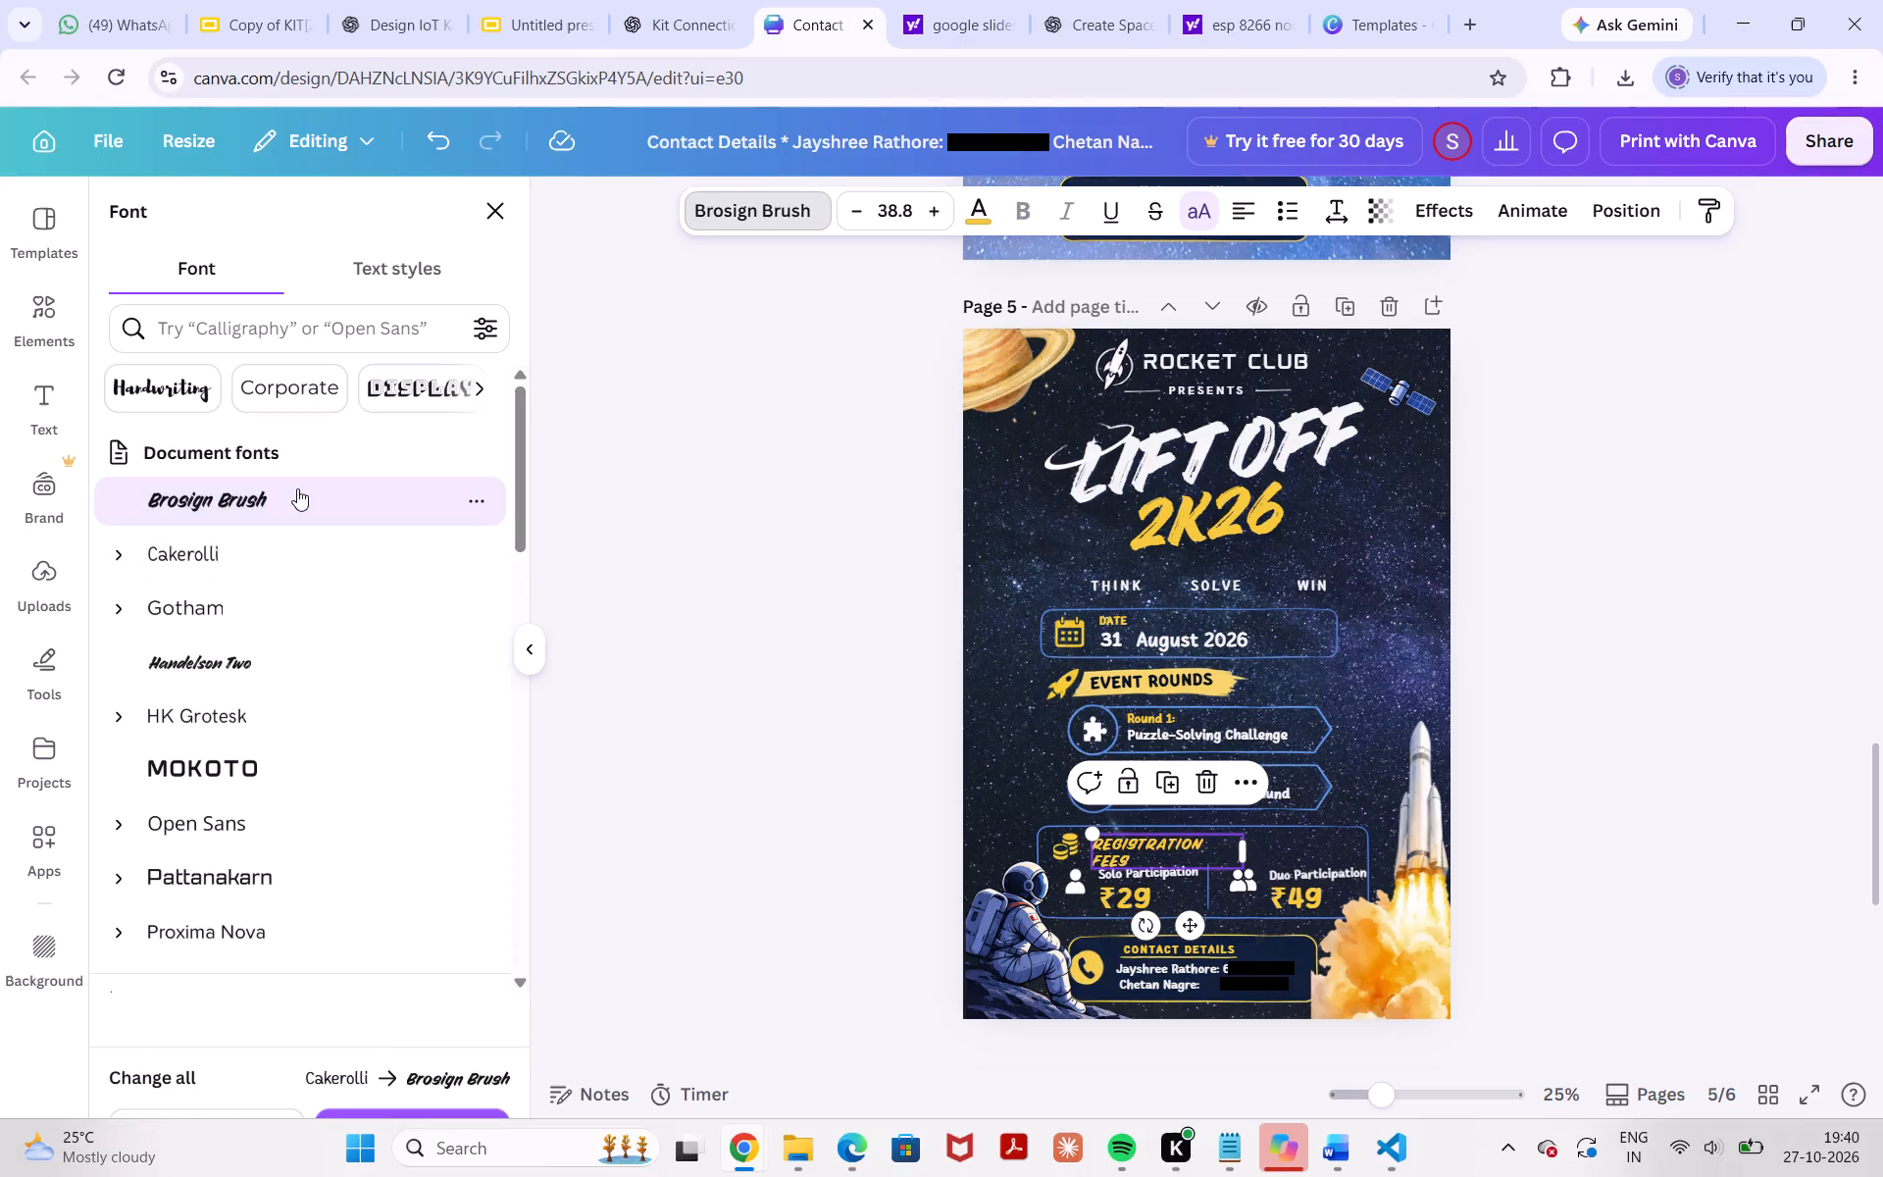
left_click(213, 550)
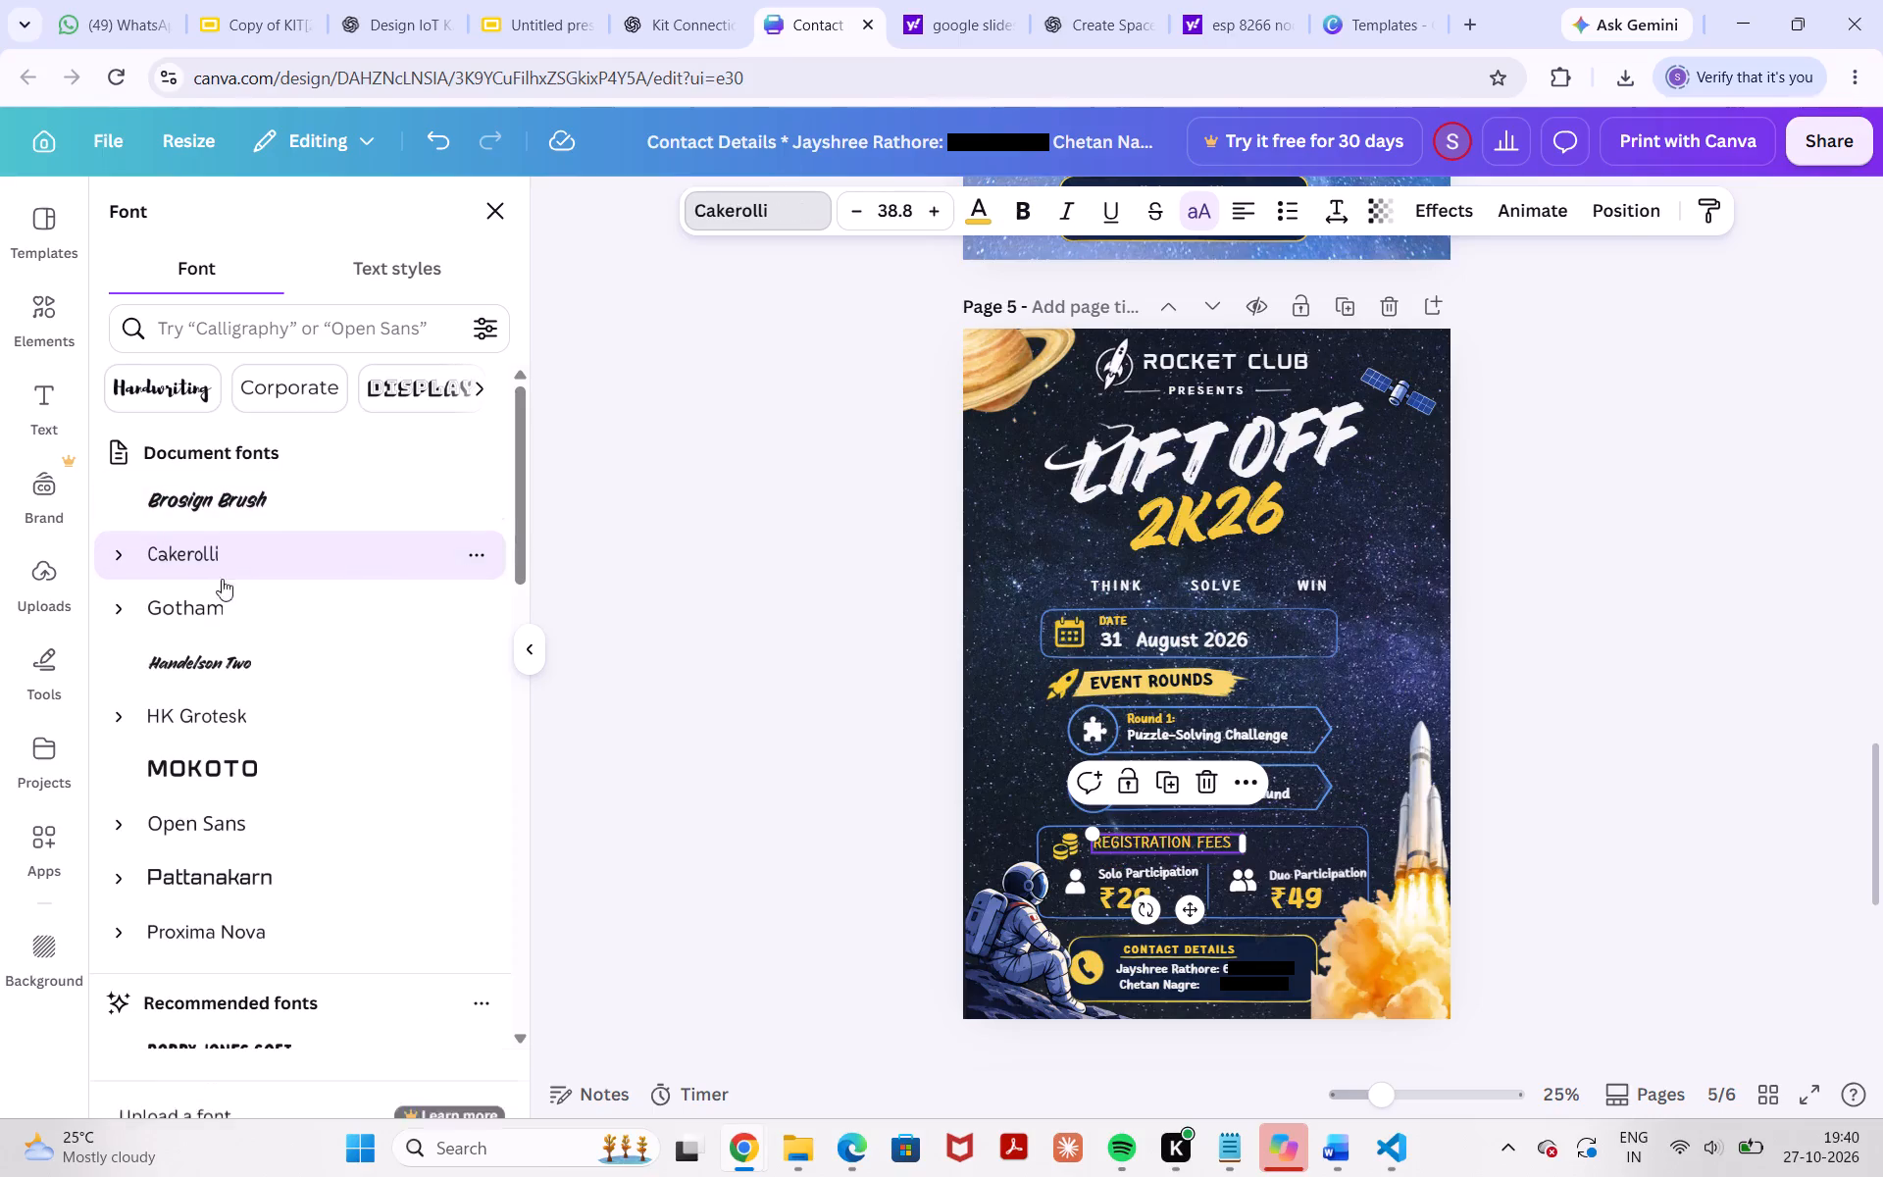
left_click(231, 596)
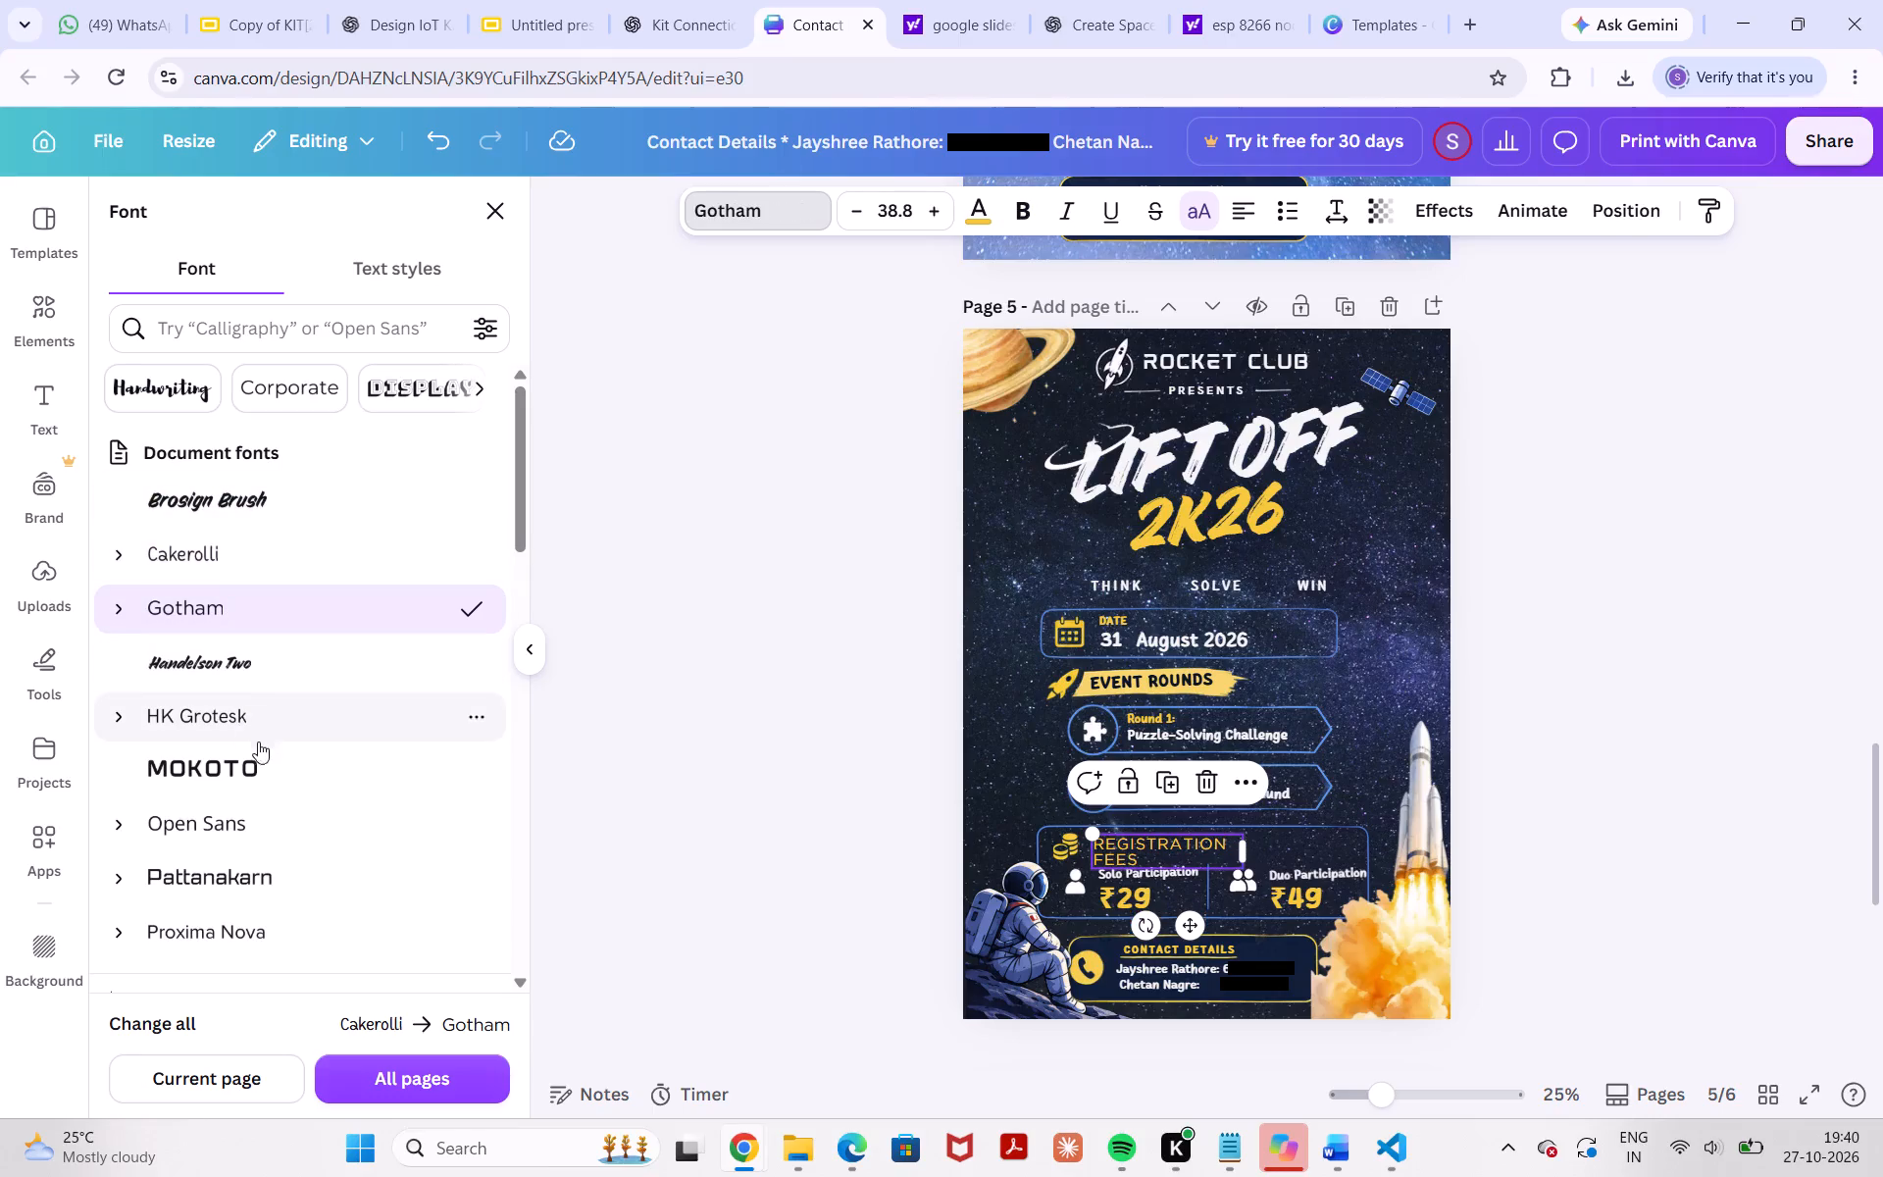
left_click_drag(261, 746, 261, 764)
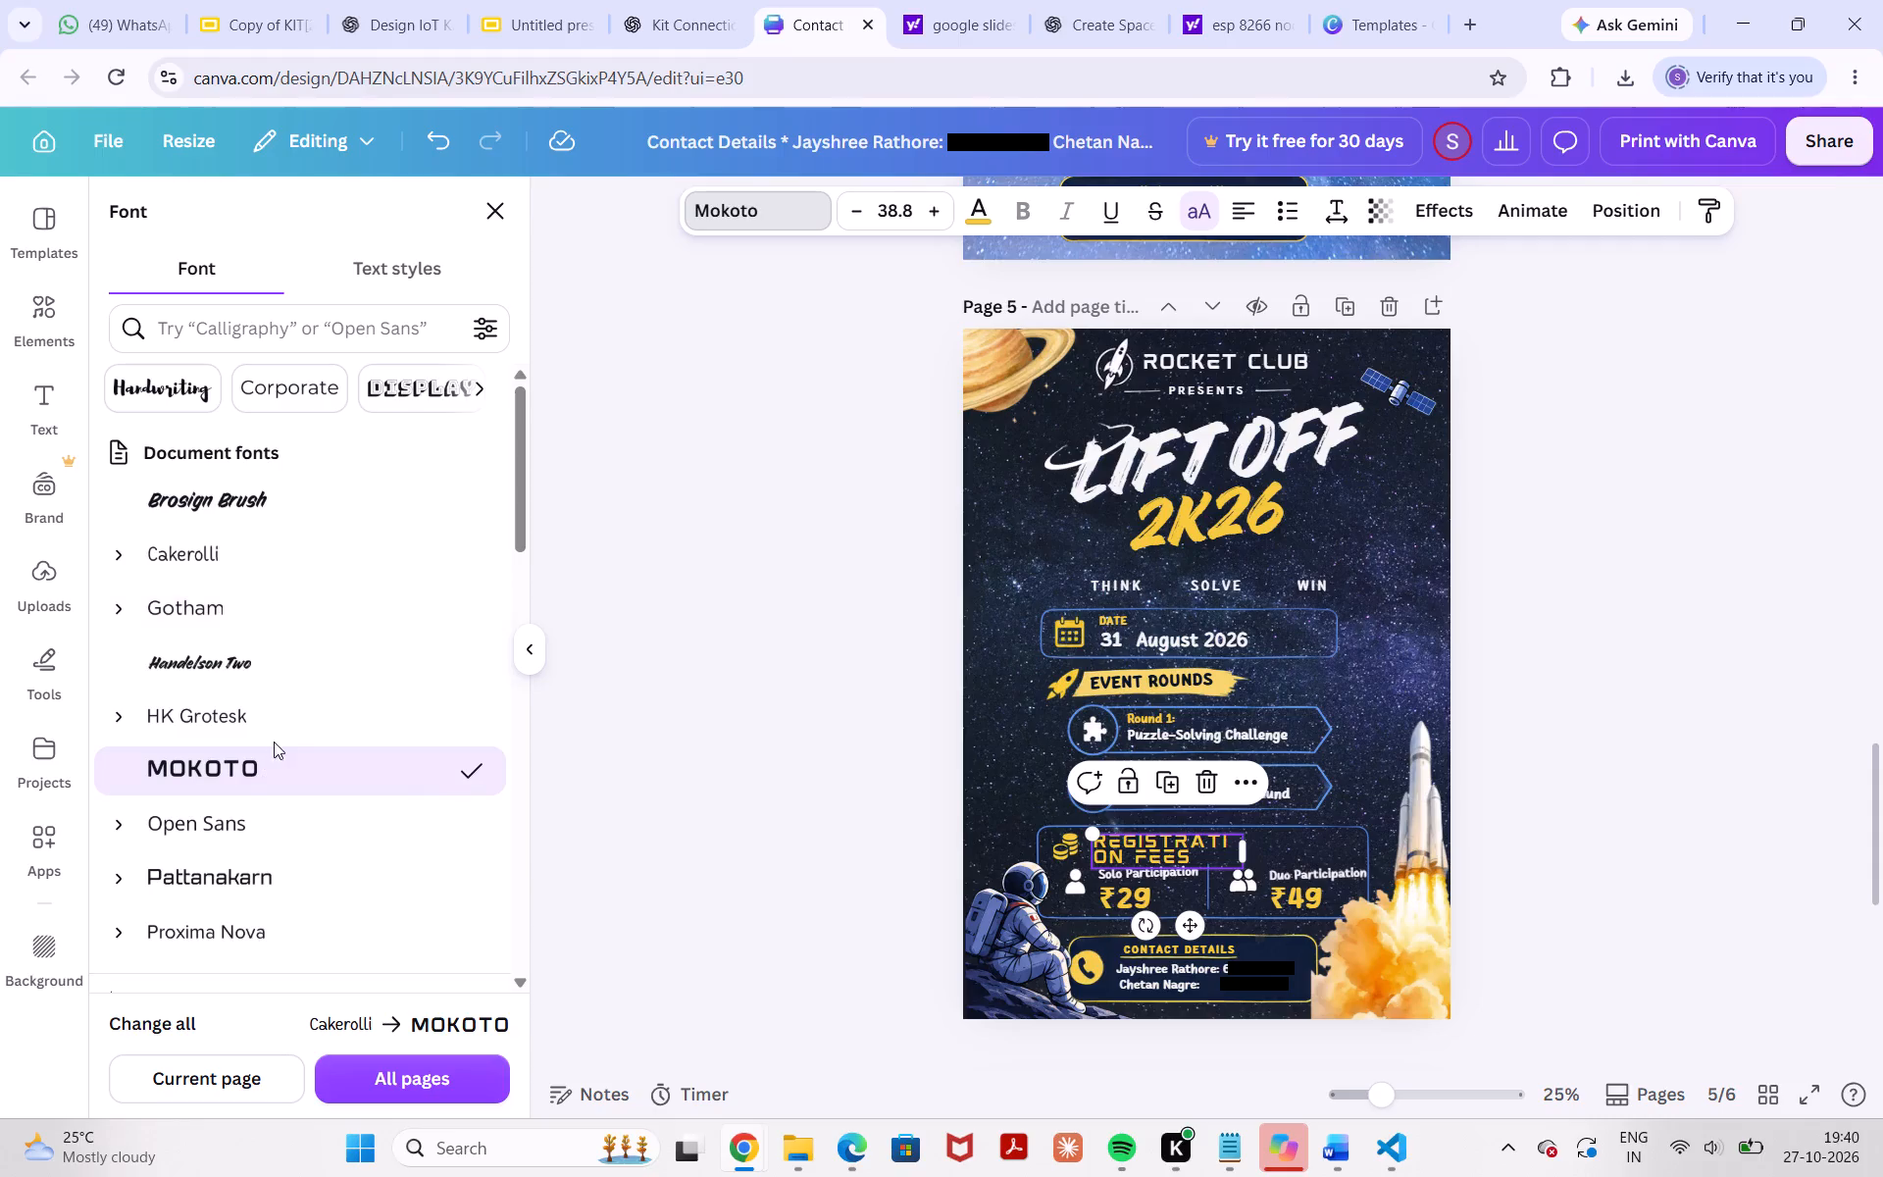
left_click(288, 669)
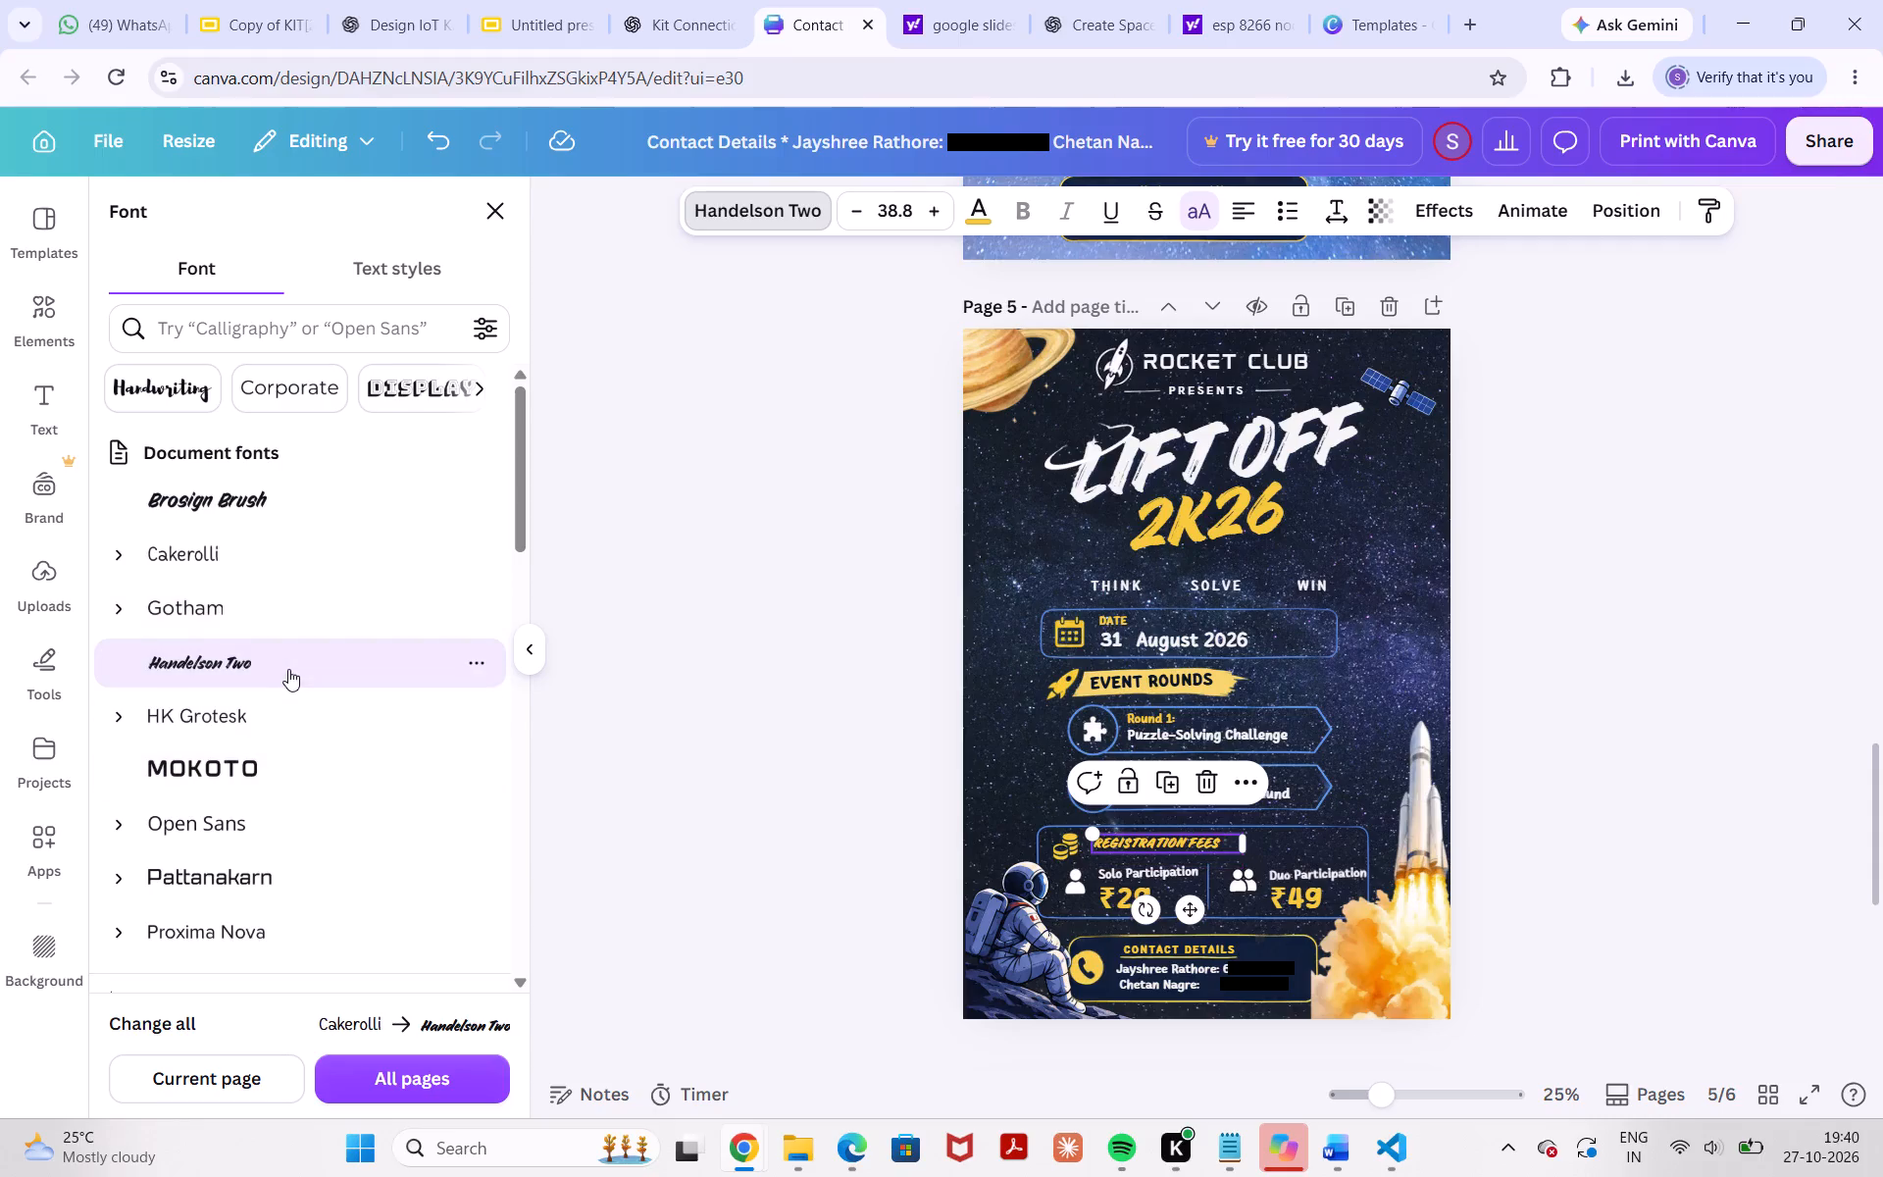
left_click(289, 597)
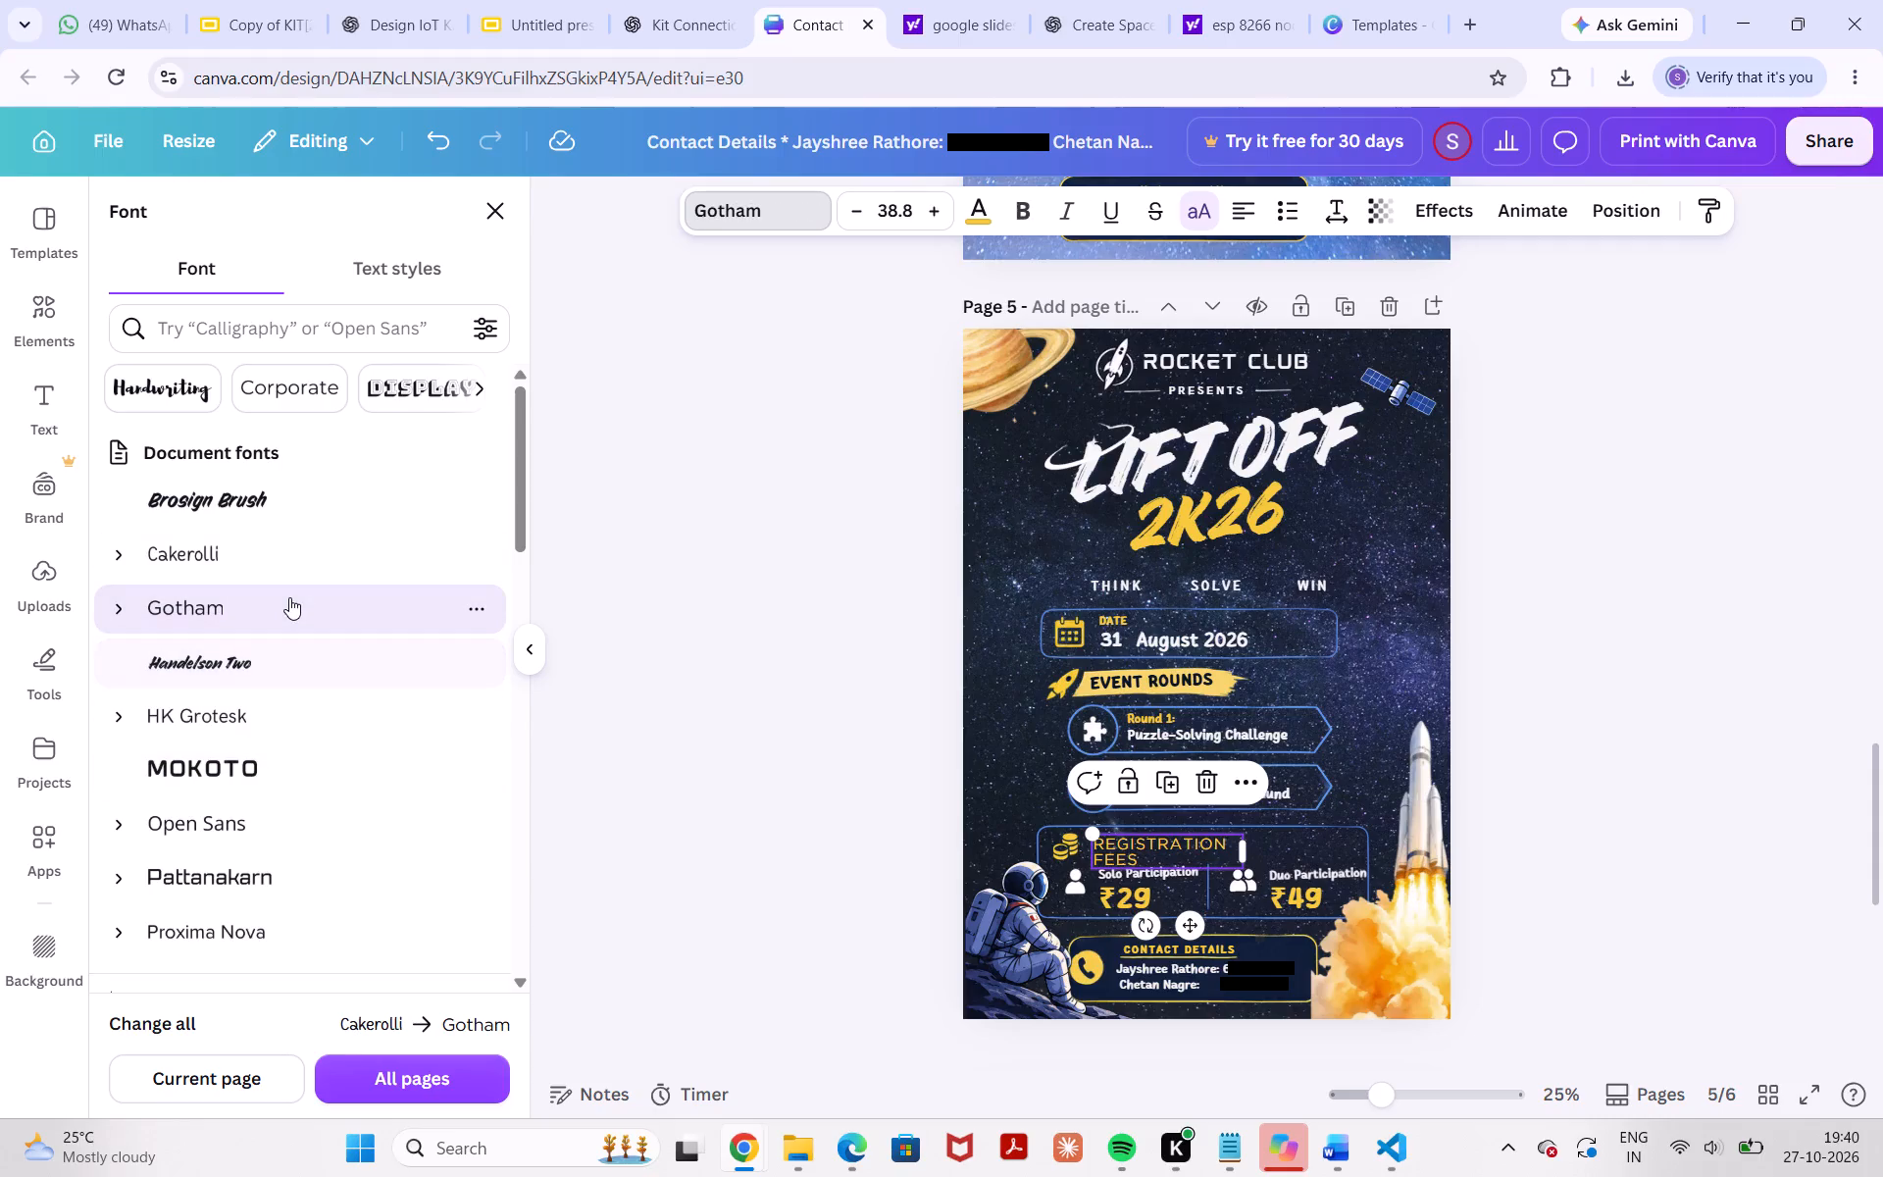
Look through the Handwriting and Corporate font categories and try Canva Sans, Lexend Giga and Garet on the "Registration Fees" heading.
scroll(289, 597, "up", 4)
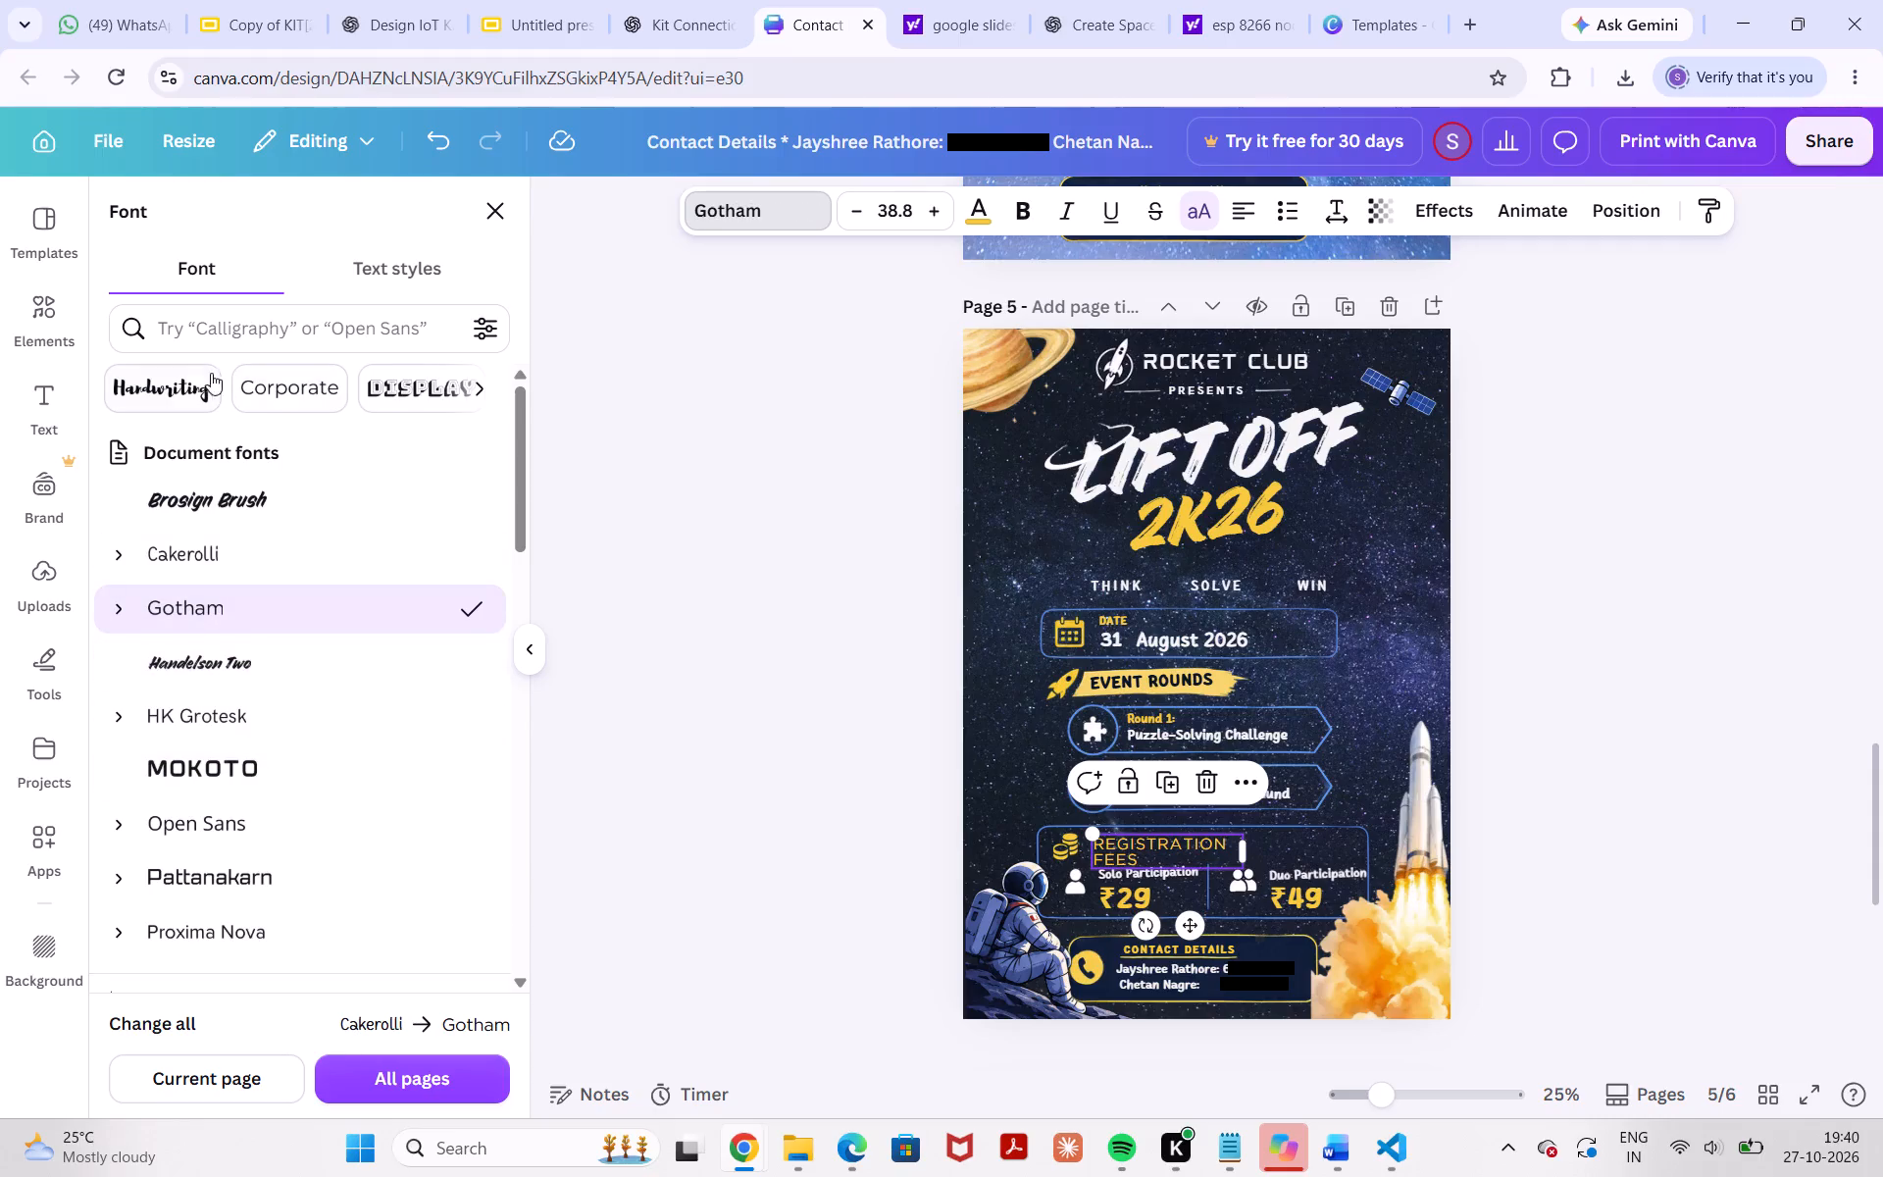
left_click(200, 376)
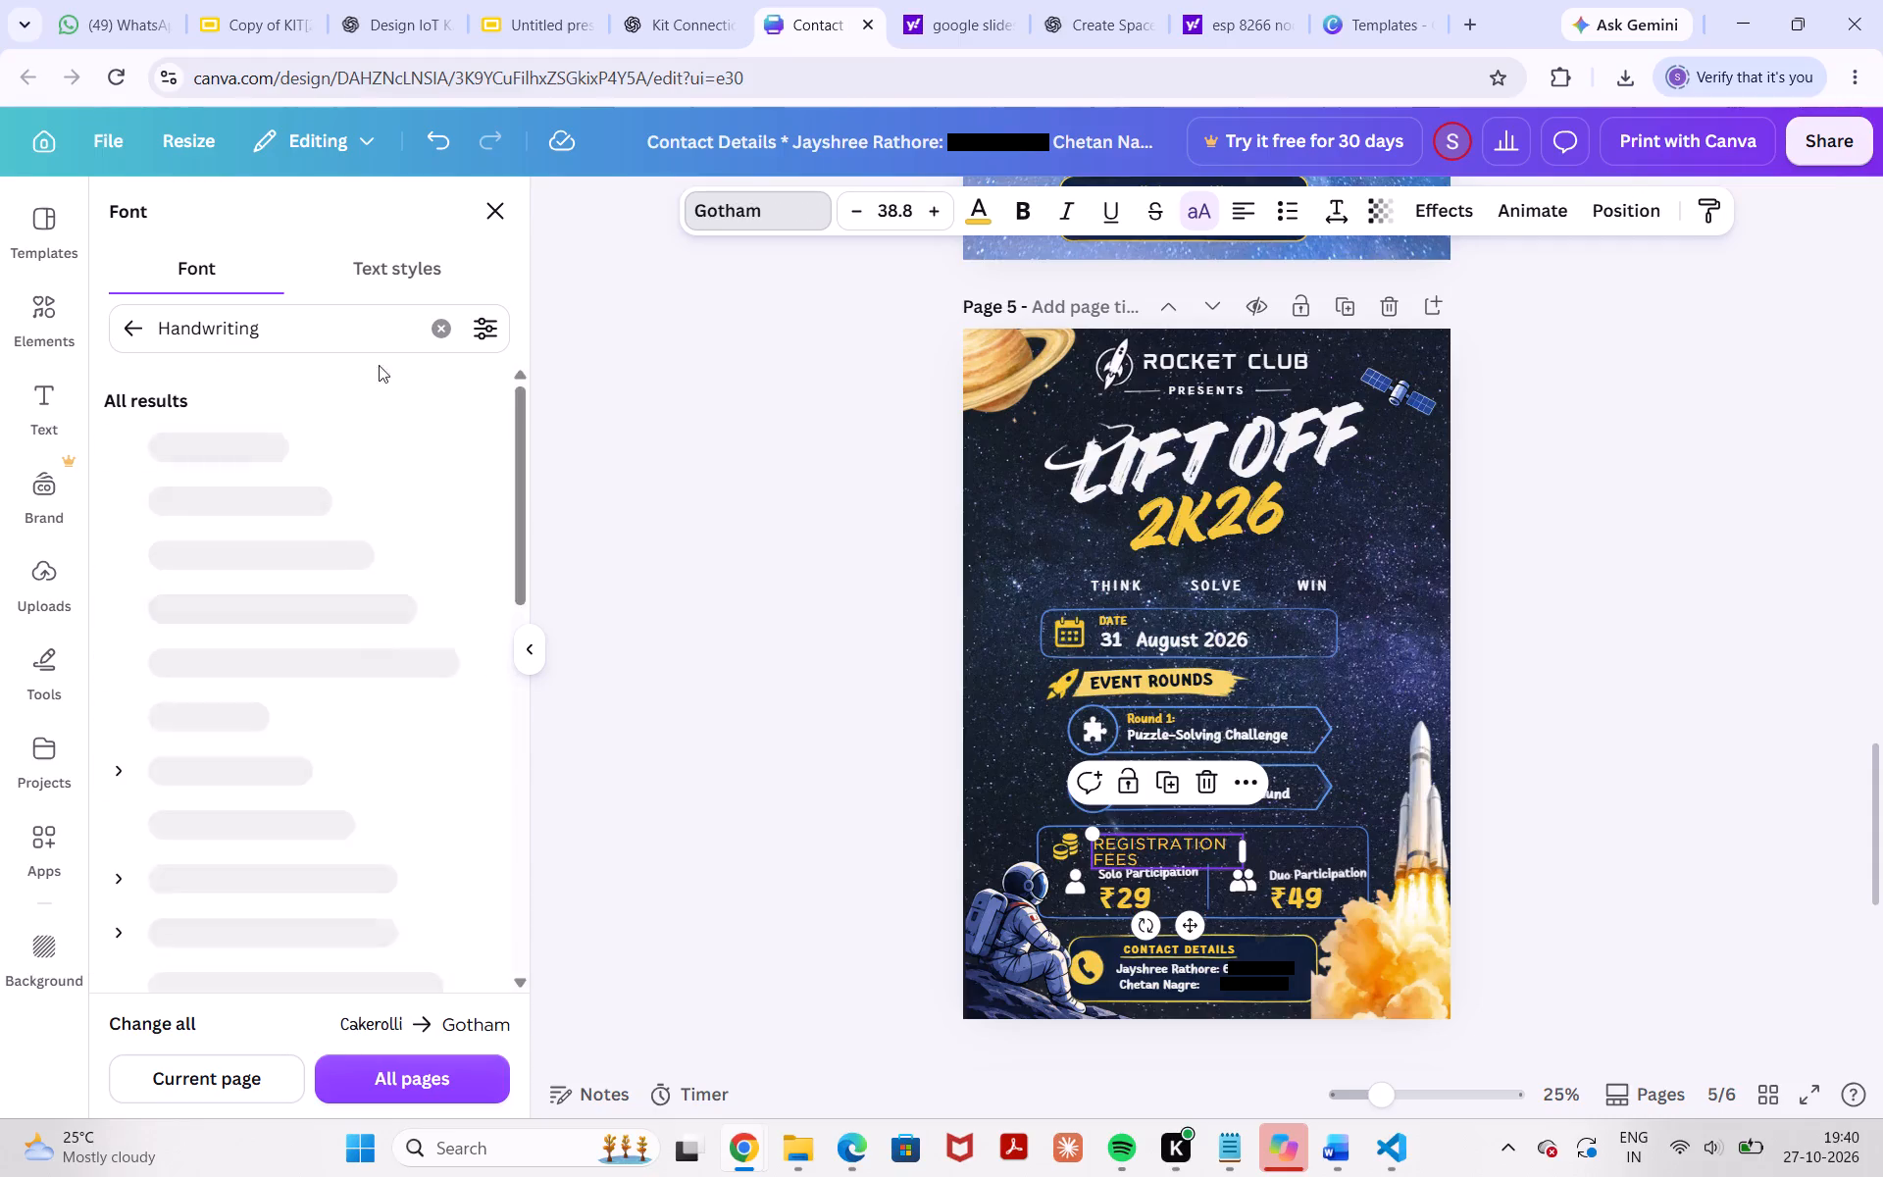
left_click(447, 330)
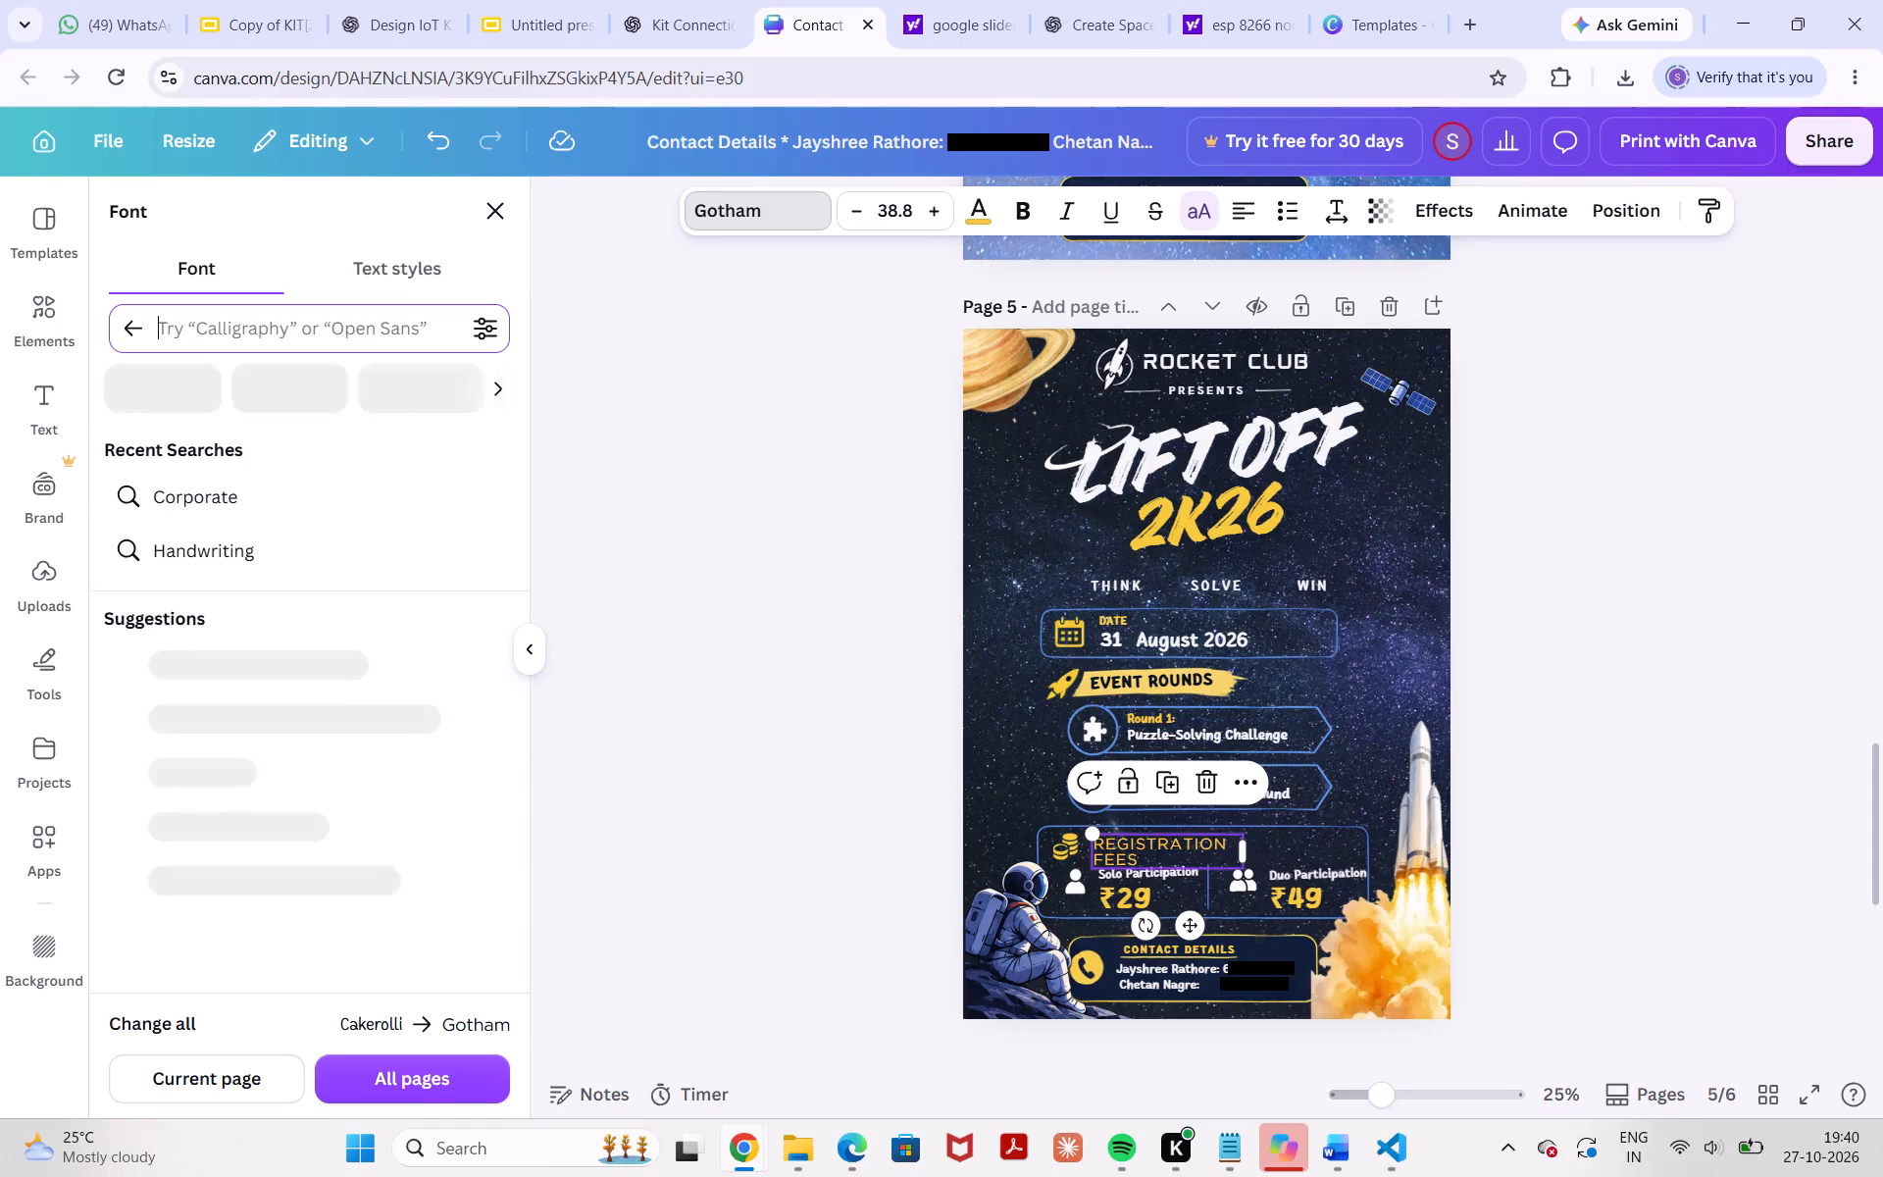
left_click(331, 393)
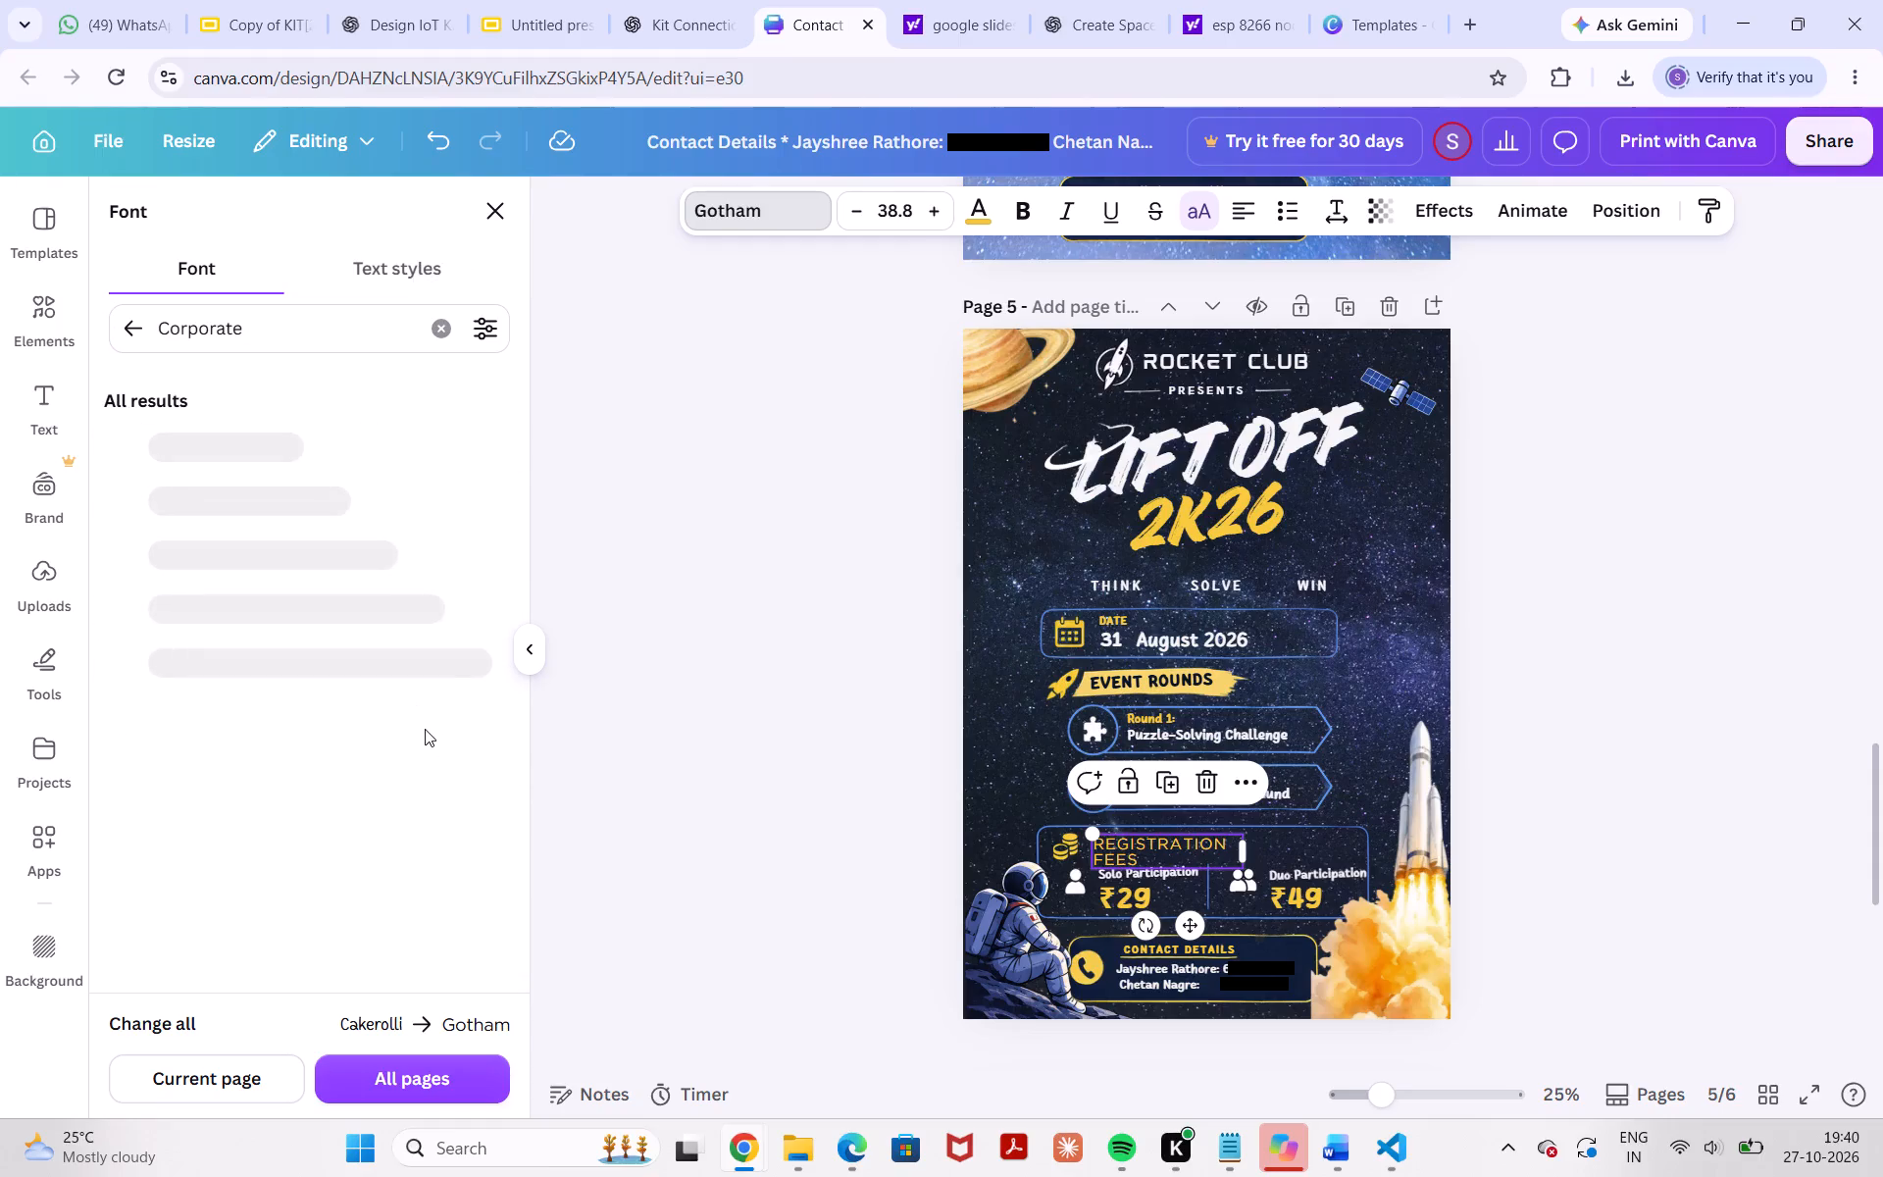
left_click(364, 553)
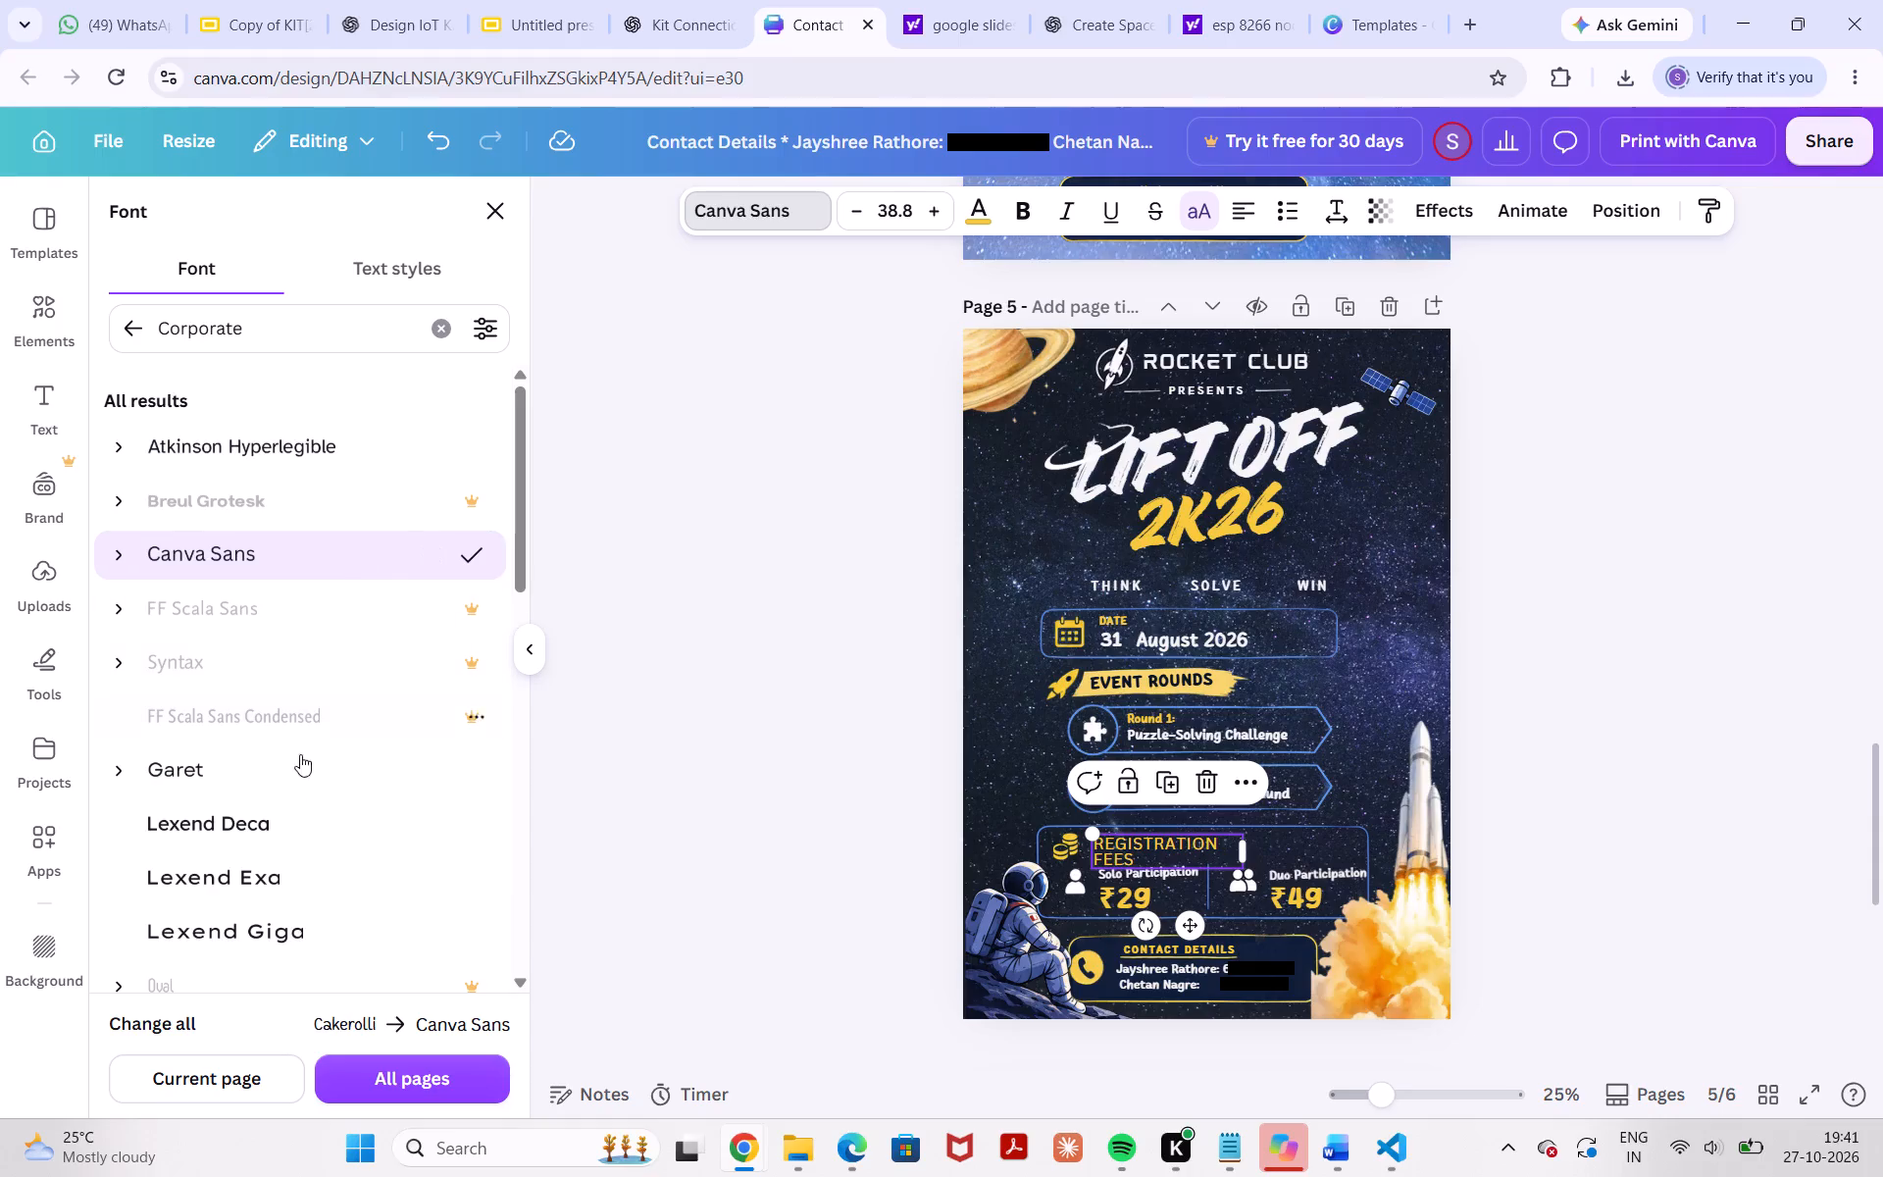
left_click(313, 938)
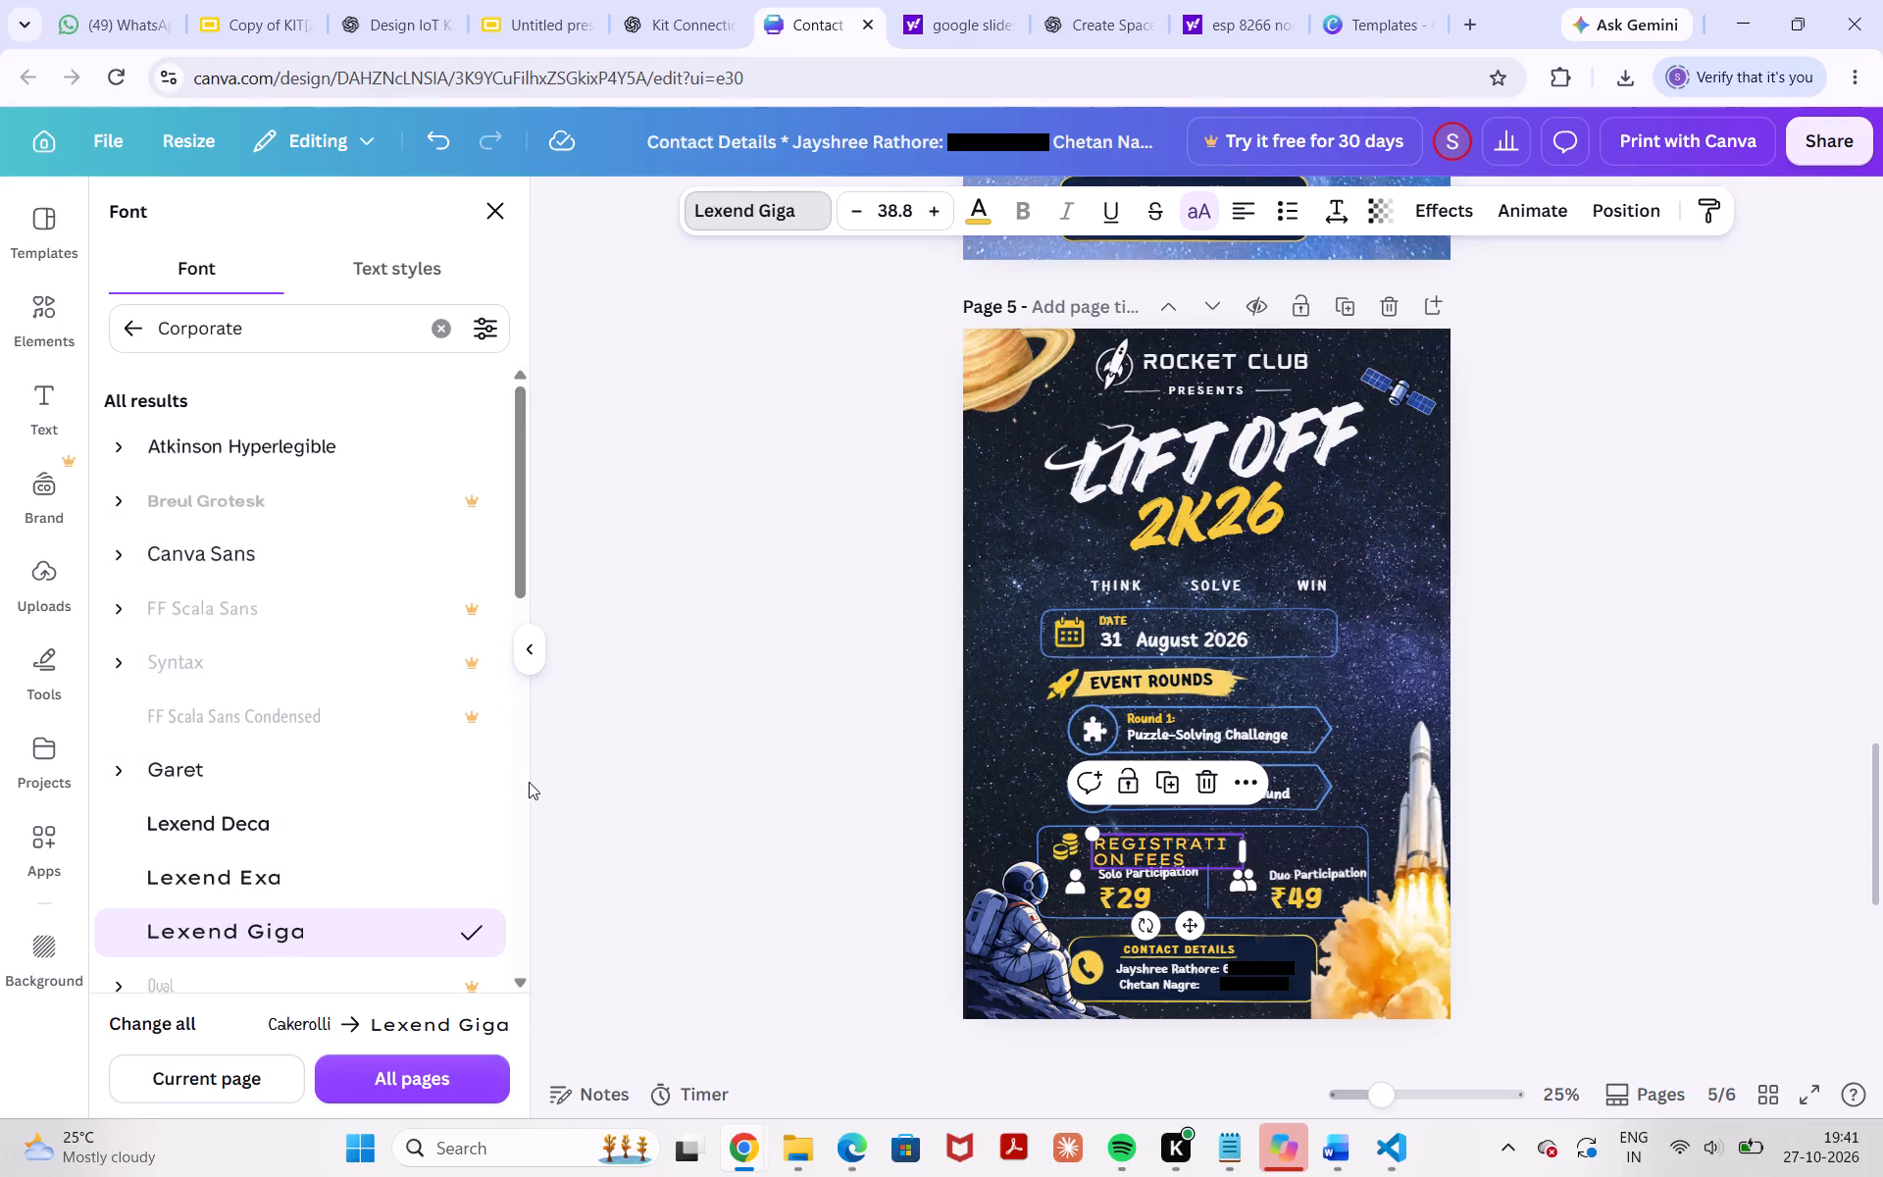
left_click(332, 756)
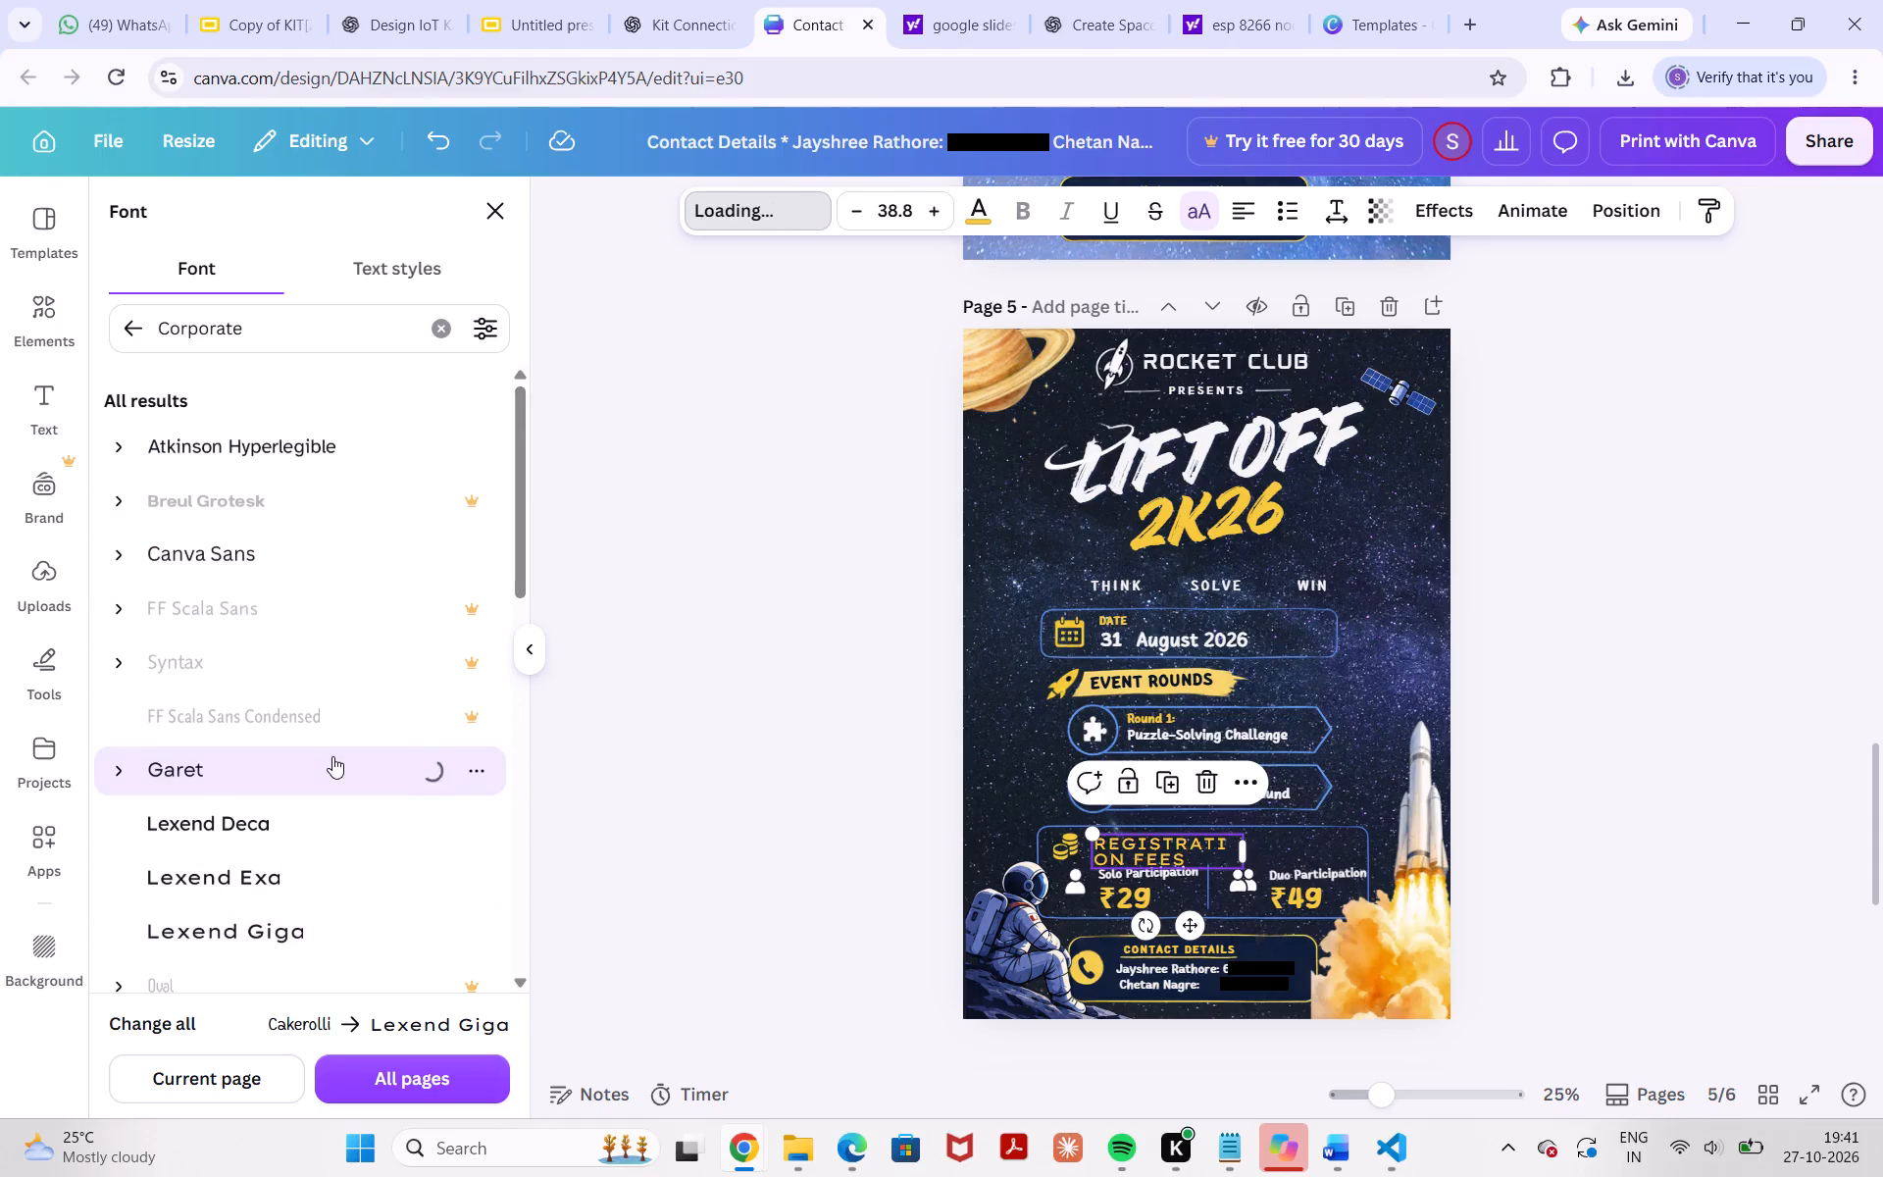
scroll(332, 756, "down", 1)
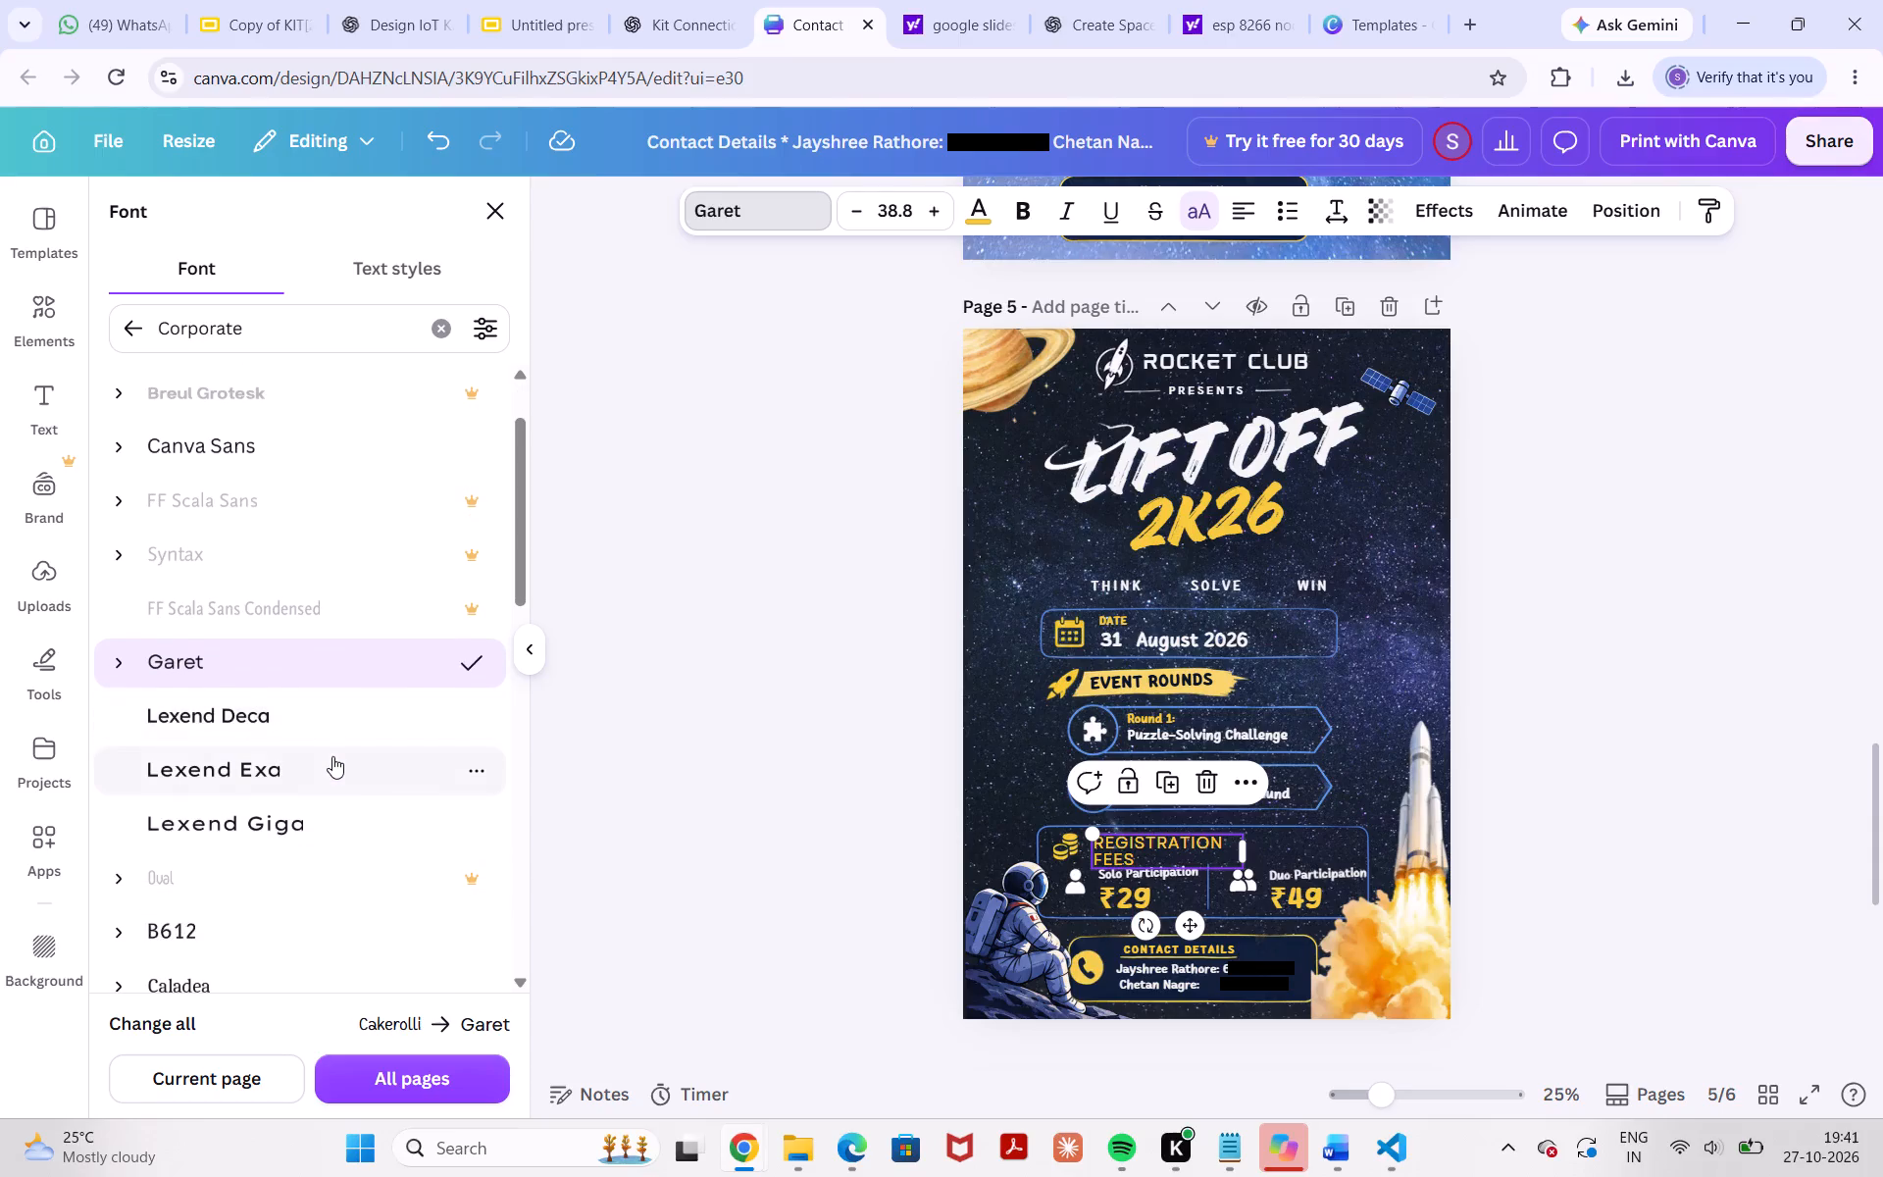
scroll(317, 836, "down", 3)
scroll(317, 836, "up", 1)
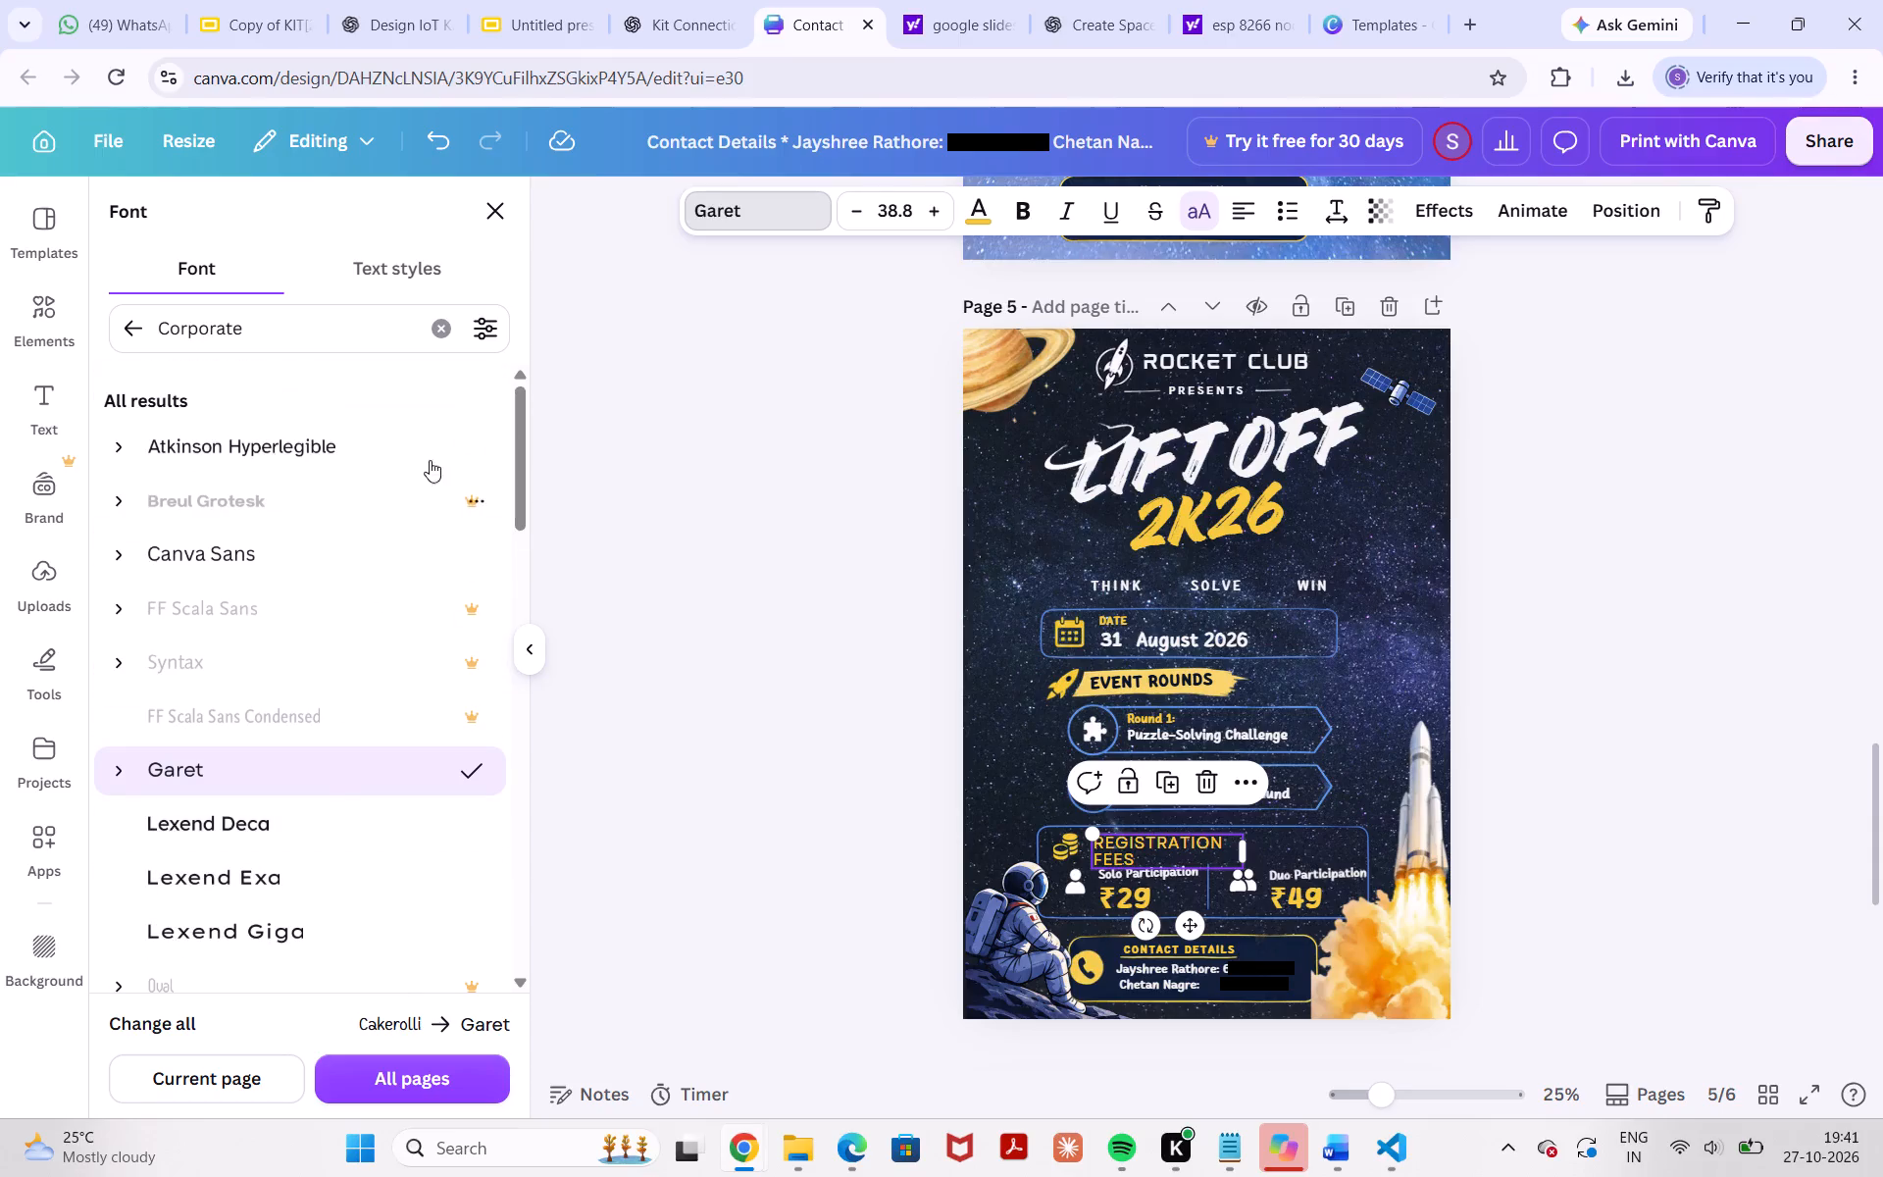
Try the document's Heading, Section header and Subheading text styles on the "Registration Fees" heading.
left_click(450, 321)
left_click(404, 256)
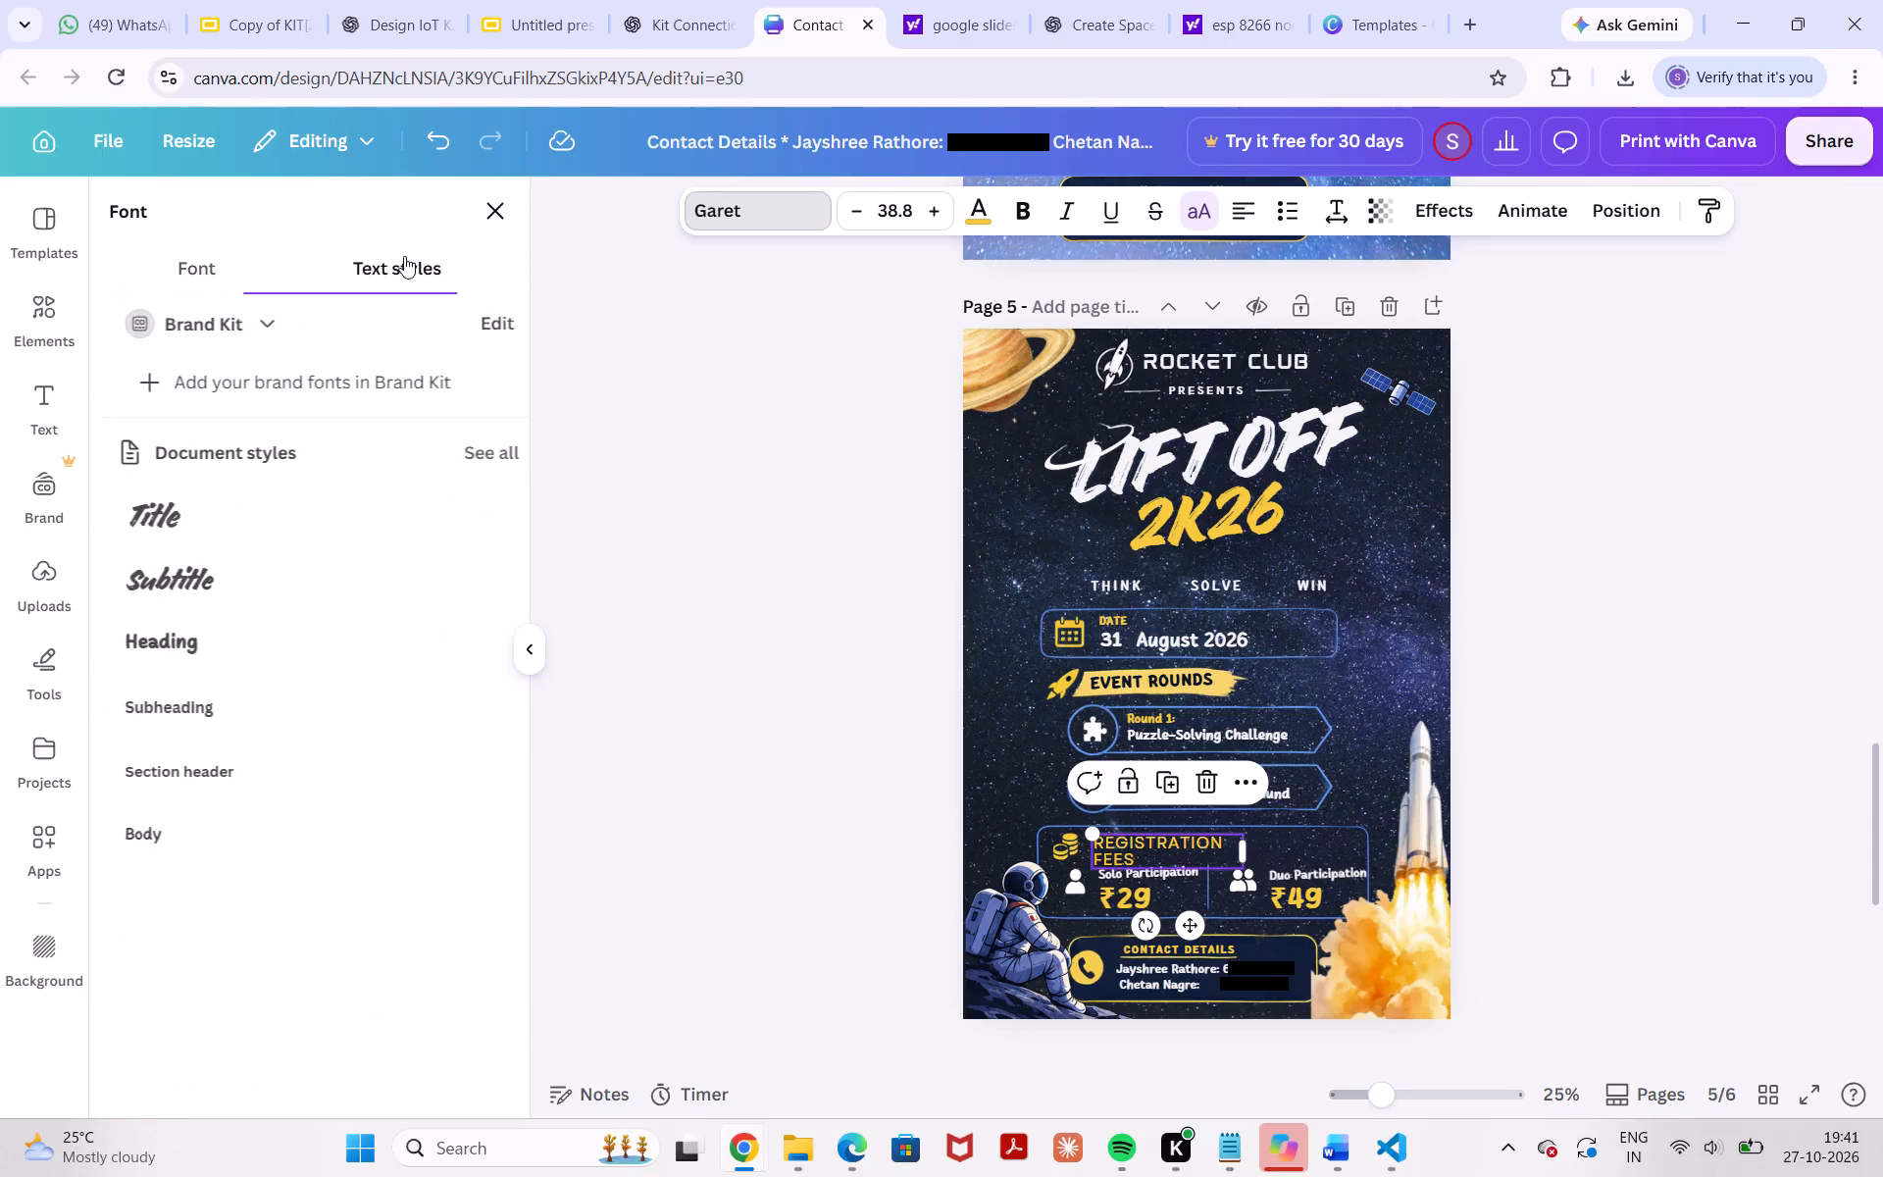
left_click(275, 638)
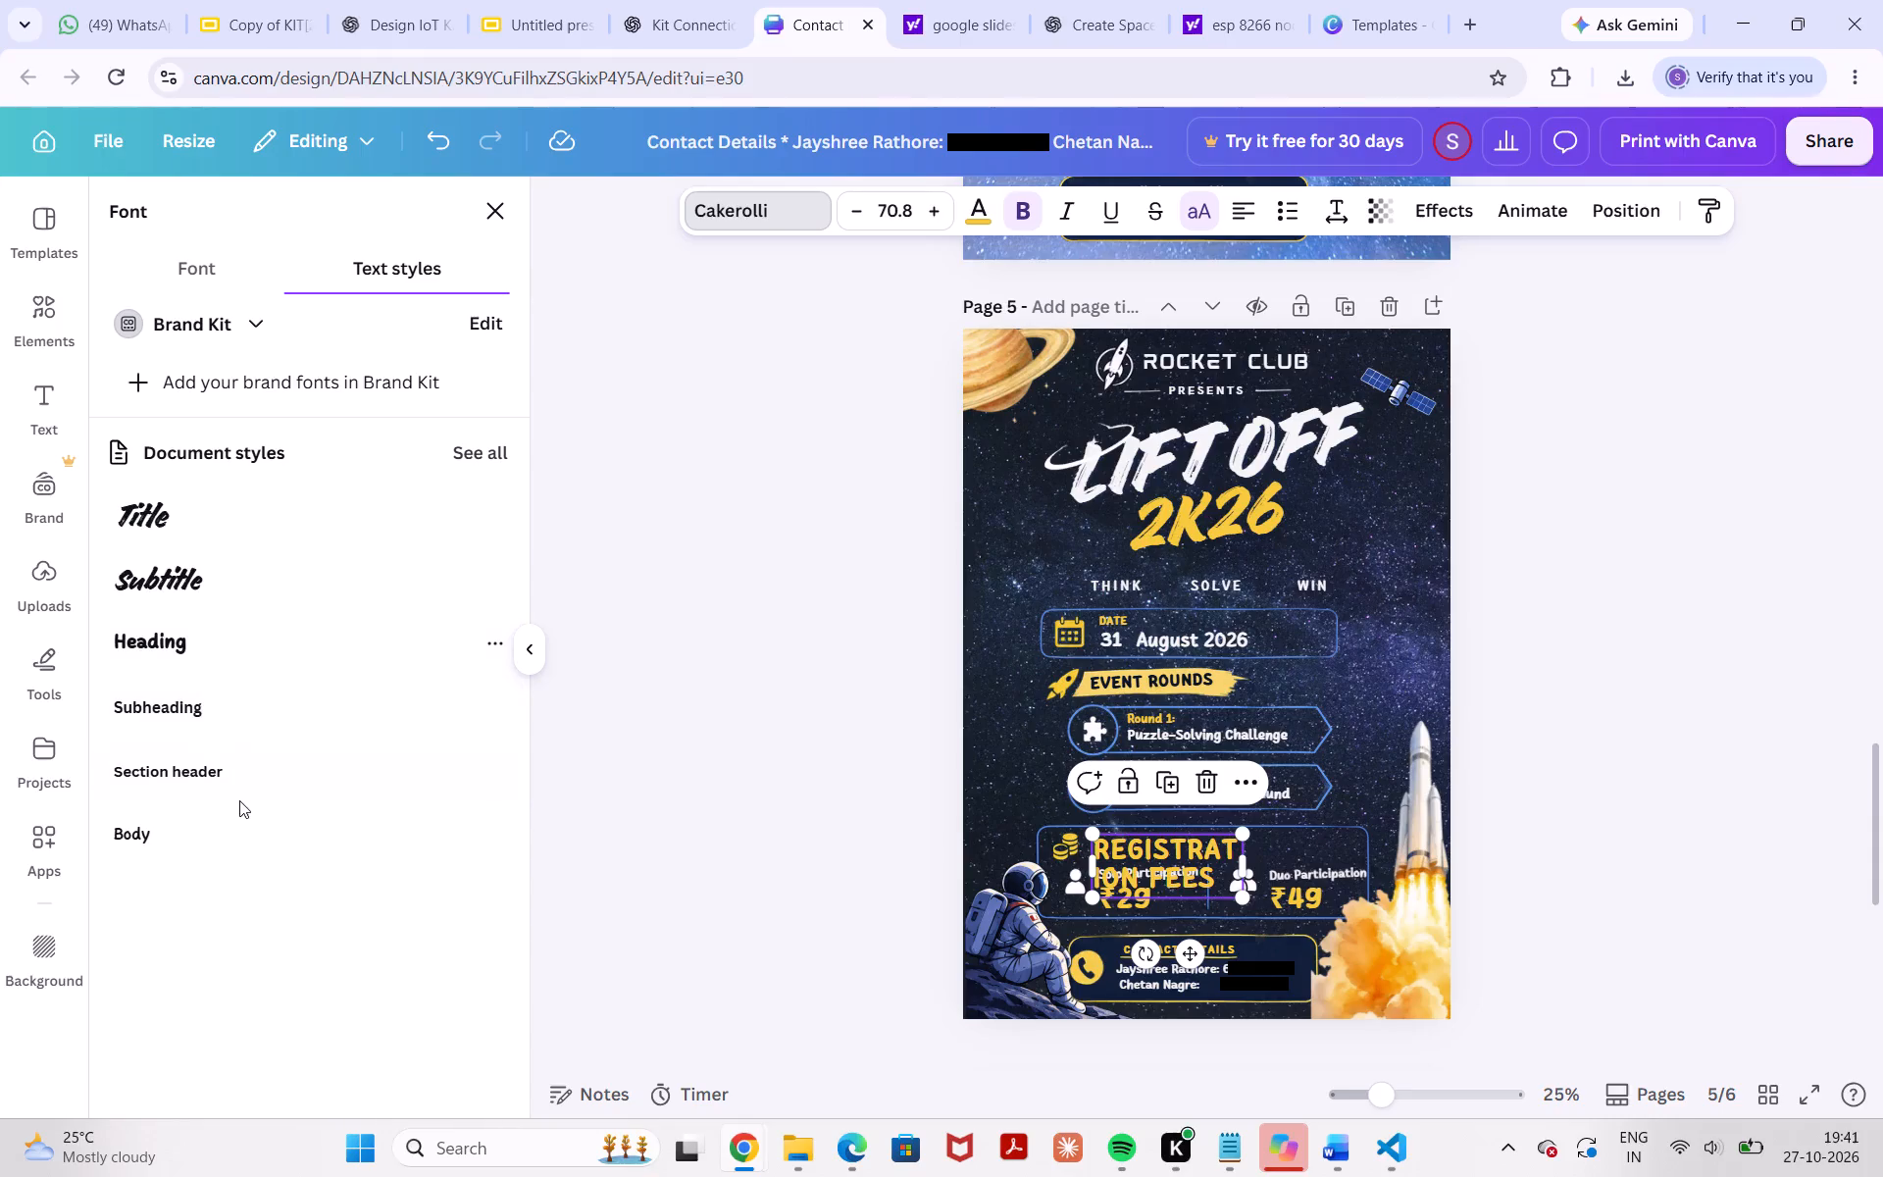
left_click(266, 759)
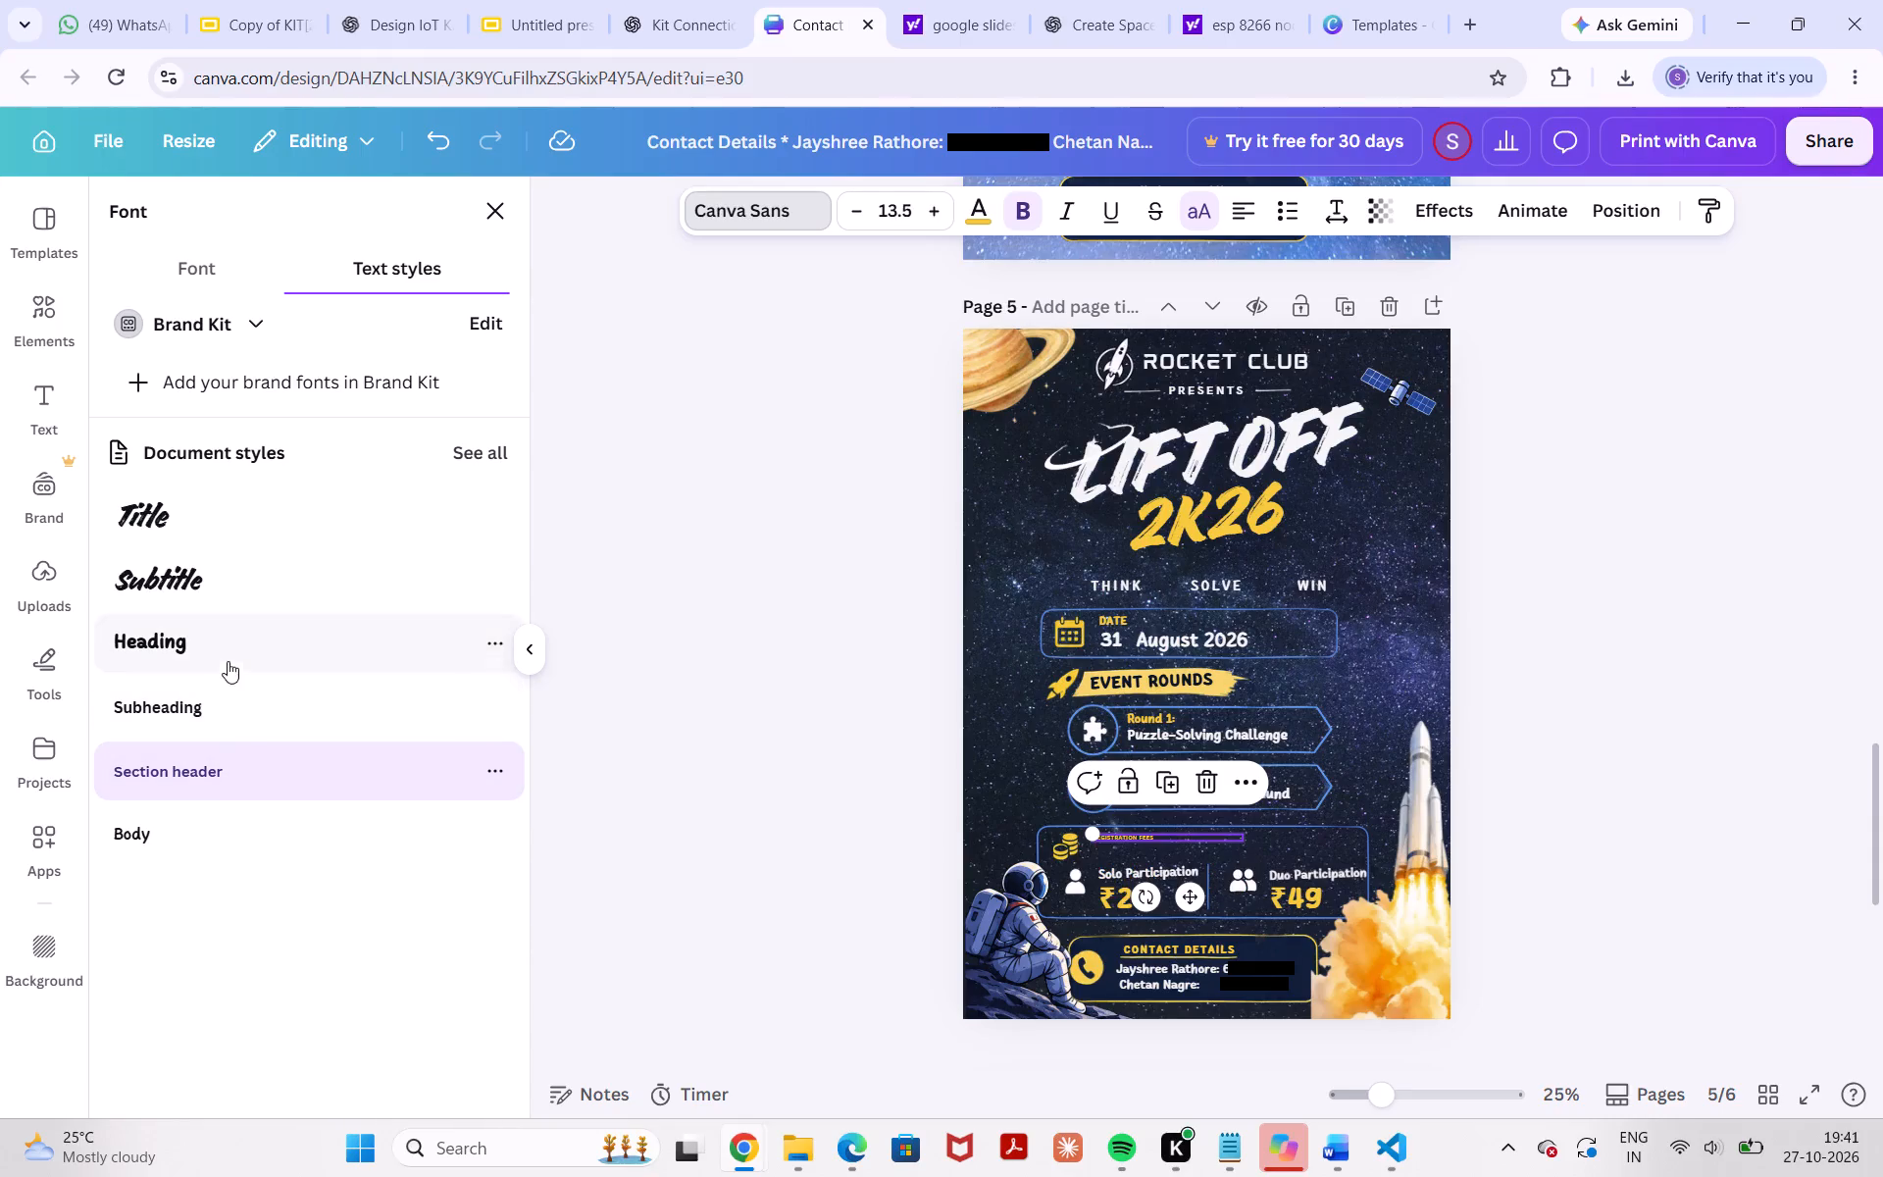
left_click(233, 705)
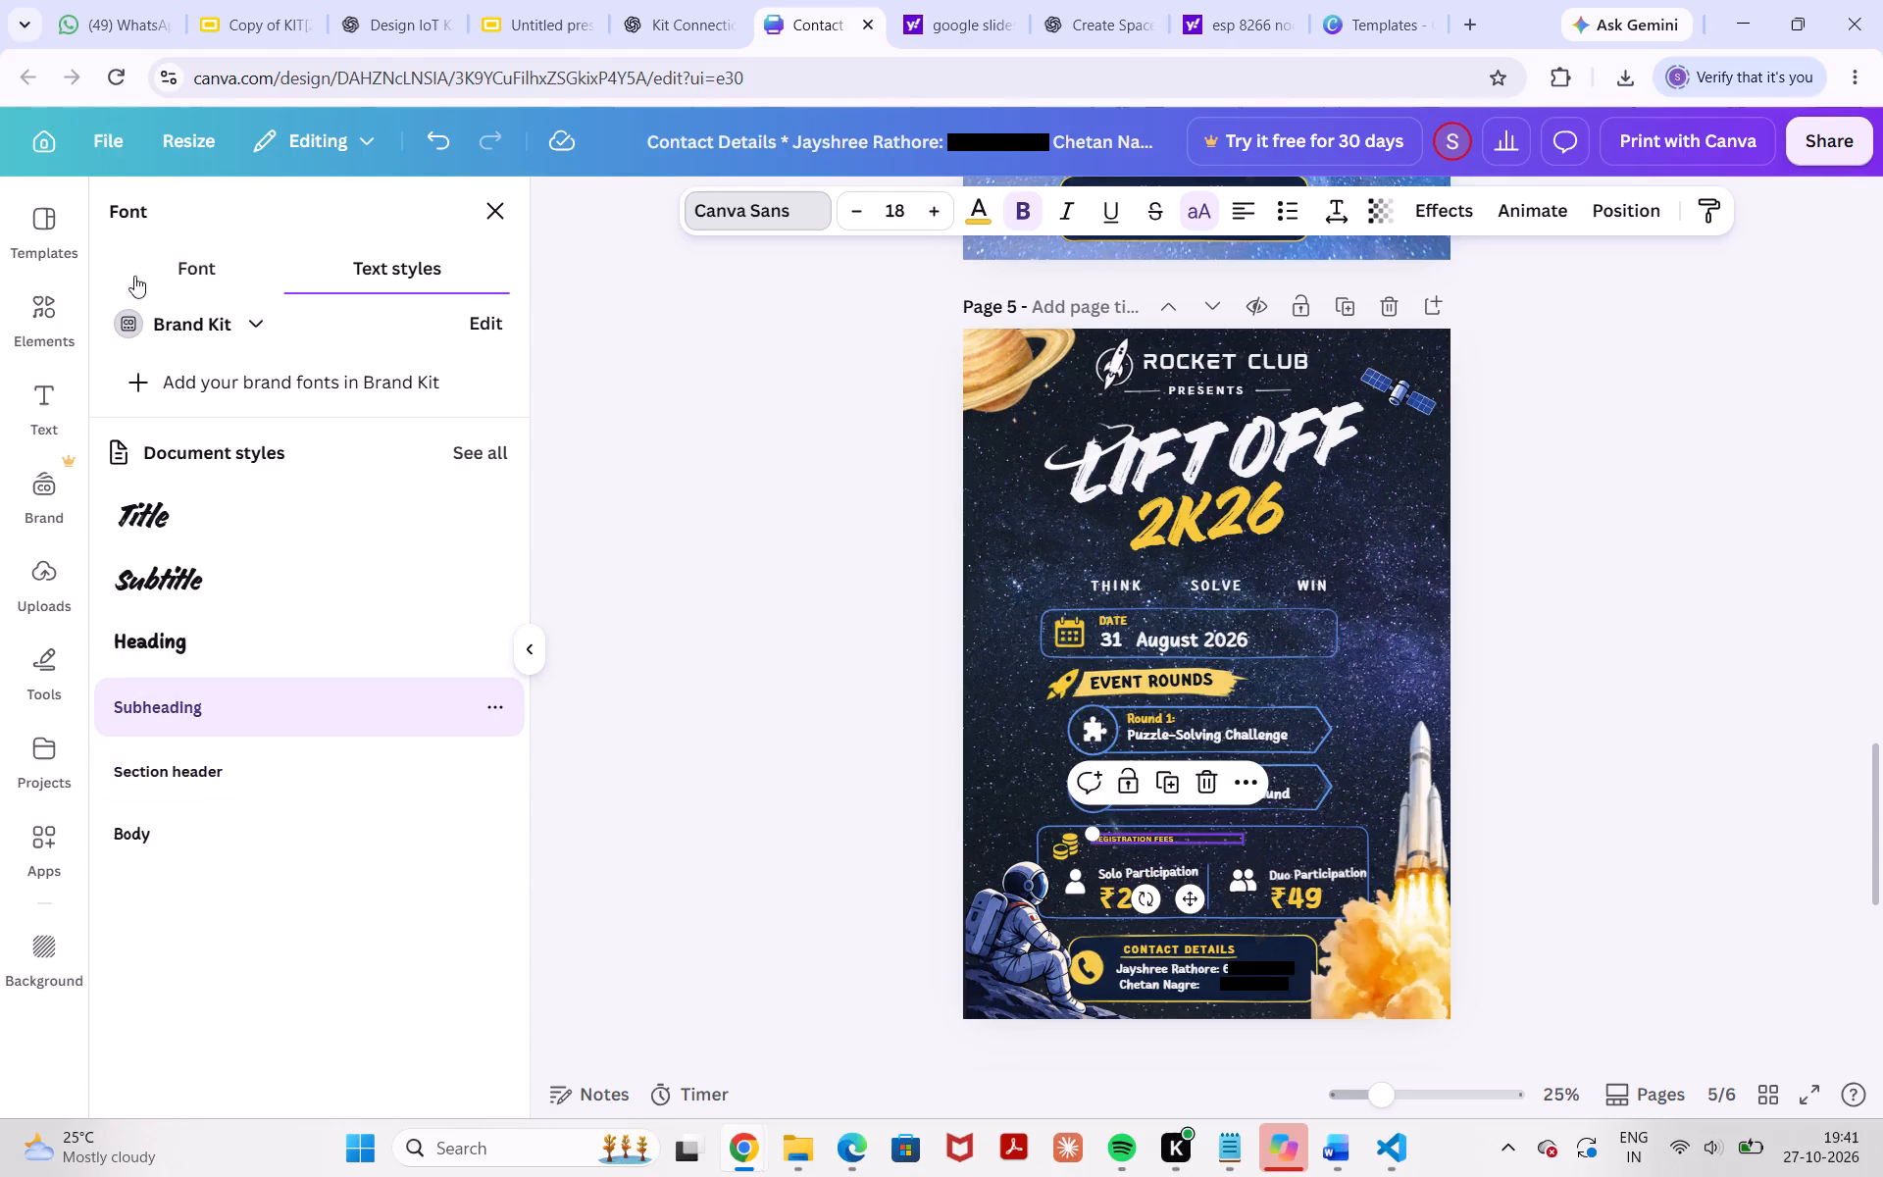
Pick the Ahsing font from the Headings font category for the "Registration Fees" heading and increase its size to 30.
left_click(188, 248)
scroll(227, 585, "up", 5)
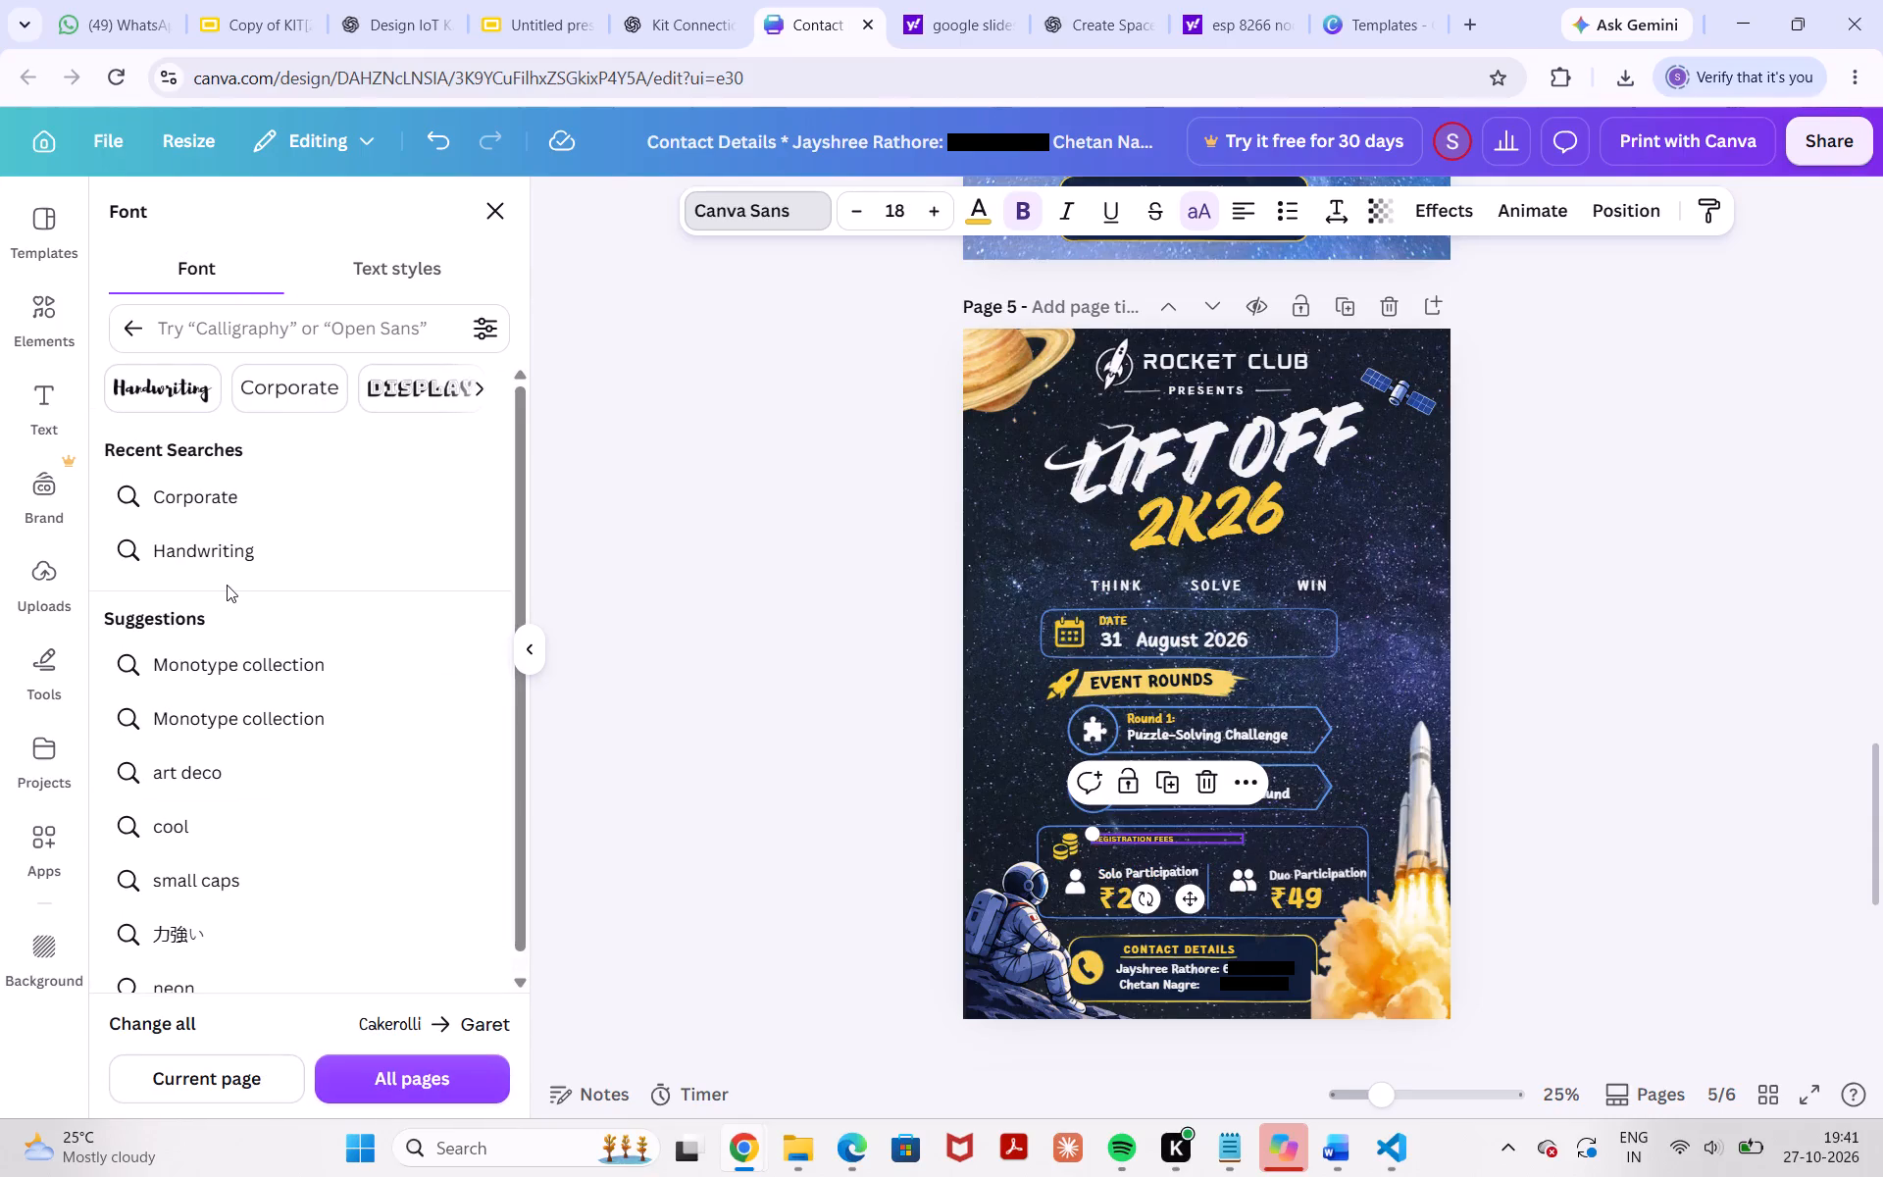
scroll(227, 585, "down", 4)
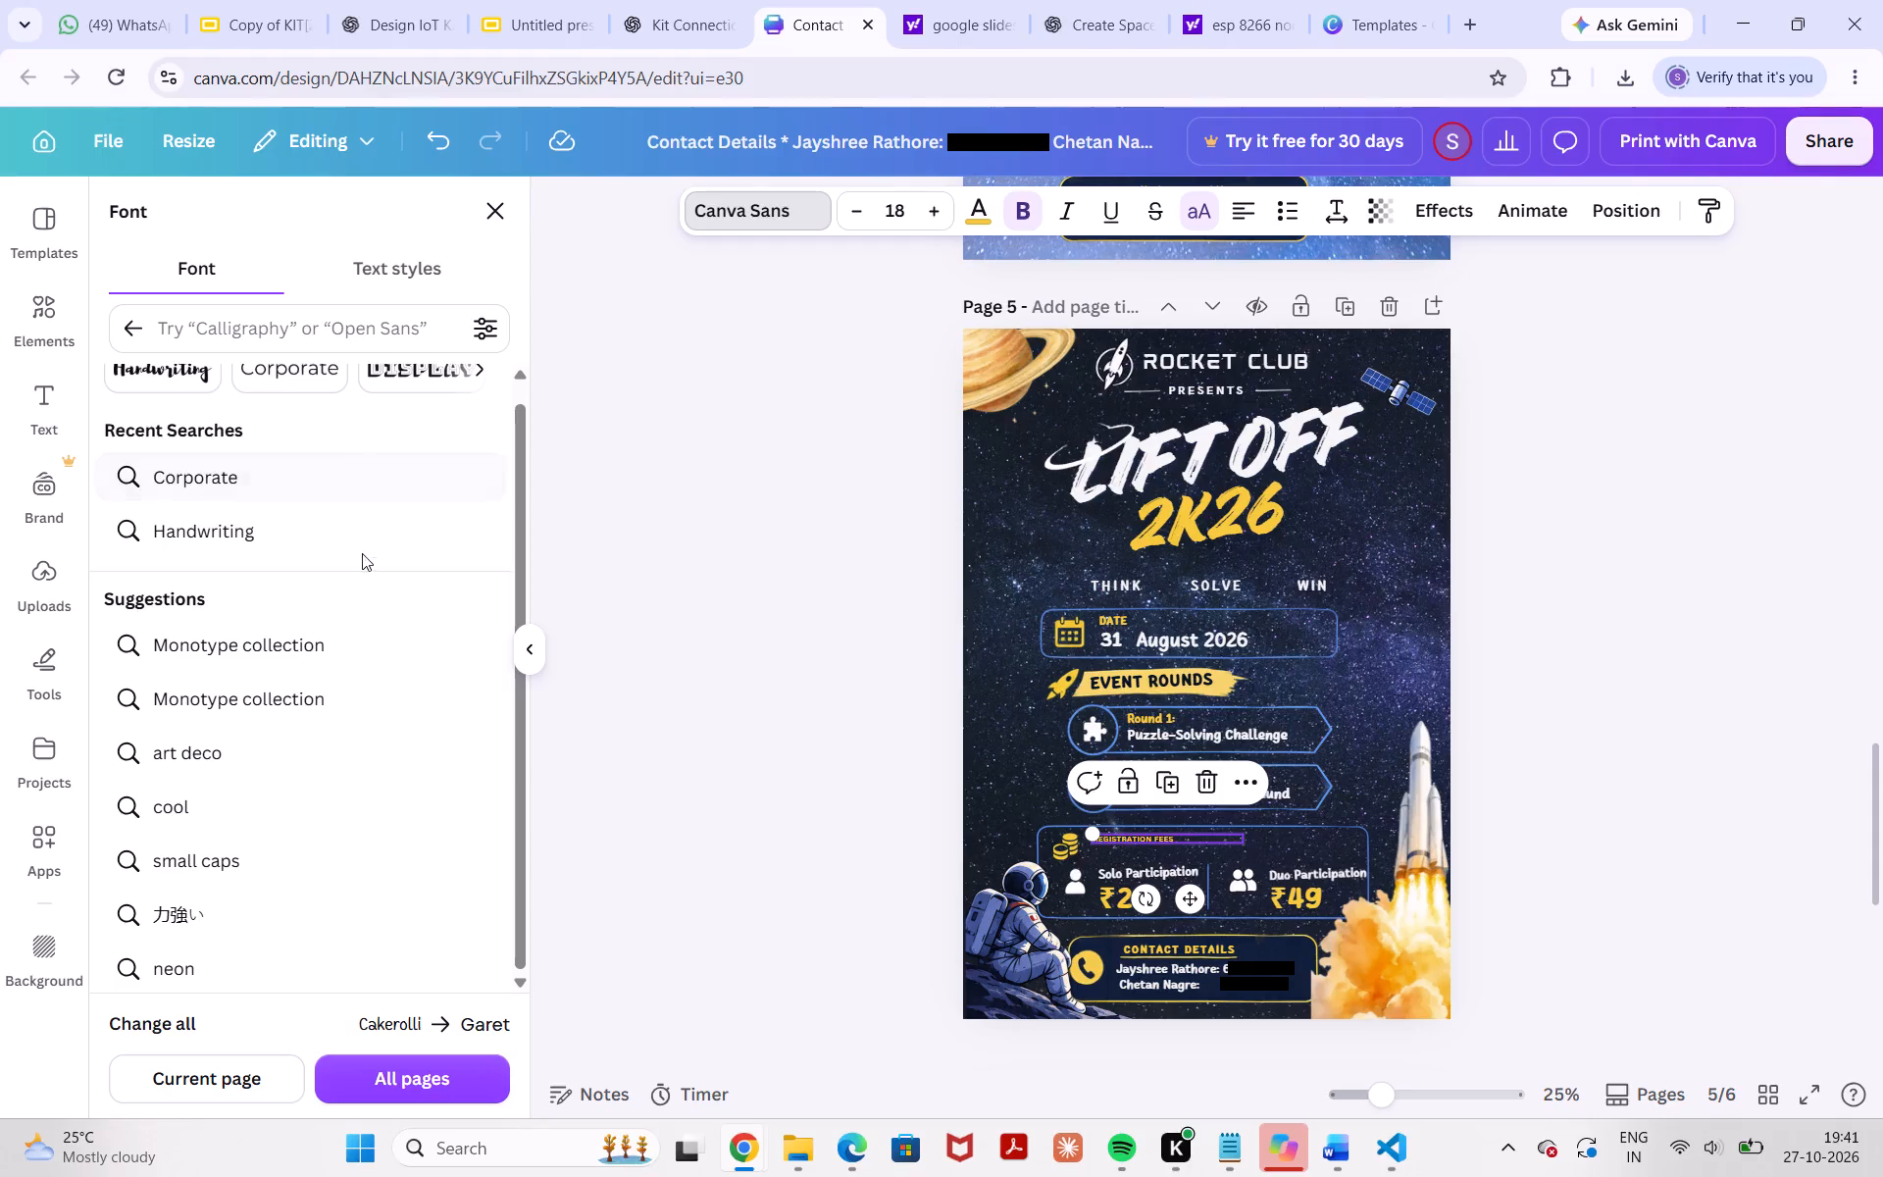
scroll(357, 567, "down", 5)
scroll(357, 567, "up", 4)
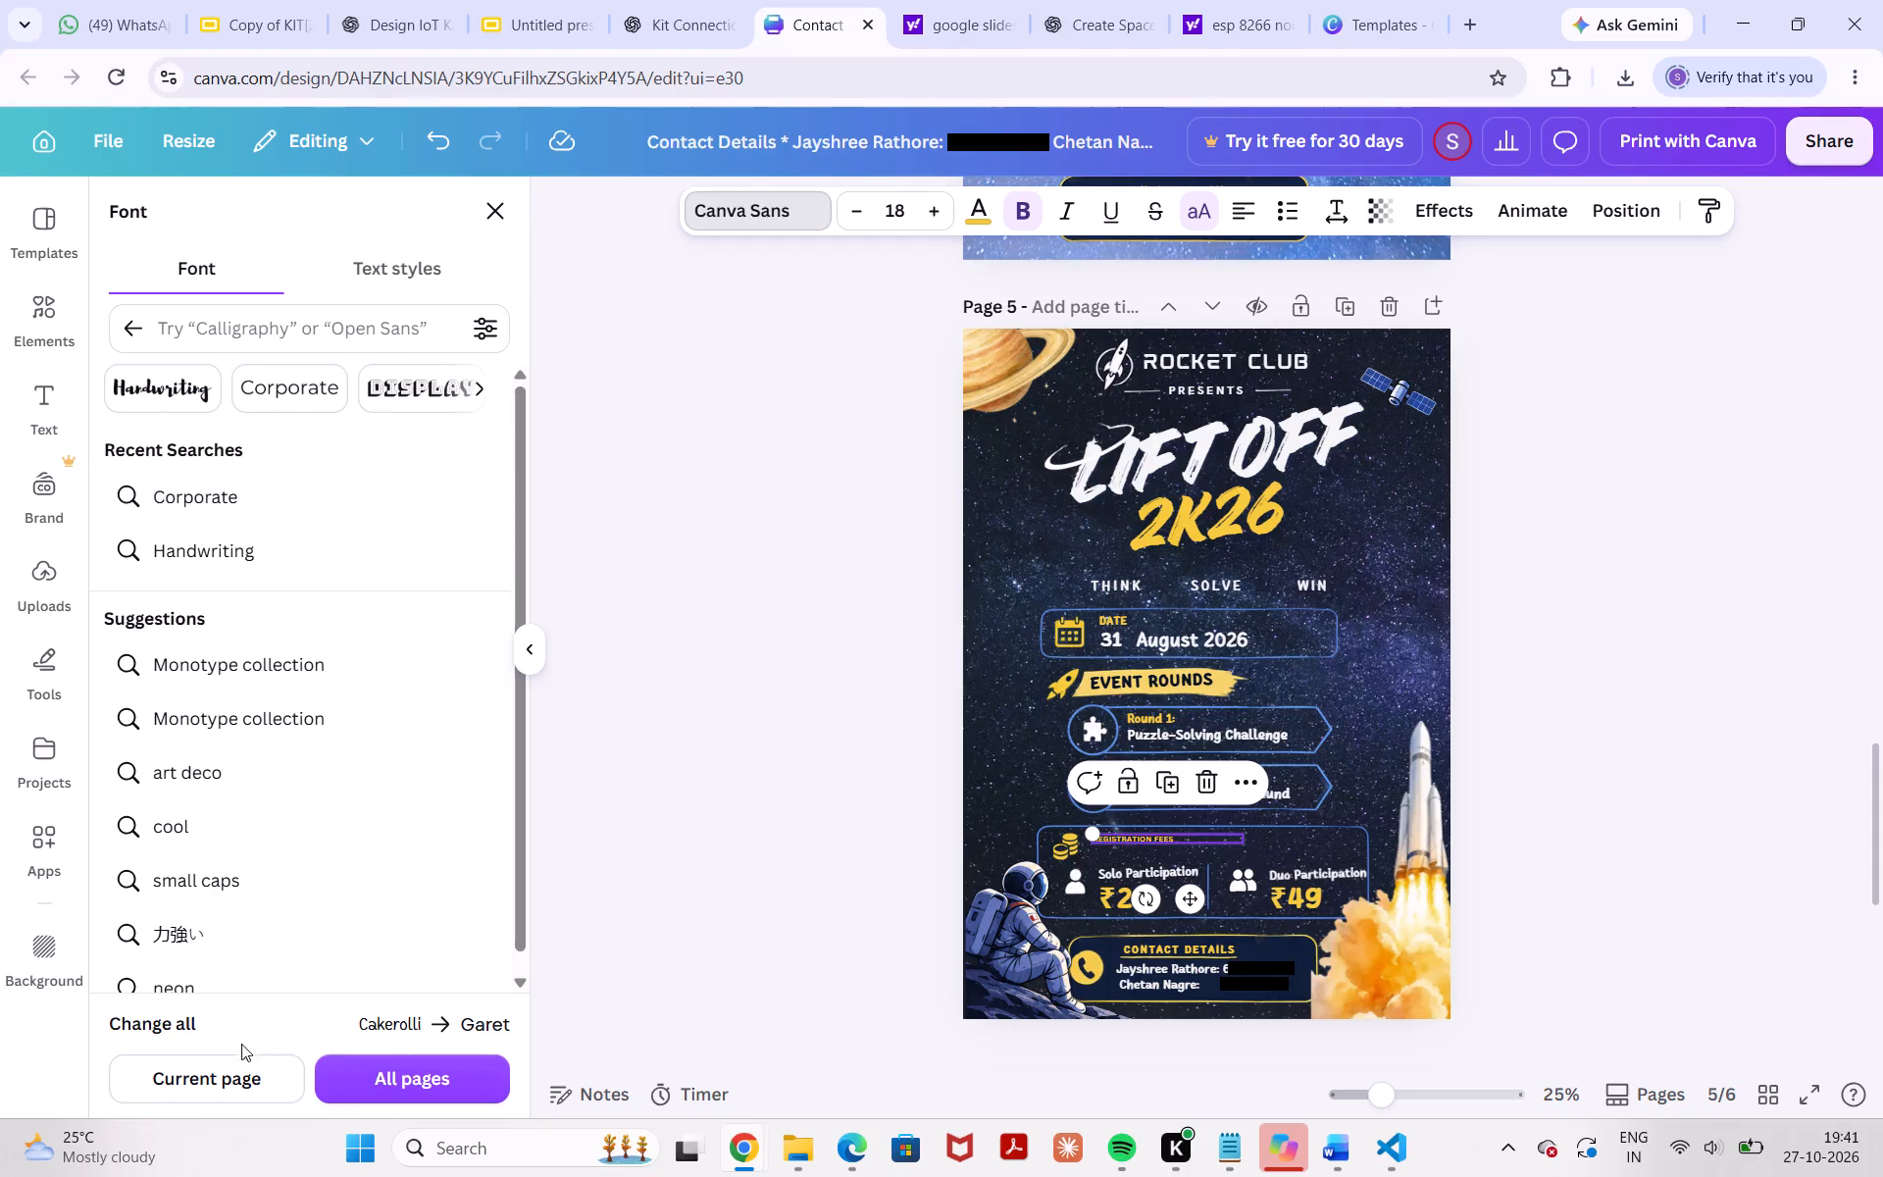
scroll(441, 382, "left", 1)
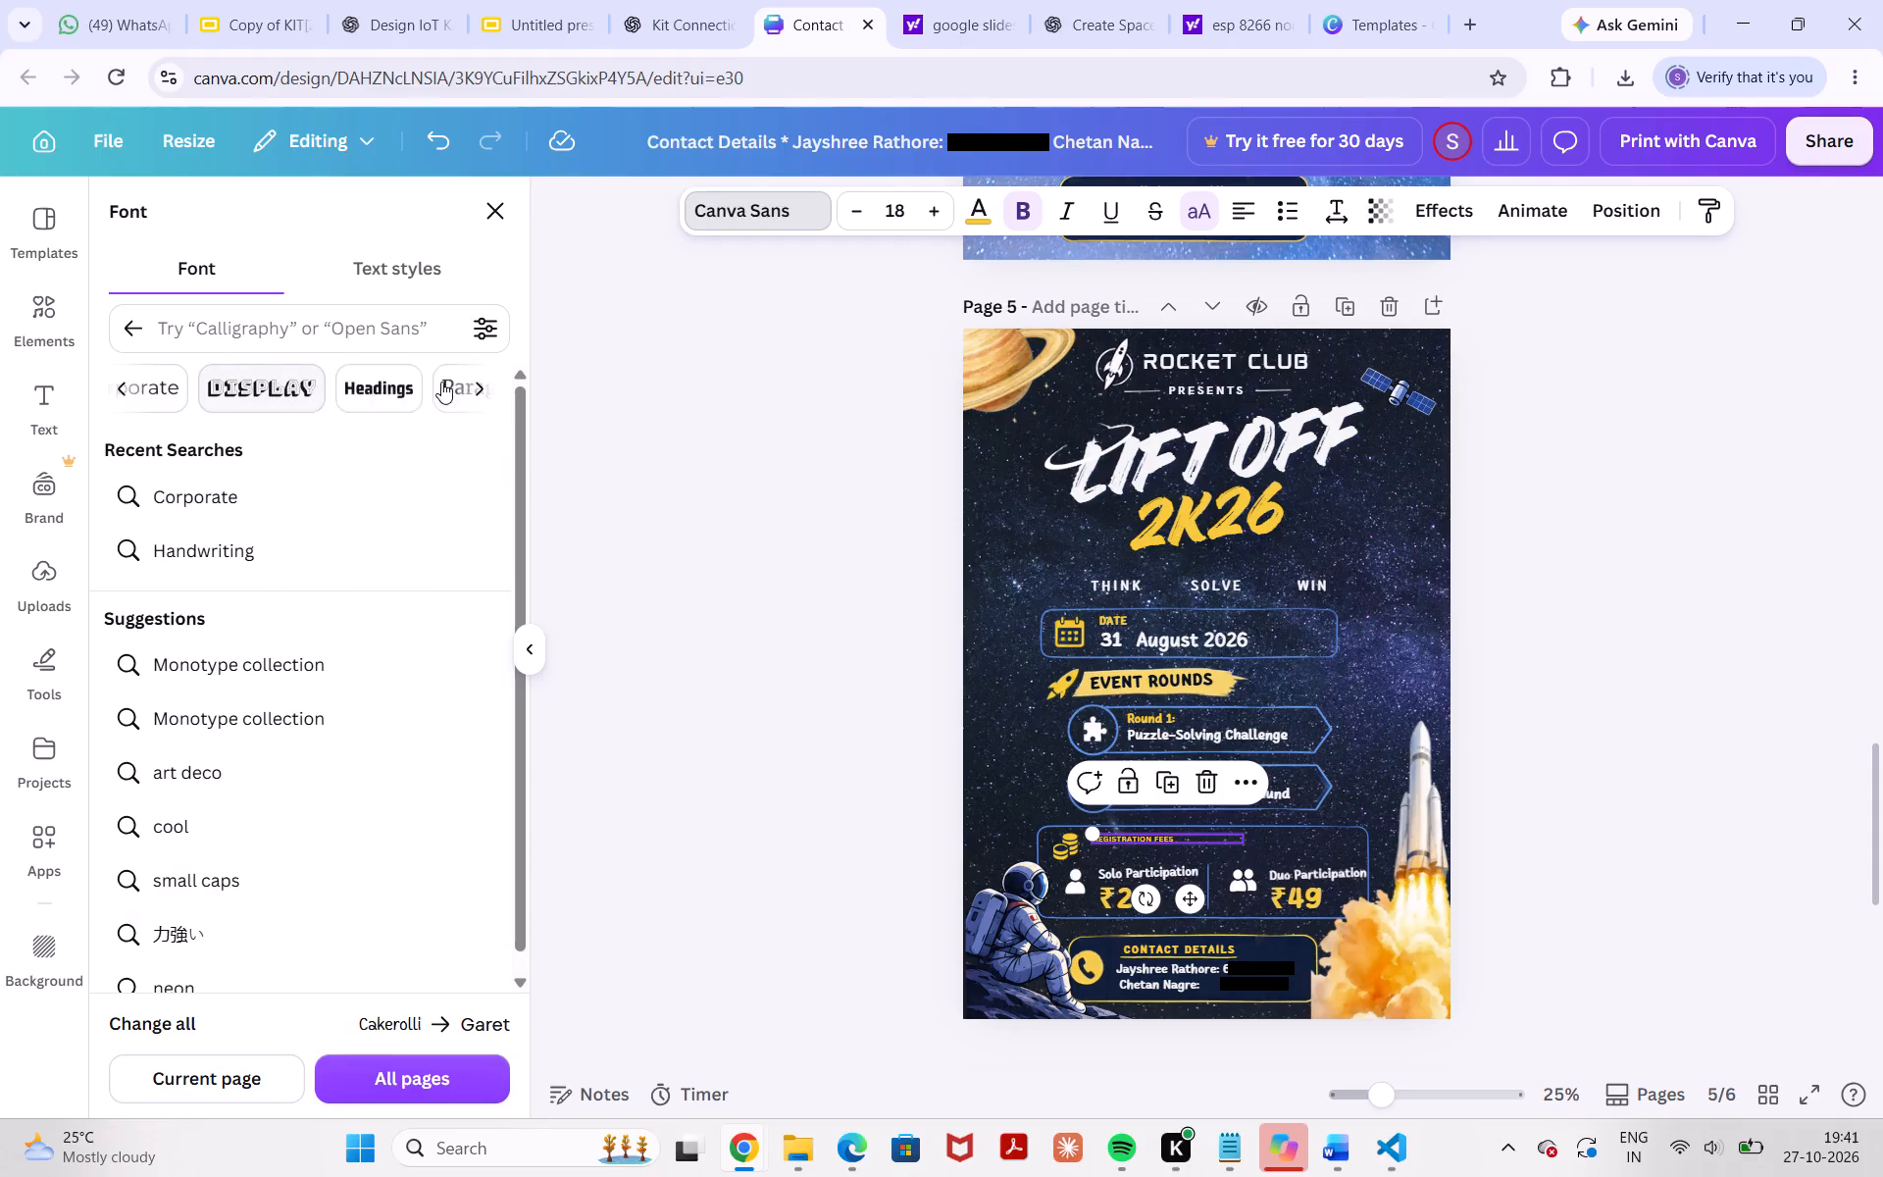
scroll(398, 384, "left", 1)
left_click(398, 384)
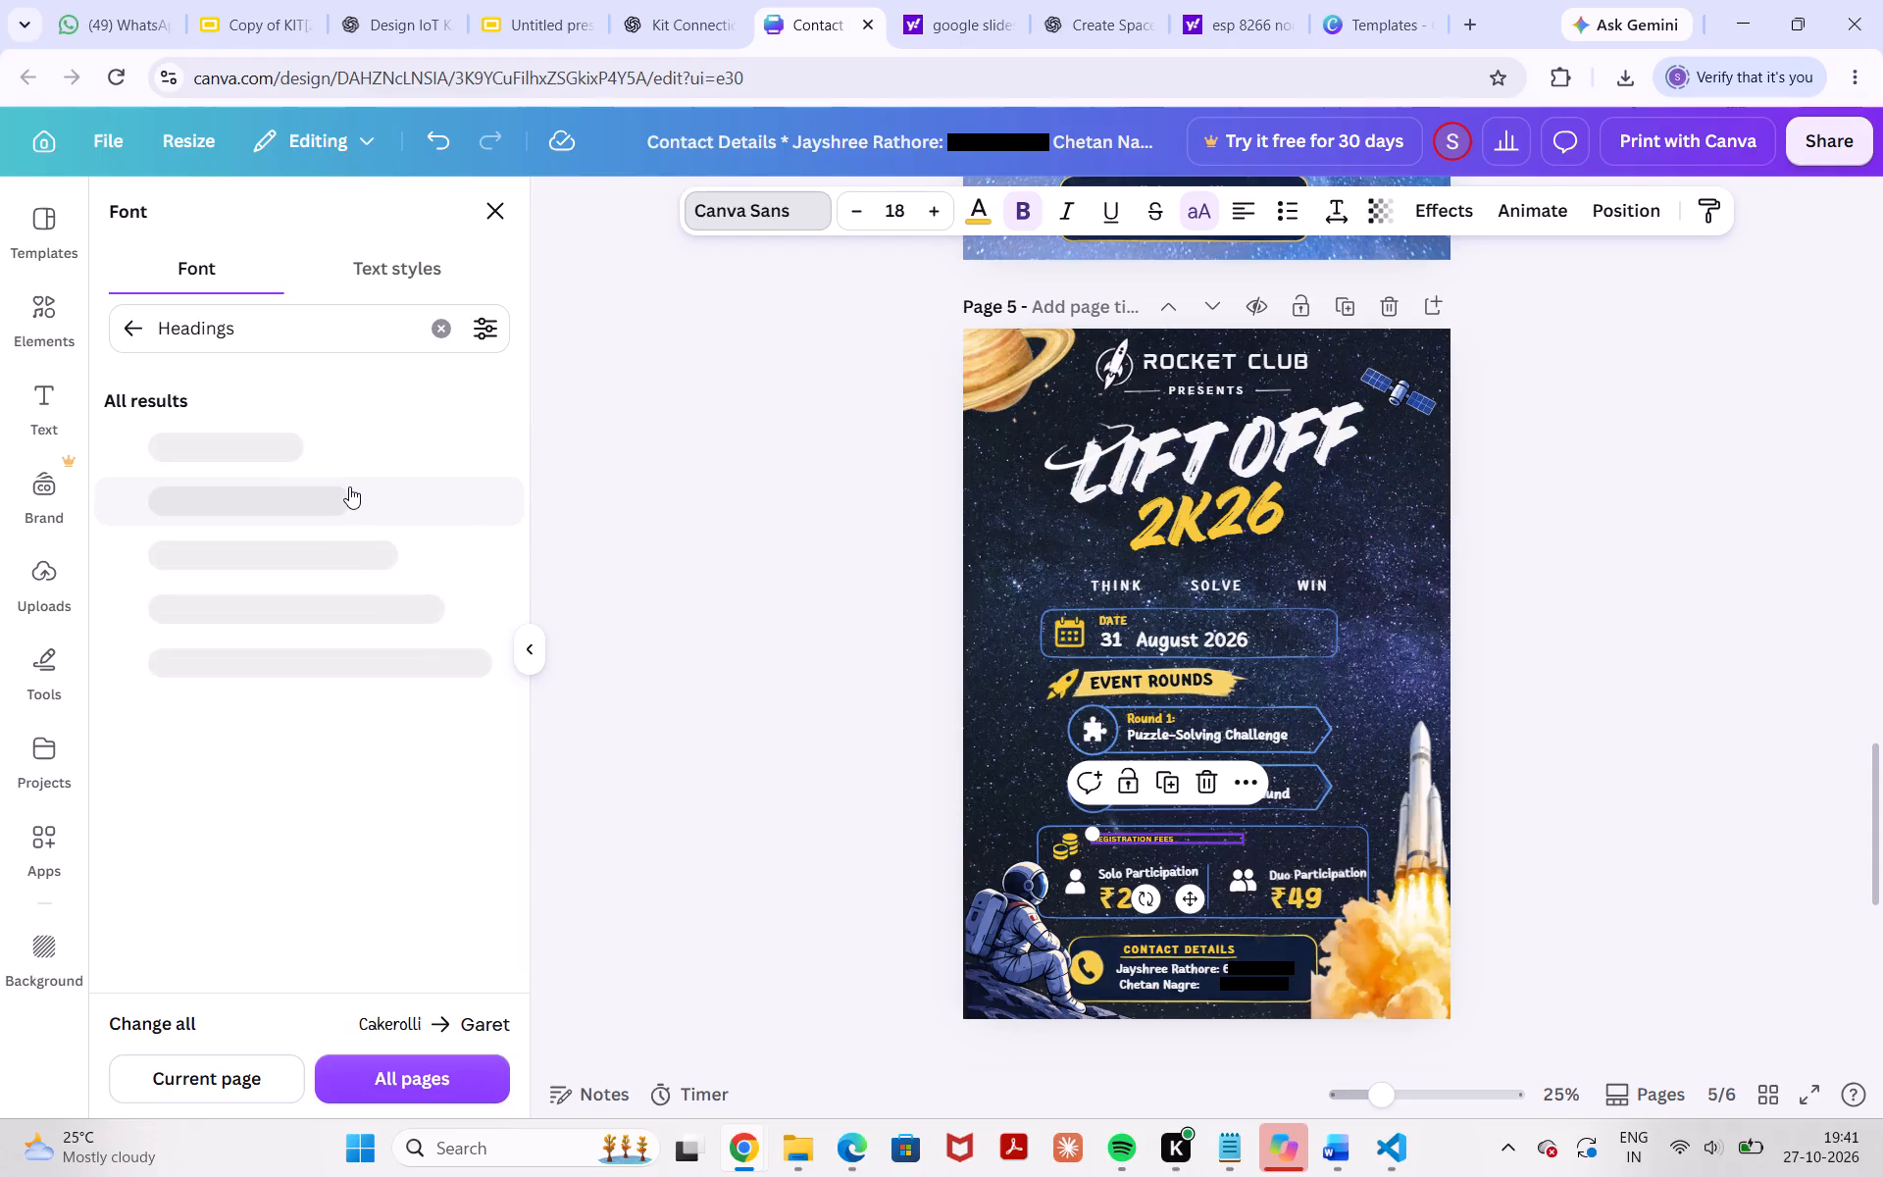
left_click(309, 538)
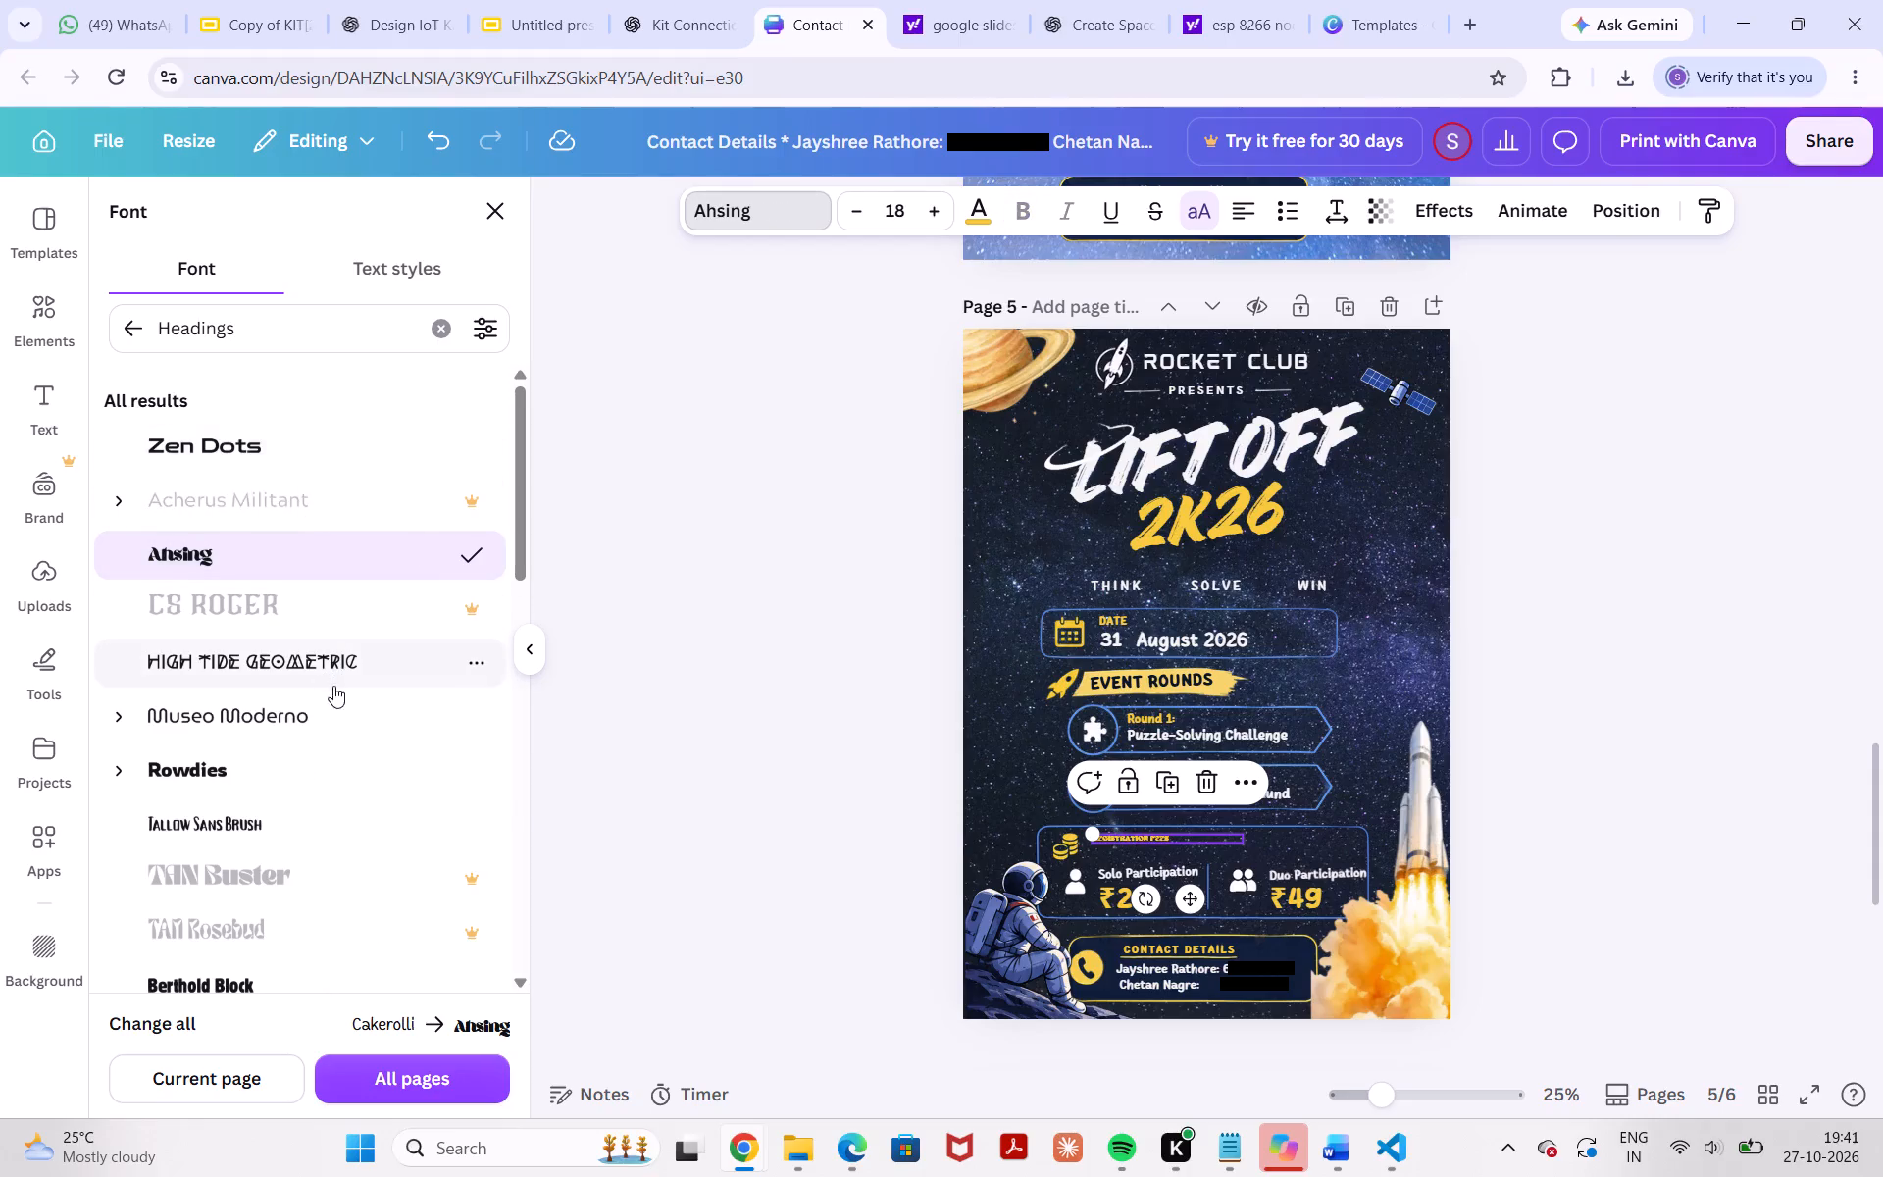
triple_click(936, 228)
triple_click(936, 228)
triple_click(936, 228)
triple_click(936, 228)
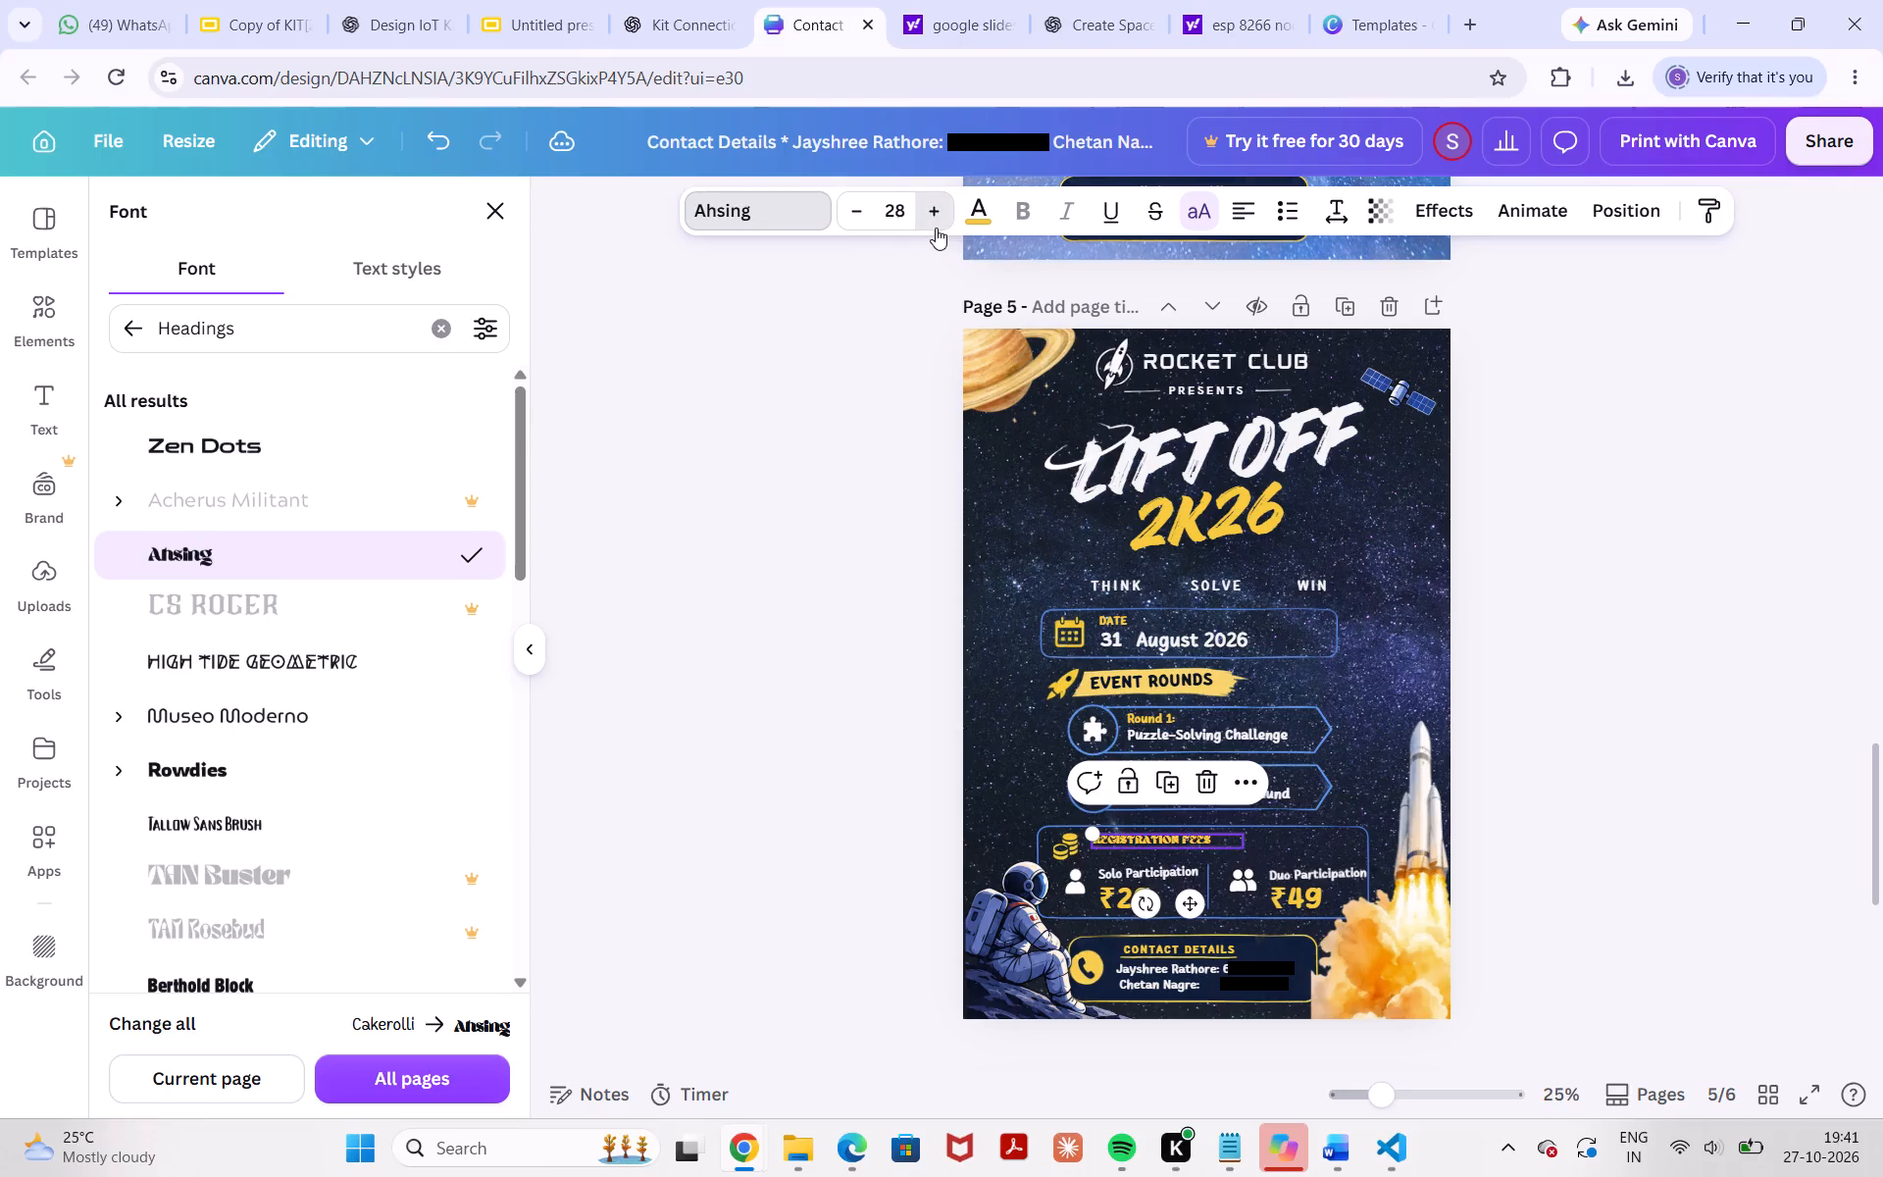
Change the "Registration Fees" heading's font to Elika Gorica.
left_click(310, 1011)
scroll(333, 869, "down", 2)
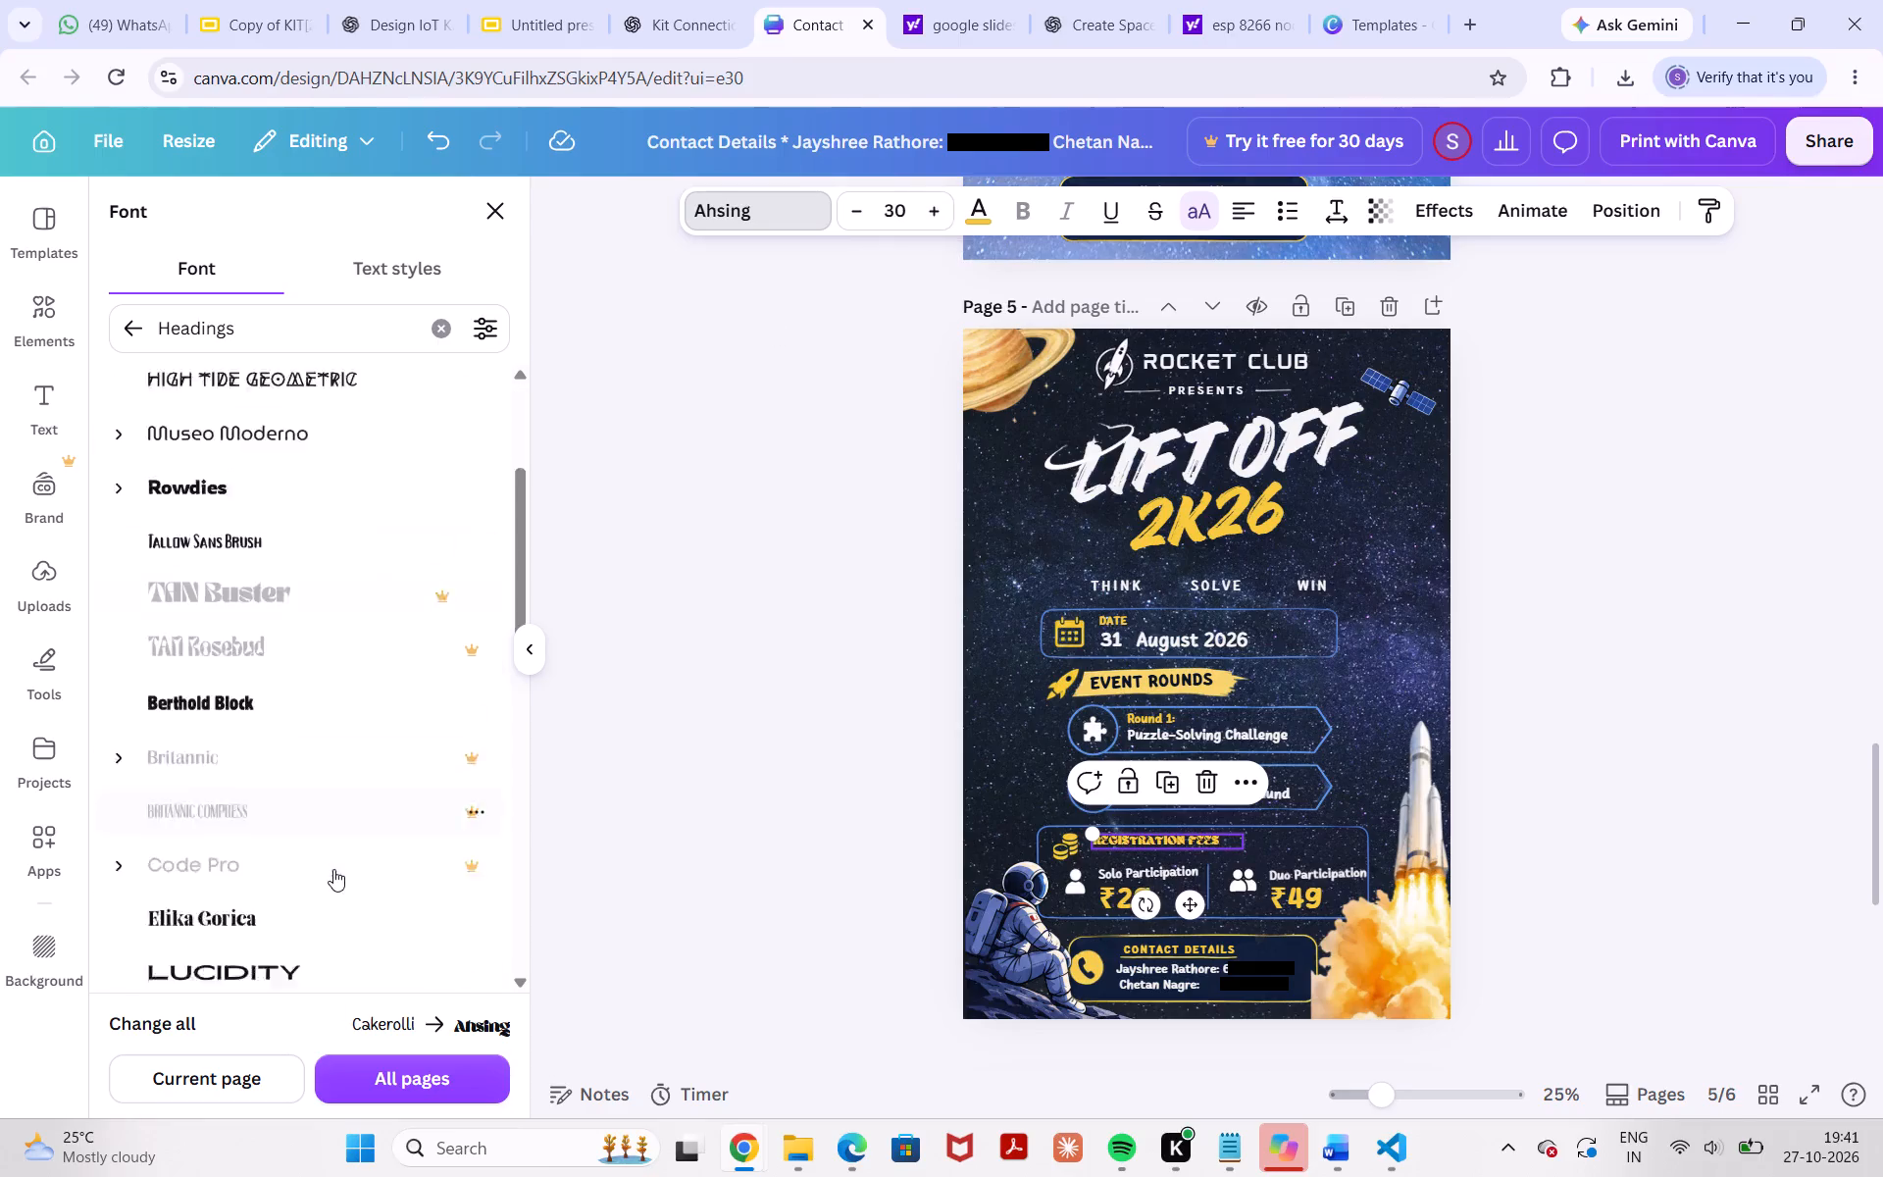
scroll(333, 869, "down", 3)
left_click(373, 700)
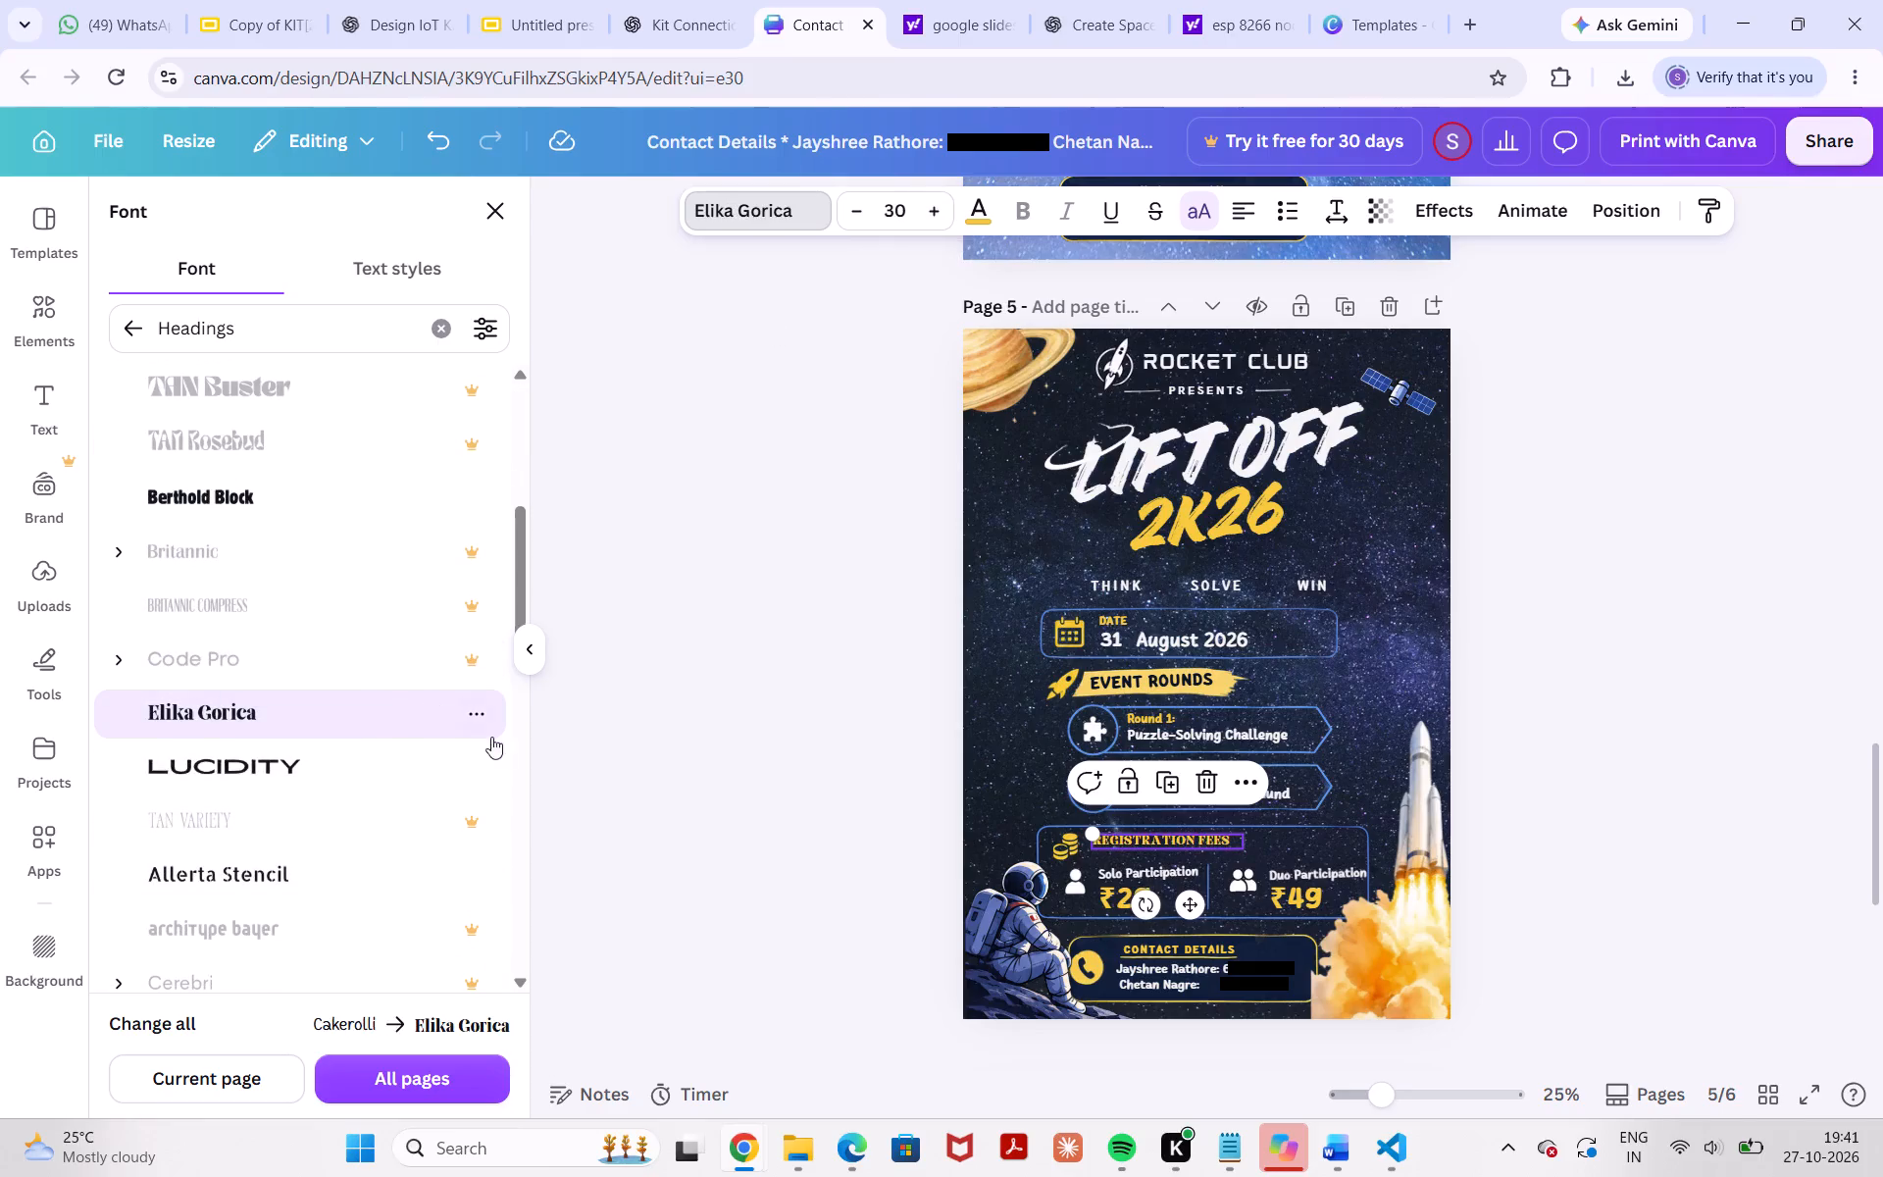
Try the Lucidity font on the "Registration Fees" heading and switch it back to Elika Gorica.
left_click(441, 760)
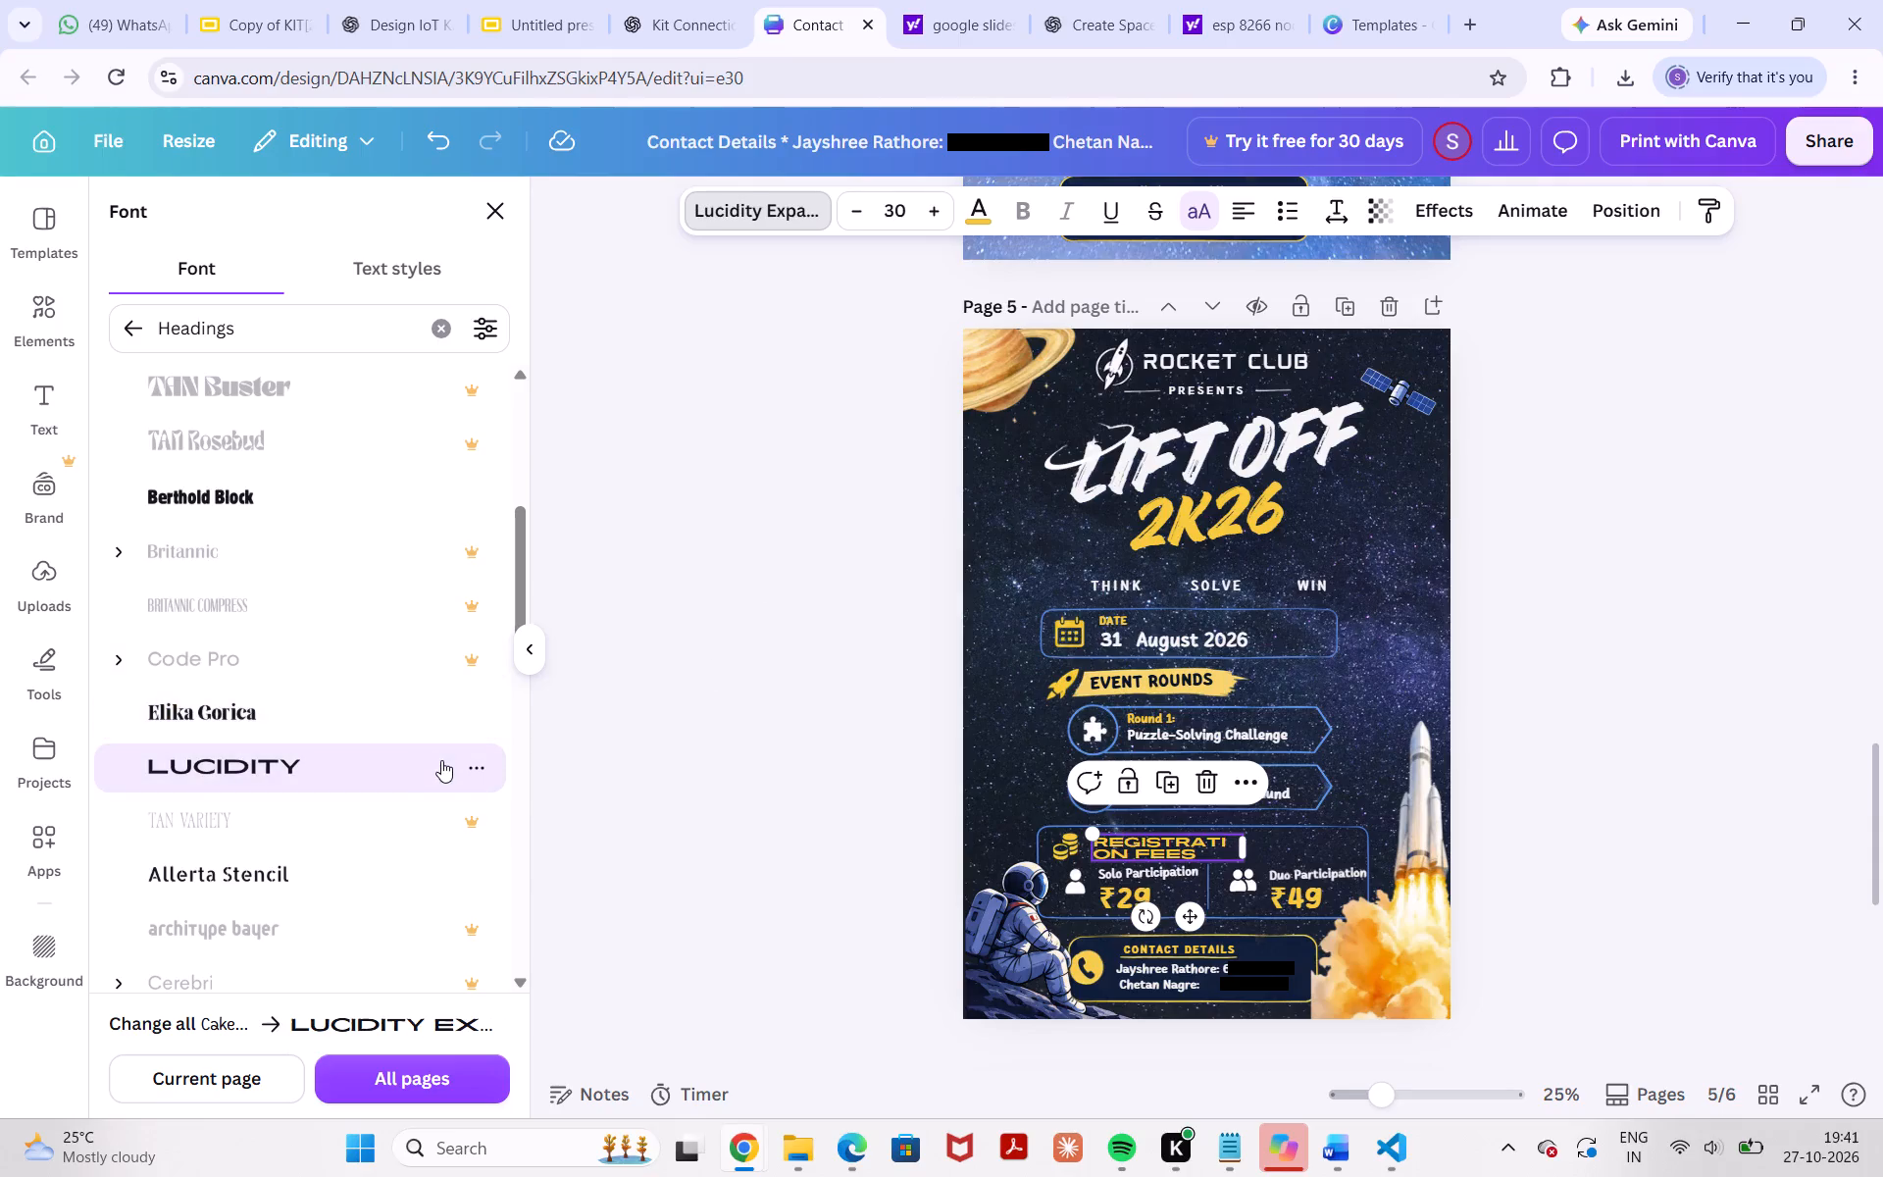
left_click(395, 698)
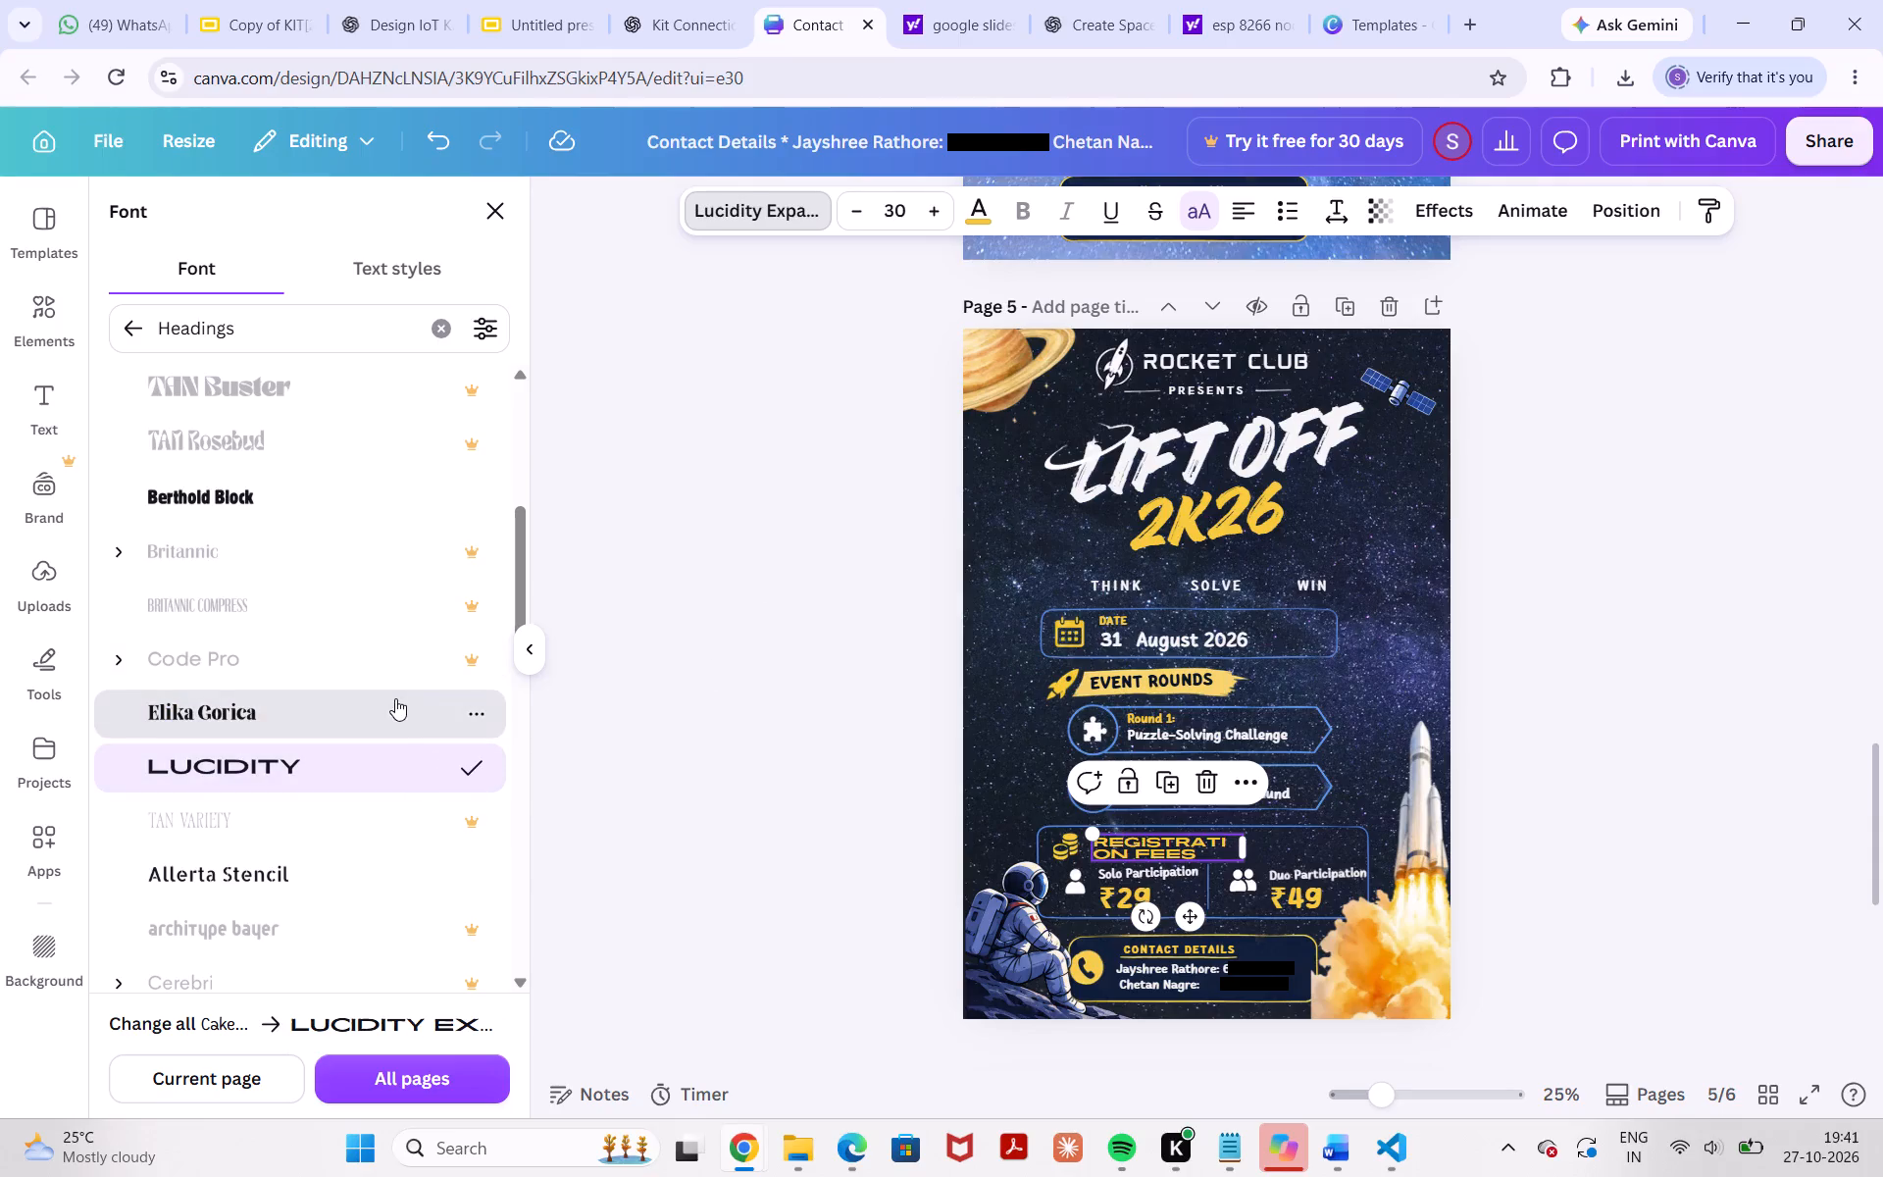
Increase the "Registration Fees" heading's font size to 36 and widen its text box so the heading fits on one line.
triple_click(927, 210)
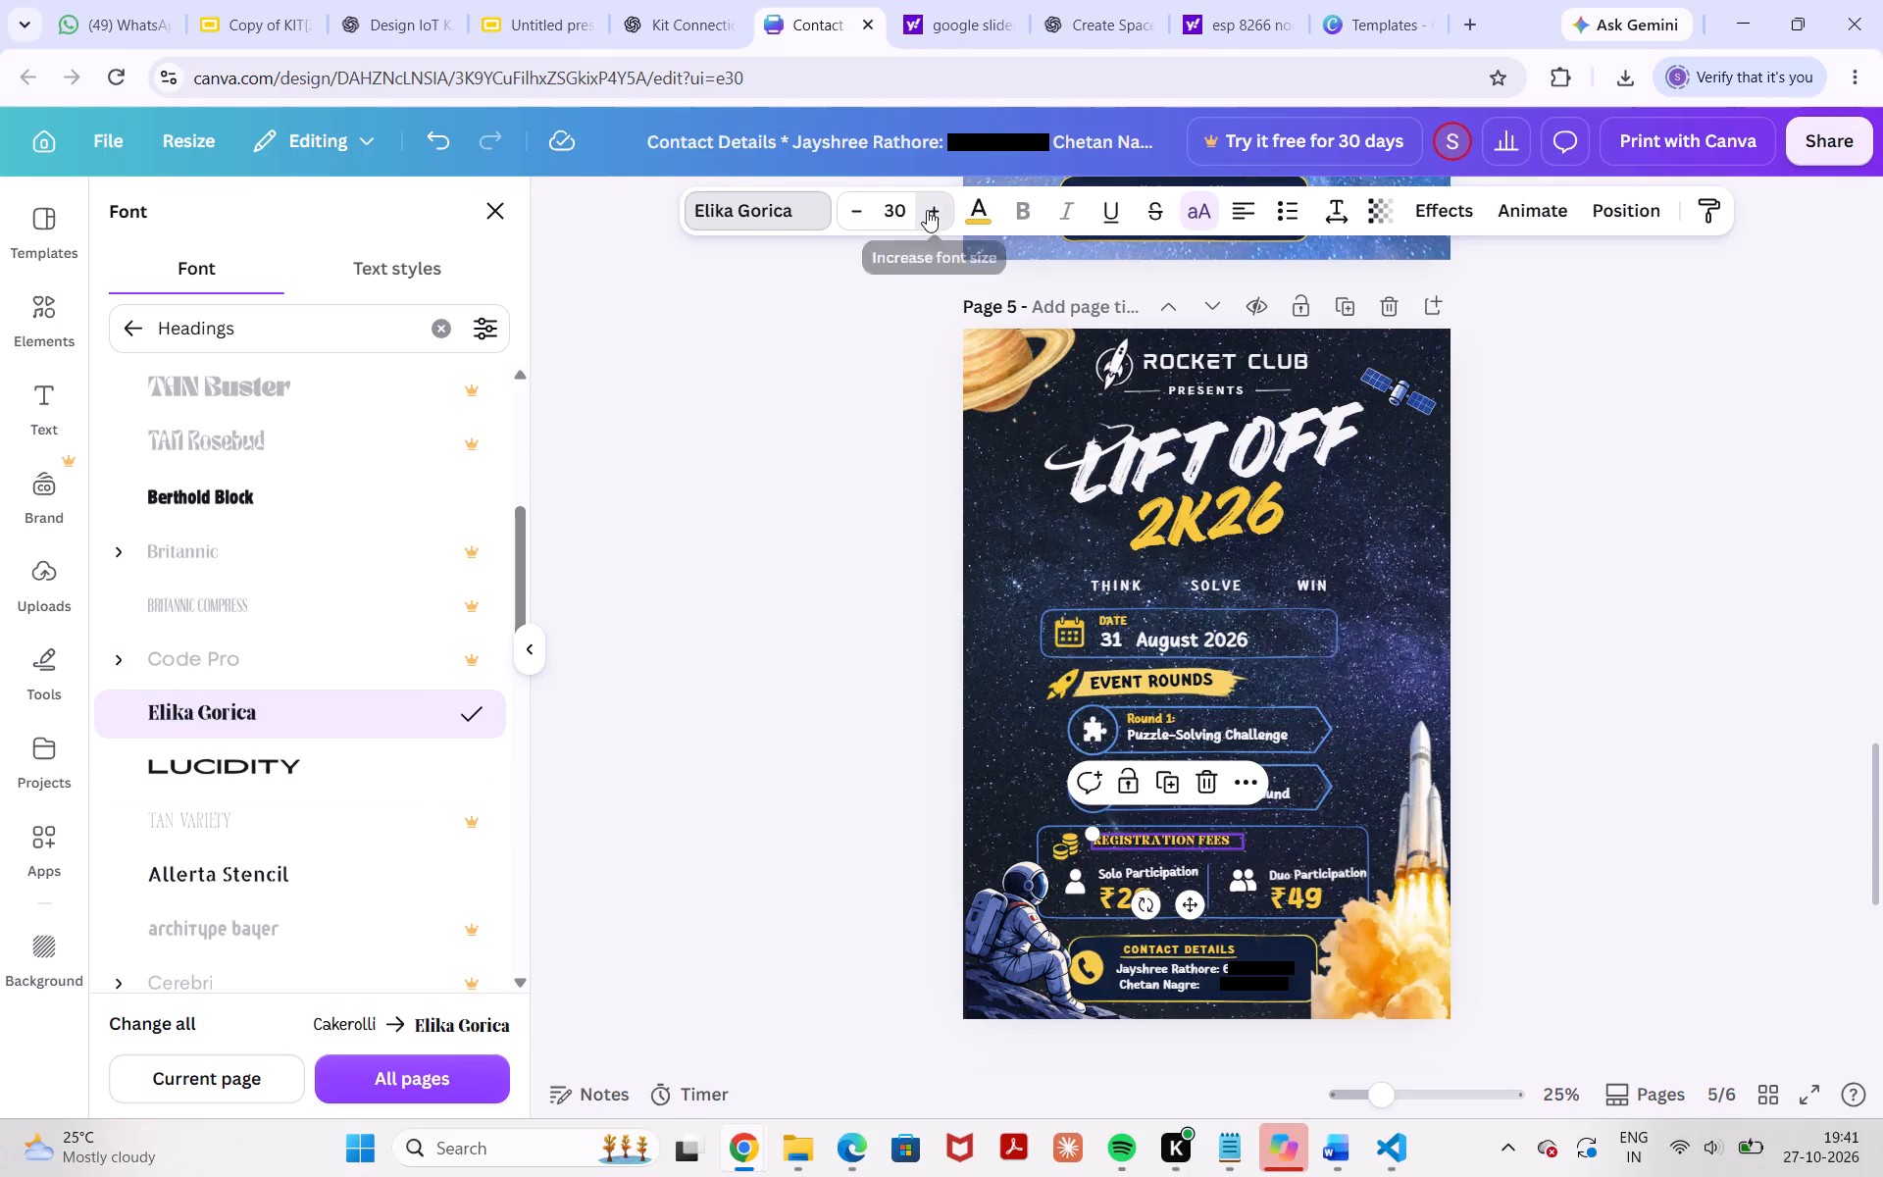
double_click(927, 210)
left_click(927, 210)
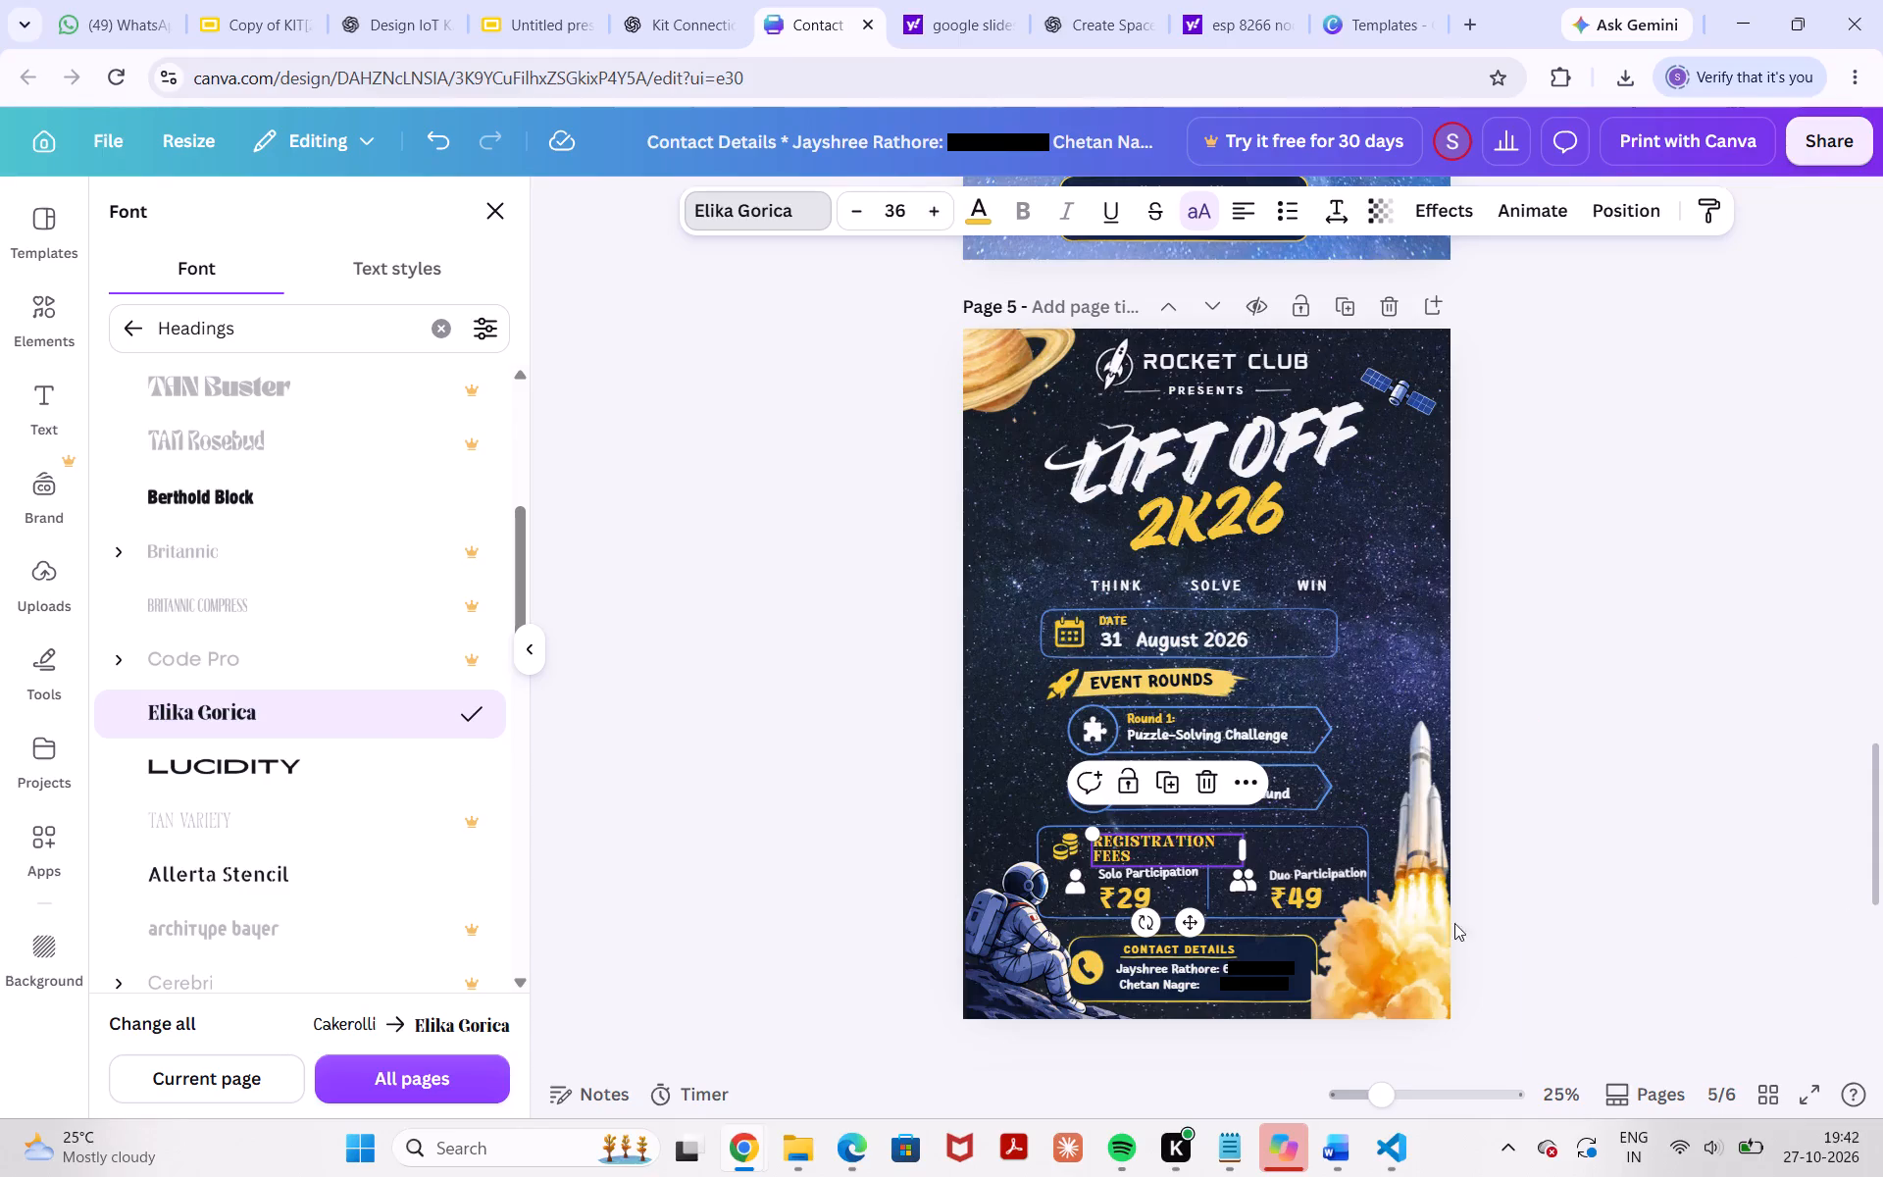
left_click_drag(1246, 843, 1256, 843)
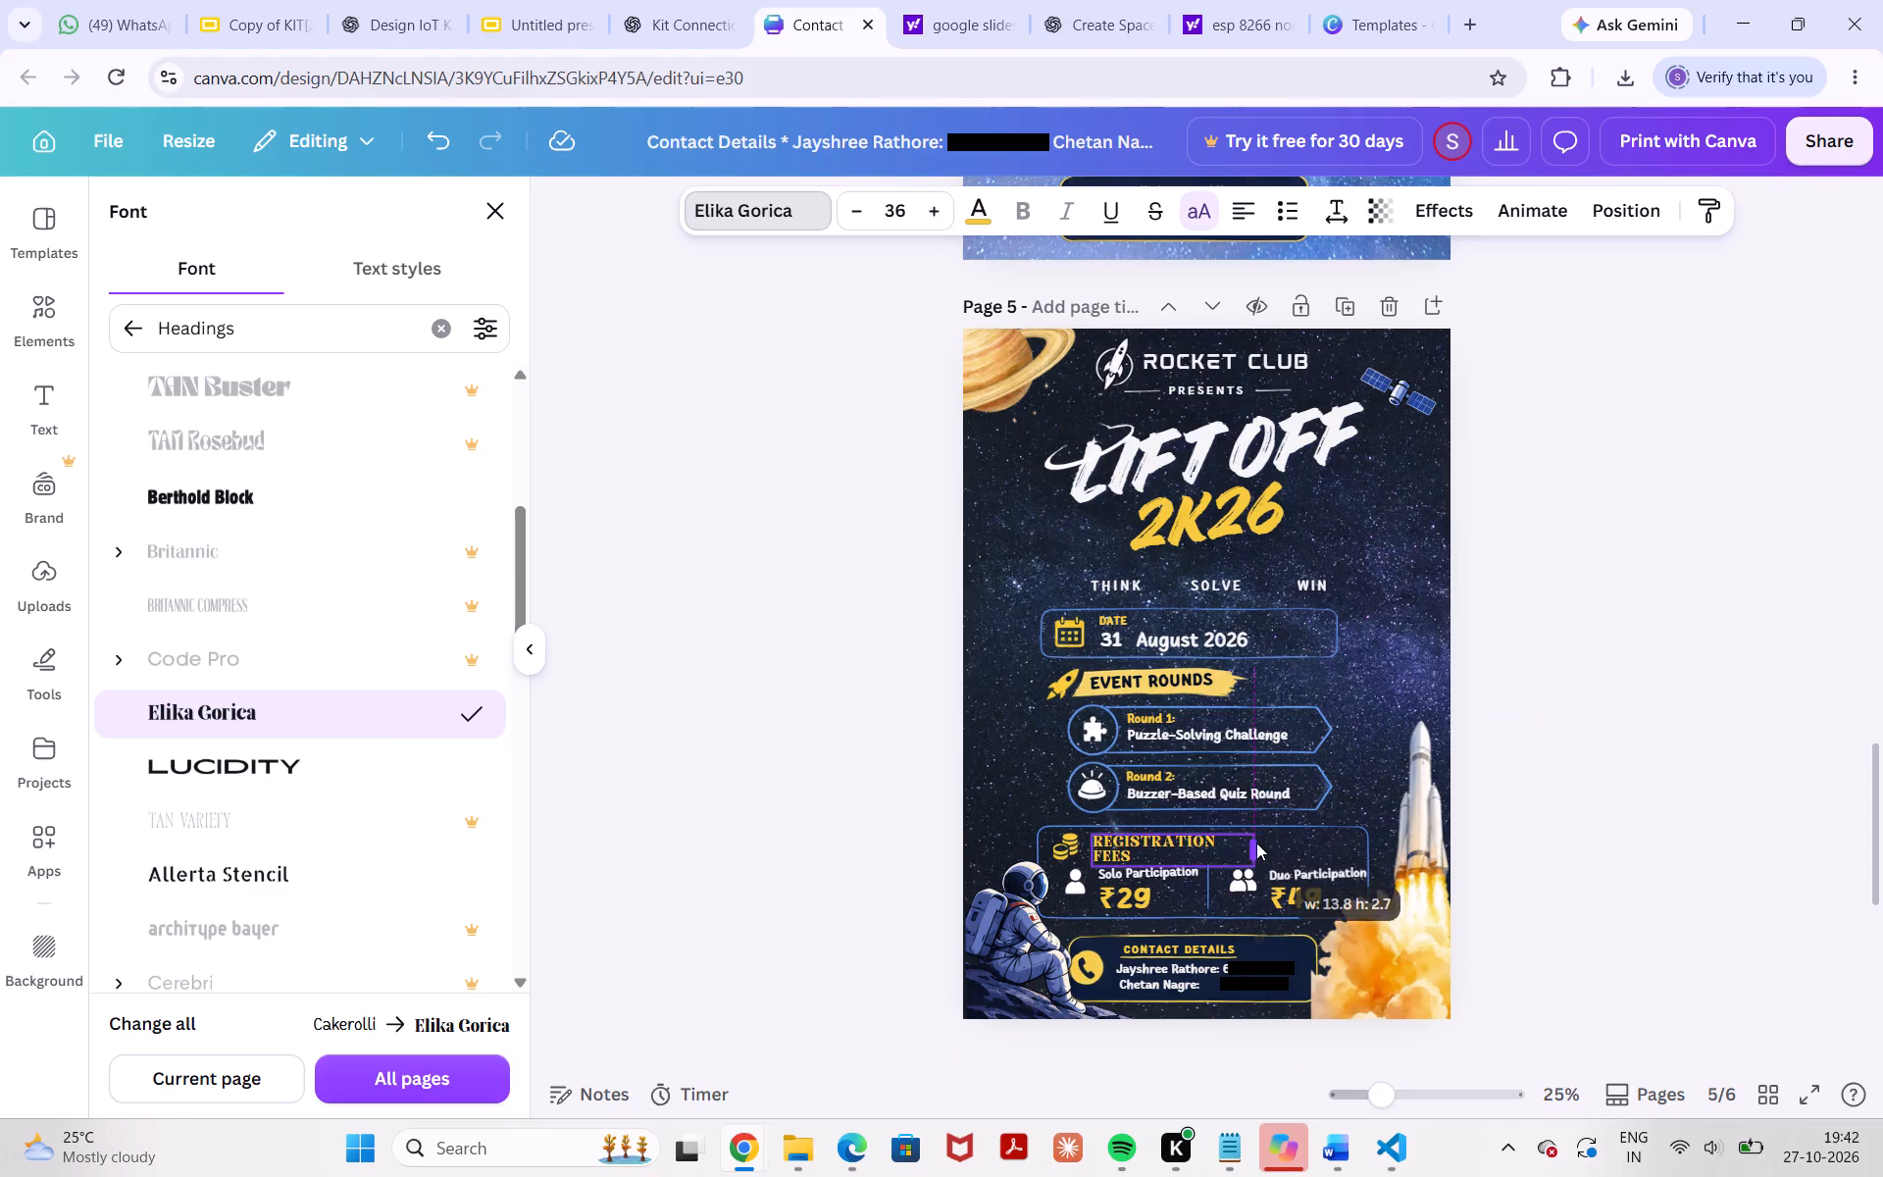
left_click_drag(1256, 843, 1277, 845)
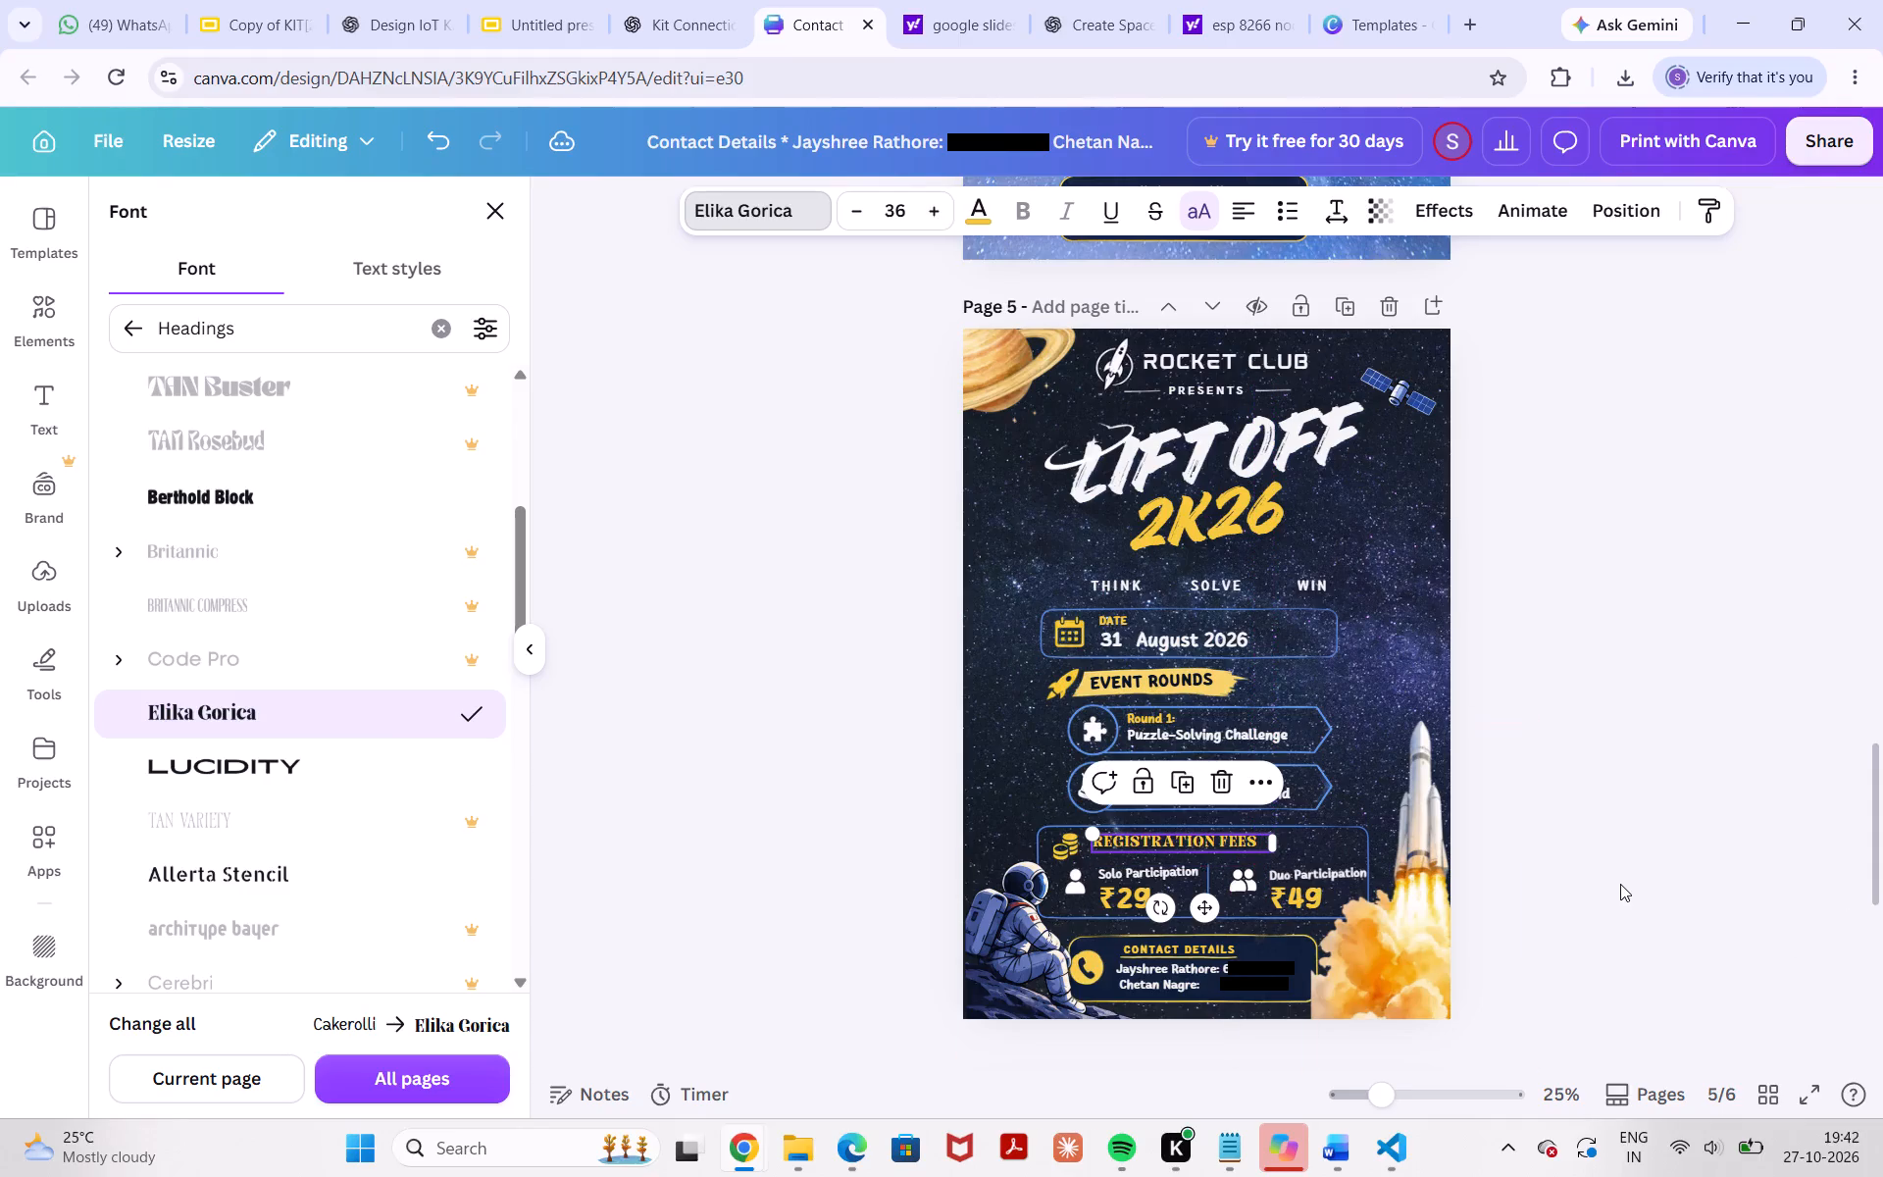
left_click(1620, 884)
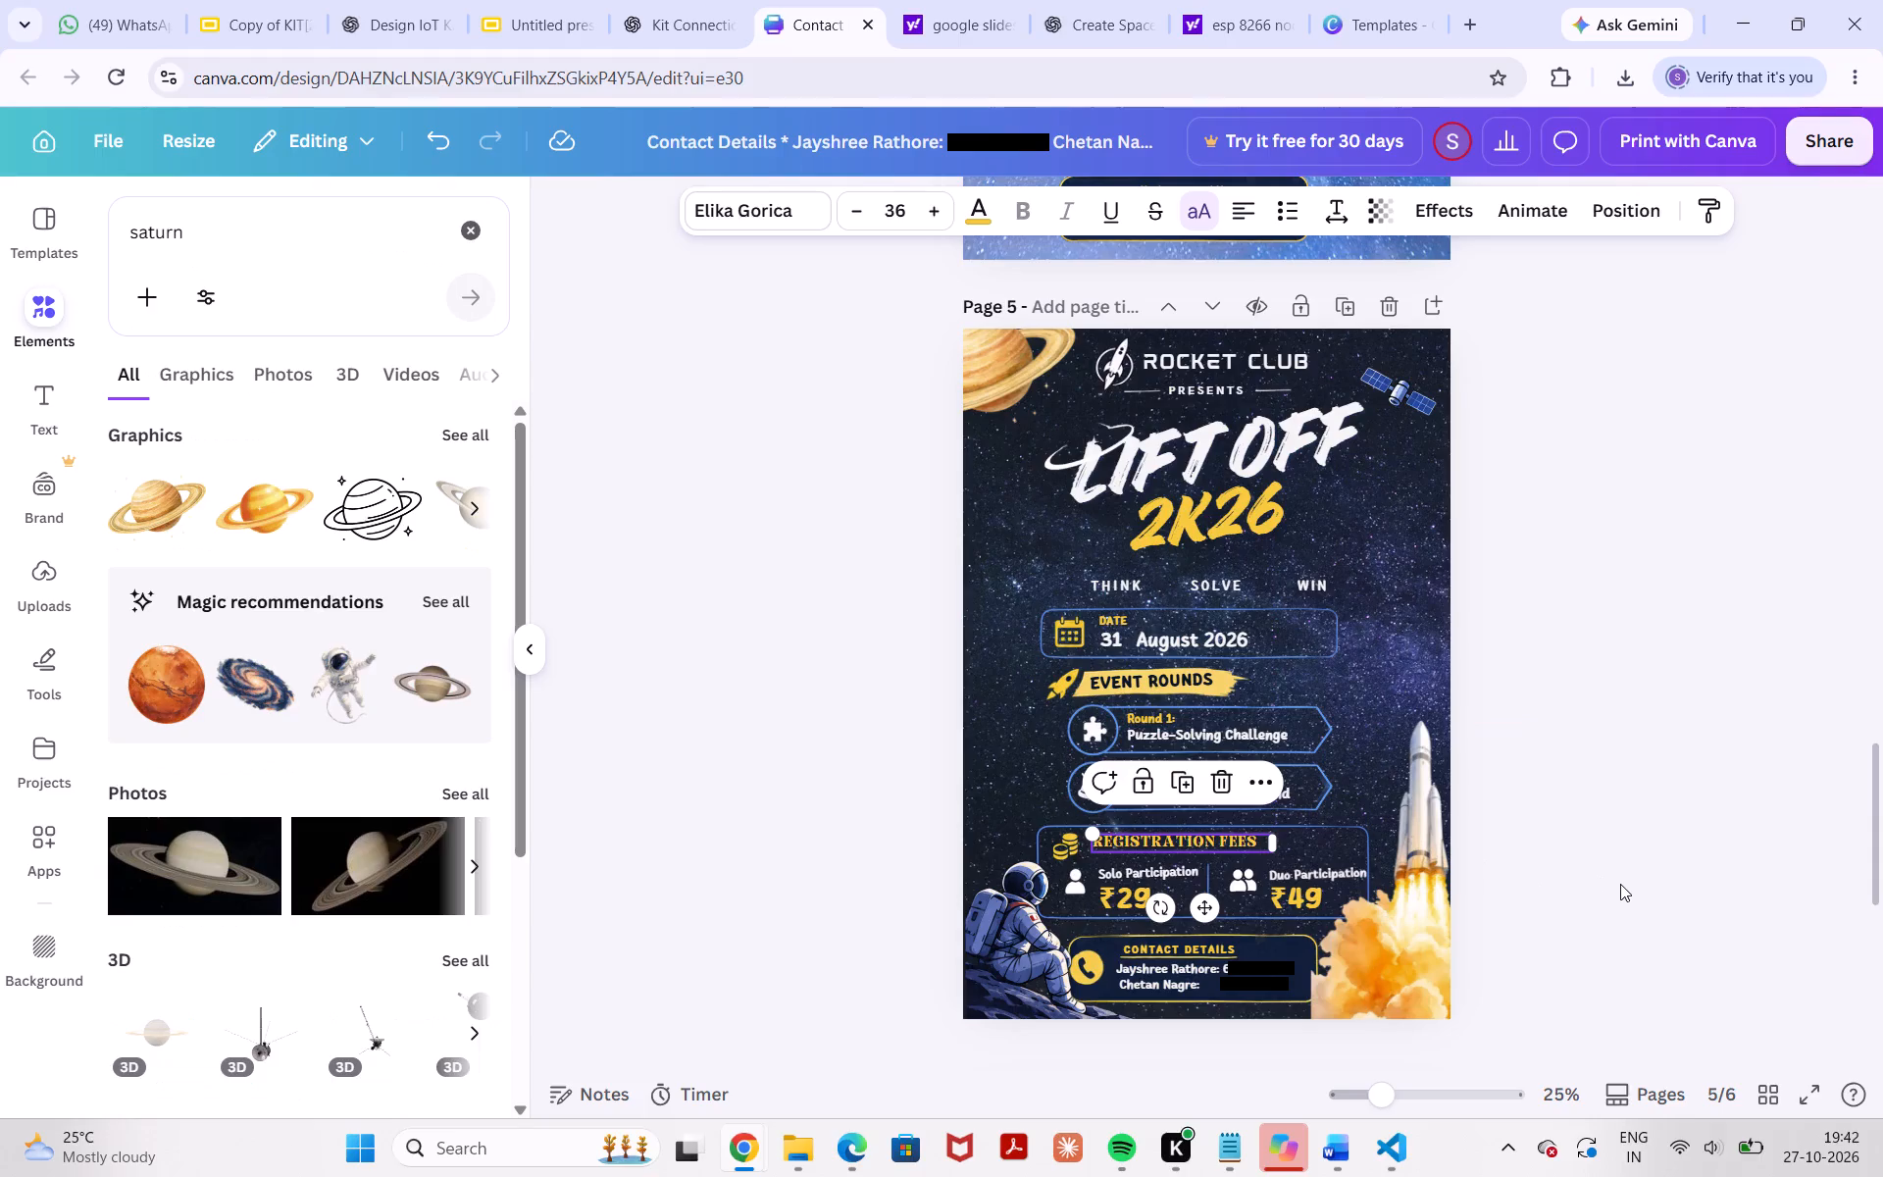
left_click(1594, 862)
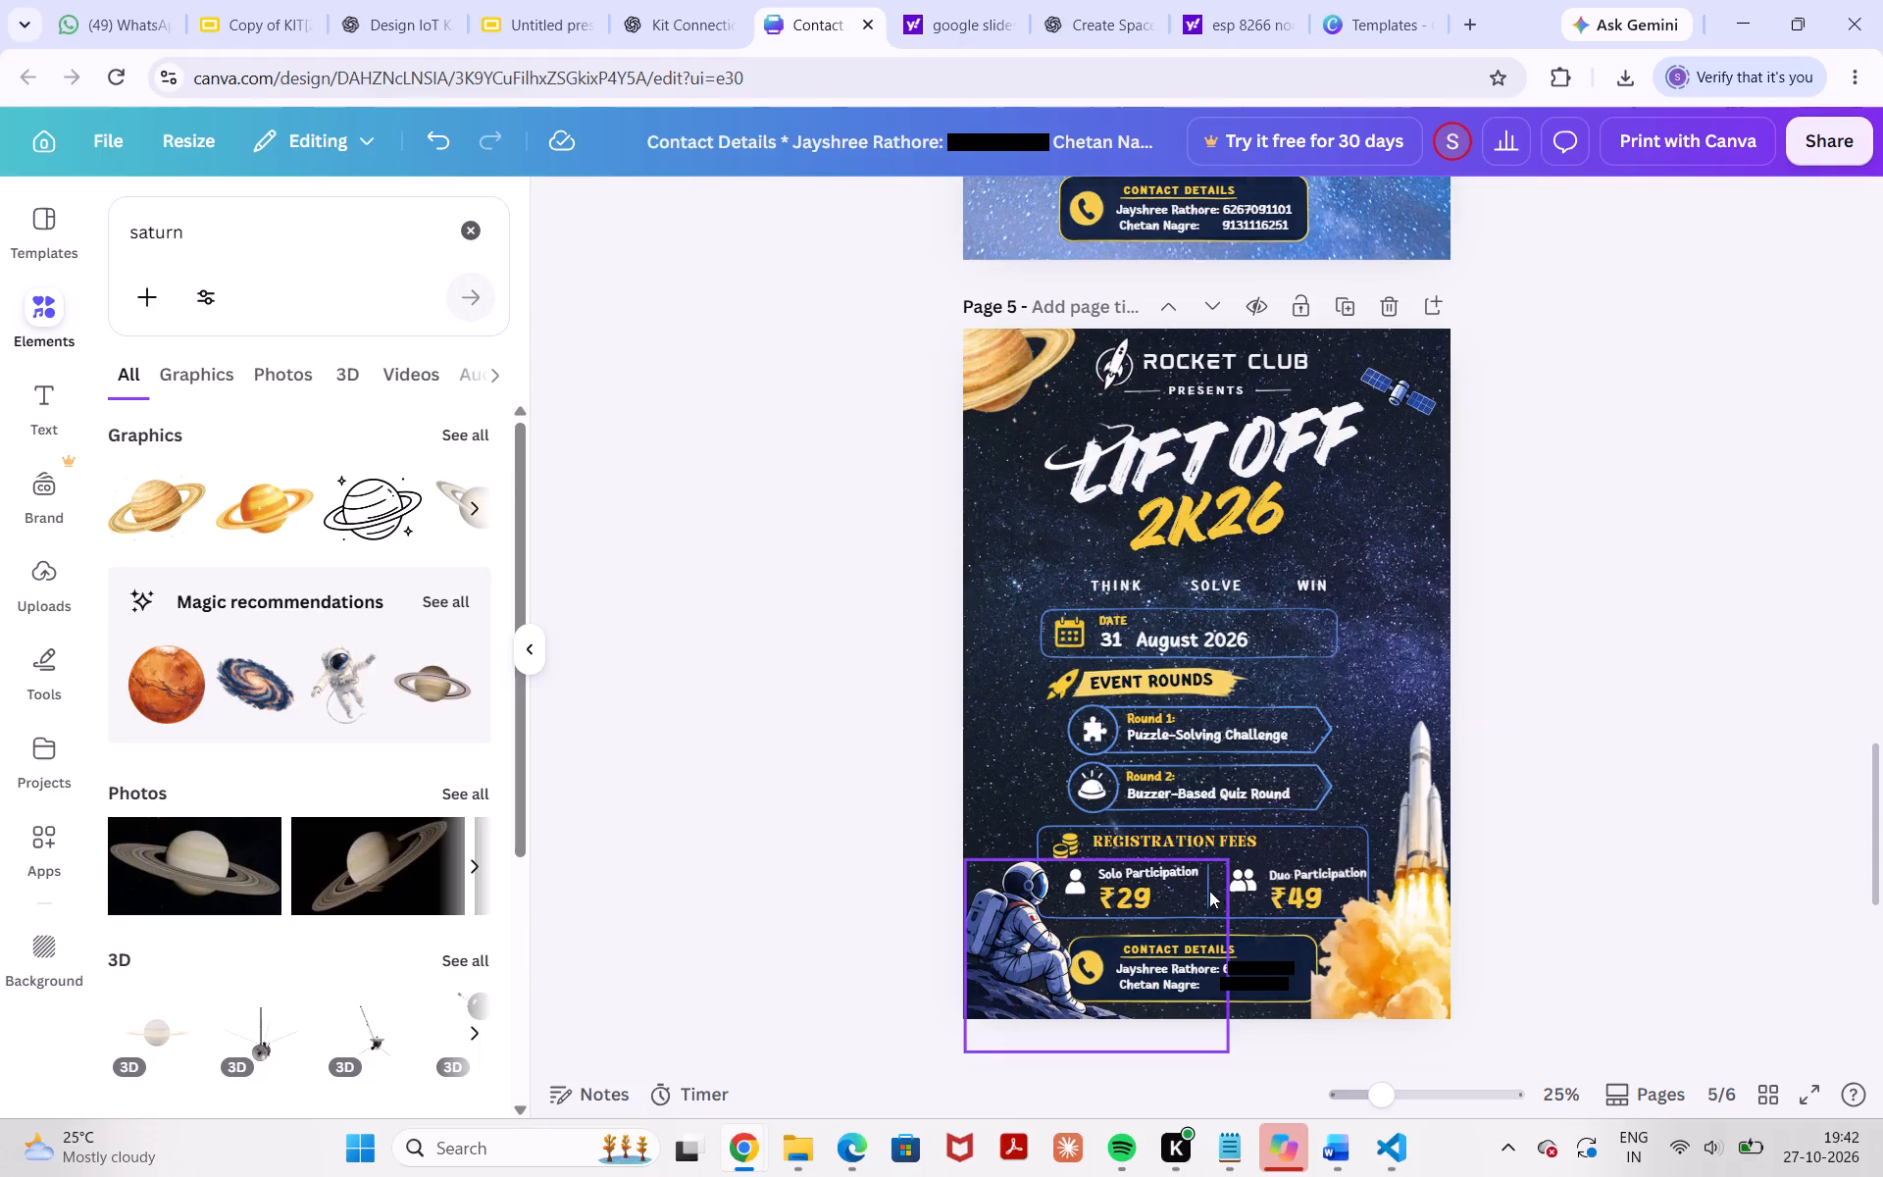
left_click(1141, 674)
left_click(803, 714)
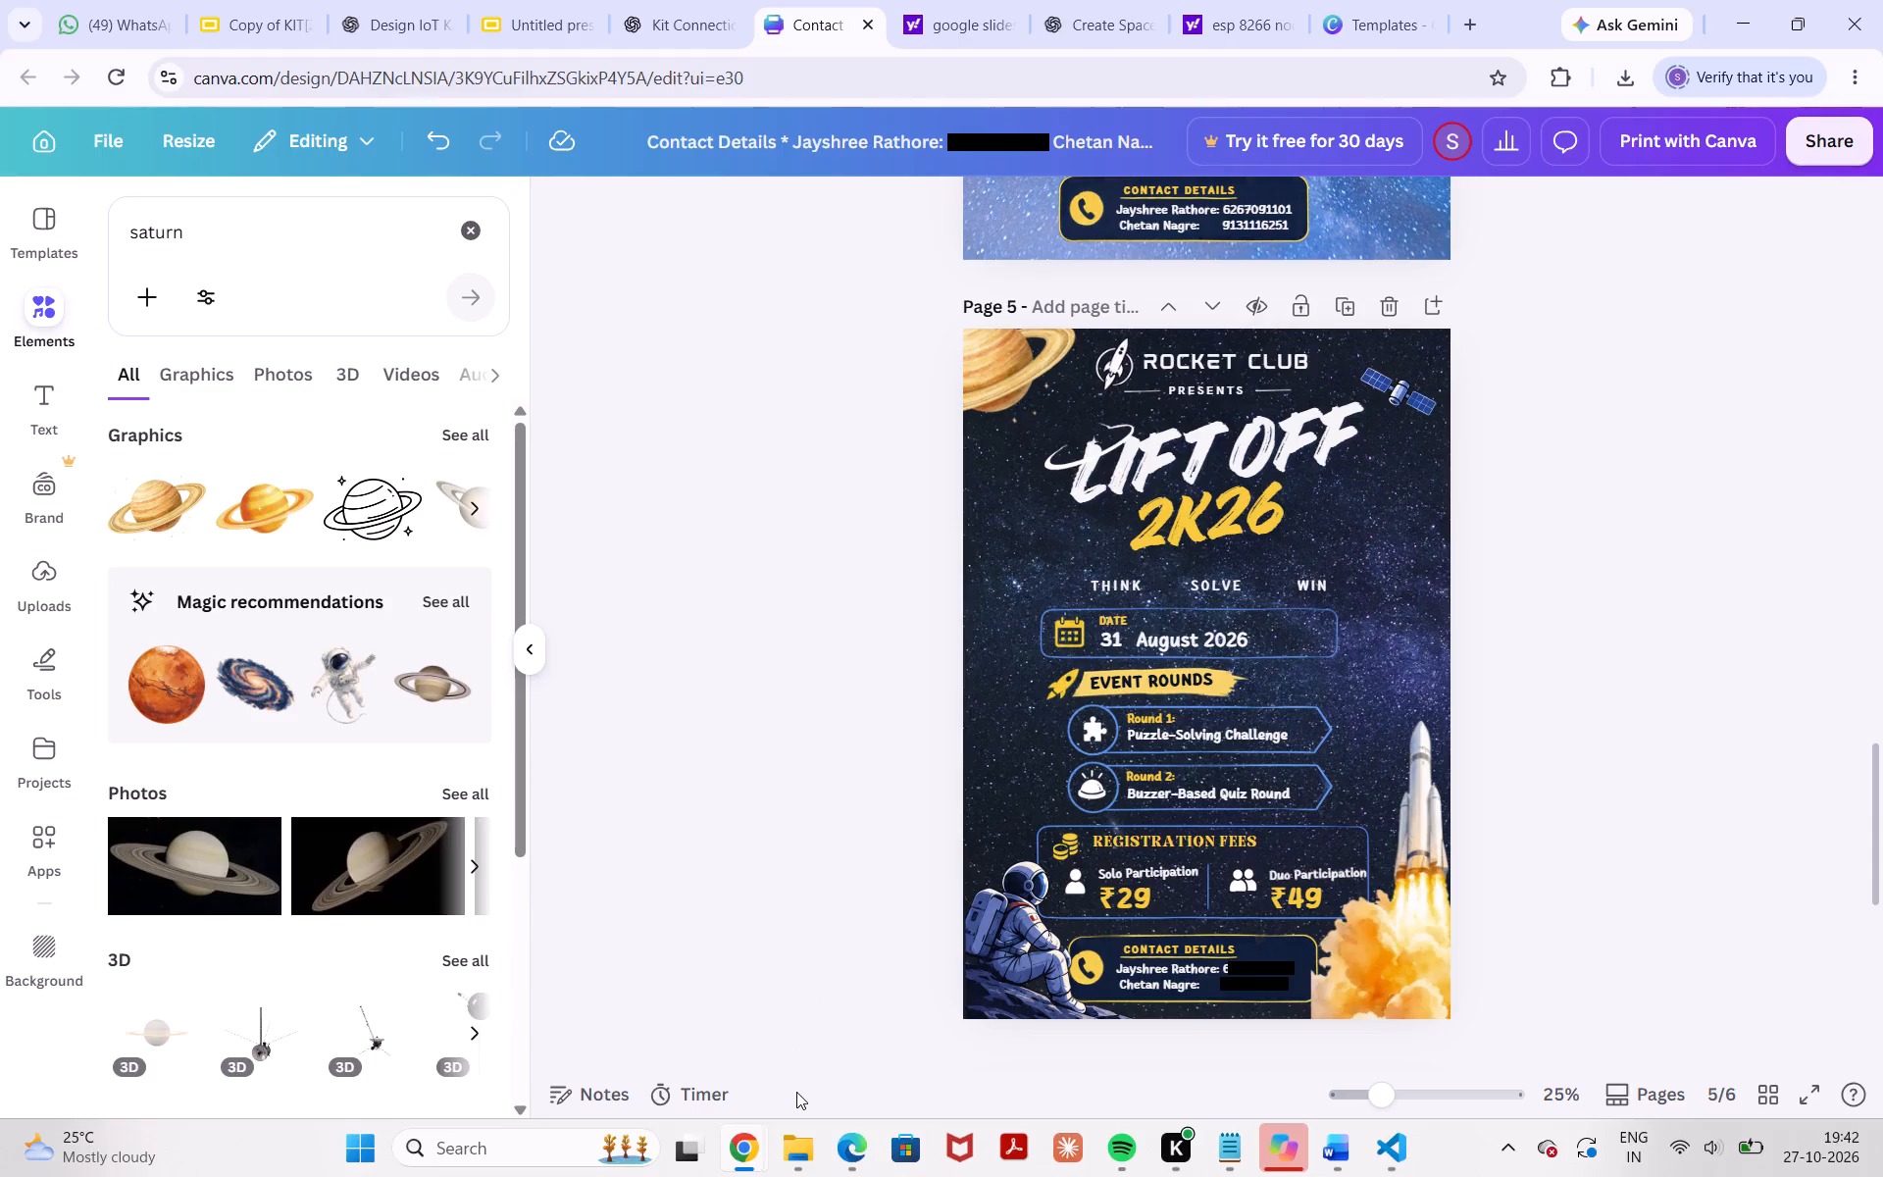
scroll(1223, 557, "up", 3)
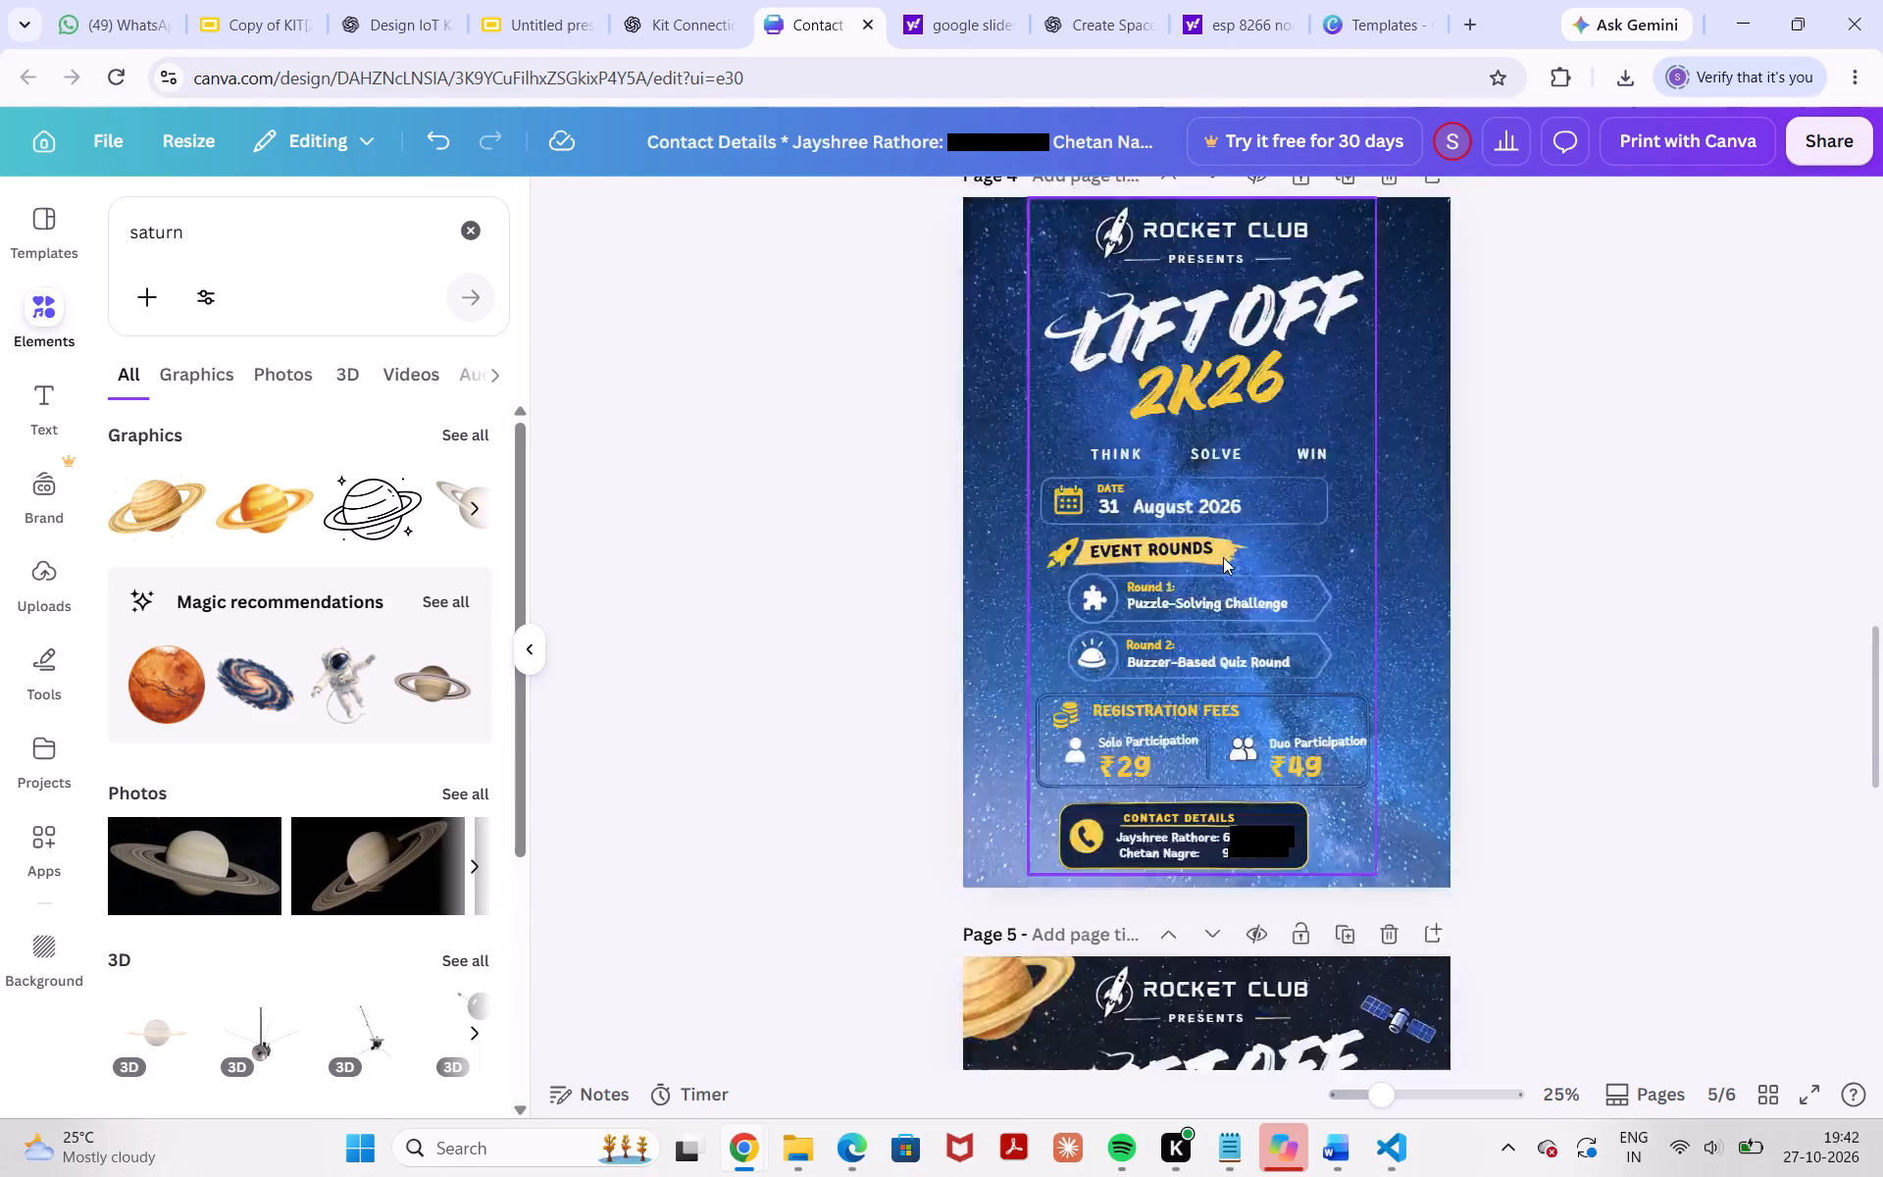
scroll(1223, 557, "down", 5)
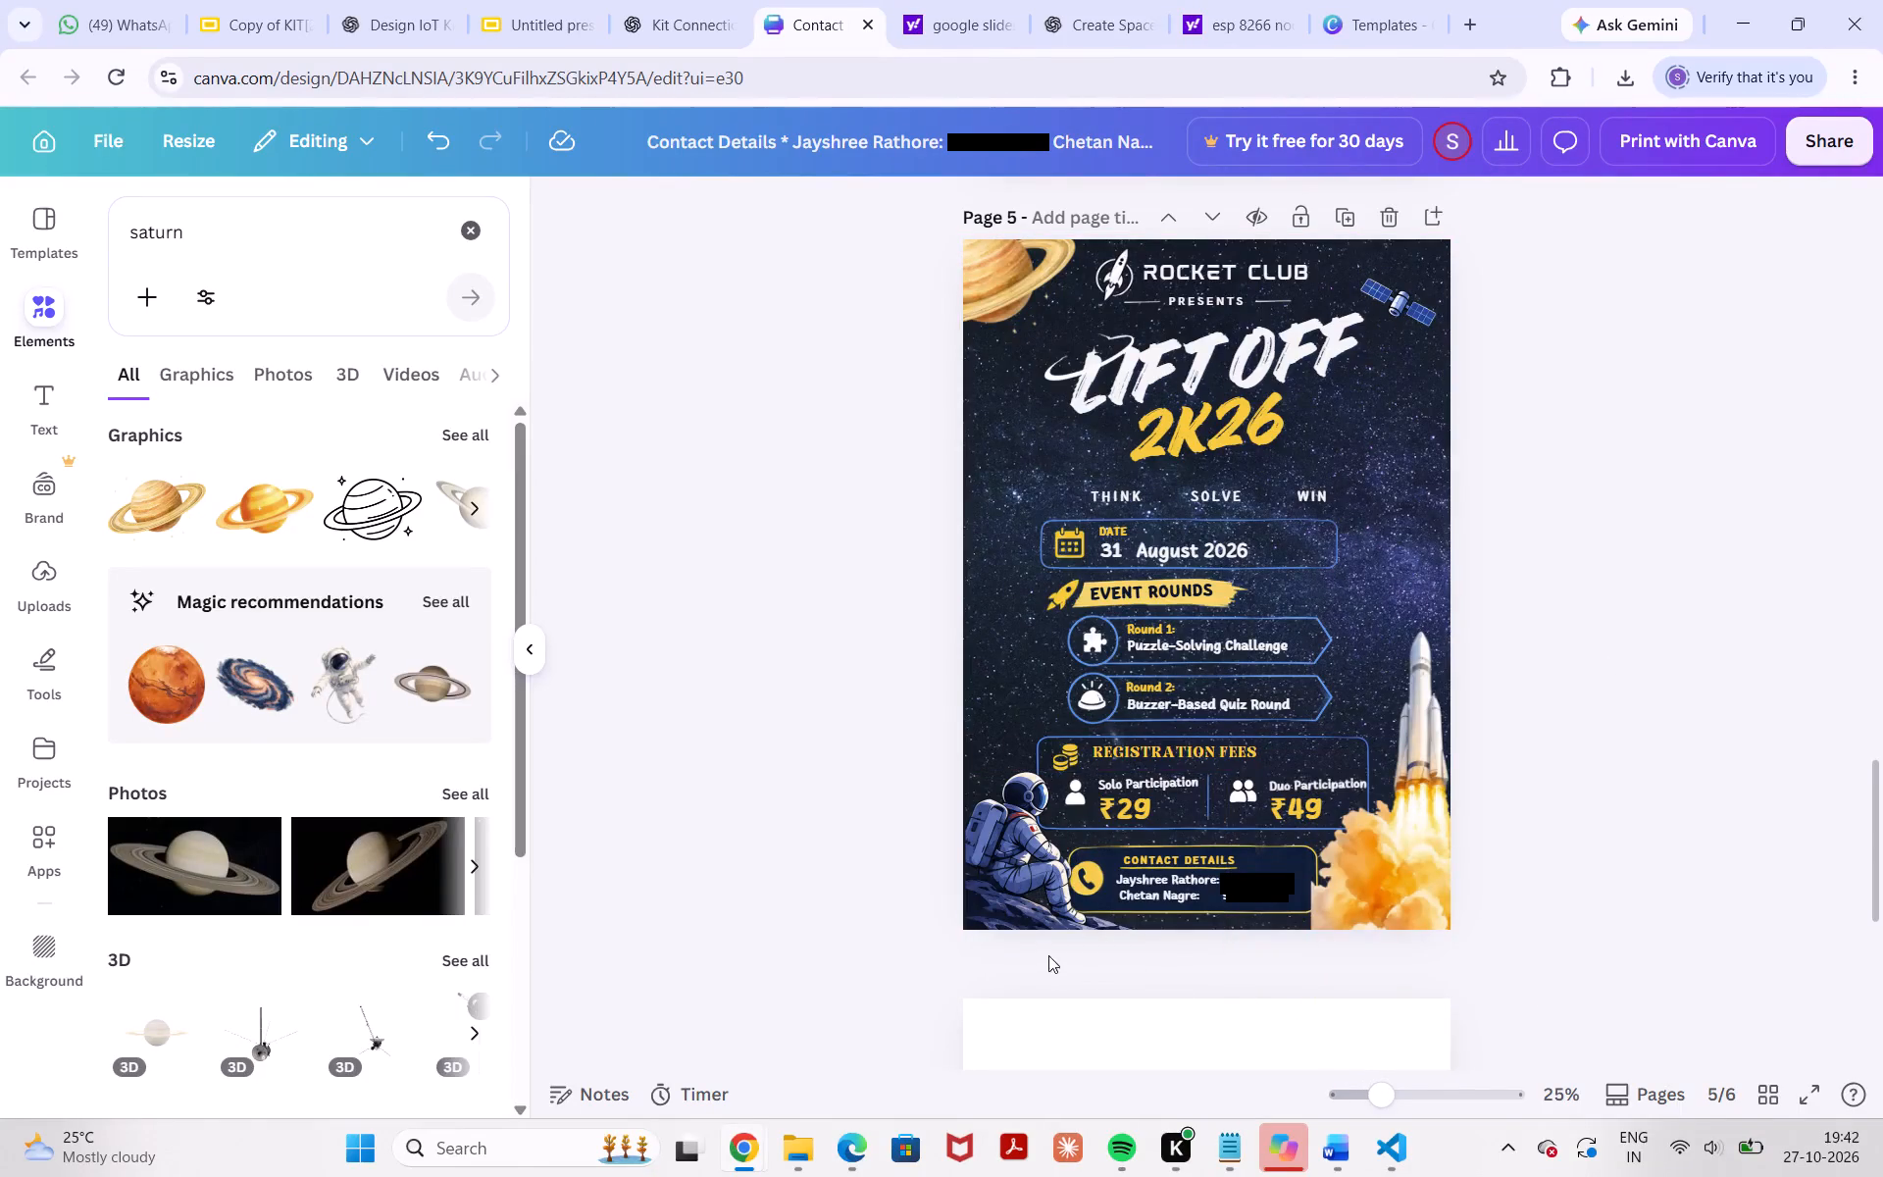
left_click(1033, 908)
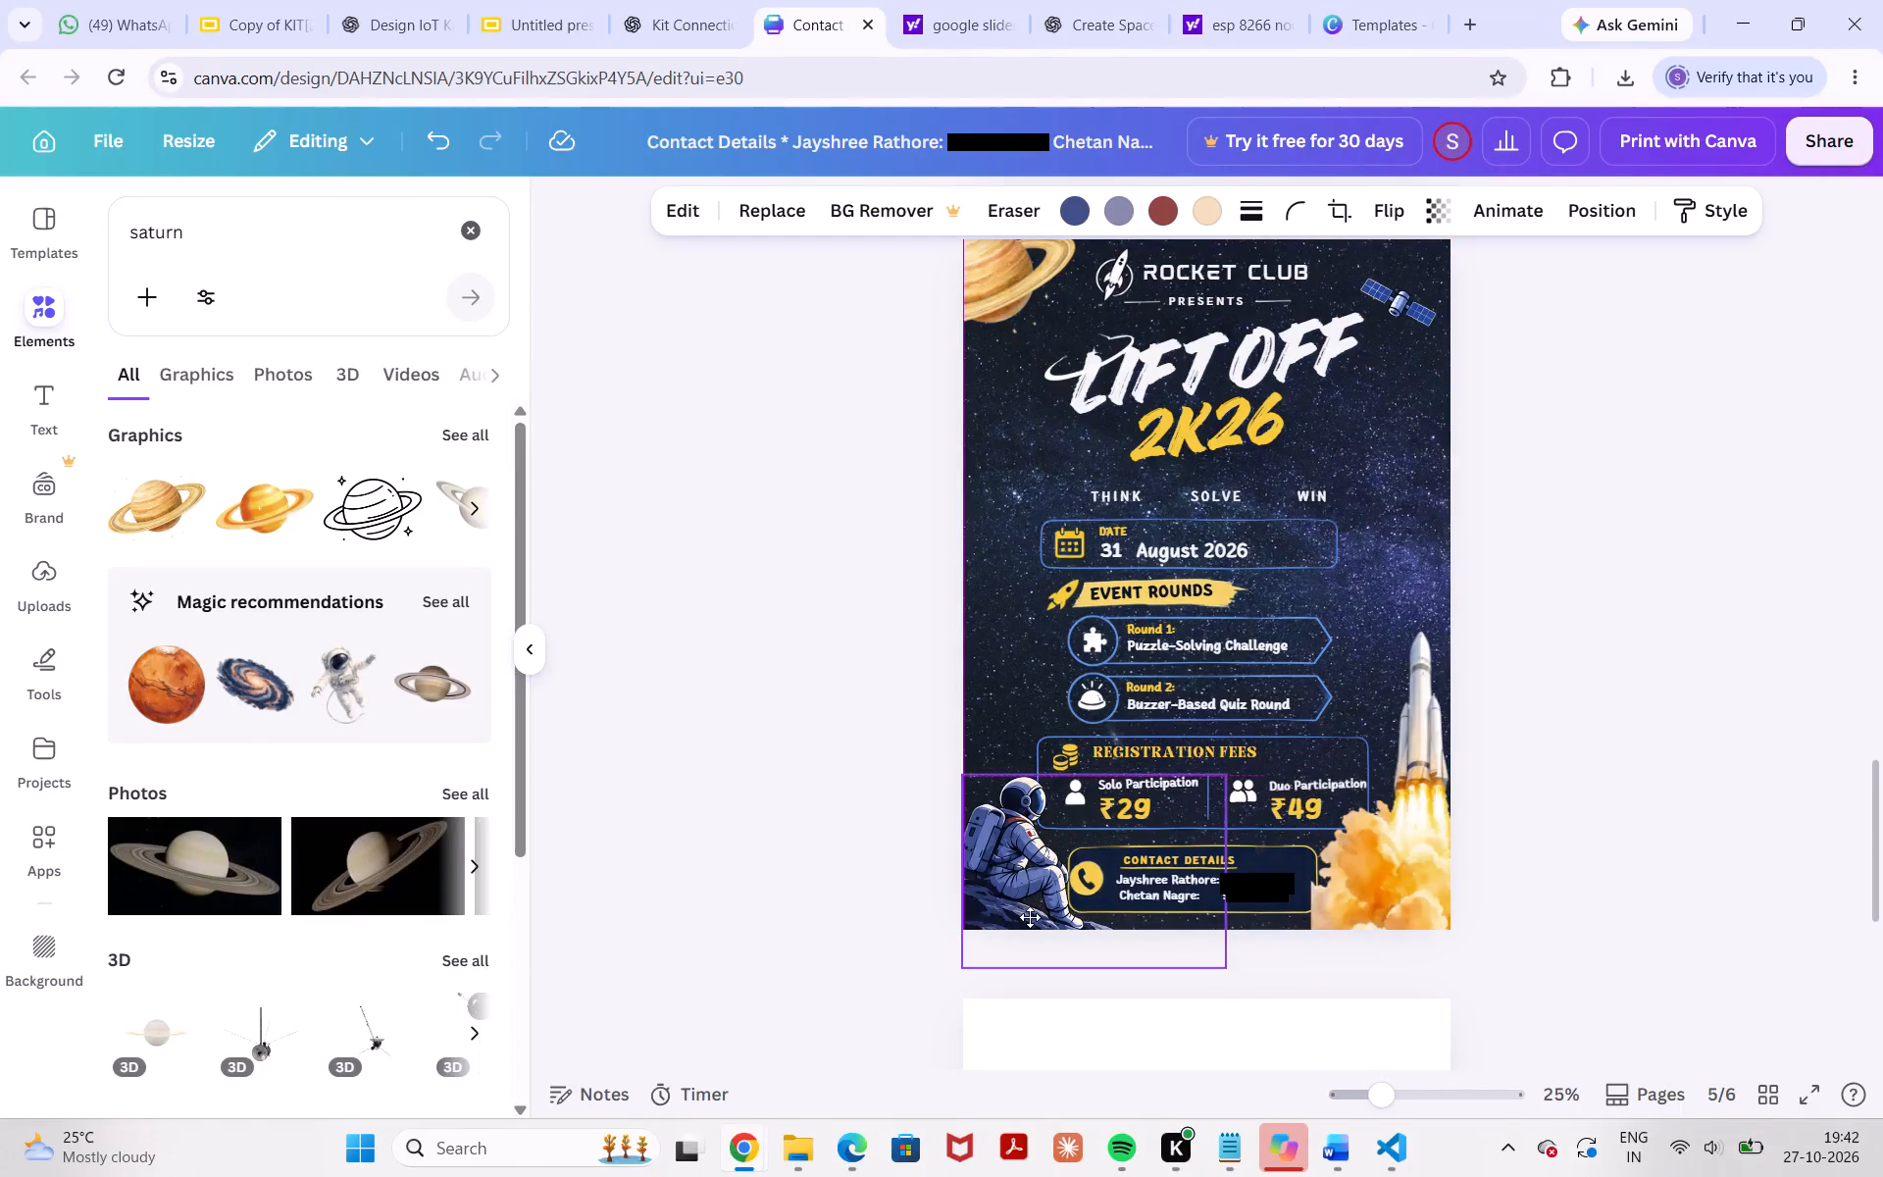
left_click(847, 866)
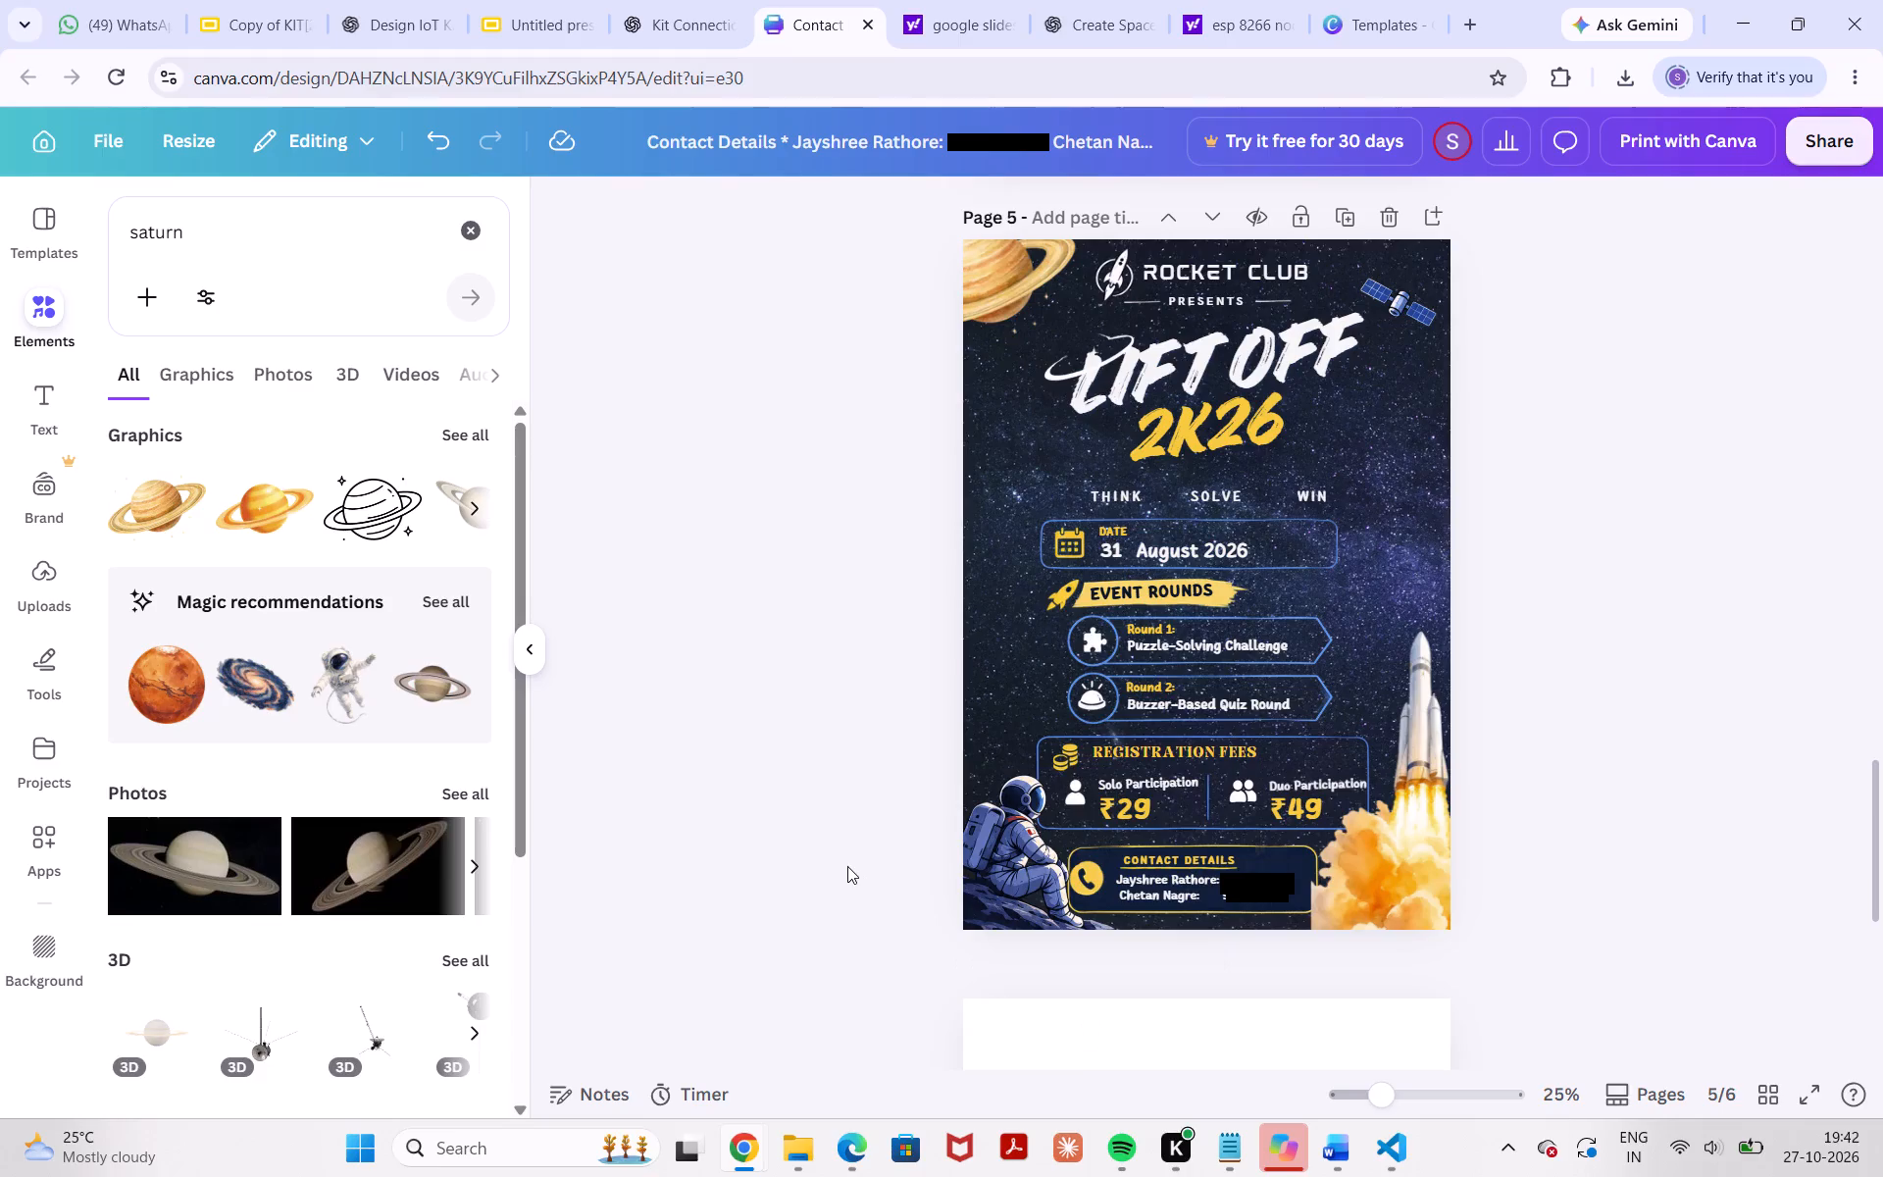
Nudge the launching rocket graphic on page 5 slightly toward the poster's right edge.
left_click(1380, 875)
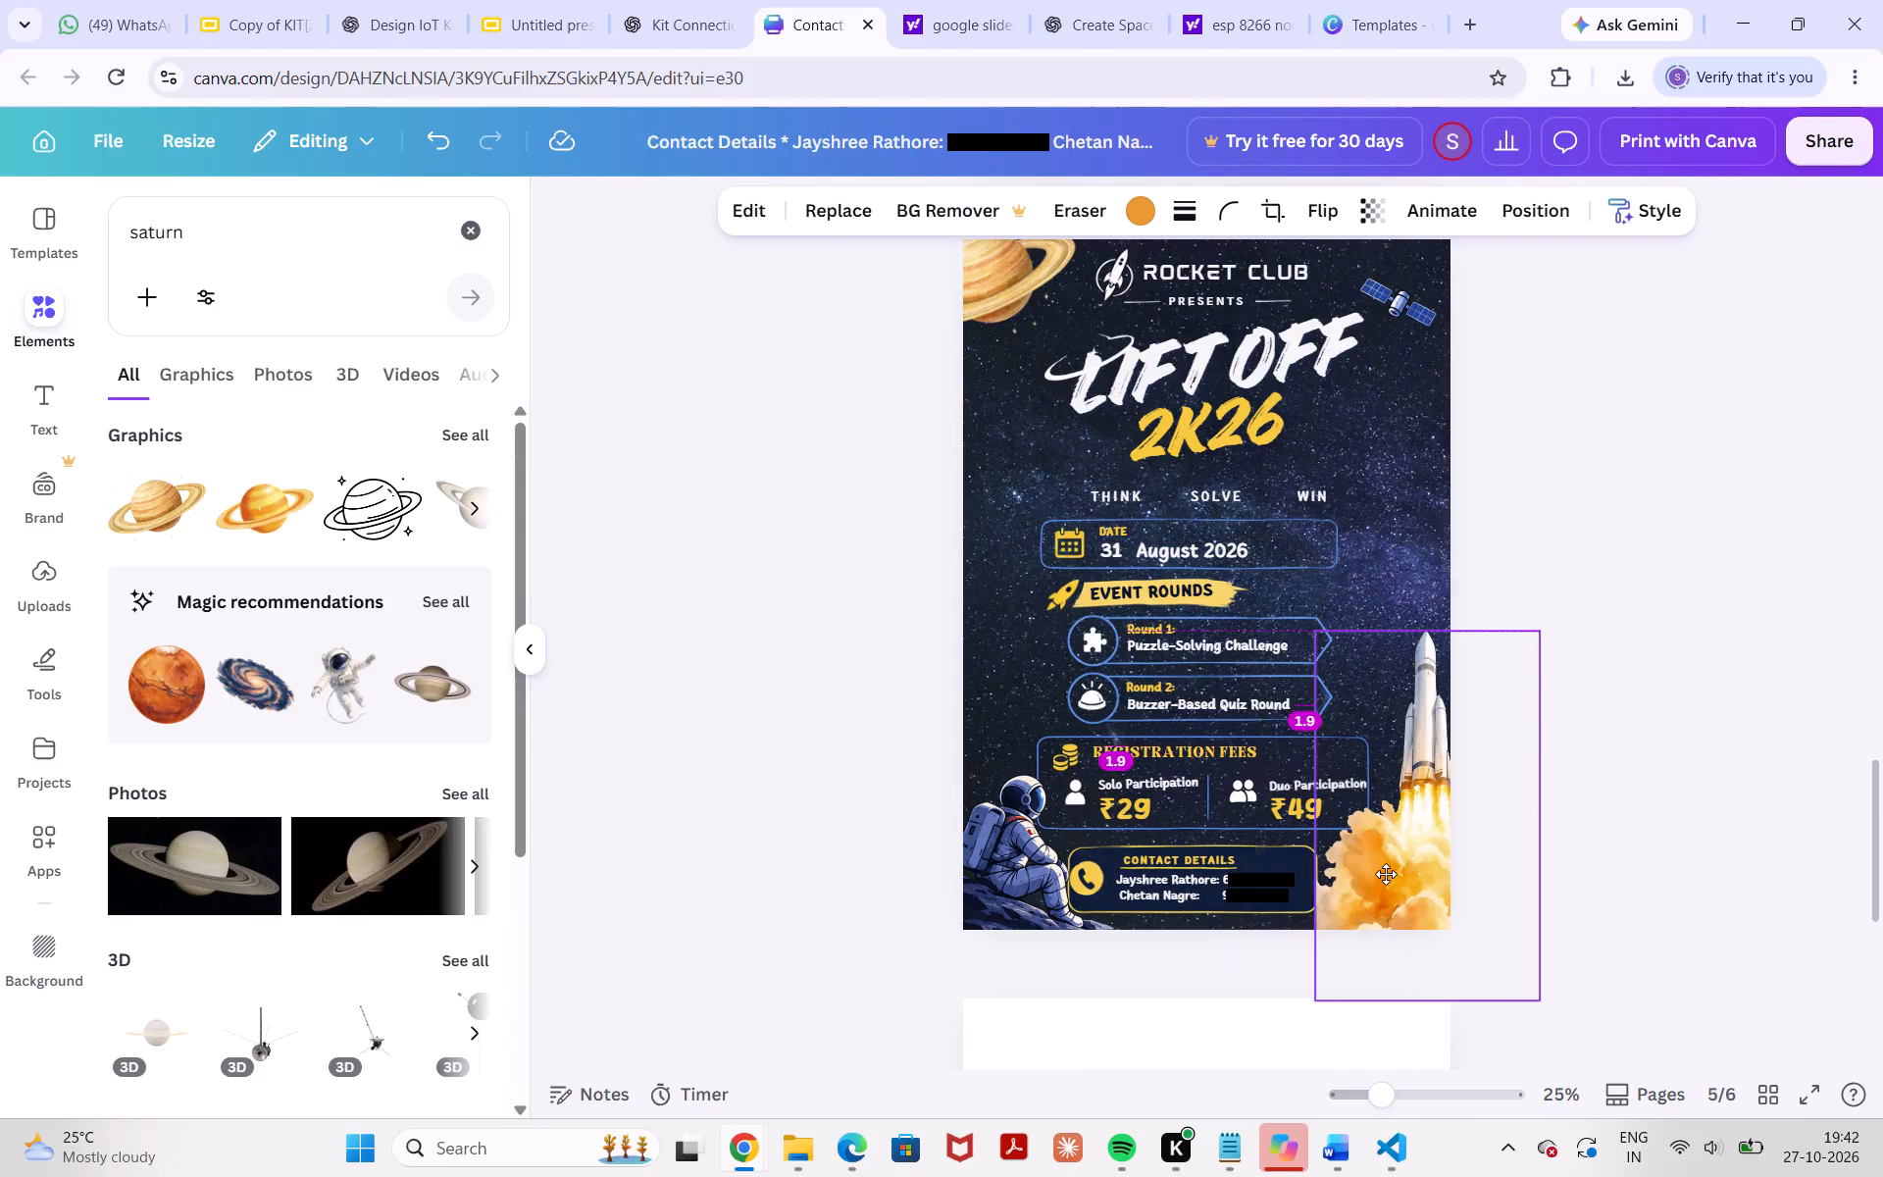
left_click(1633, 786)
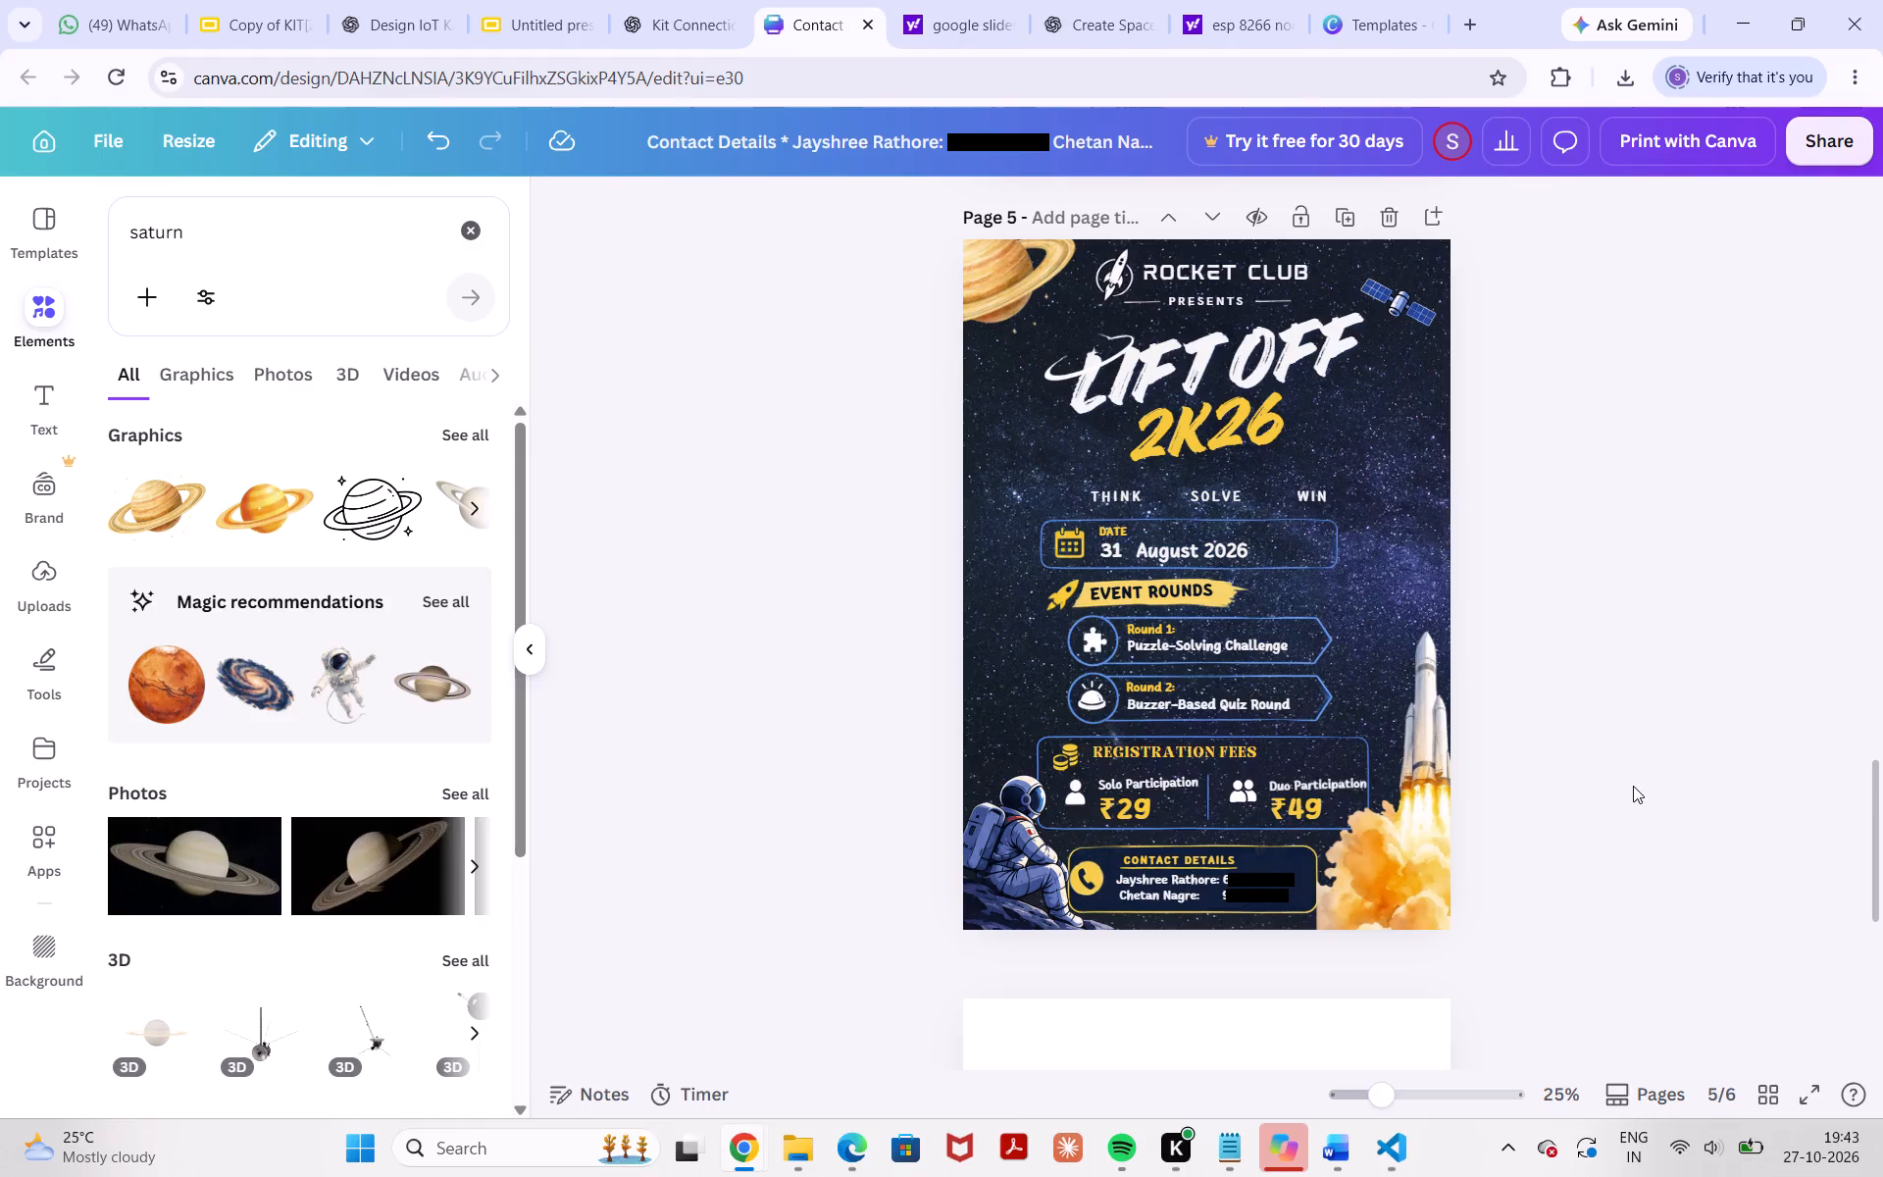
Capture a screenshot of the whole page 5 poster with Snipping Tool, open the snip in its editor and copy it.
key("shift+super+s")
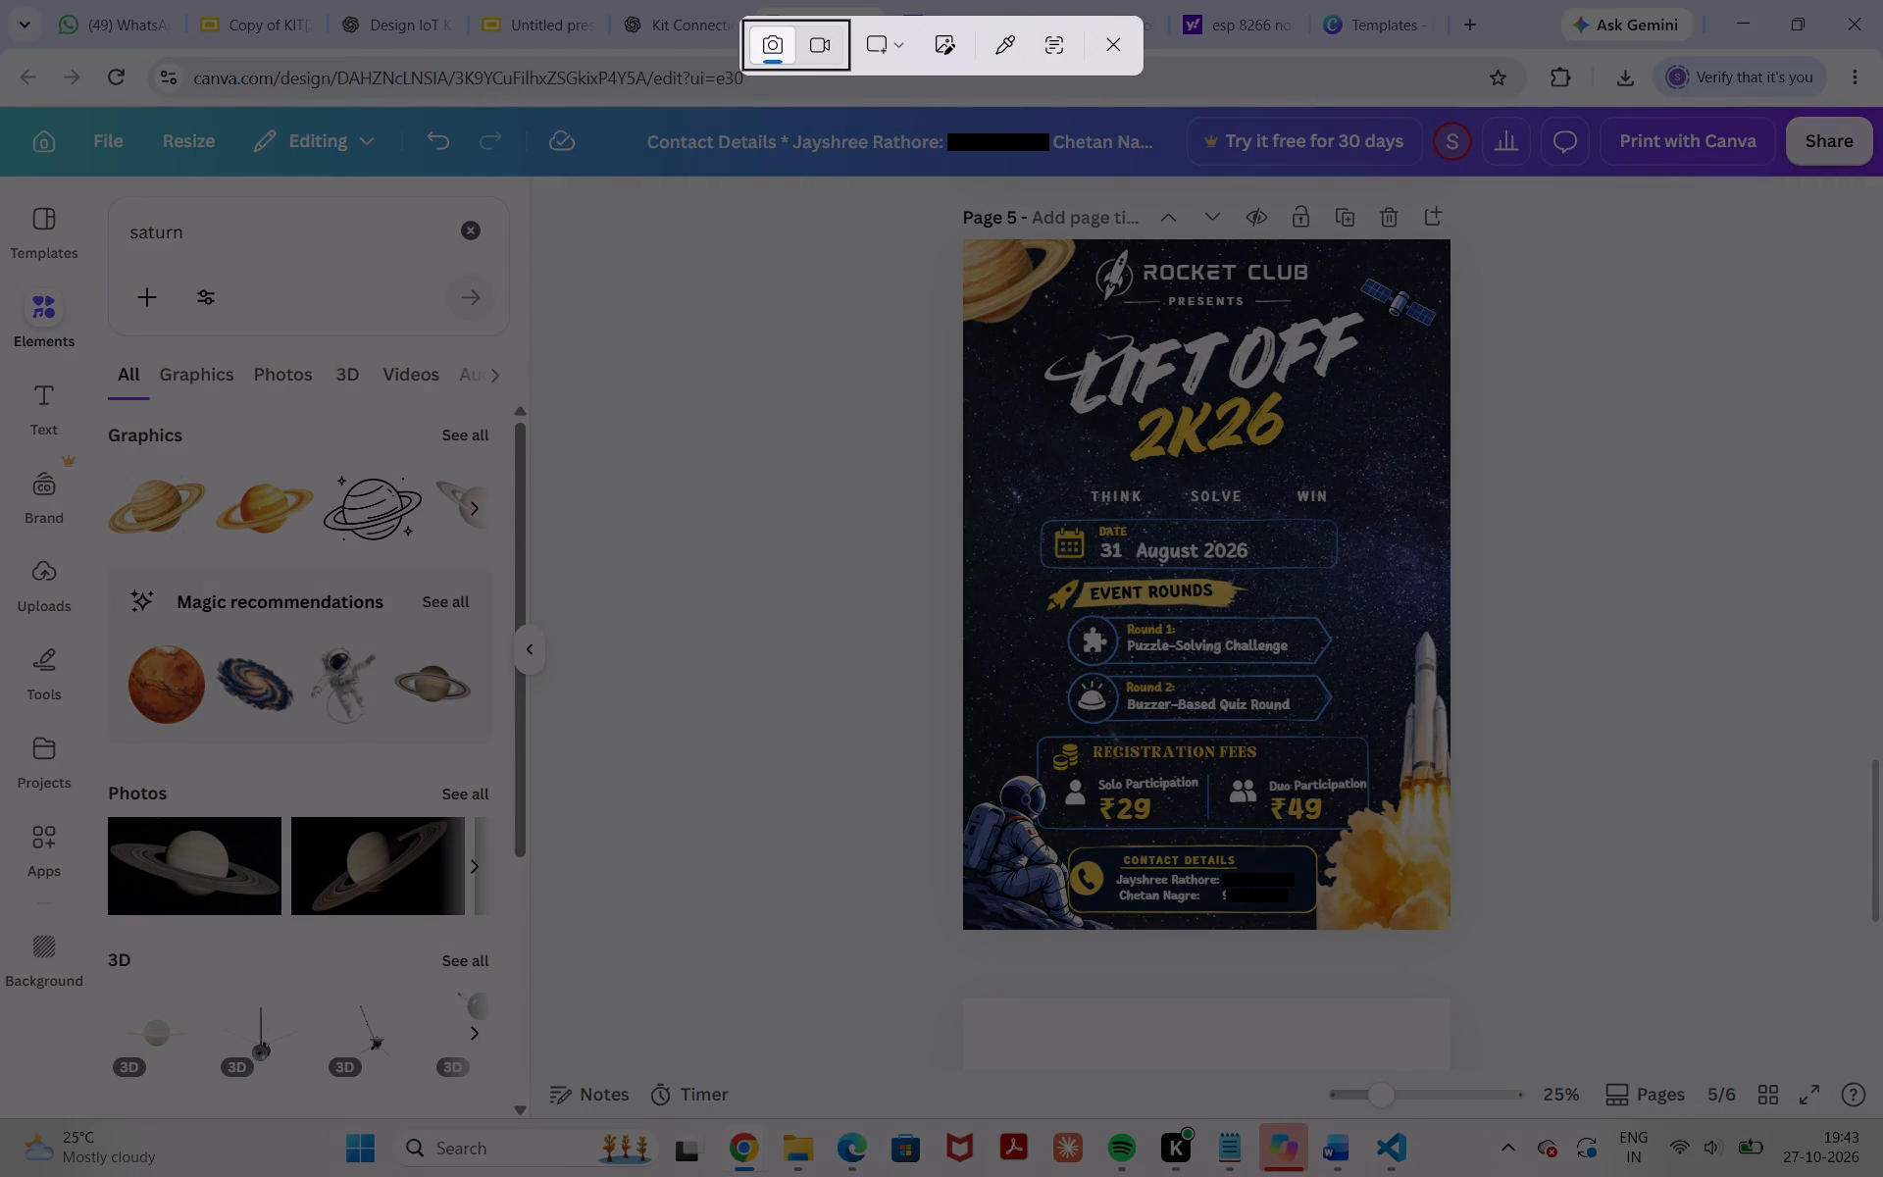
left_click_drag(964, 235, 1460, 928)
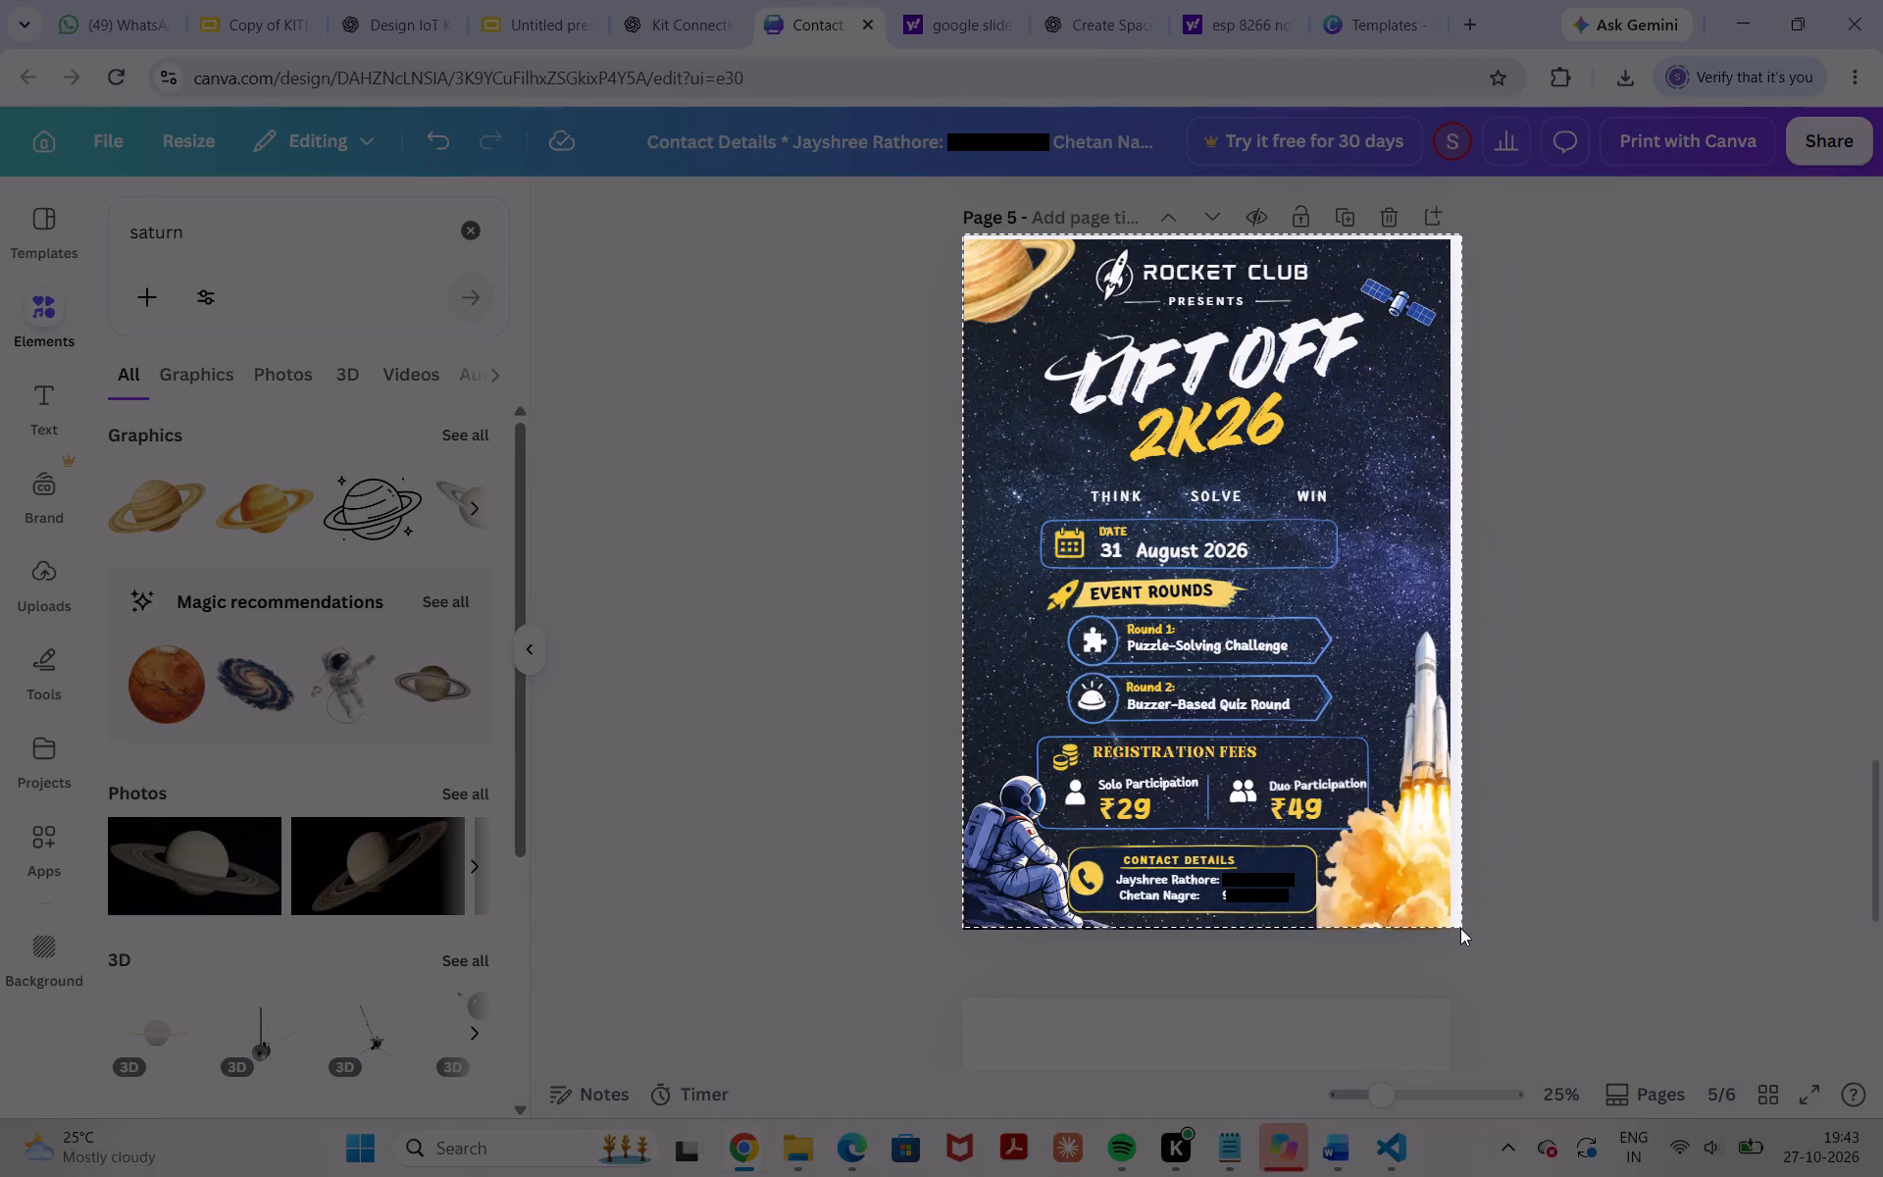
left_click_drag(1460, 928, 1454, 932)
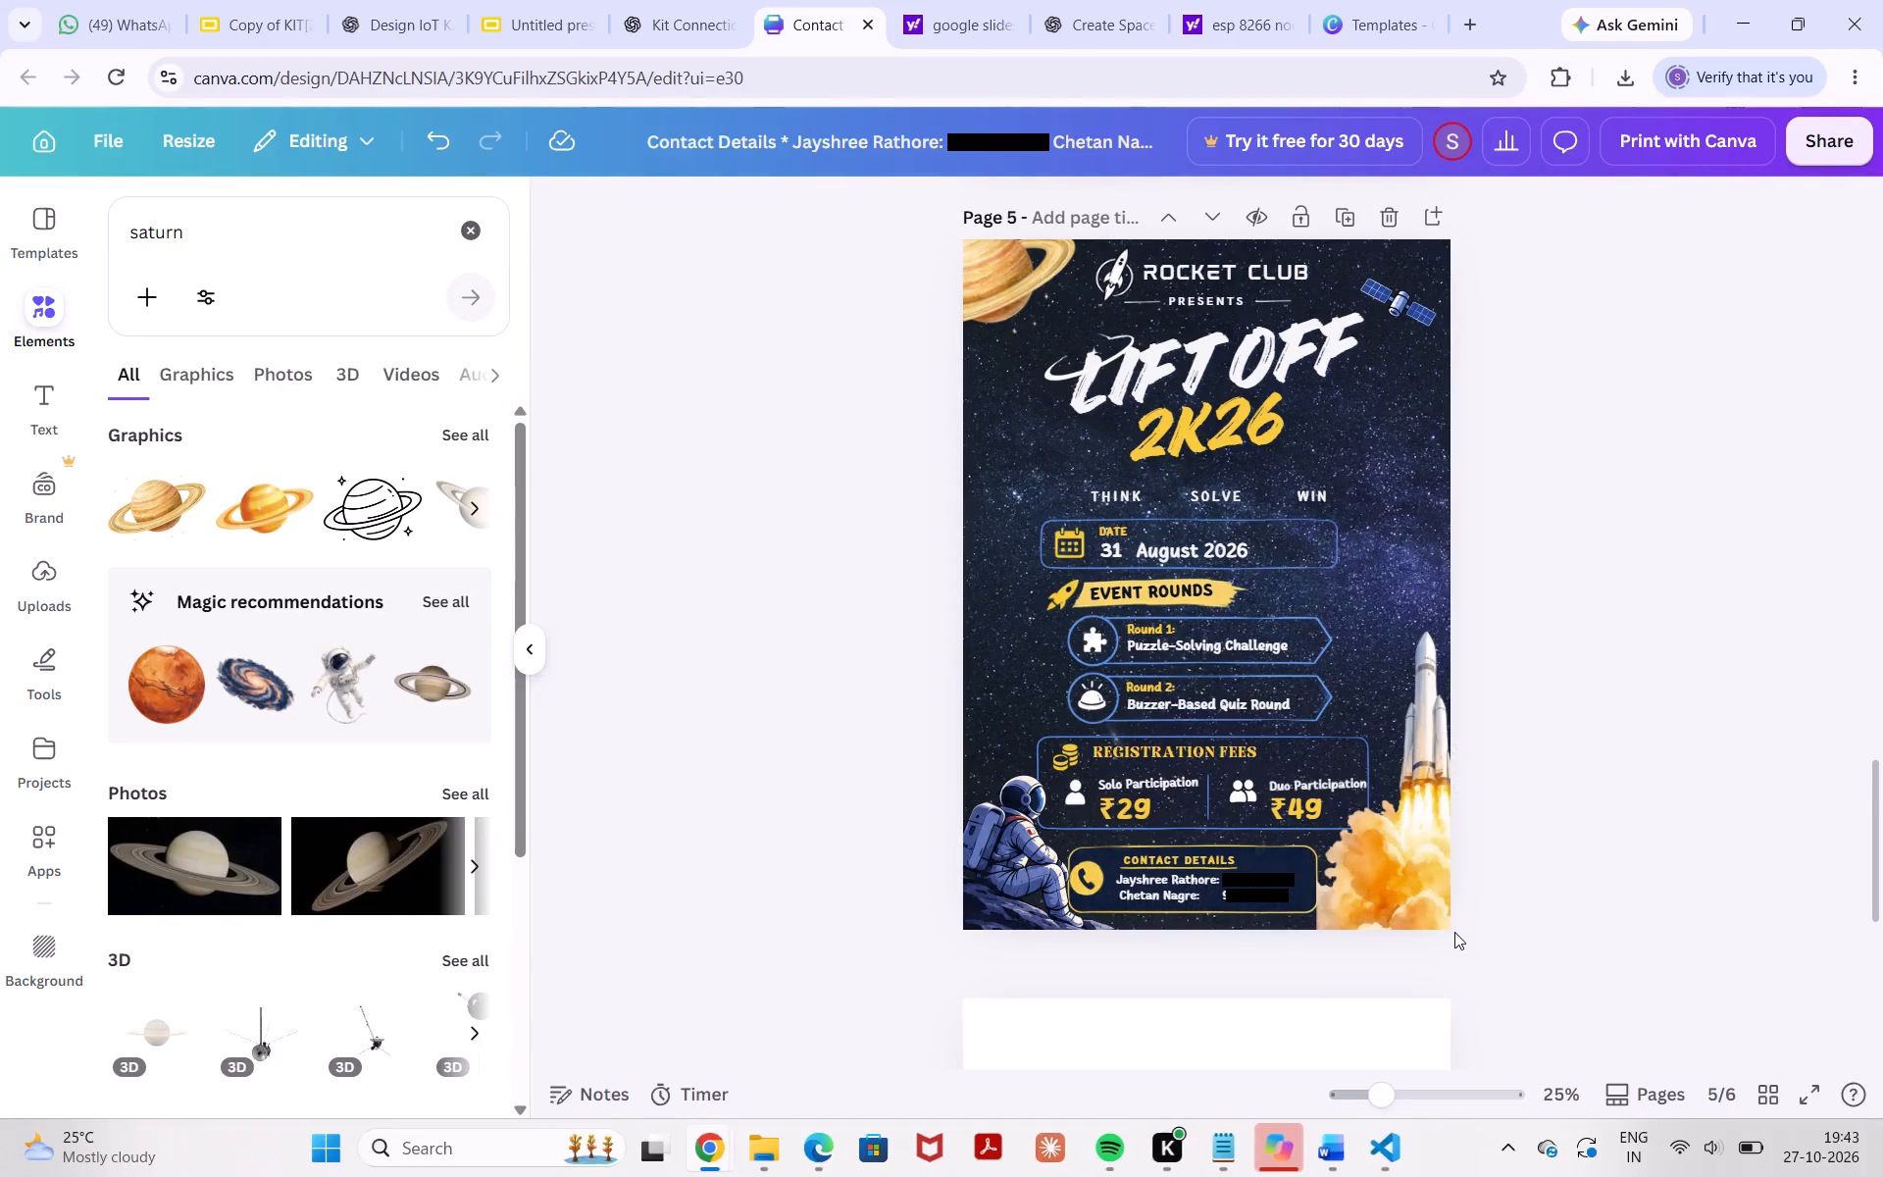
left_click(1707, 871)
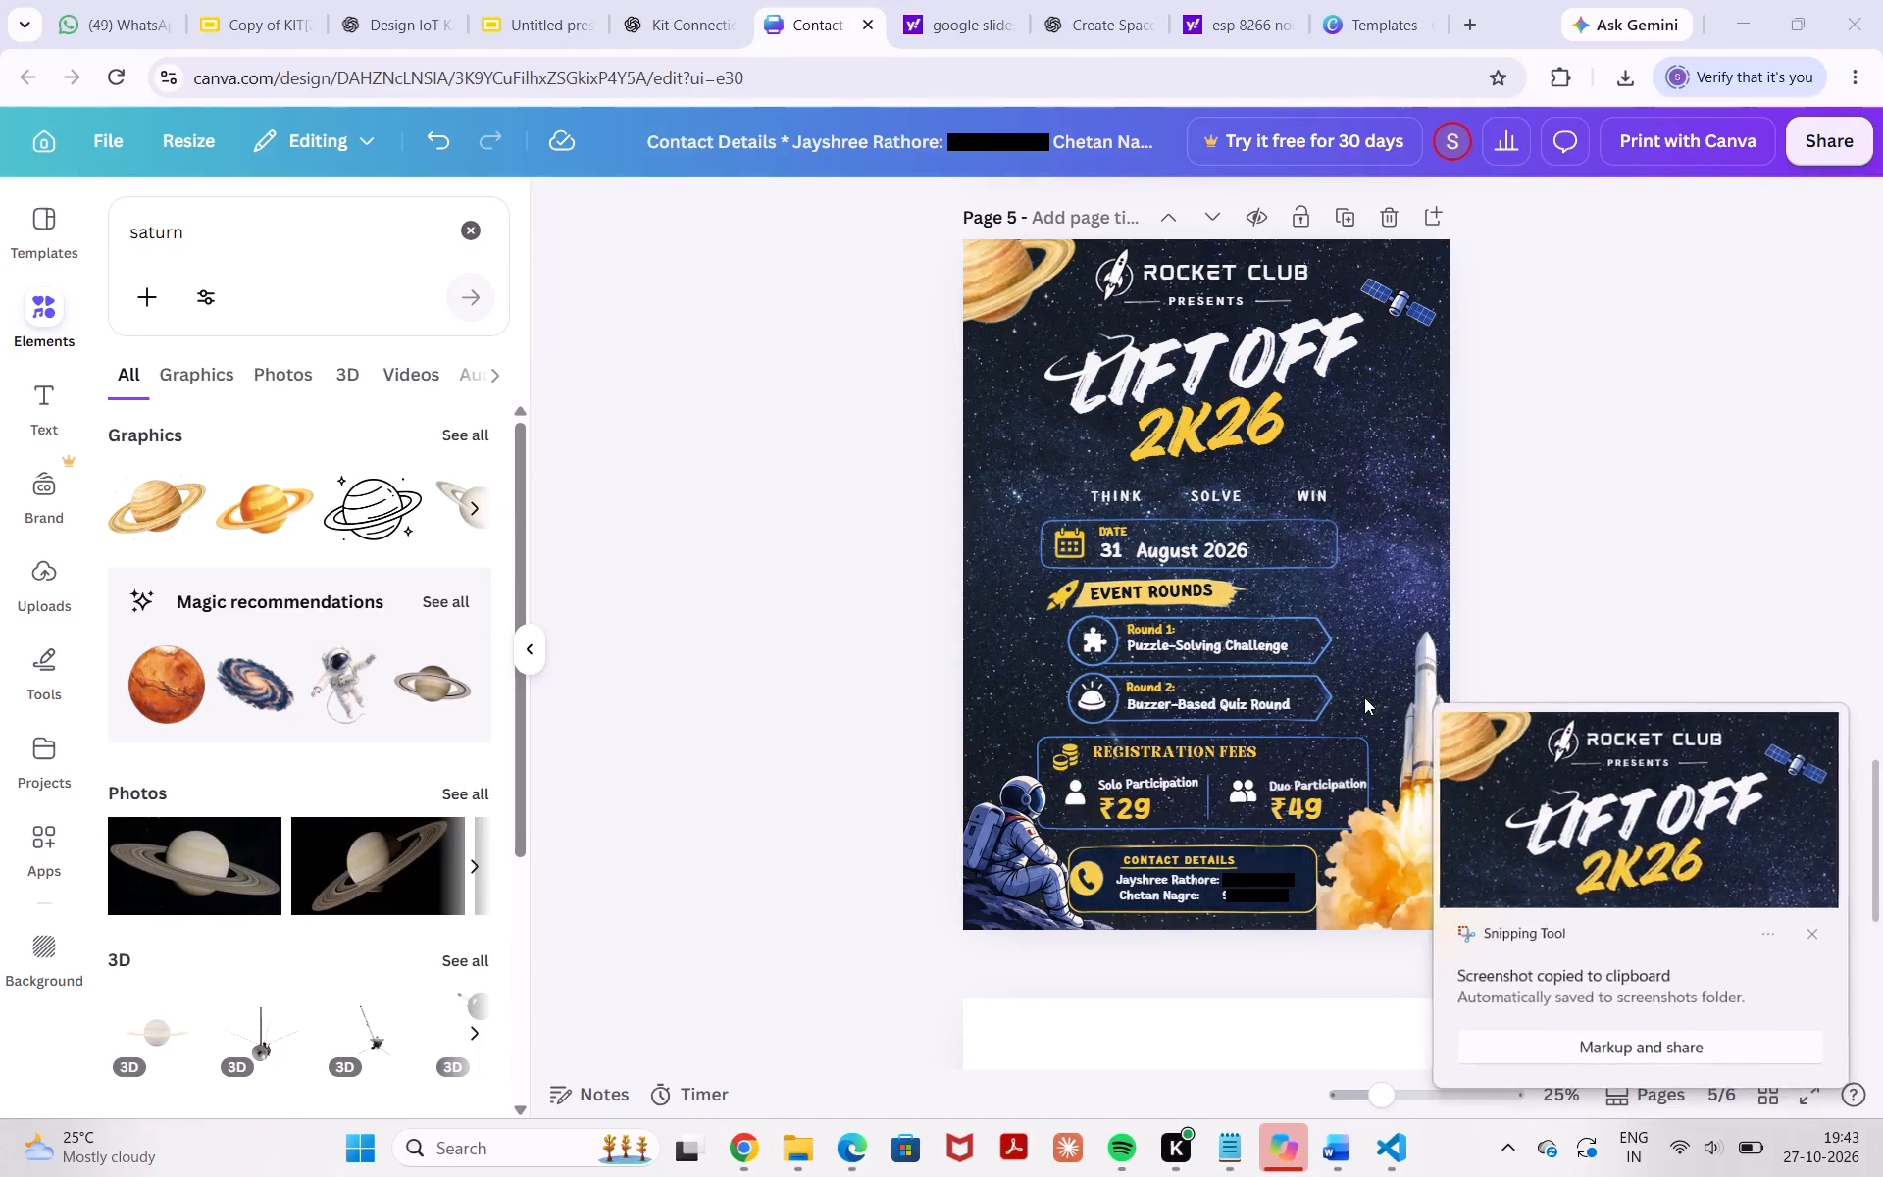
left_click(1665, 496)
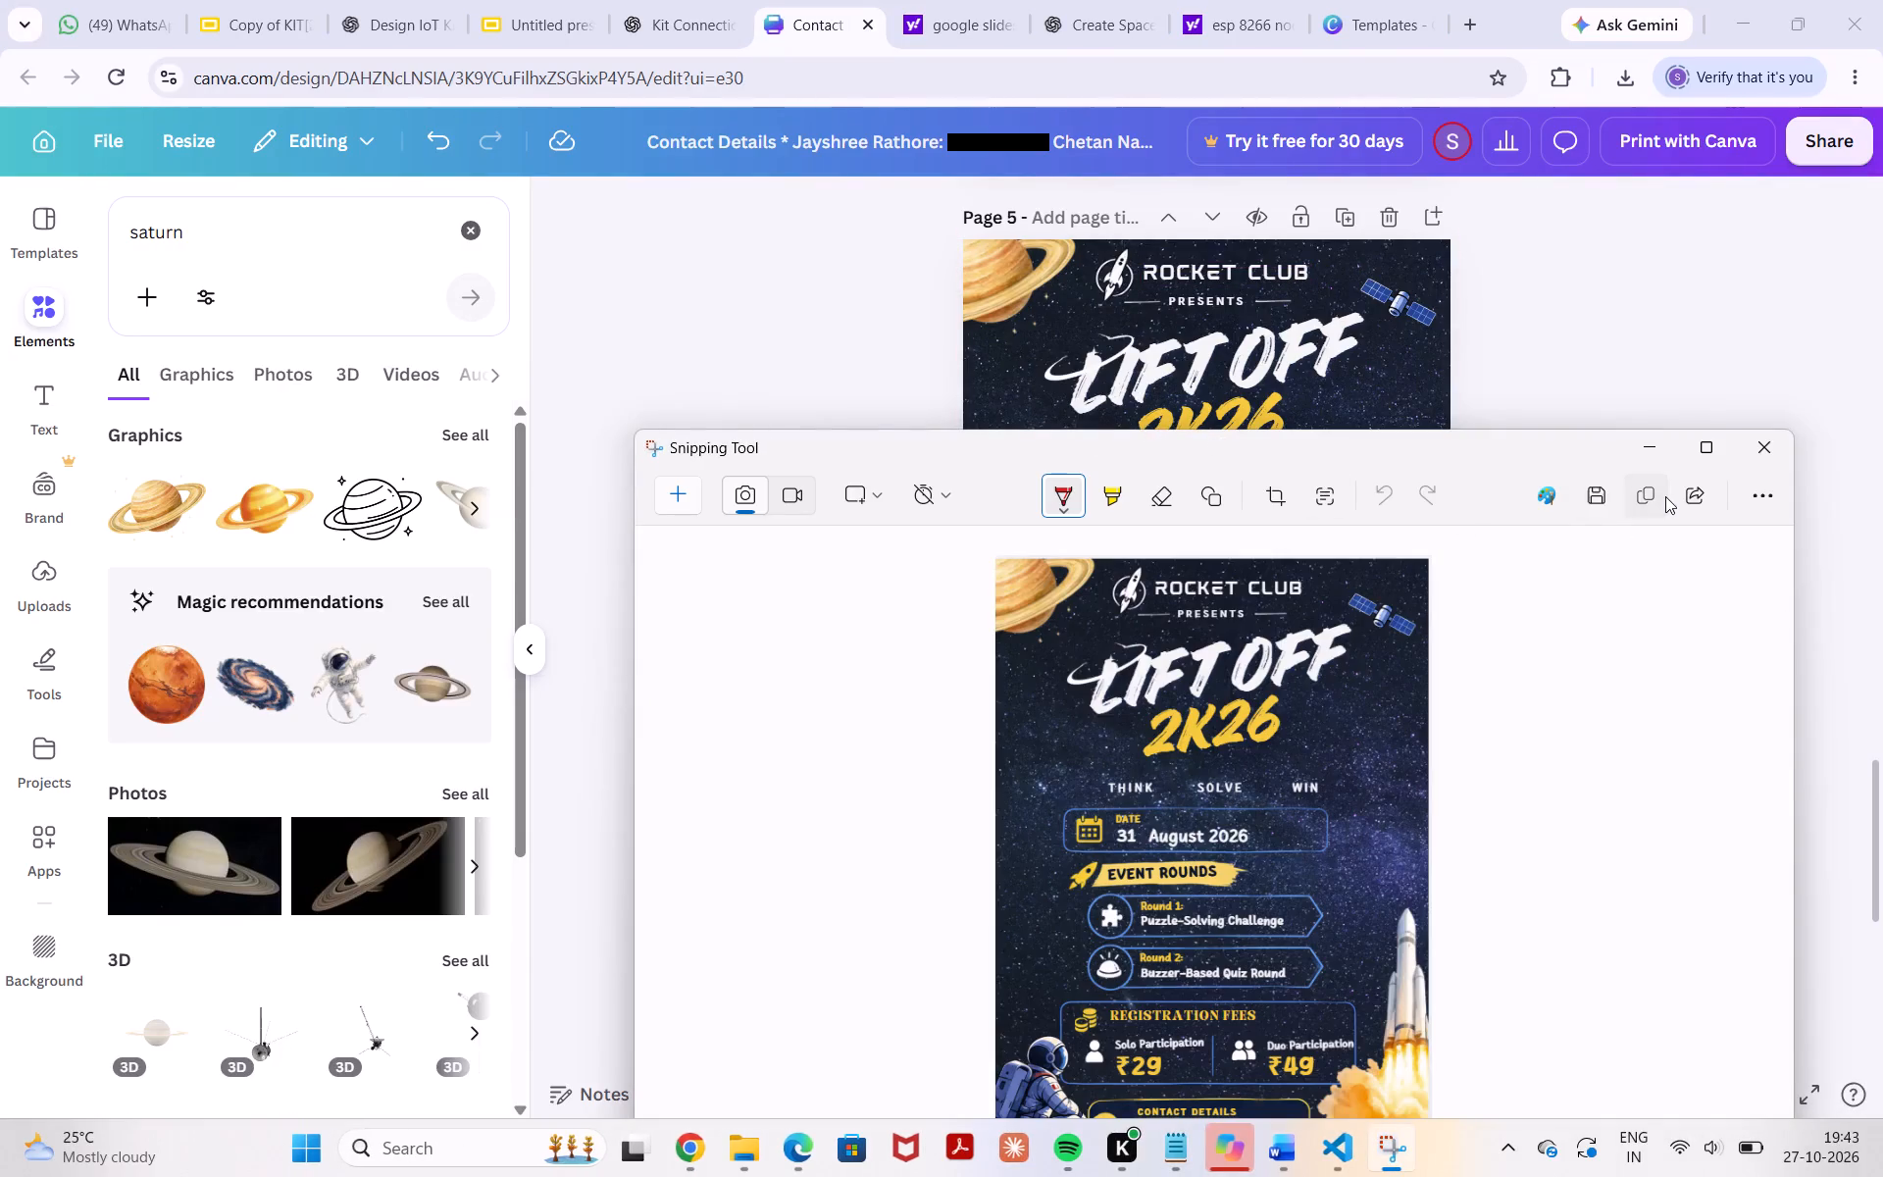
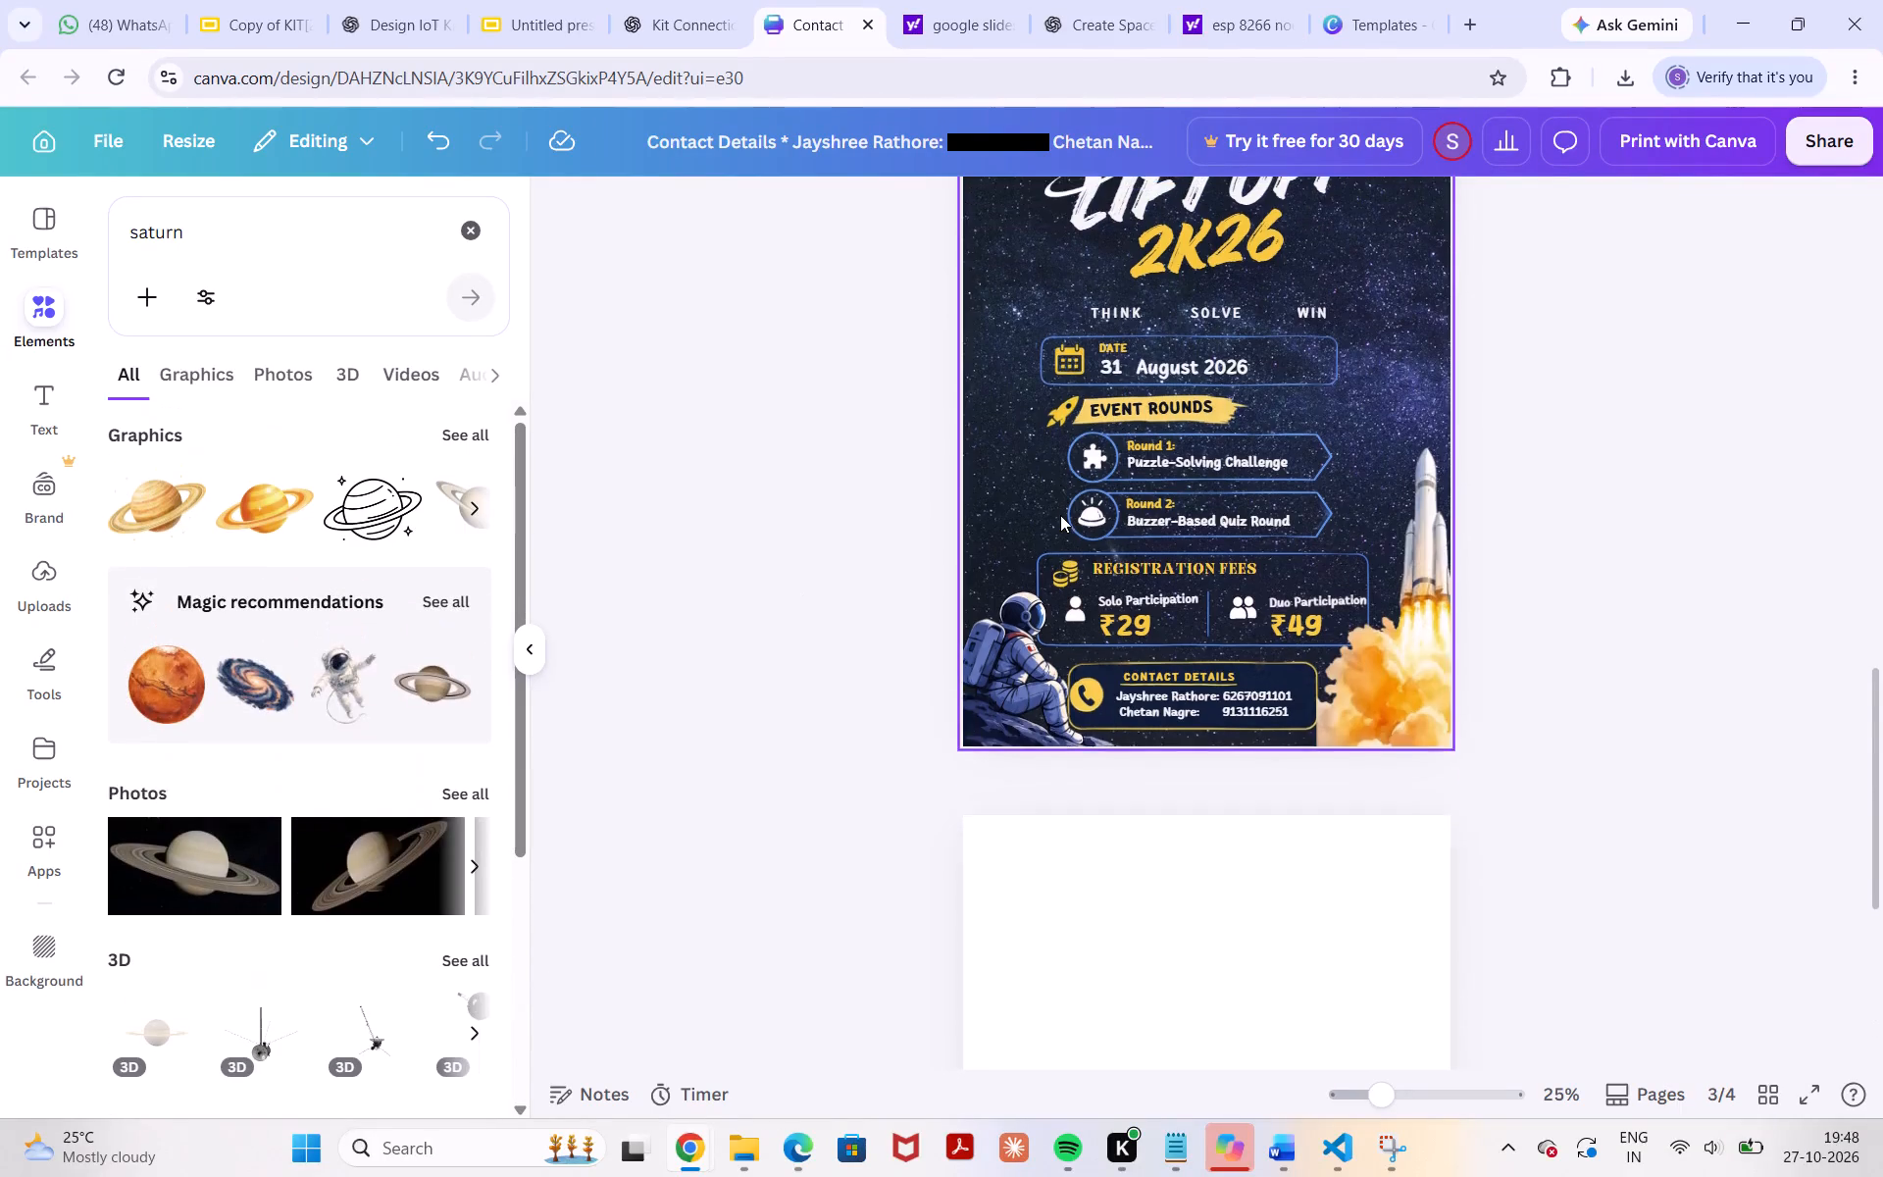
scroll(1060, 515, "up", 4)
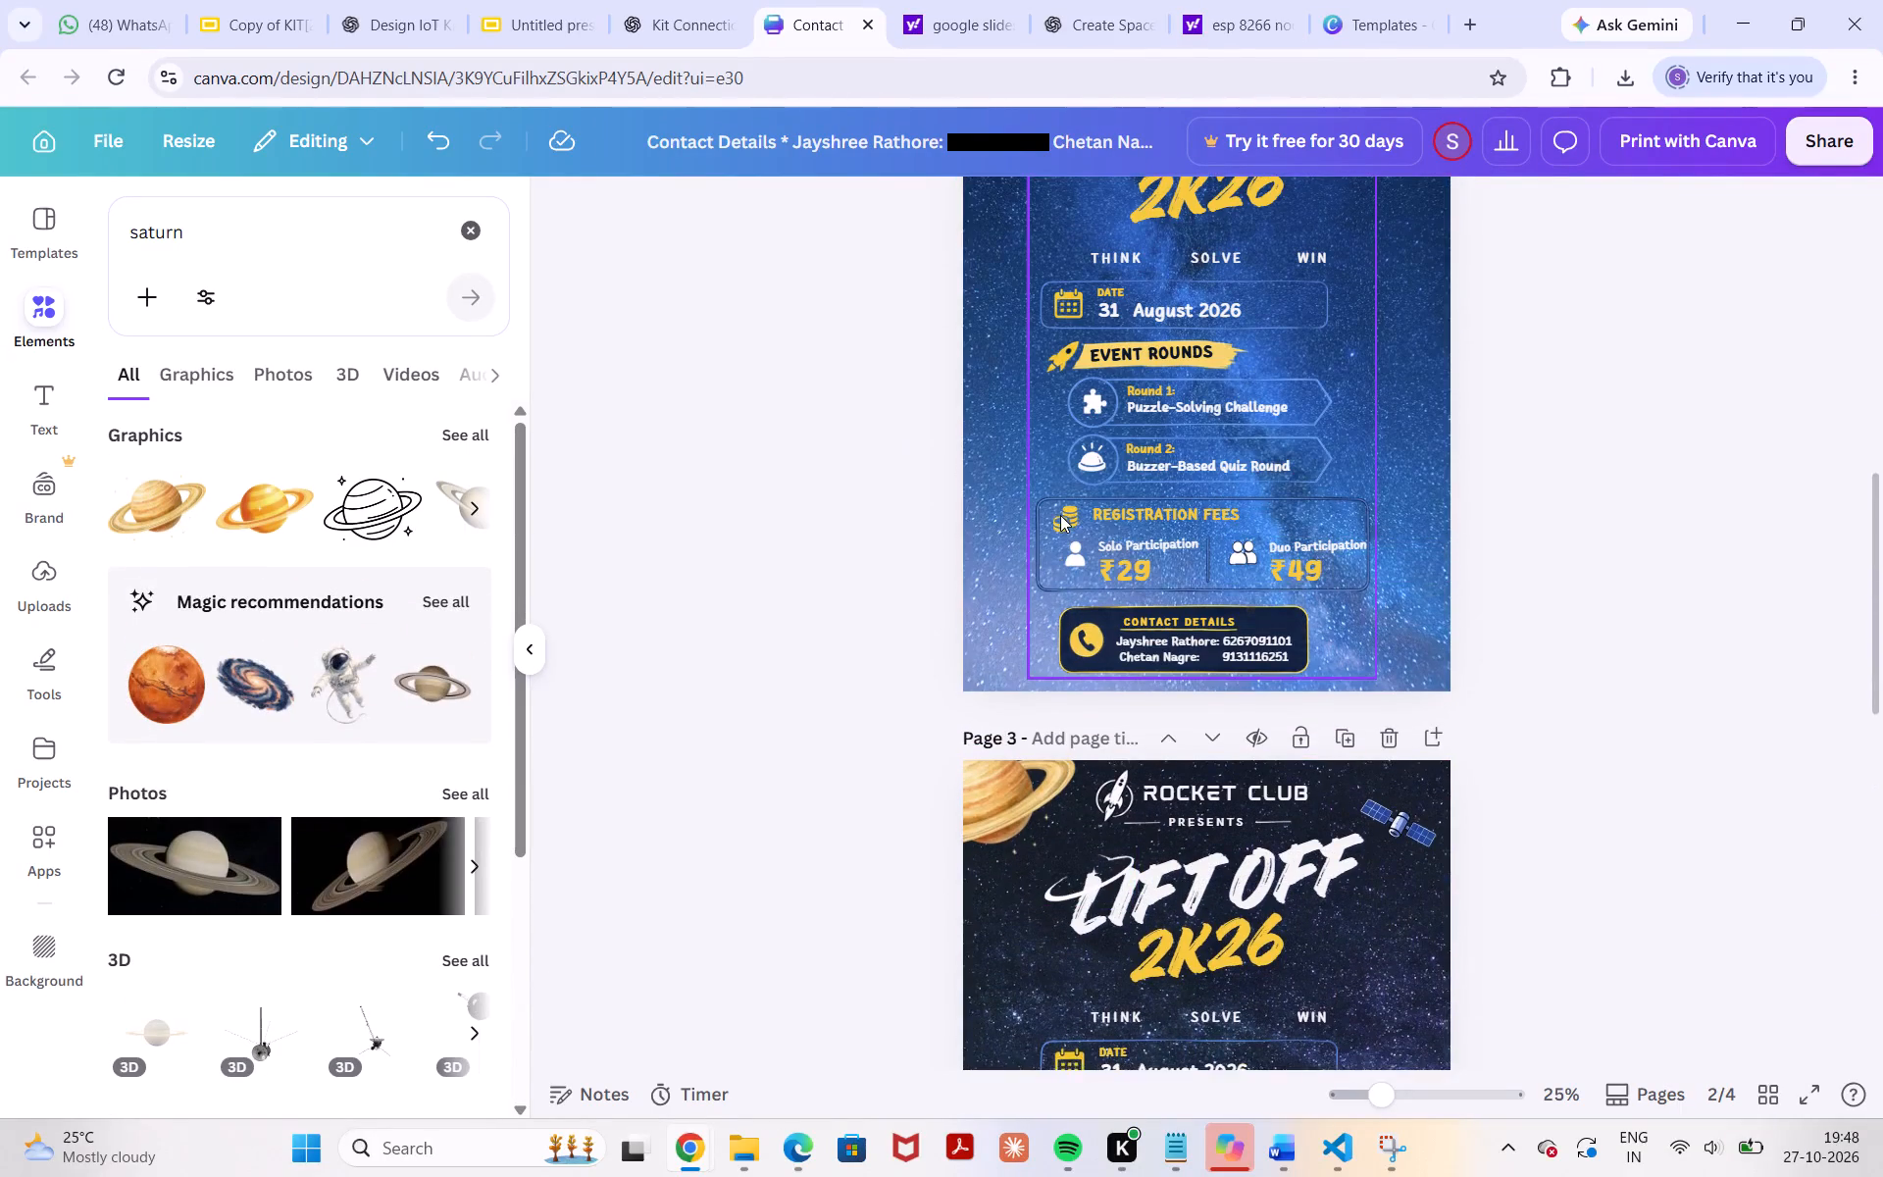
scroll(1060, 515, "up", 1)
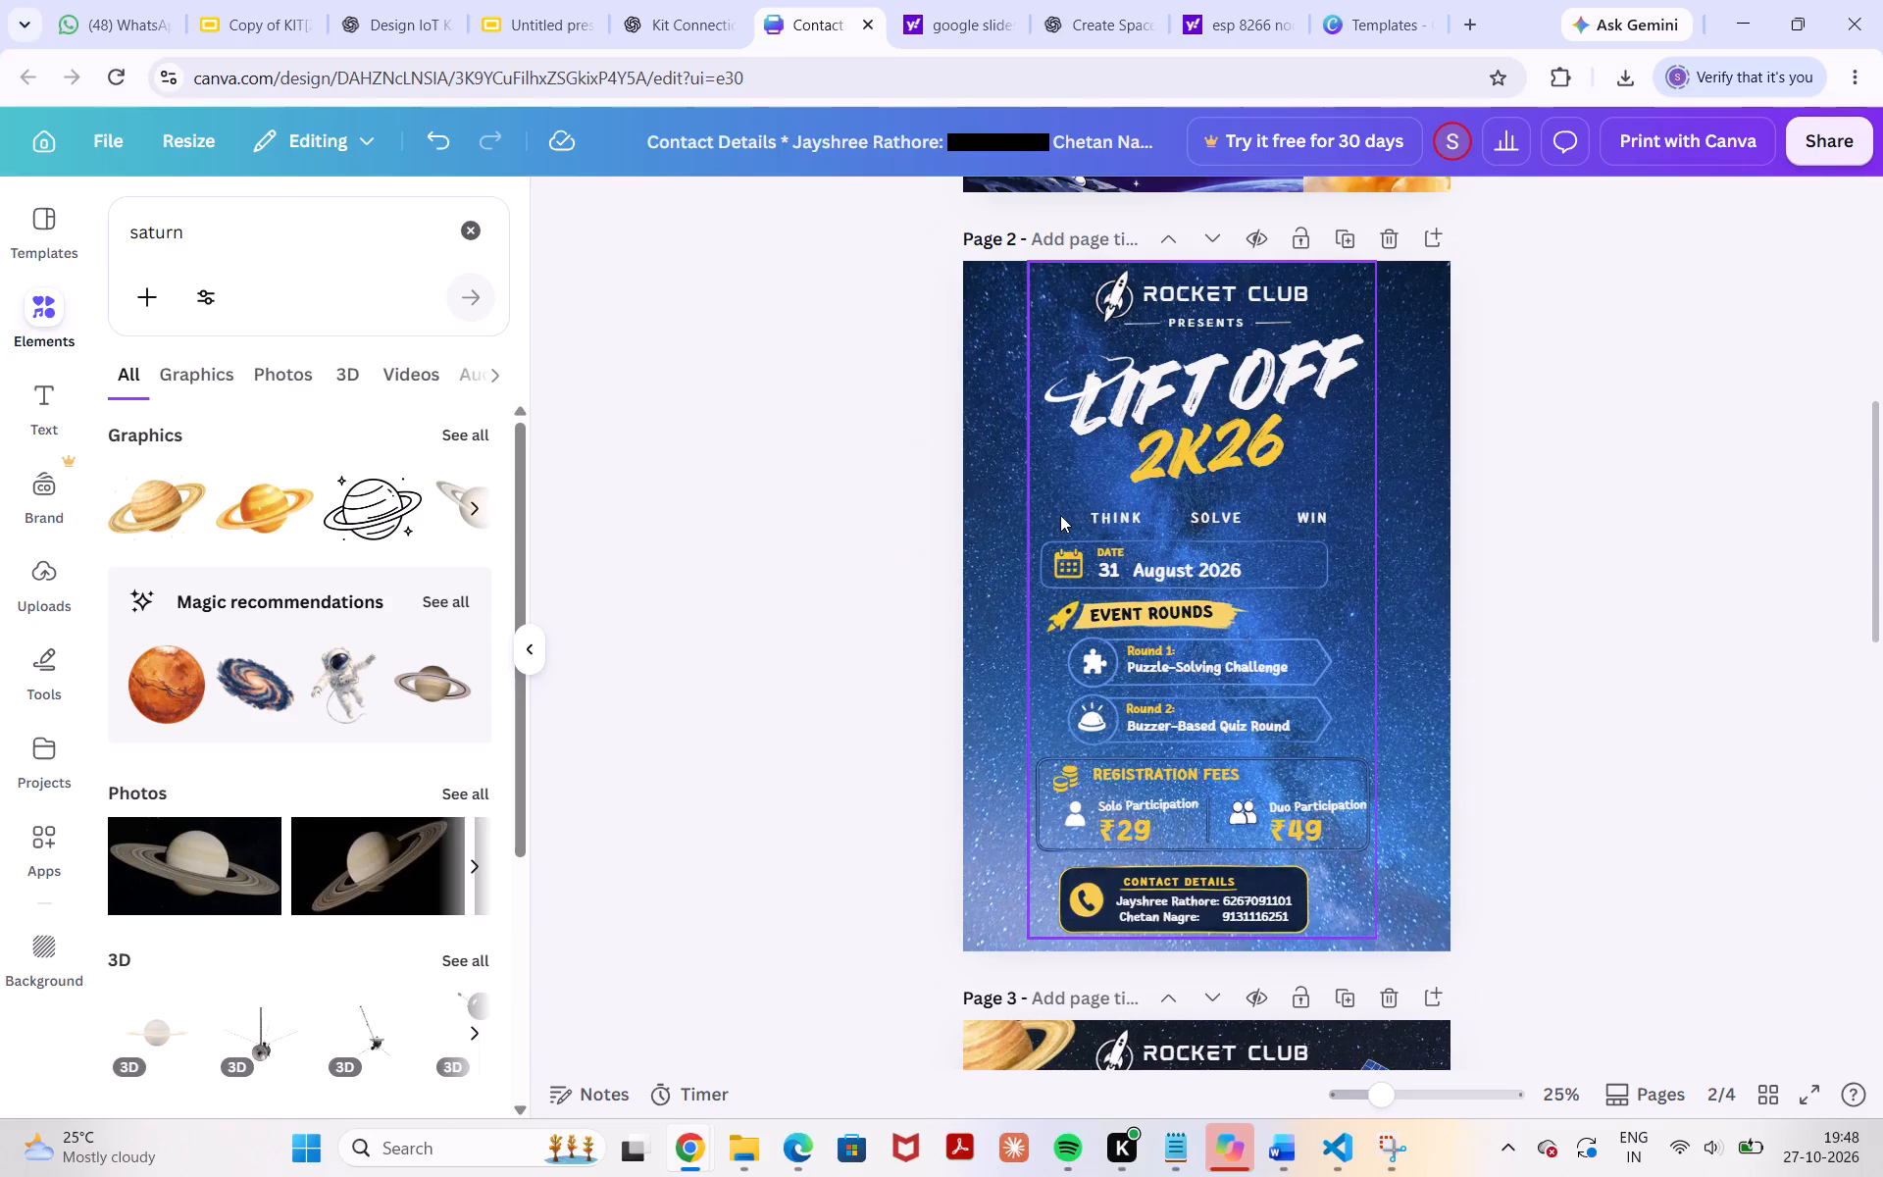